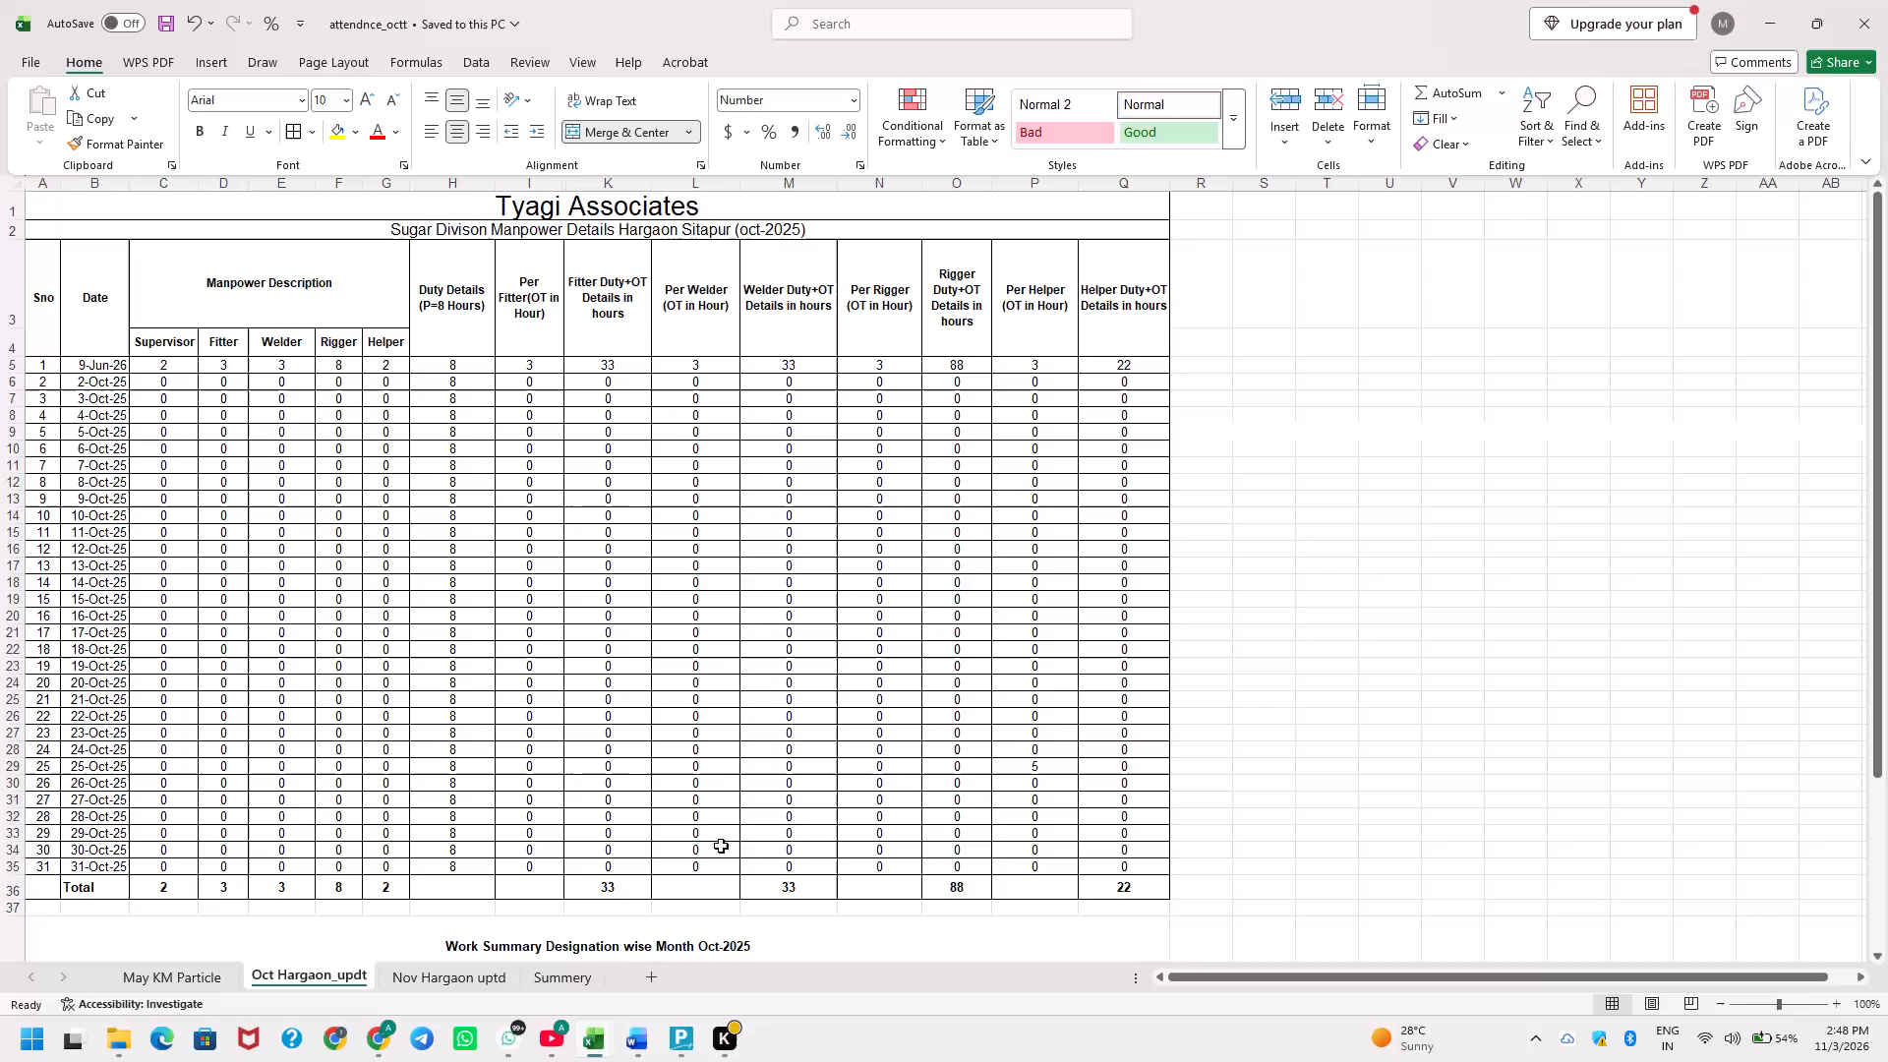
Switch to the May KM Particle sheet and save the workbook.
left_click(215, 971)
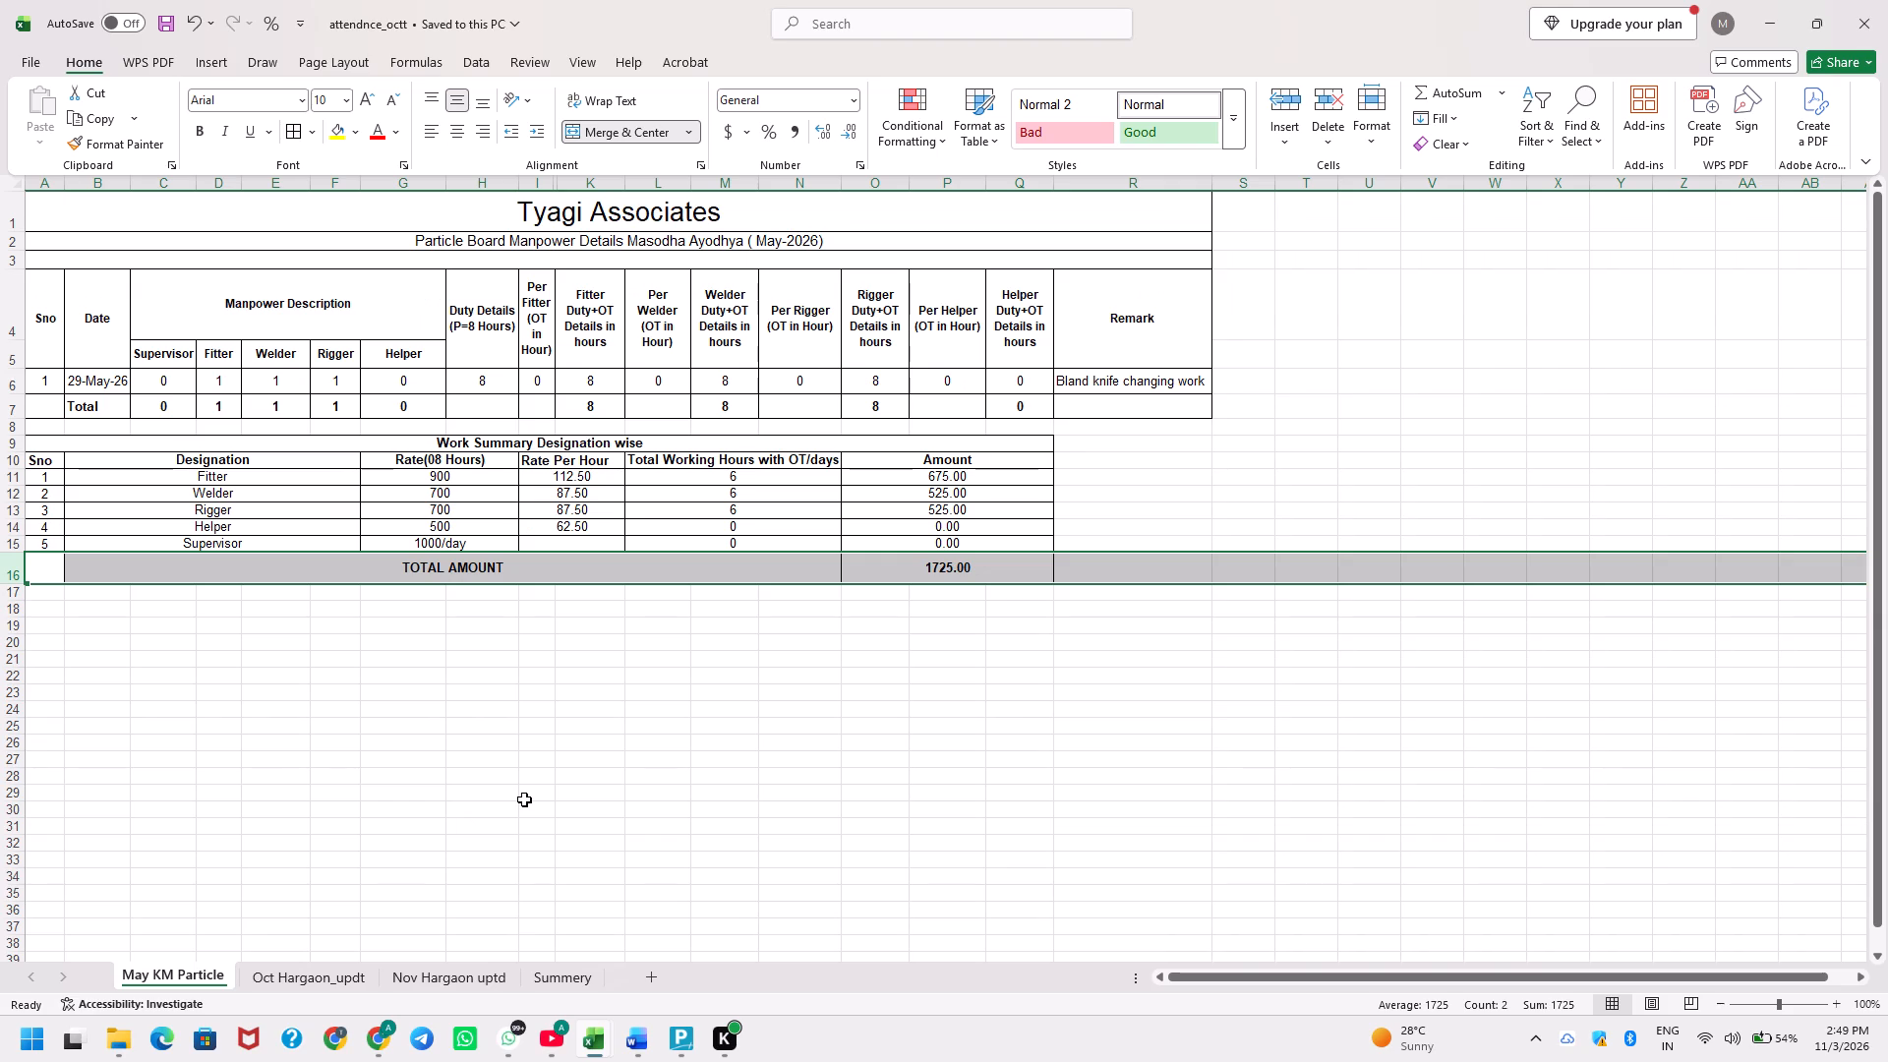
key("ctrl+s")
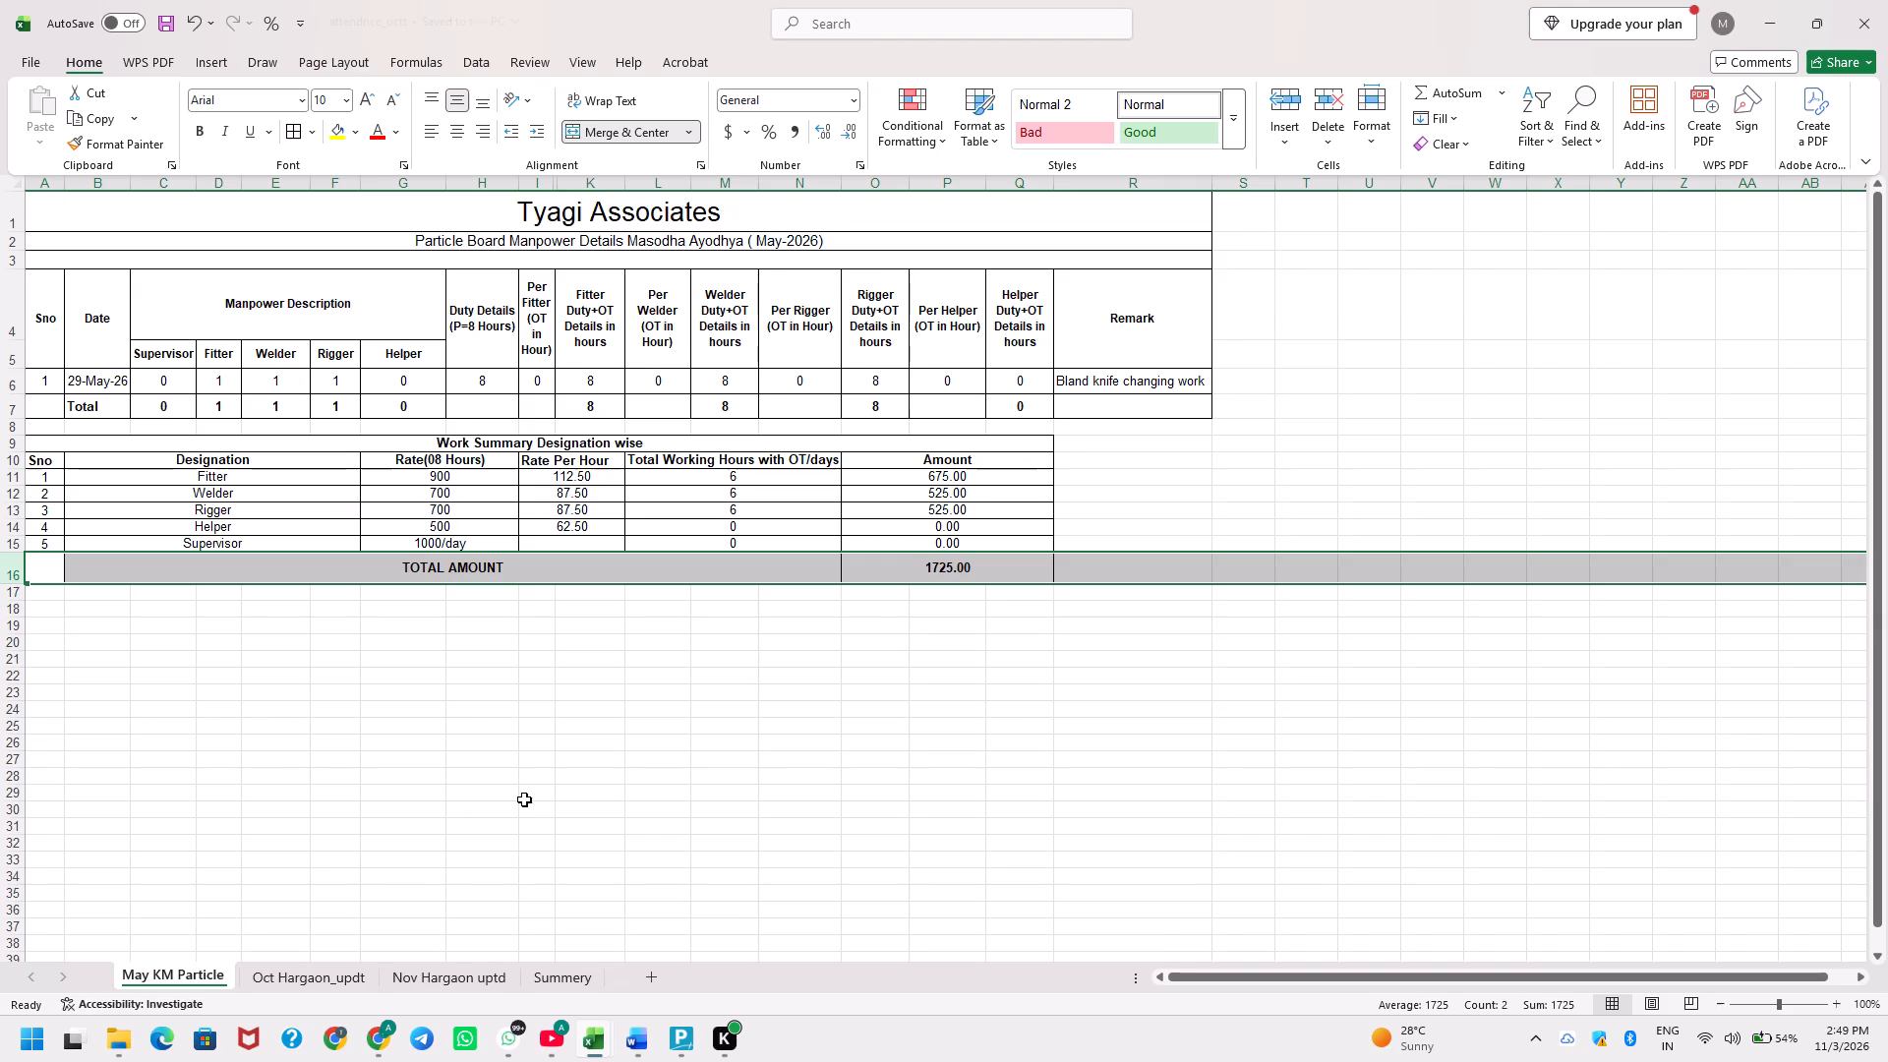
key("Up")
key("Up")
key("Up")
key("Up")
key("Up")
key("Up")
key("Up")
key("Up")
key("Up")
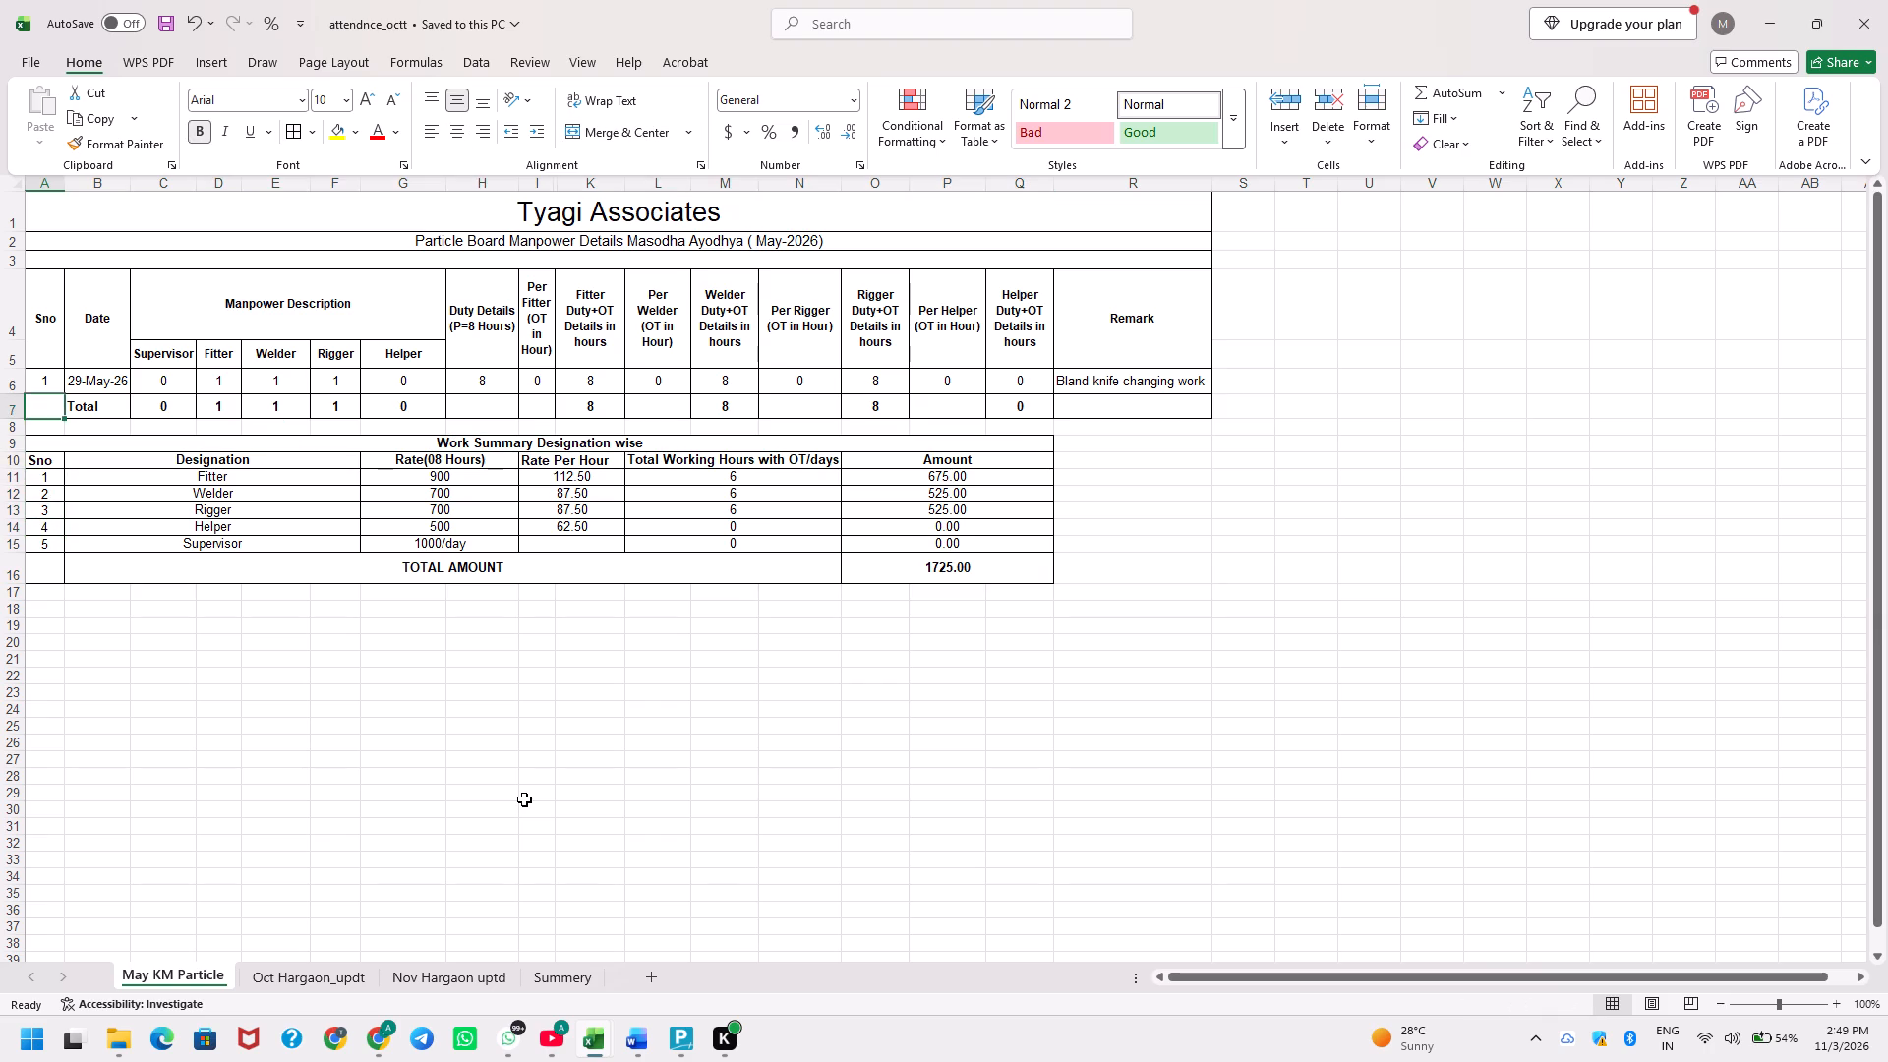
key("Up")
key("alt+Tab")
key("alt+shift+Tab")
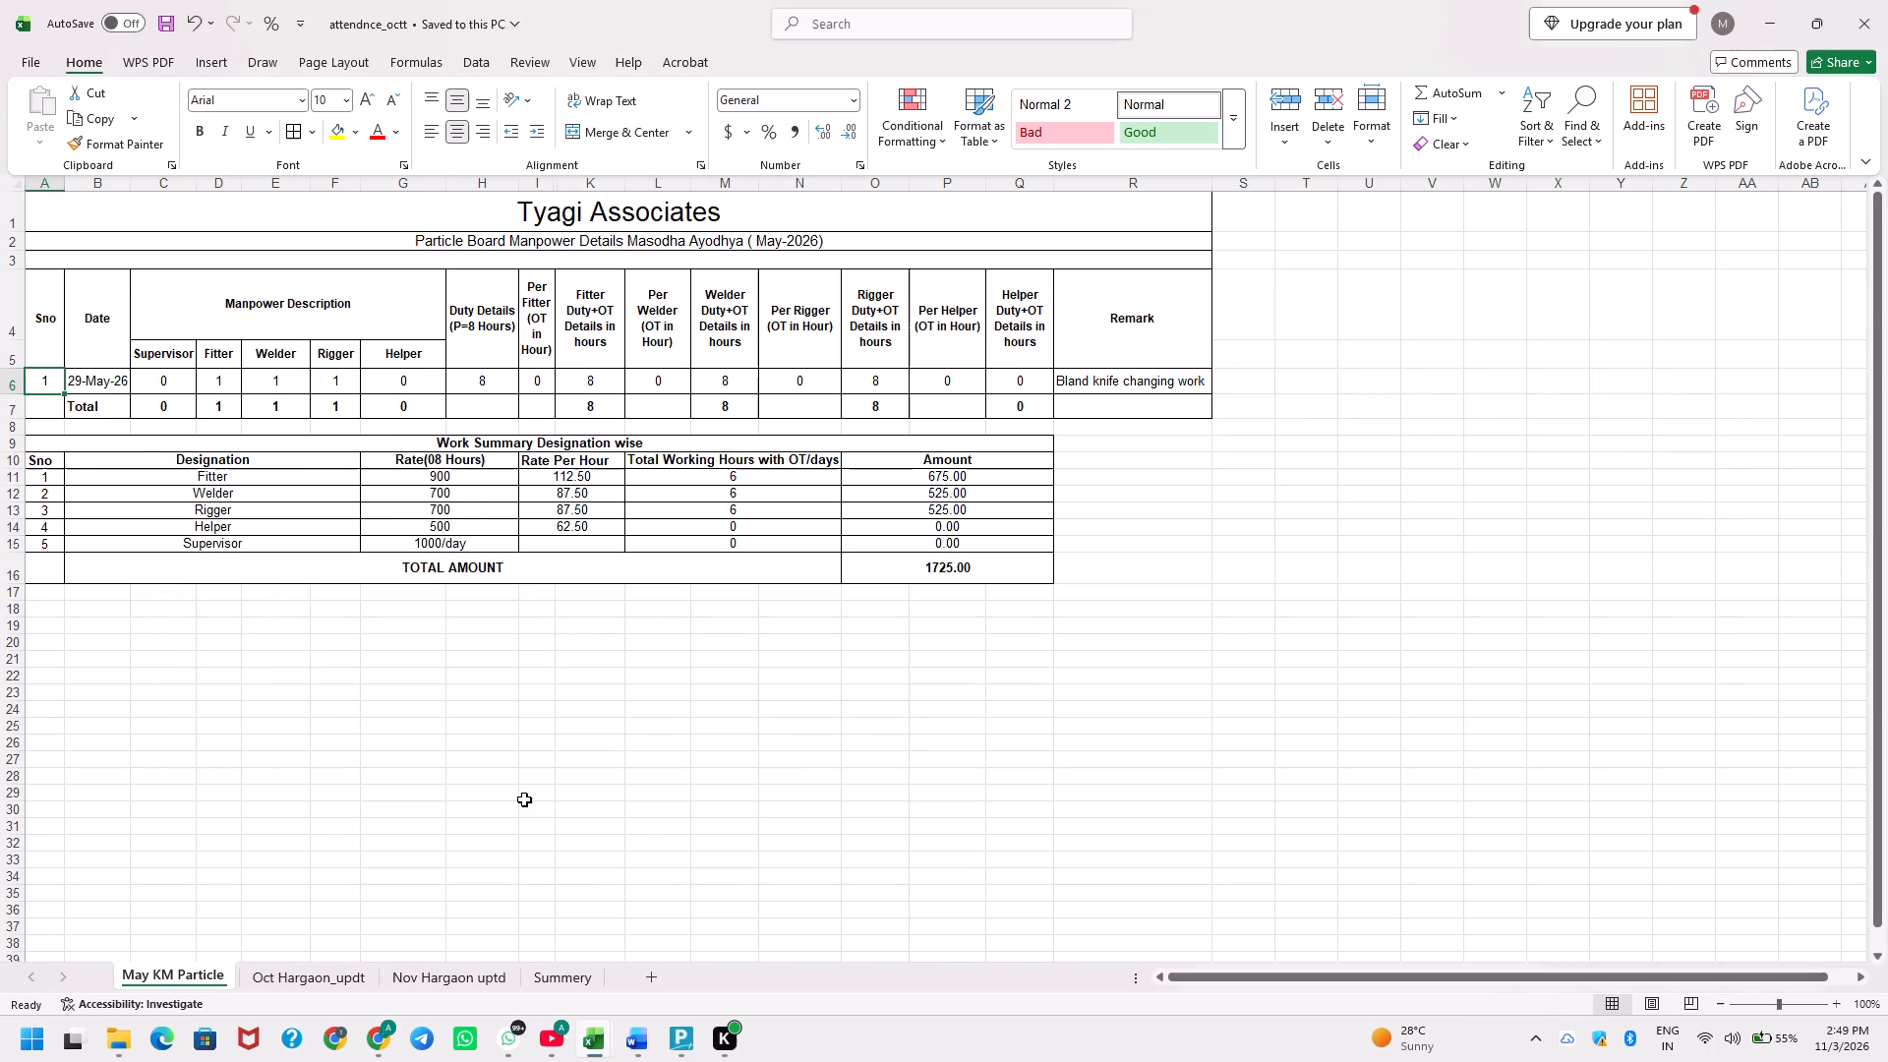
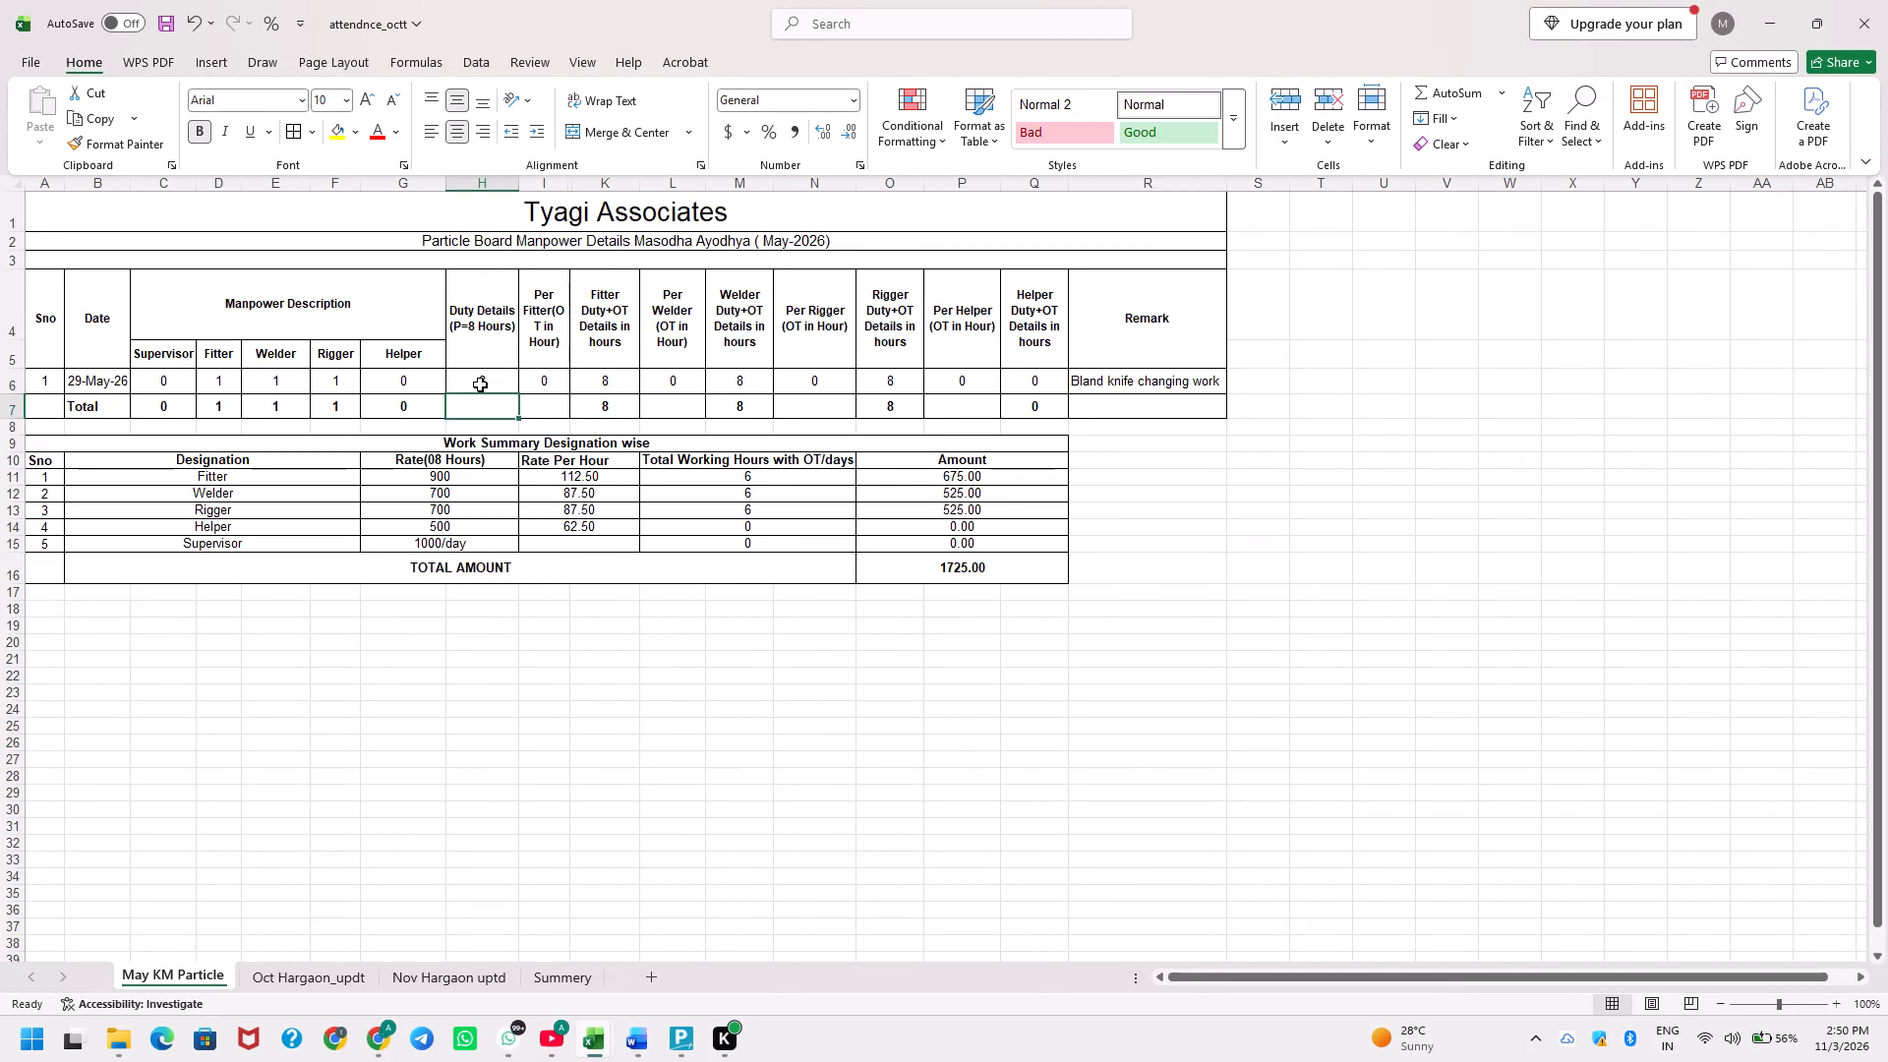
Inspect the Fitter Duty+OT hours formula in the 29-May-26 row without changing it.
key("Up")
key("Right")
key("Right")
key("F2")
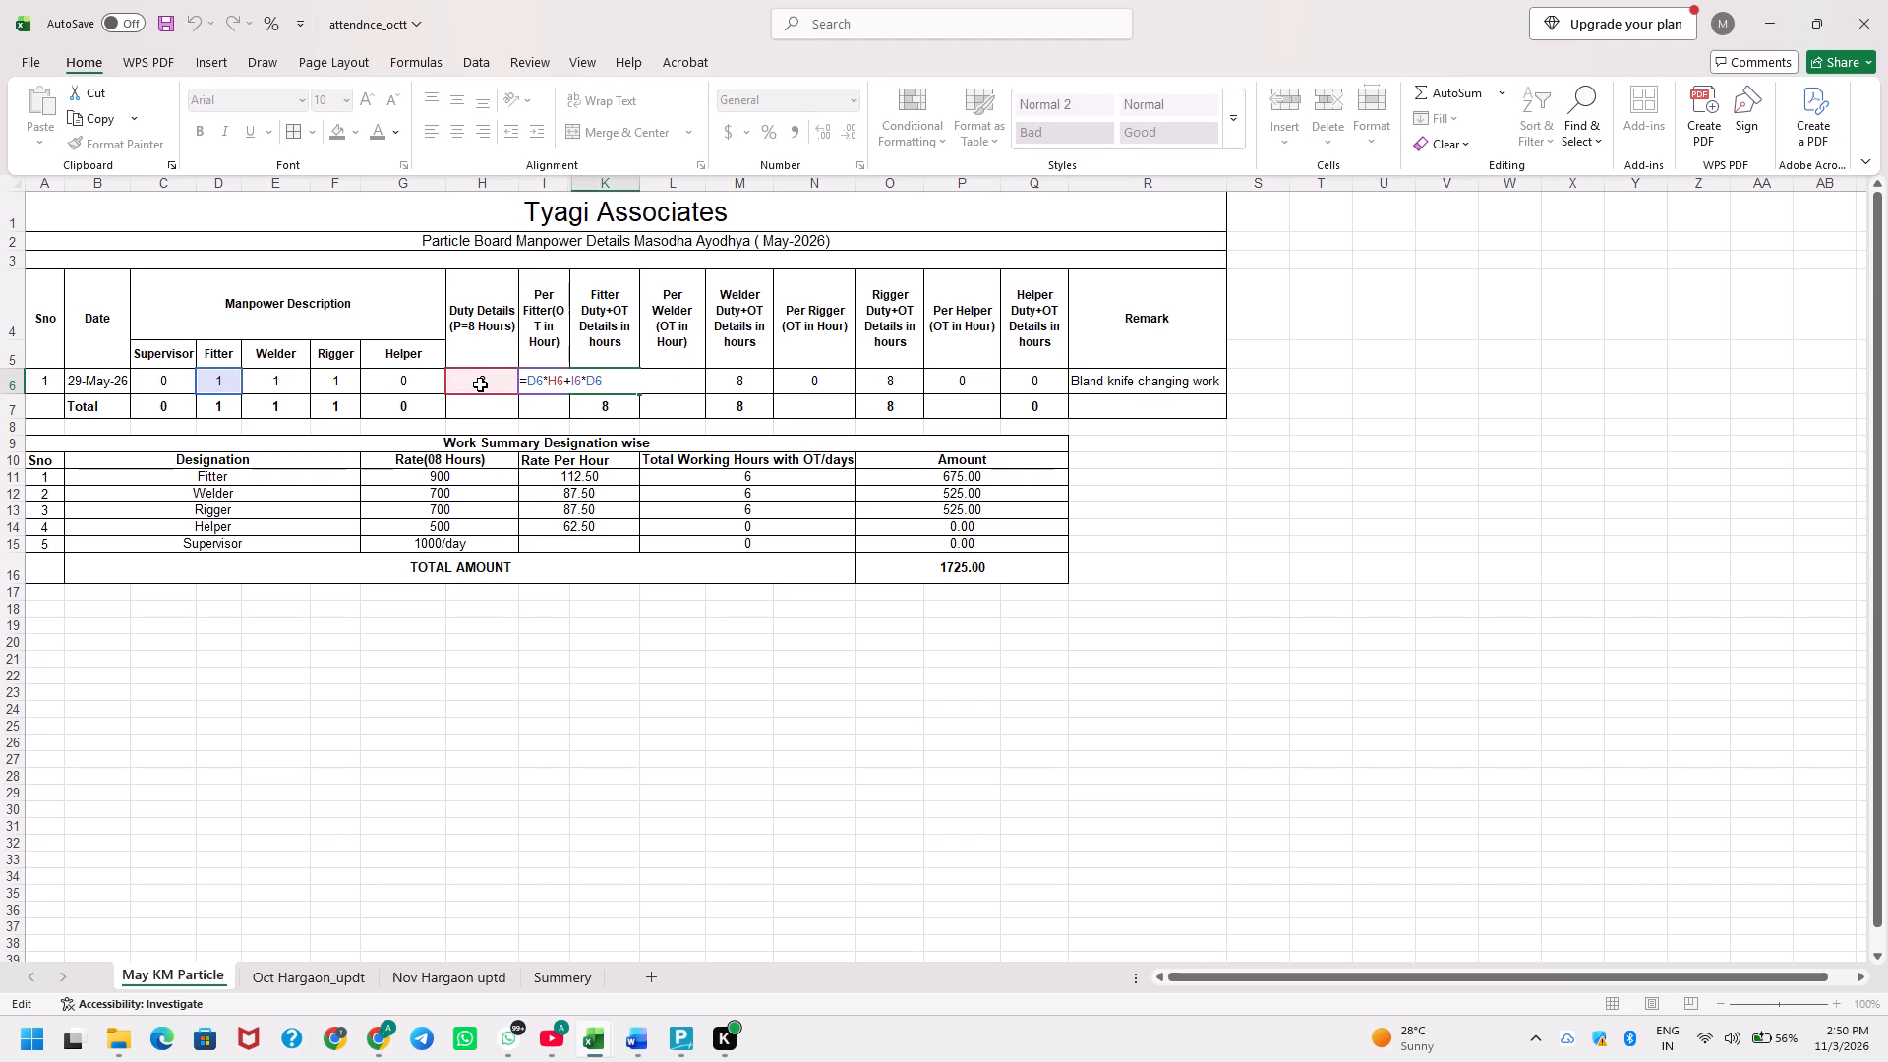
key("Escape")
Set the Duty Details hours for 29-May-26 to 6 and save the workbook.
key("Left")
key("Left")
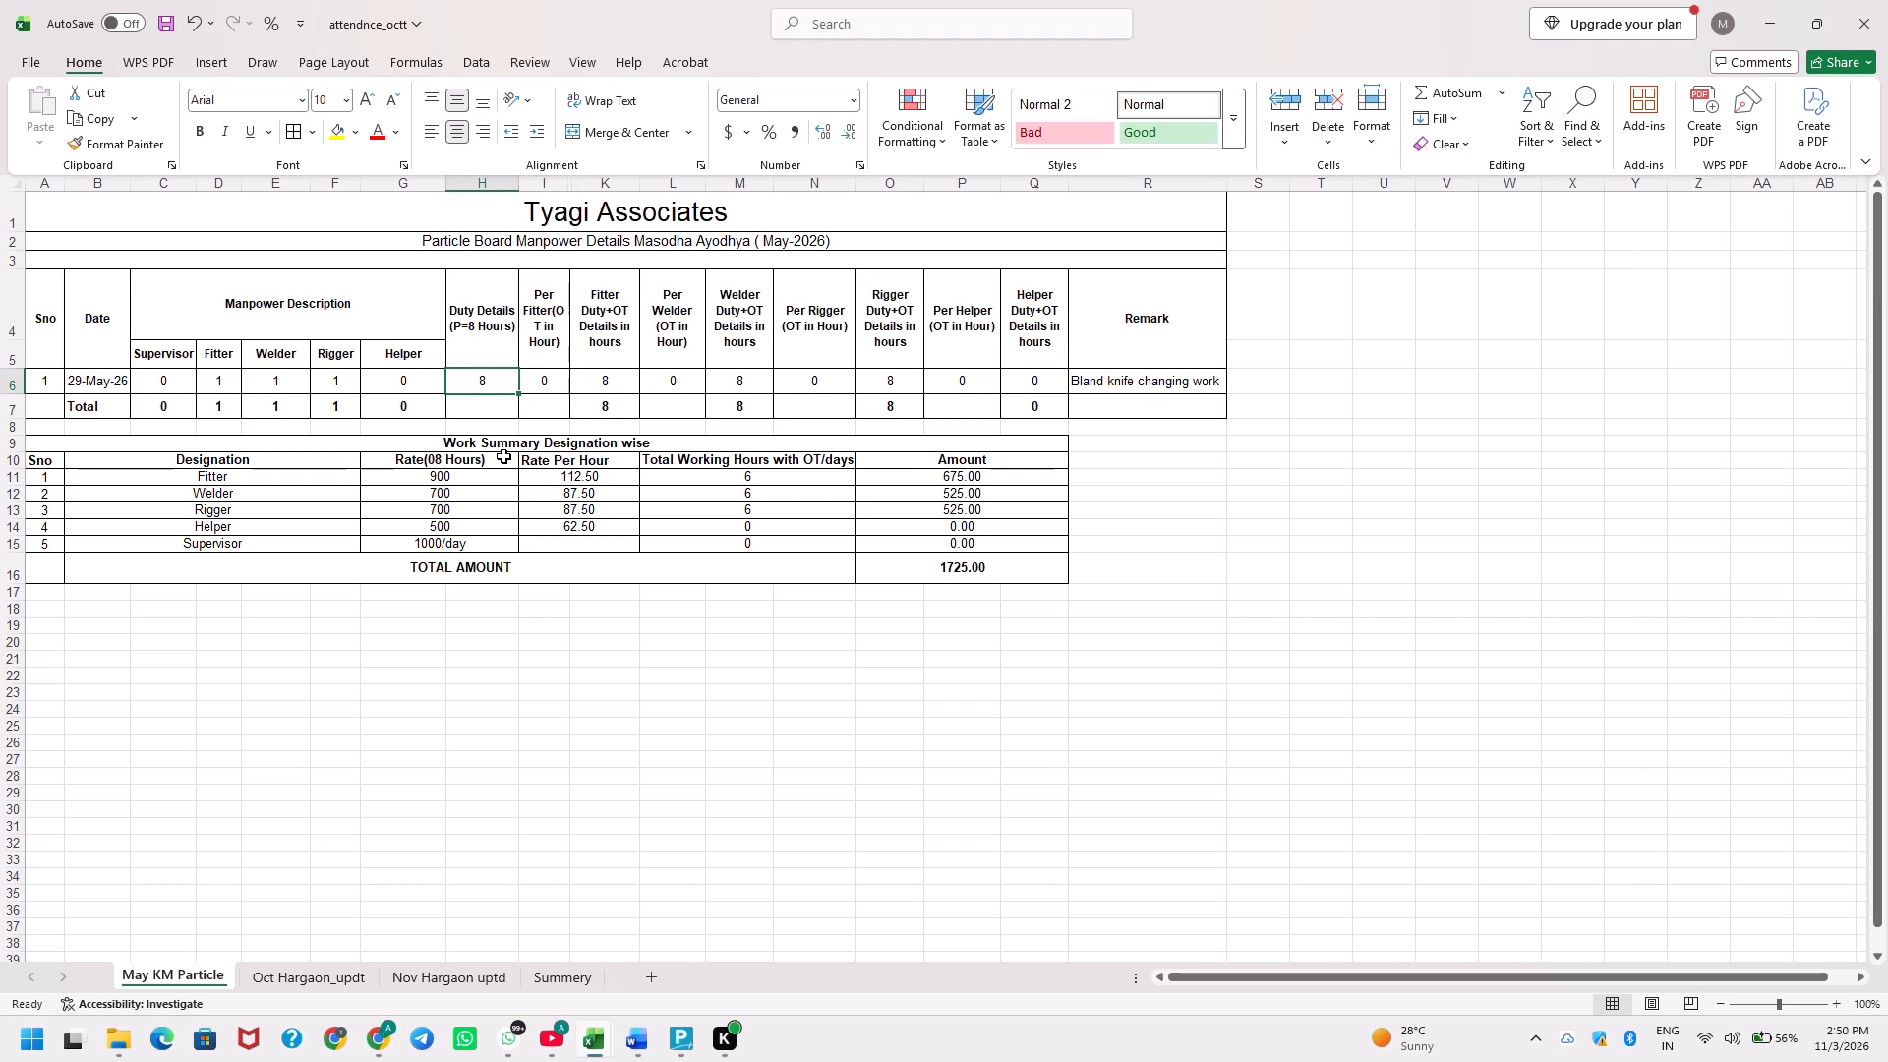
key("6")
key("Return")
key("Up")
key("Right")
key("Right")
key("ctrl+s")
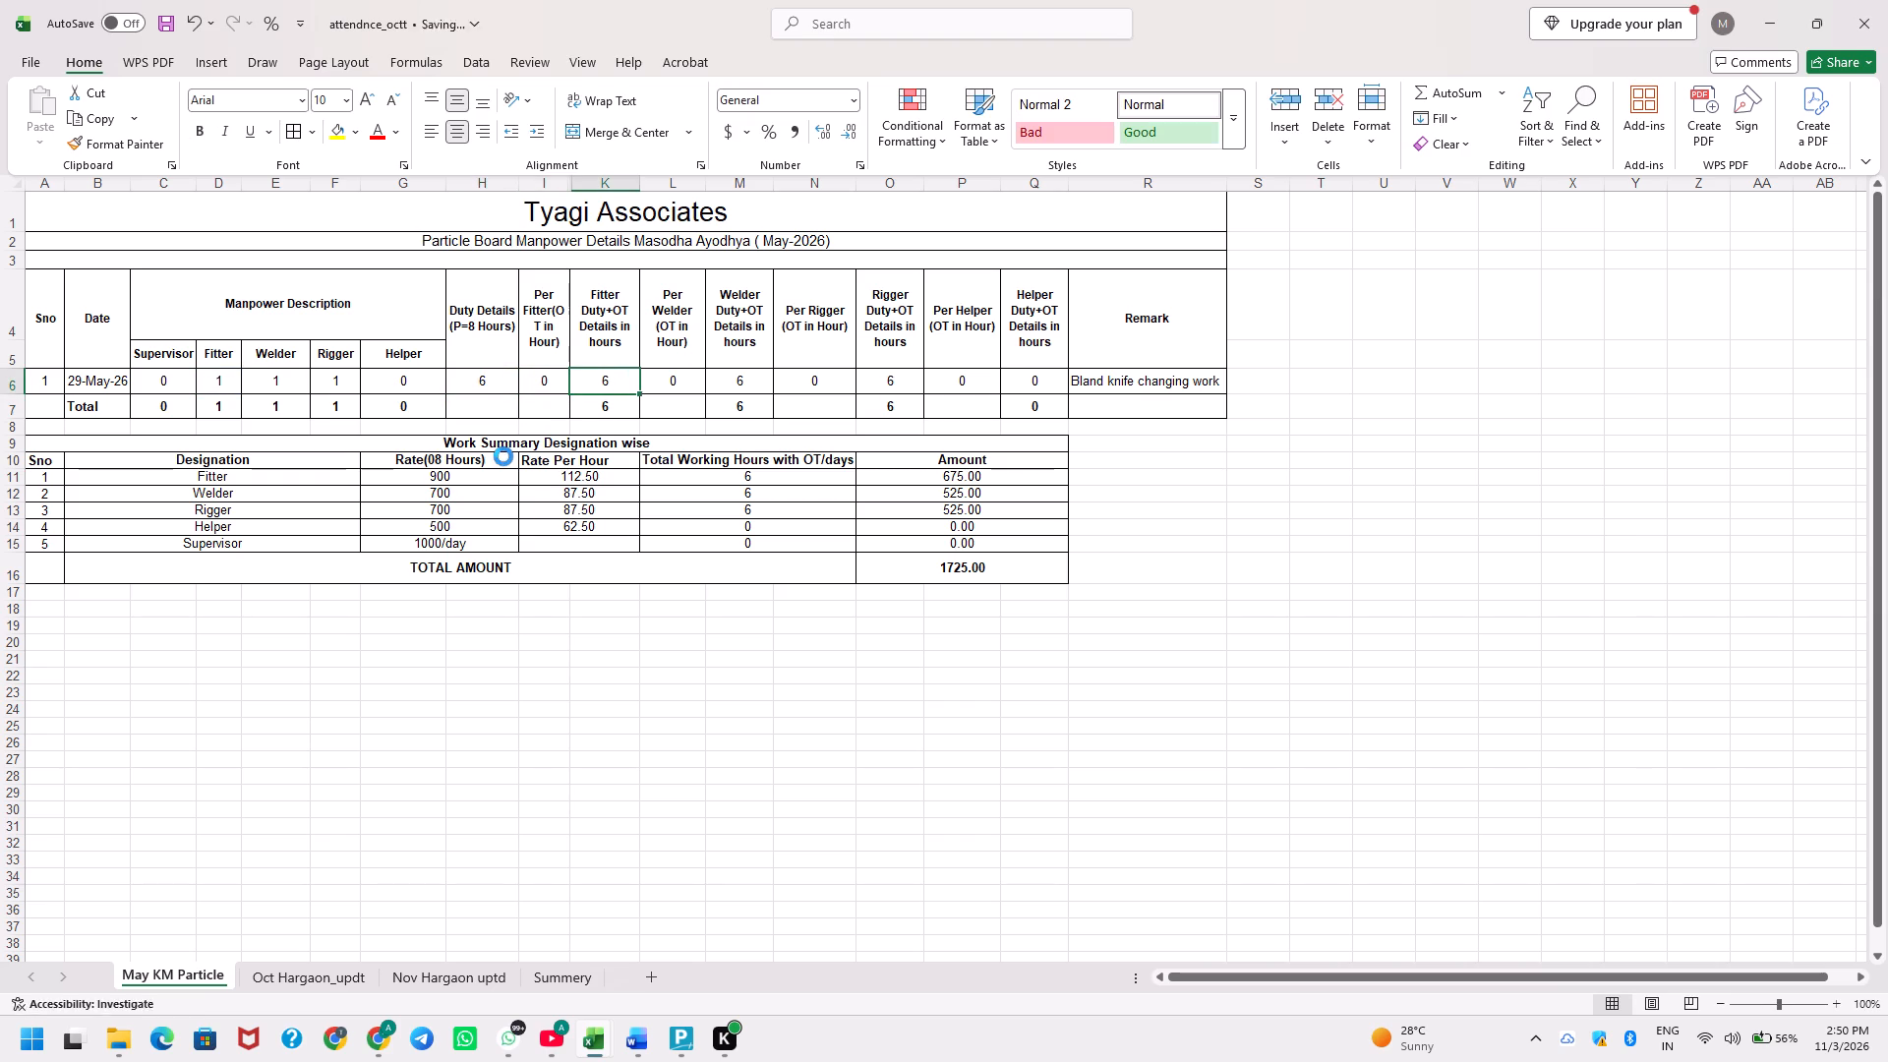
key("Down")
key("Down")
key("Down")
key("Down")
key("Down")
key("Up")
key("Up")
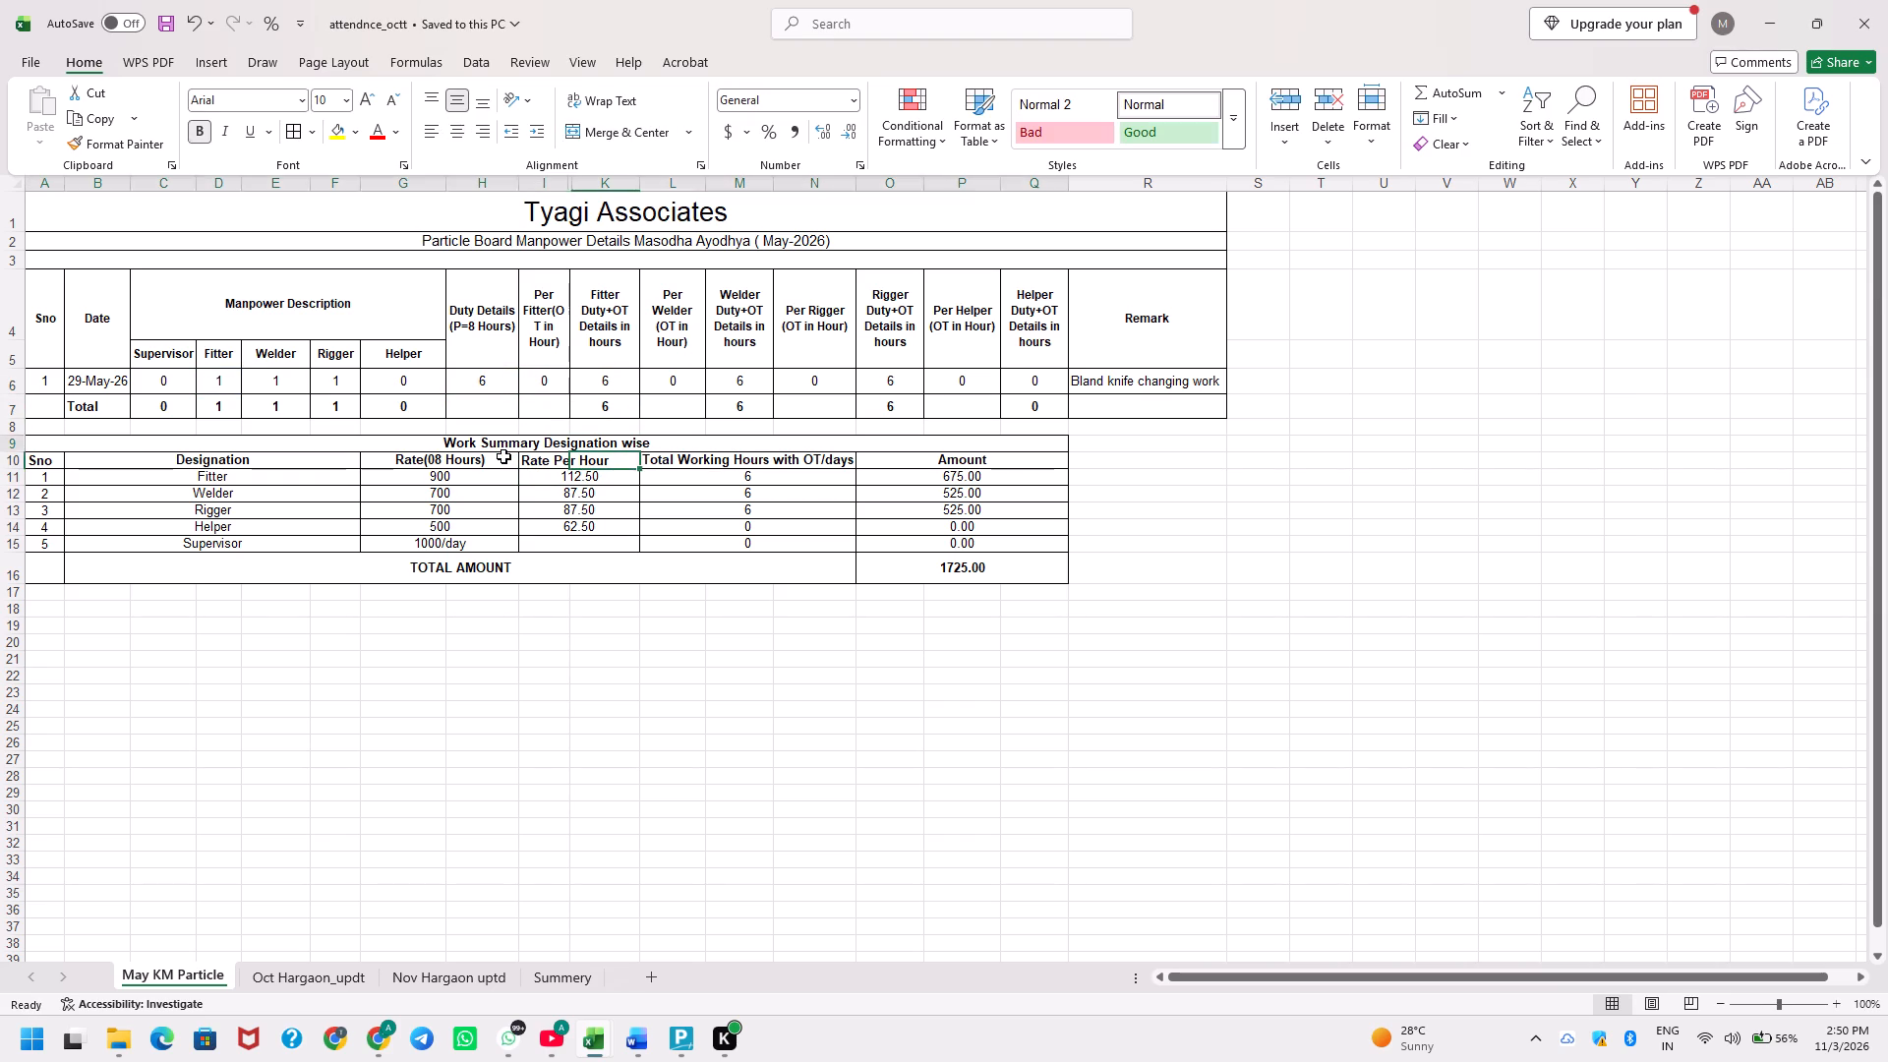
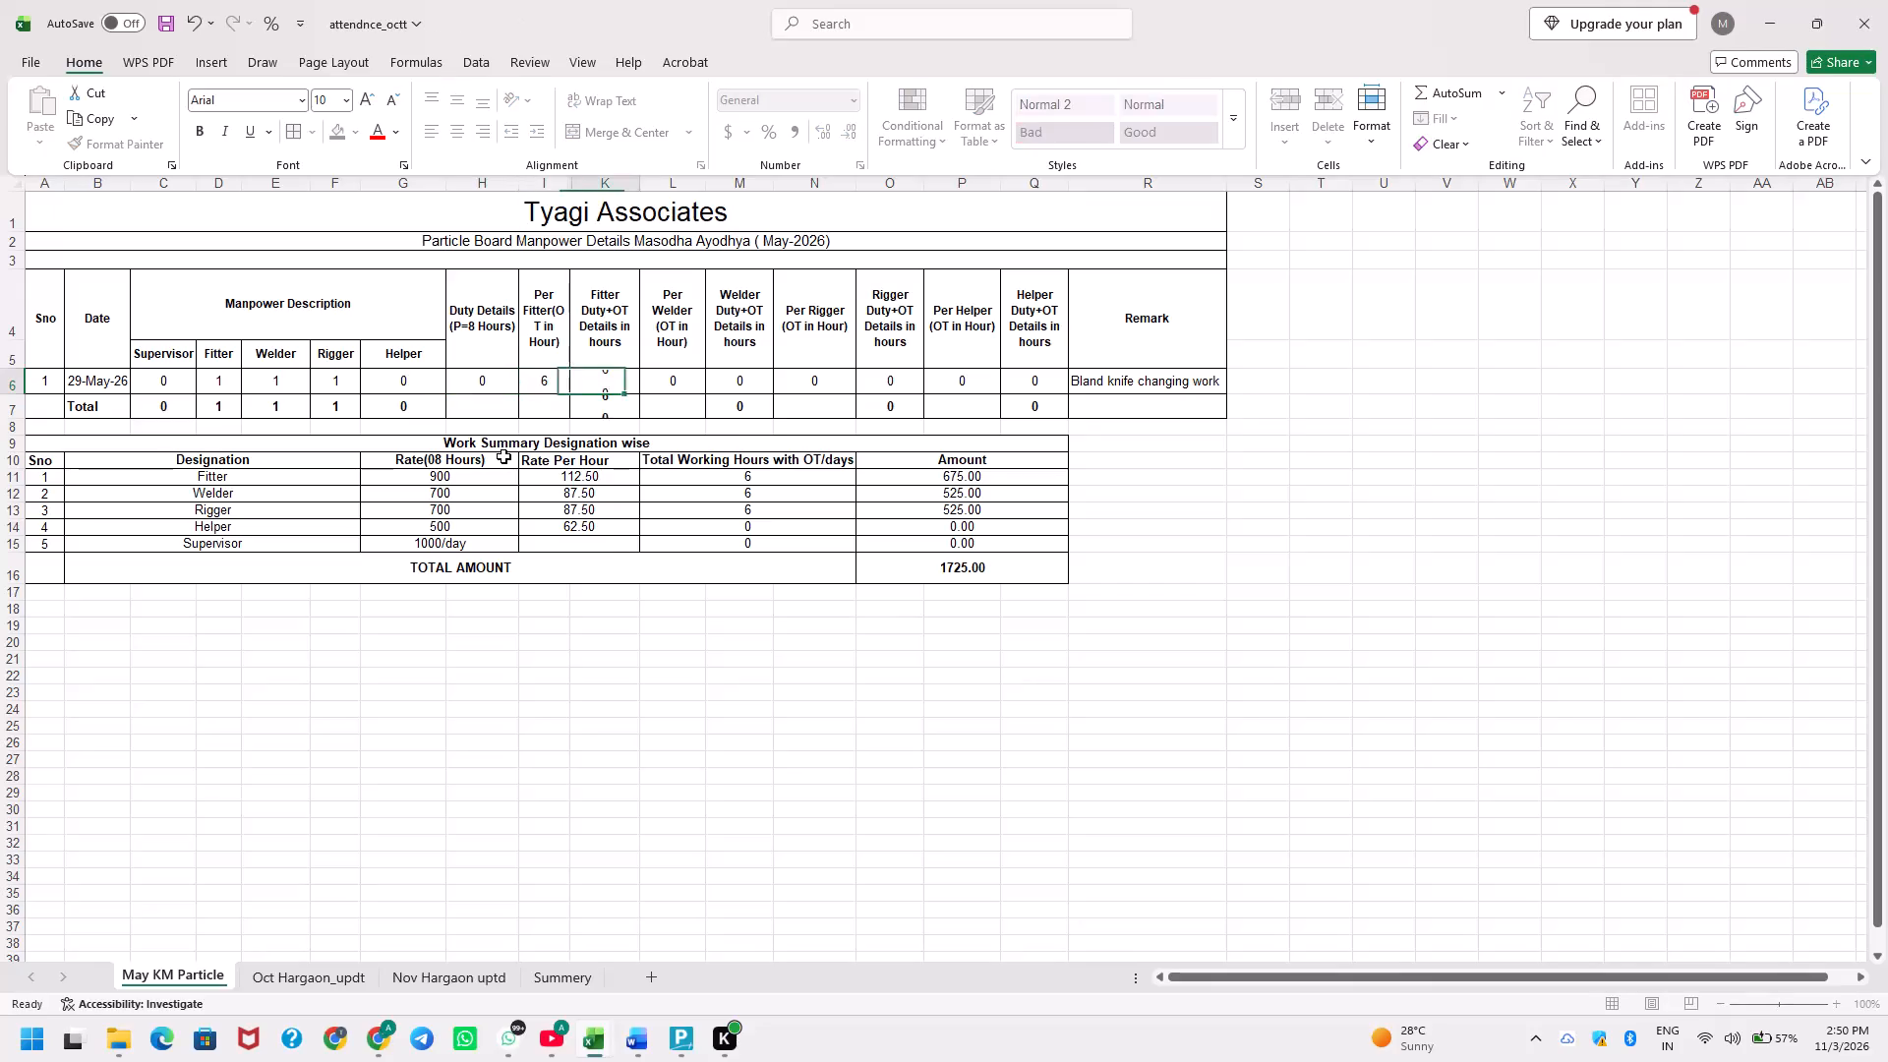
Inspect the Welder Duty+OT hours formula in the 29-May-26 row without changing it.
key("Right")
key("Right")
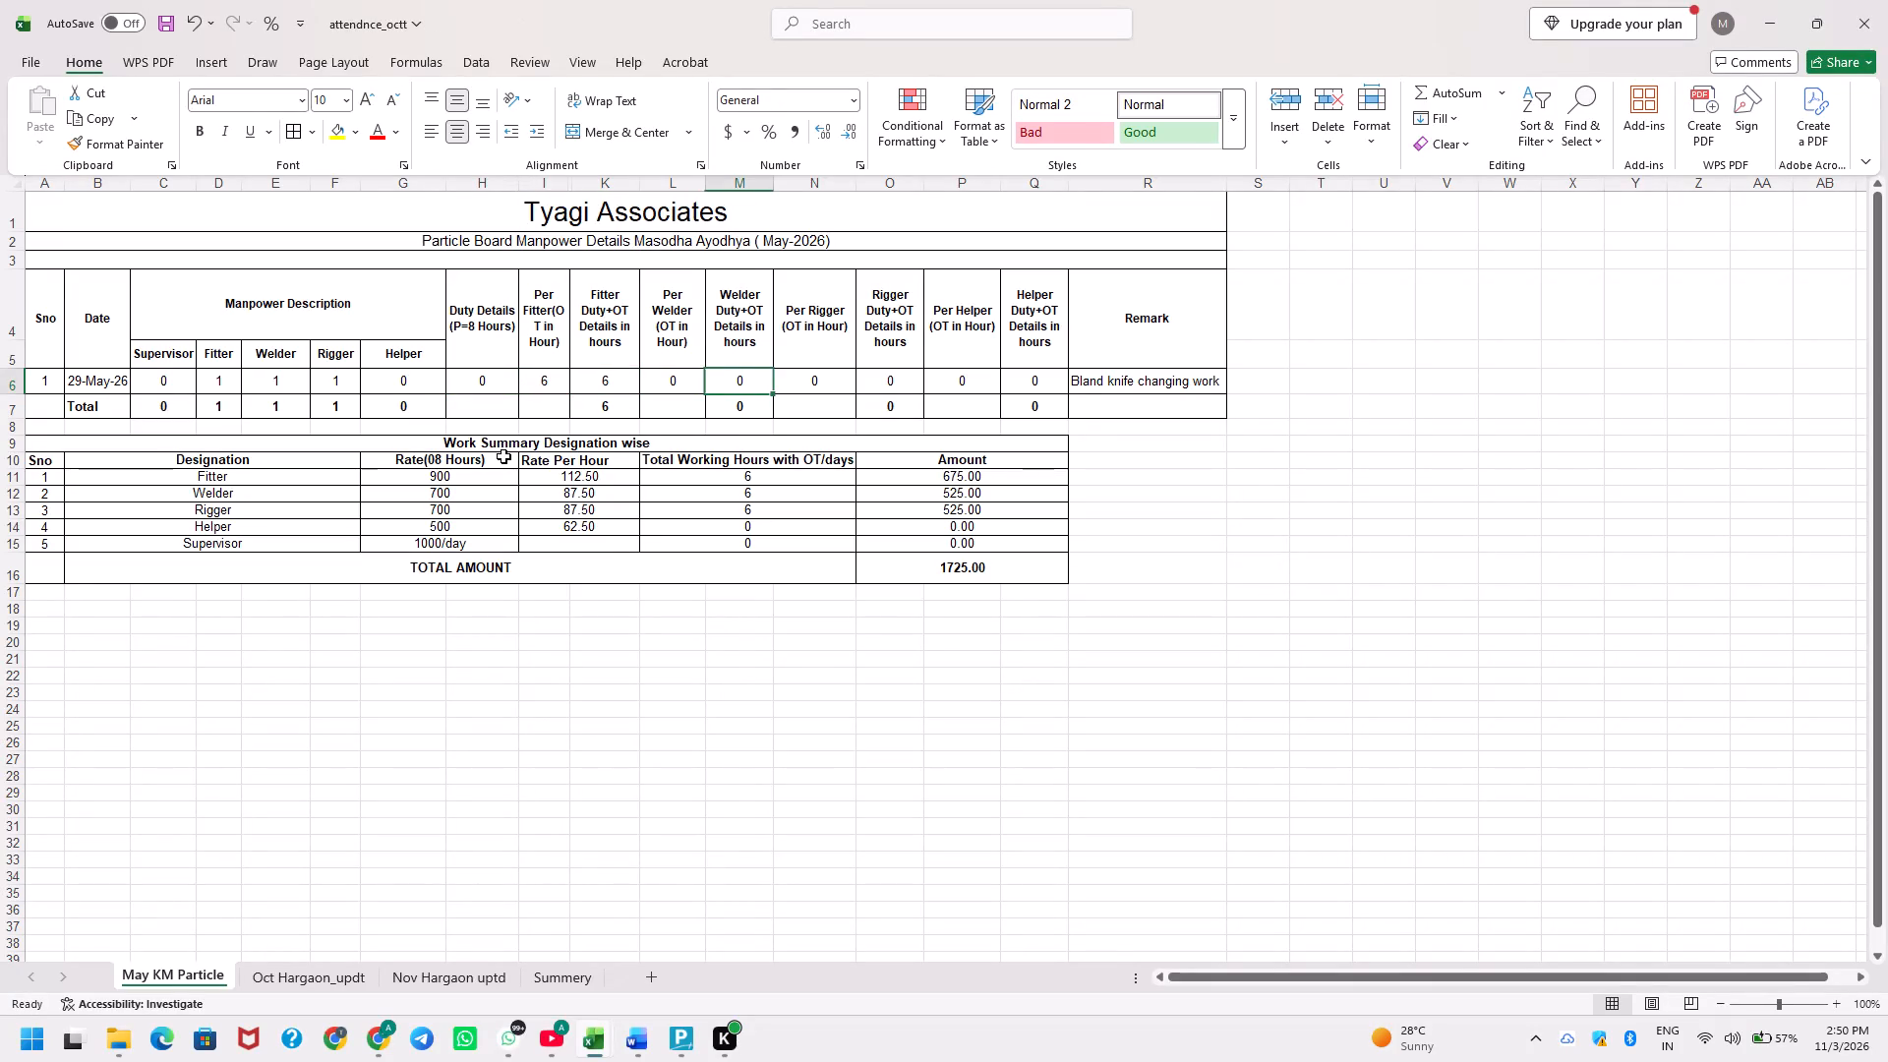
key("F2")
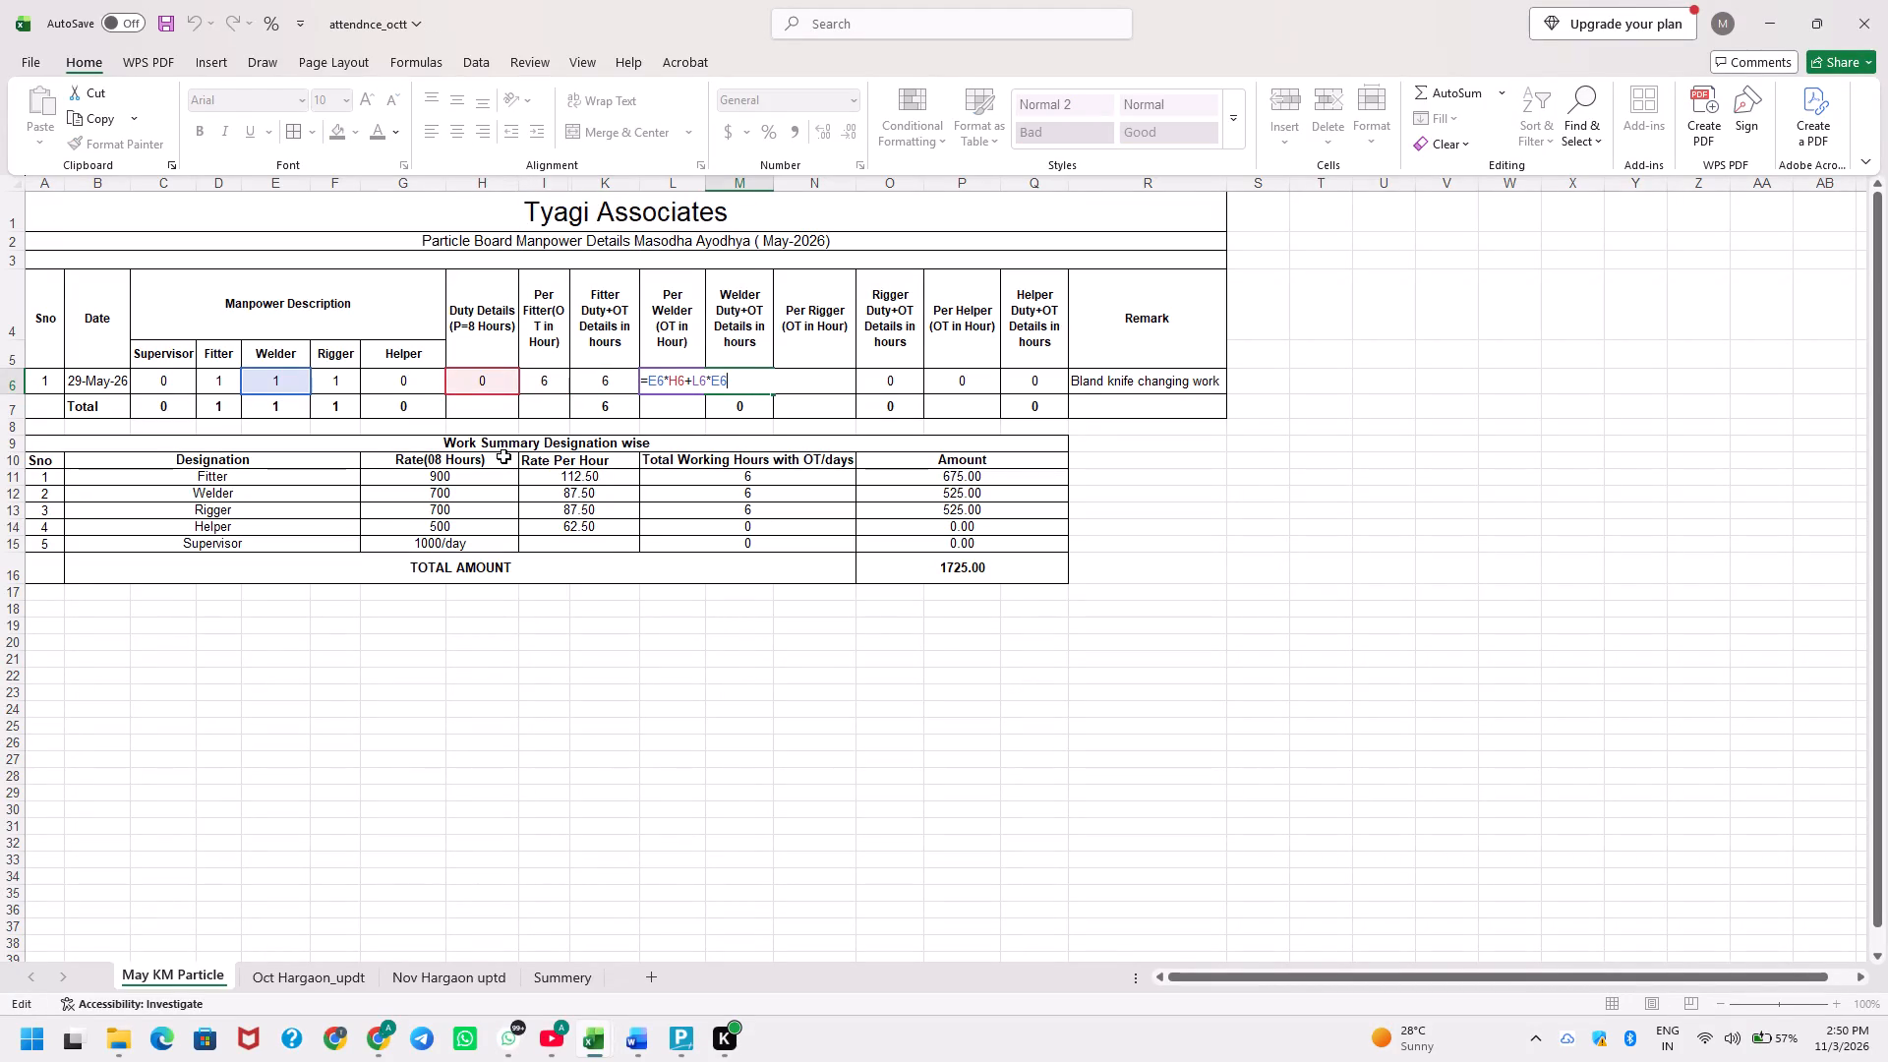
key("Escape")
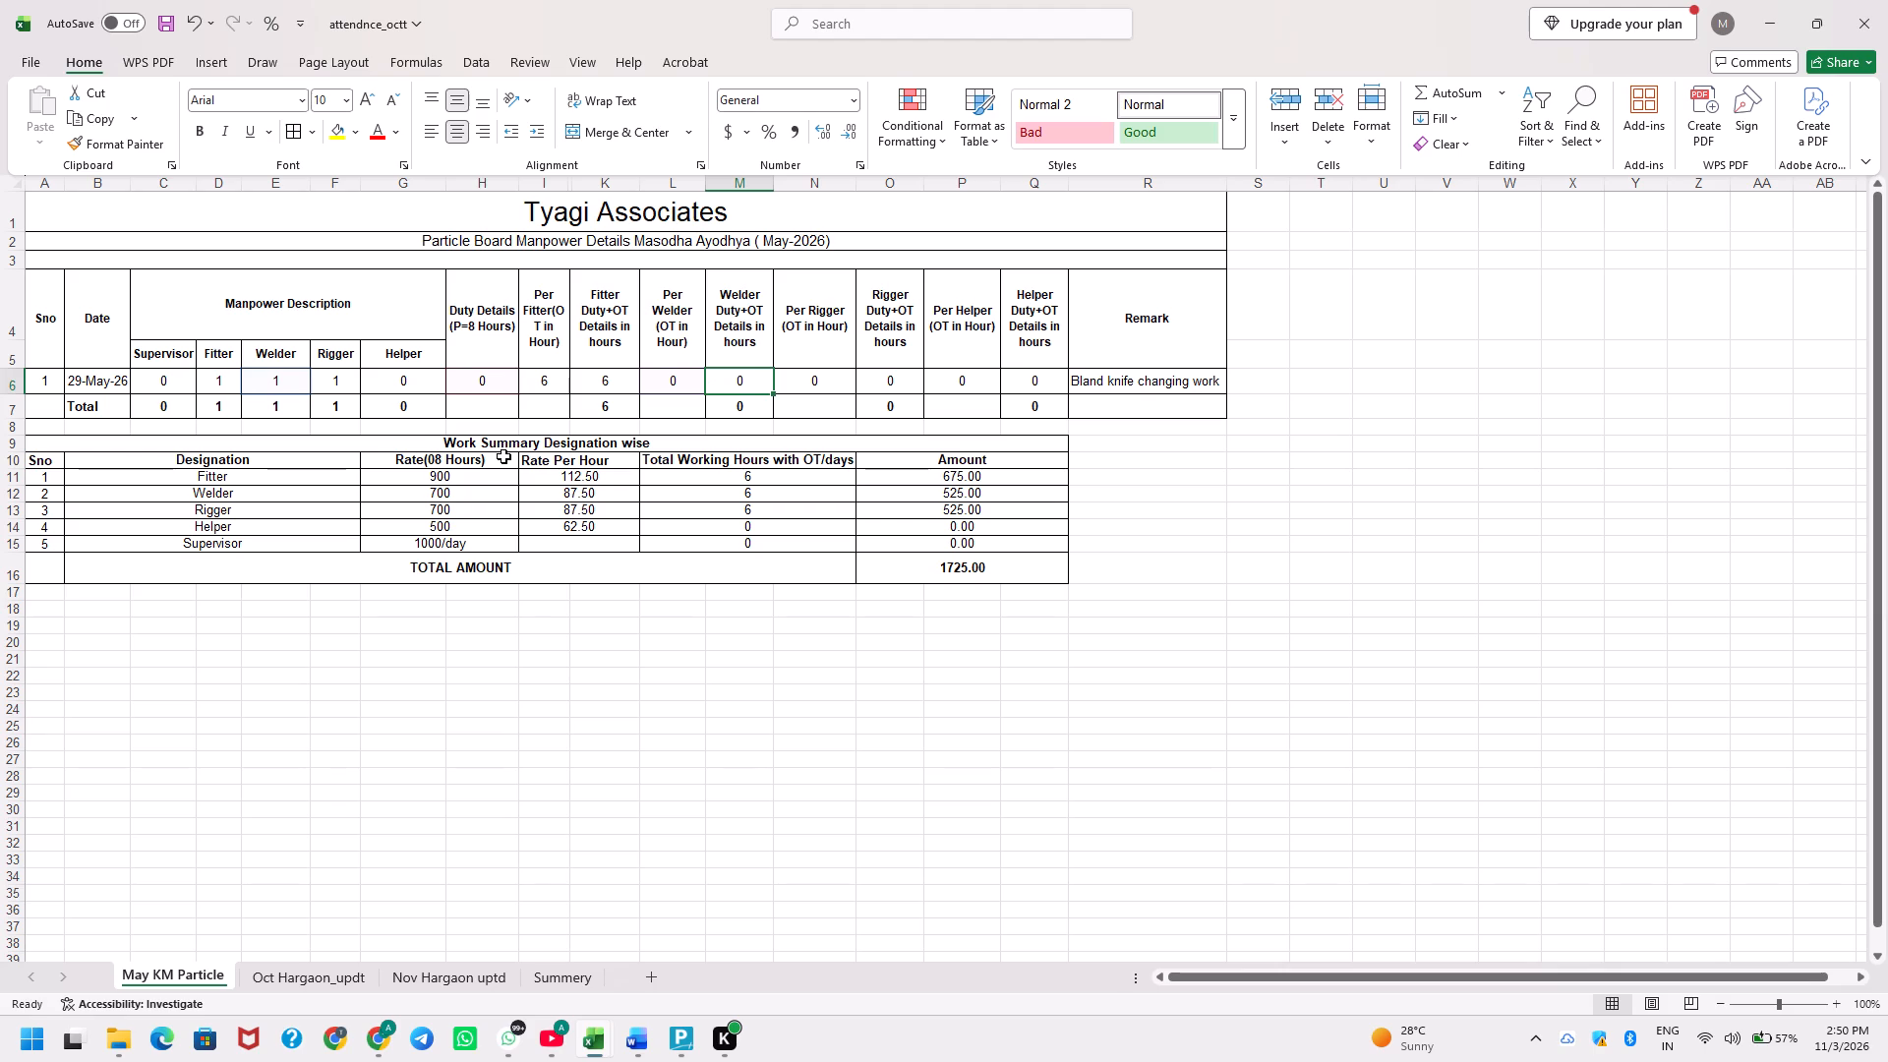
Set both the Per Welder and Per Rigger OT hours for 29-May-26 to 6.
key("Left")
key("6")
key("Tab")
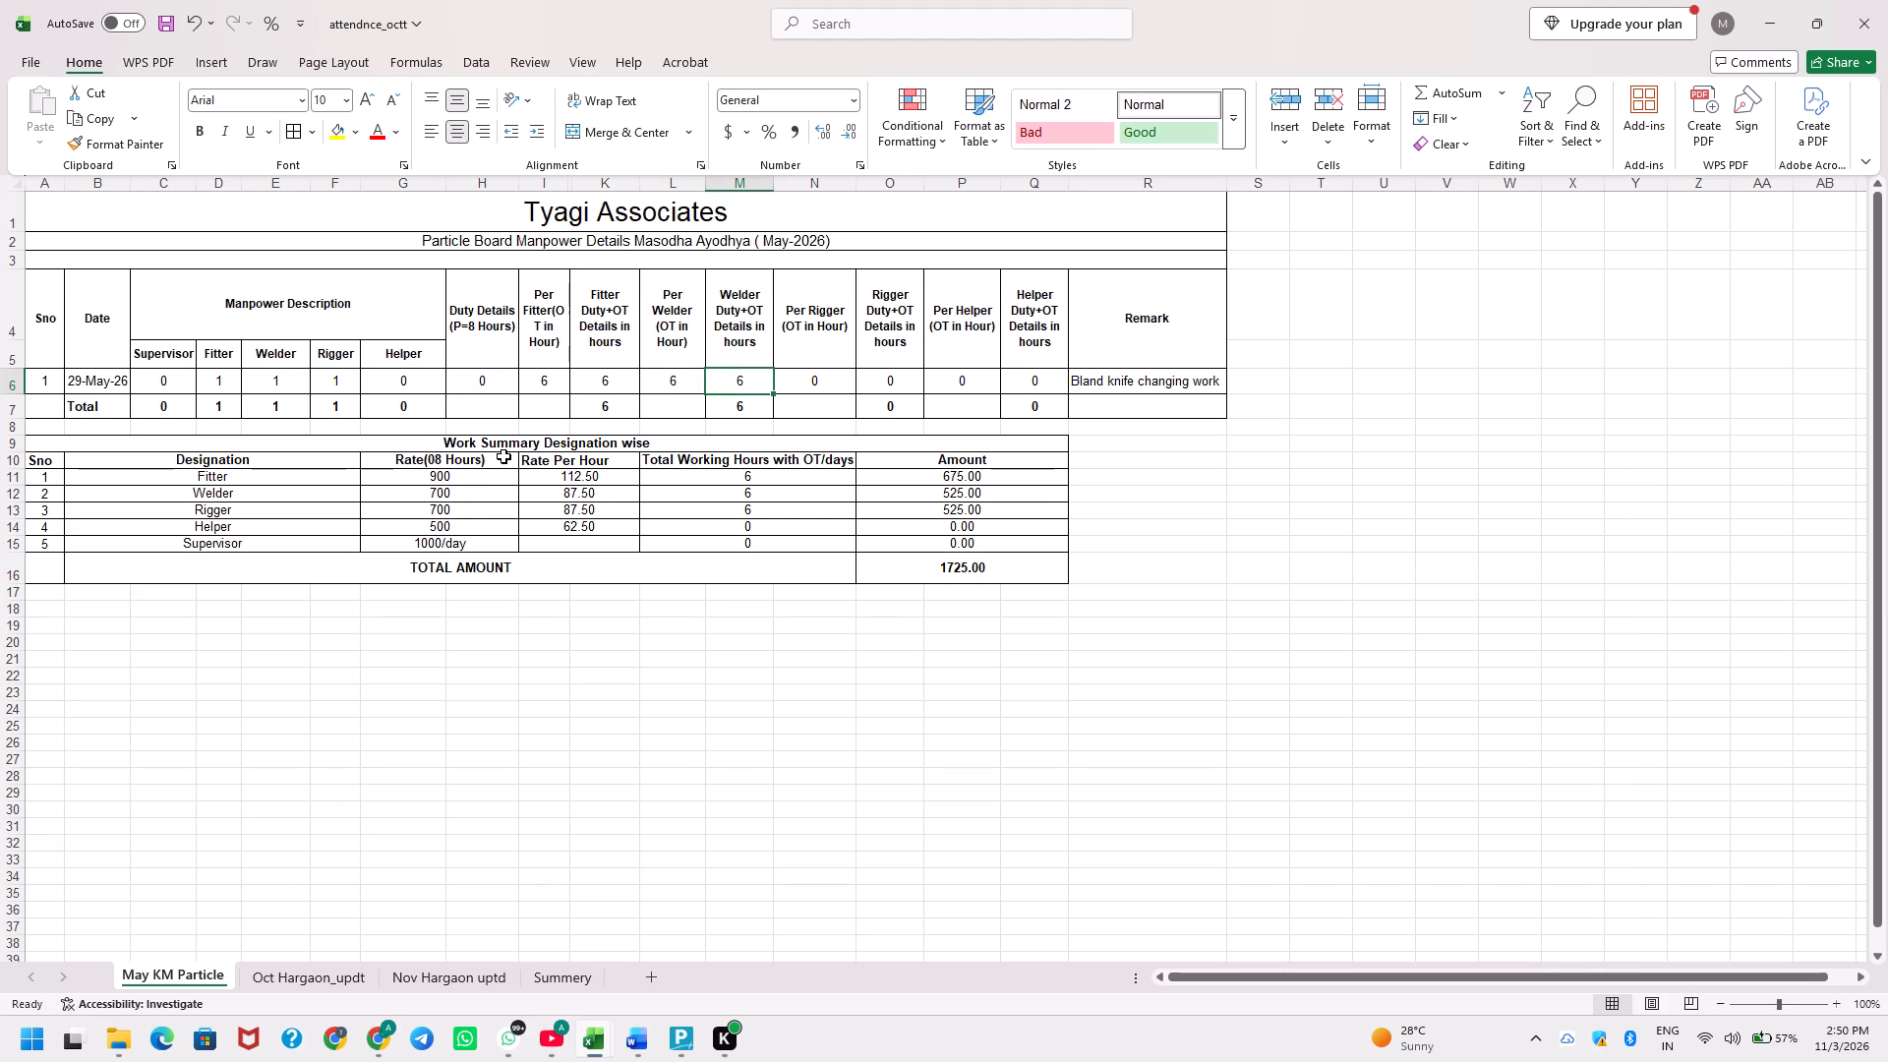
key("Tab")
key("6")
key("Tab")
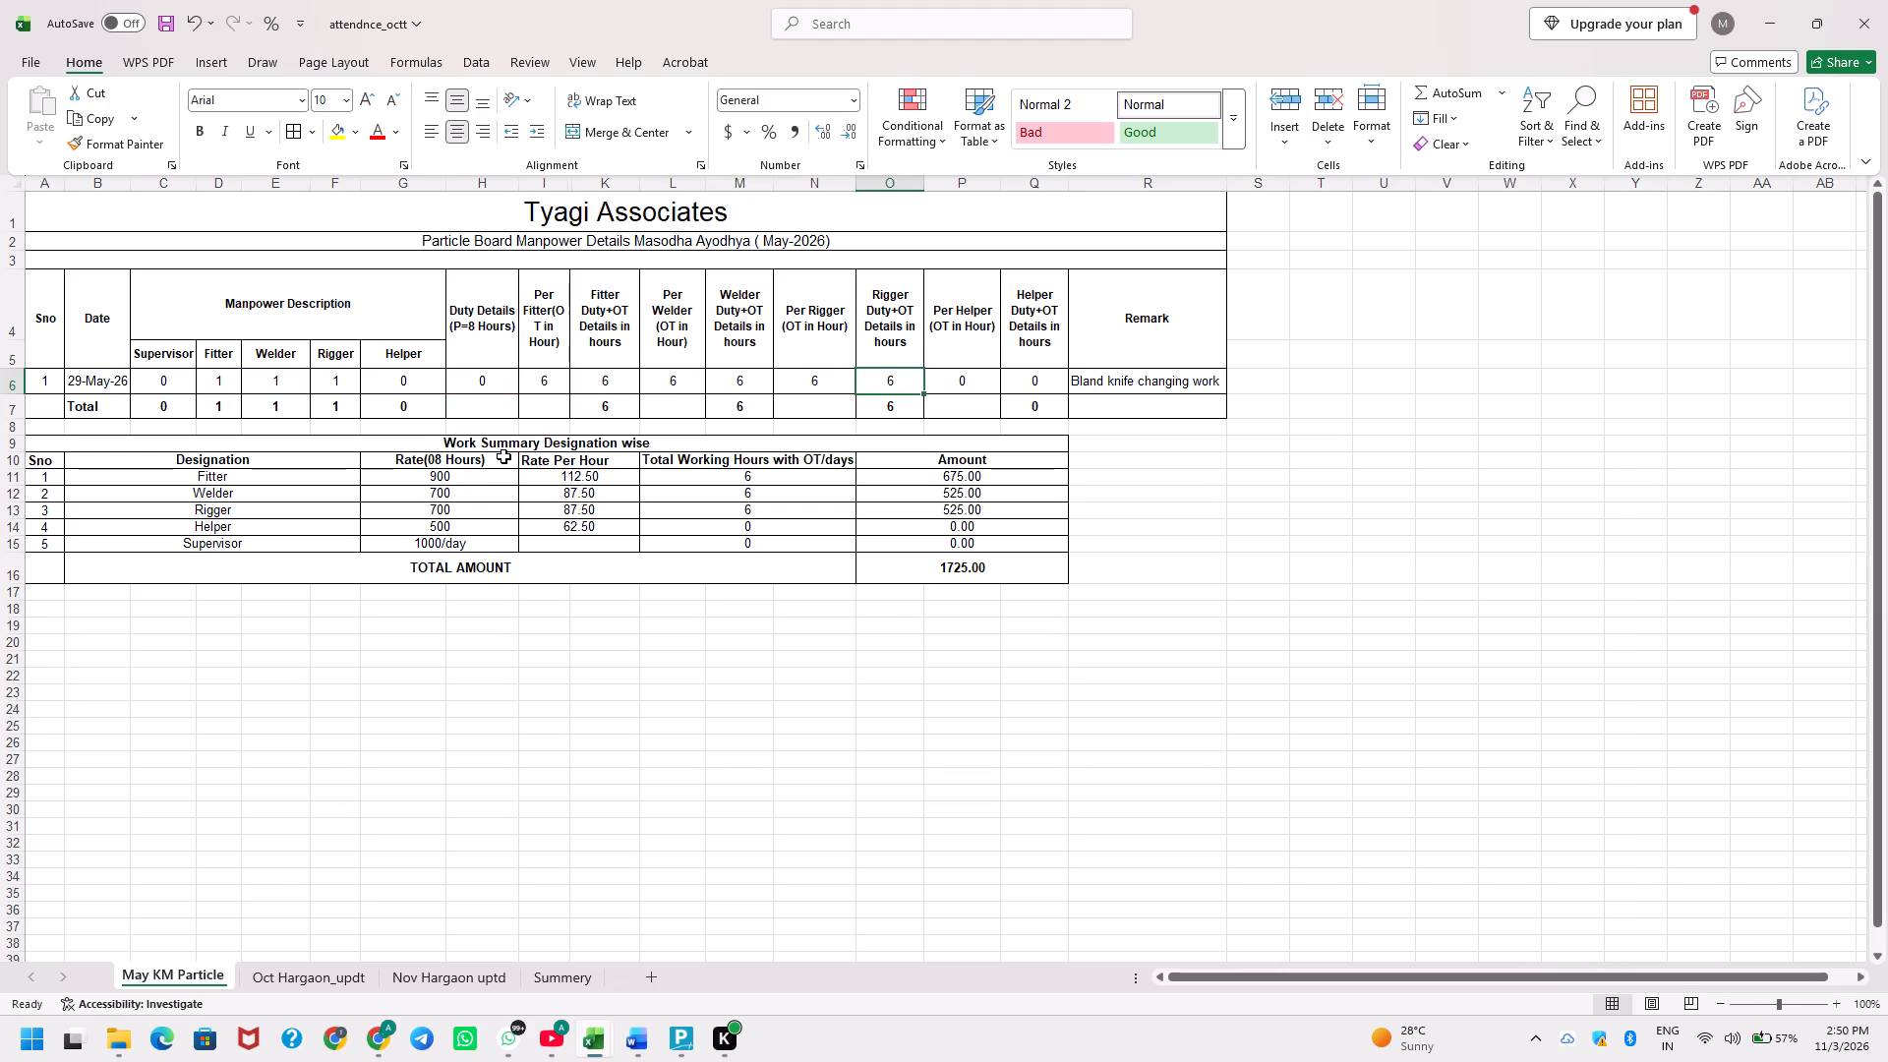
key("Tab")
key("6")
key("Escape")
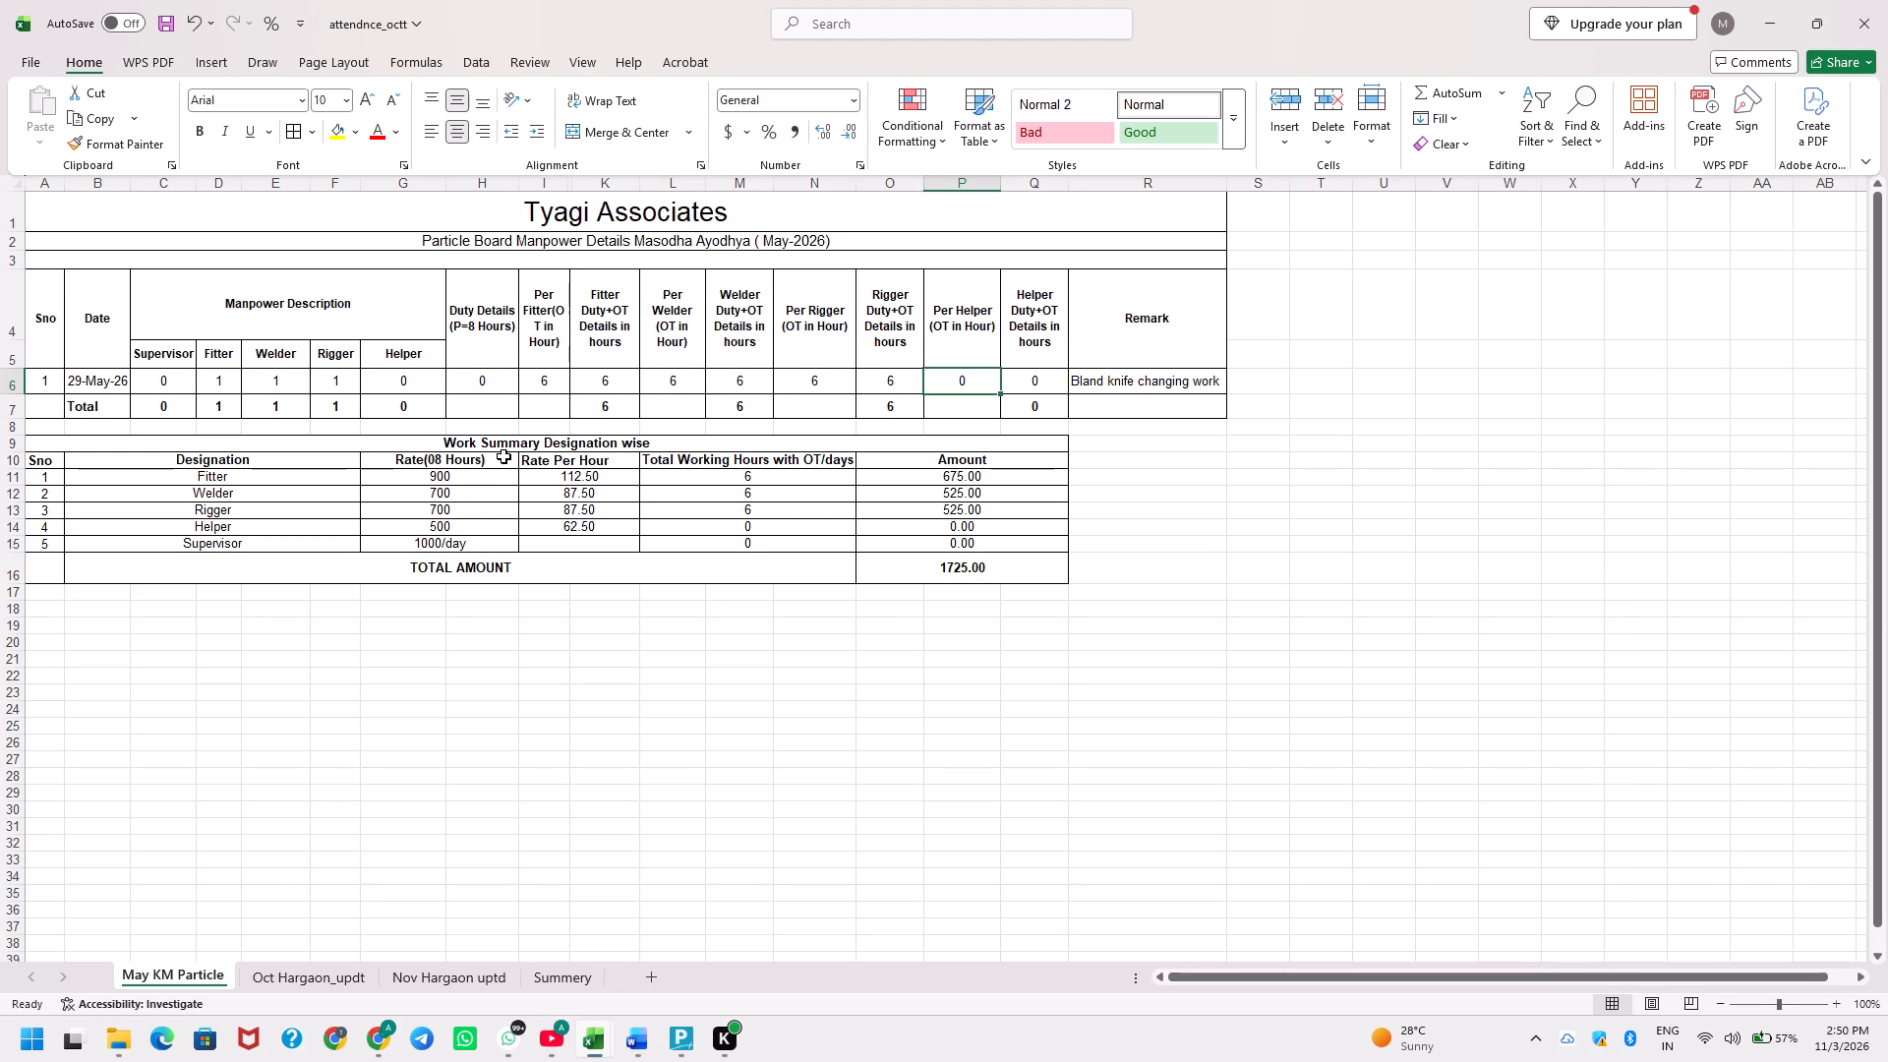
Save the attendance workbook with the updated welder and rigger hours.
key("Left")
key("Left")
key("ctrl+s")
Check the Total Working Hours with OT/days column in the designation-wise work summary.
key("Down")
key("Down")
key("Down")
key("Down")
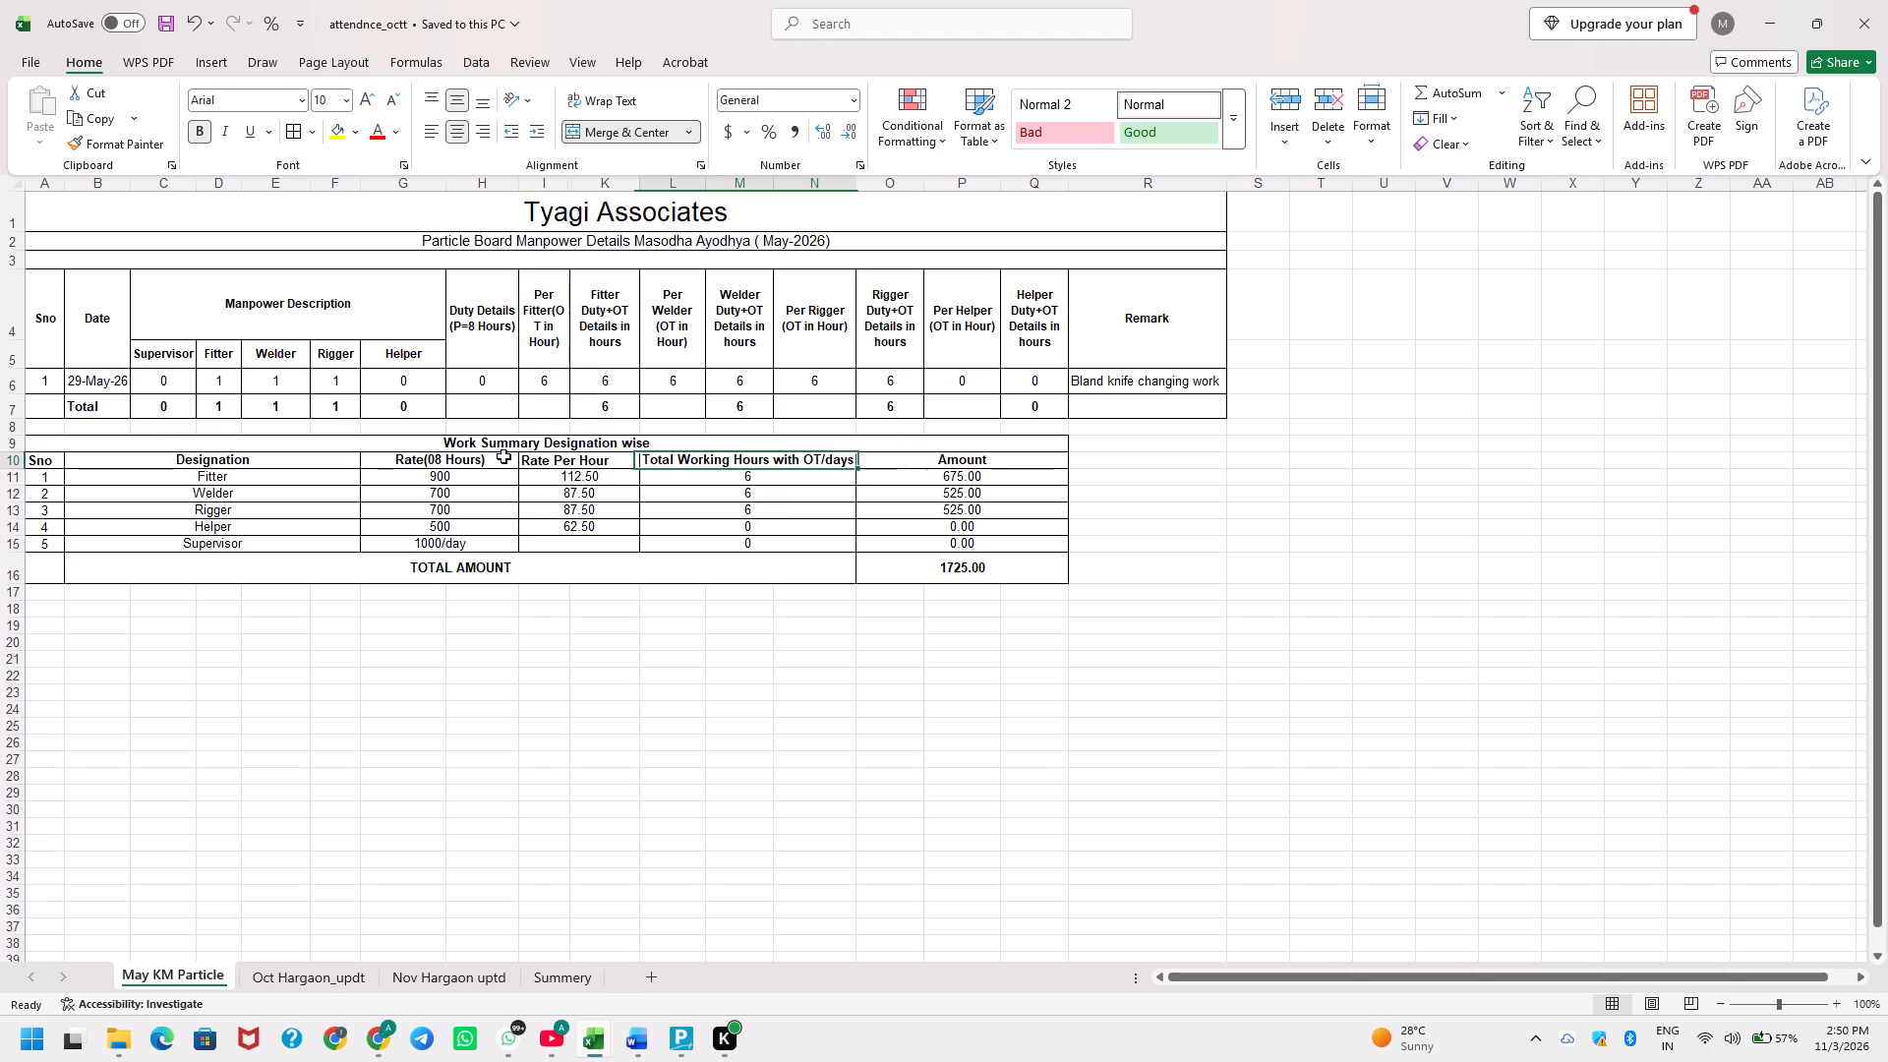
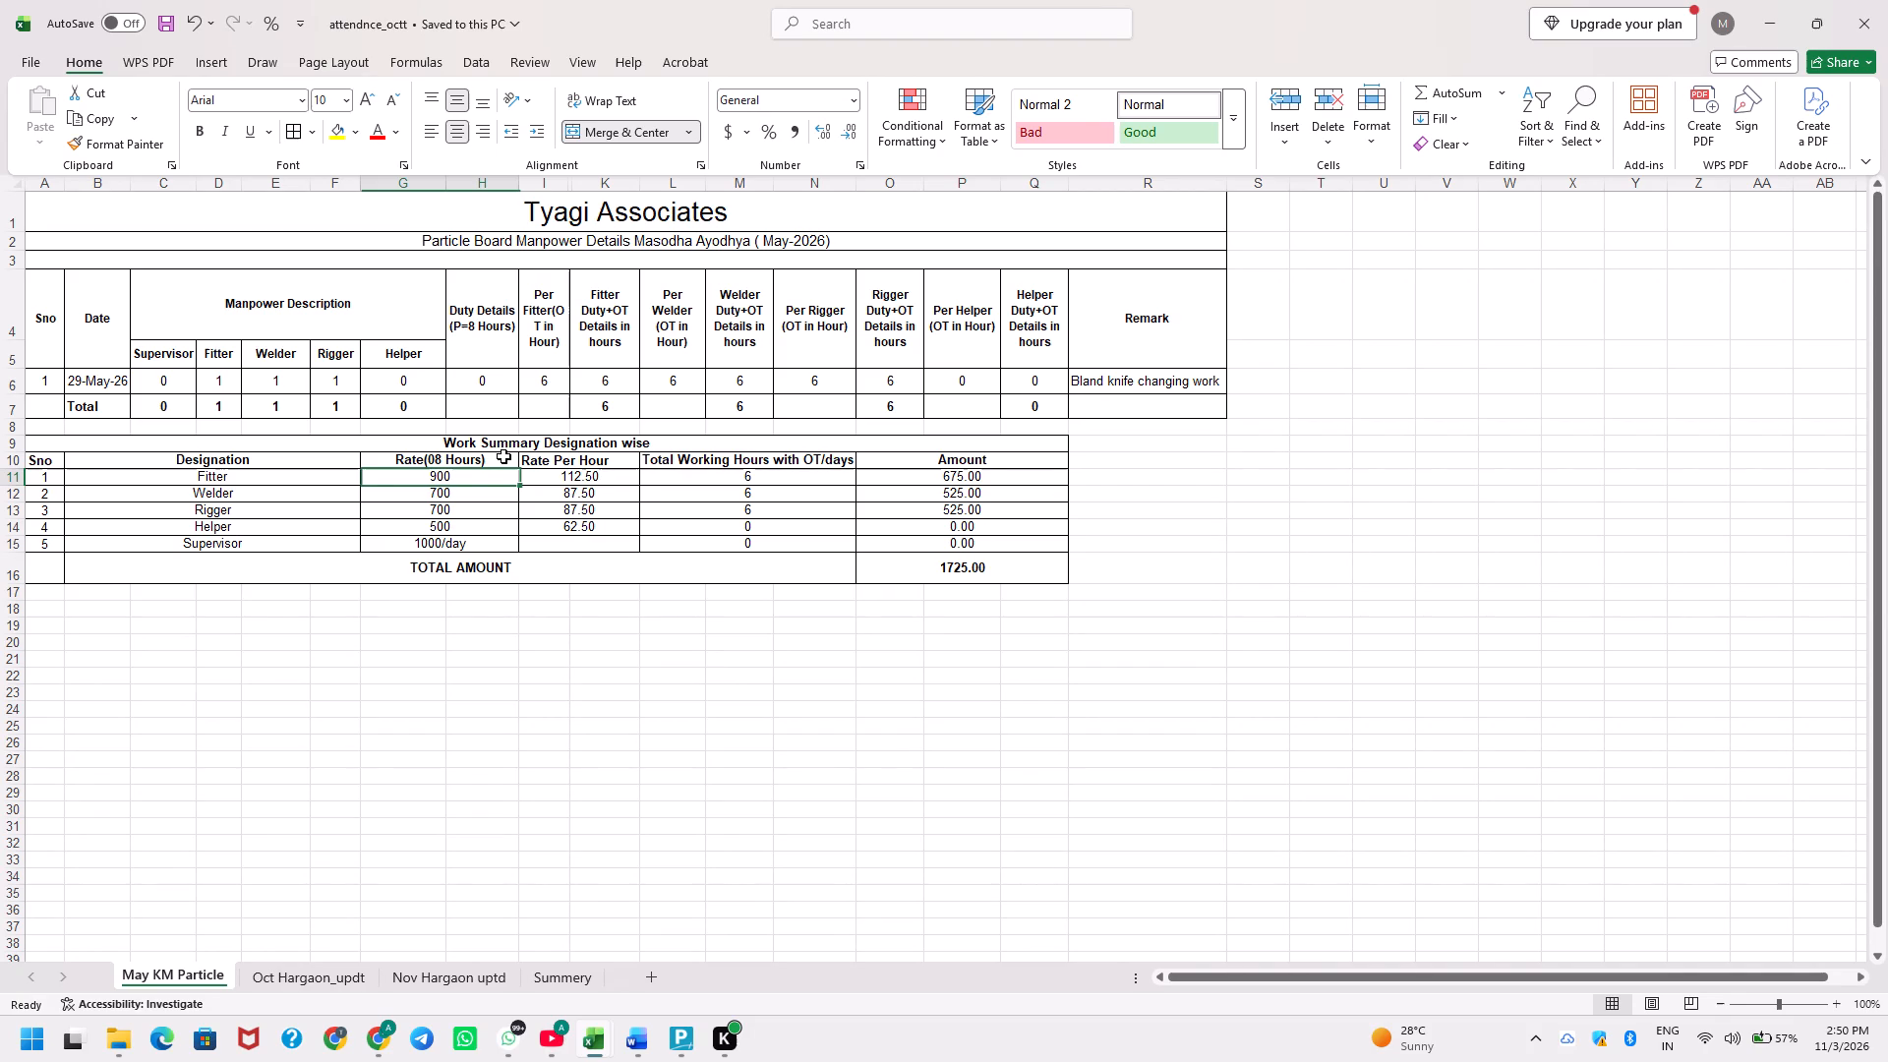
Check the Rate(08 Hours) and Rate Per Hour entries in the designation-wise work summary.
key("Right")
key("Left")
key("Right")
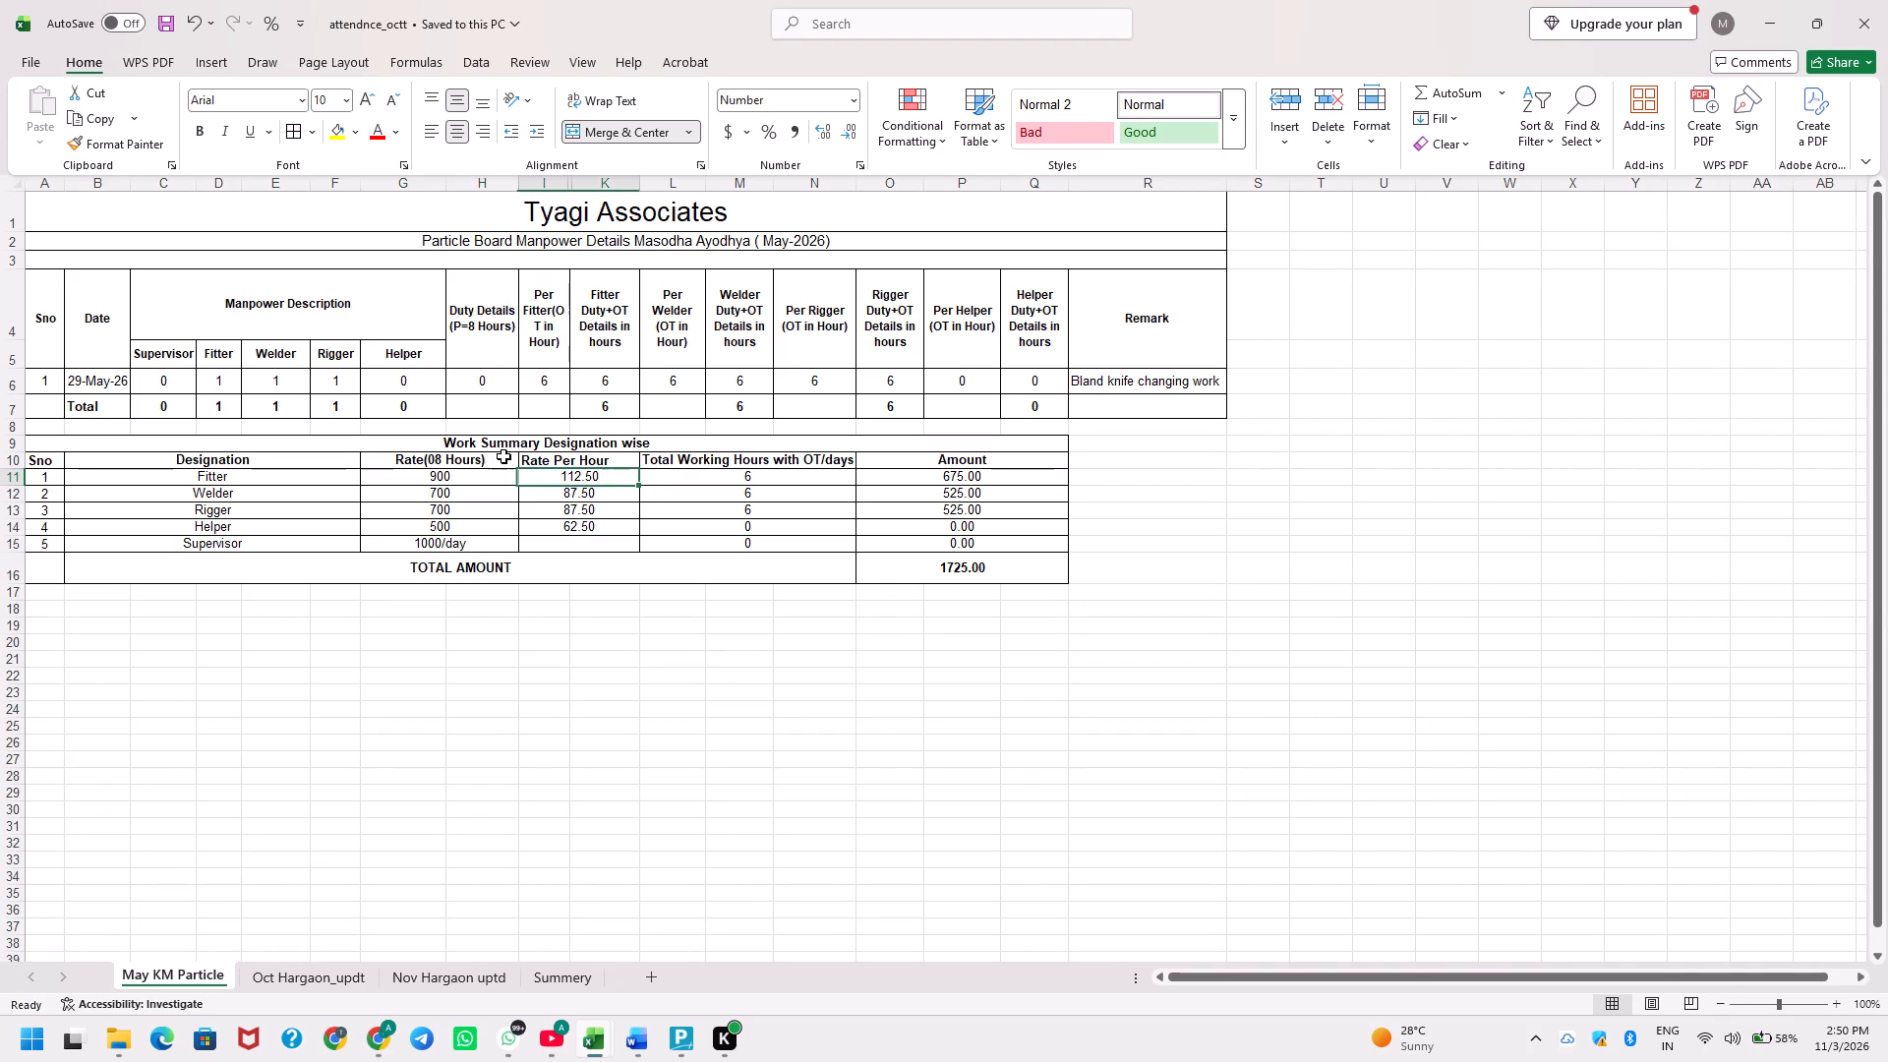
key("Left")
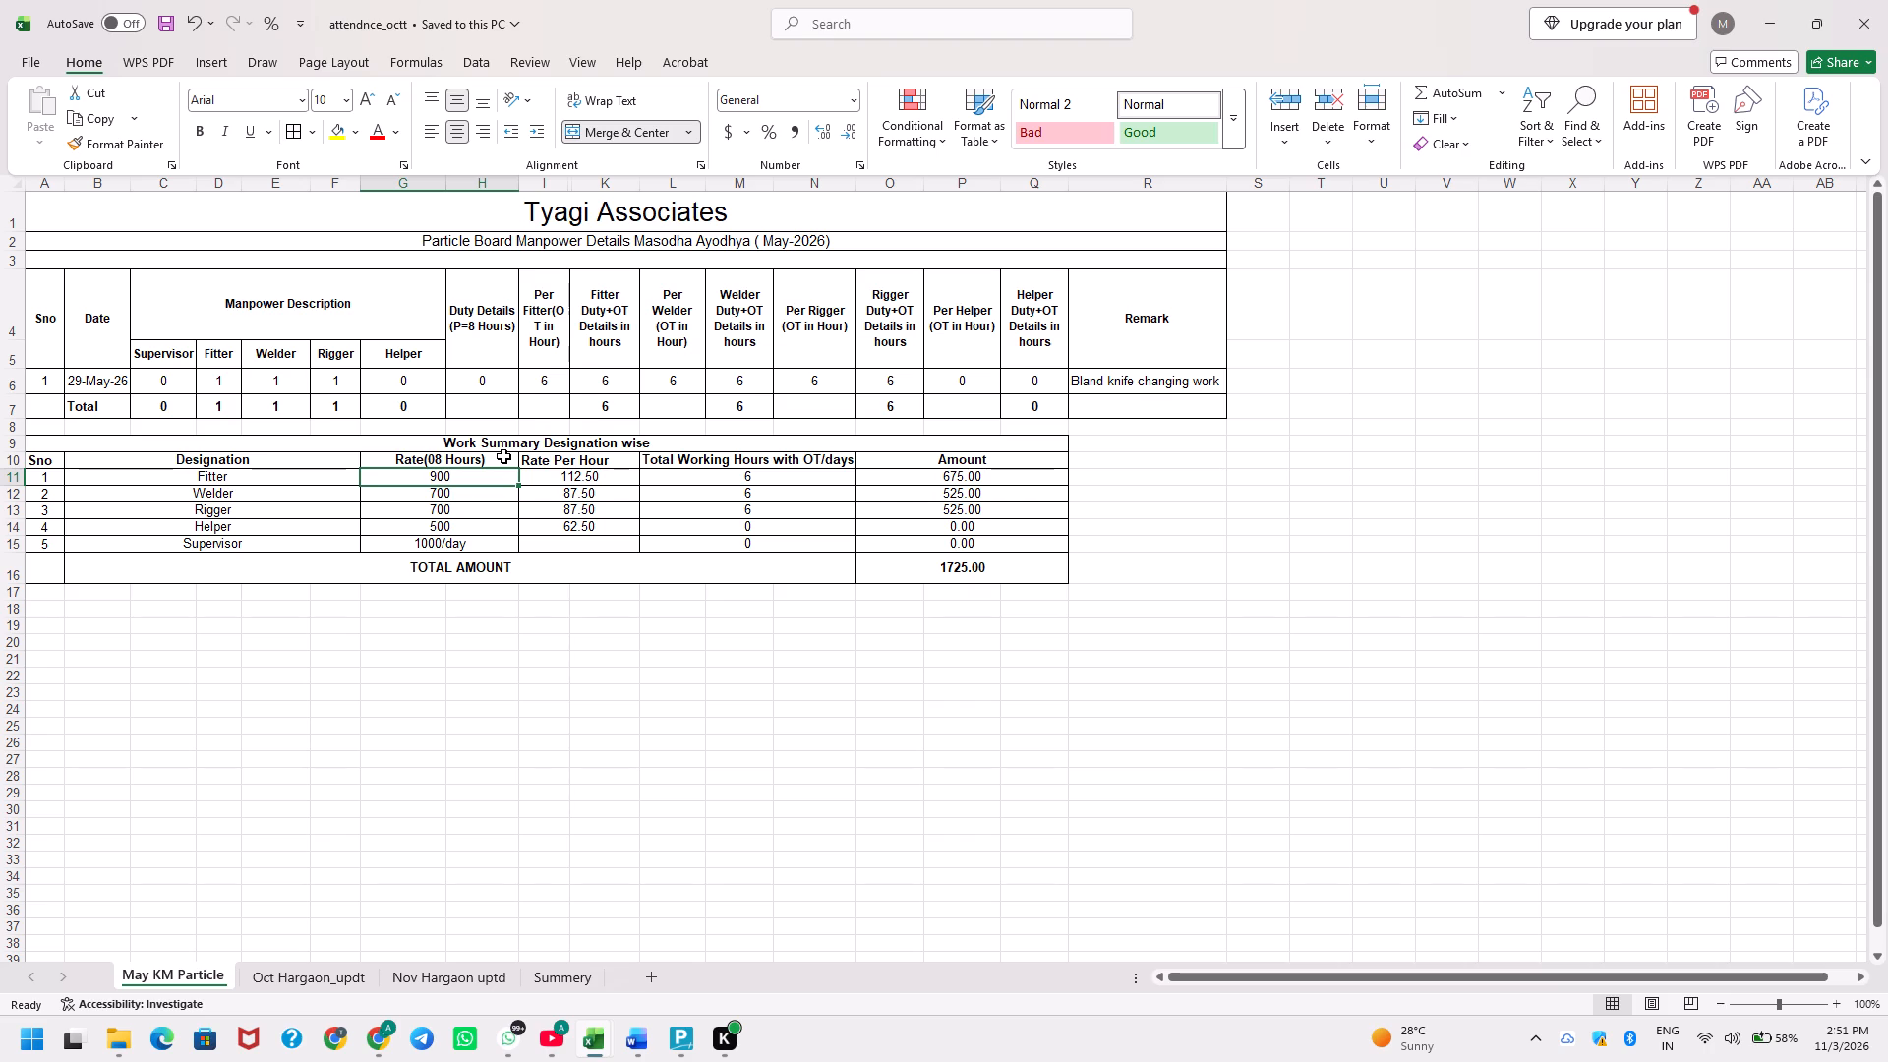
key("Down")
key("Down")
key("Up")
key("Up")
Save the attendance workbook again after reviewing the work summary rates.
key("ctrl+s")
key("Up")
key("Down")
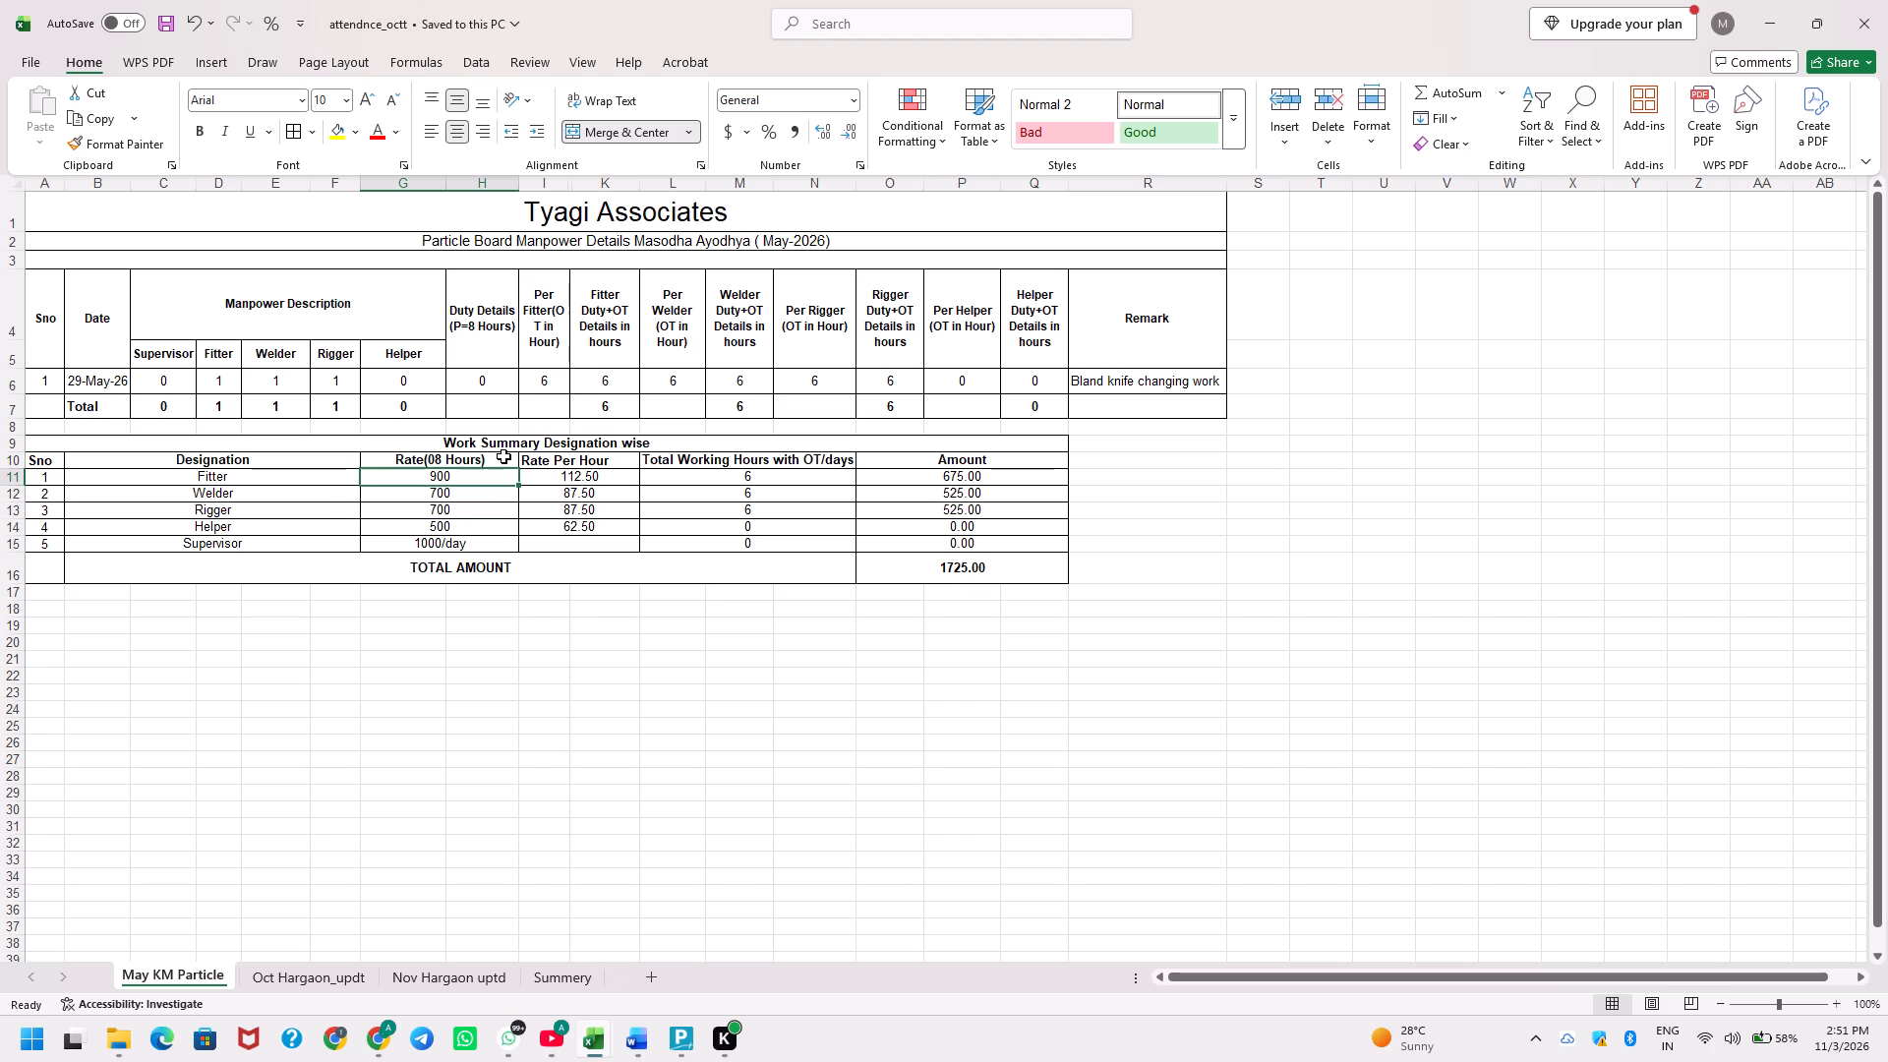
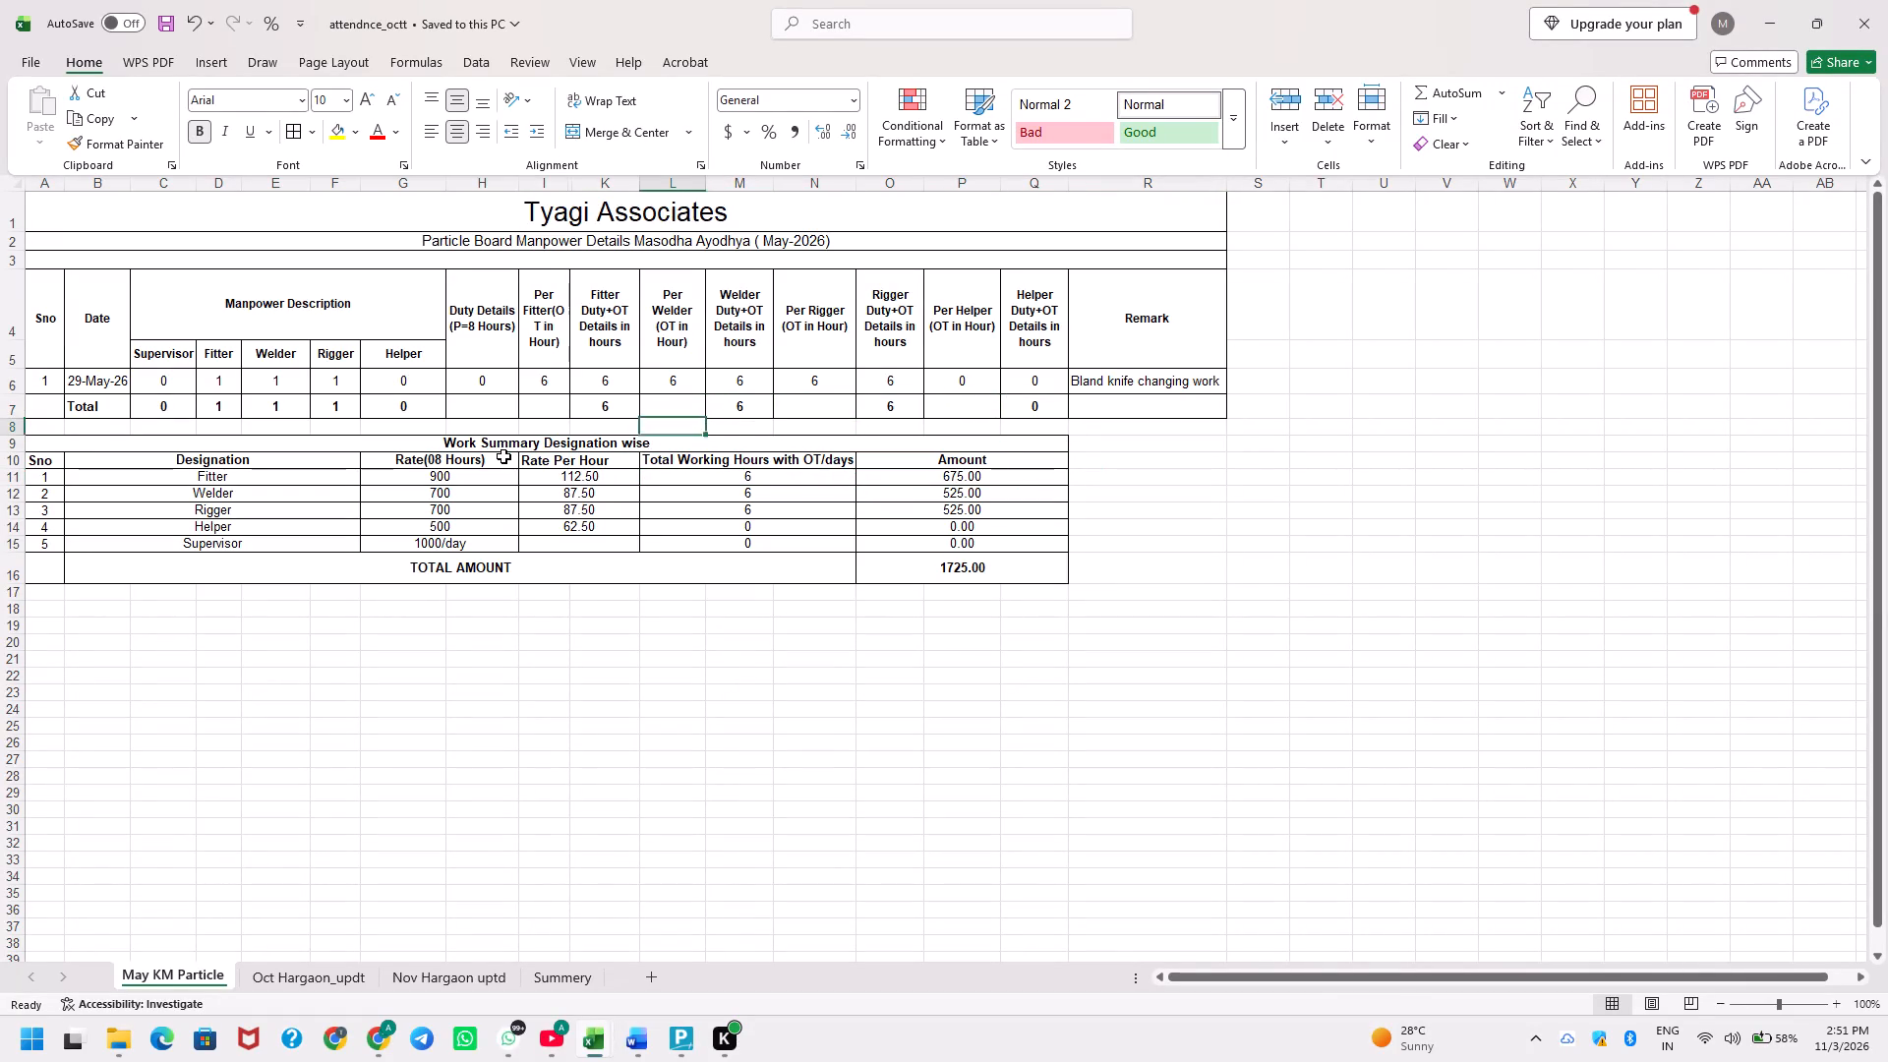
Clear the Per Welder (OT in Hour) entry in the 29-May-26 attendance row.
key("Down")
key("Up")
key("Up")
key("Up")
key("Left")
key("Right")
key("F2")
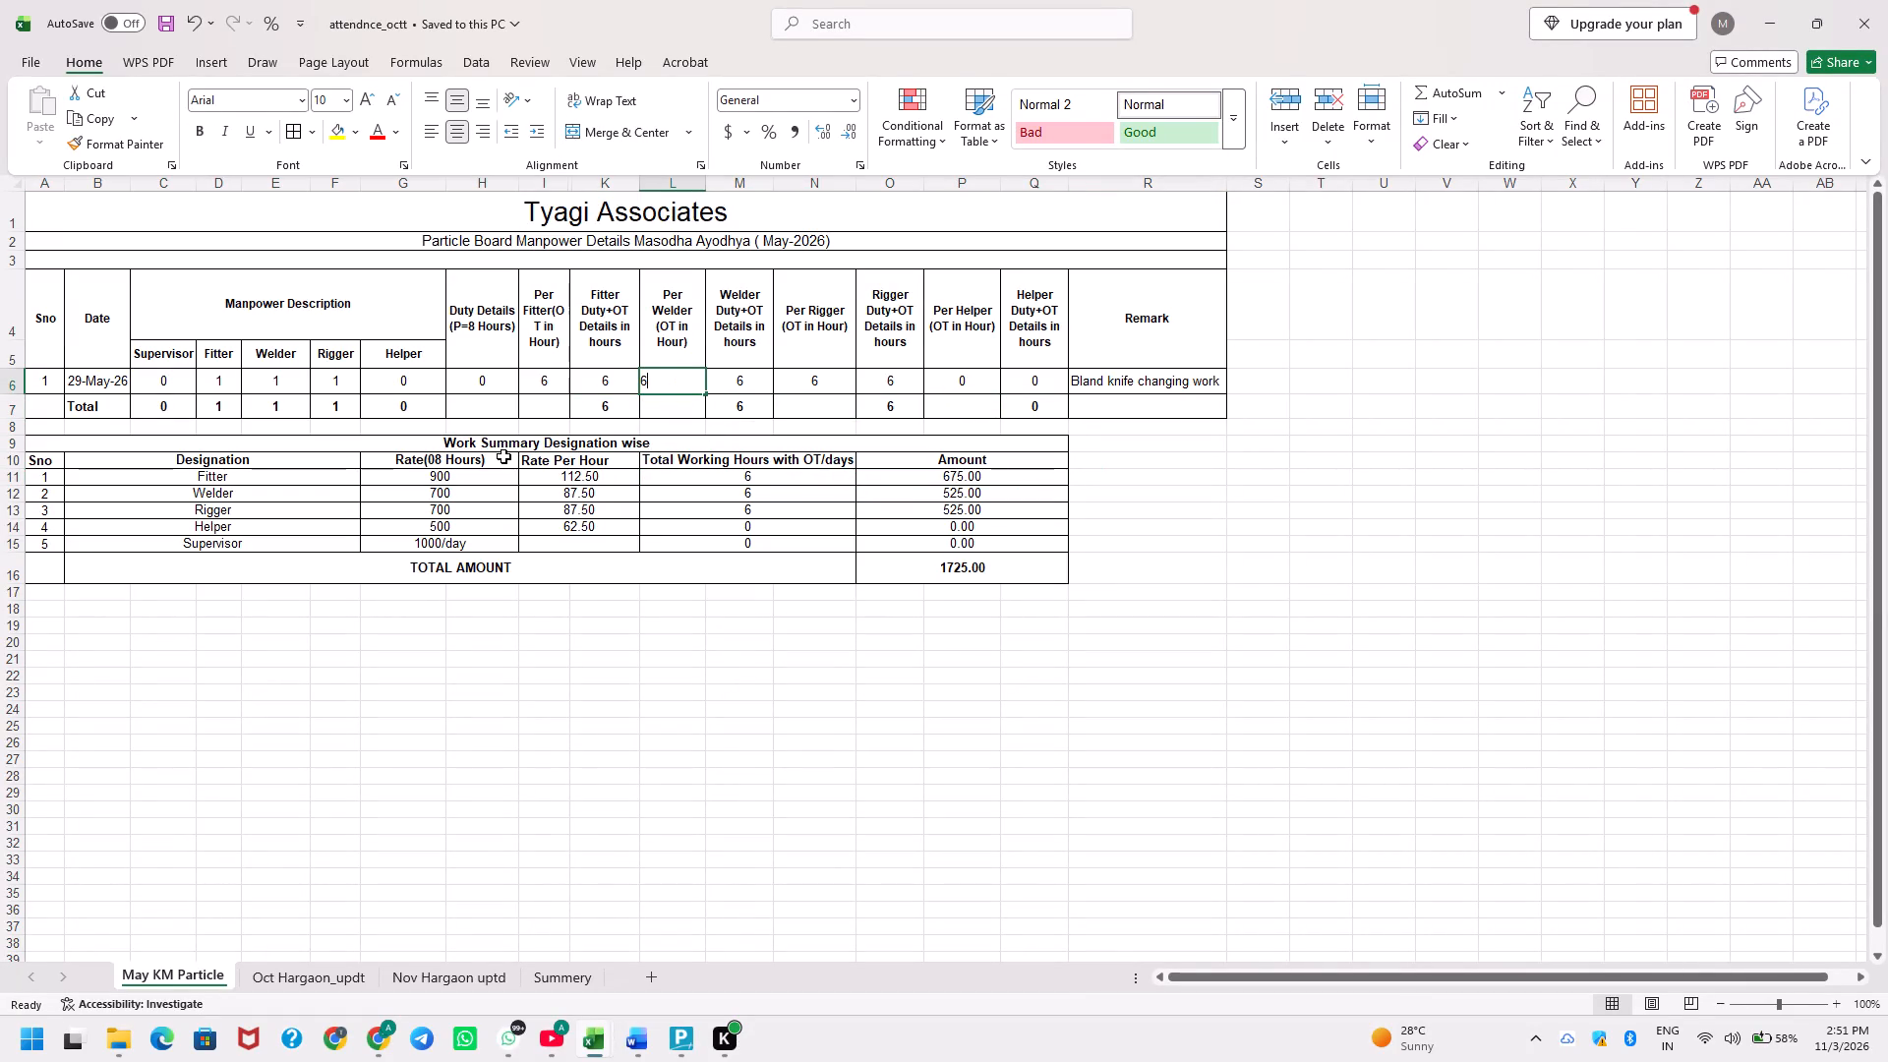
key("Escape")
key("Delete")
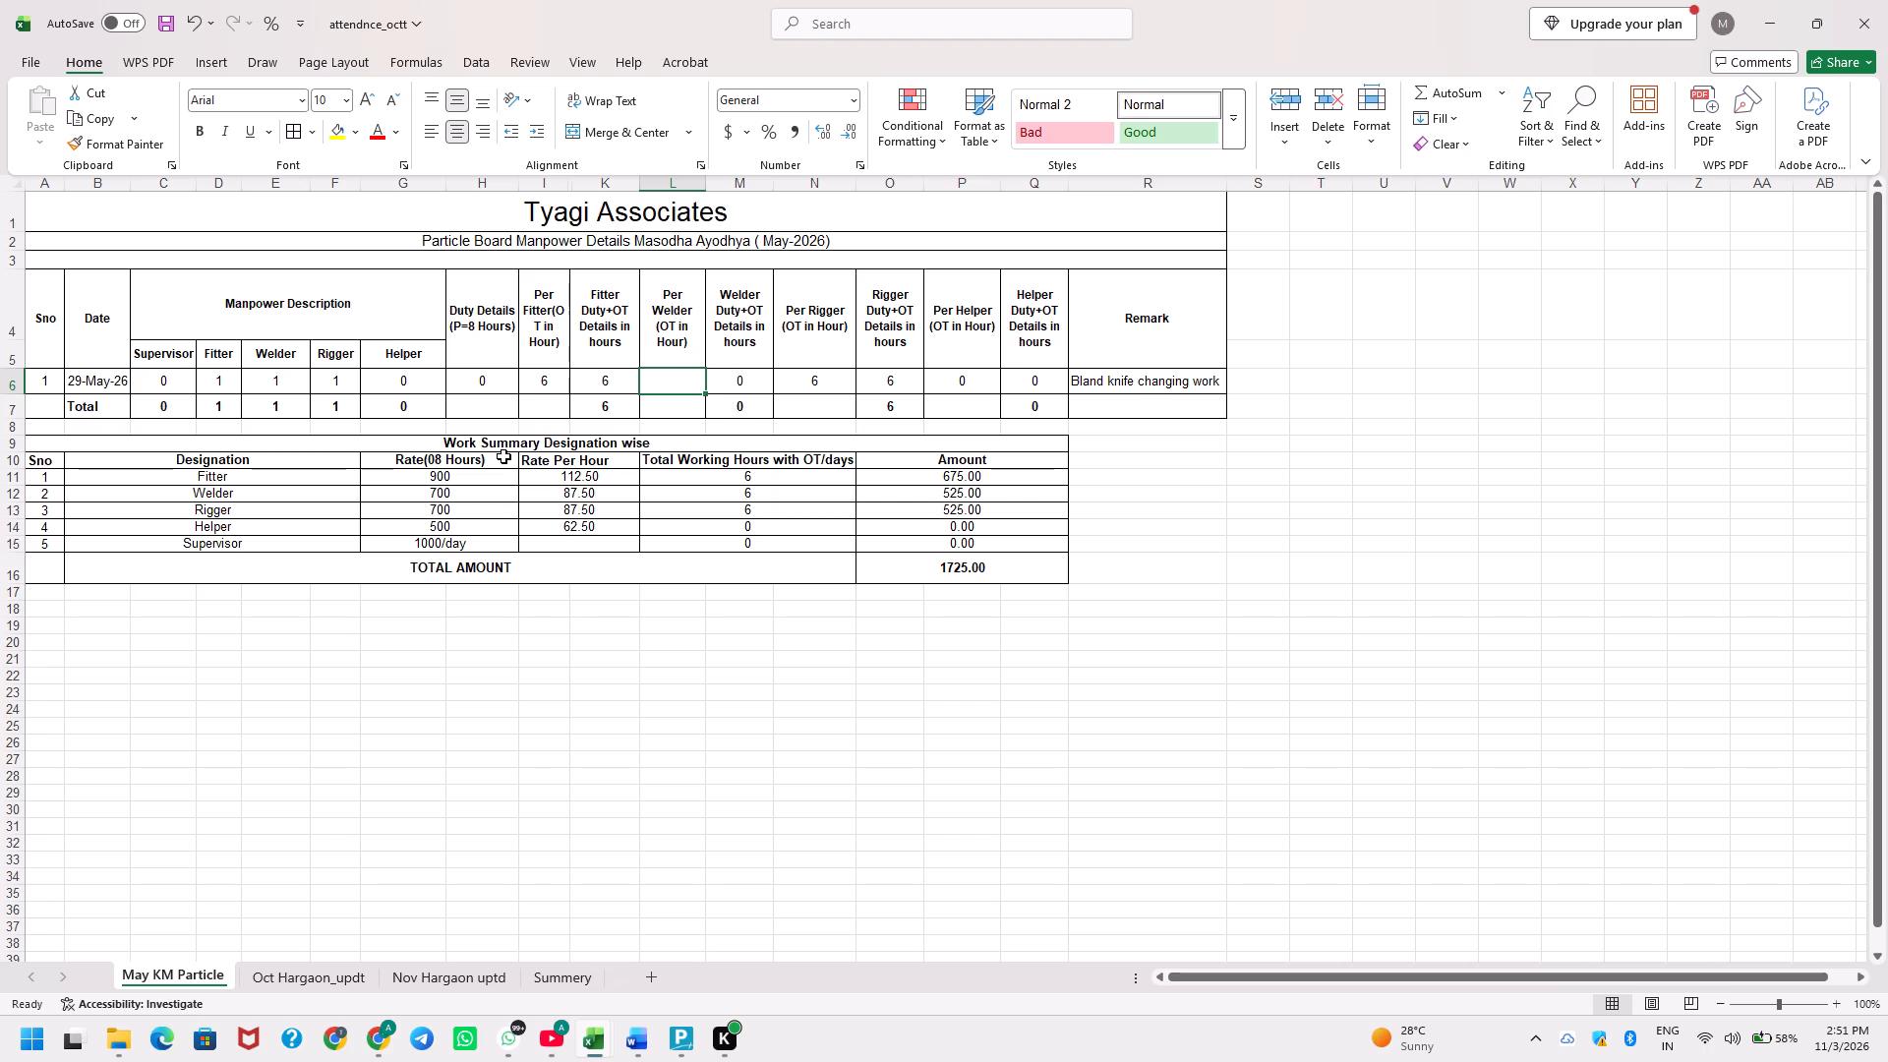
Inspect the formula behind the Fitter Duty+OT Details in hours entry for 29-May-26.
key("Left")
key("Left")
key("Right")
key("F2")
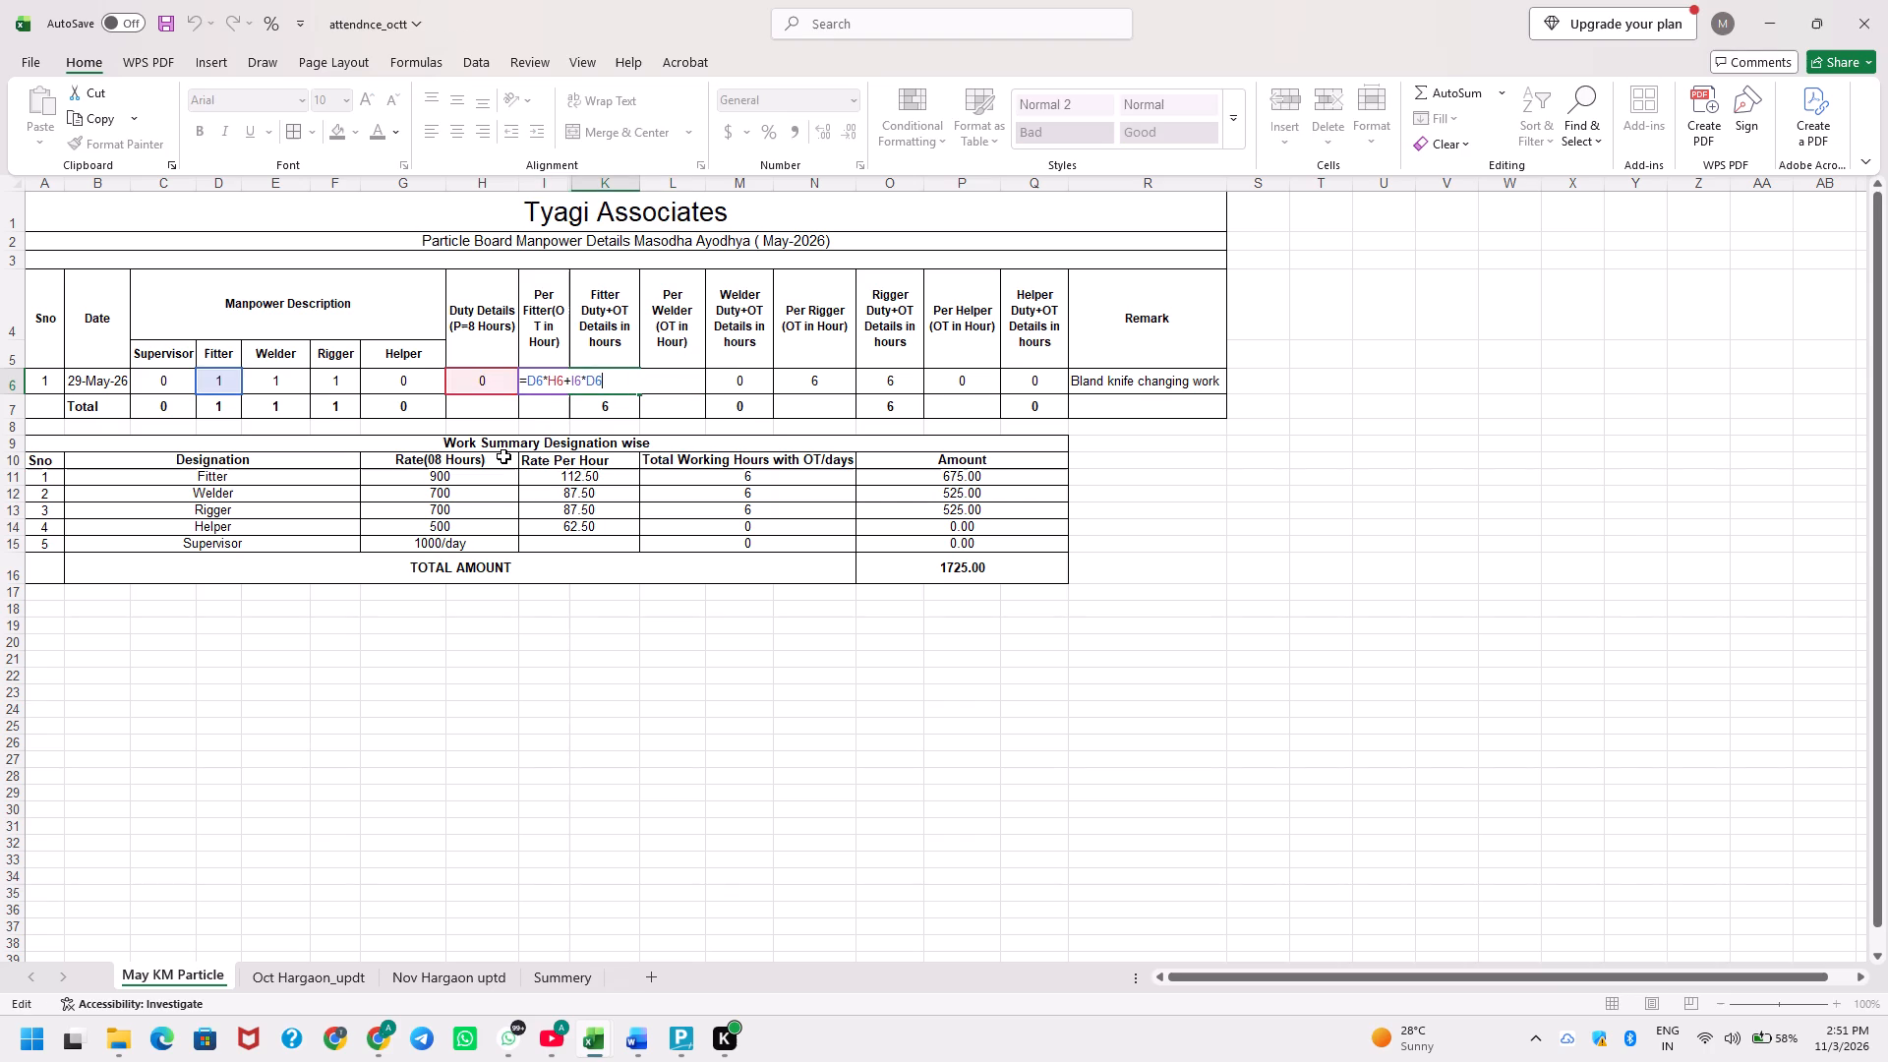
key("Escape")
Set the Per Welder (OT in Hour) entry for 29-May-26 to 6.
key("Right")
key("6")
key("Return")
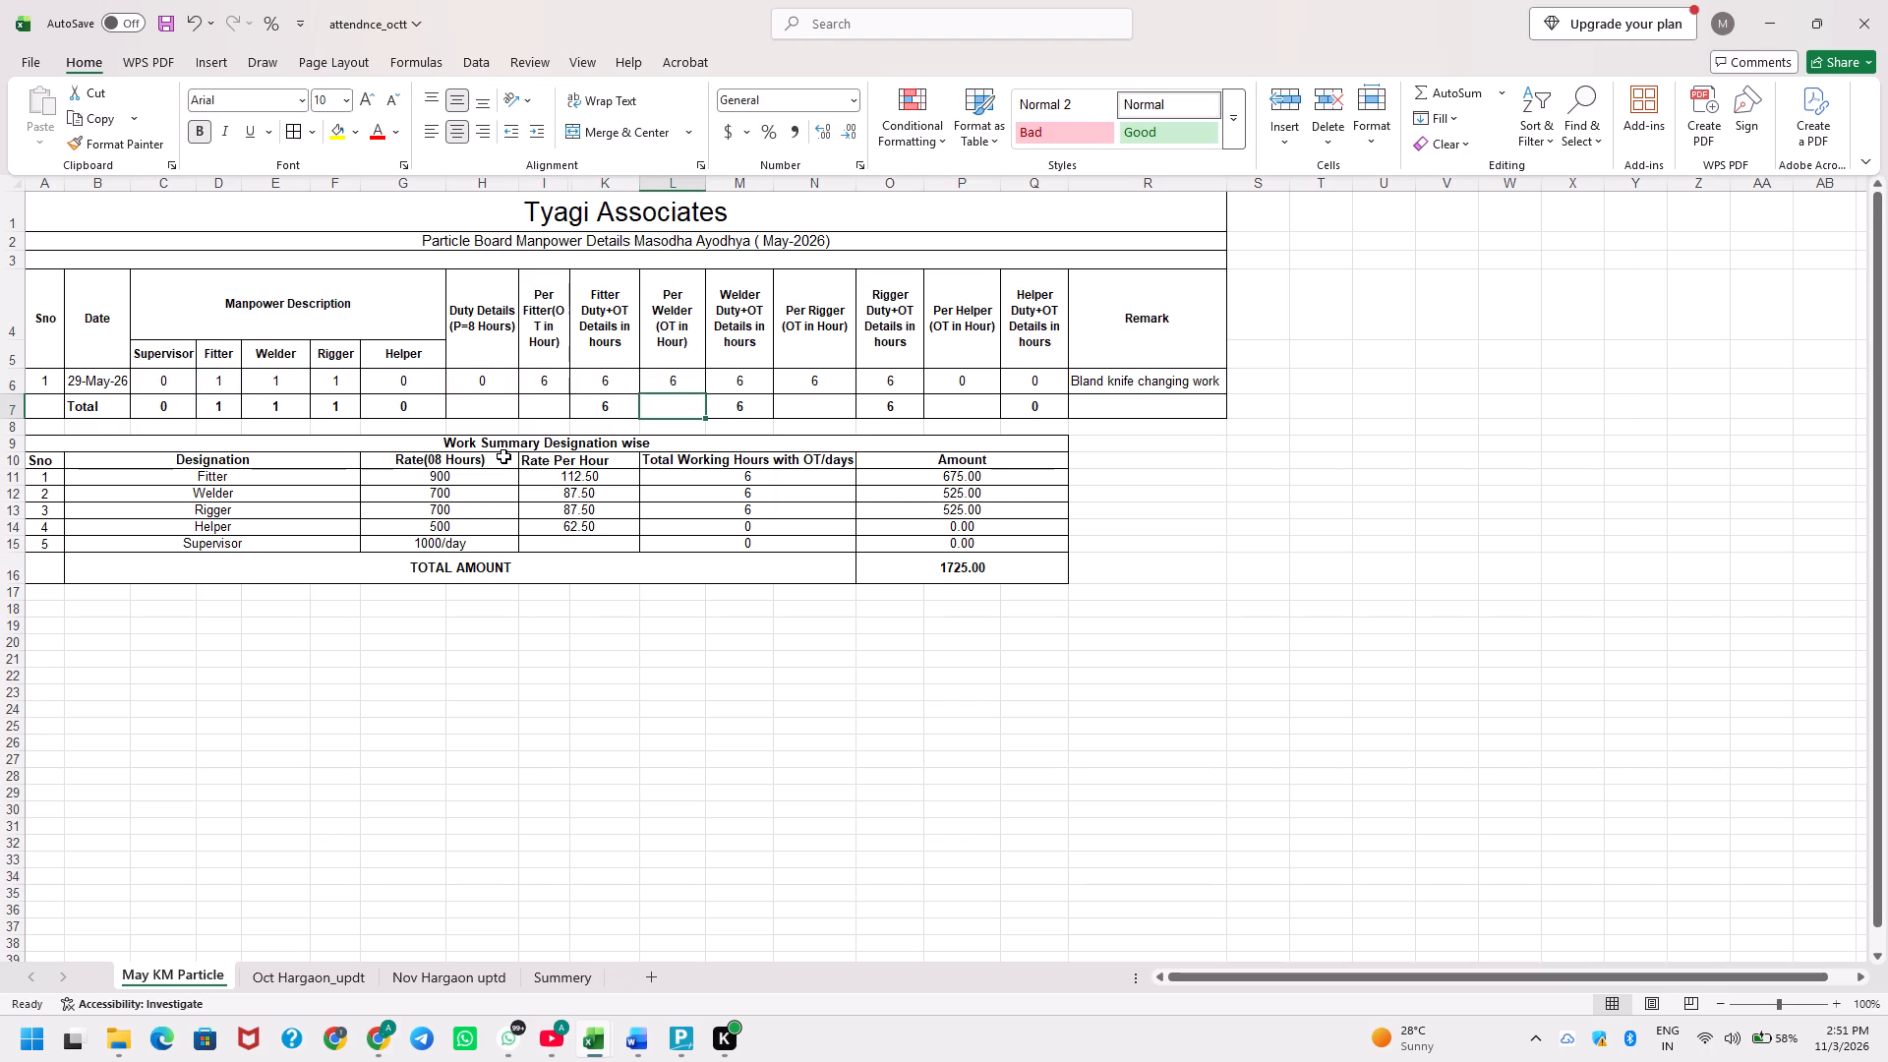
Review the duty and overtime hour entries across the 29-May-26 attendance row and its totals.
key("Up")
key("Right")
key("Right")
key("Down")
key("Down")
key("Left")
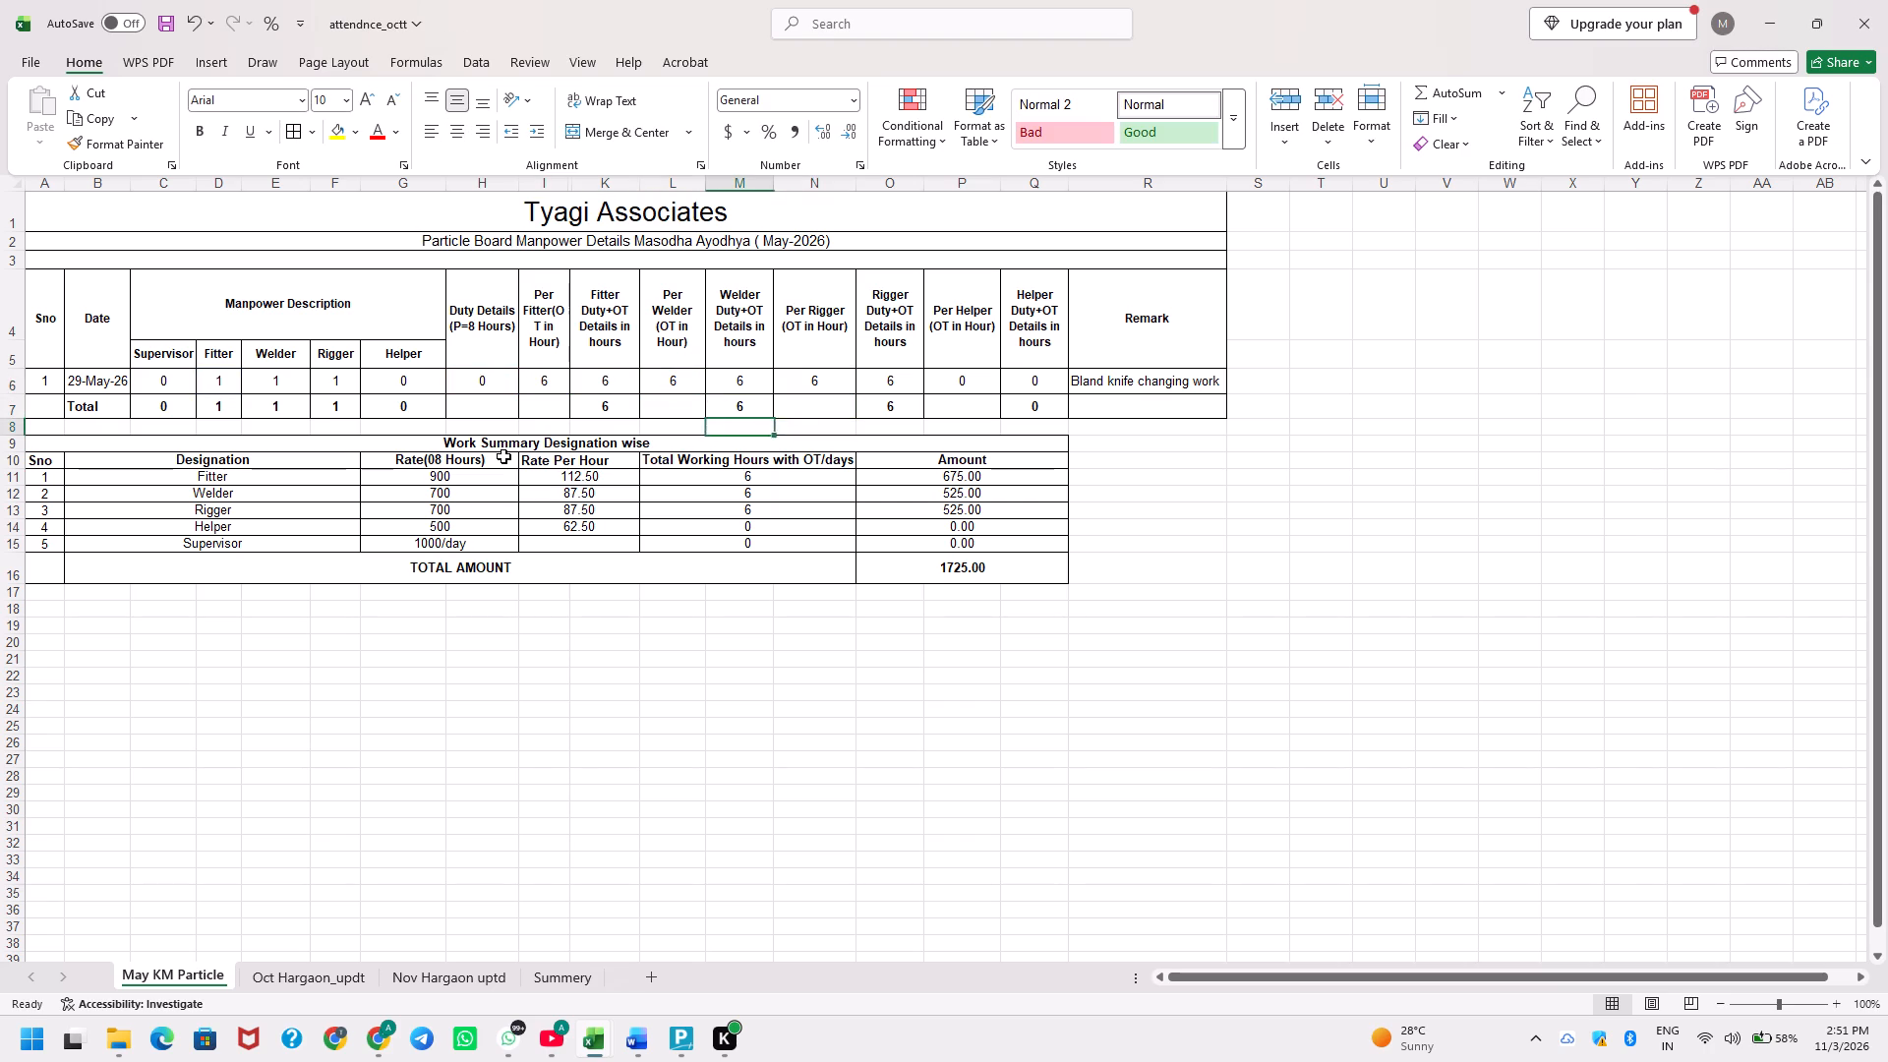
key("Up")
key("Left")
key("Left")
key("Left")
key("Left")
key("Left")
key("Up")
key("Right")
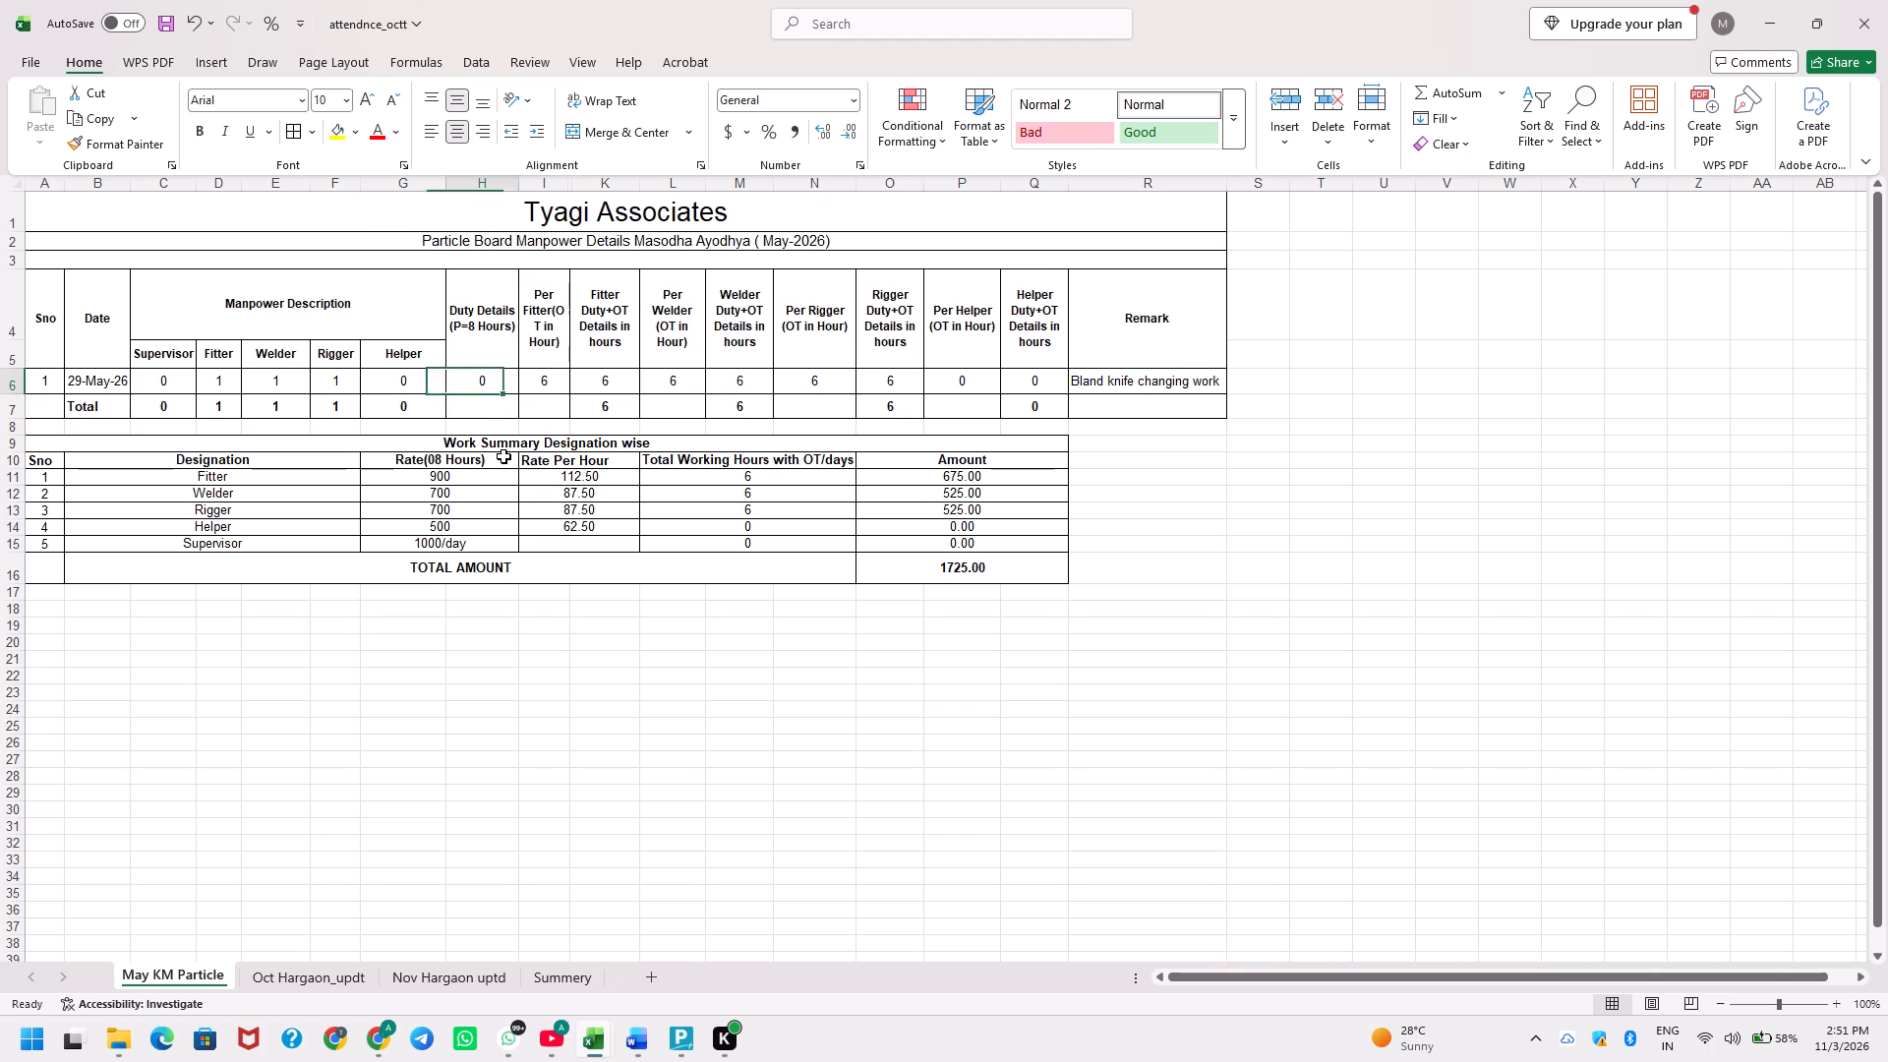
key("Right")
key("Right")
key("Left")
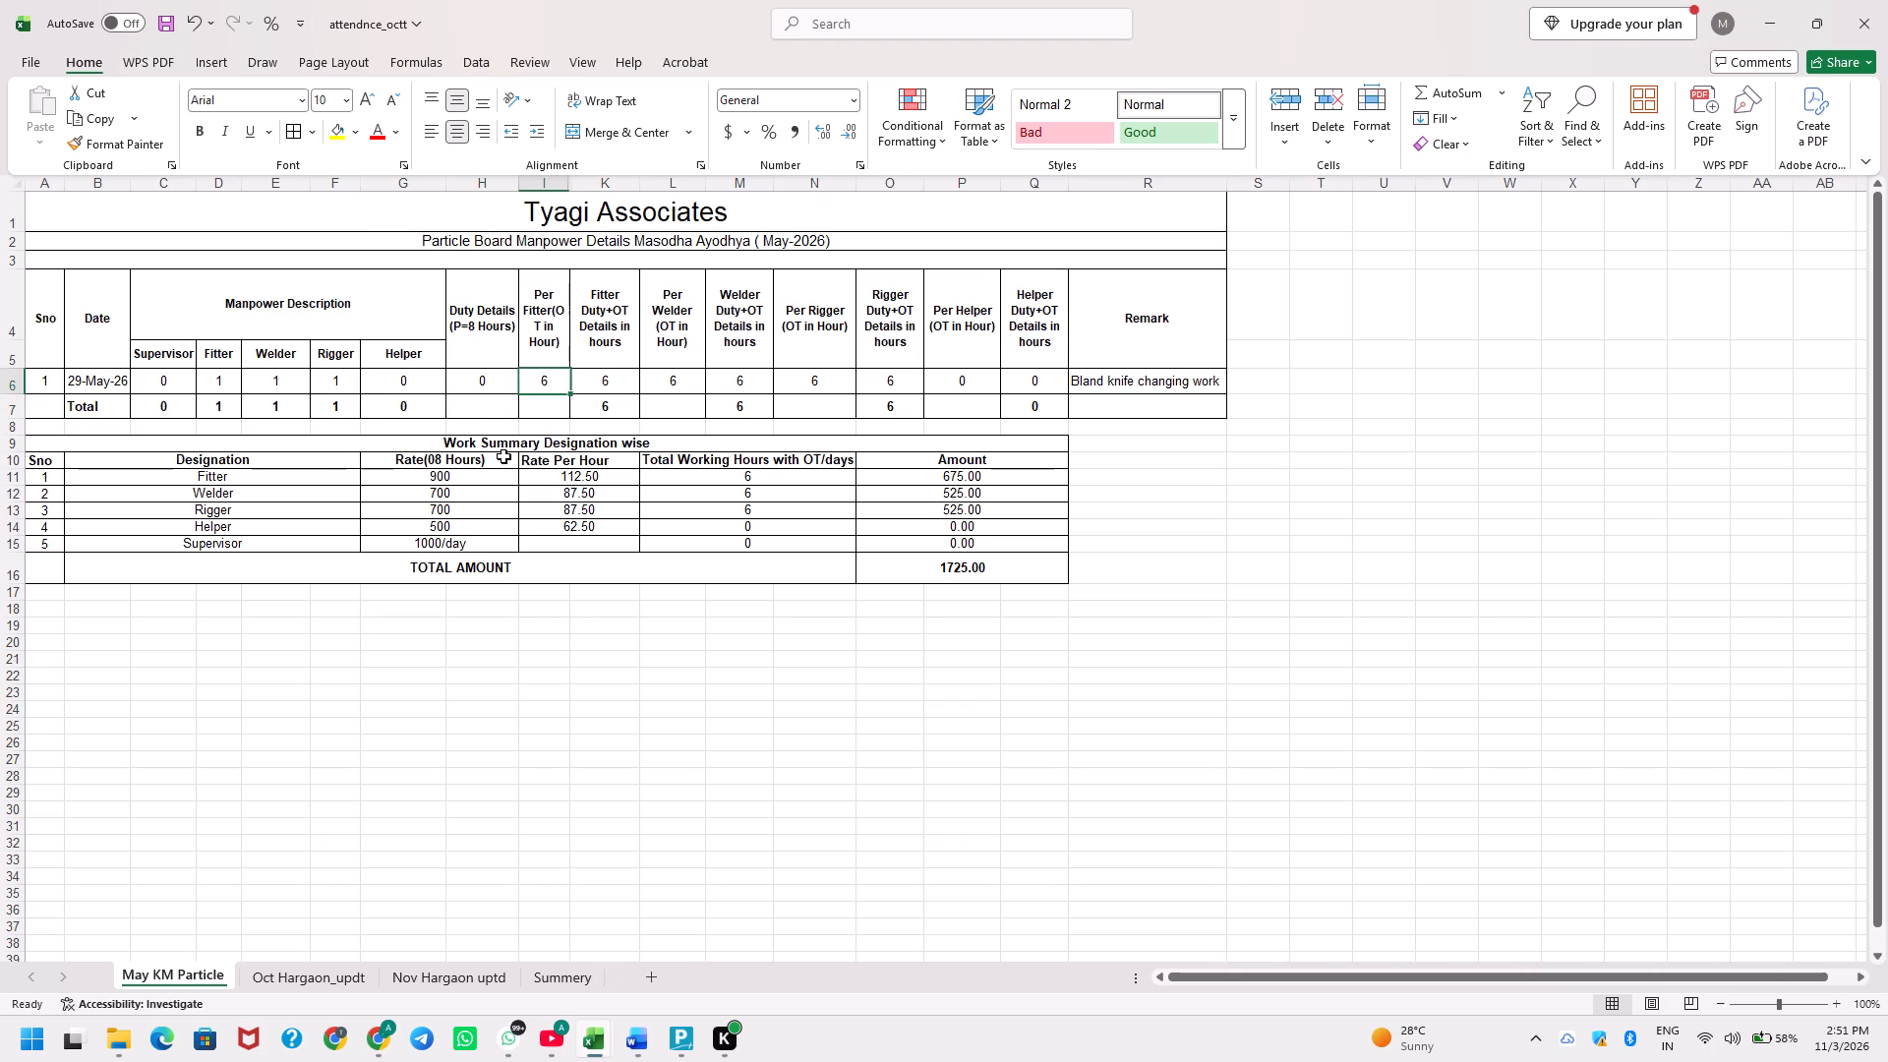
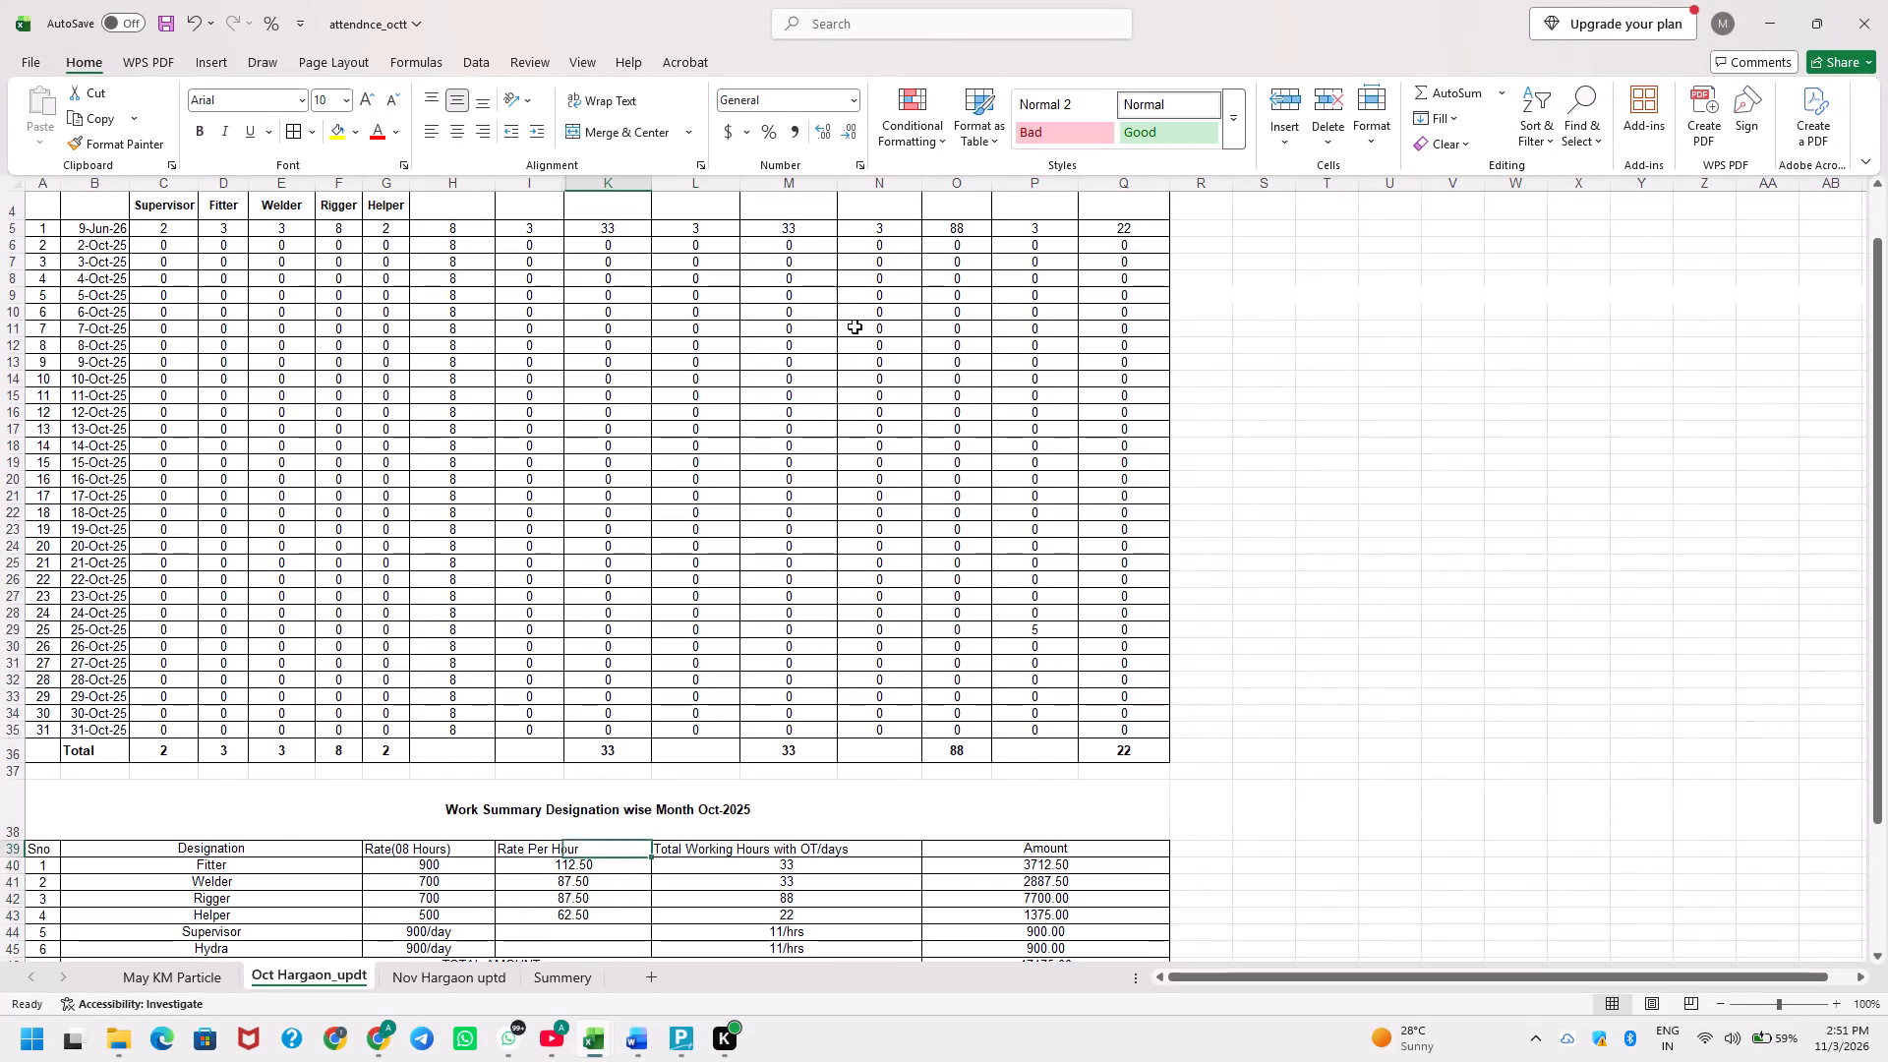
Change the date in the first attendance row of the Oct Hargaon_updt sheet to 5/29/2026, matching the May KM Particle sheet.
key("ctrl+Up")
key("ctrl+Up")
key("Down")
key("Down")
key("Left")
key("Left")
key("Left")
key("Left")
key("Left")
key("Left")
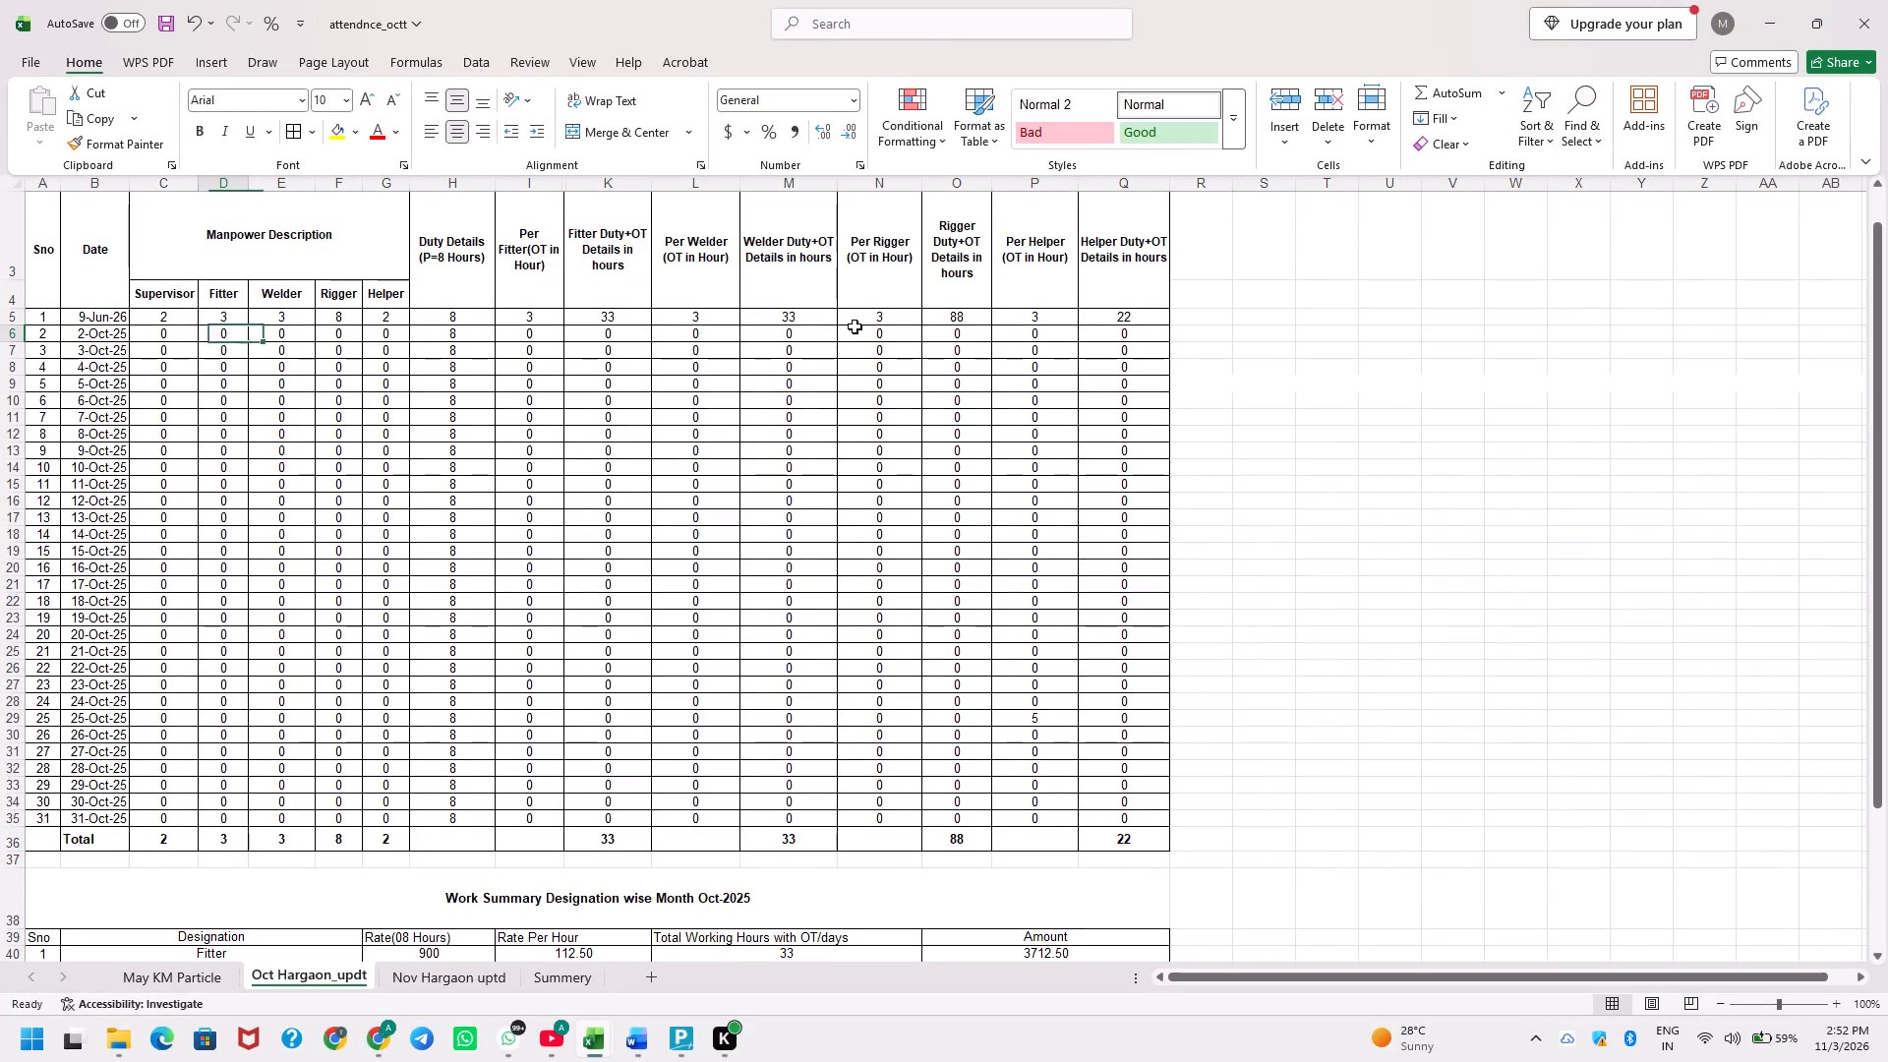
key("Left")
key("Left")
key("Up")
key("ctrl+Page_Up")
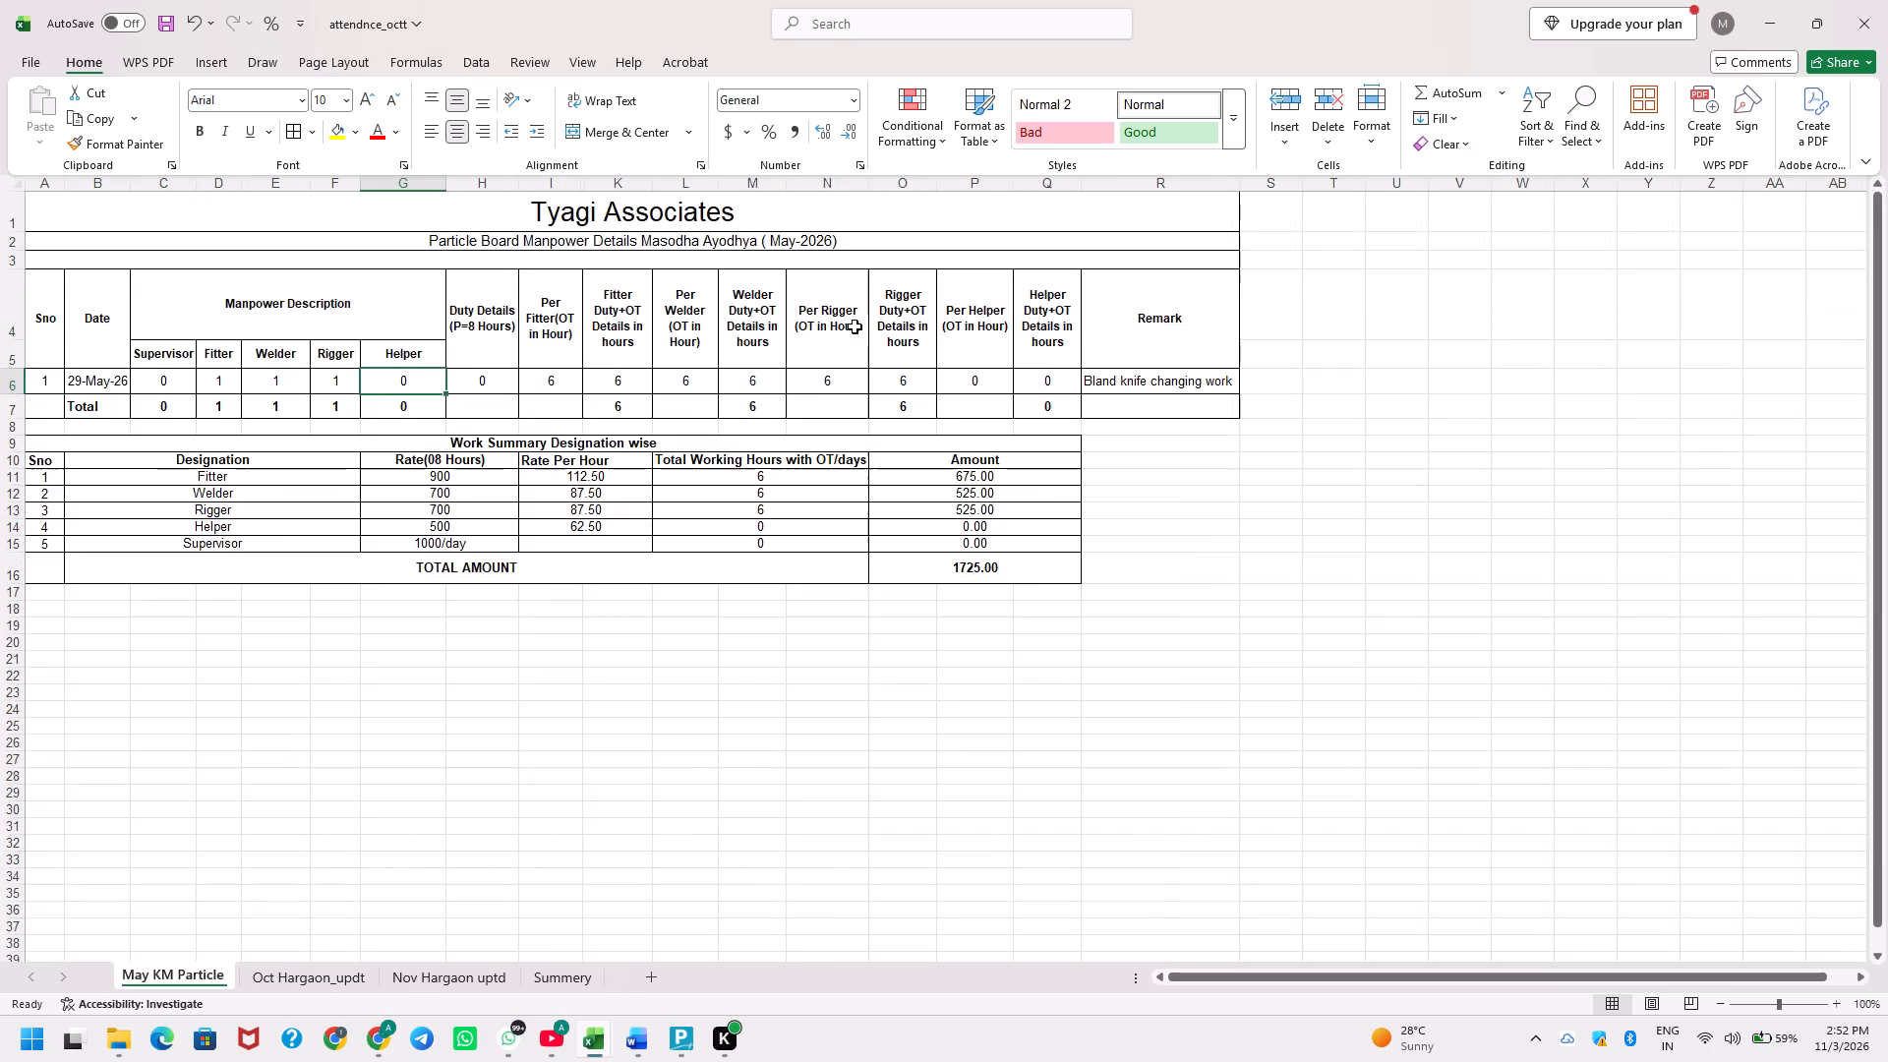
key("ctrl+Page_Down")
key("F2")
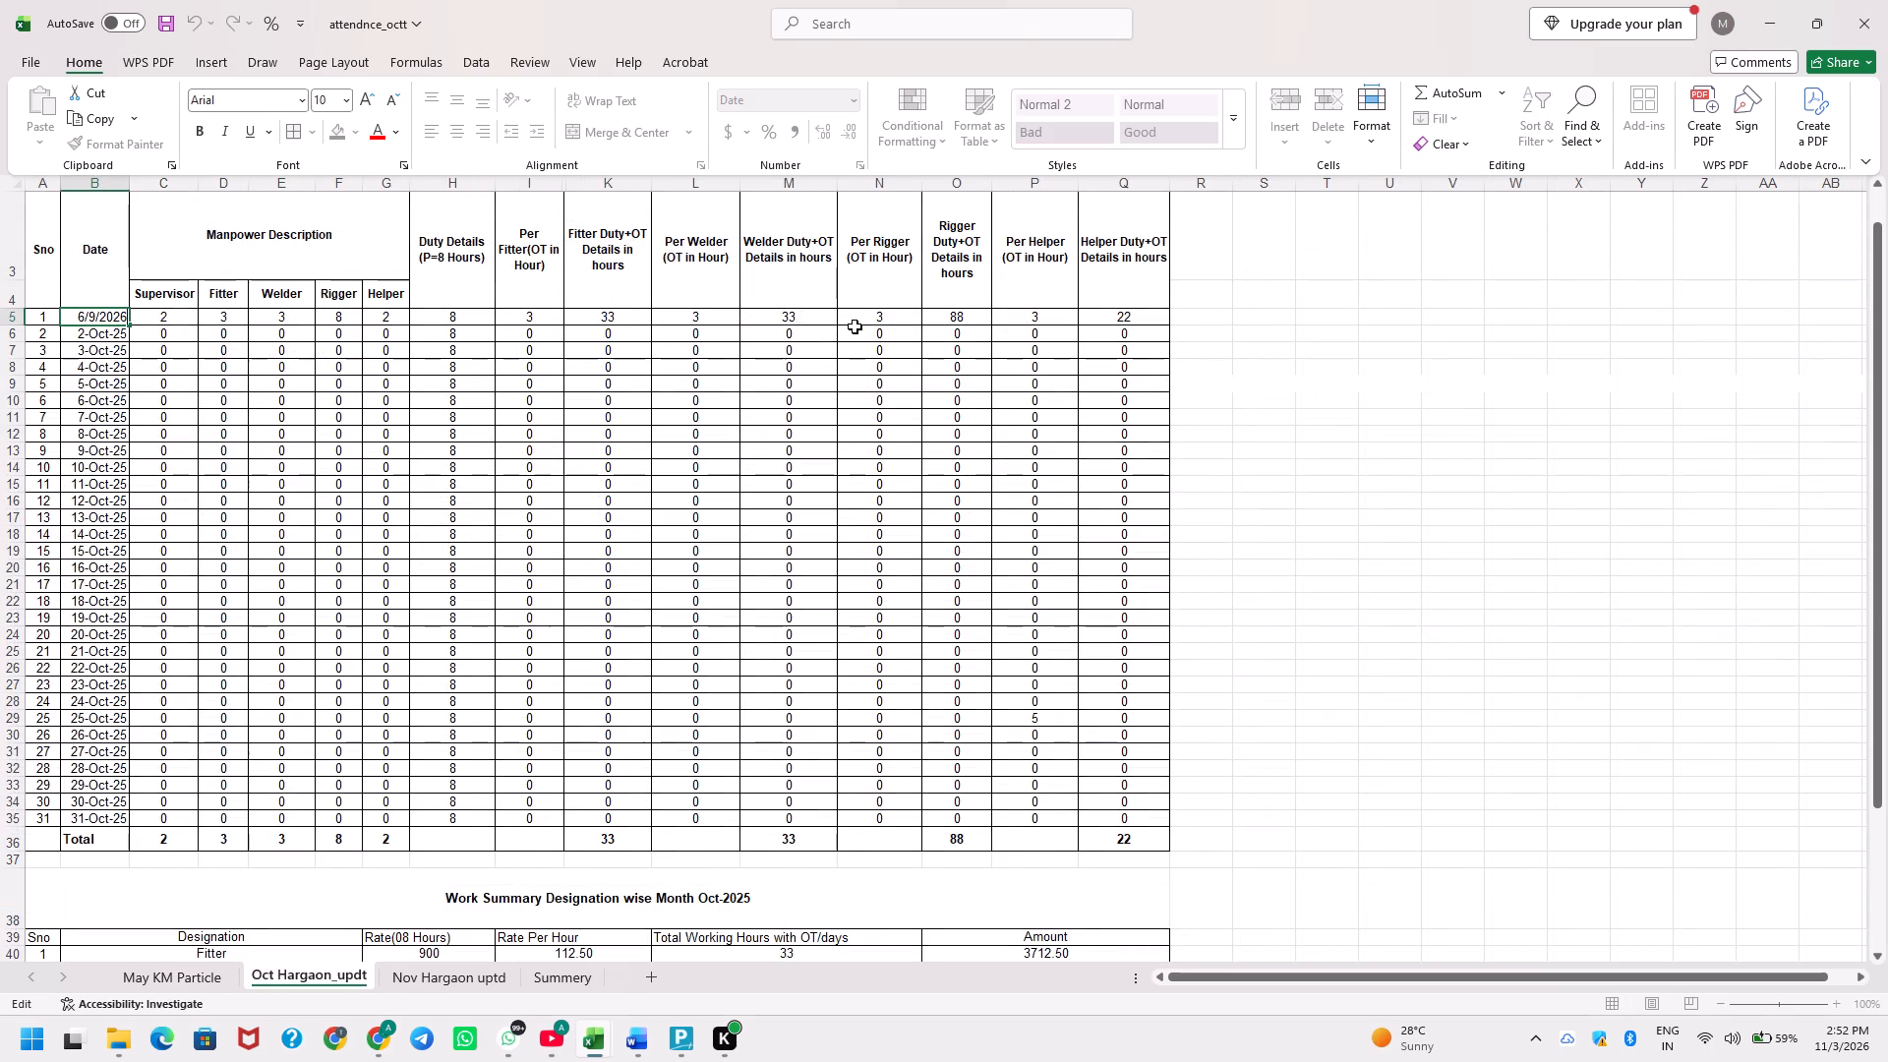
key("Left")
key("Left")
key("Left")
key("Left")
key("Left")
key("shift+Left")
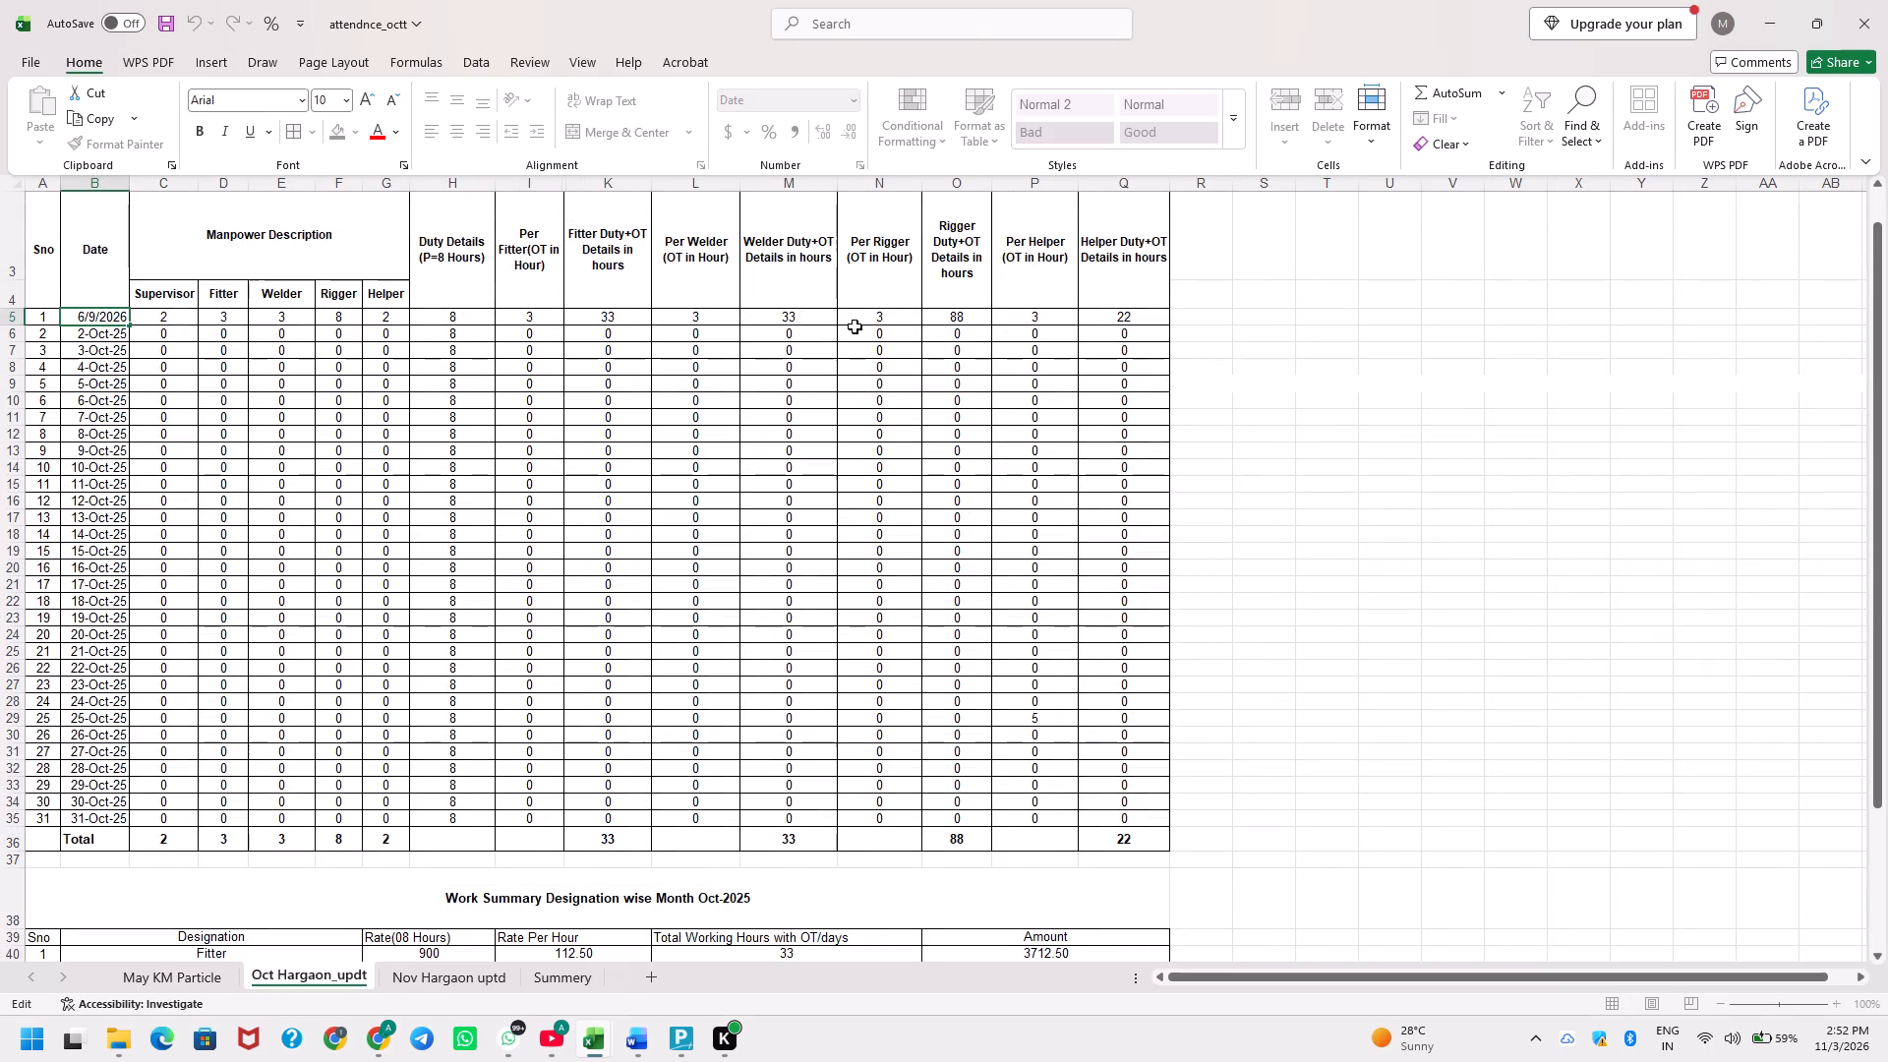
type("29")
key("Left")
key("Left")
key("Left")
key("shift+Left")
key("5")
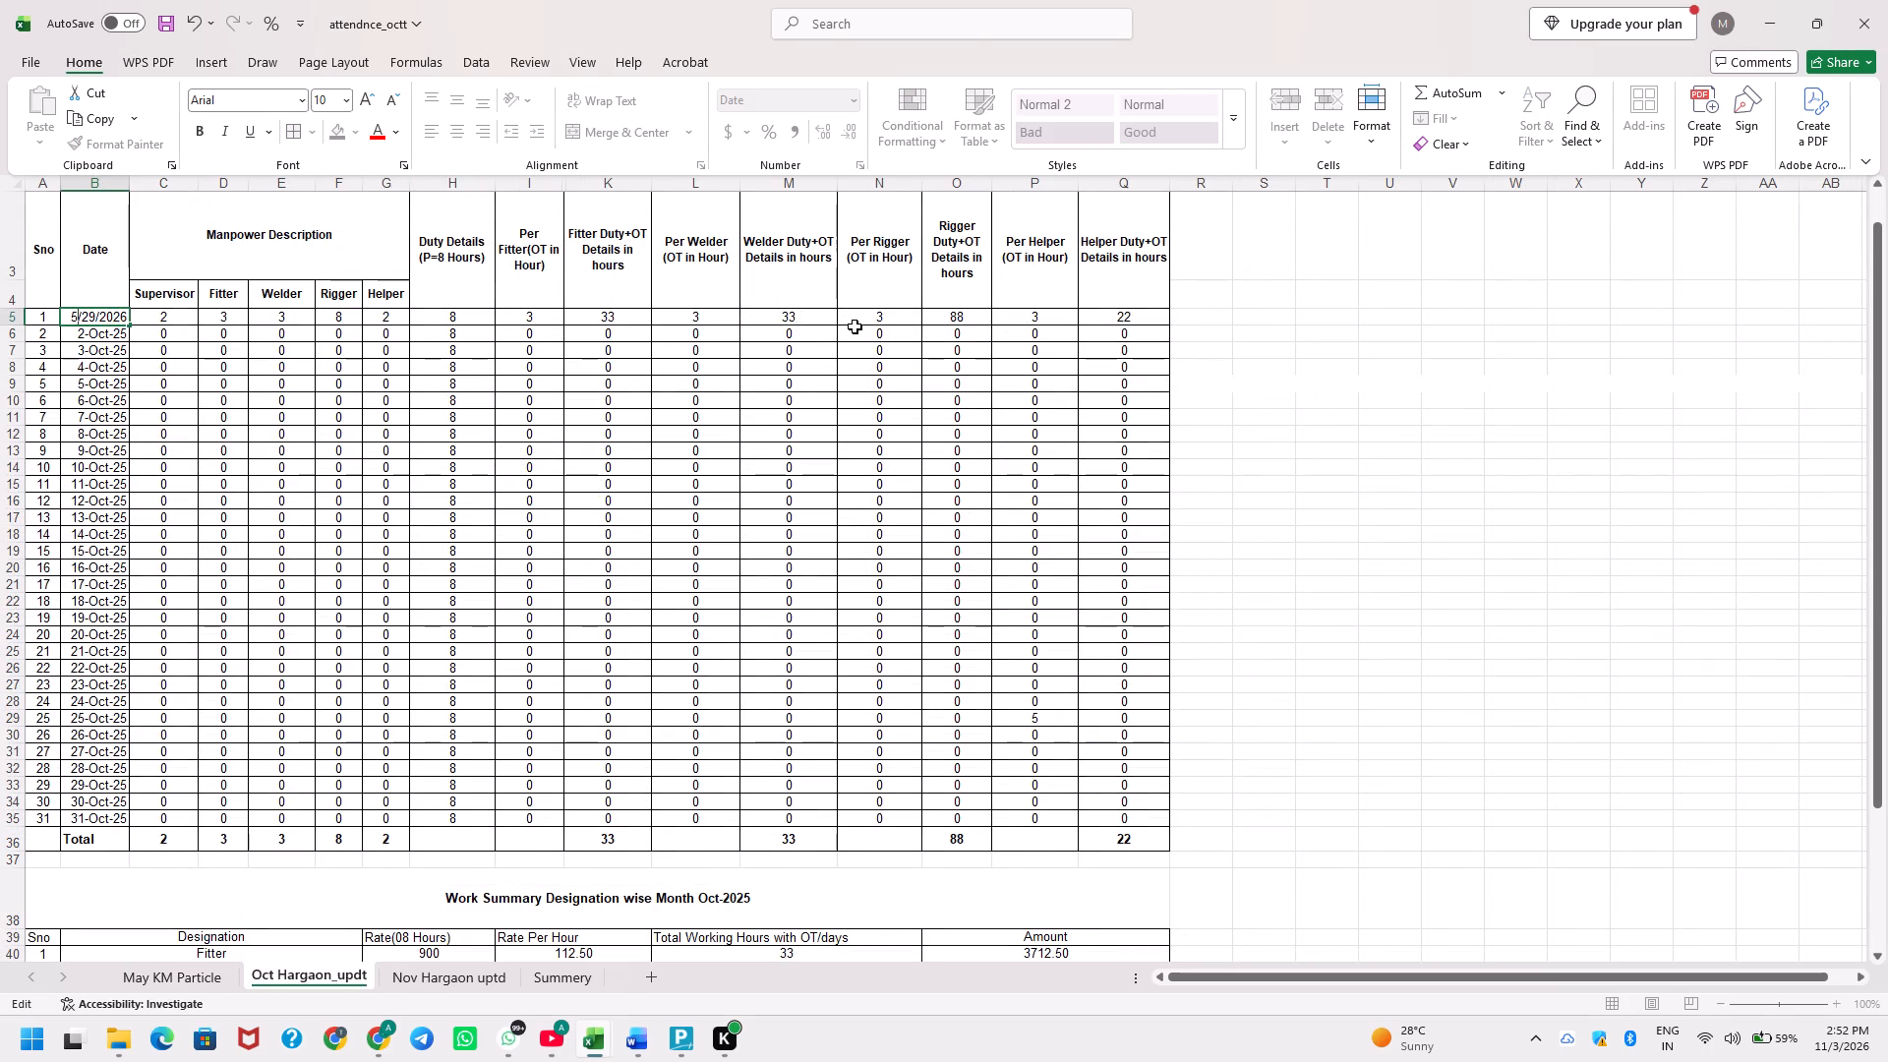
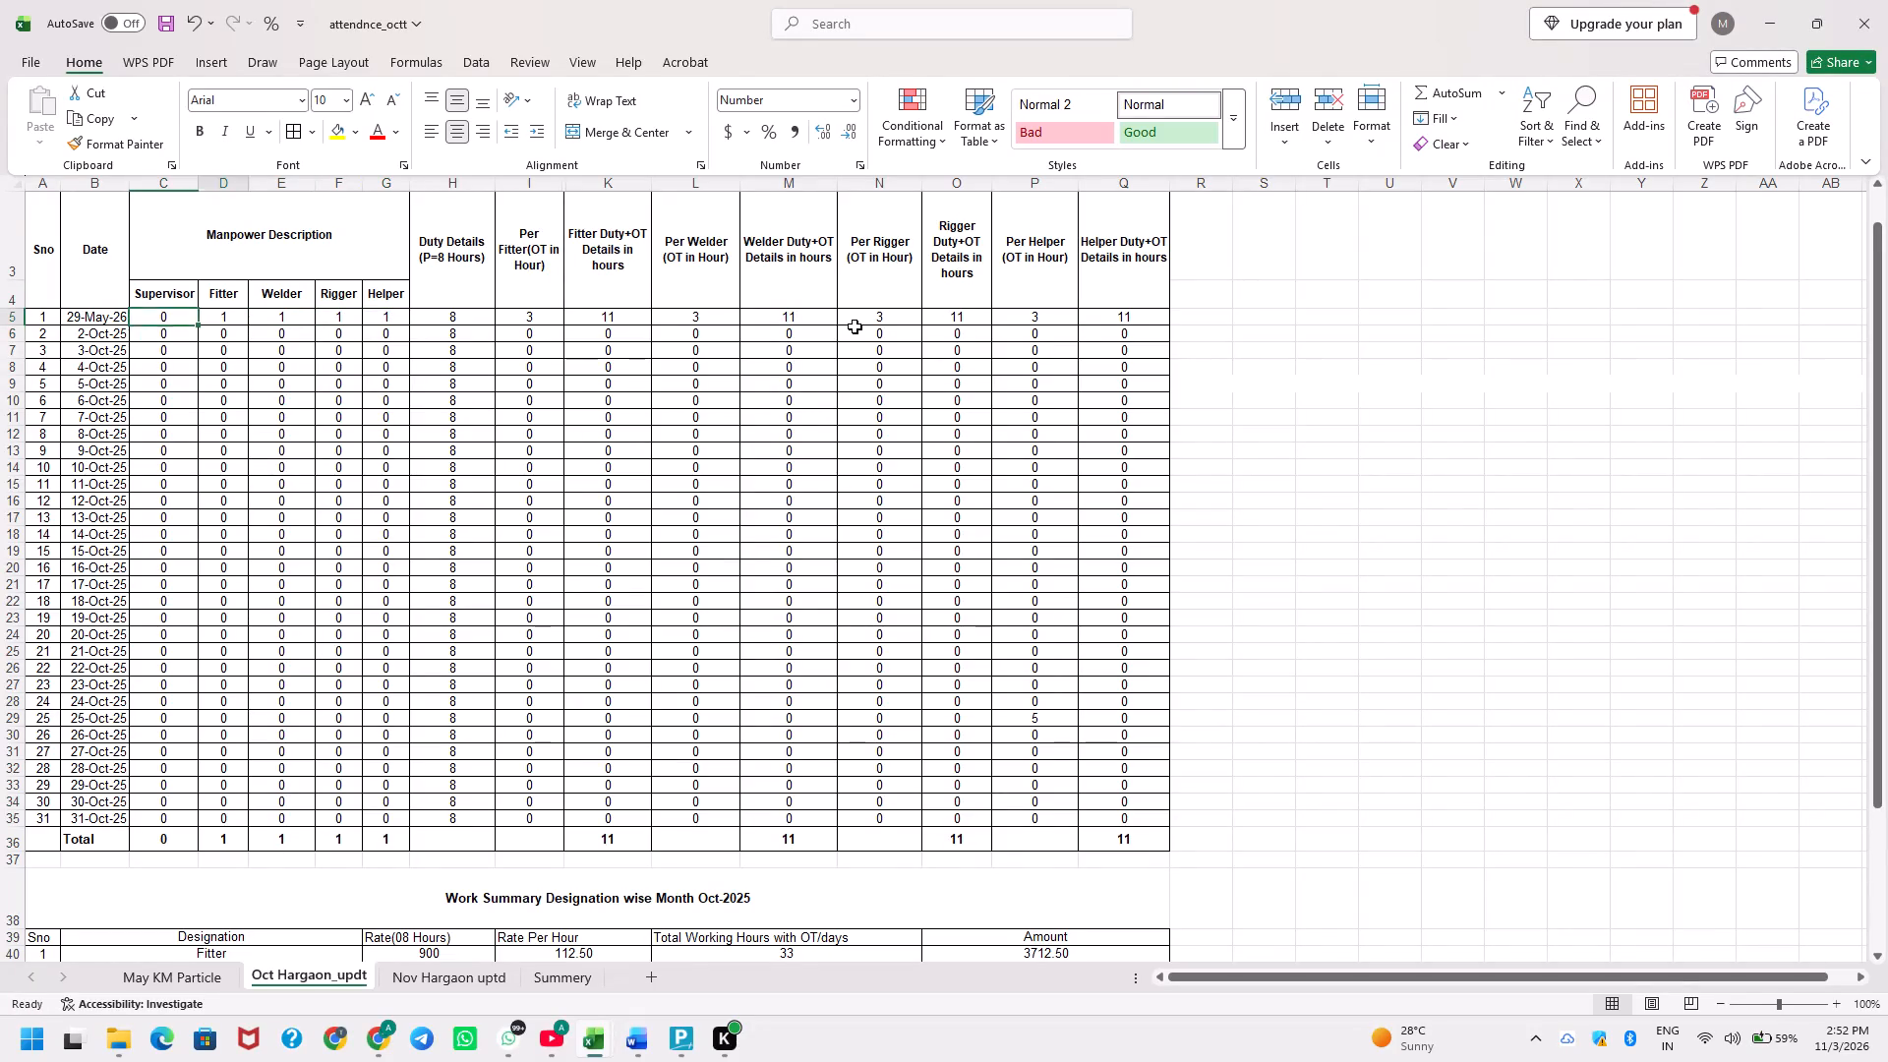
Set both the Helper count and the Duty Details hours to 0 in the 29-May-26 row.
key("Right")
key("Right")
key("Right")
key("0")
key("Return")
key("Up")
key("Right")
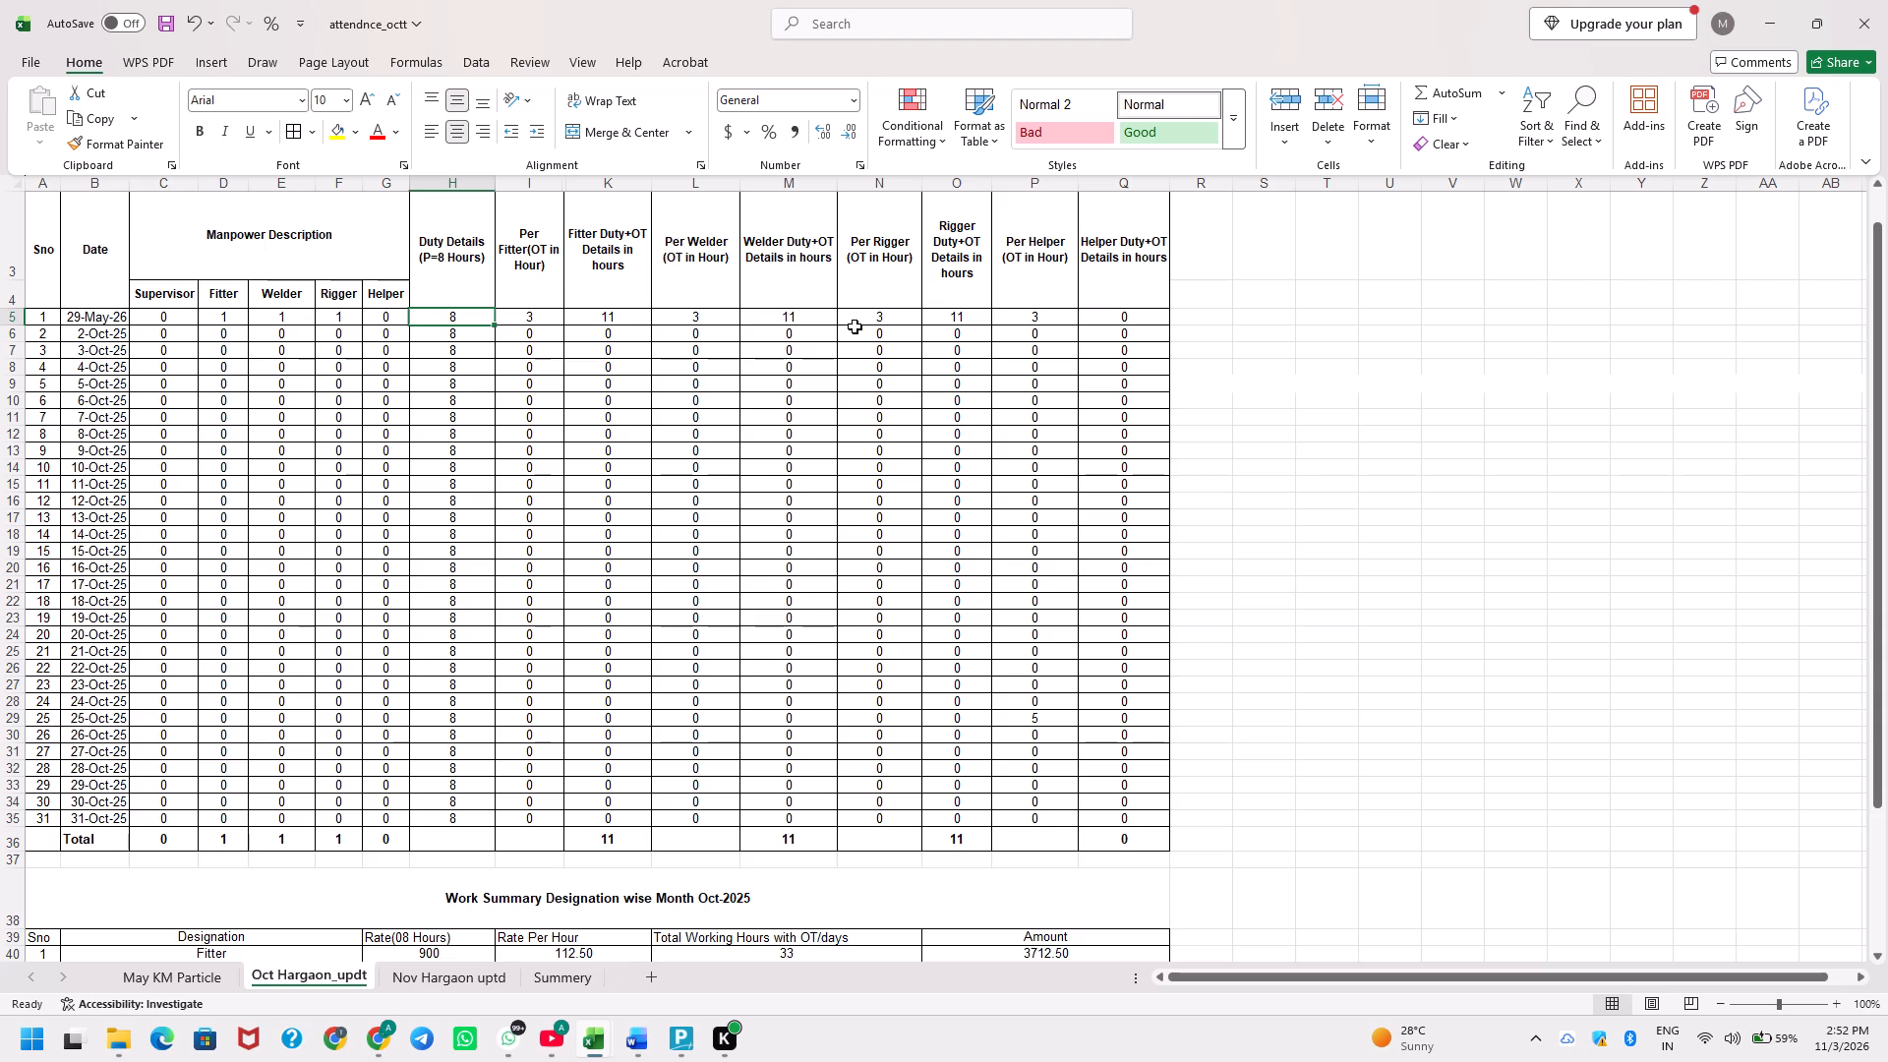
key("Right")
key("Left")
key("Left")
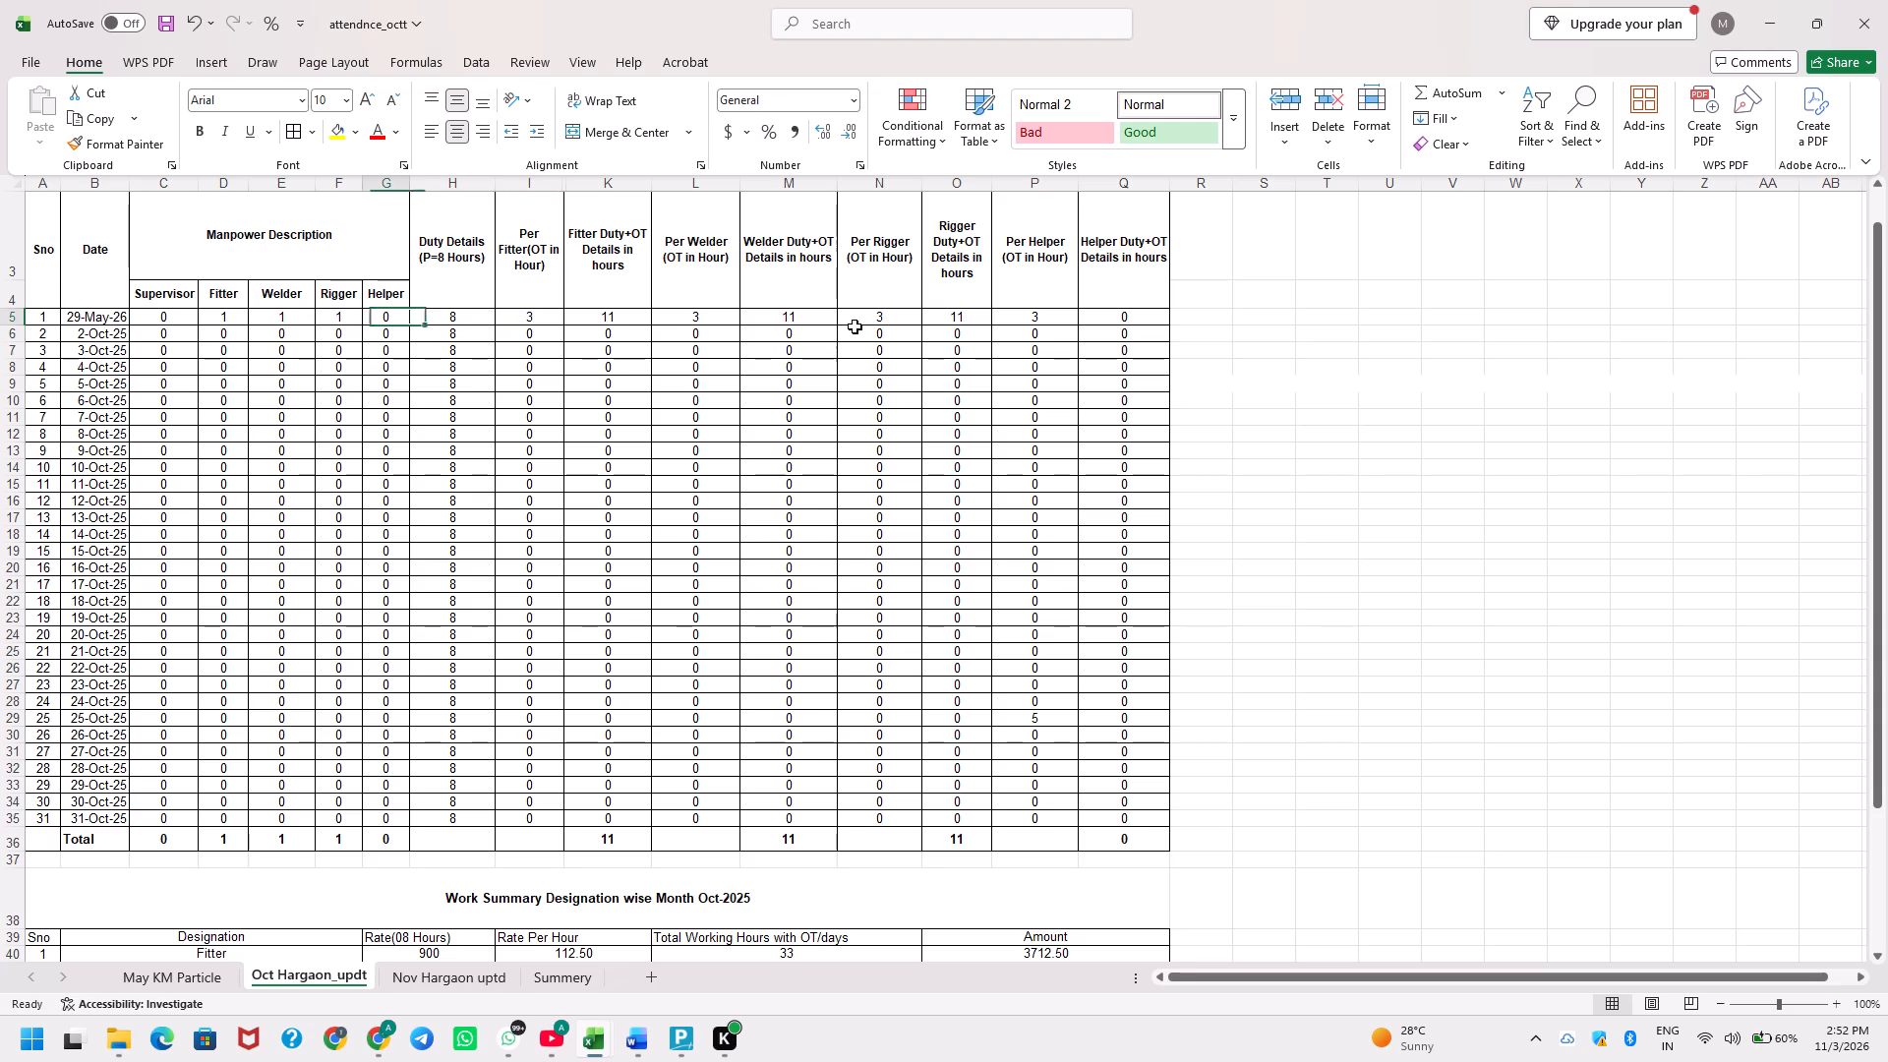
key("0")
key("Escape")
key("Right")
key("0")
key("Return")
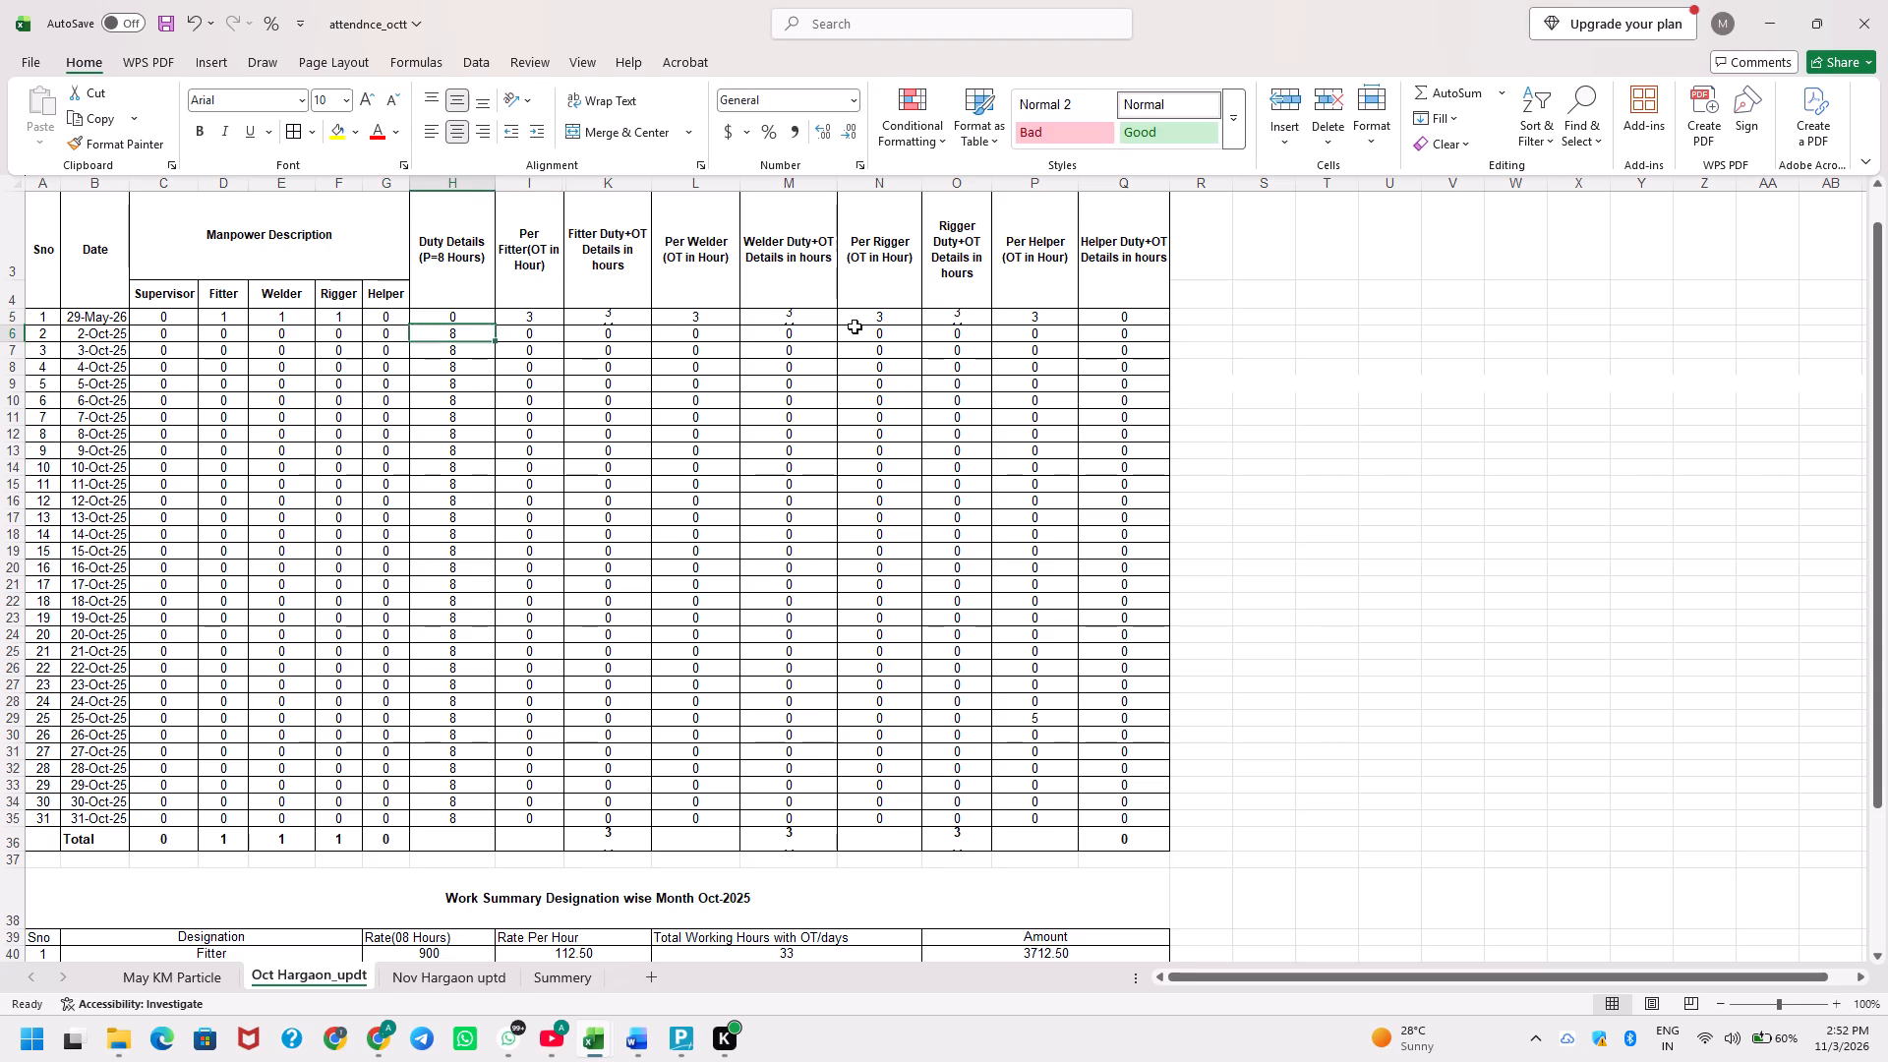
Set the per fitter, per welder and per rigger OT hours to 6 in the 29-May-26 row.
key("Up")
key("Right")
key("6")
key("Tab")
key("Right")
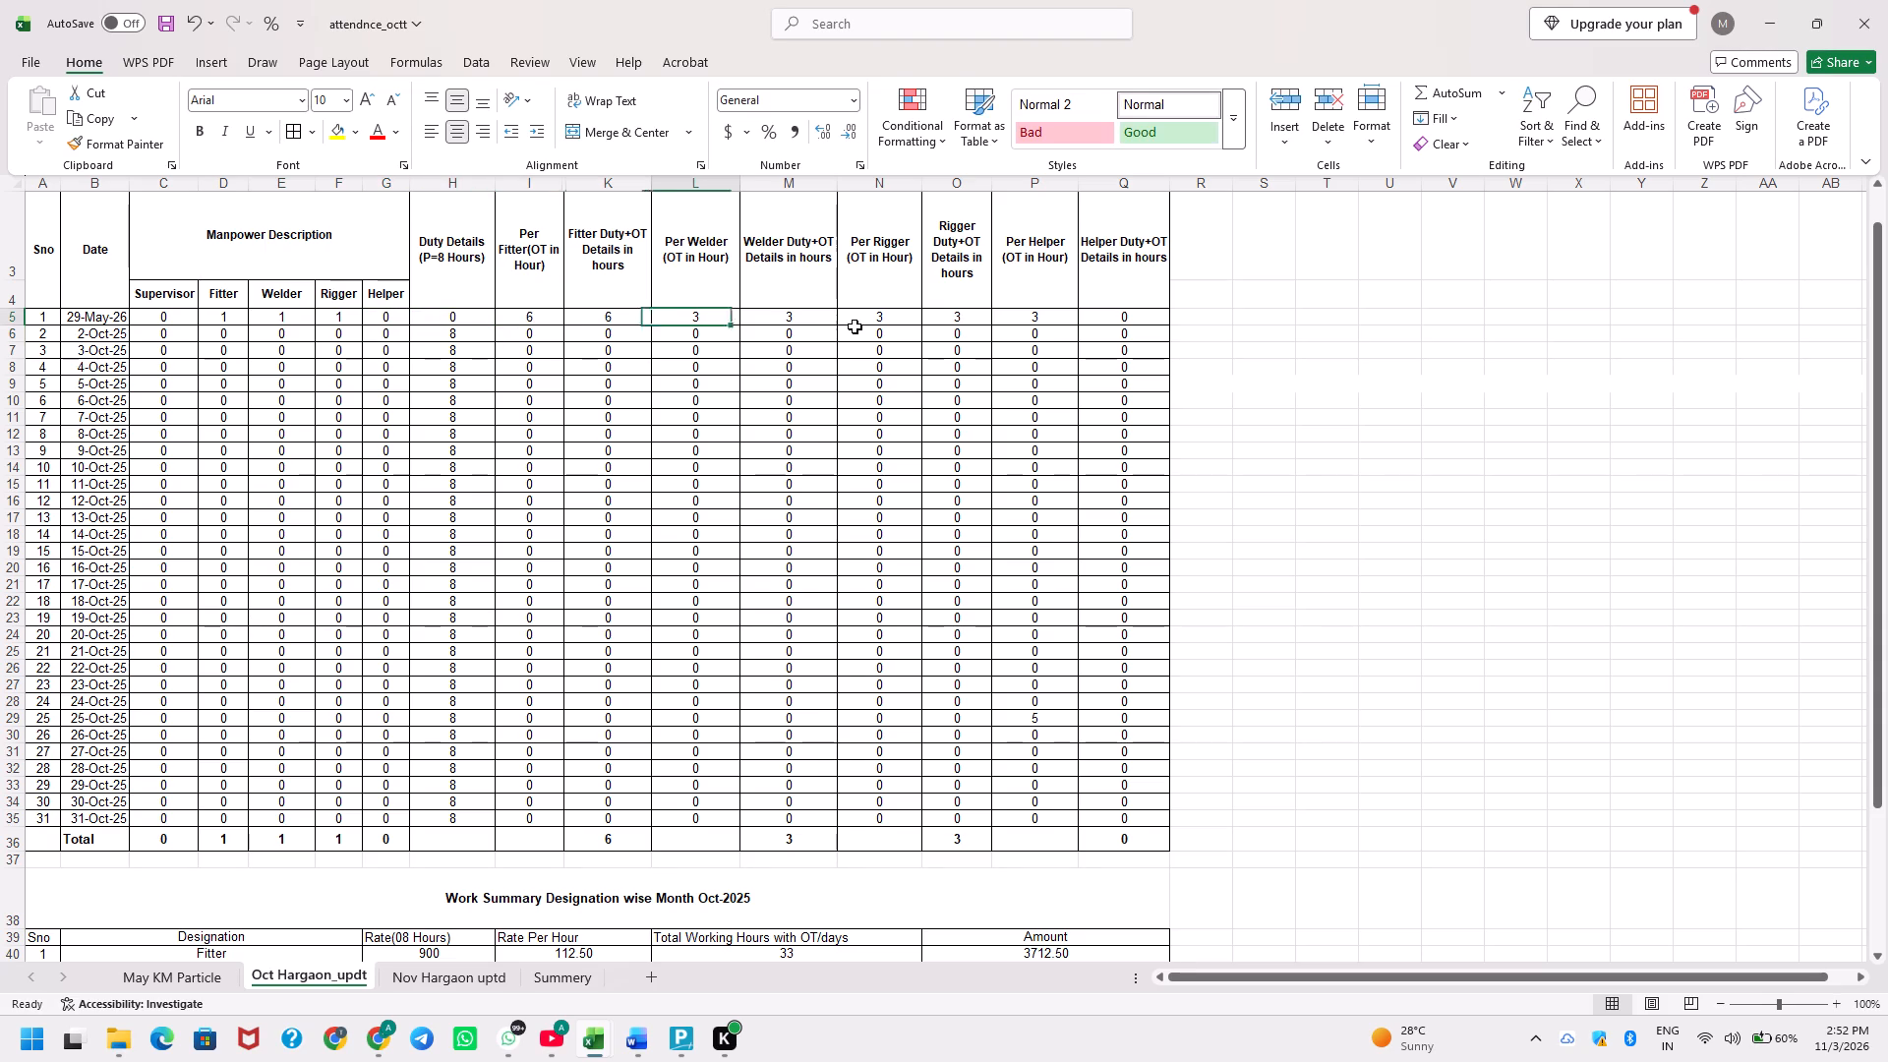
key("6")
key("Tab")
key("Right")
key("6")
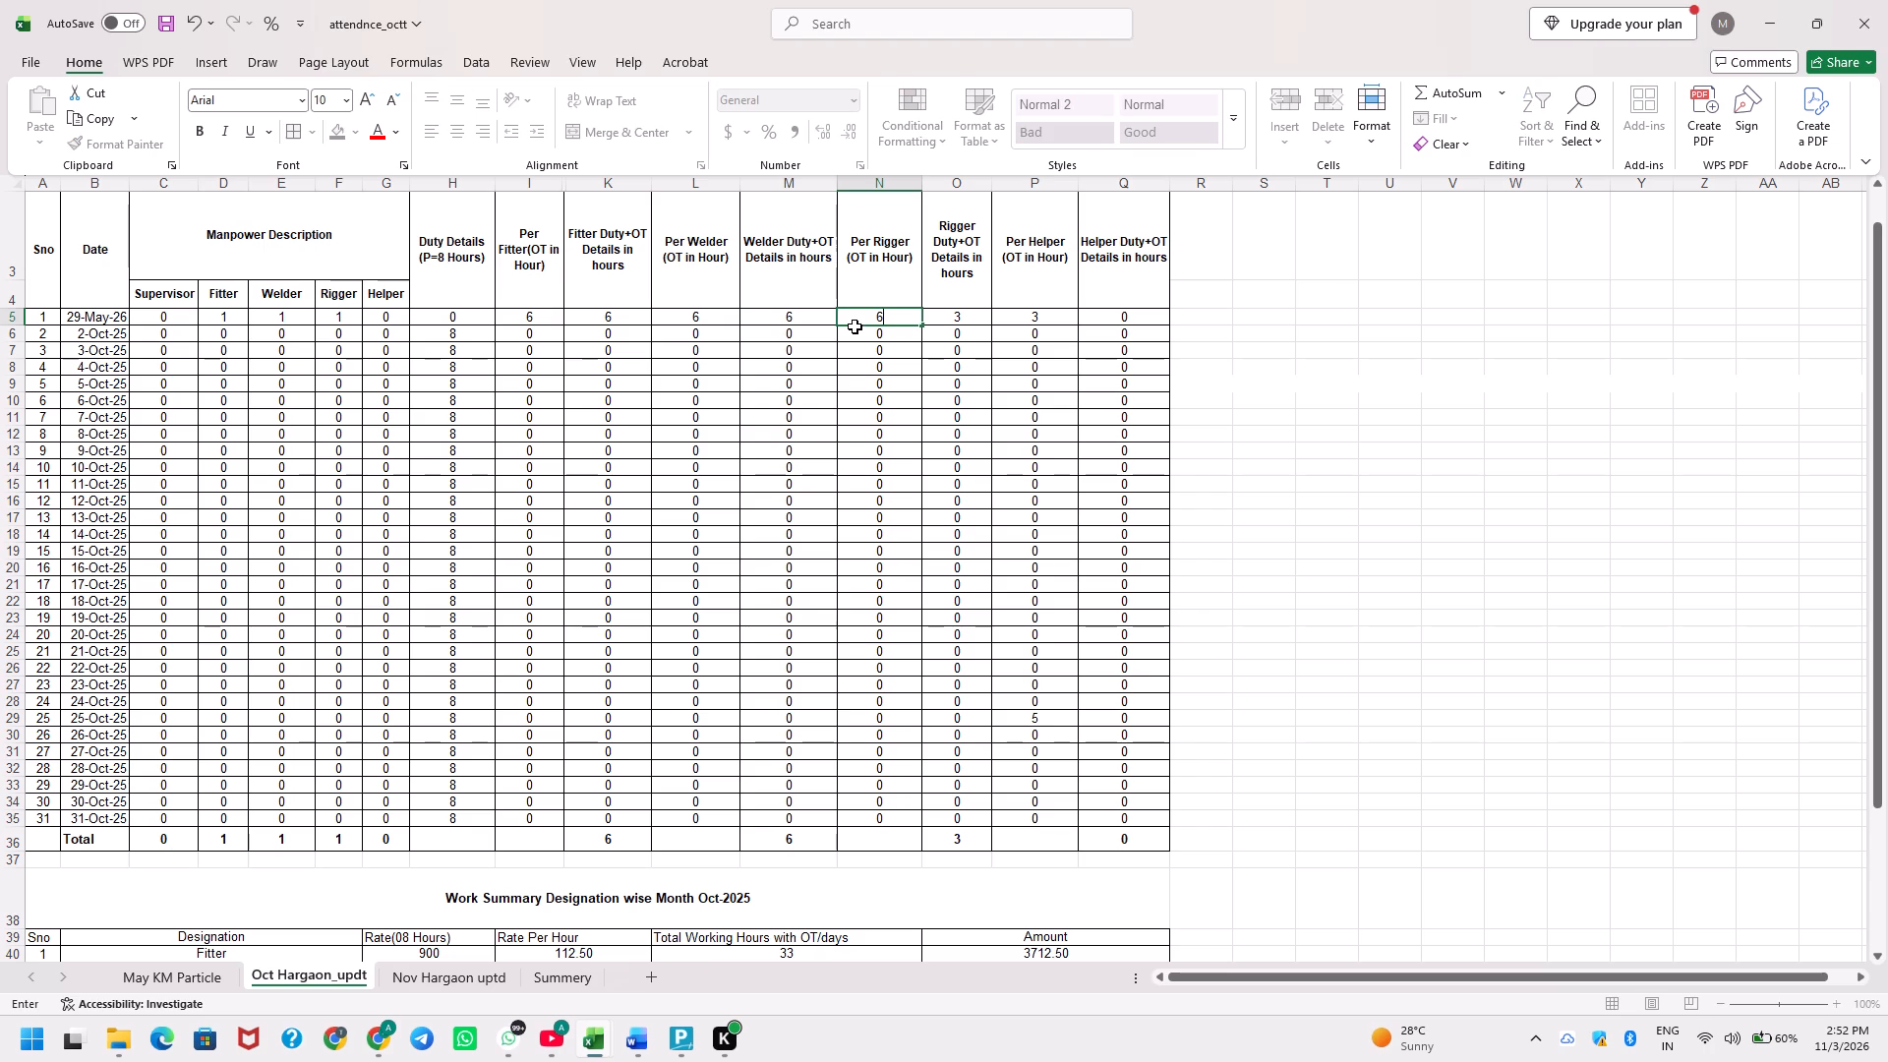
key("Tab")
Set the per helper OT hours to 0 in the 29-May-26 row and return to that row's per fitter OT cell.
key("Tab")
key("6")
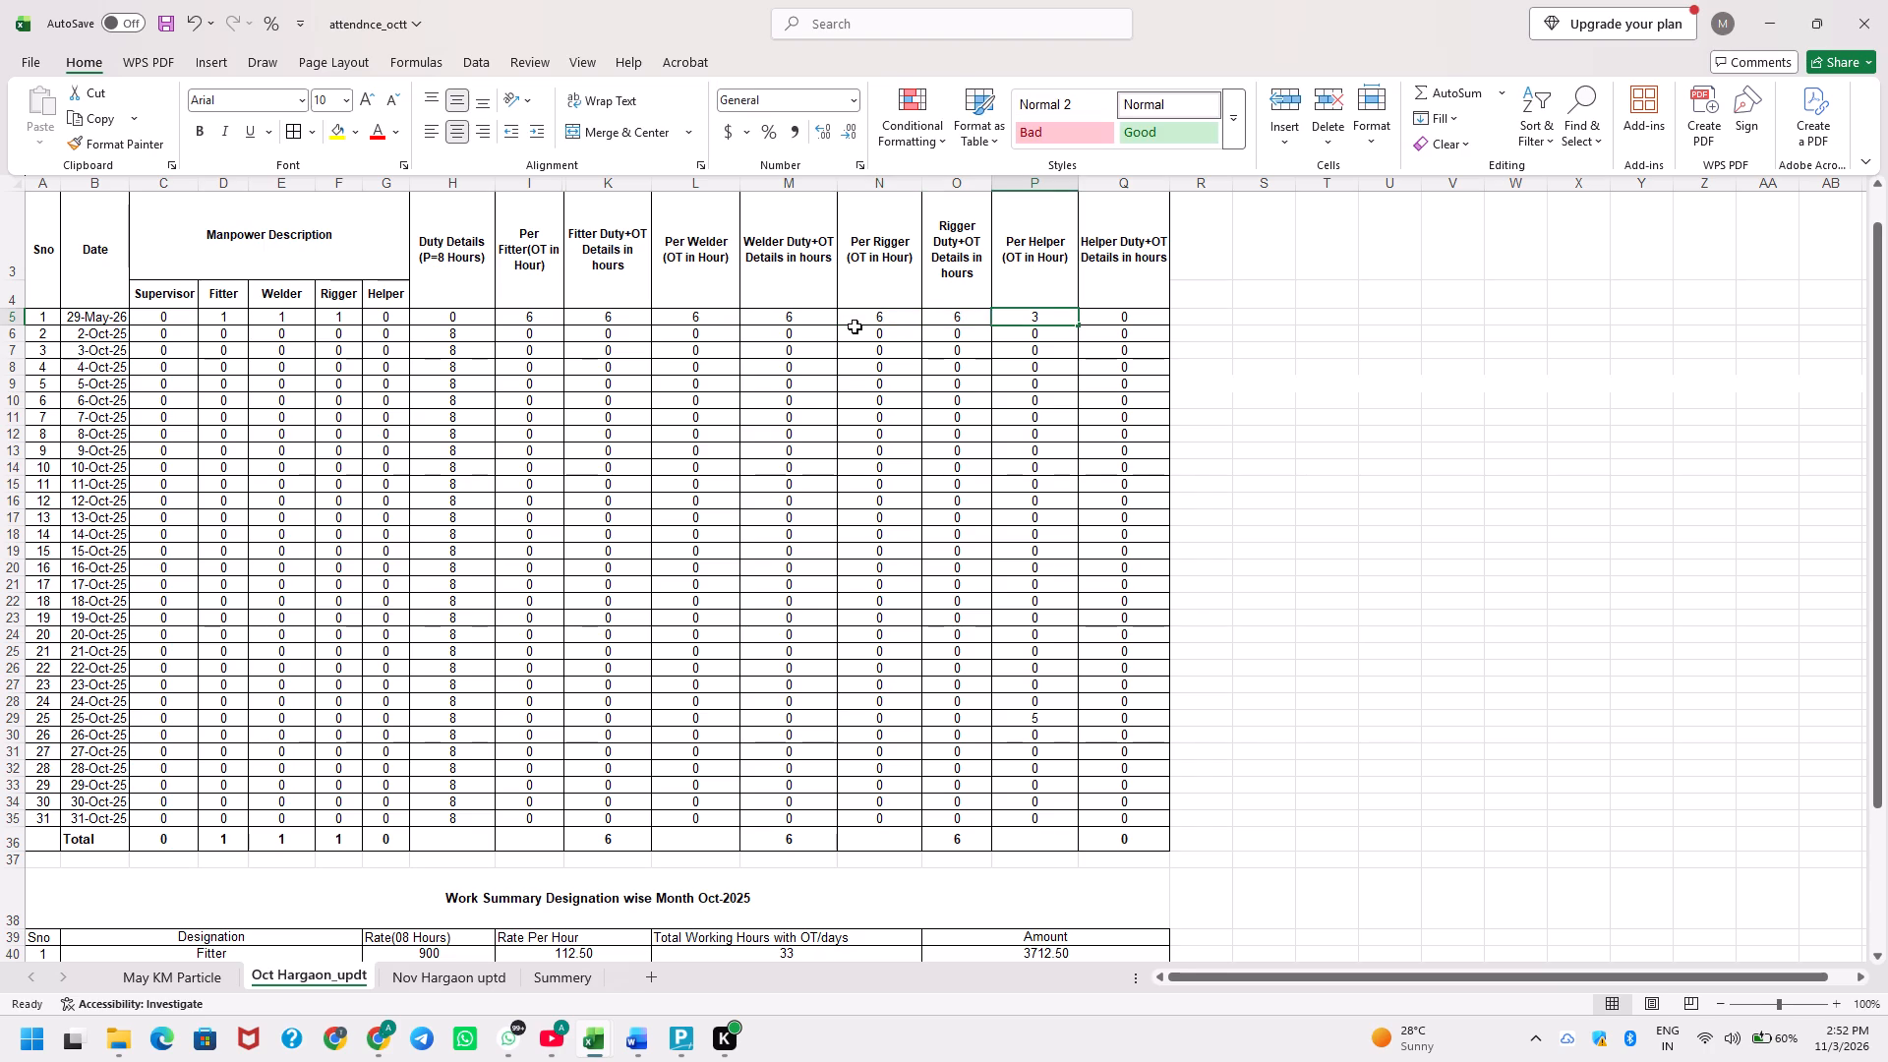
key("Return")
key("Up")
key("Right")
key("Right")
key("0")
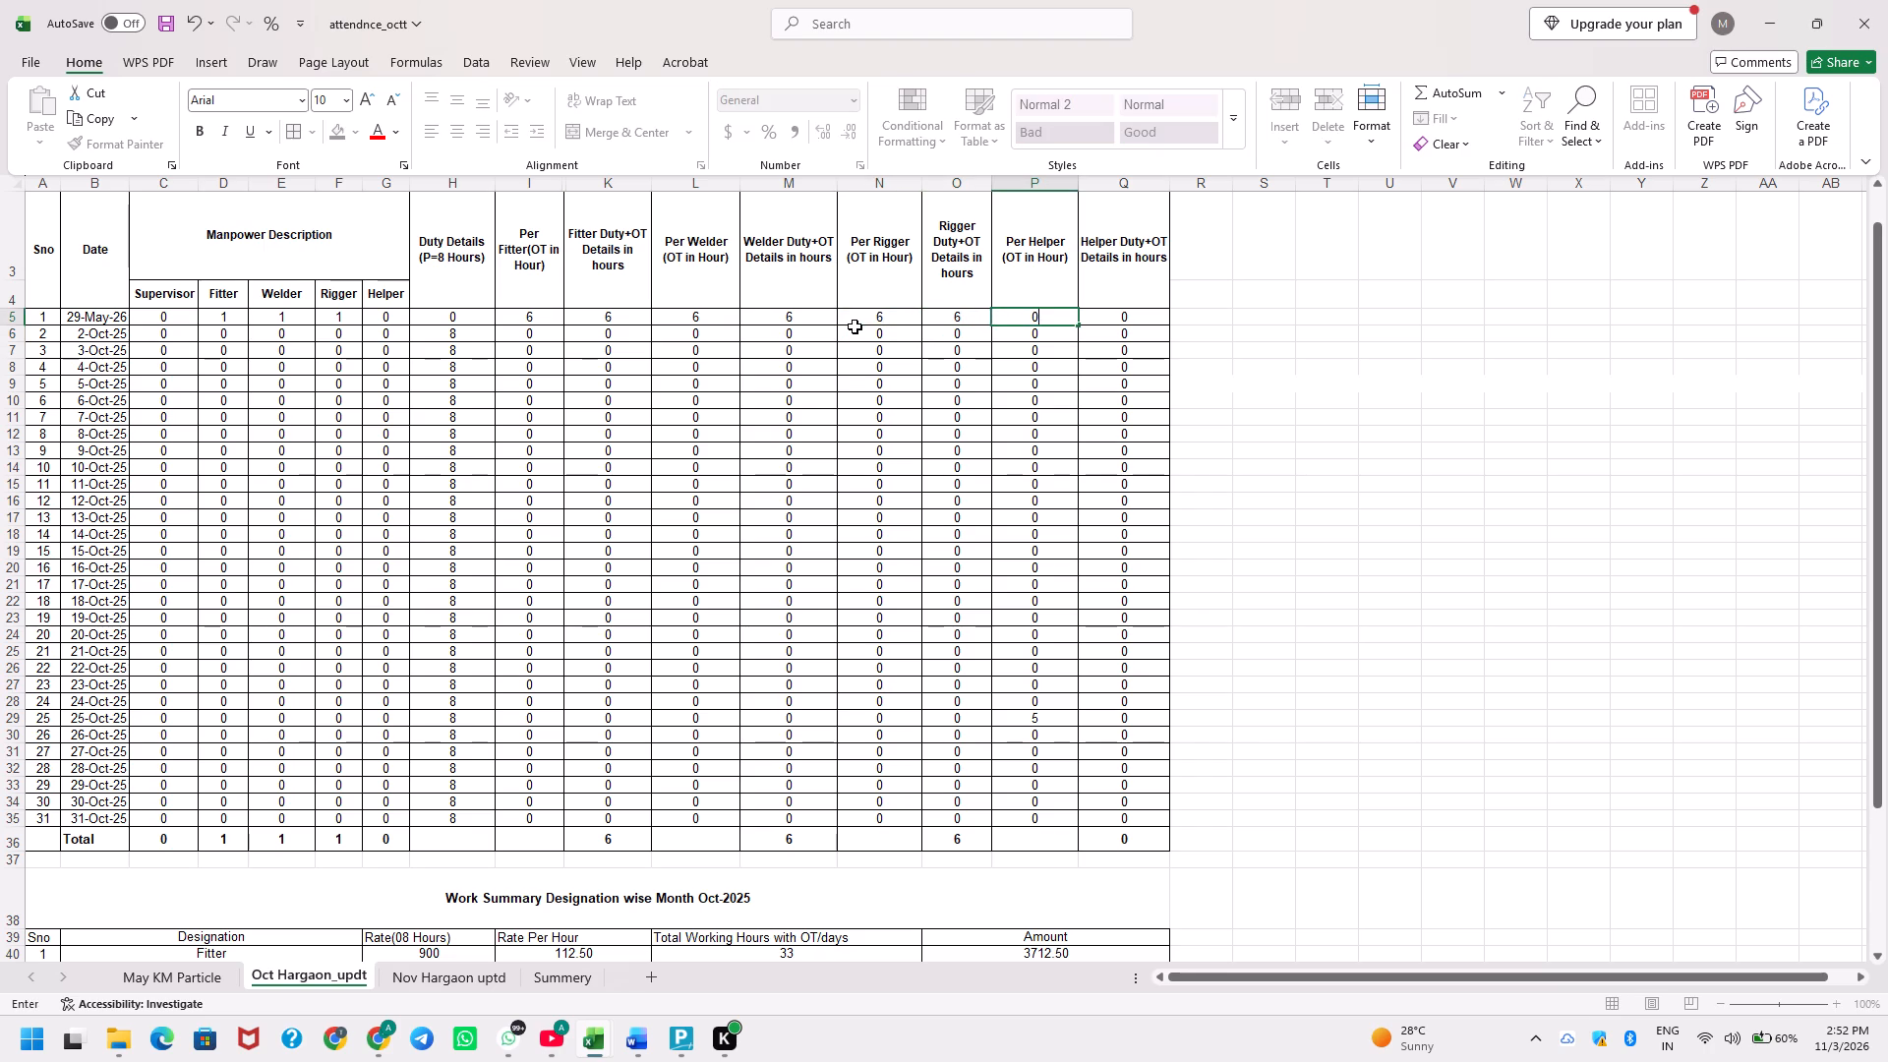
key("Return")
key("Up")
key("Left")
key("Left")
key("Left")
key("Left")
key("Left")
key("Left")
key("Left")
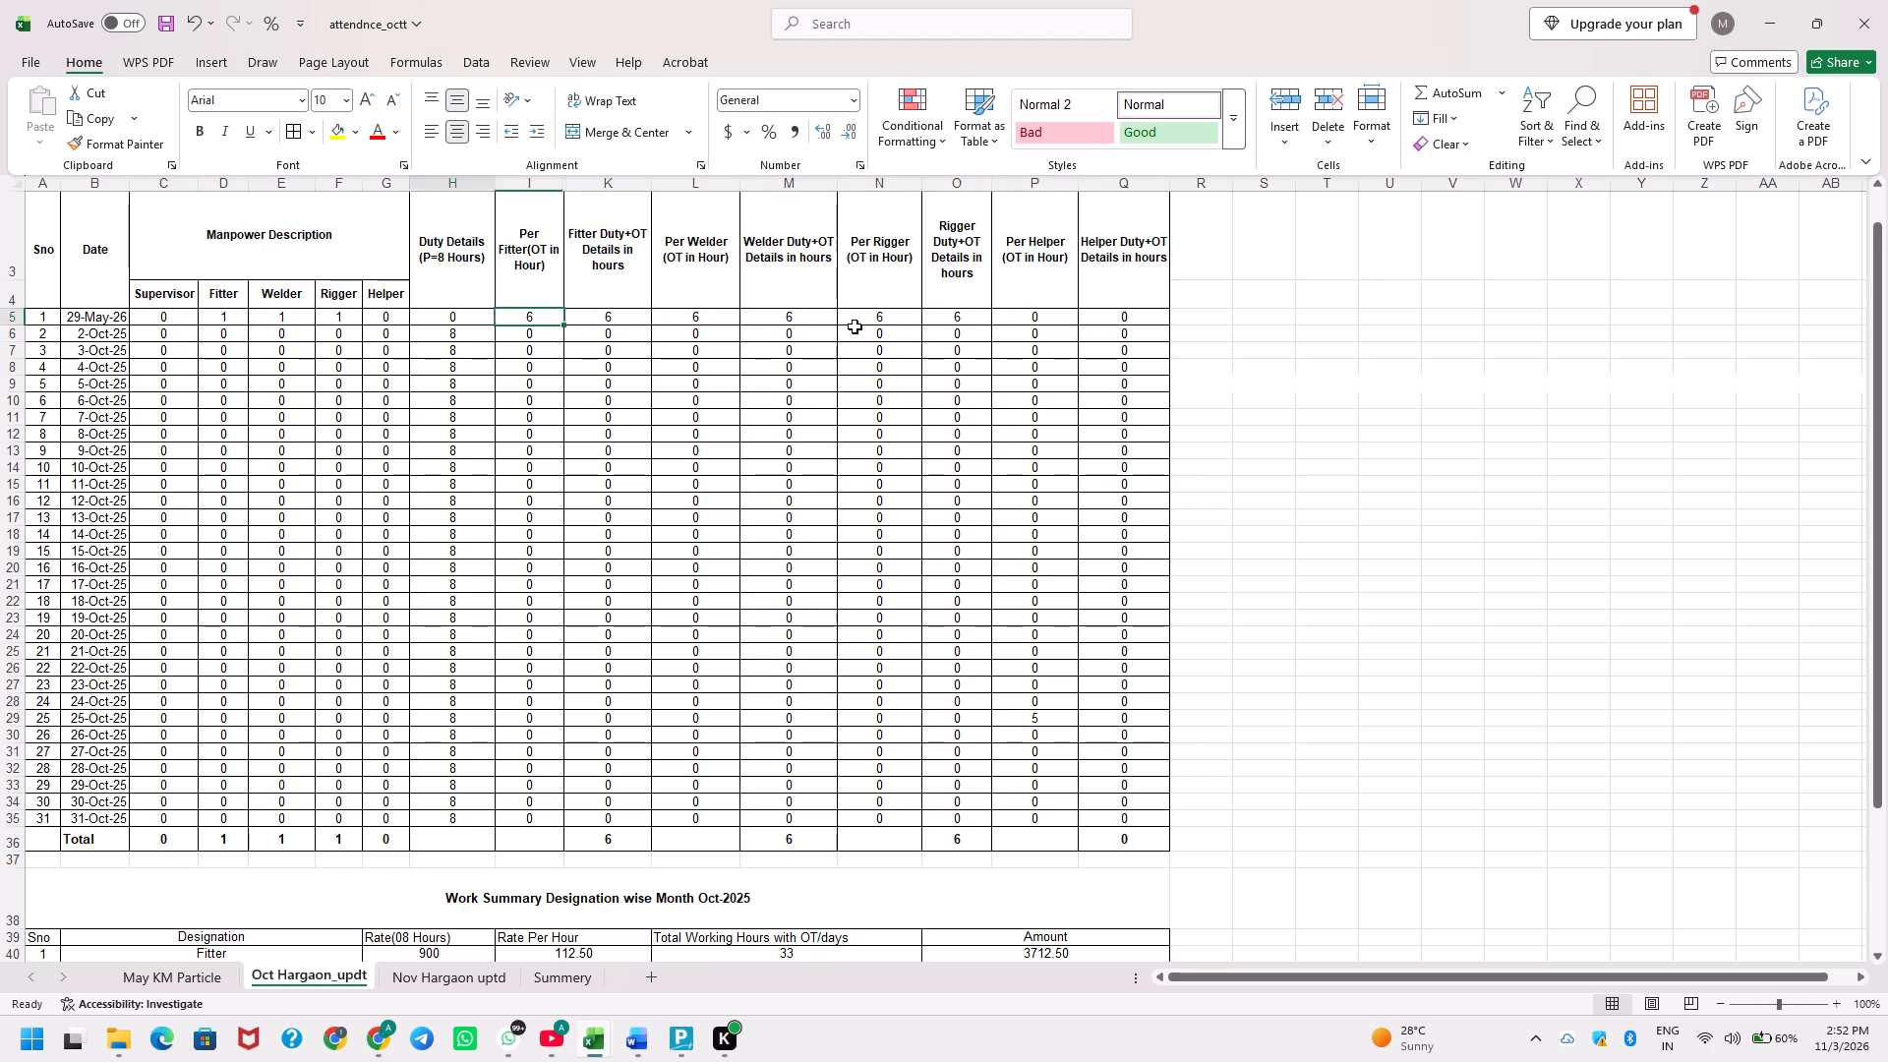
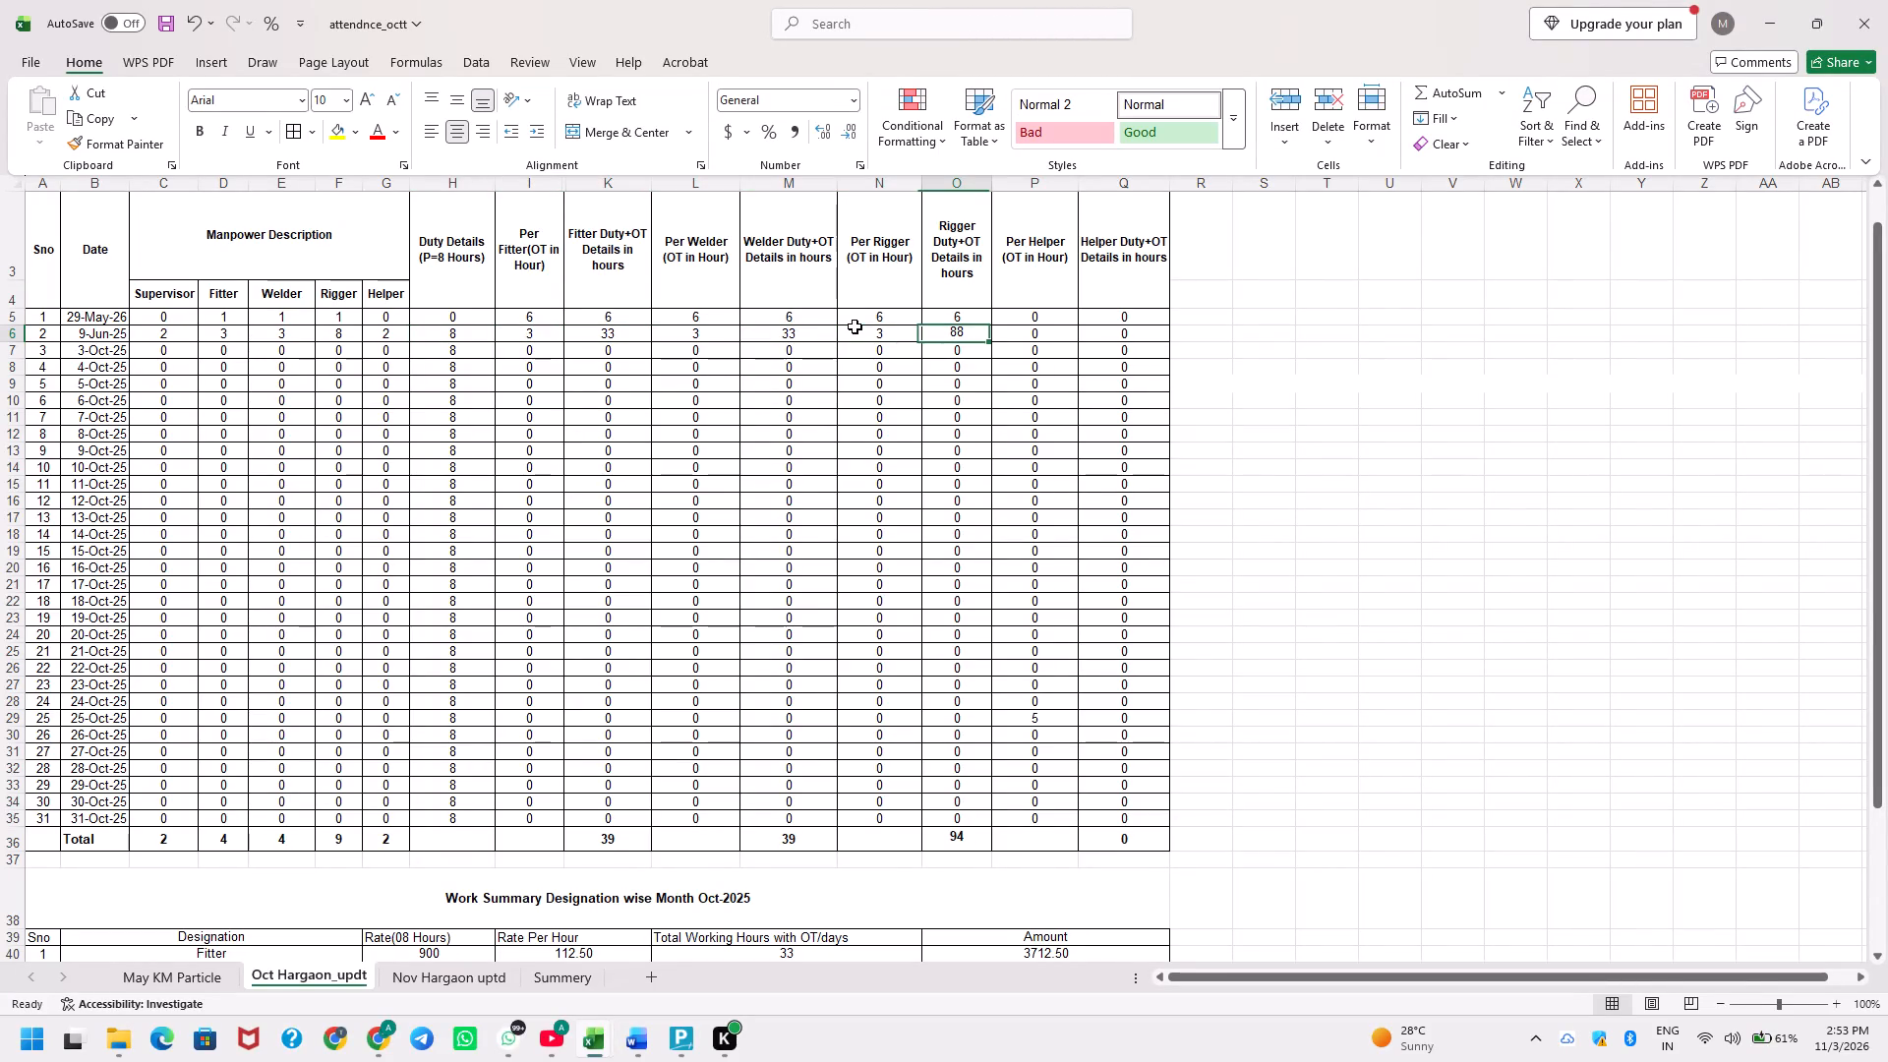
Set the per helper OT hours to 3 in the 9-Jun row.
key("Tab")
key("3")
key("Tab")
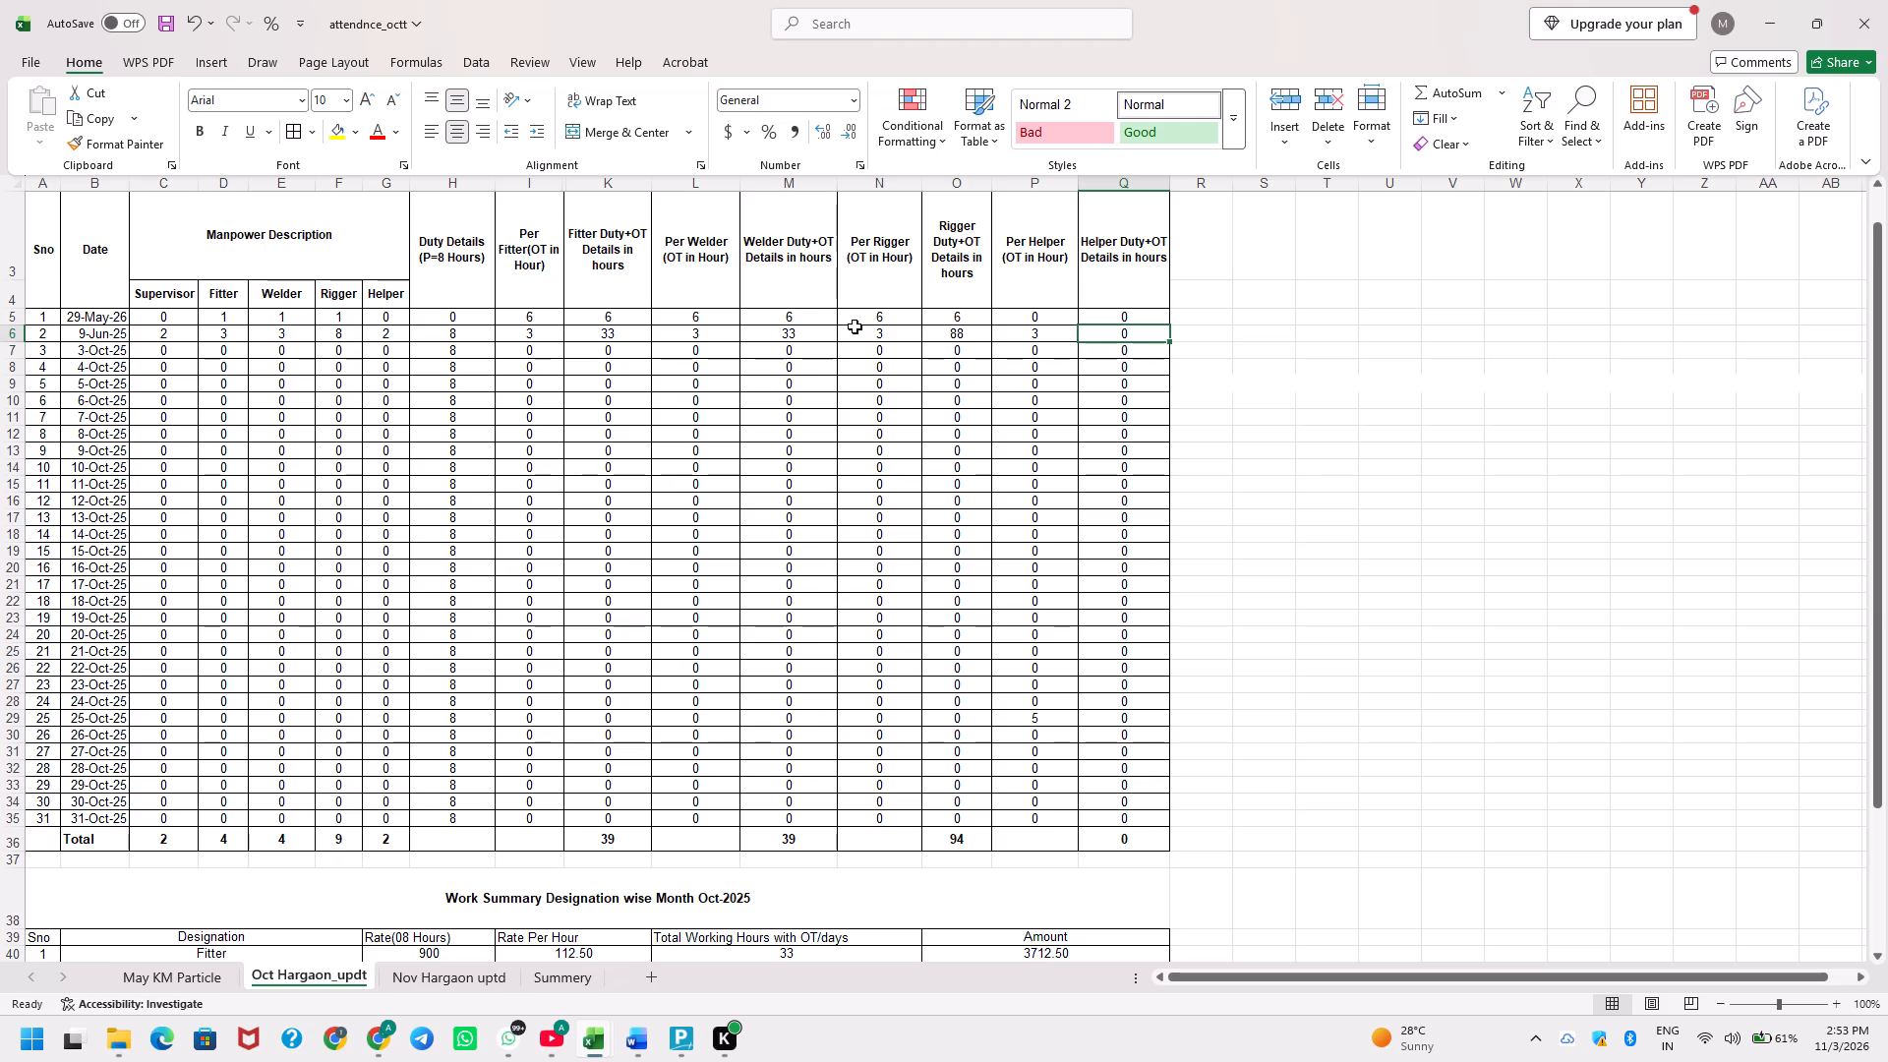
Enter the formula +G6*H6+P6*G6 in the Helper Duty+OT cell of the 9-Jun row.
key("plus")
key("Left")
key("Left")
key("Left")
key("Left")
key("Left")
key("Left")
key("Left")
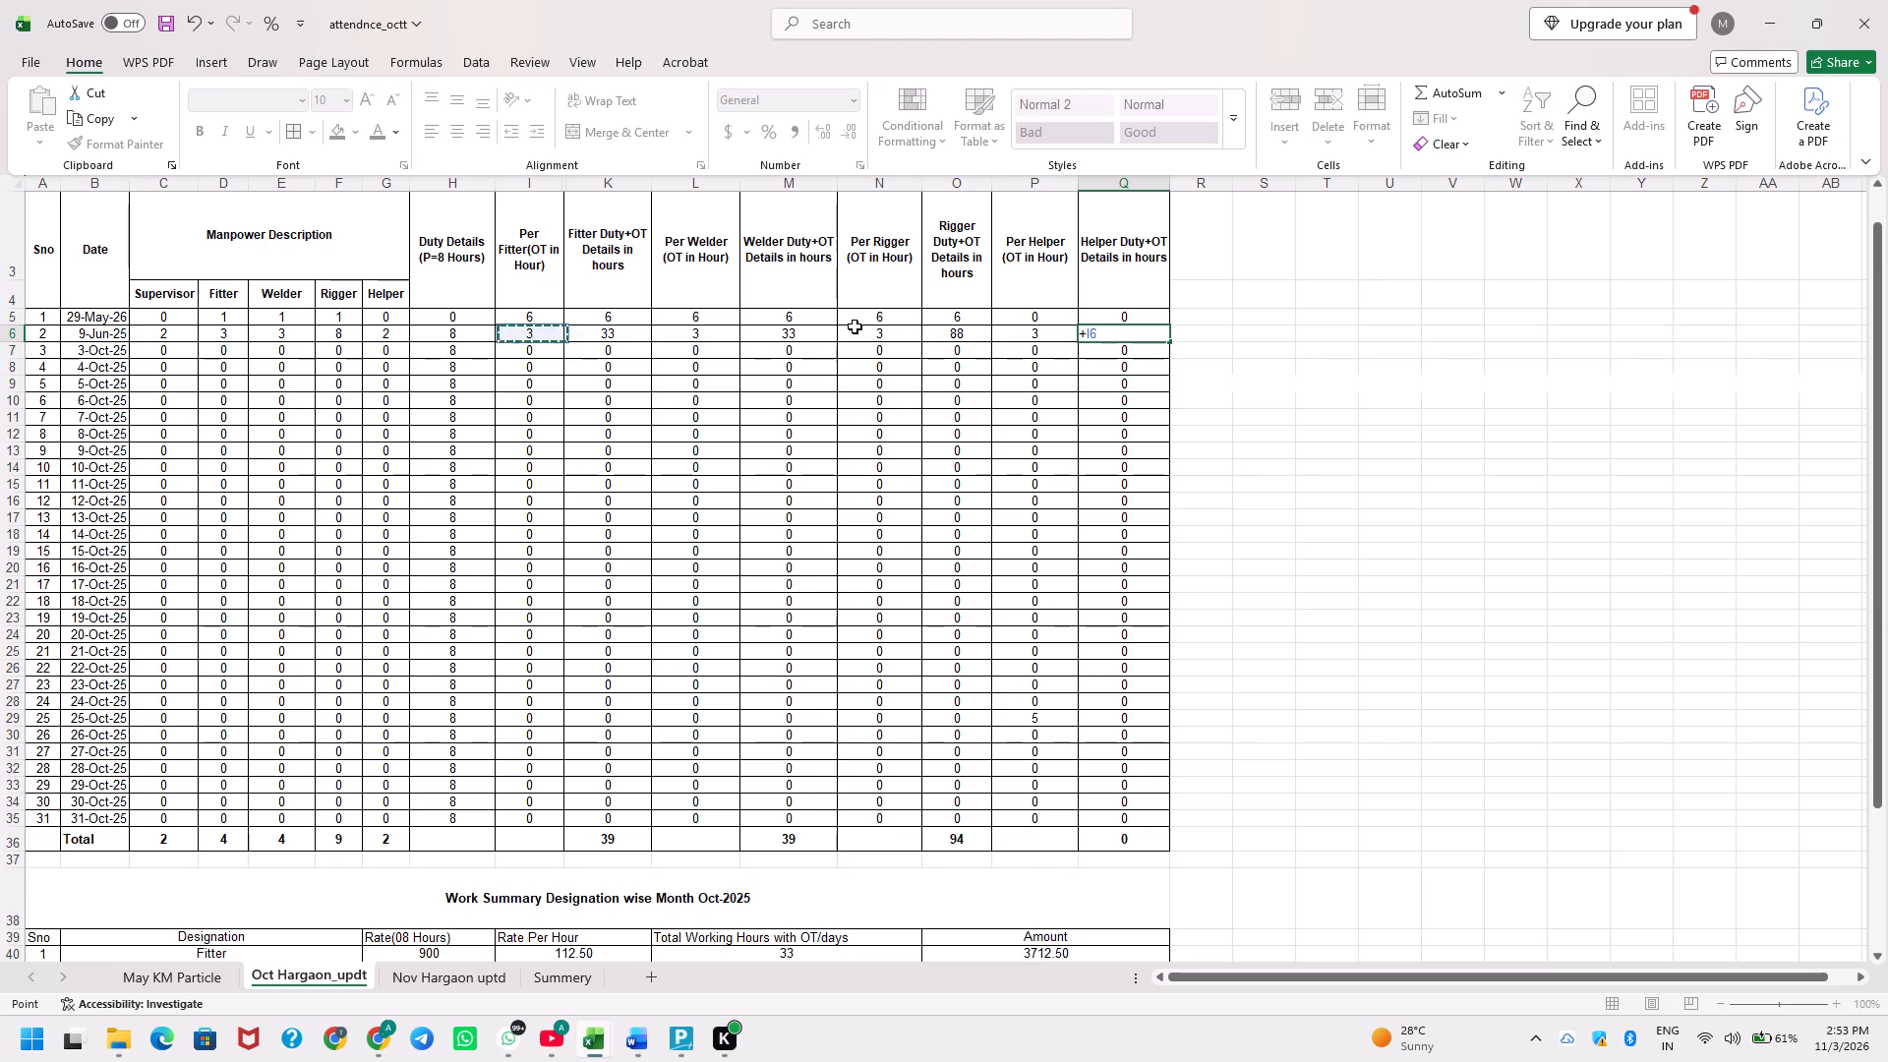
key("Left")
key("Left")
key("Left")
key("Right")
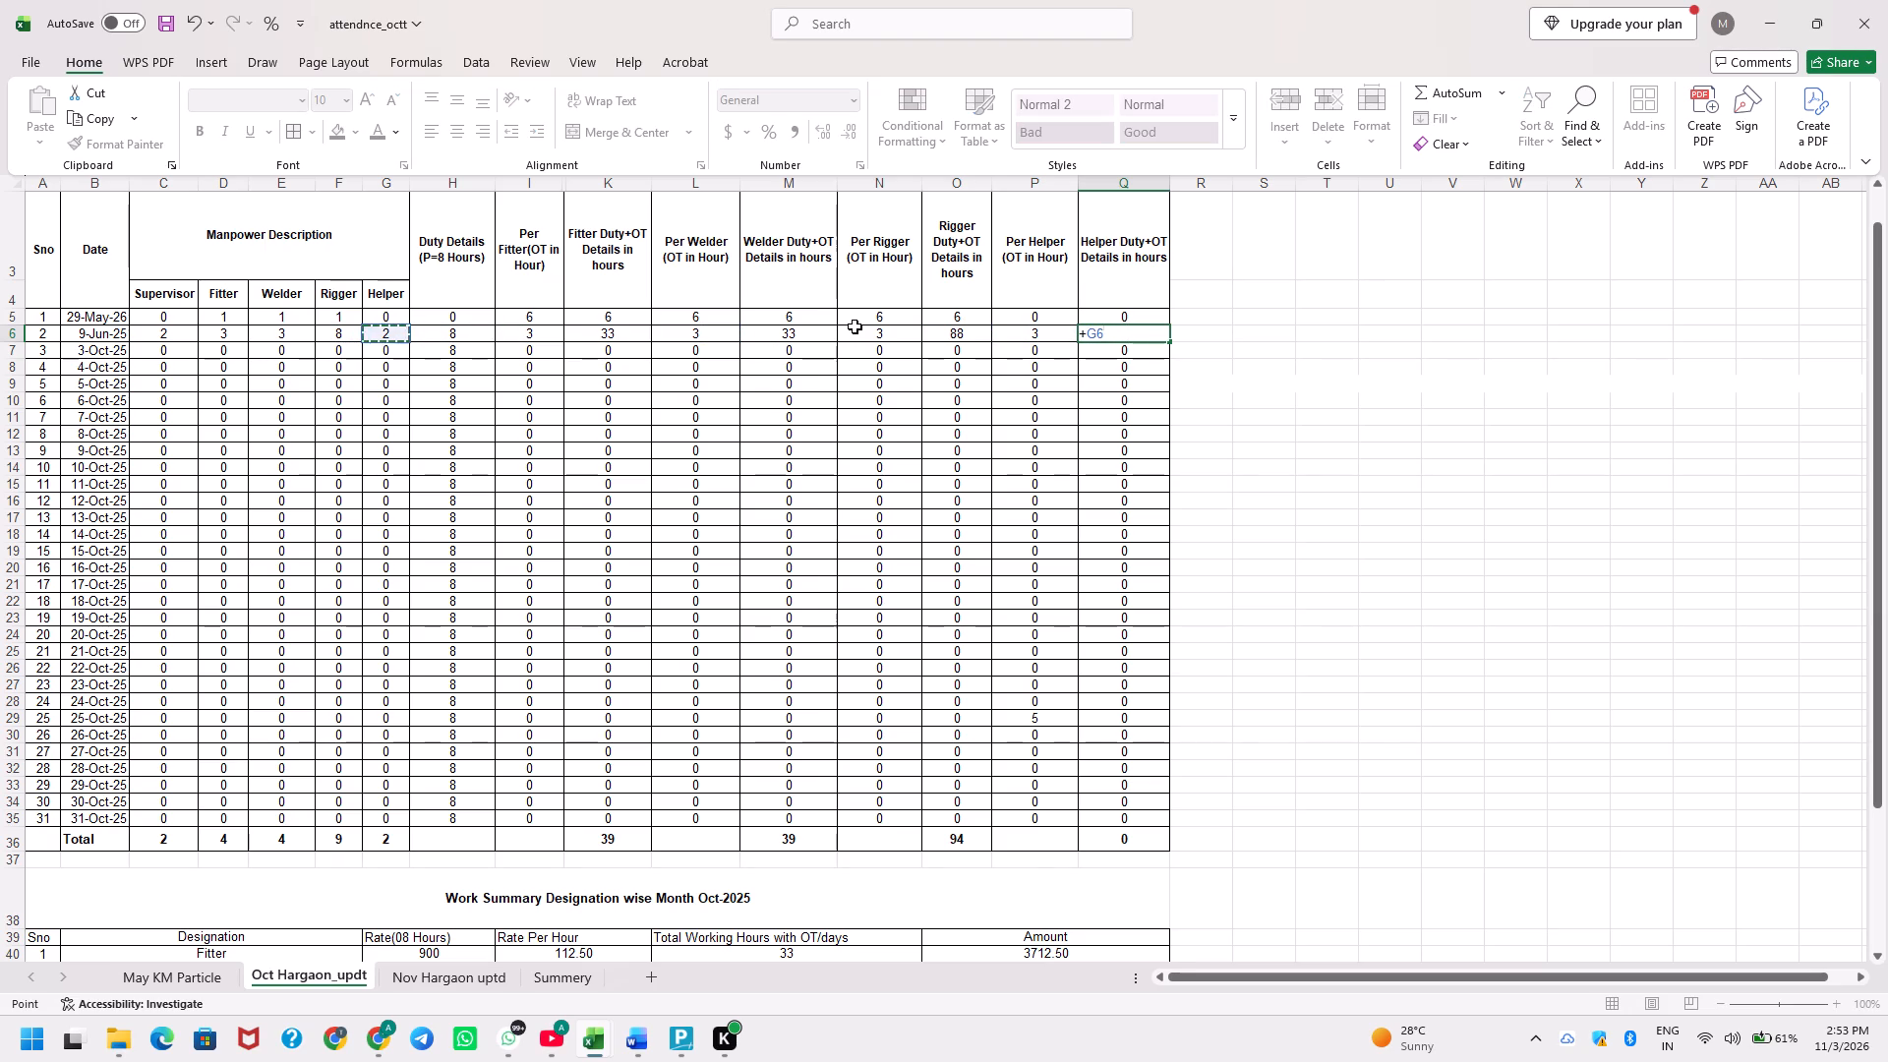
key("asterisk")
key("Left")
key("Left")
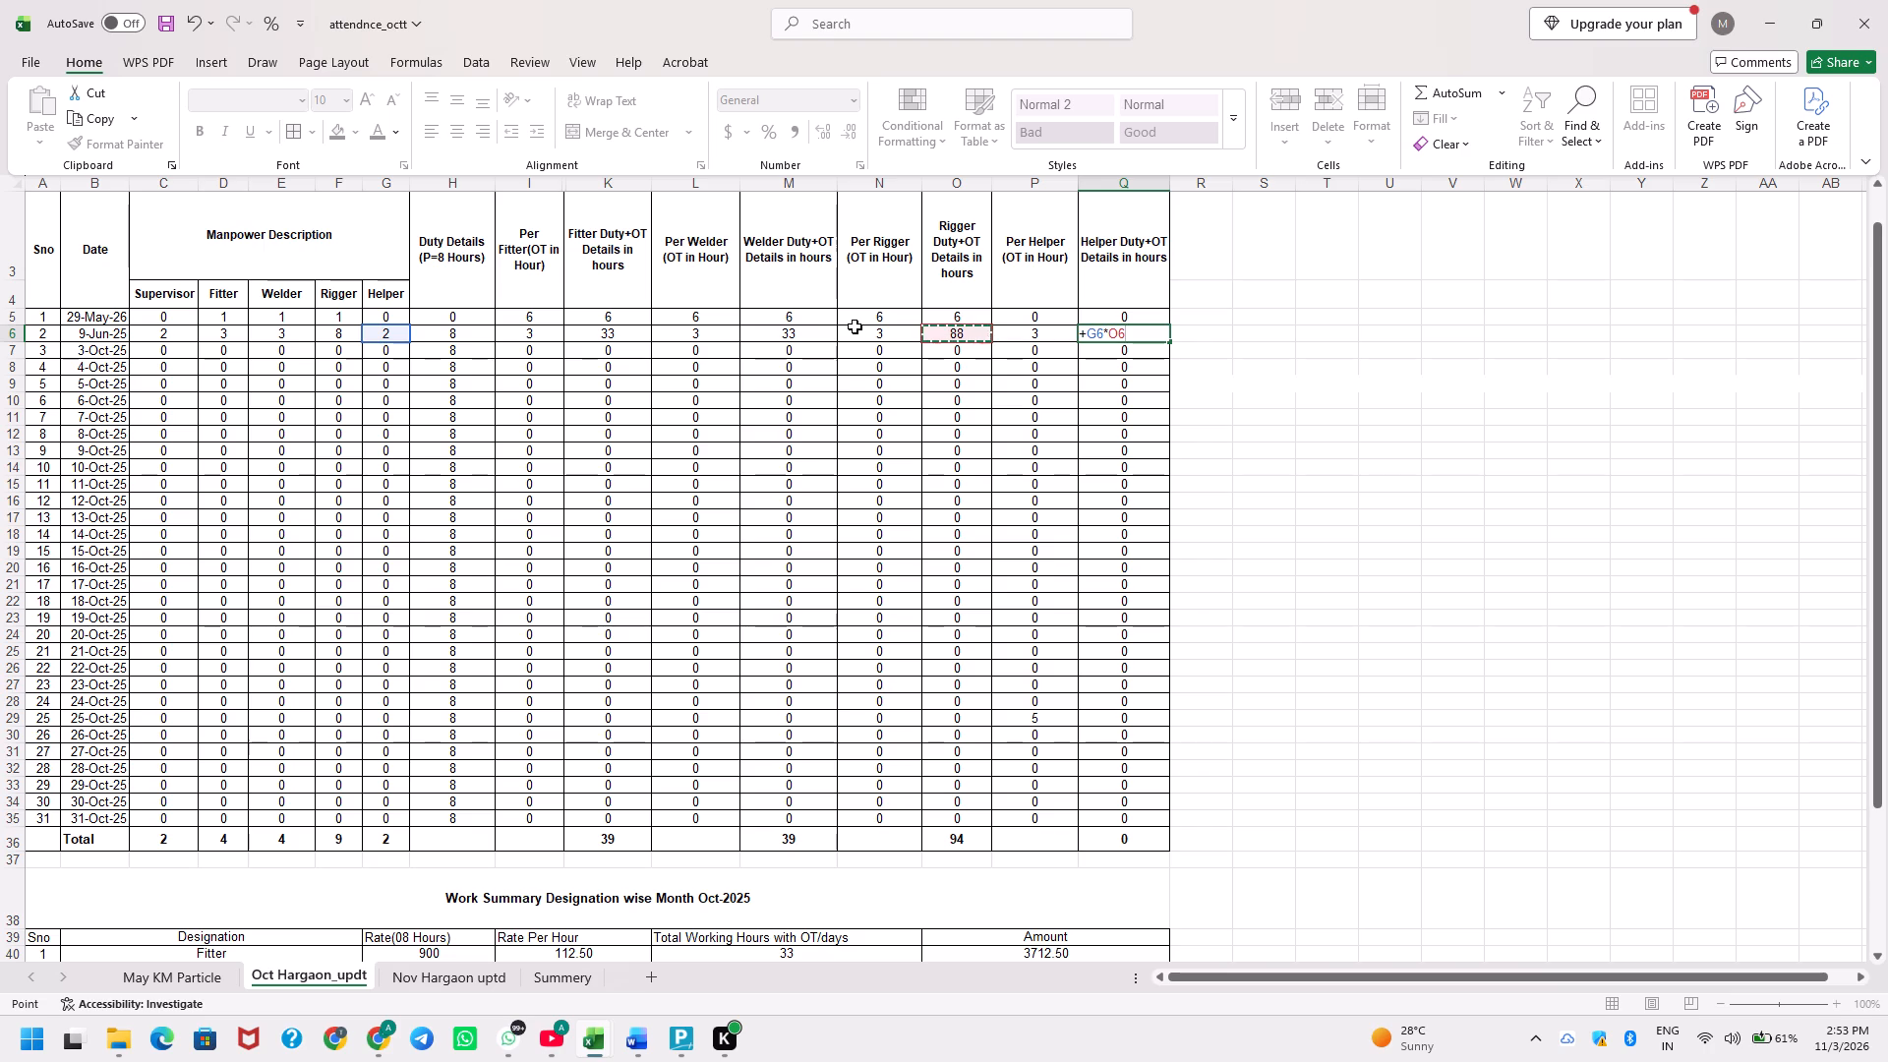
key("Left")
key("Left")
key("Left")
key("Left")
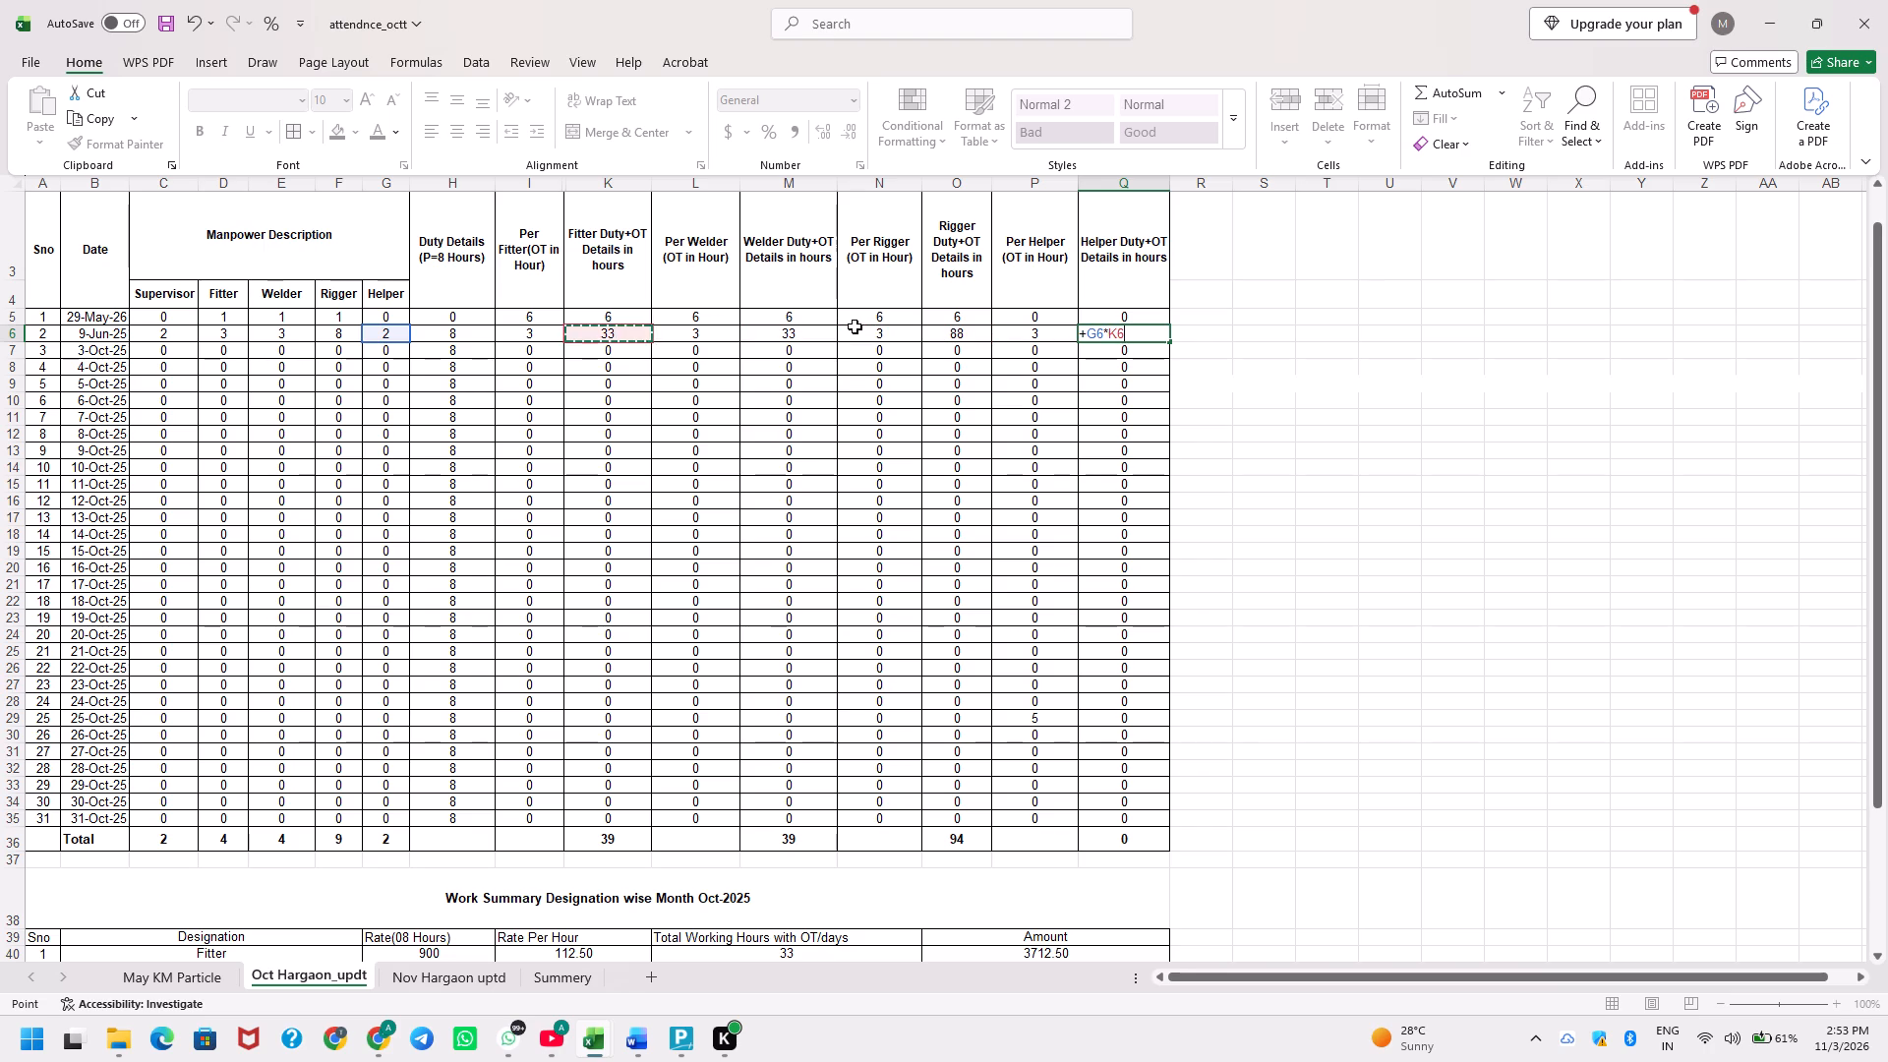
key("Left")
key("Left")
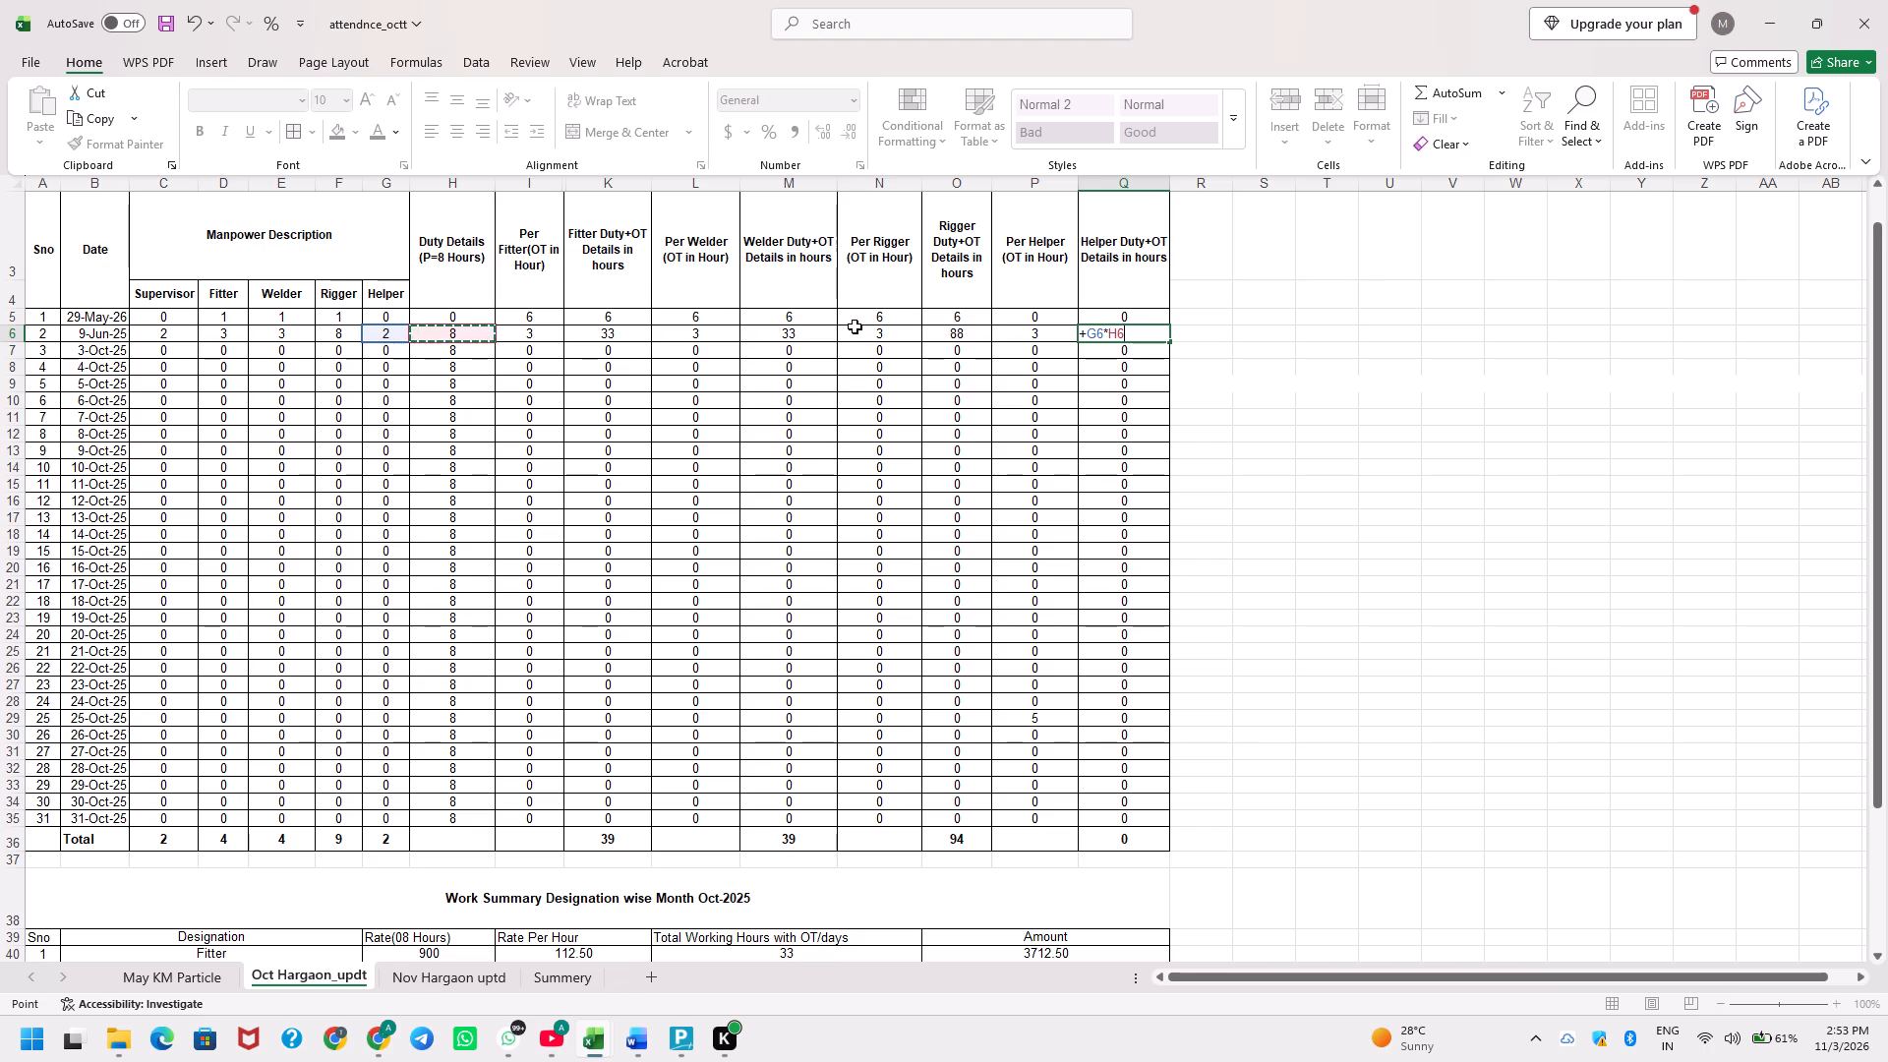
key("plus")
key("Left")
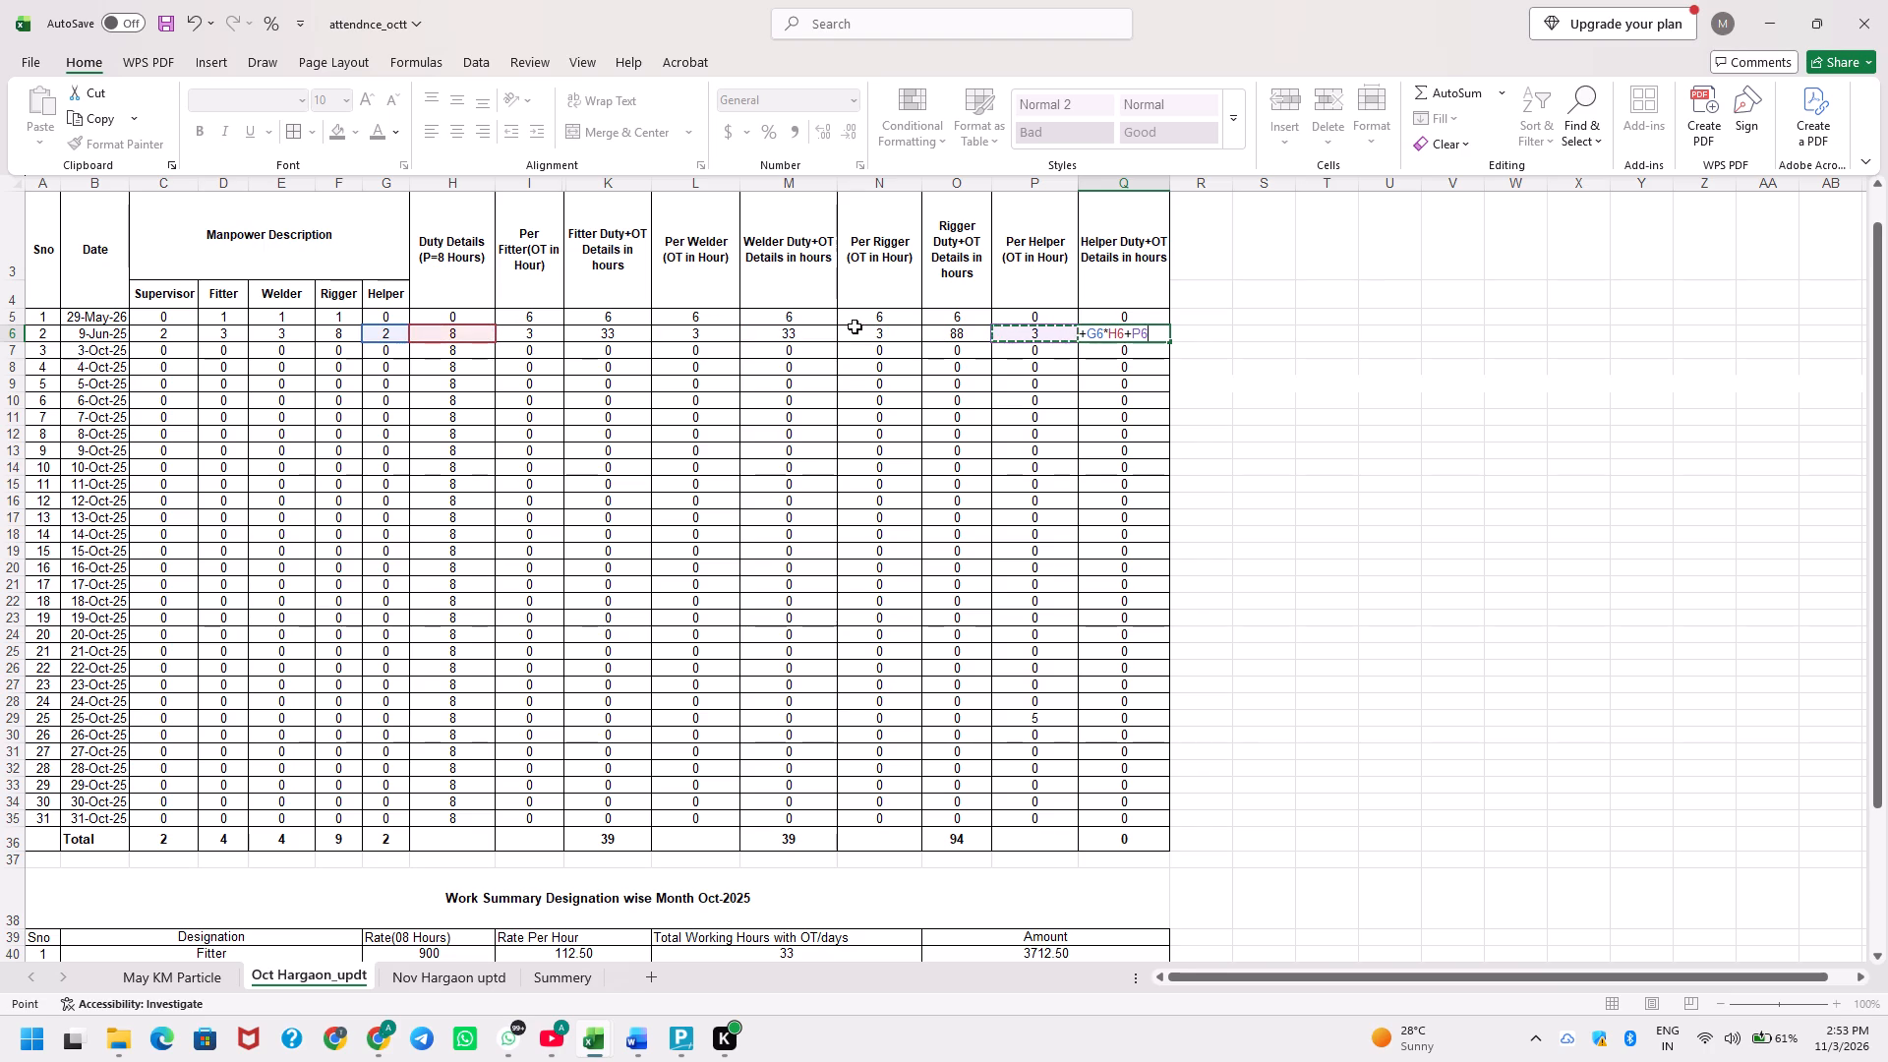
key("asterisk")
key("Left")
key("Left")
key("Left")
key("Left")
key("Left")
key("Left")
key("Left")
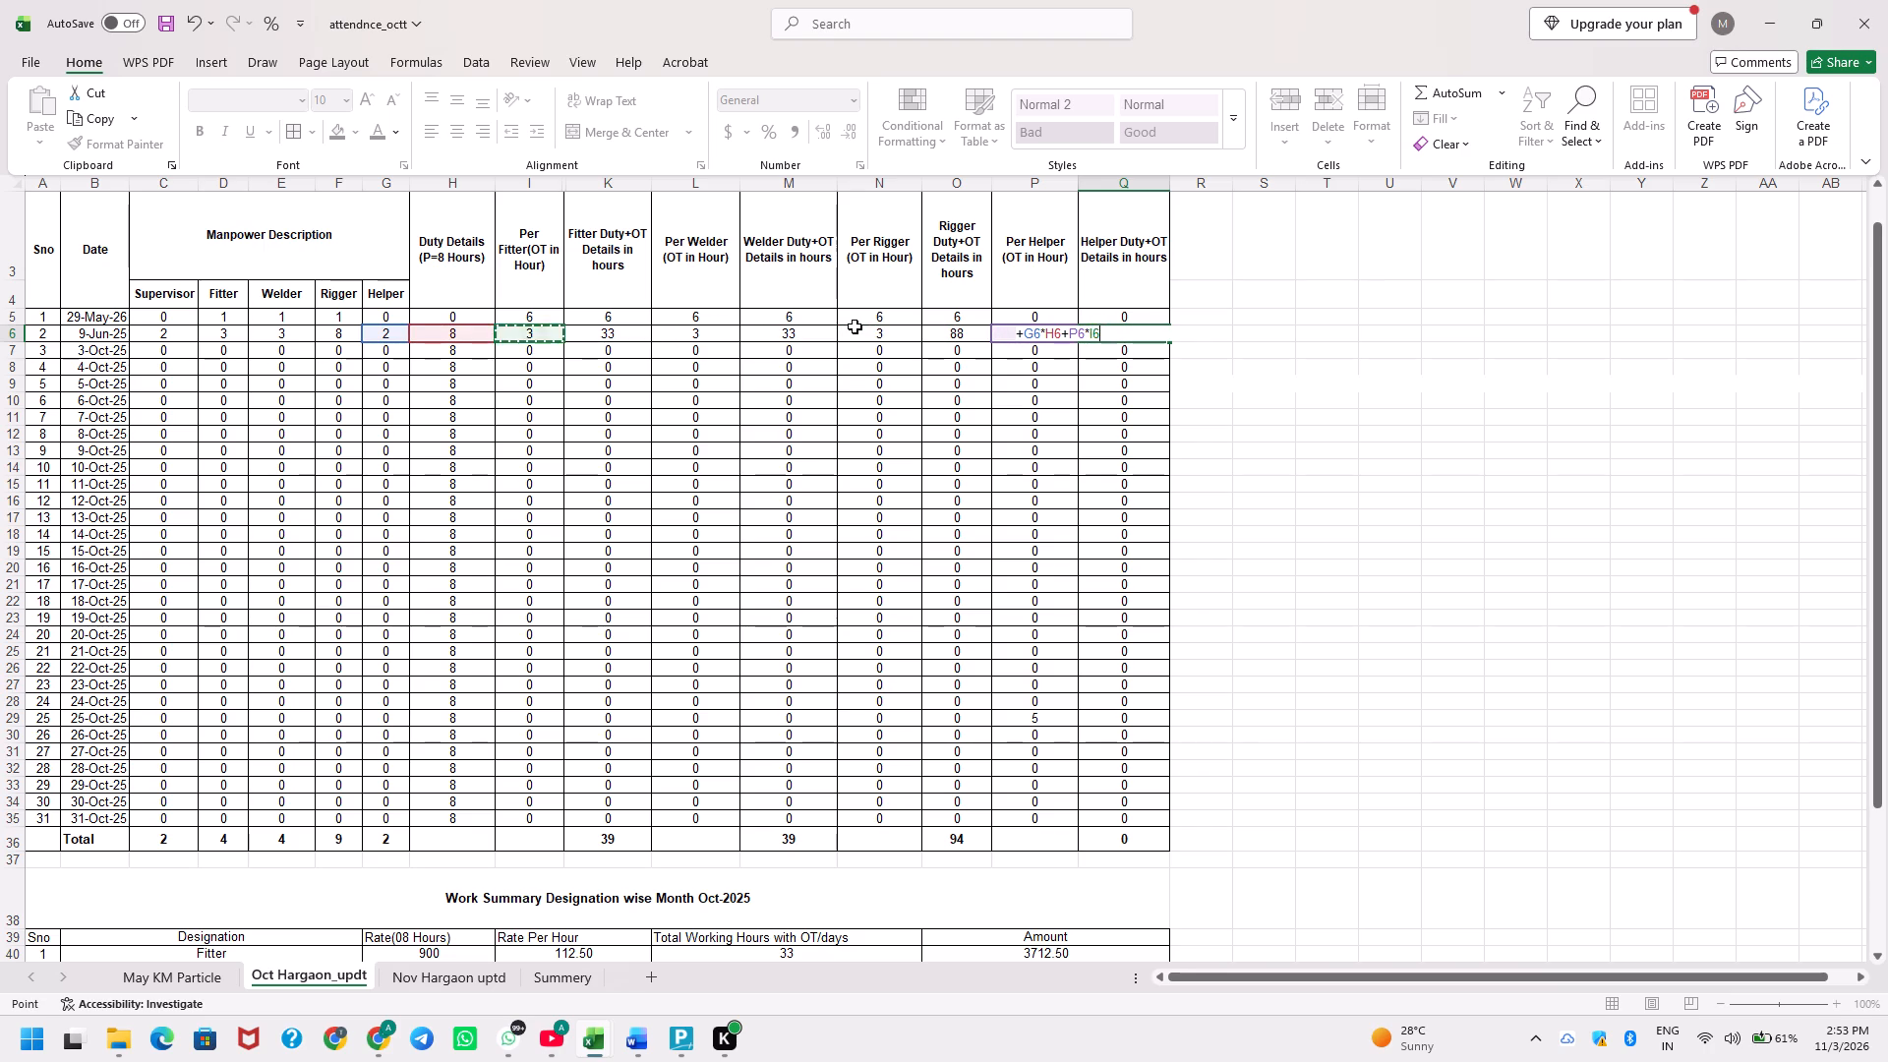
key("Left")
key("Left")
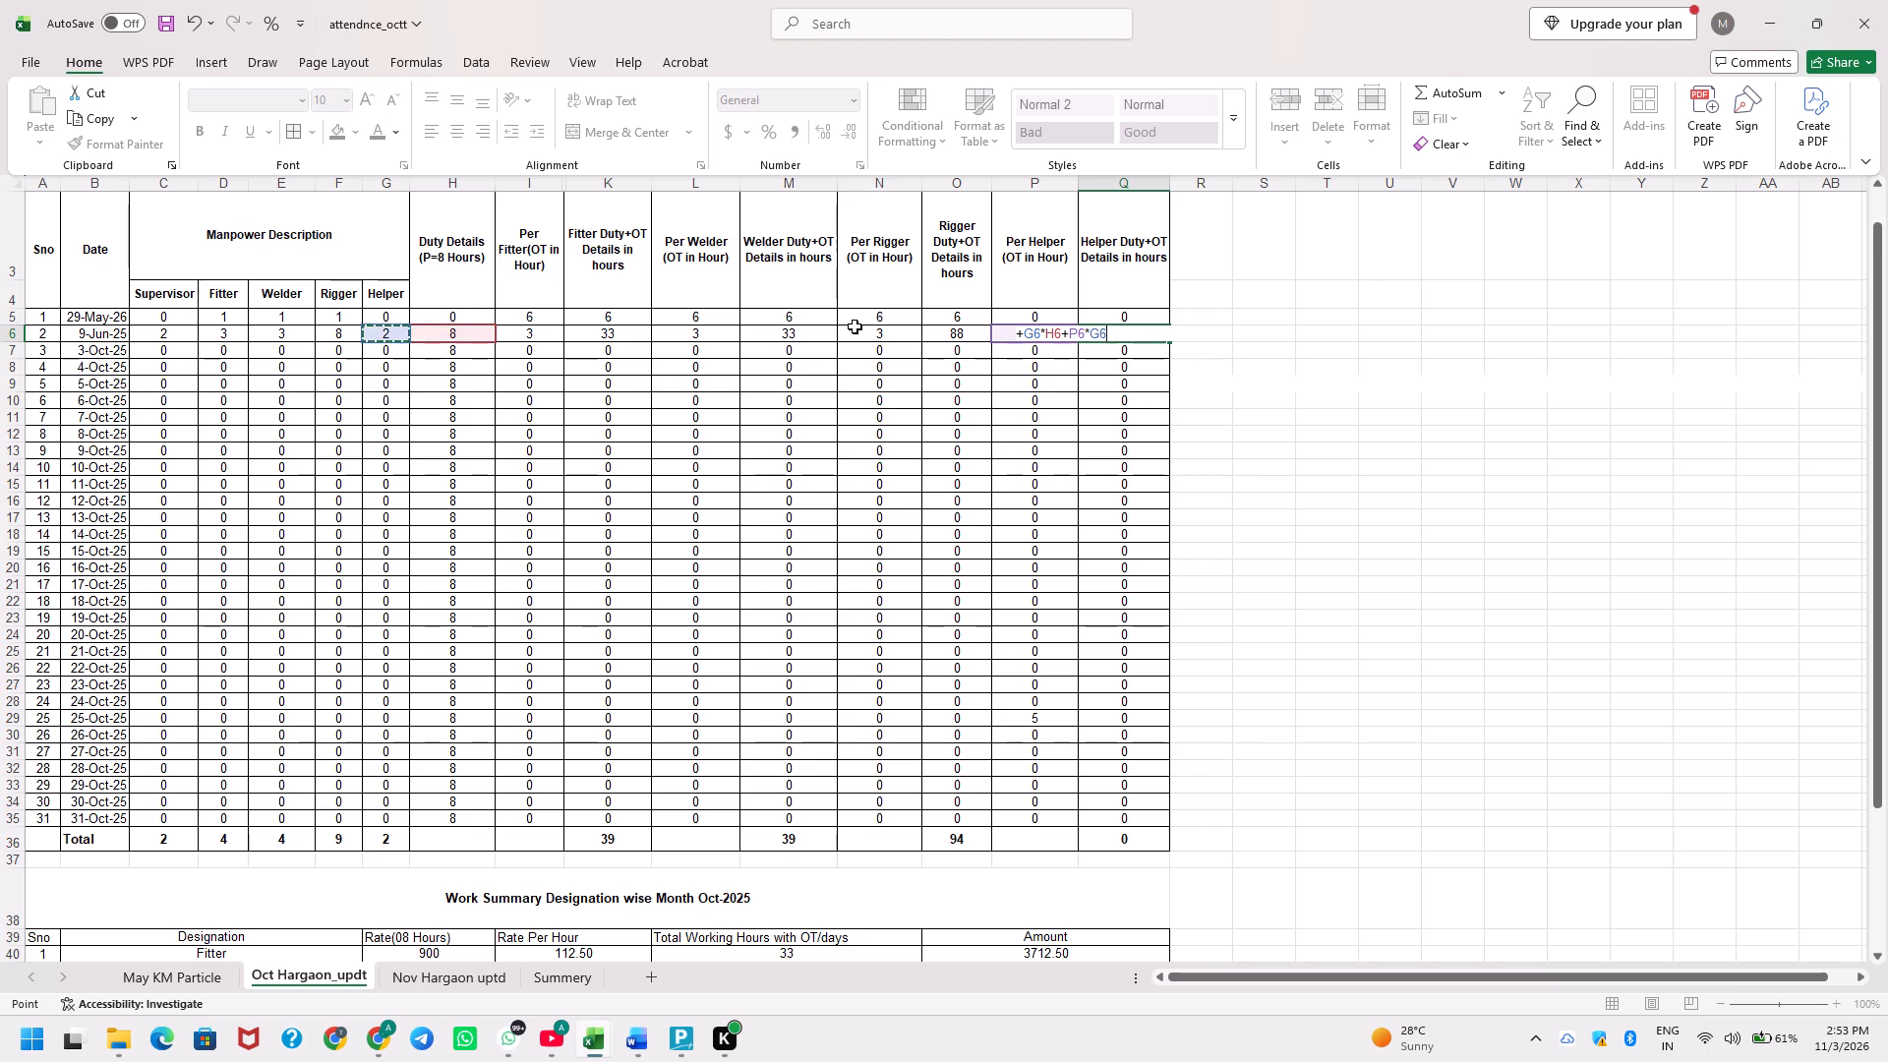
key("Return")
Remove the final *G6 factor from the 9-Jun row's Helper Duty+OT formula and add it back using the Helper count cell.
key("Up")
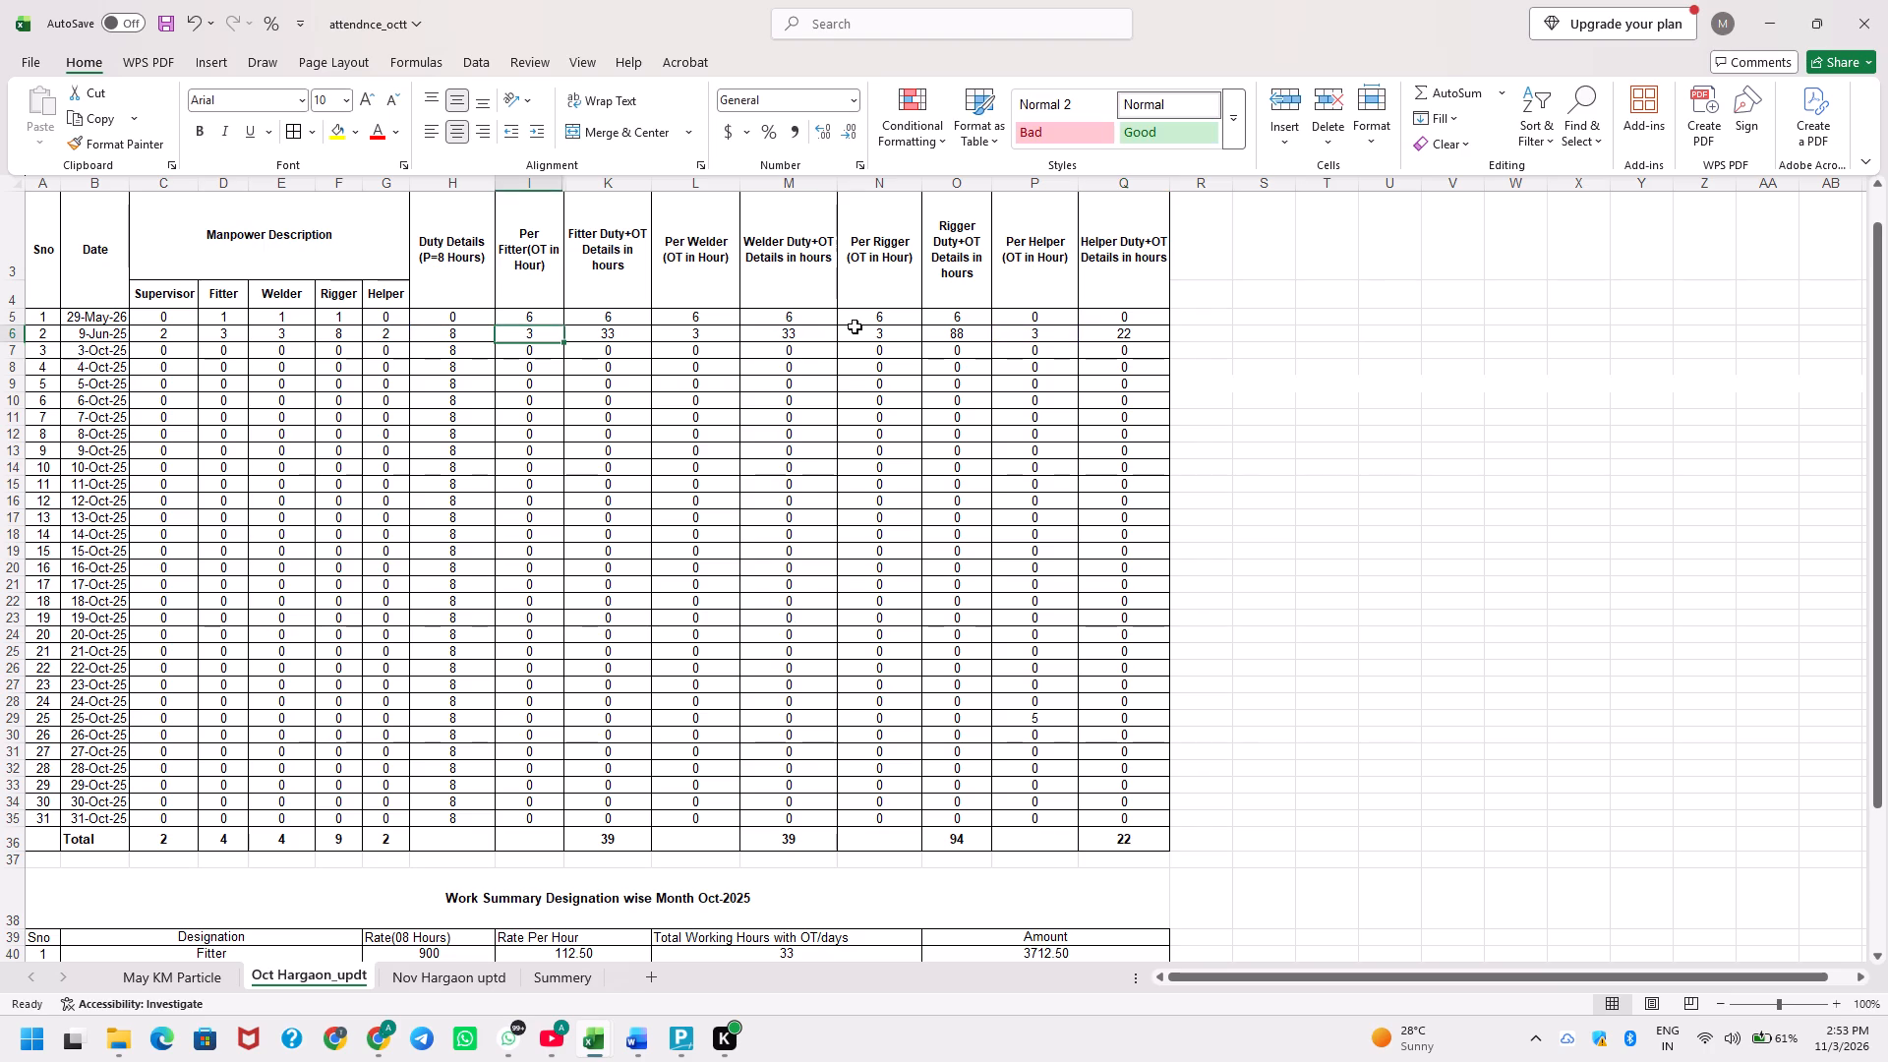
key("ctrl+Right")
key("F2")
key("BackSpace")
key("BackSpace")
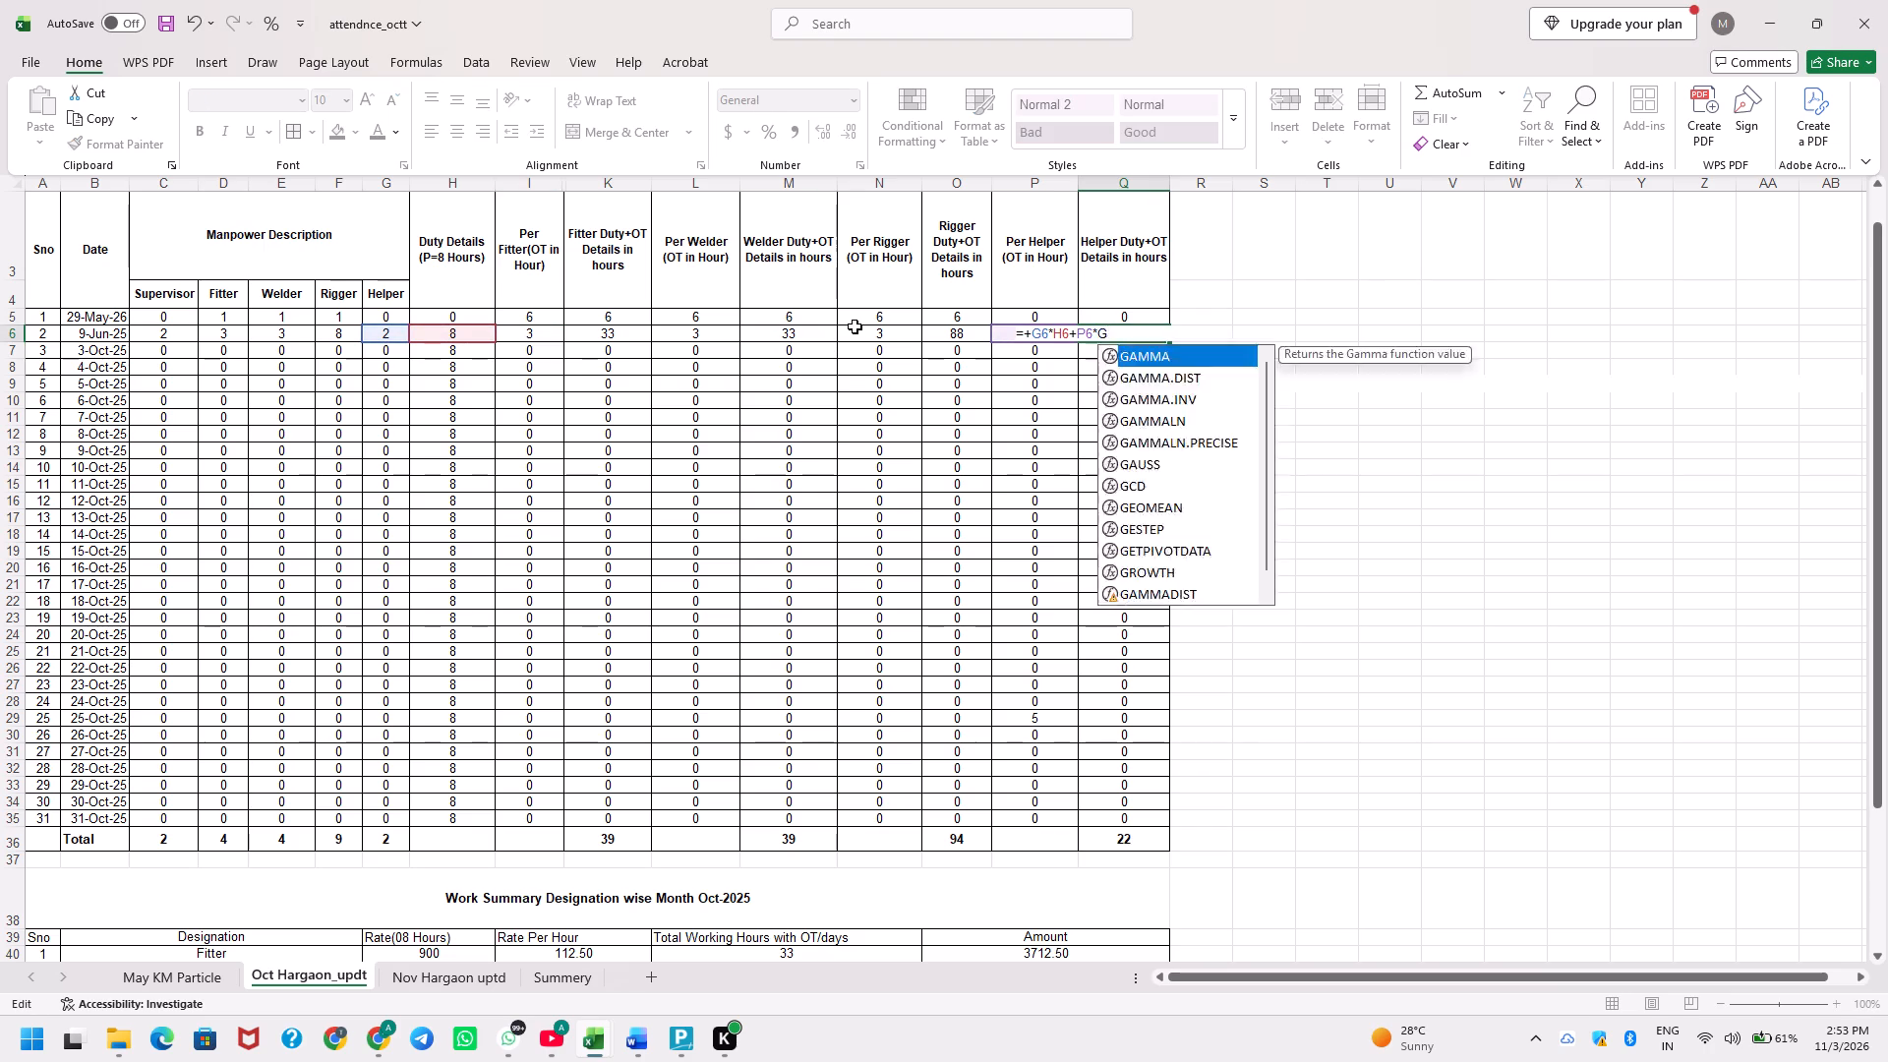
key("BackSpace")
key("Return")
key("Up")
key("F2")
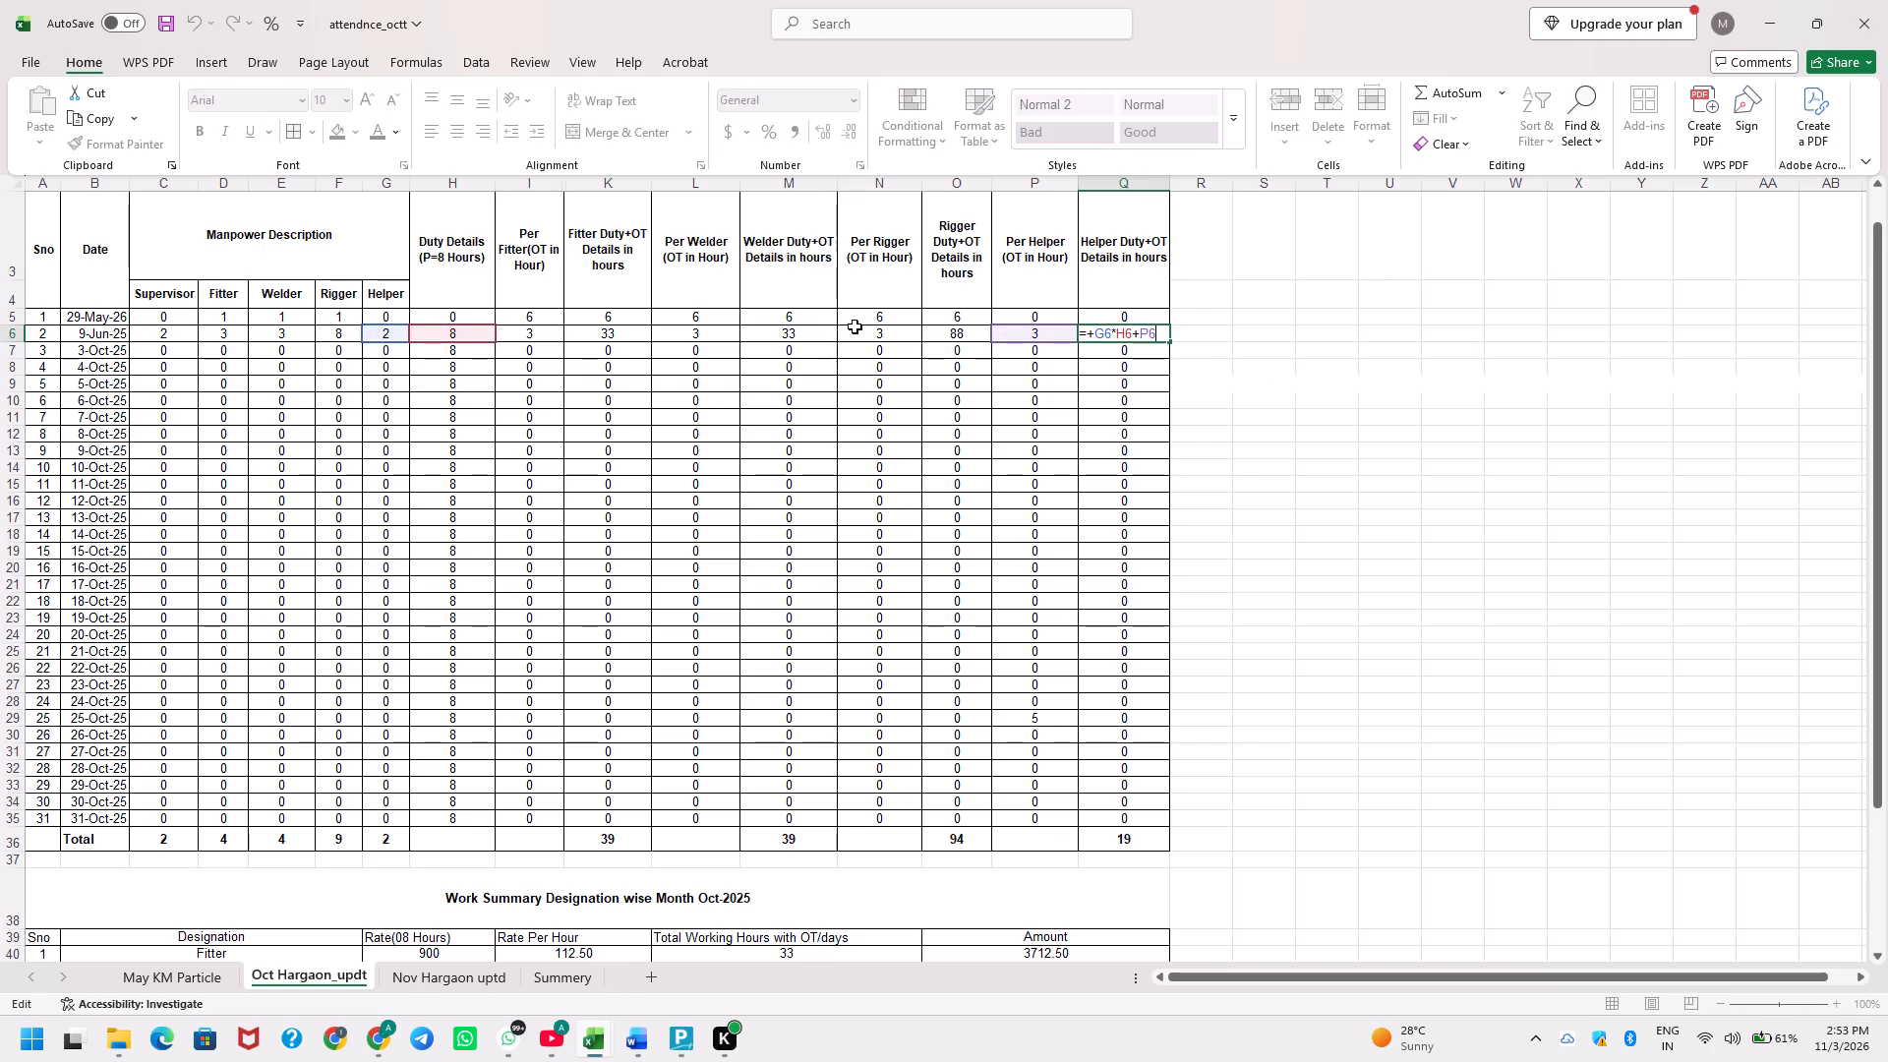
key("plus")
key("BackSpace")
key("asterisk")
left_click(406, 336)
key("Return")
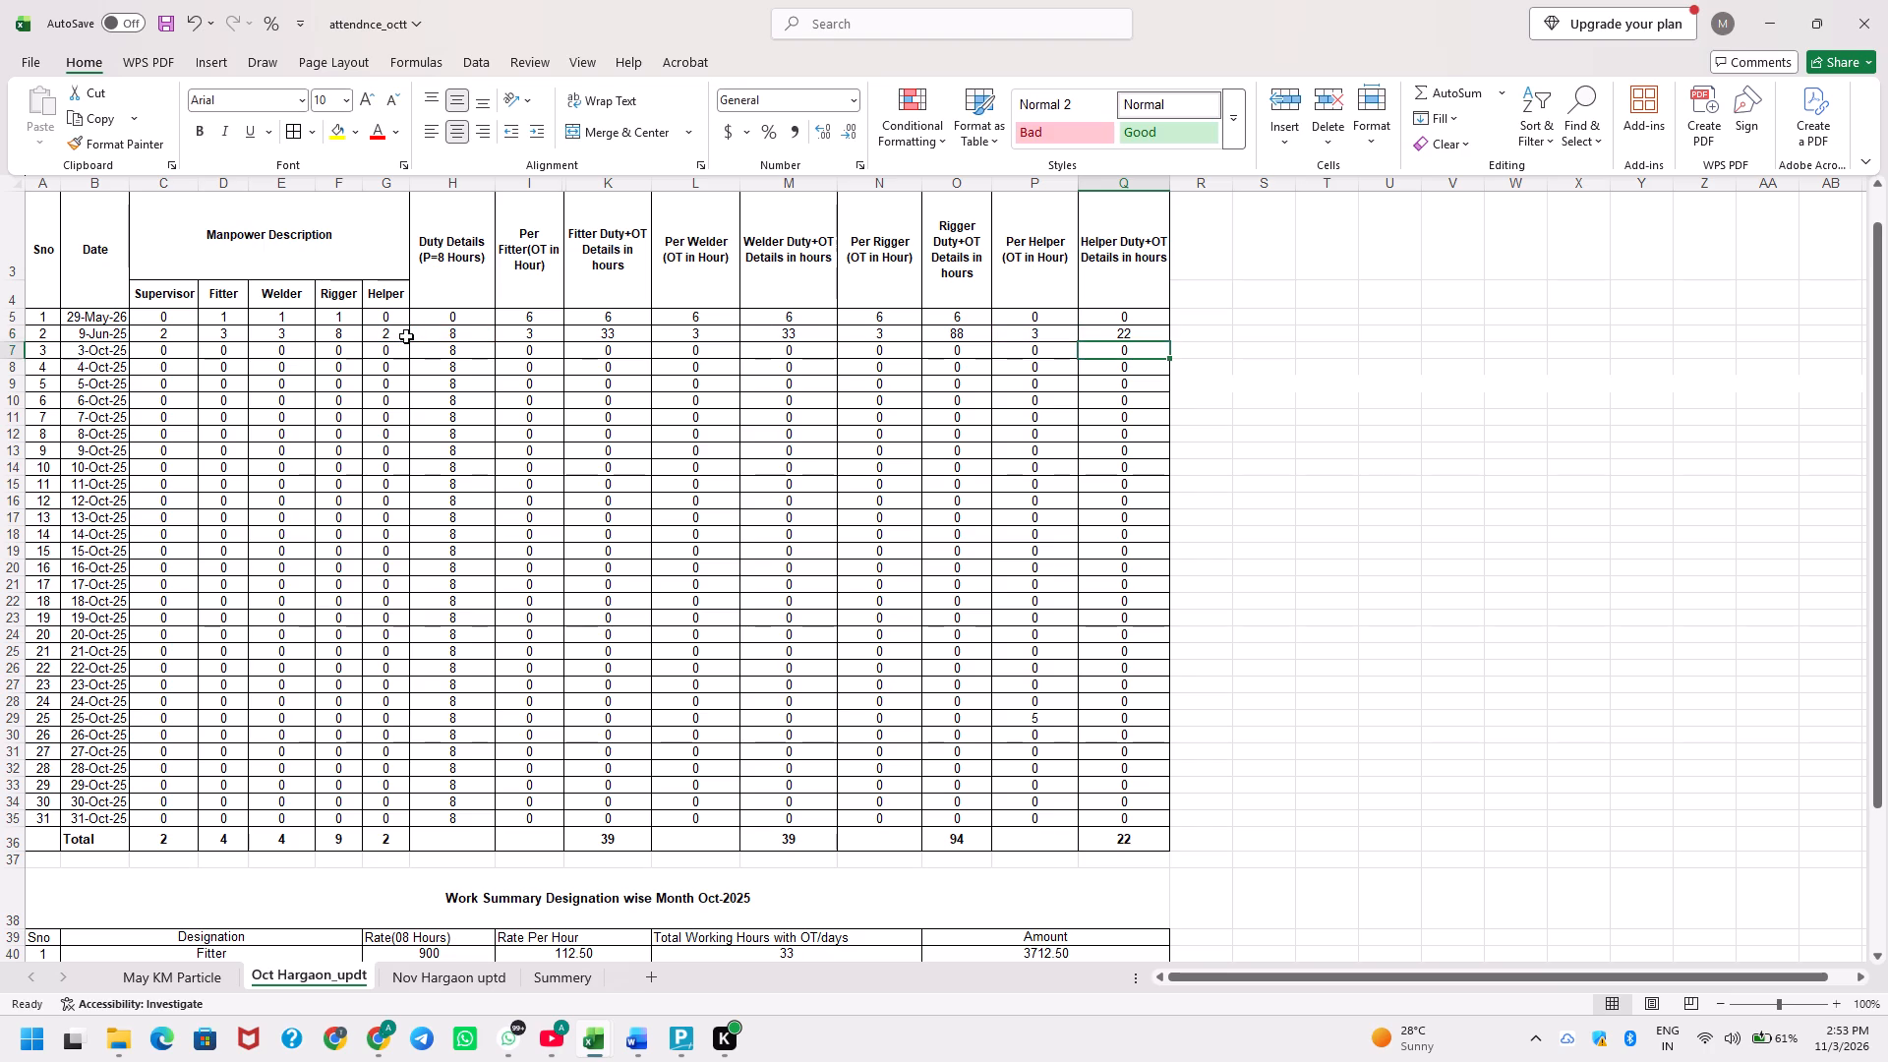
Return to the Sno cell of the 9-Jun row.
key("Up")
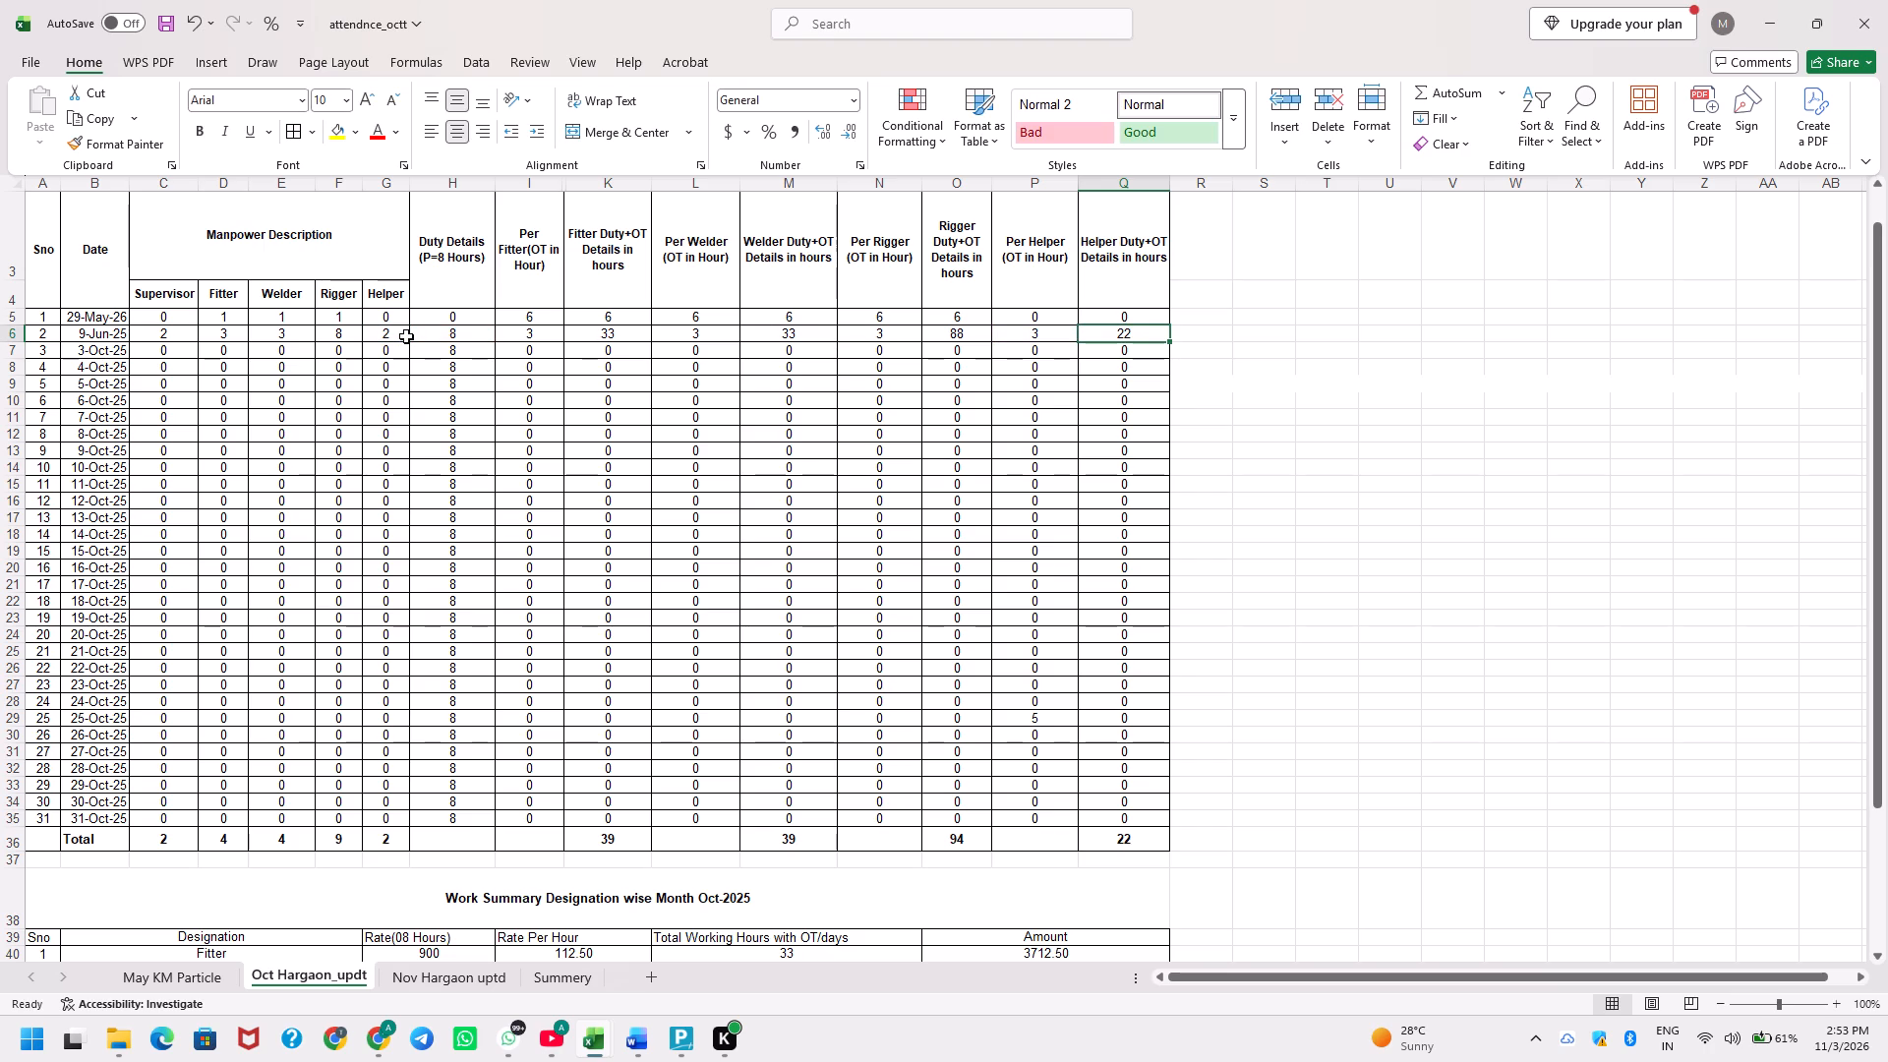
key("Left")
key("Left")
key("ctrl+Left")
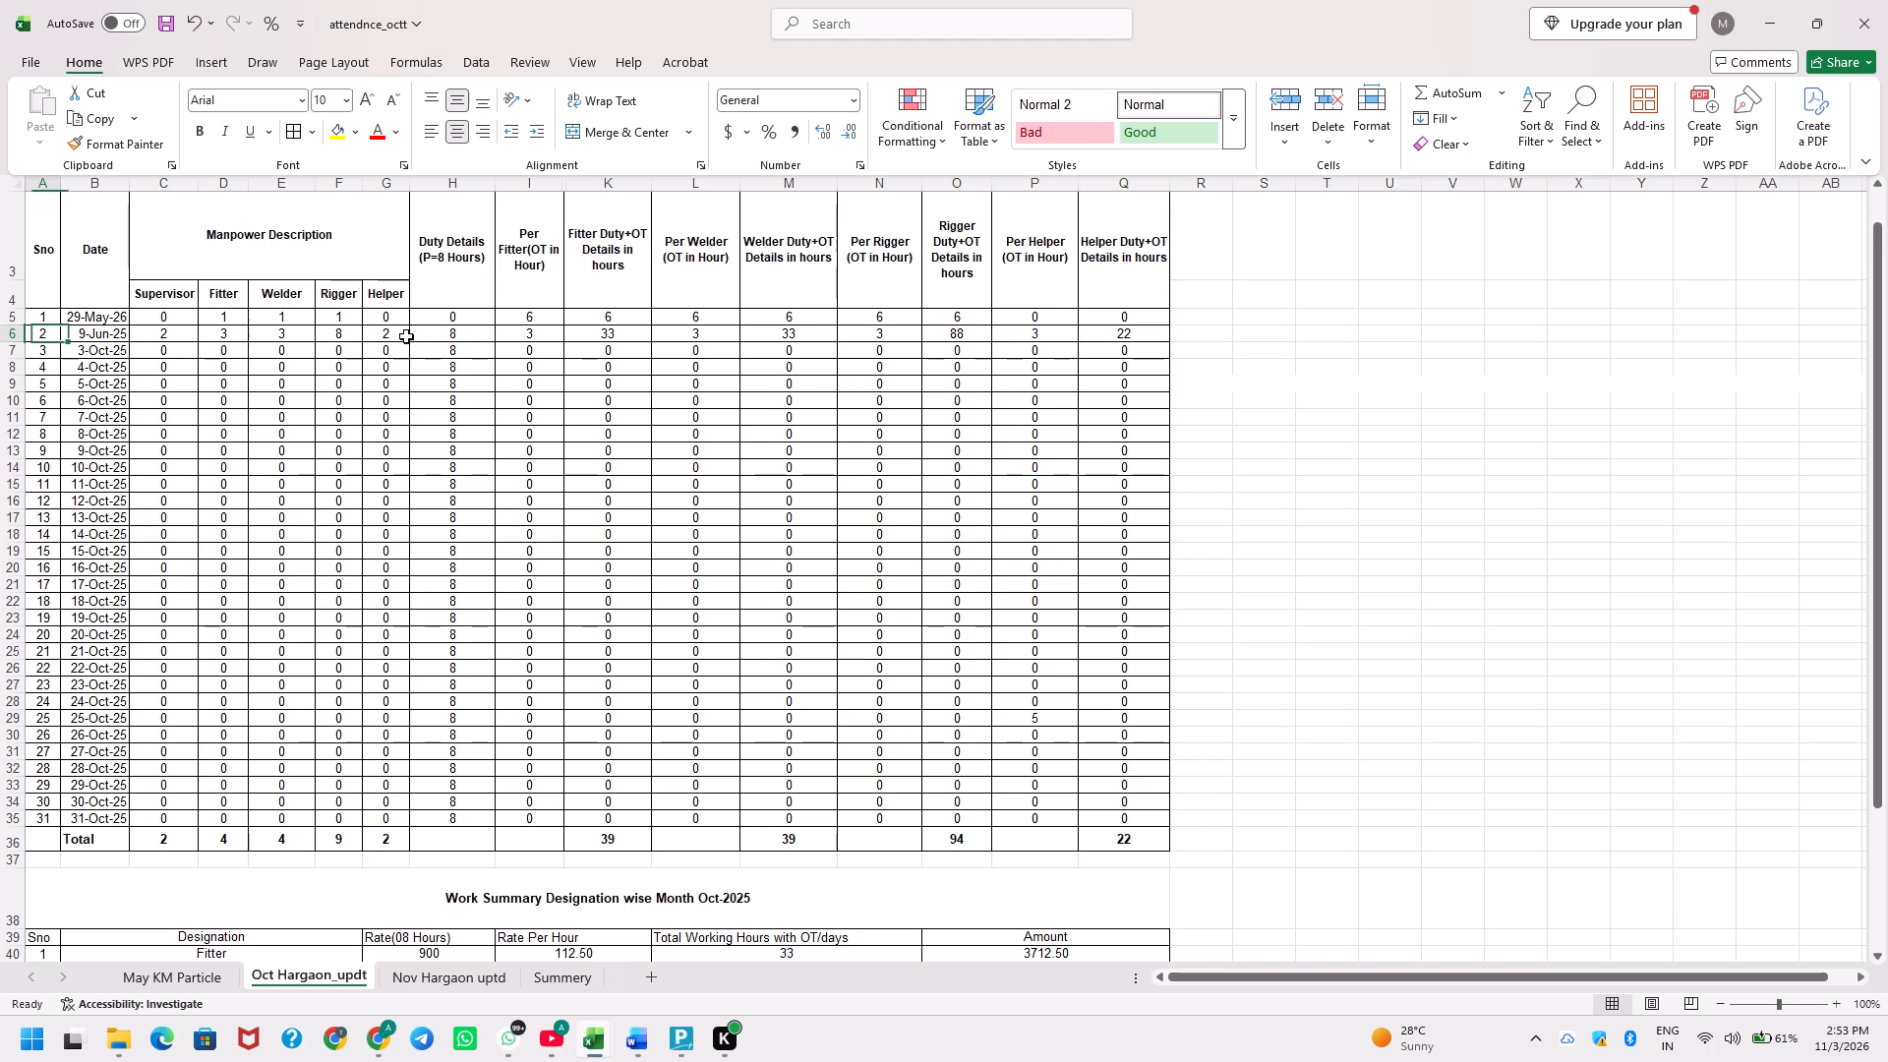
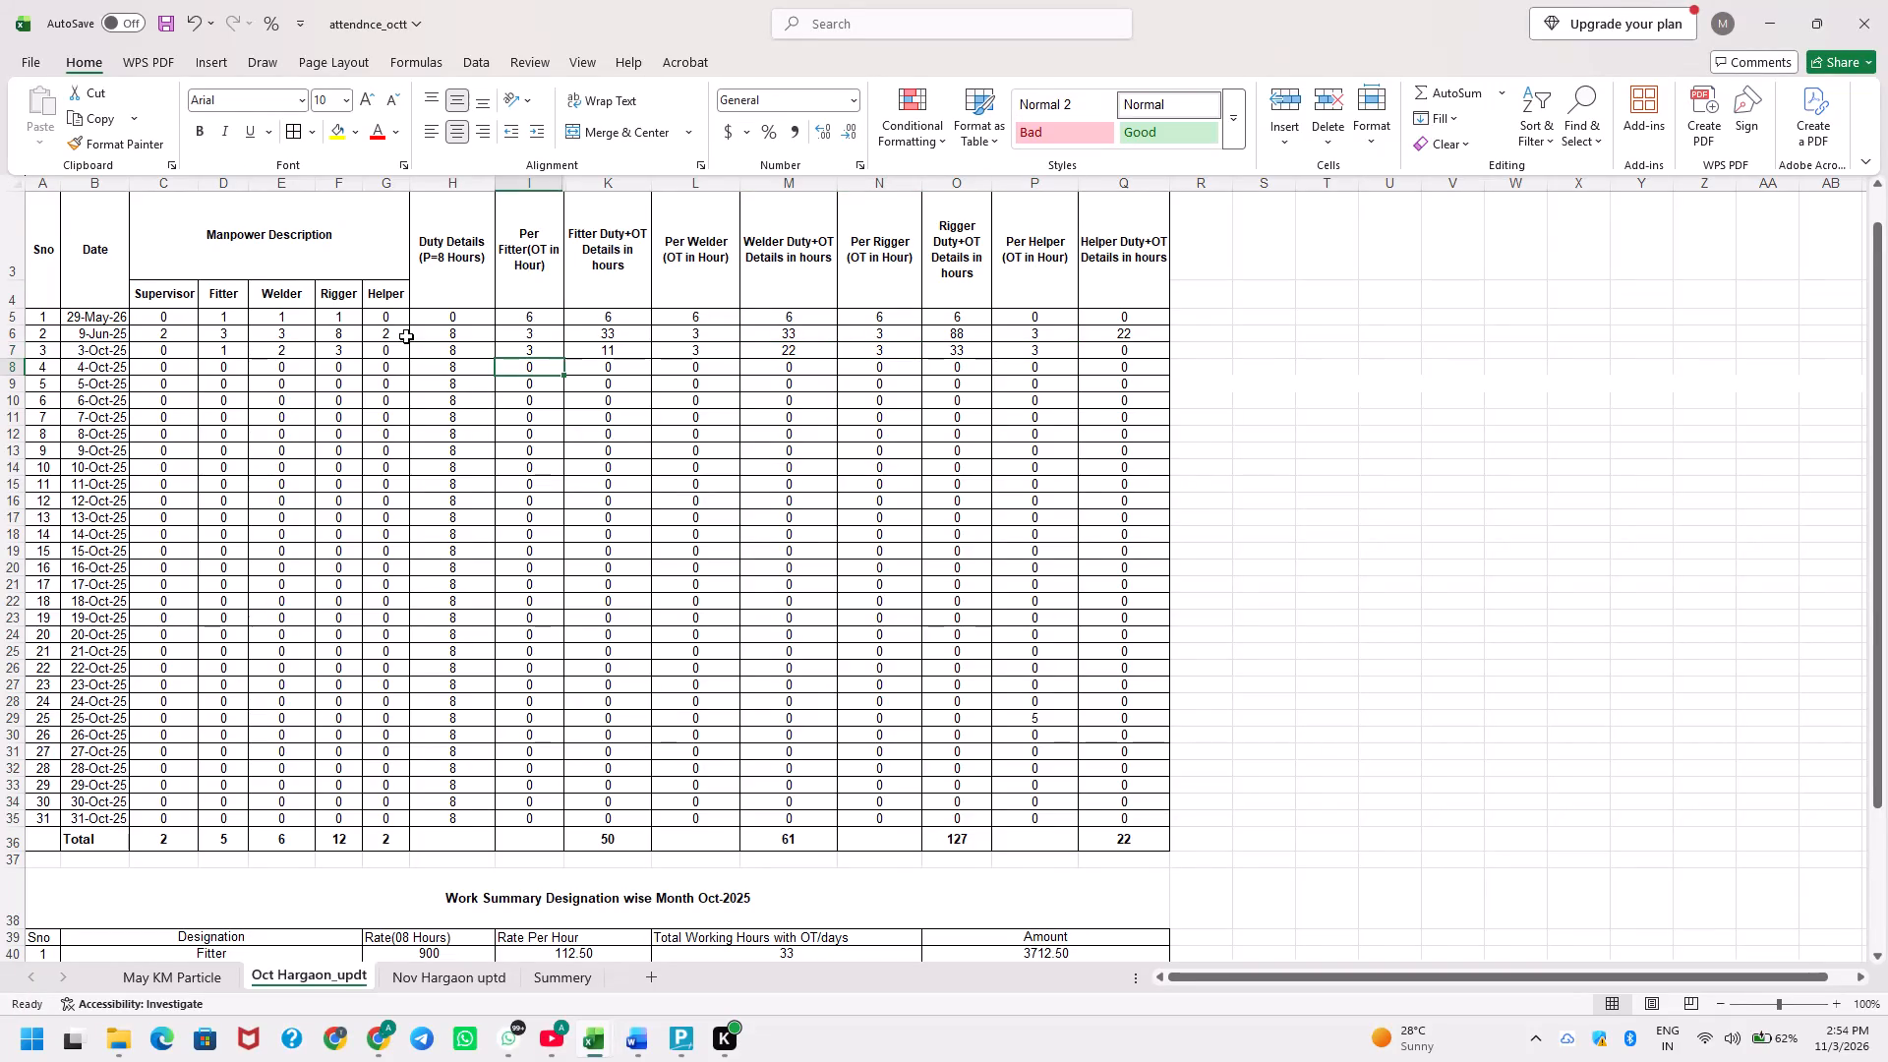
Fill the Helper Duty+OT formula from the 9-Jun row down into the 3-Oct row and inspect its cell references.
key("Up")
key("Right")
key("Right")
key("Right")
key("Right")
key("Right")
key("Right")
key("Right")
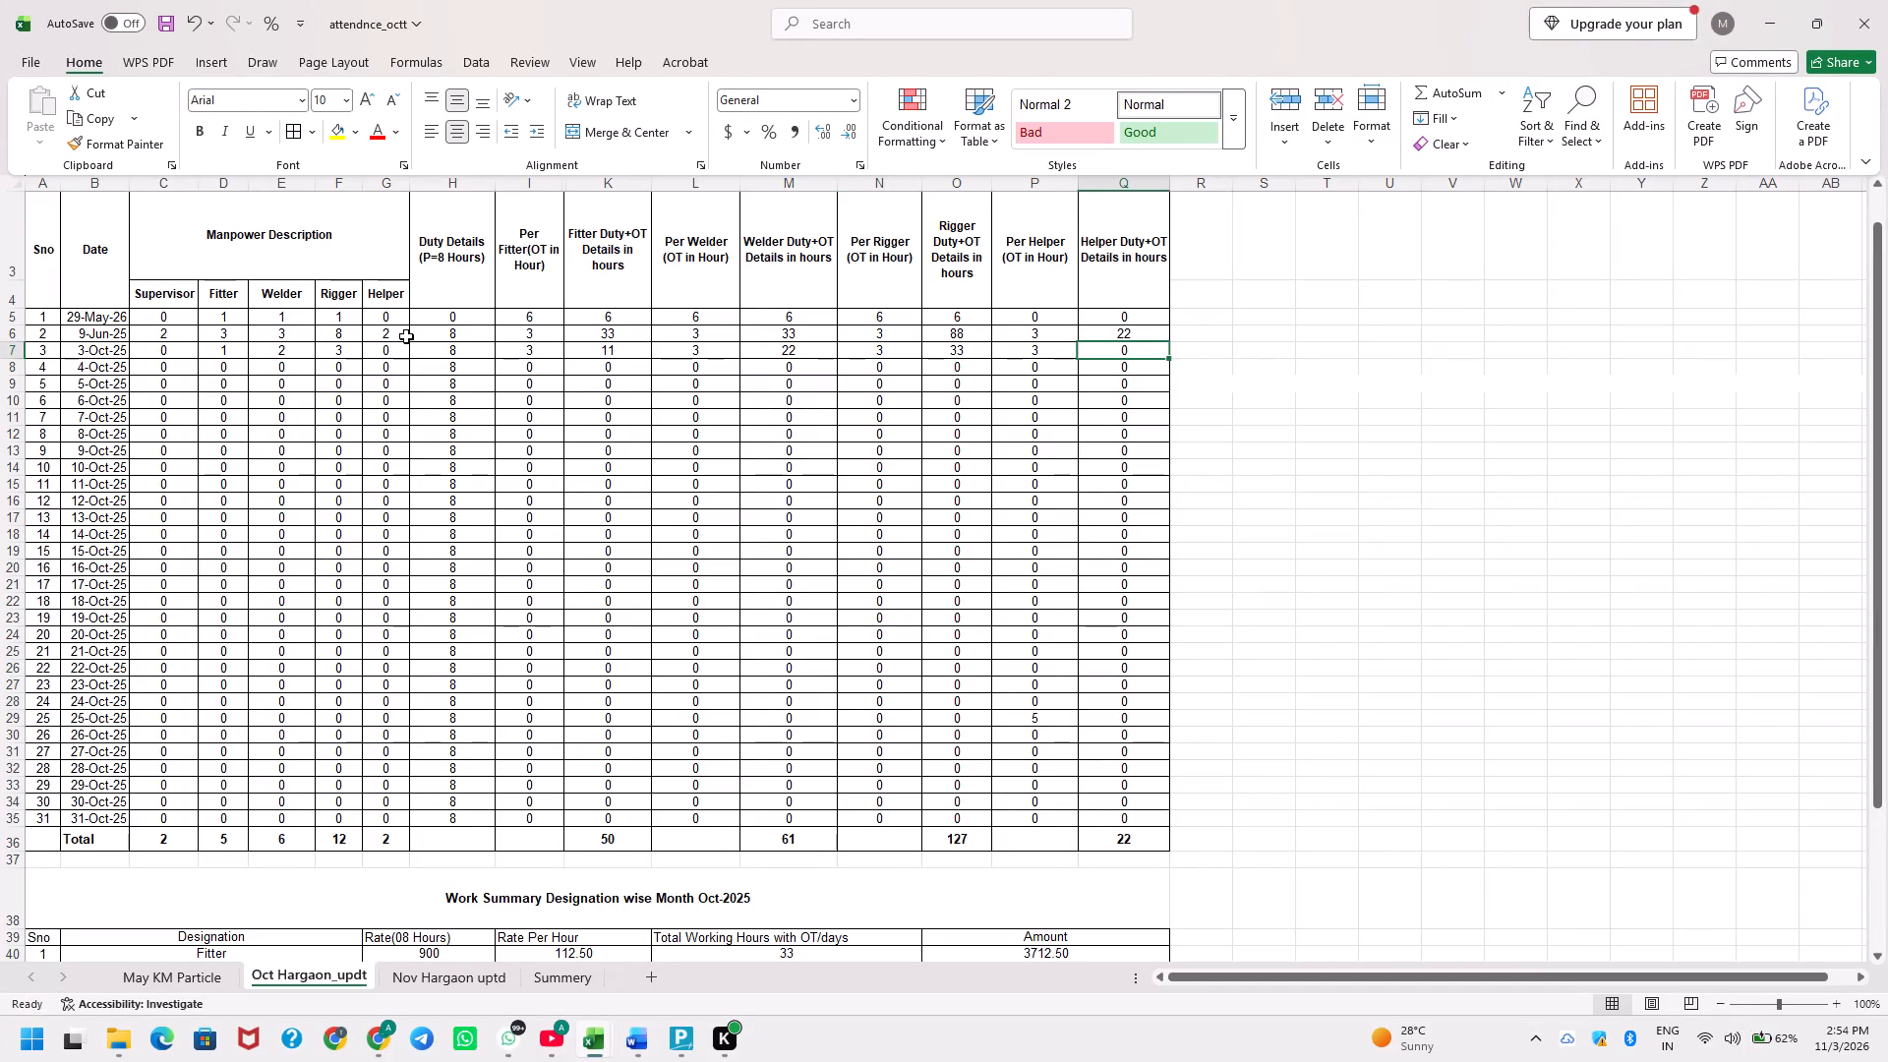
key("ctrl+d")
key("F2")
key("F2")
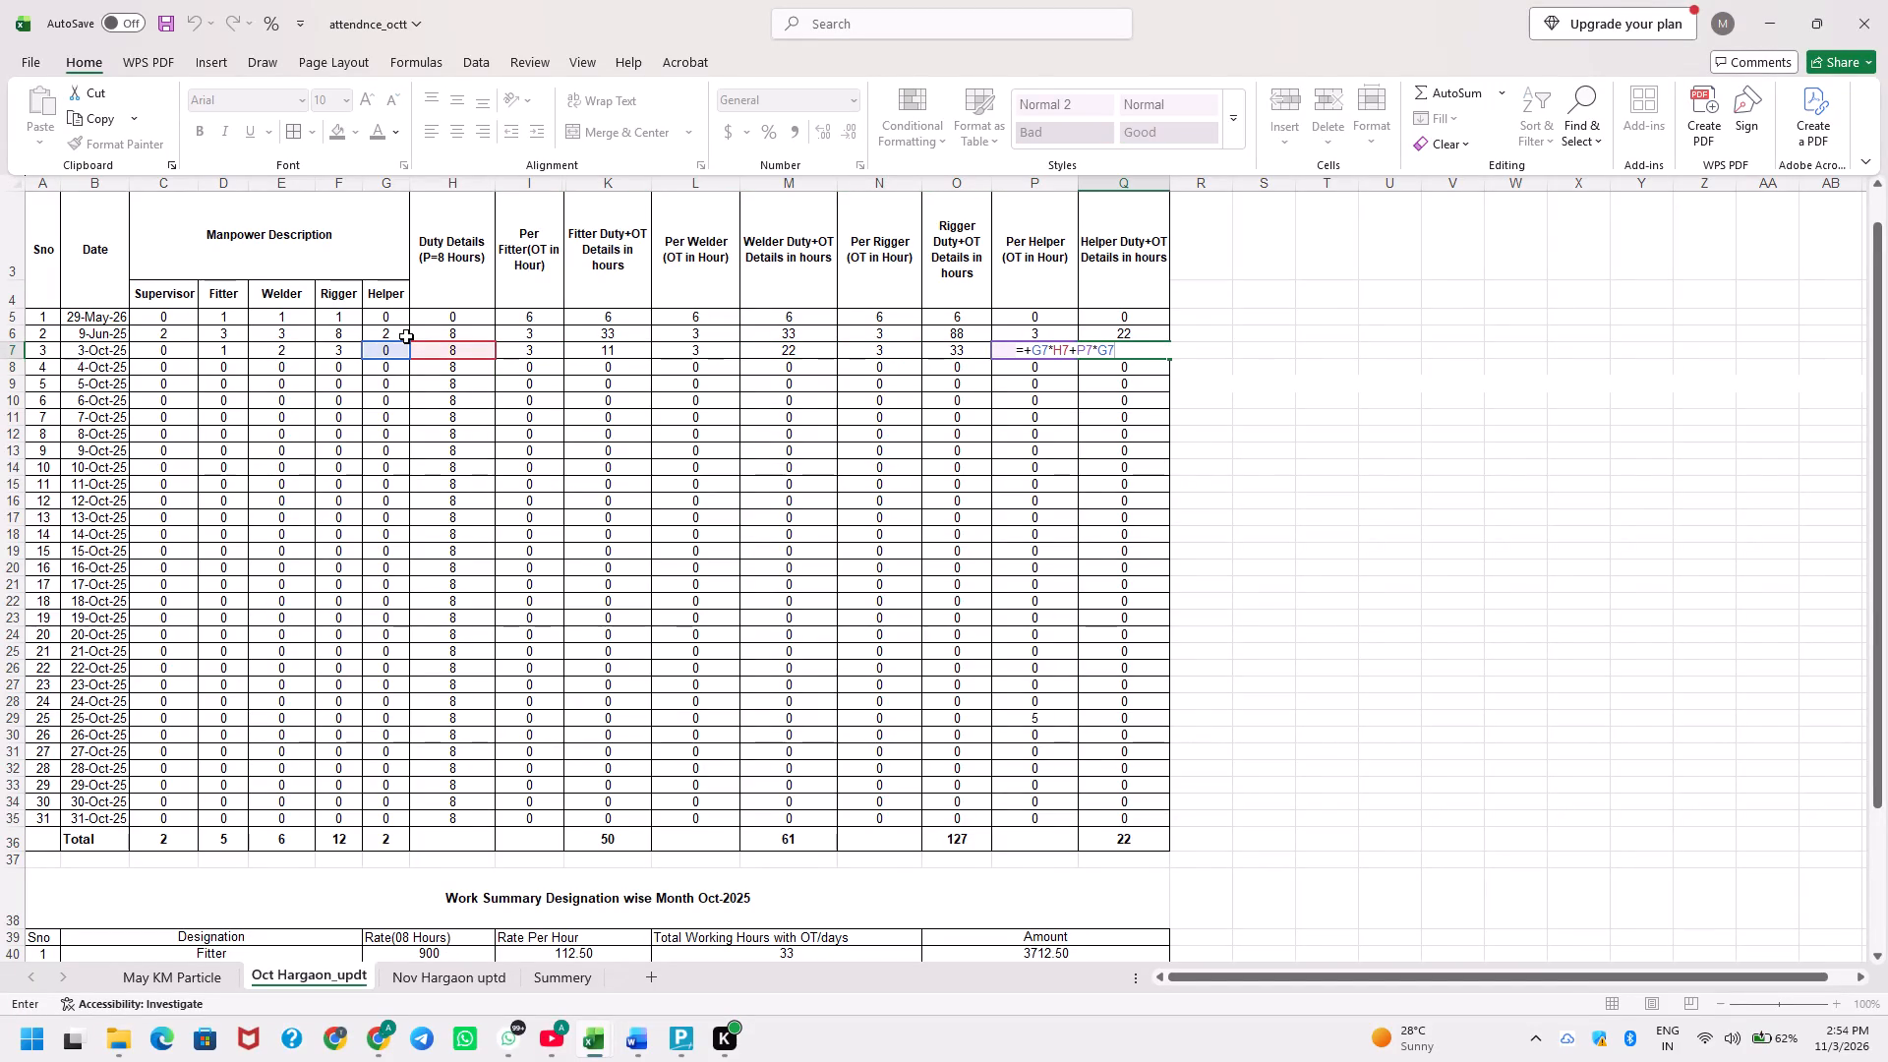
key("Escape")
Set the per helper OT hours to 0 in the 3-Oct row.
key("Left")
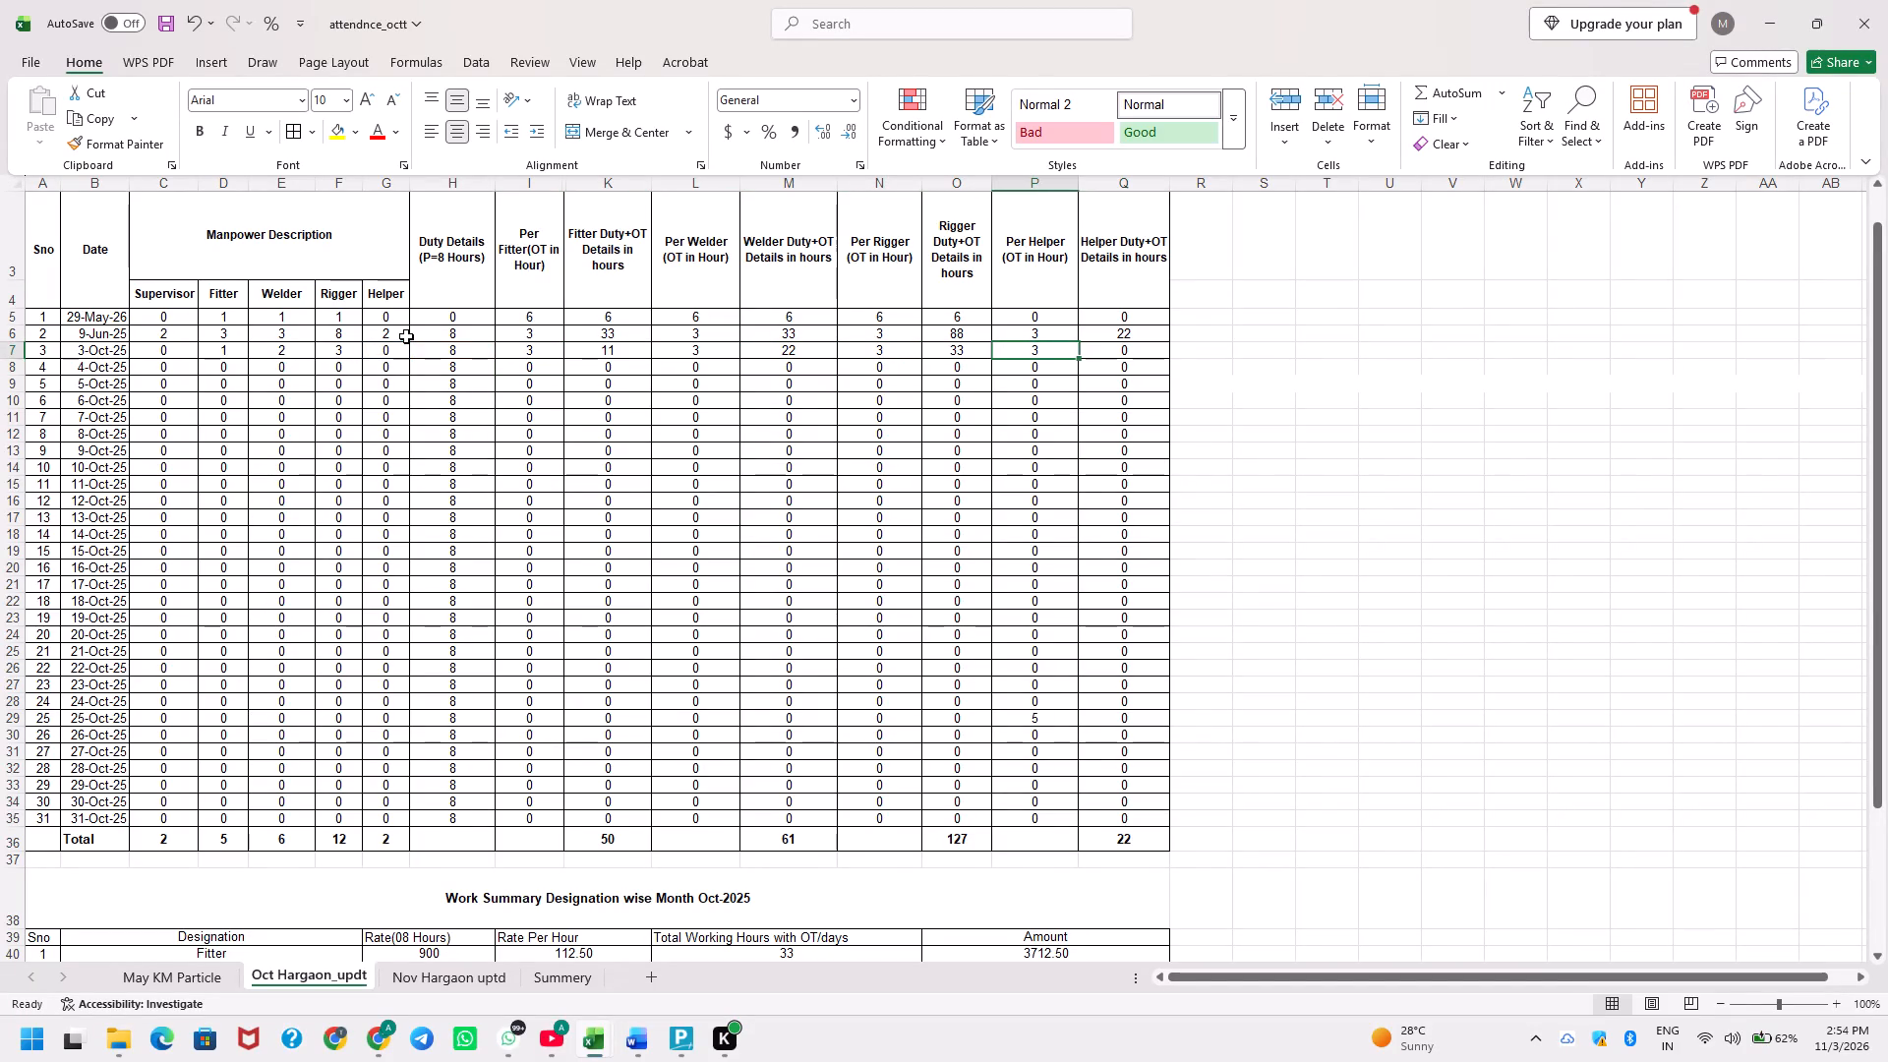
key("Left")
key("Left")
key("Left")
key("Left")
key("Left")
key("Right")
key("Right")
key("Right")
key("Right")
key("Right")
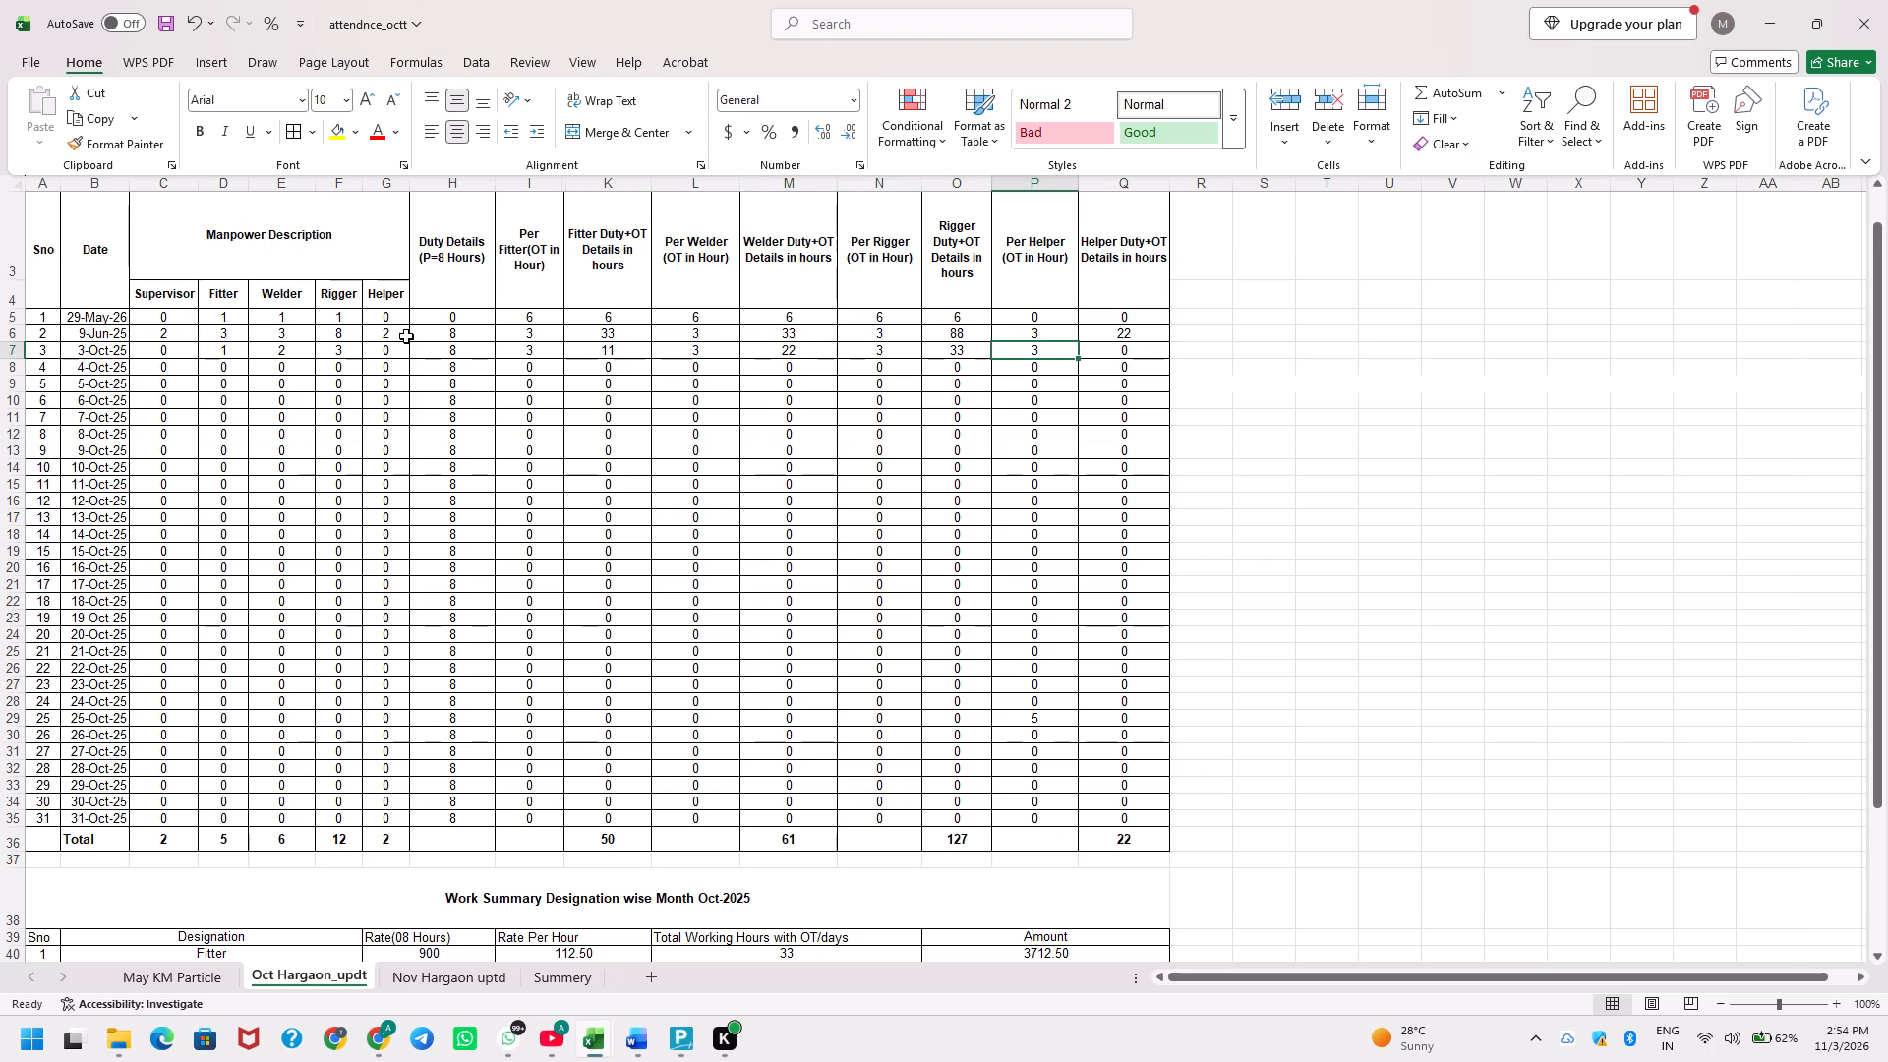
key("0")
key("Return")
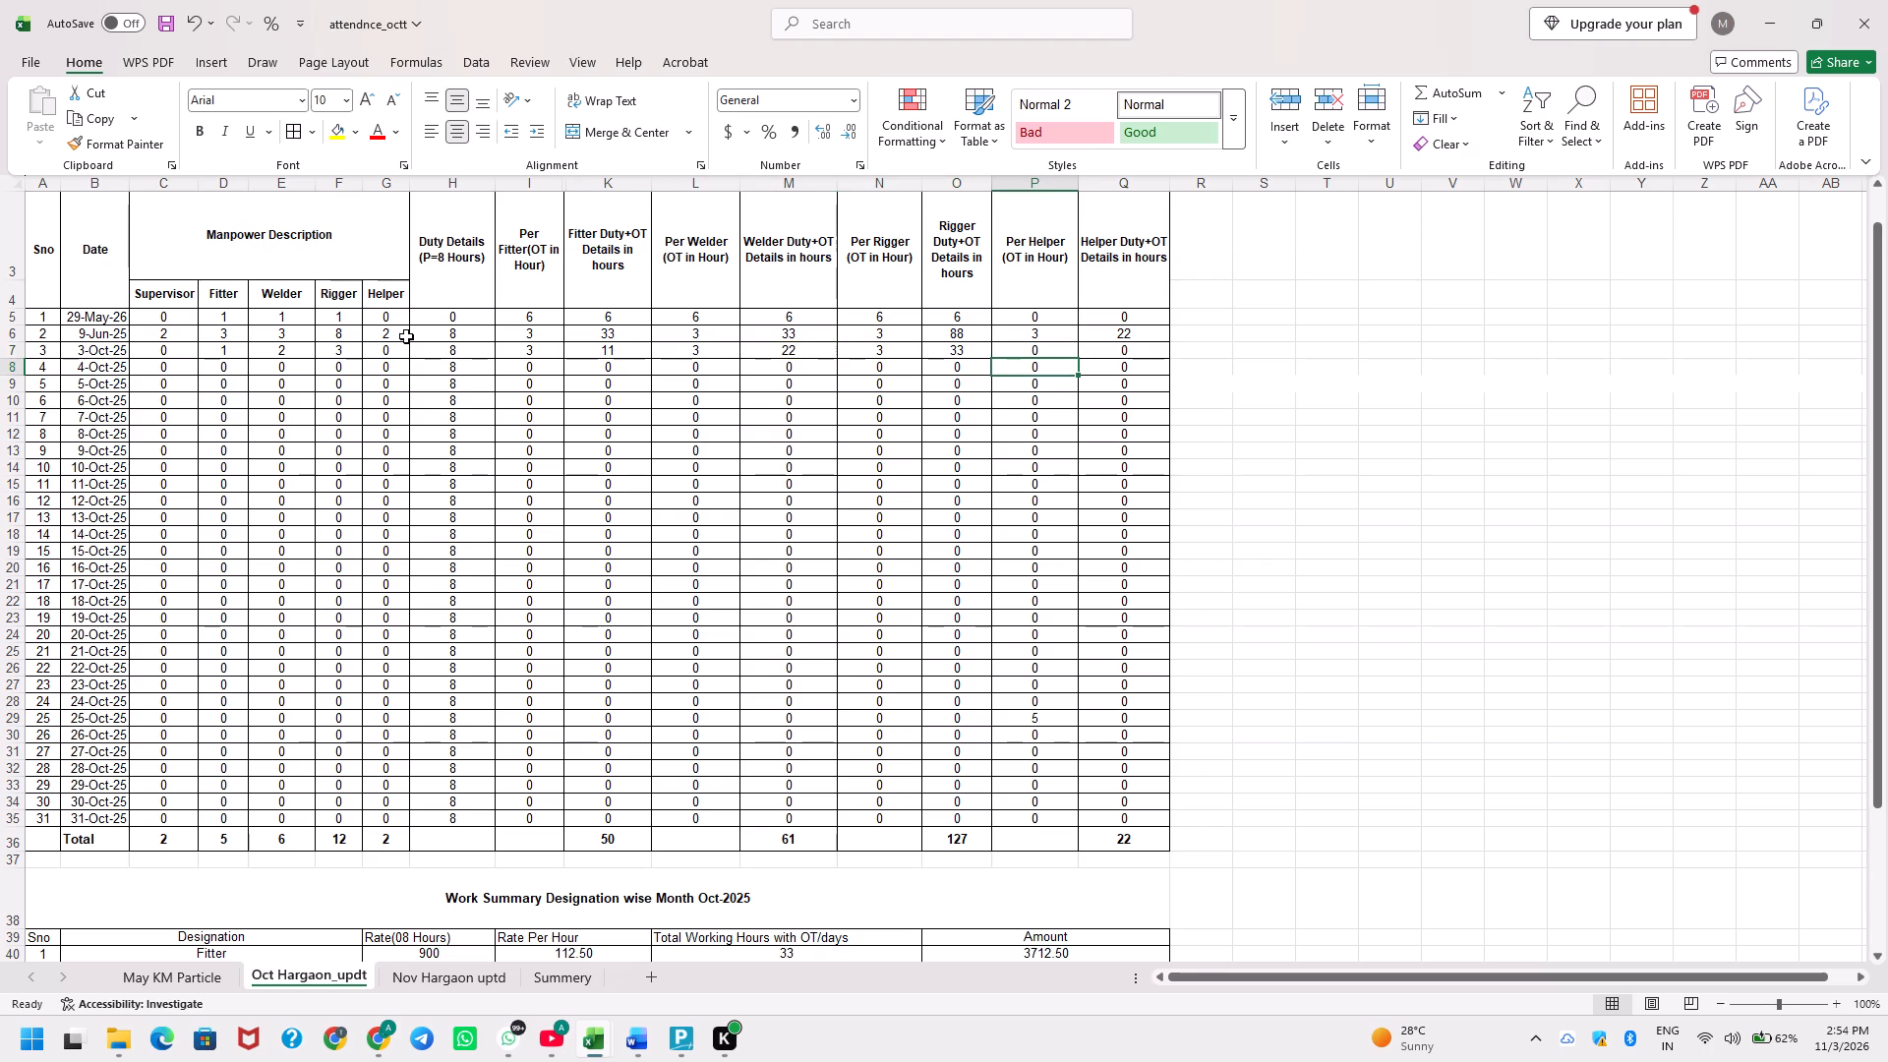
Go to the Supervisor count cell of the 4-Oct row.
key("Up")
key("Left")
key("ctrl+Left")
key("Down")
key("Right")
key("Right")
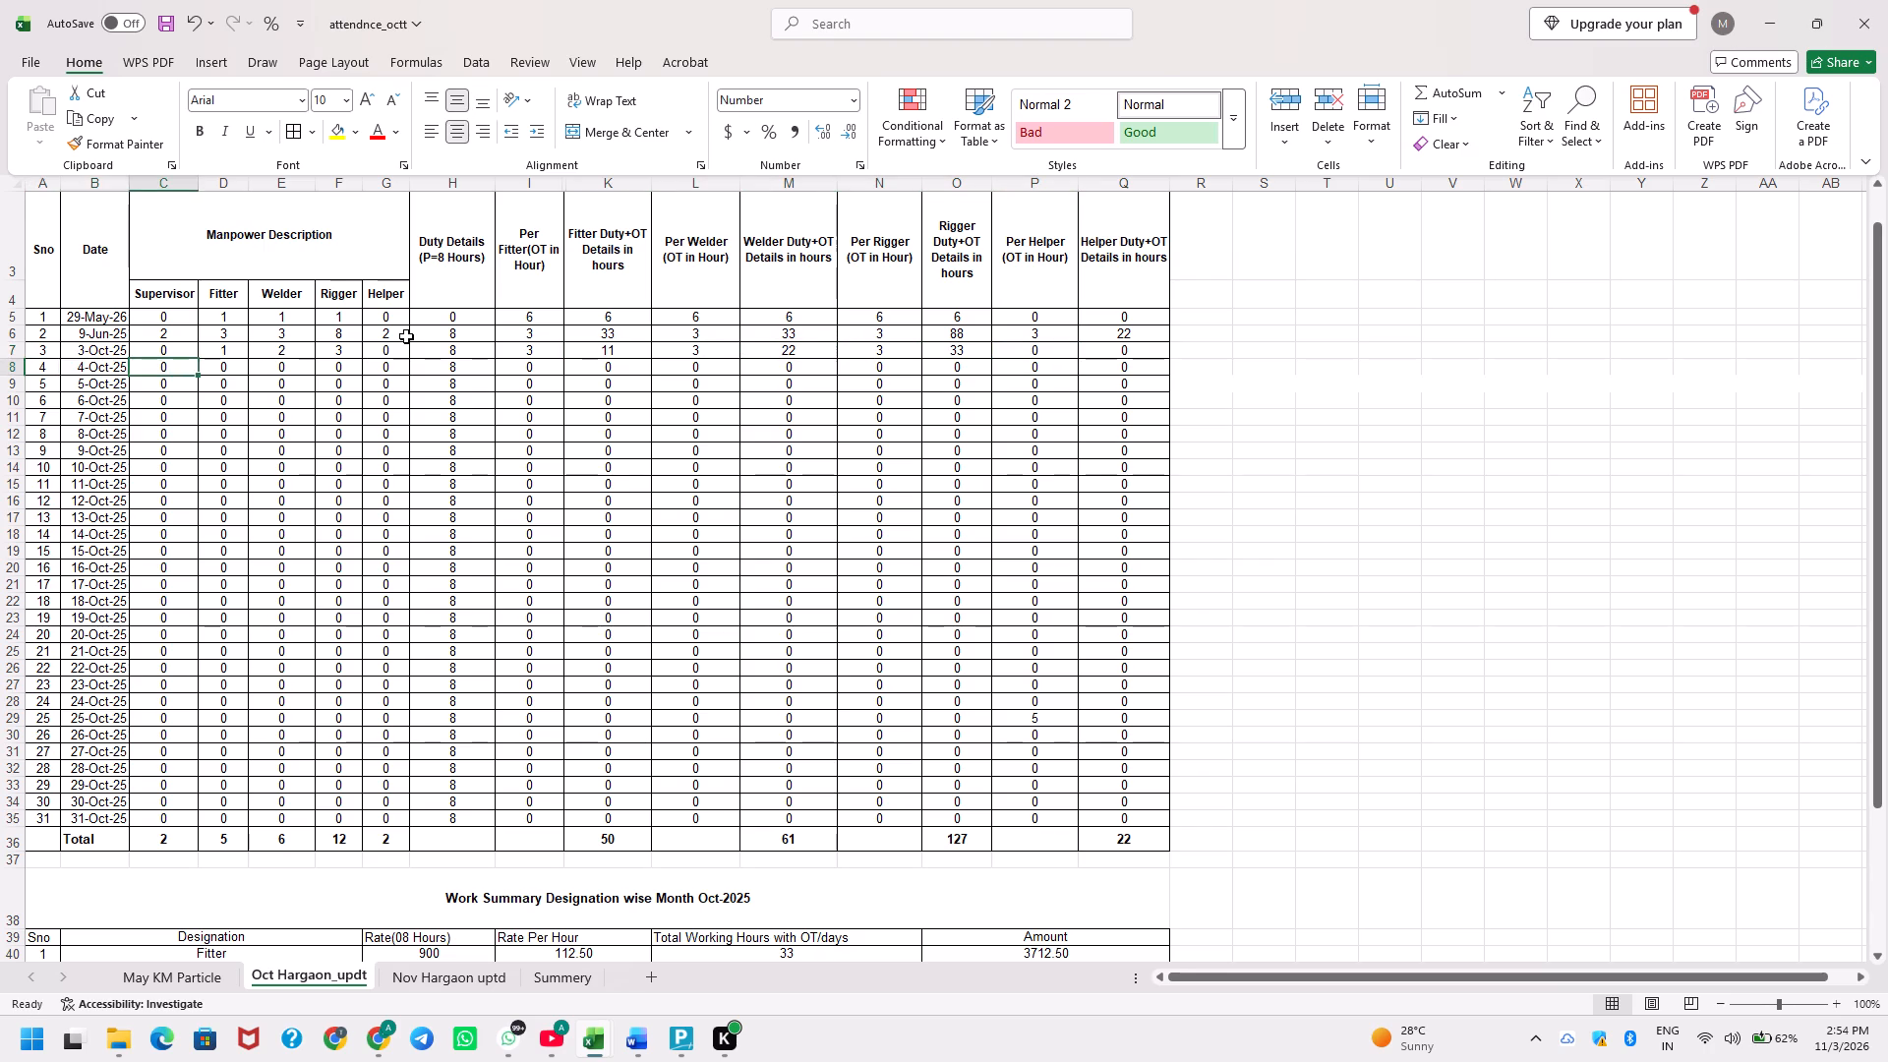
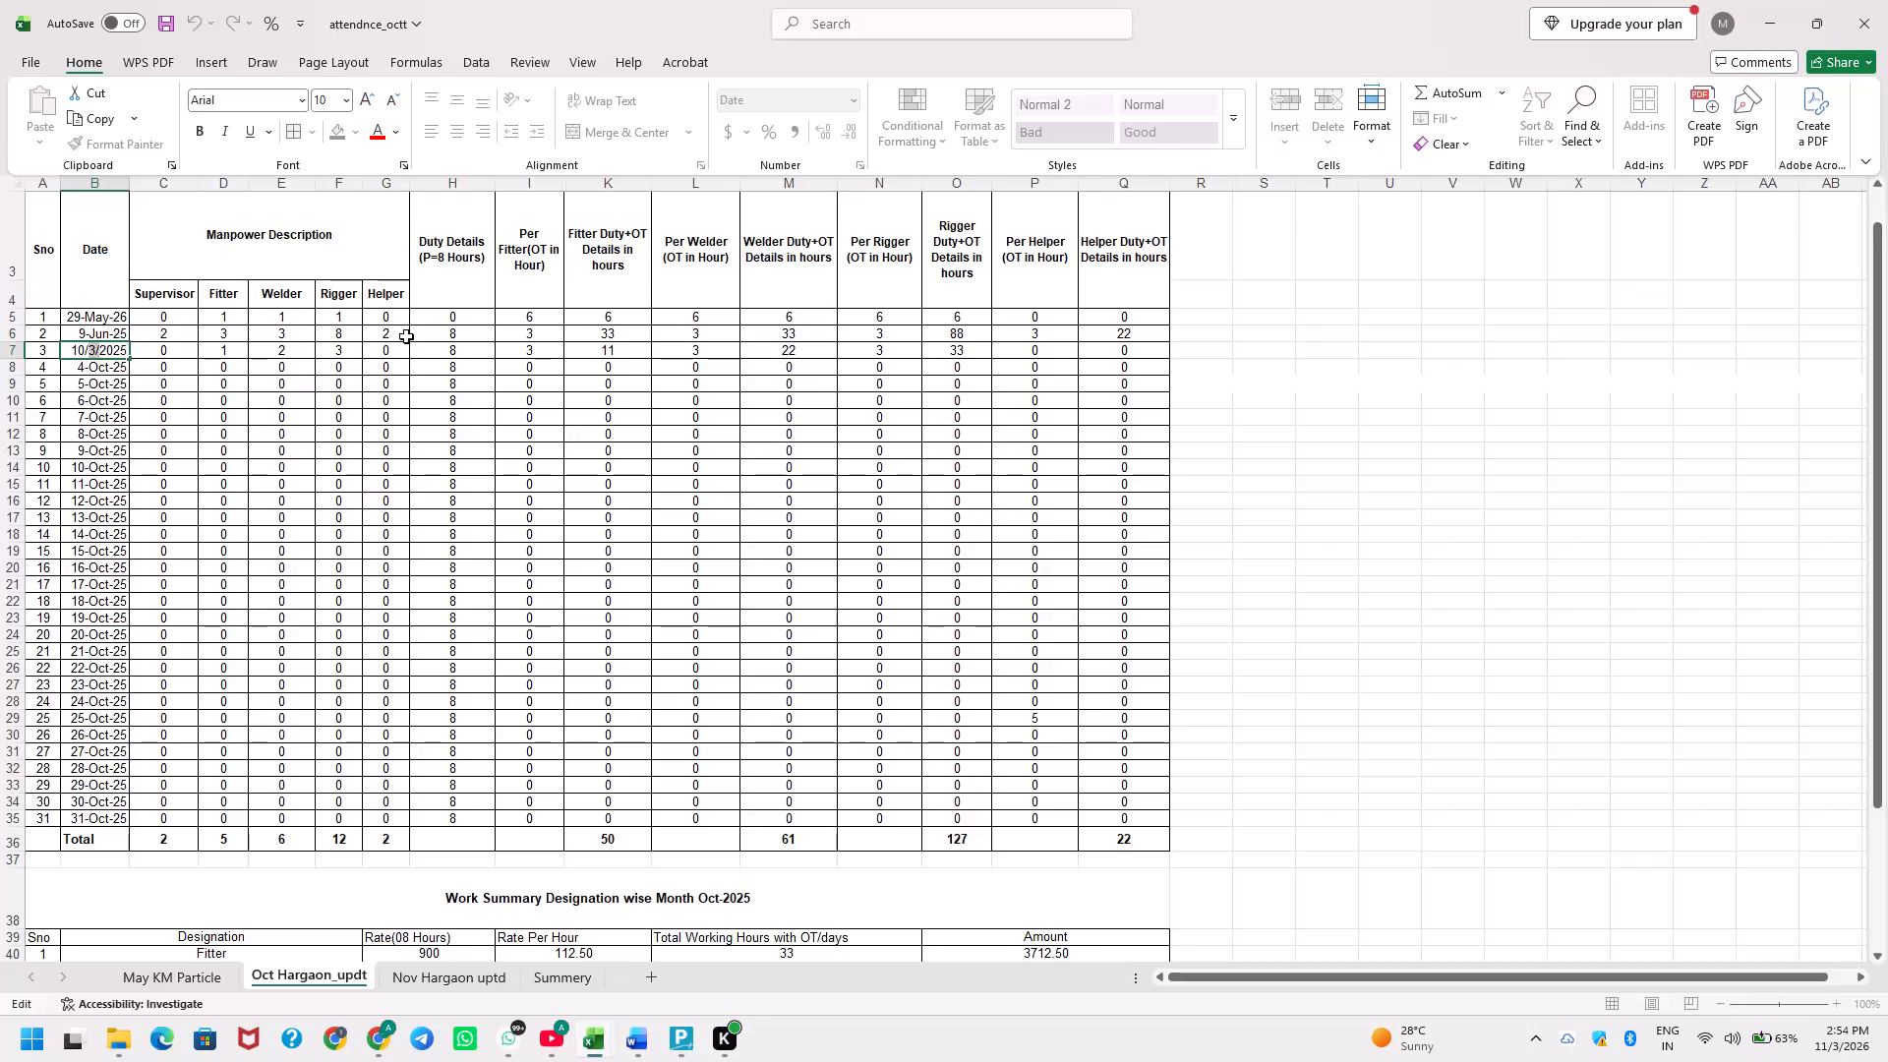
Change the day to 21 in the date of the Sno 3 row and select the month for replacement.
type("21")
key("Left")
key("Left")
key("Left")
key("shift+Left")
key("shift+Left")
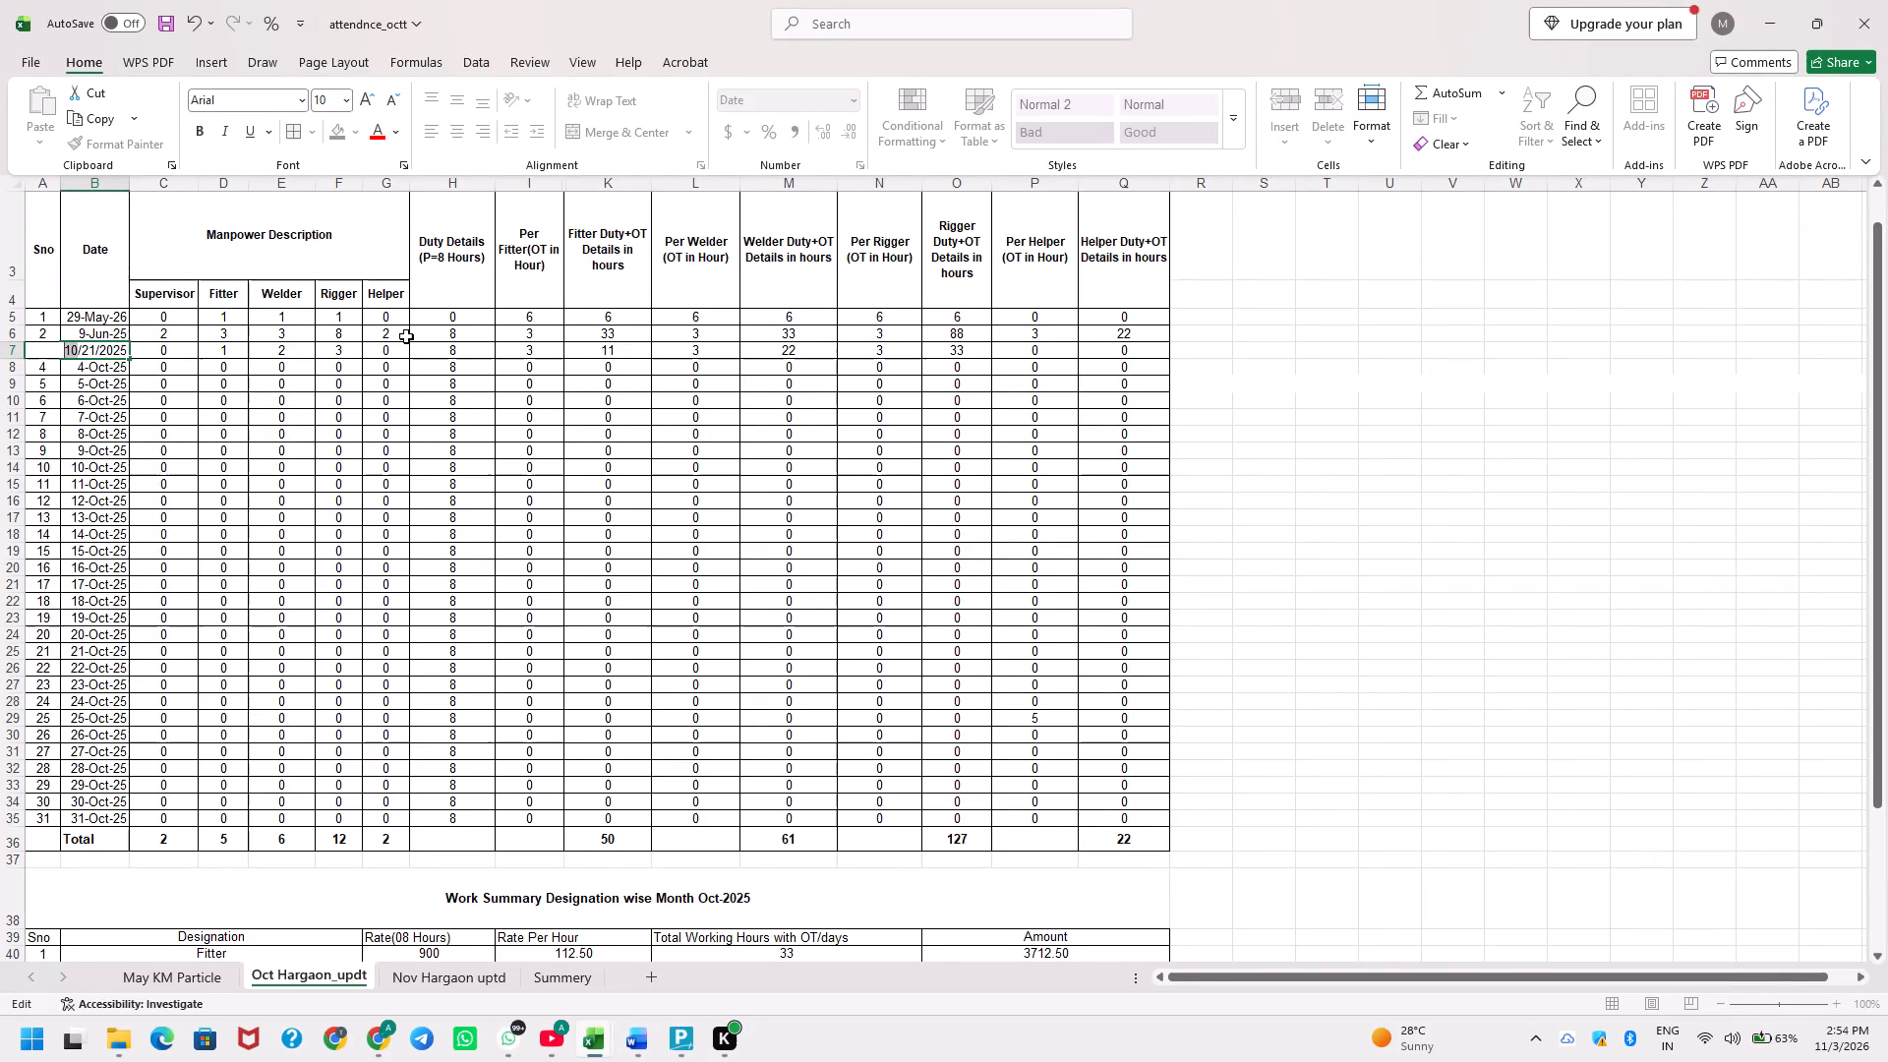
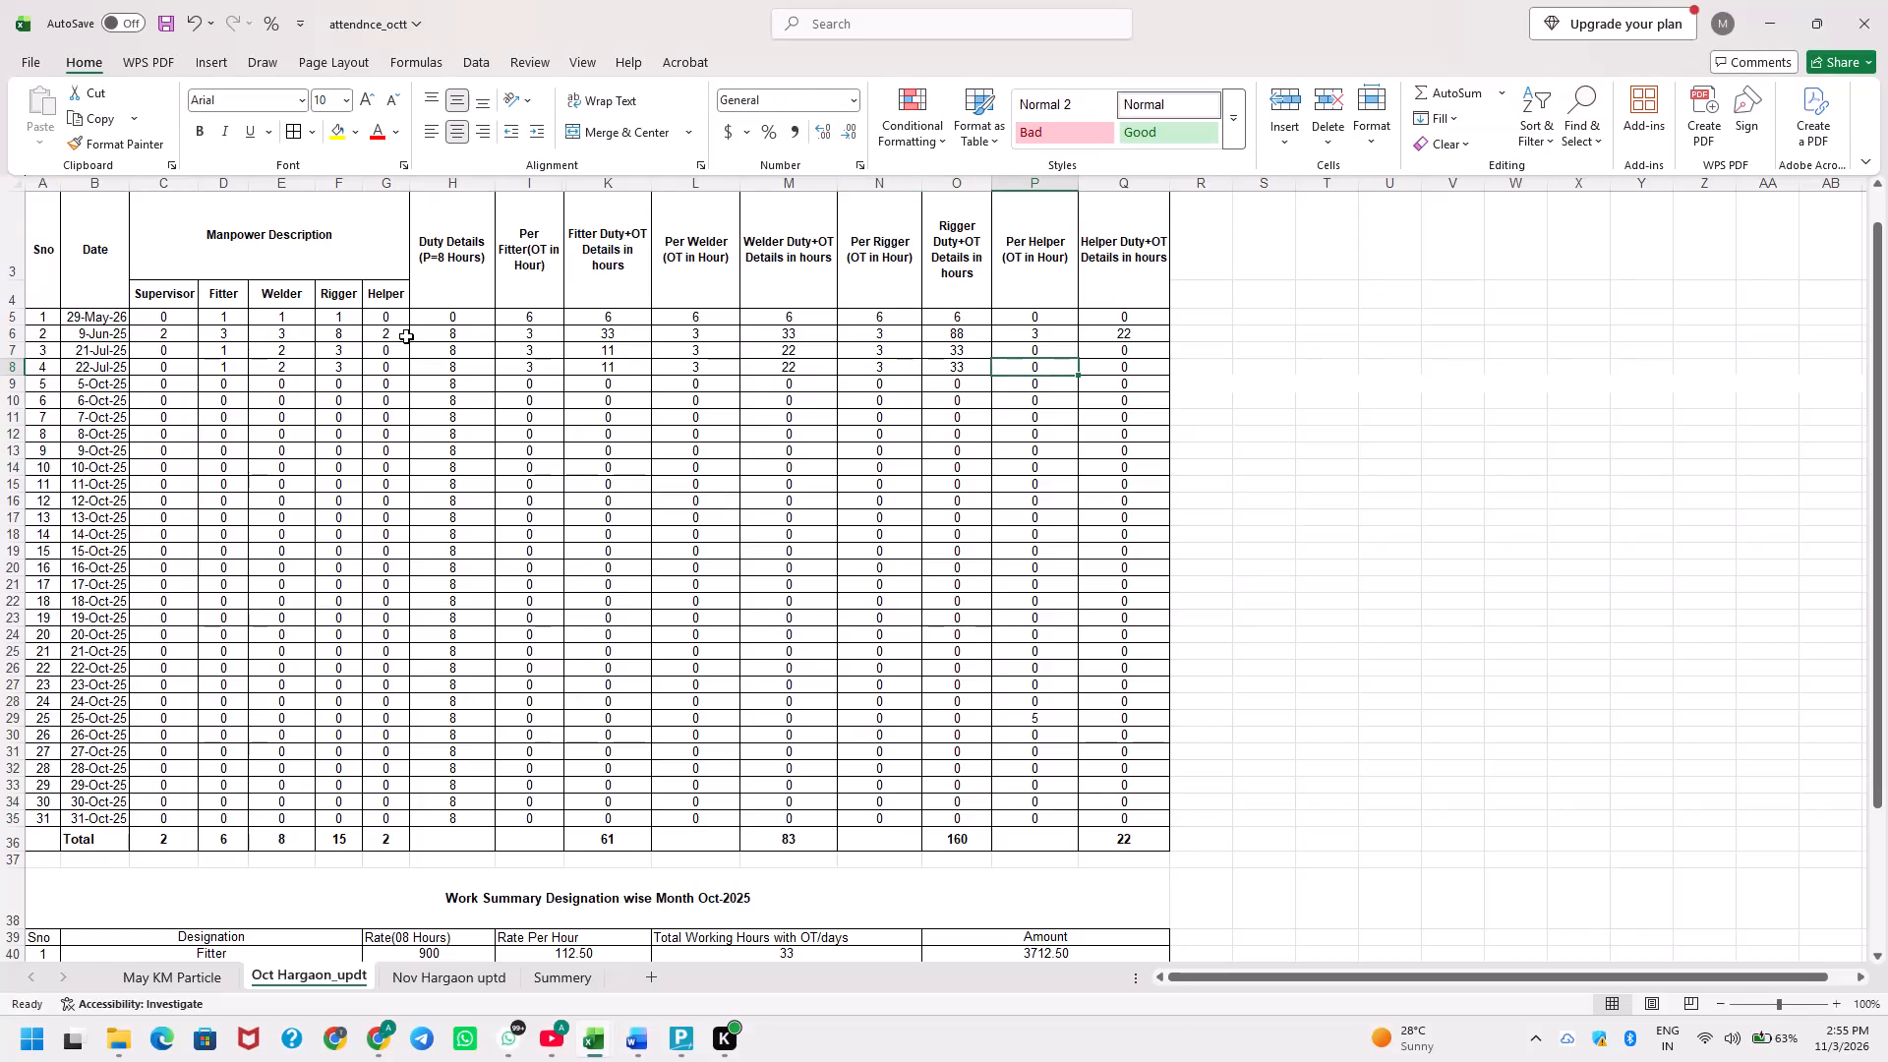
Copy the Helper Duty+OT formula from the Sno 2 row into the Sno 3 to 31 rows of the same column.
key("Up")
key("Right")
key("Up")
key("ctrl+c")
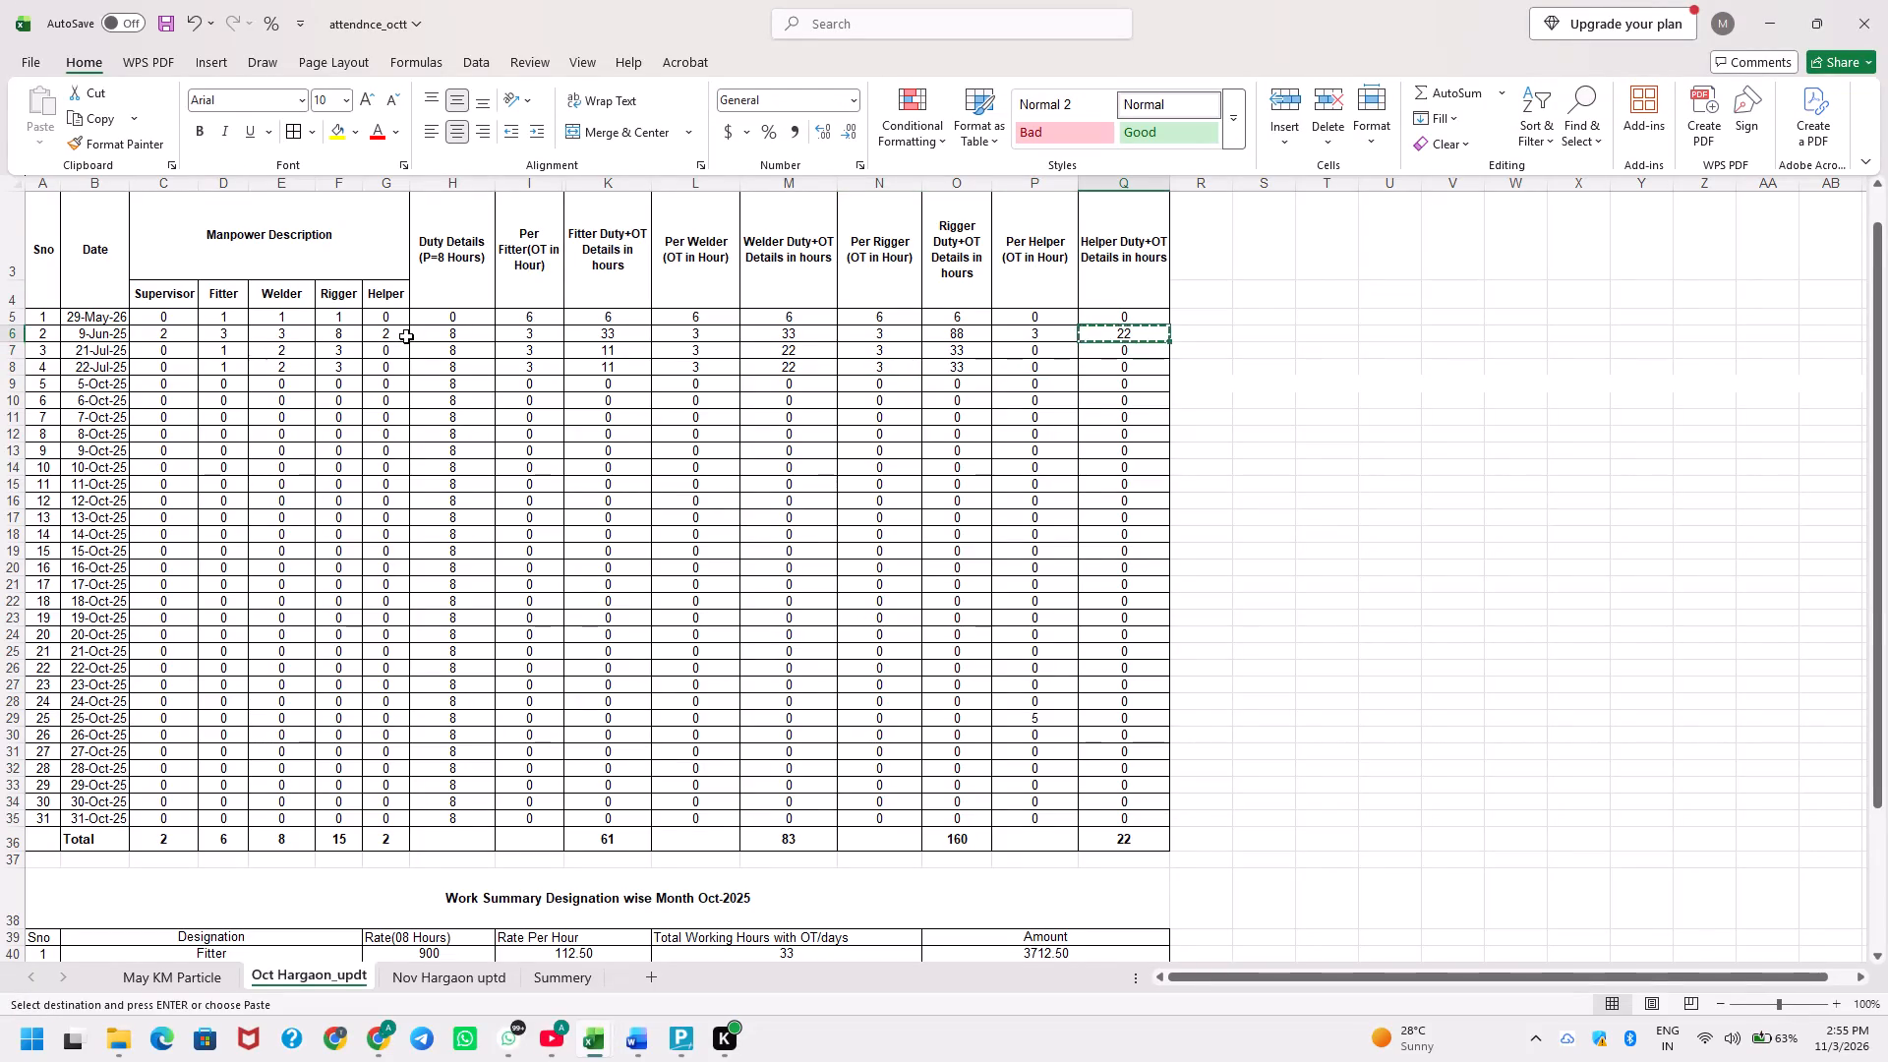
key("Down")
key("ctrl+shift+Down")
key("shift+Up")
key("Return")
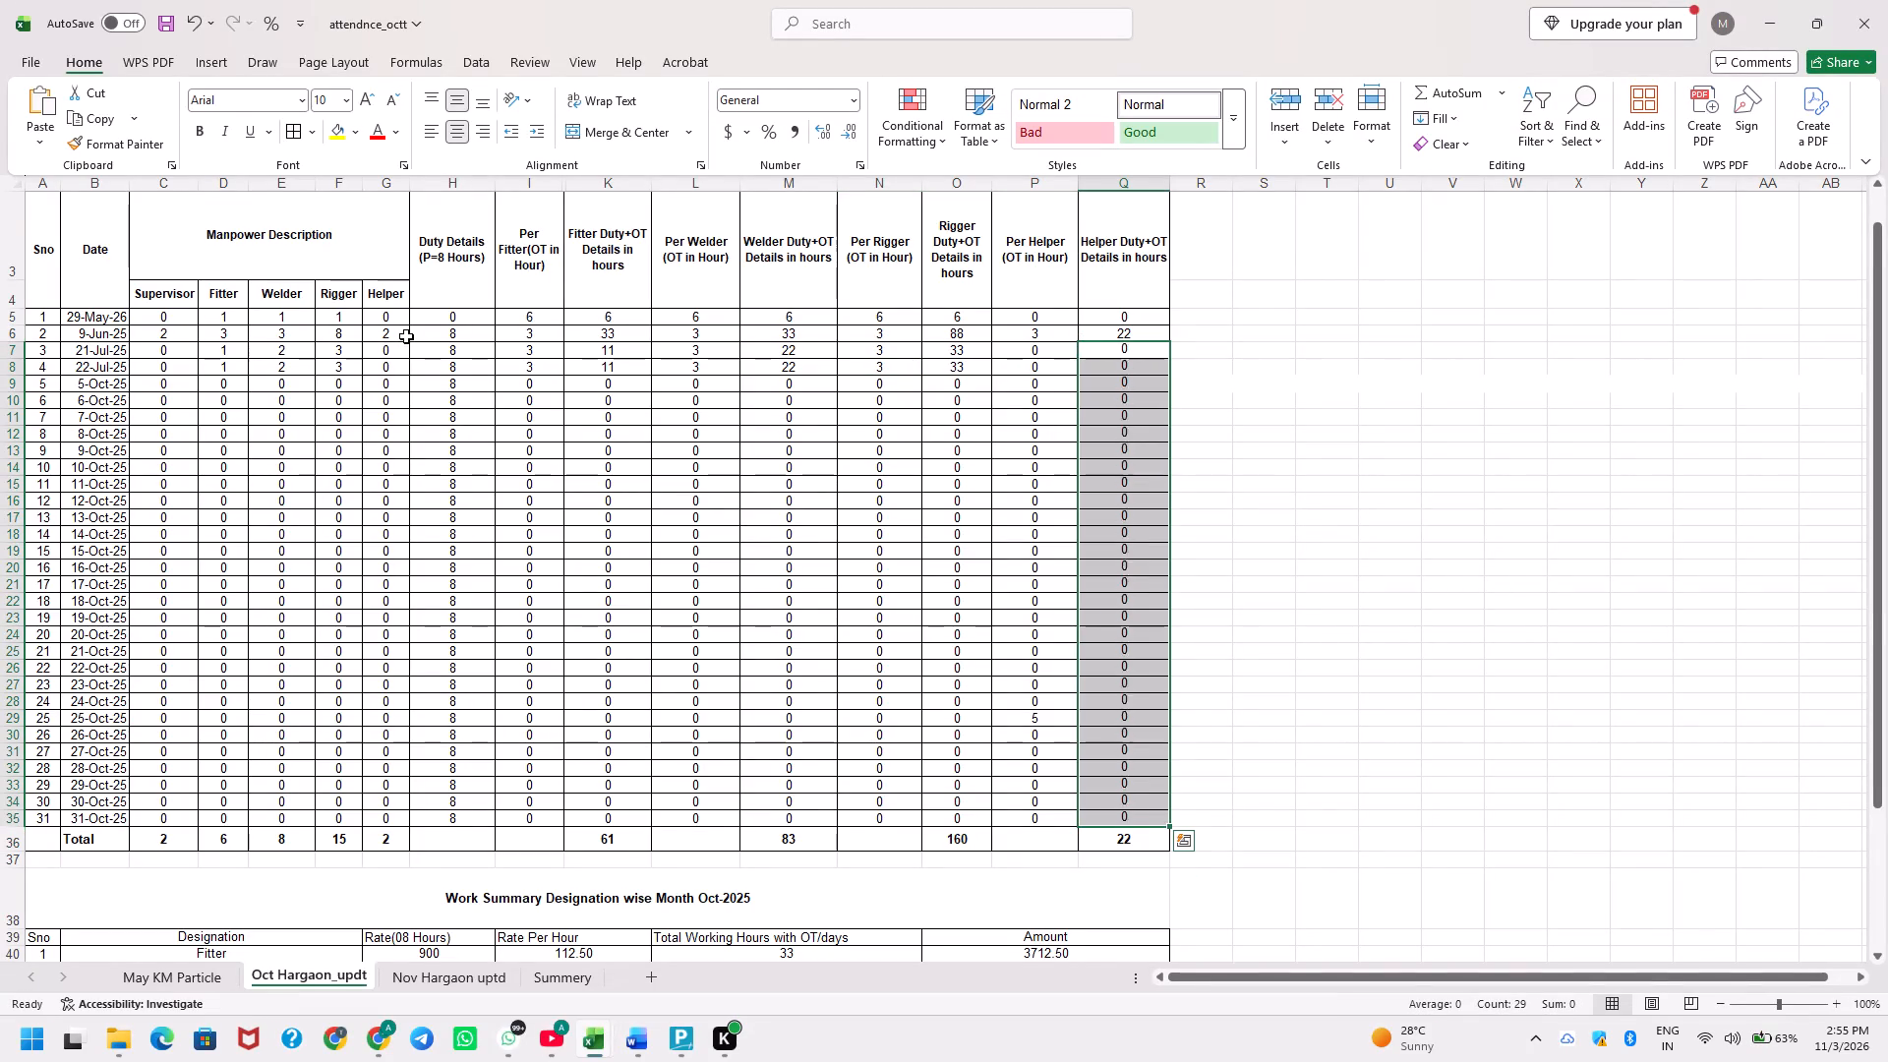
Check the Rigger Duty+OT formula in the Sno 5 row and select that row's date cell.
key("Left")
key("Left")
key("Down")
key("Down")
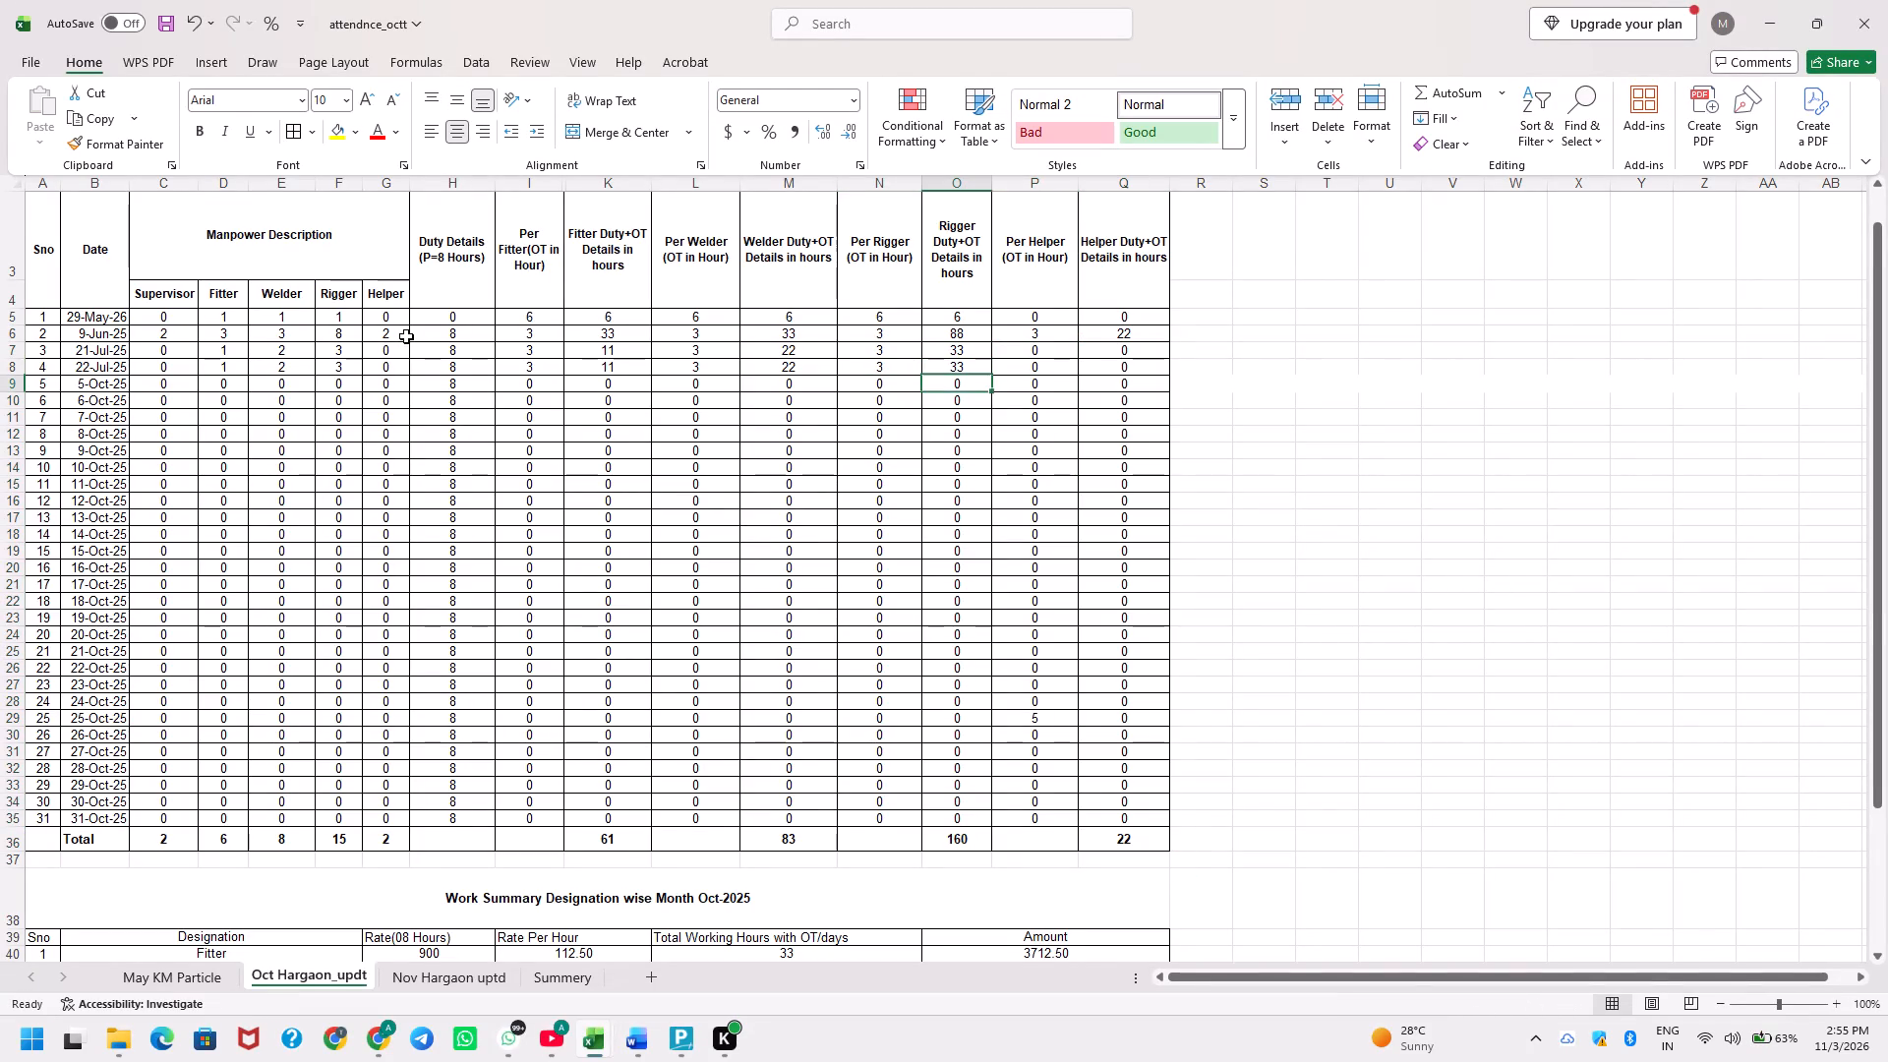
key("F2")
key("Escape")
key("Left")
key("Left")
key("ctrl+Left")
key("Right")
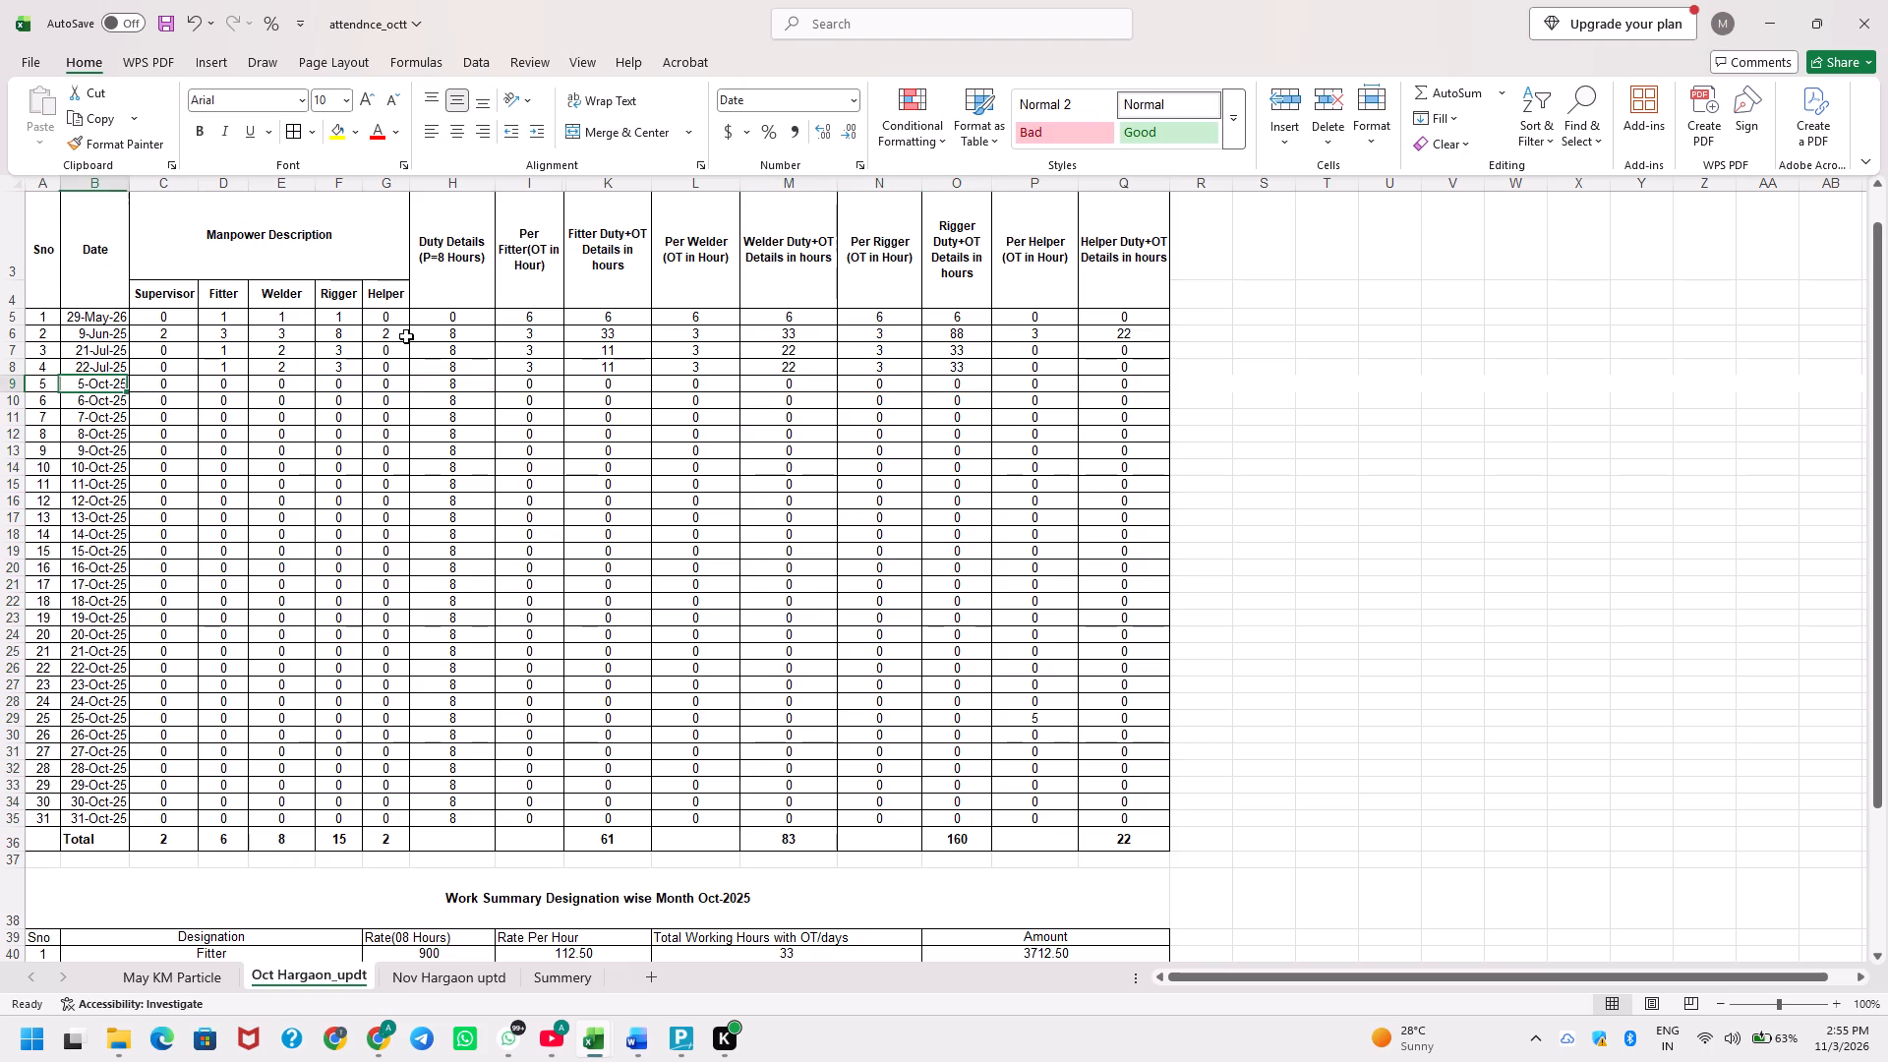
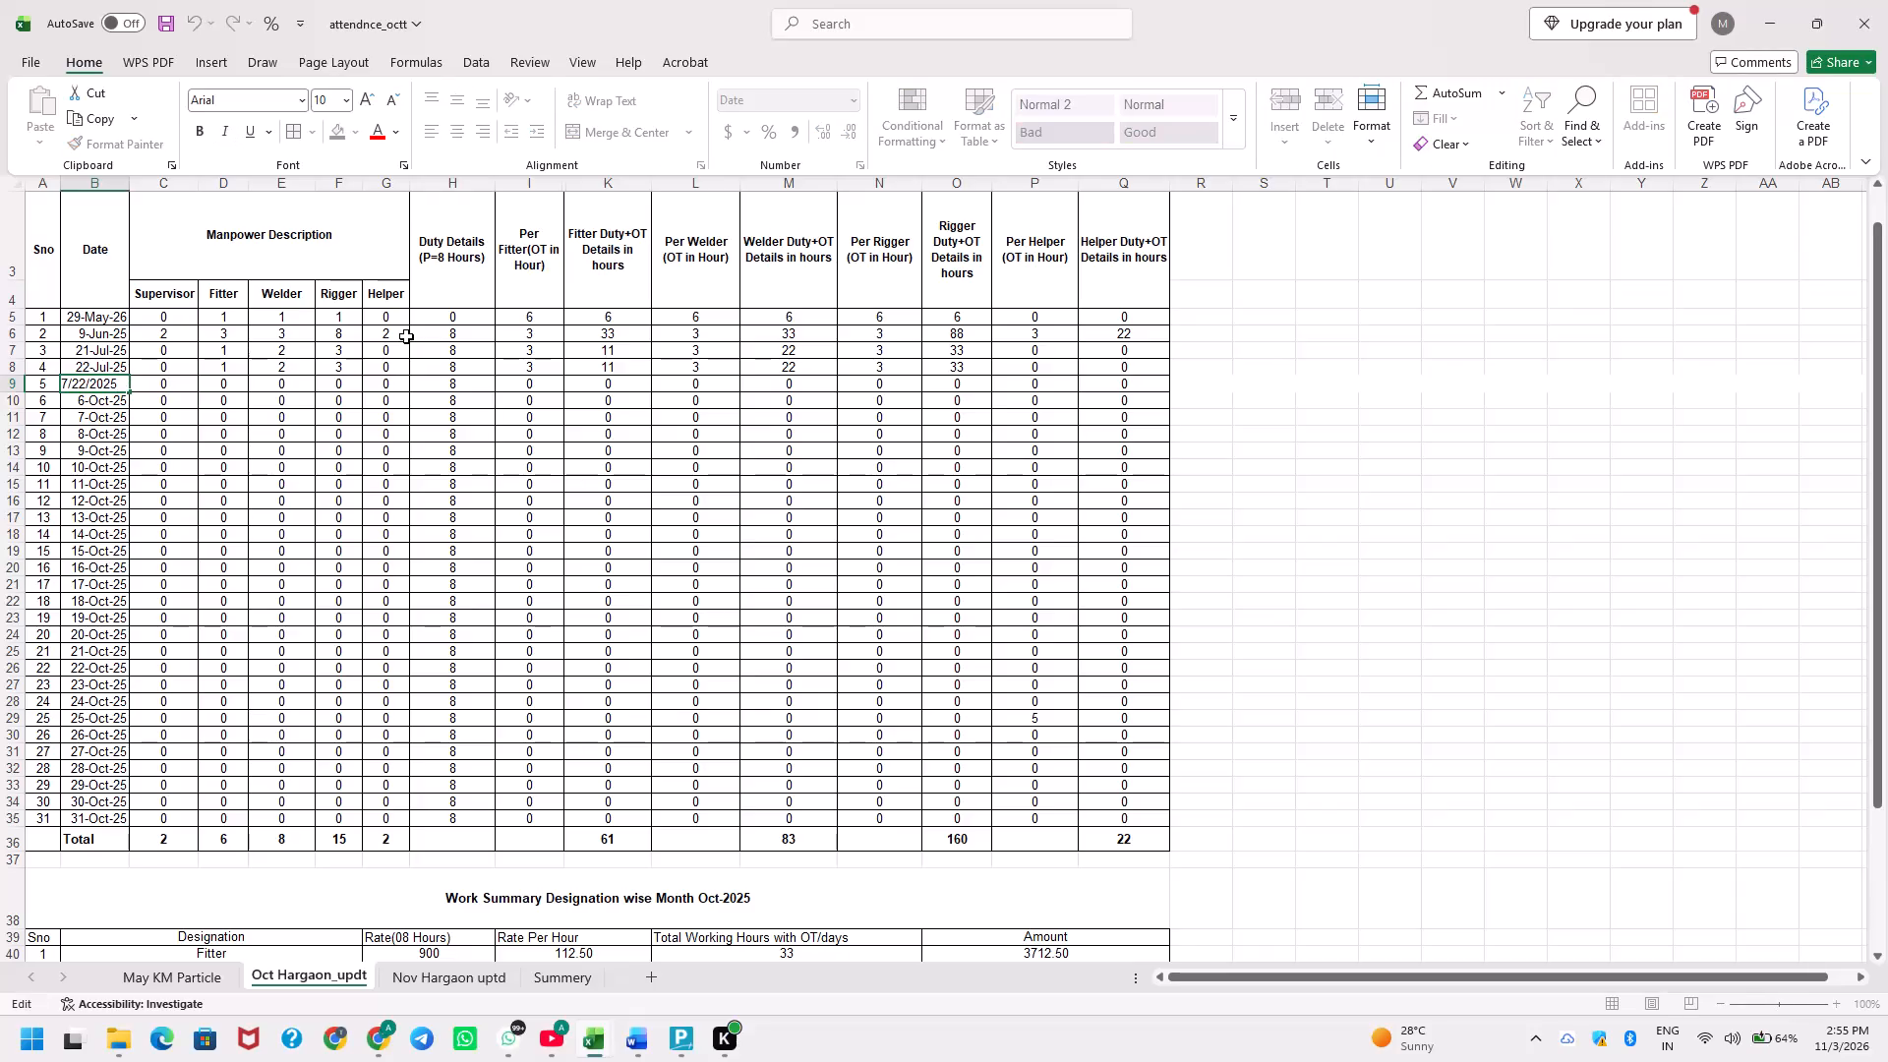
Change the day number in the July 2025 date of the Sno 5 row.
key("Left")
key("Right")
key("shift+Right")
key("2")
key("BackSpace")
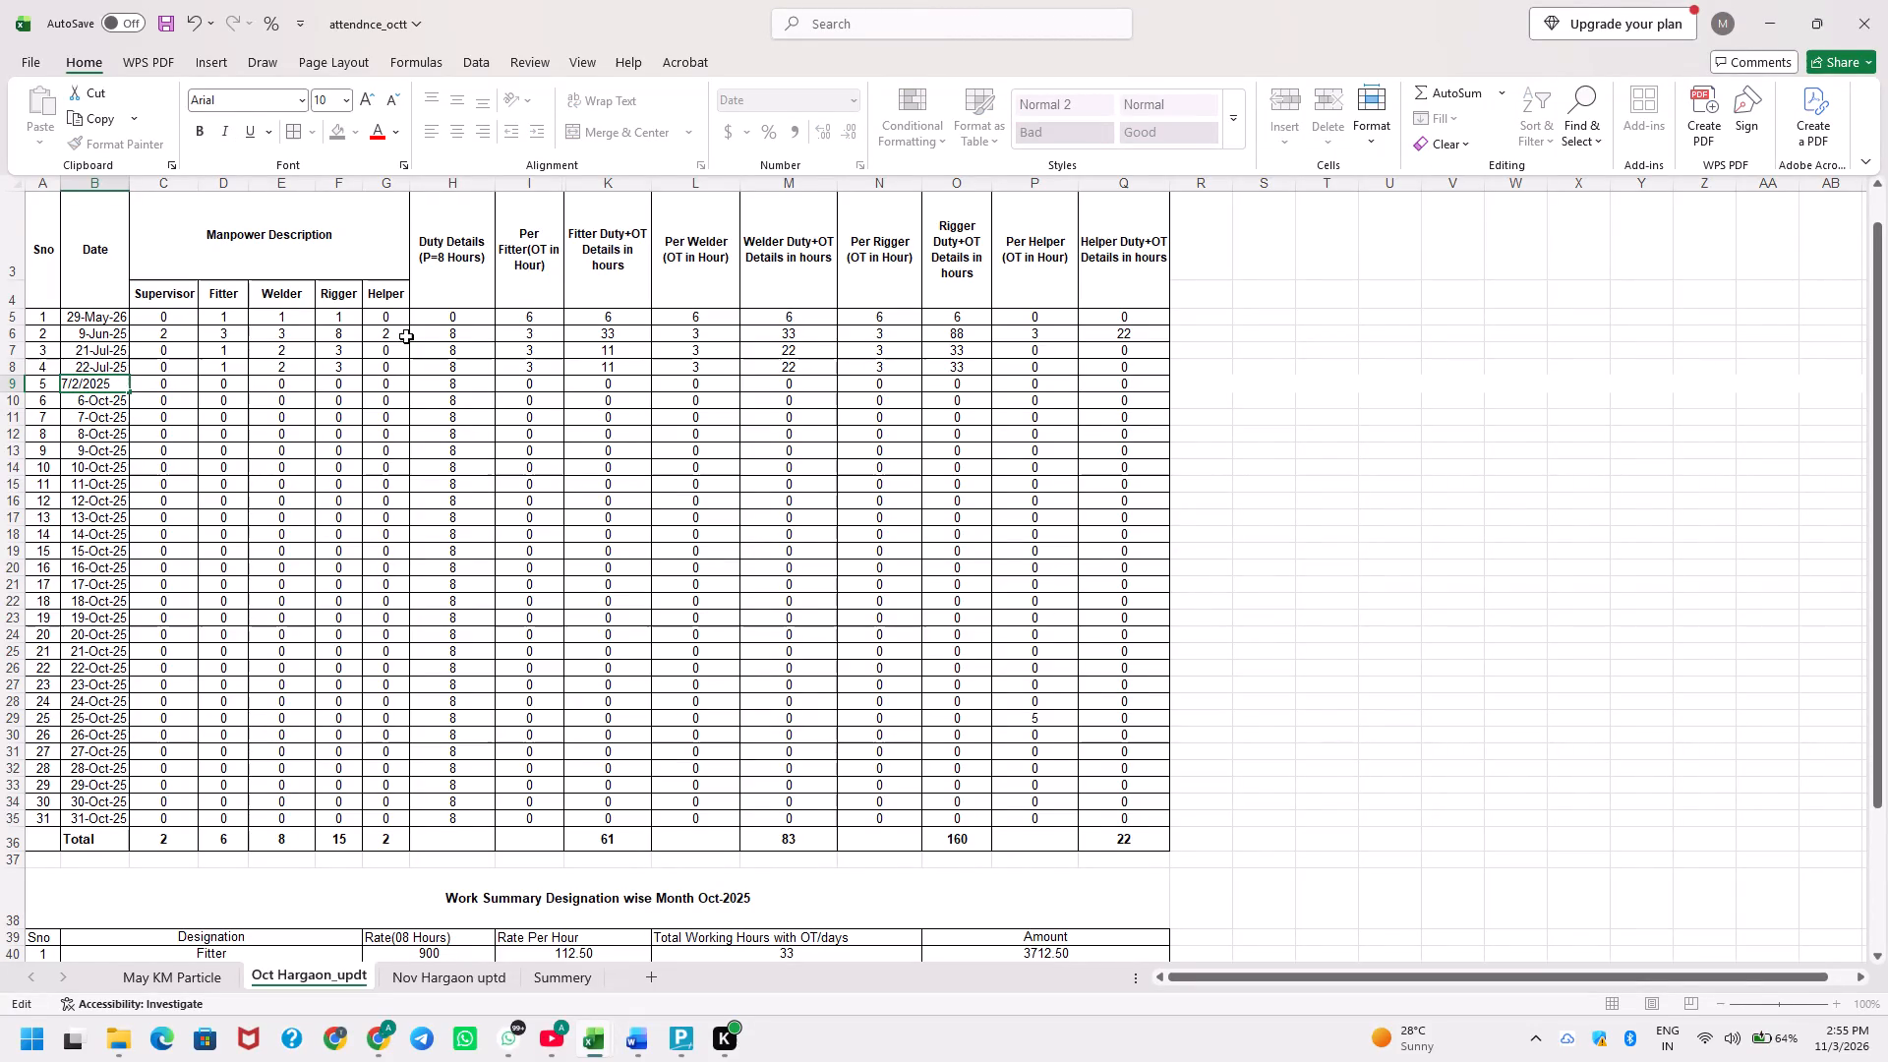
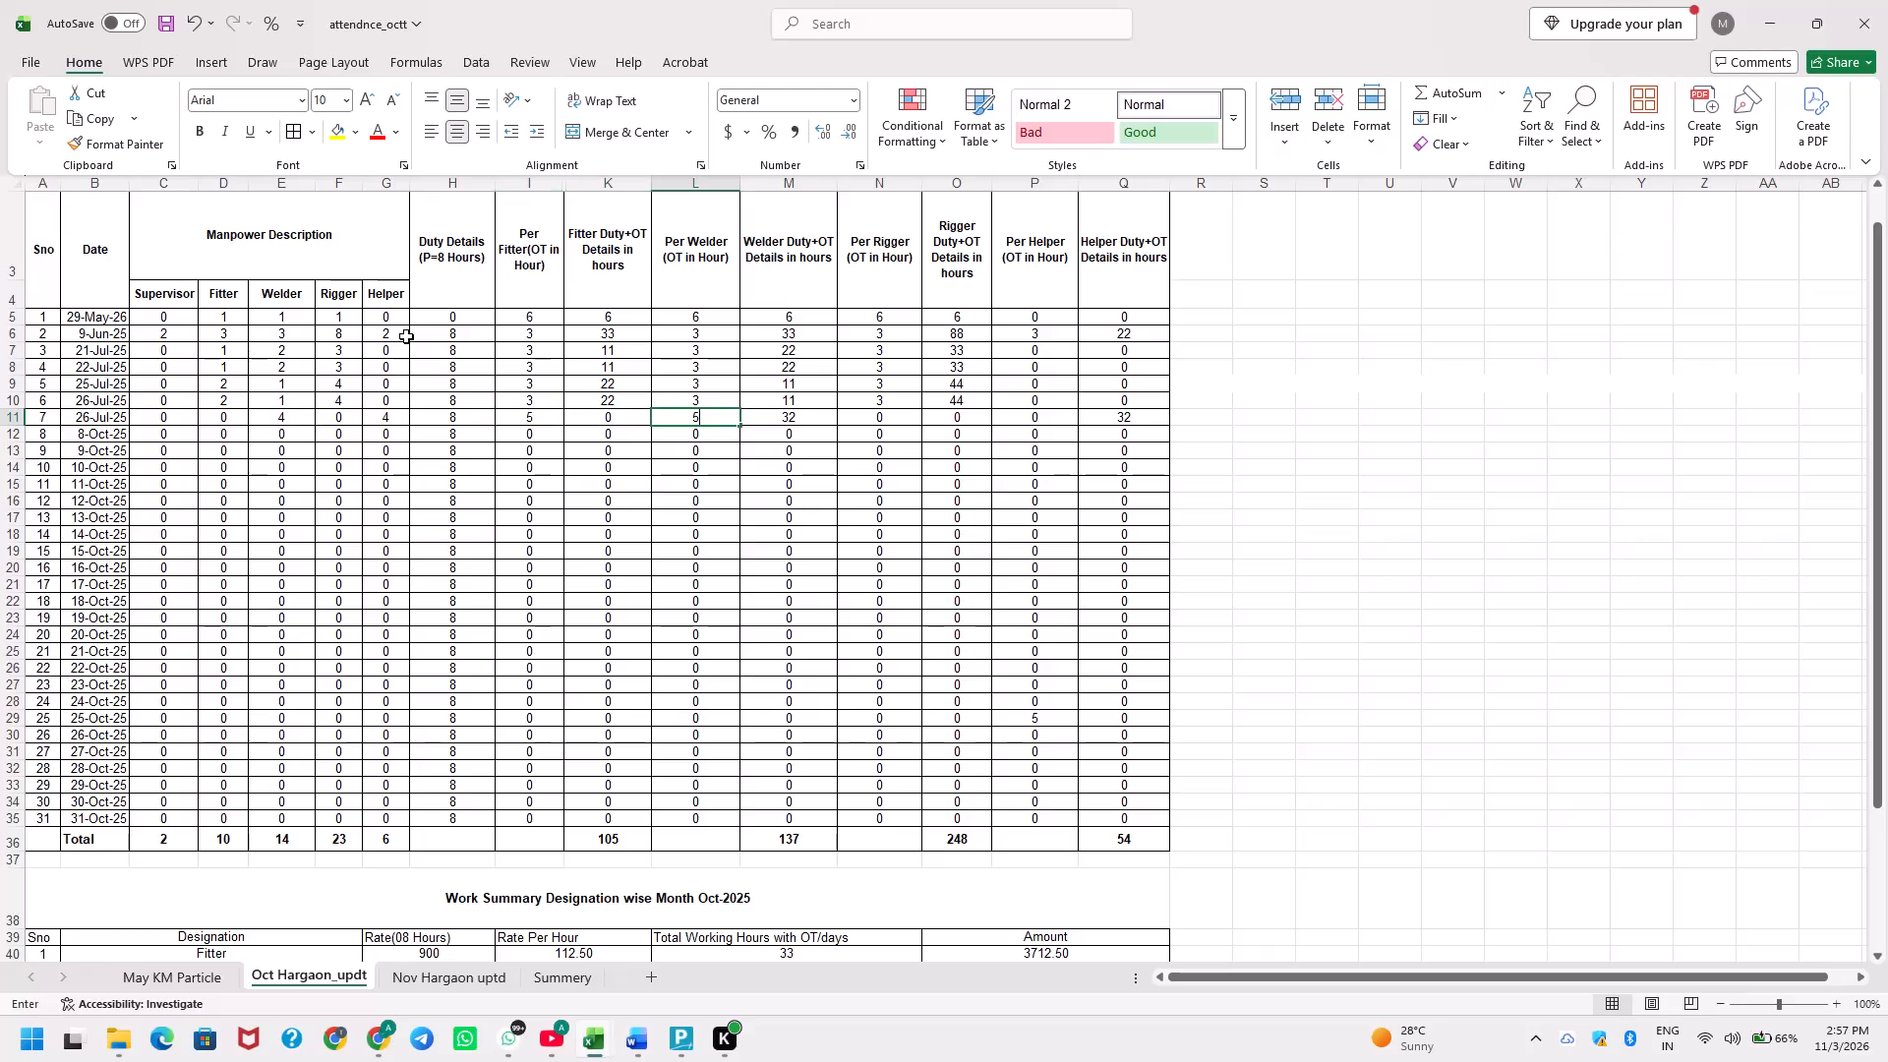
Set the overtime in the Sno 7 row to 5 hours per welder and 0 hours per fitter.
key("Tab")
key("Tab")
key("shift+Tab")
key("shift+Tab")
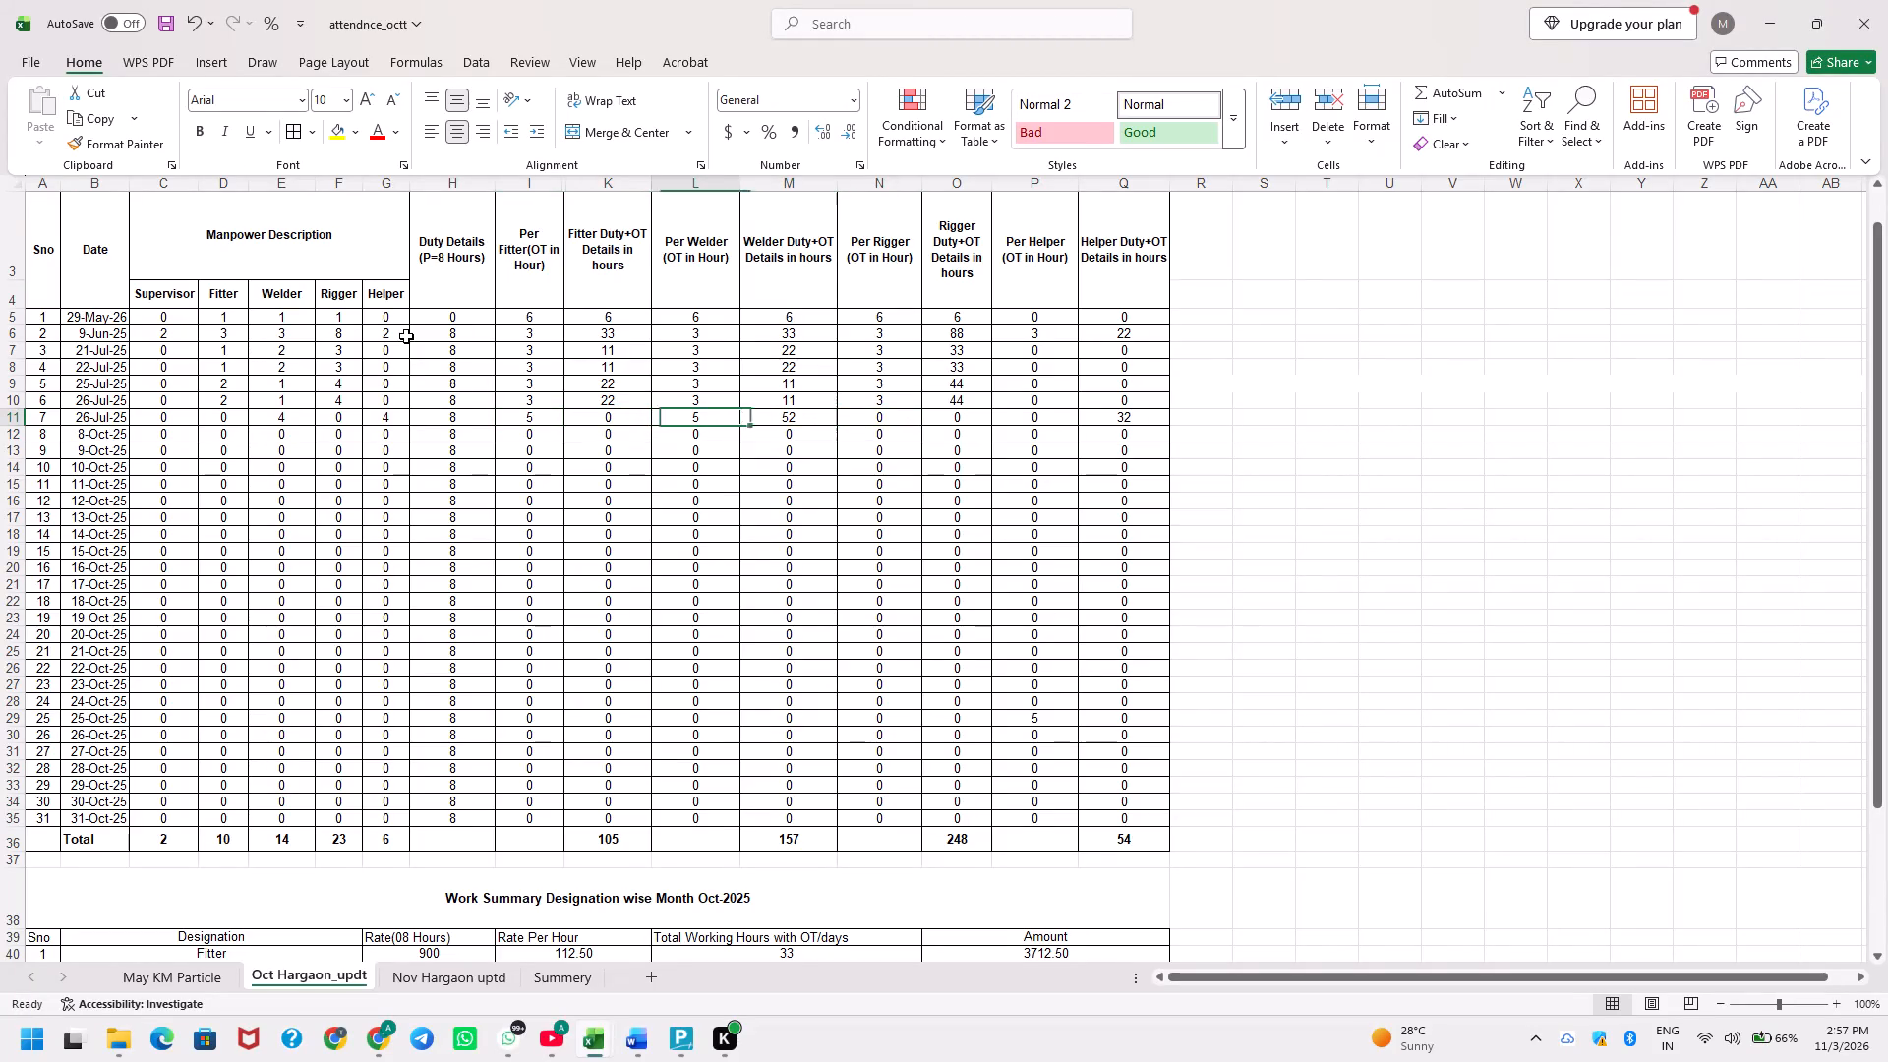
key("Left")
key("Left")
key("0")
key("Tab")
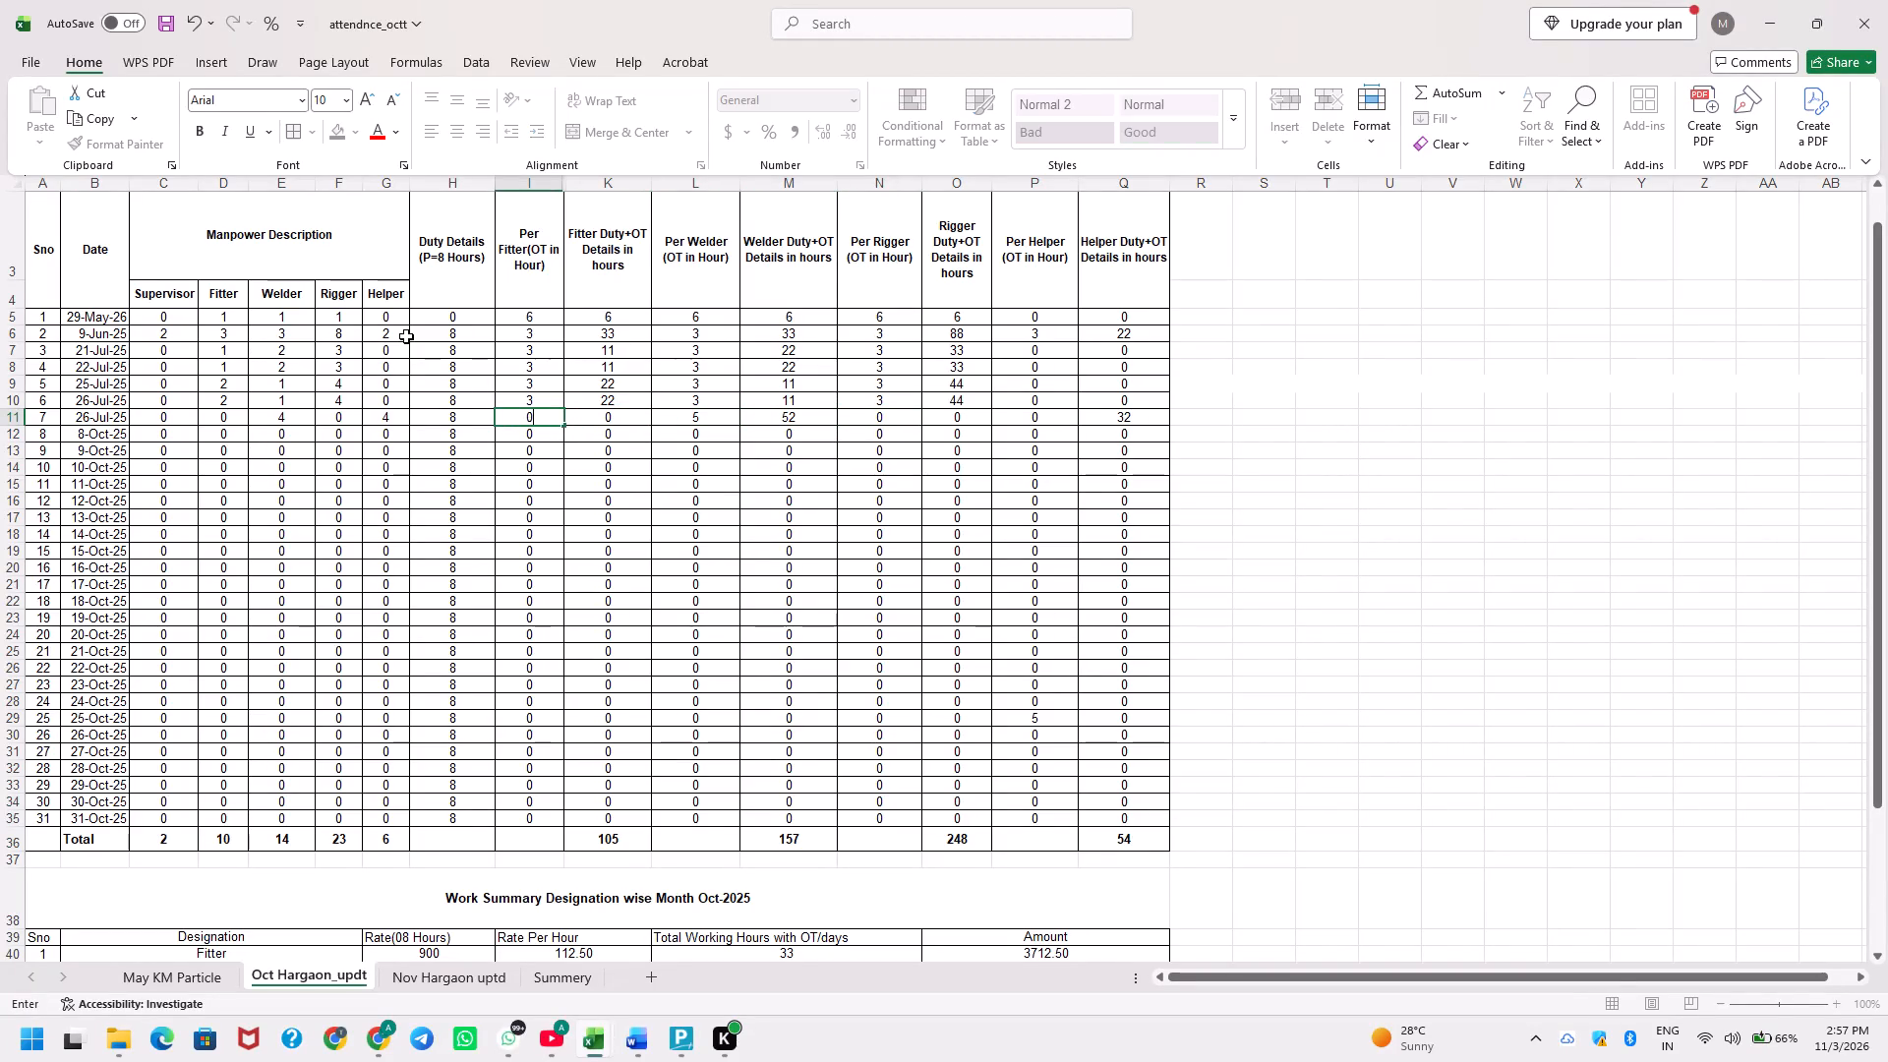
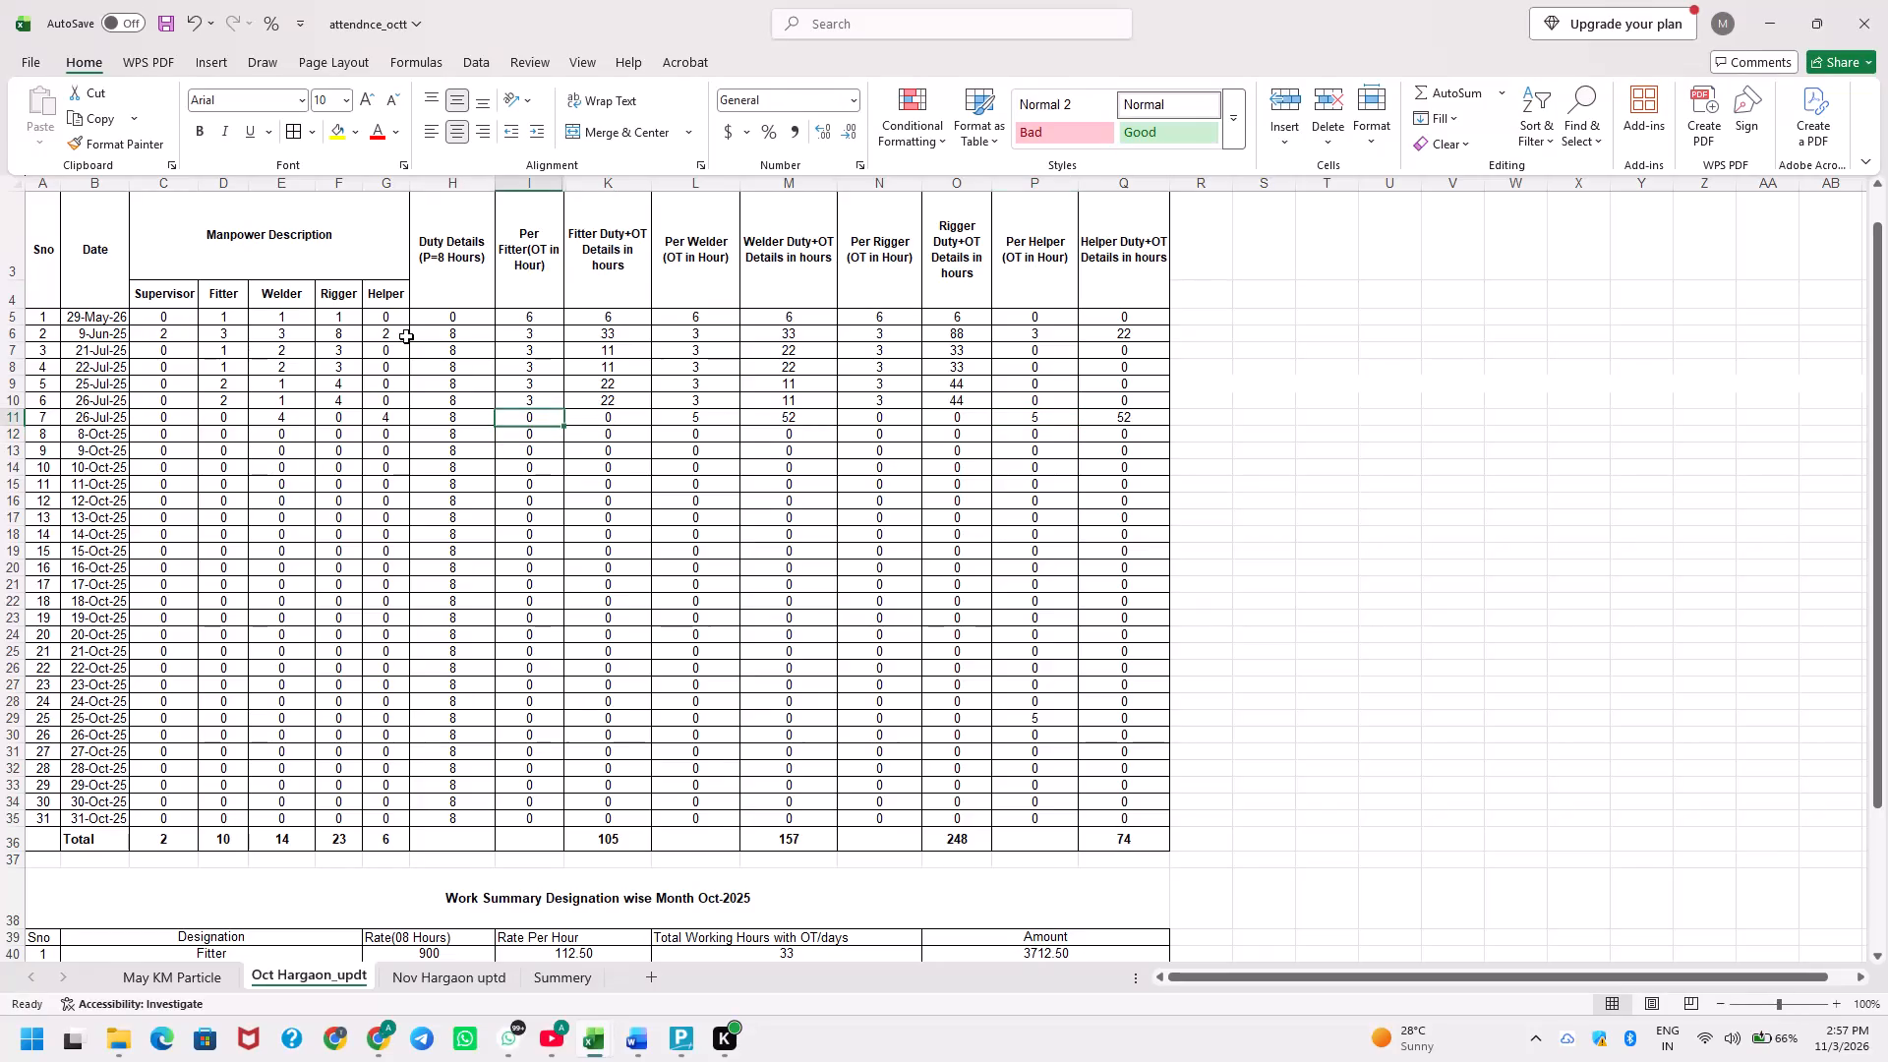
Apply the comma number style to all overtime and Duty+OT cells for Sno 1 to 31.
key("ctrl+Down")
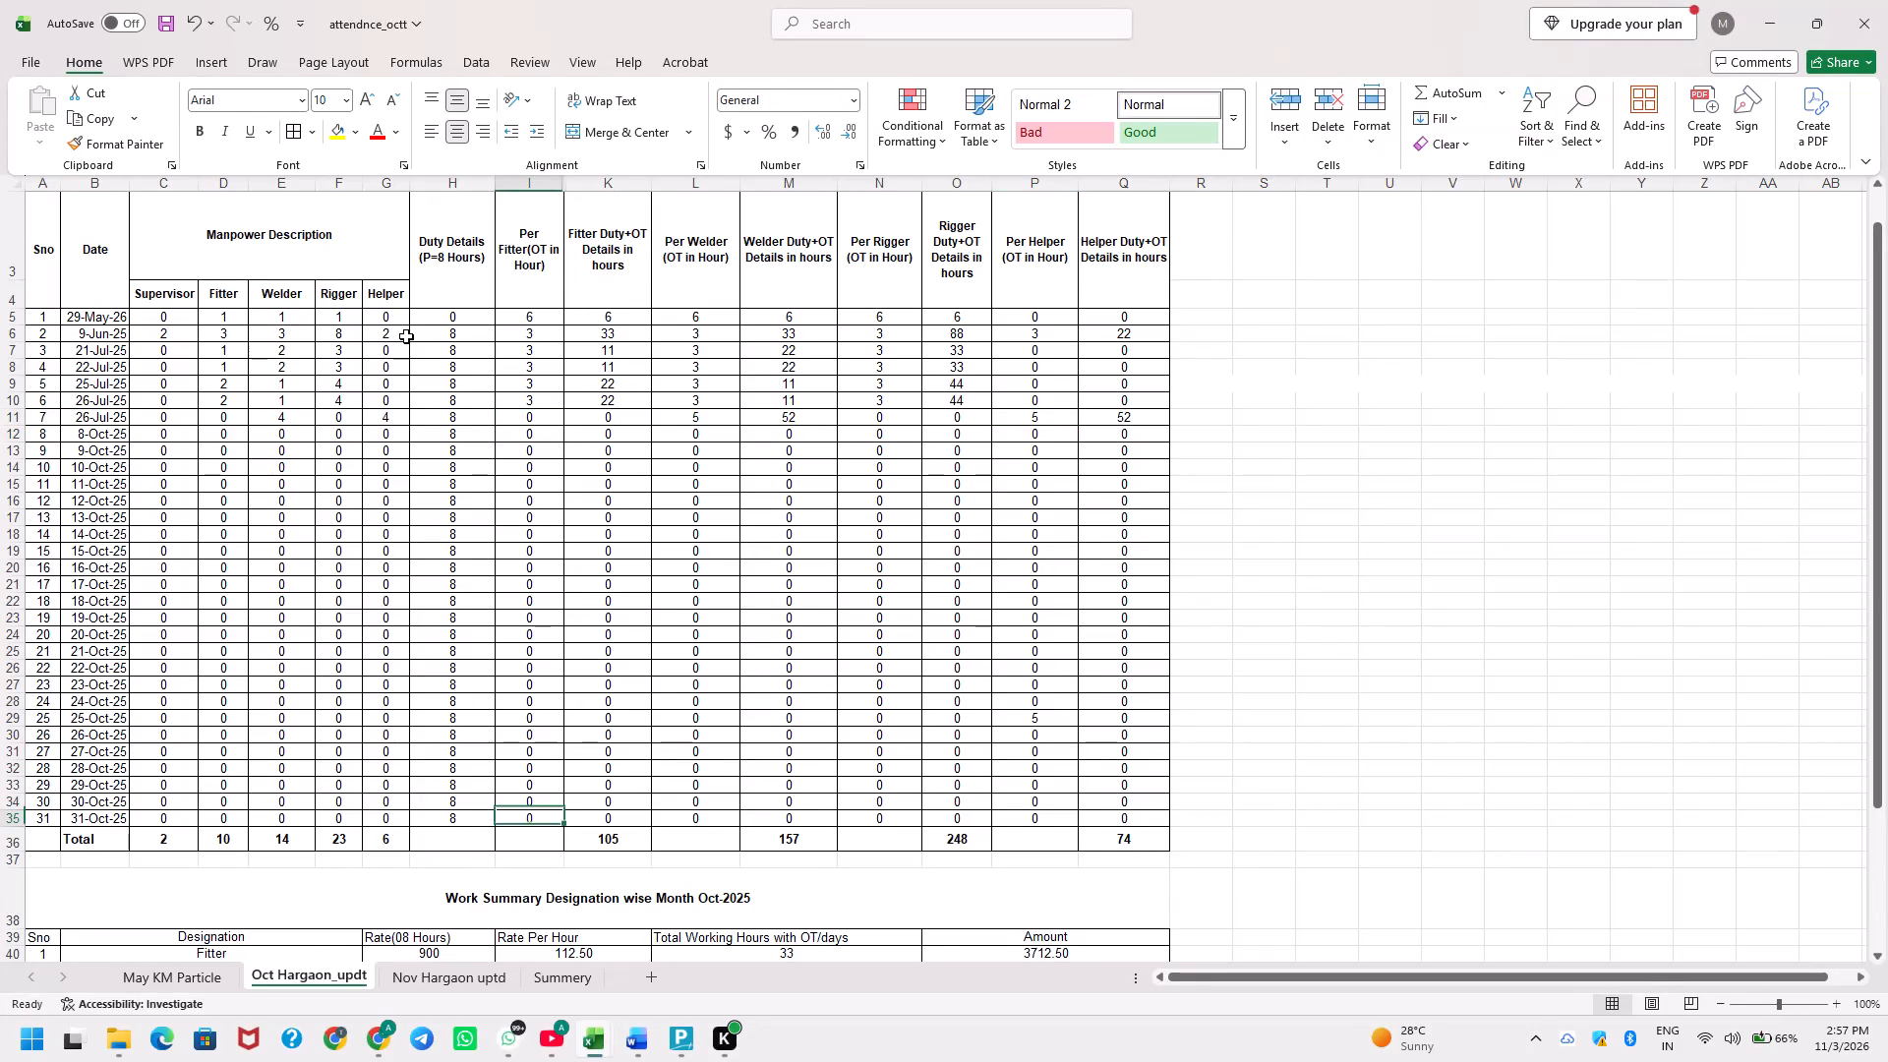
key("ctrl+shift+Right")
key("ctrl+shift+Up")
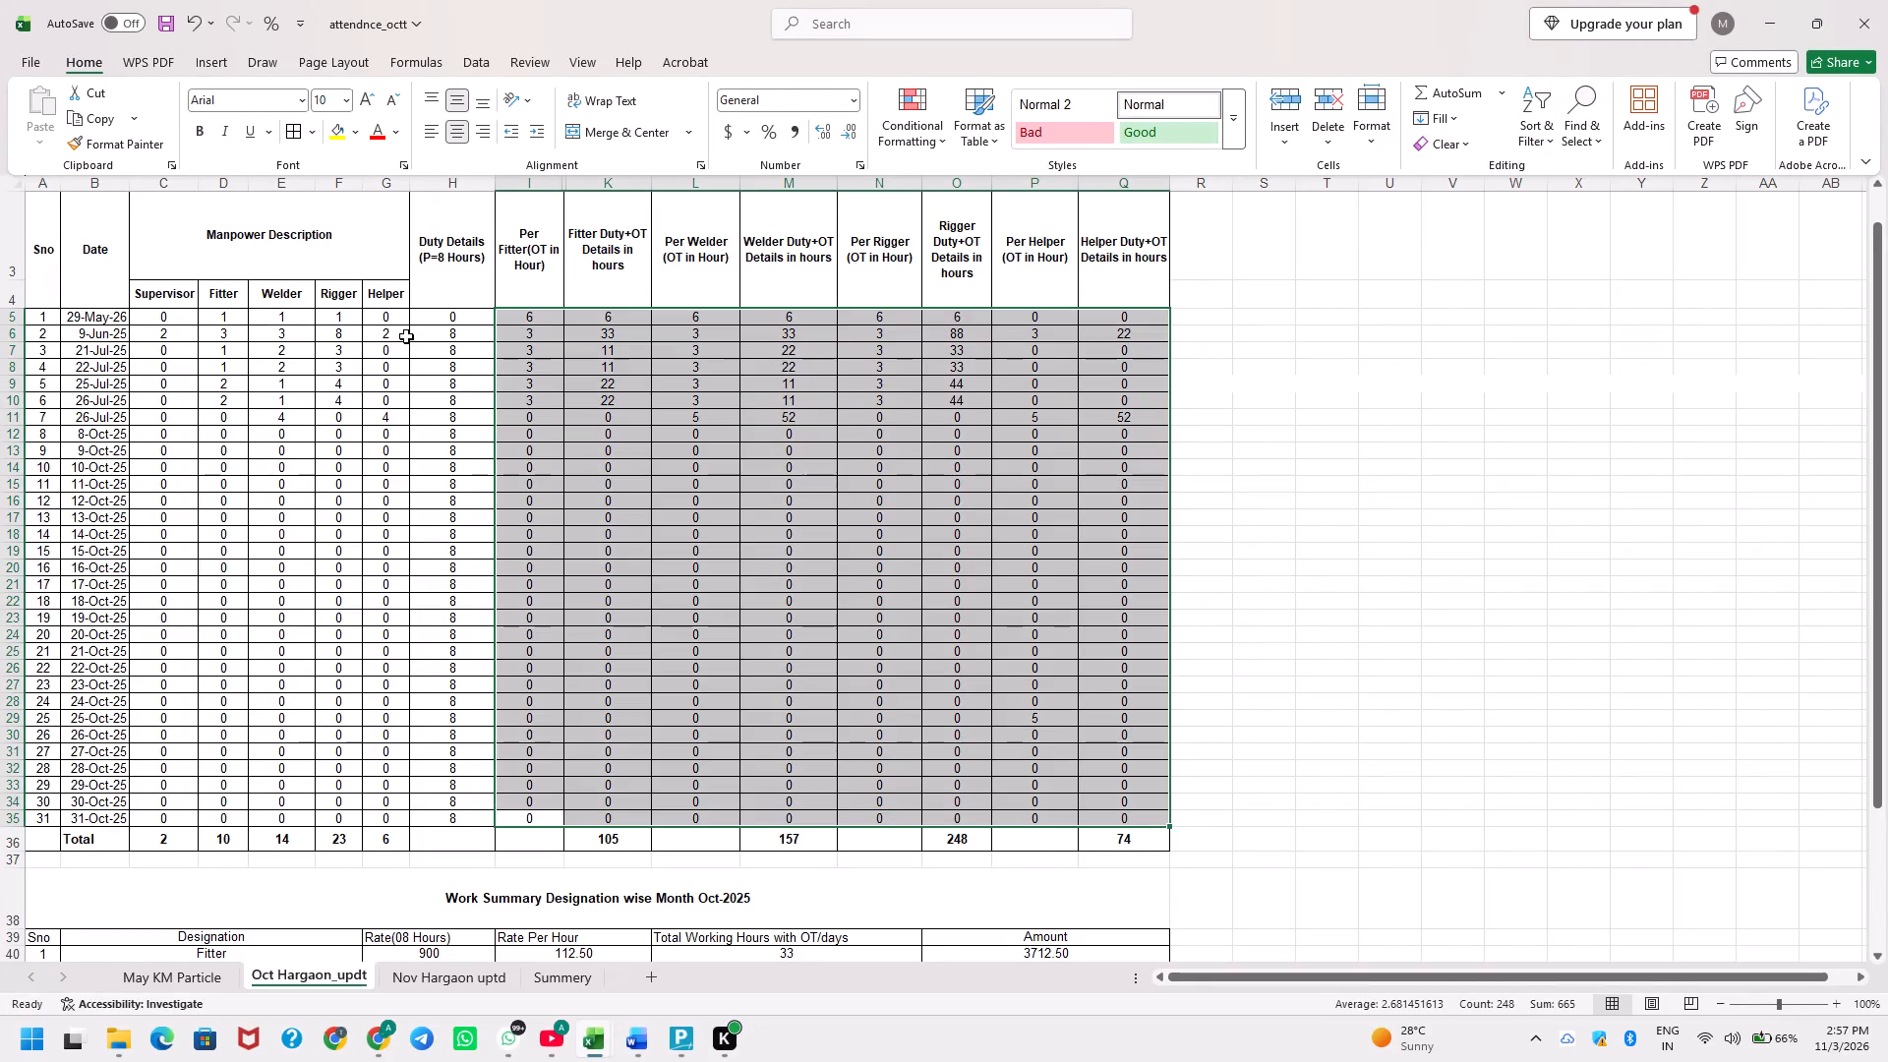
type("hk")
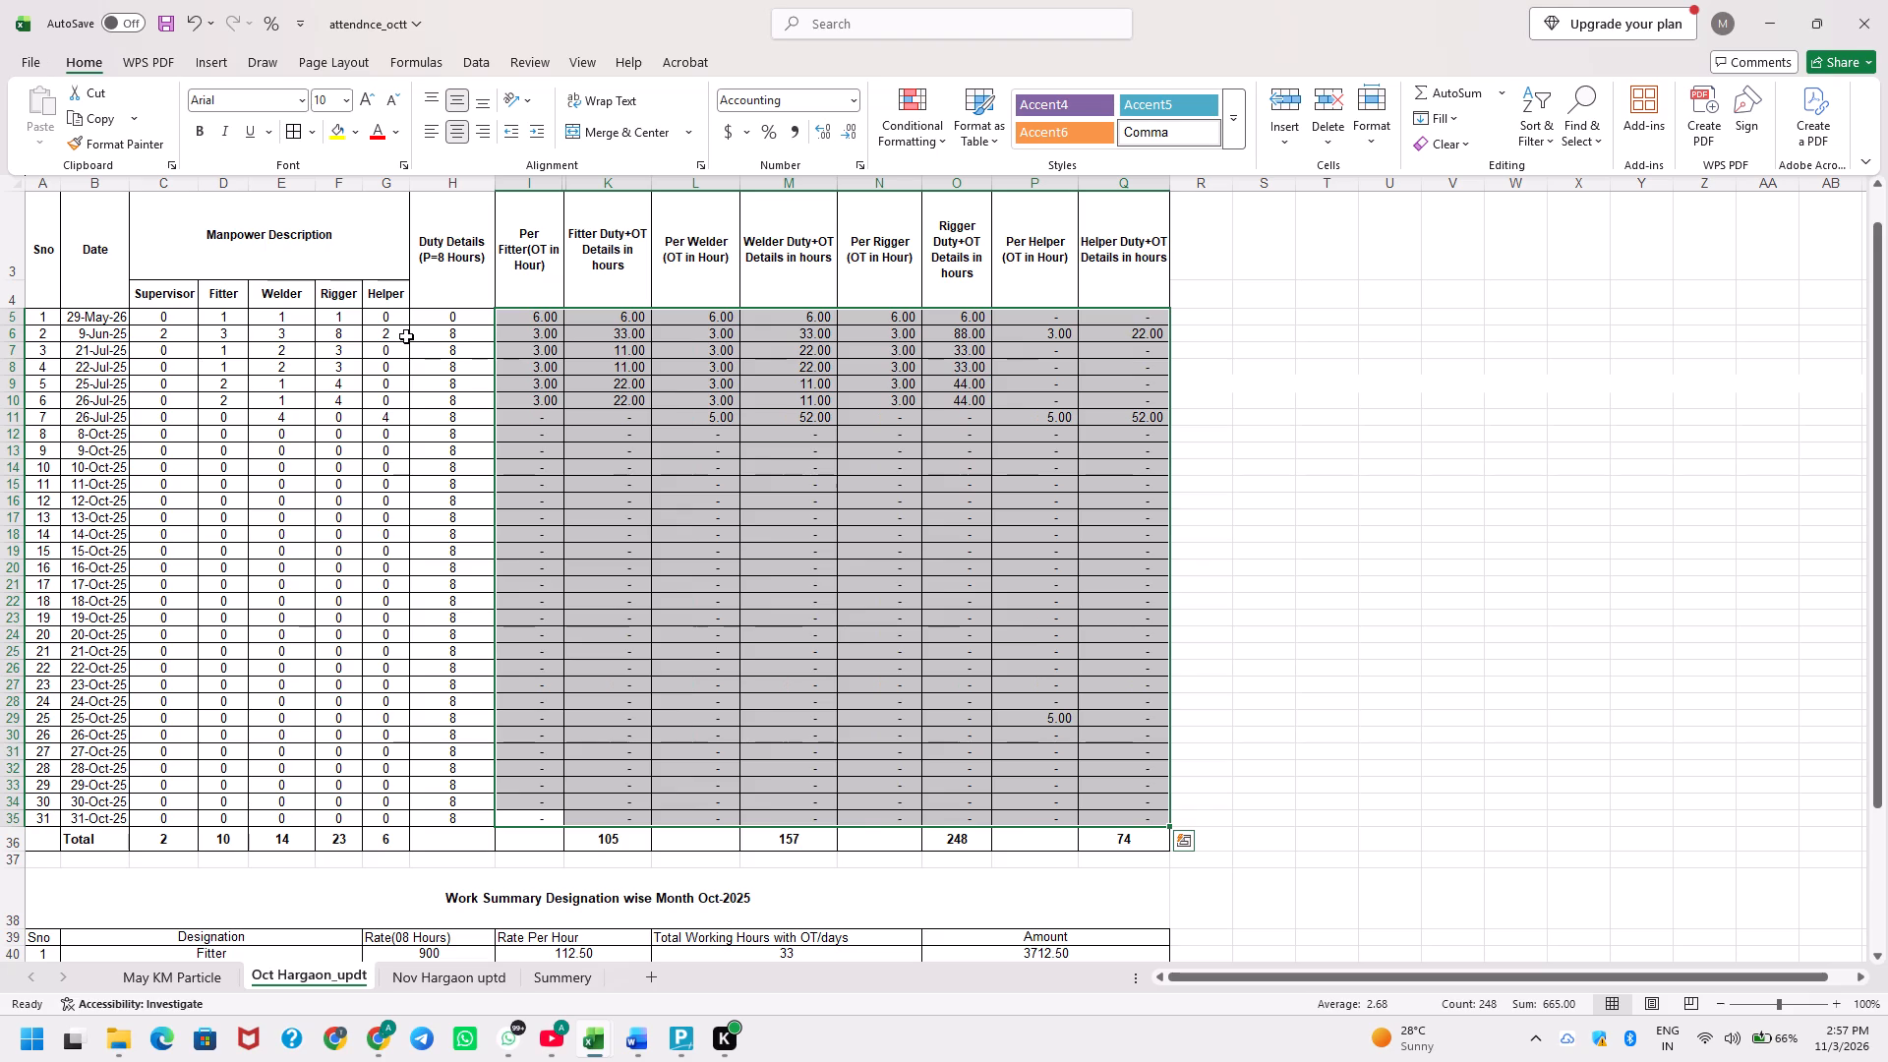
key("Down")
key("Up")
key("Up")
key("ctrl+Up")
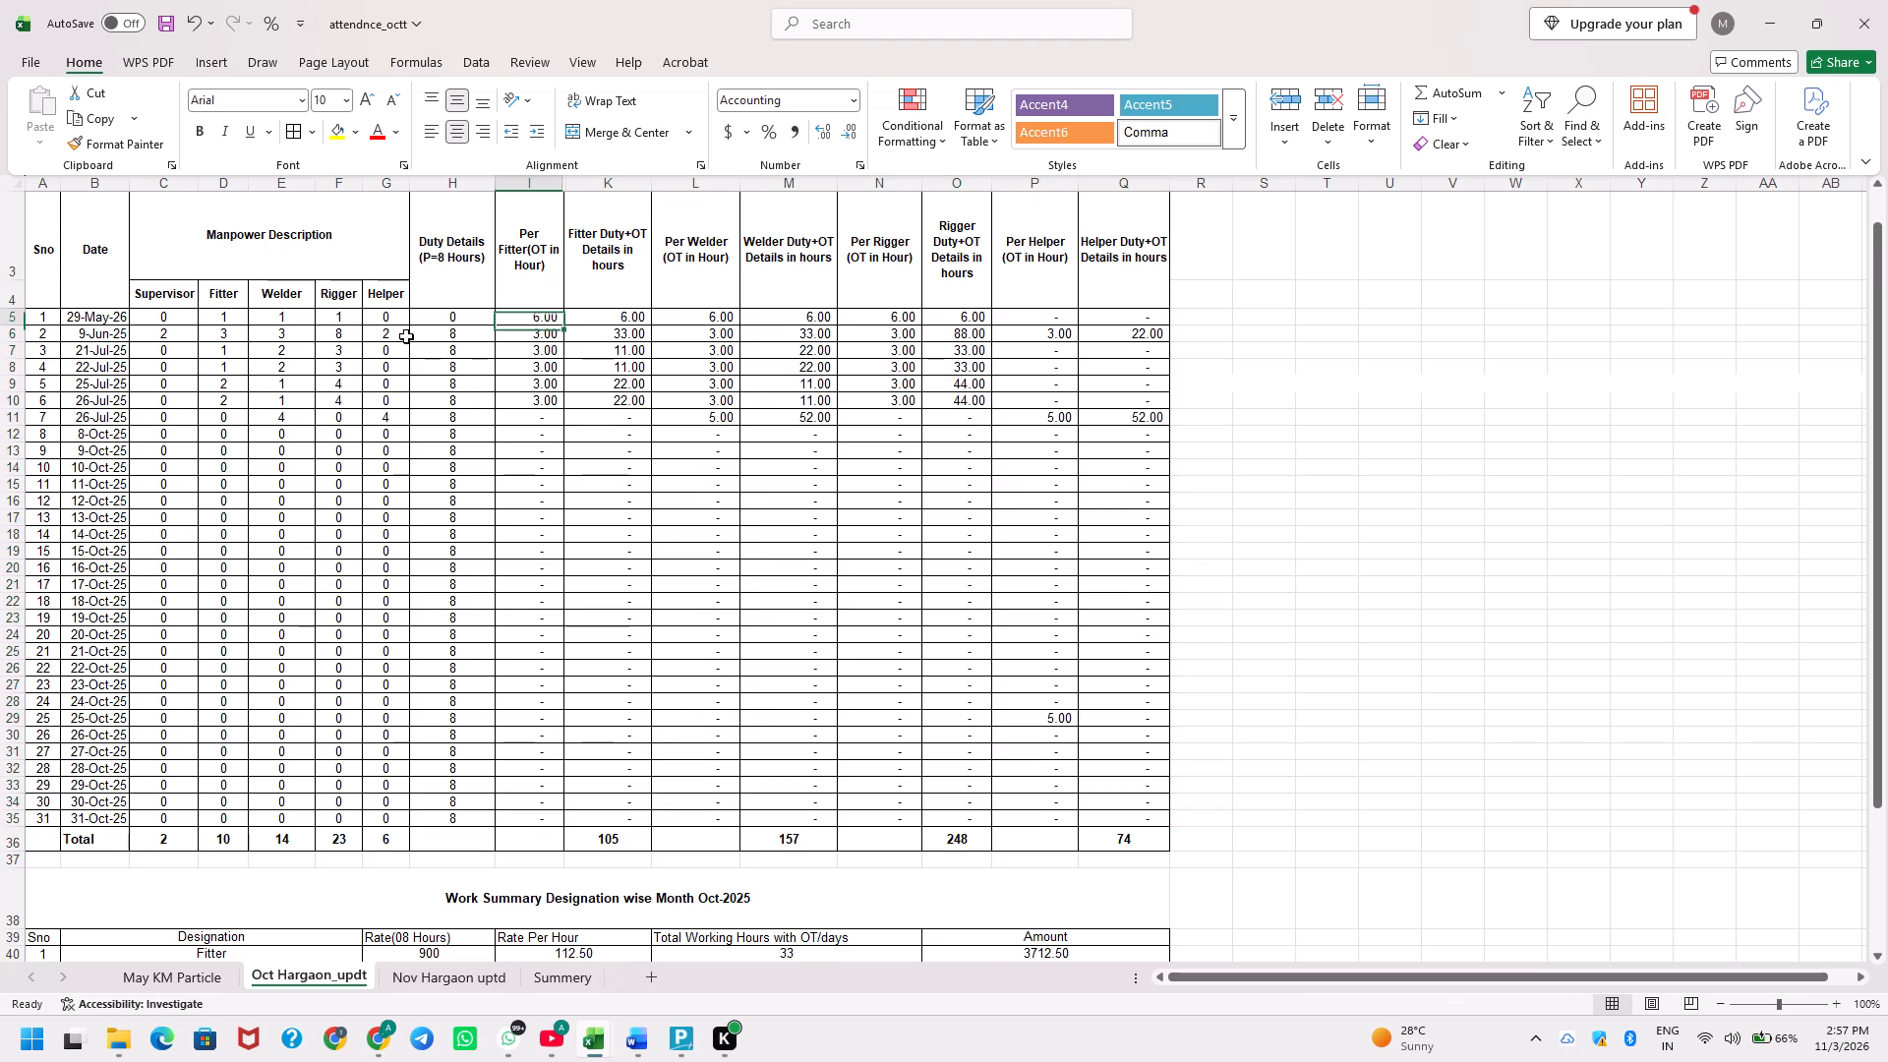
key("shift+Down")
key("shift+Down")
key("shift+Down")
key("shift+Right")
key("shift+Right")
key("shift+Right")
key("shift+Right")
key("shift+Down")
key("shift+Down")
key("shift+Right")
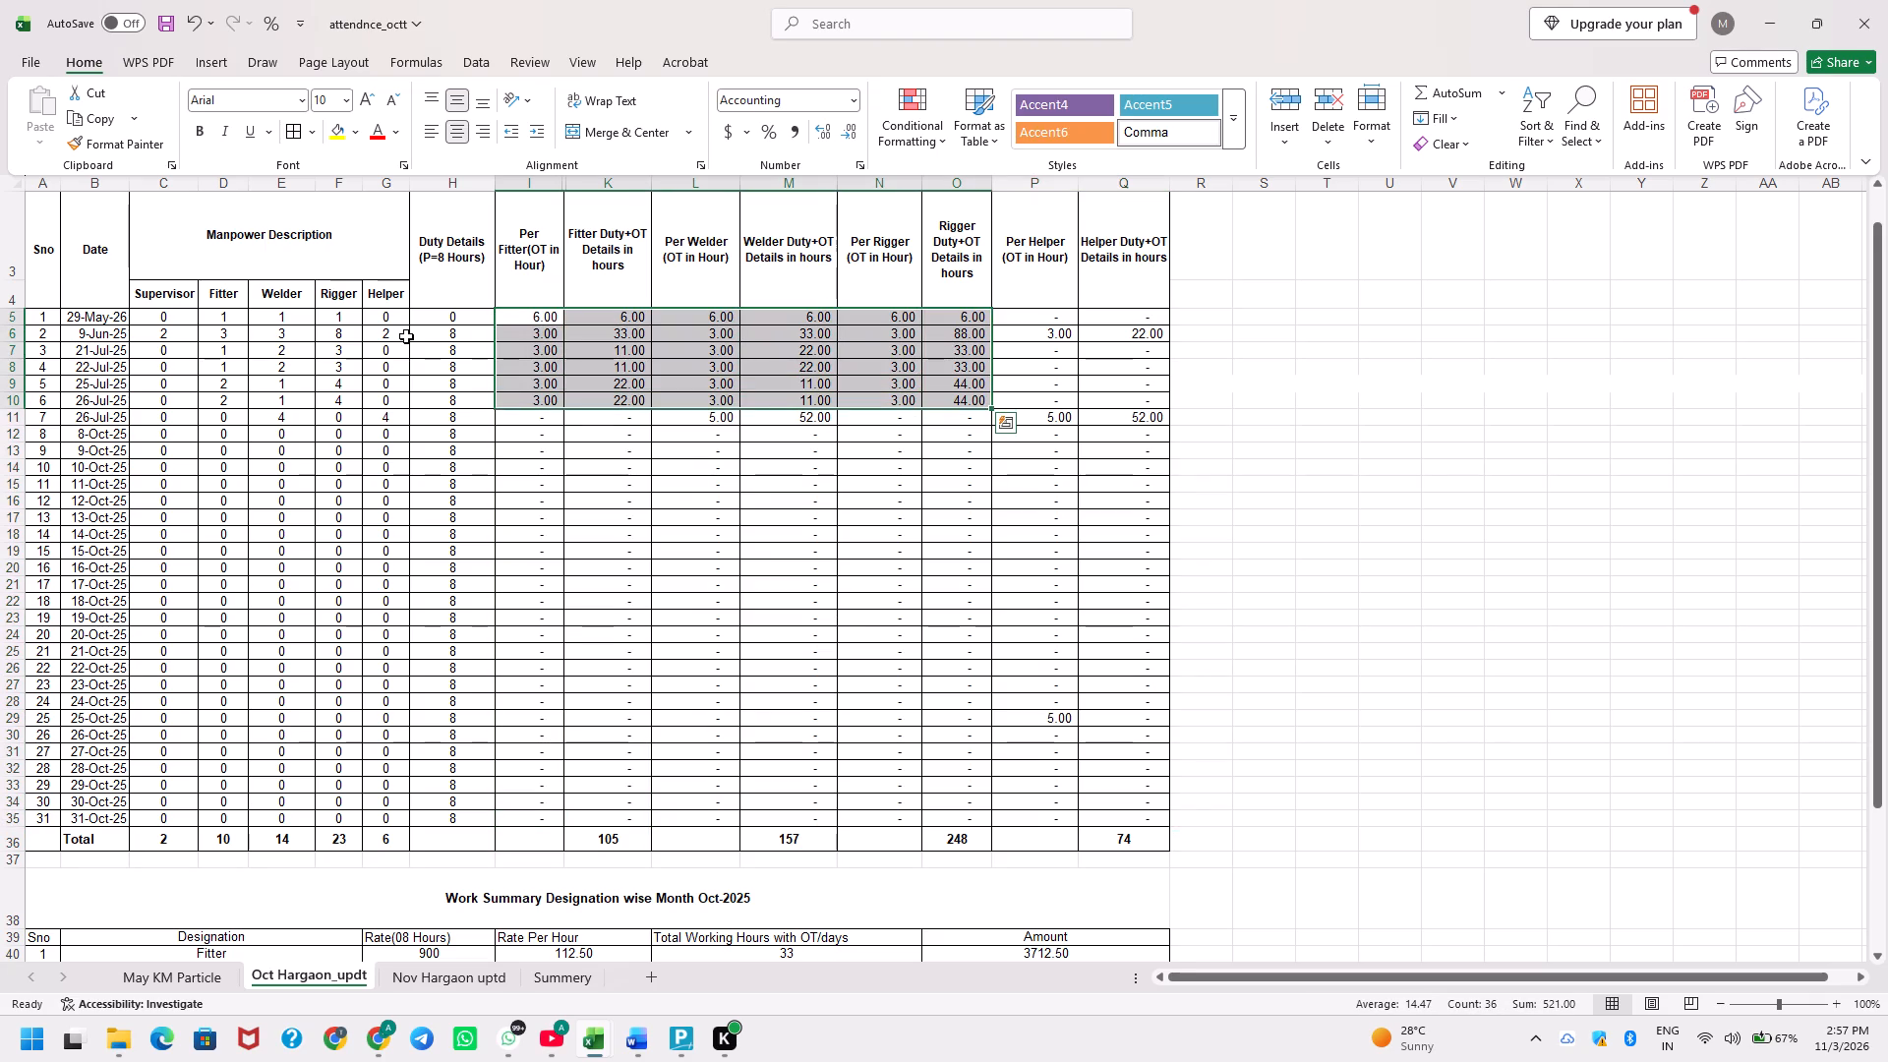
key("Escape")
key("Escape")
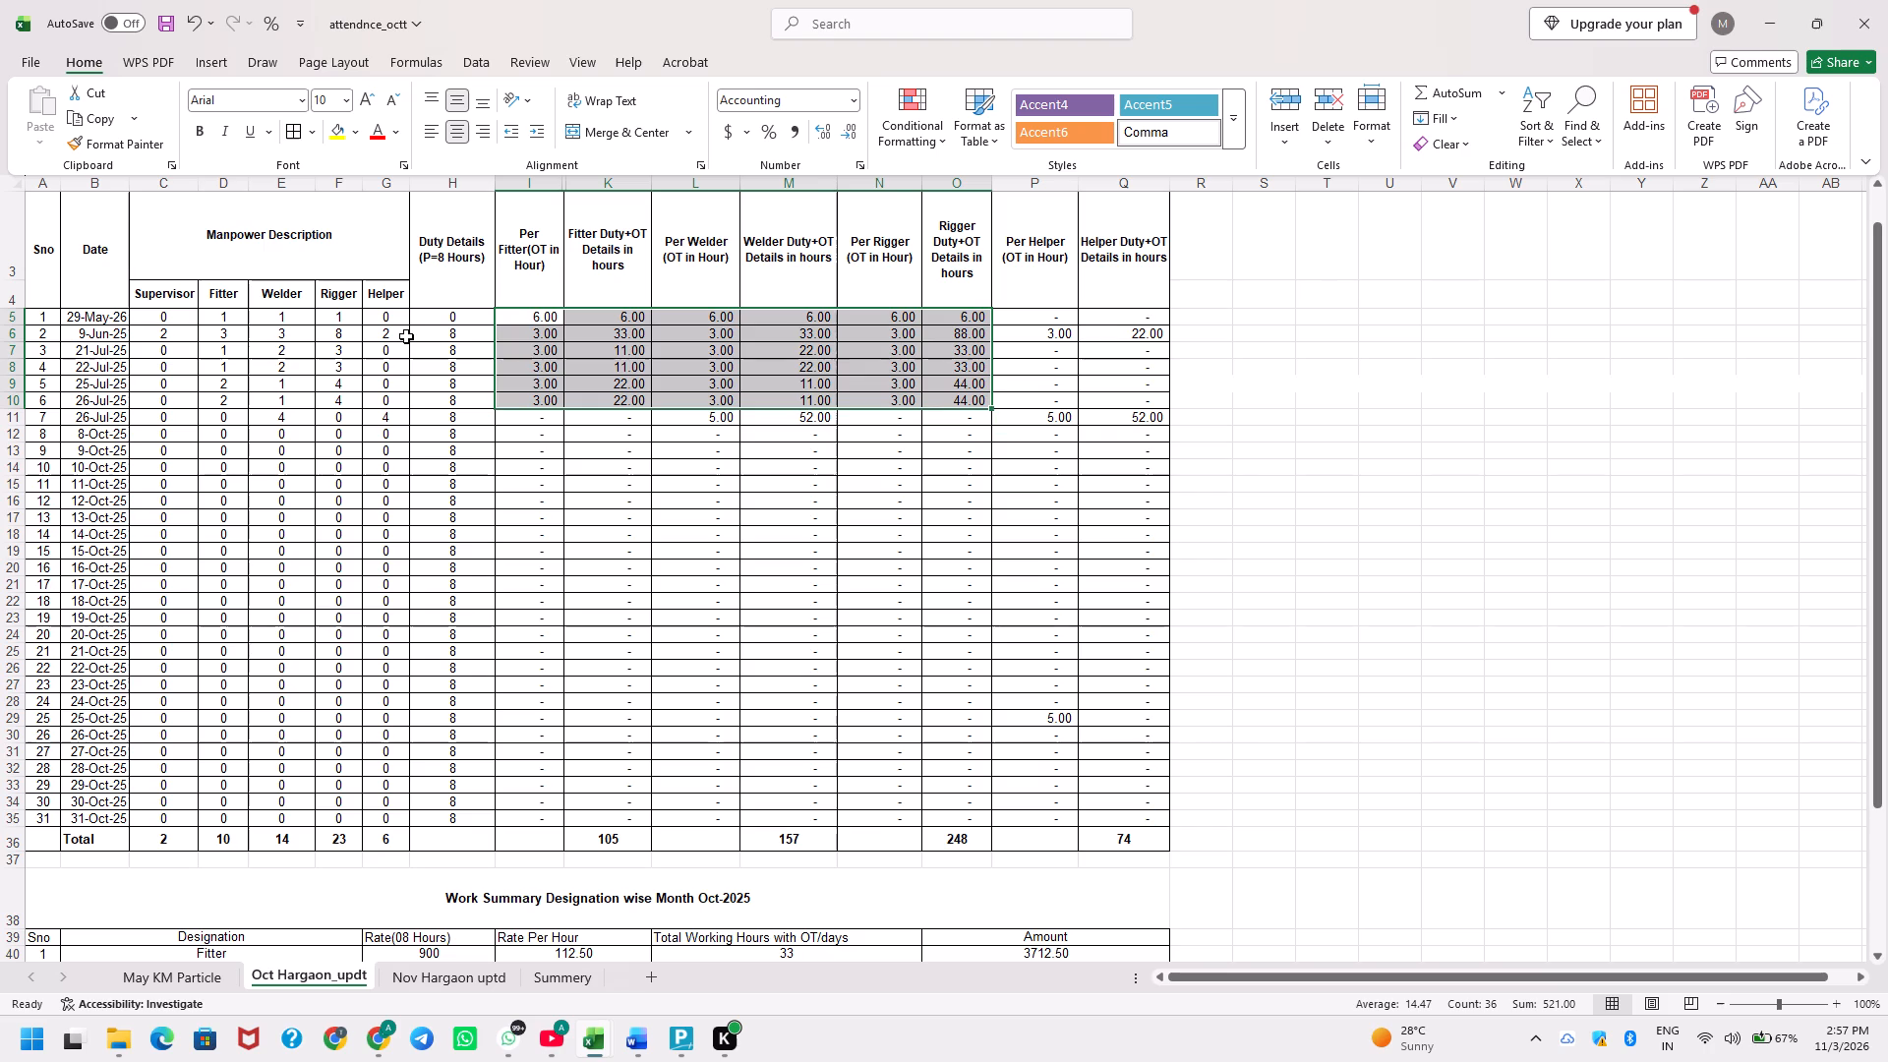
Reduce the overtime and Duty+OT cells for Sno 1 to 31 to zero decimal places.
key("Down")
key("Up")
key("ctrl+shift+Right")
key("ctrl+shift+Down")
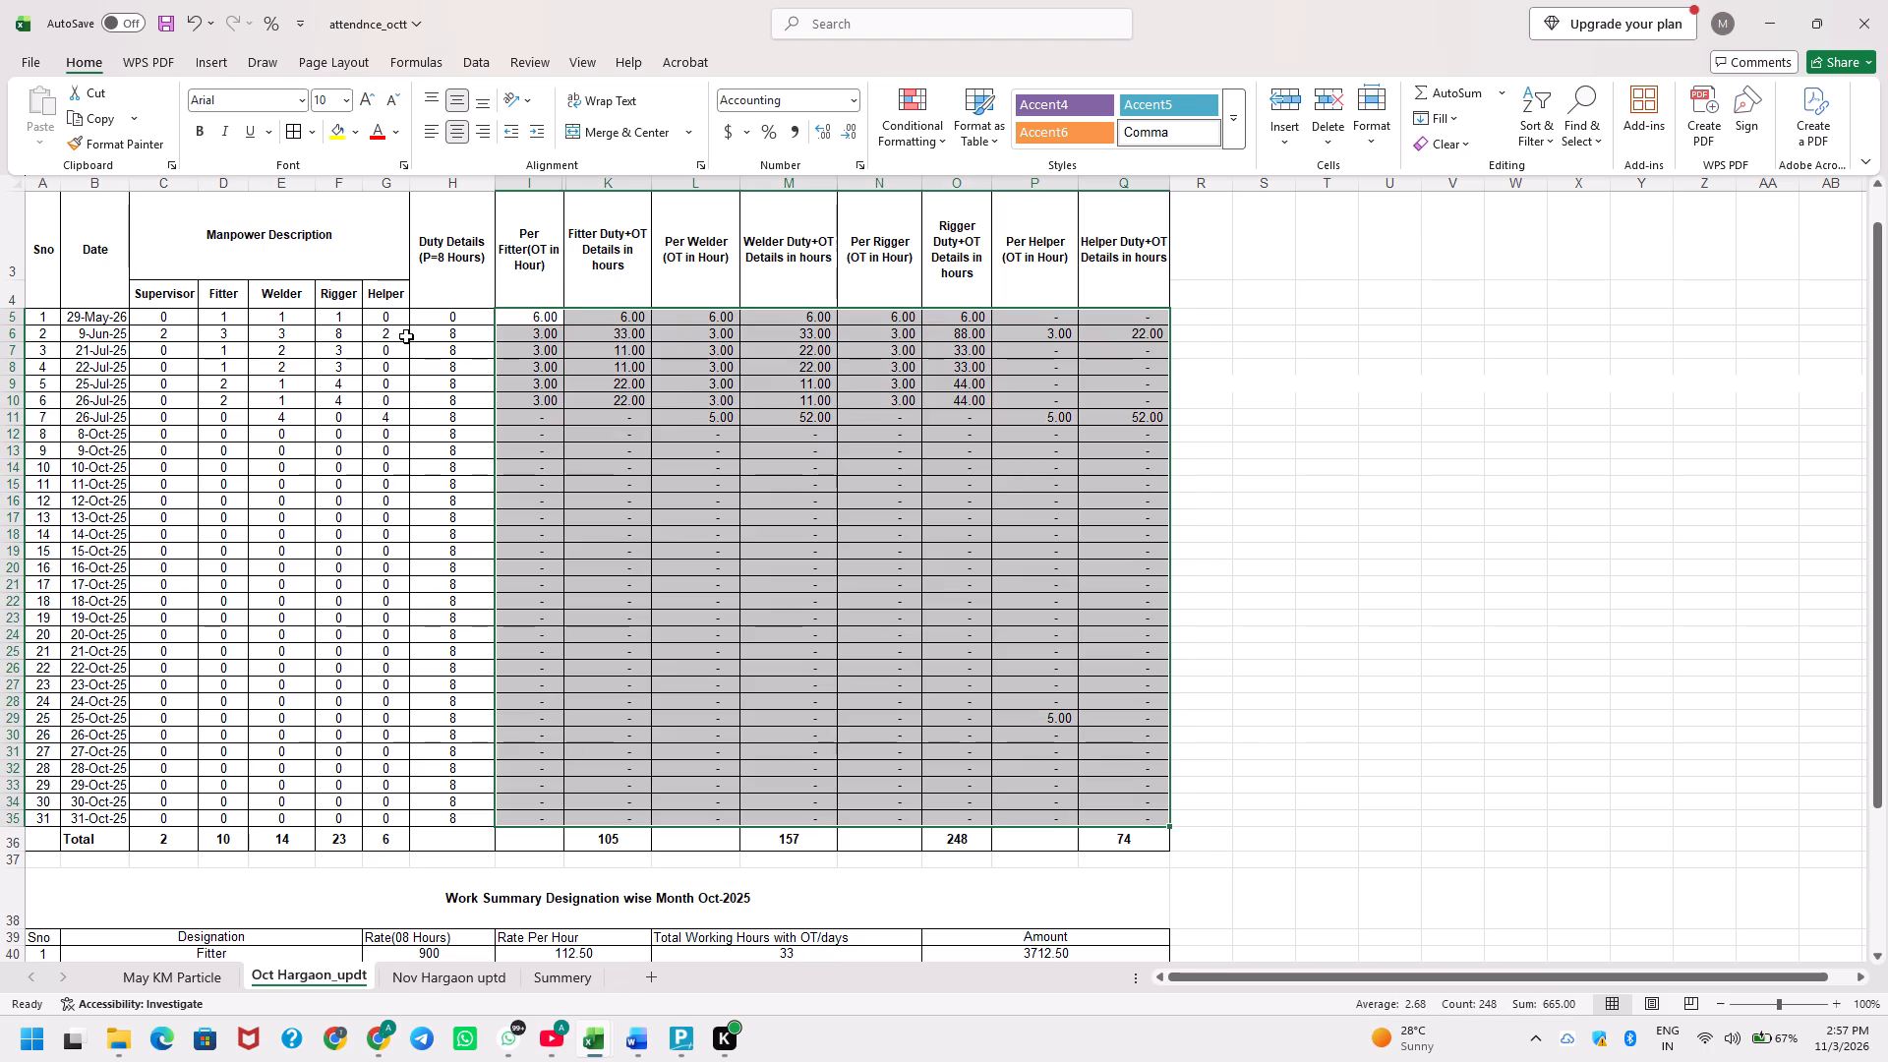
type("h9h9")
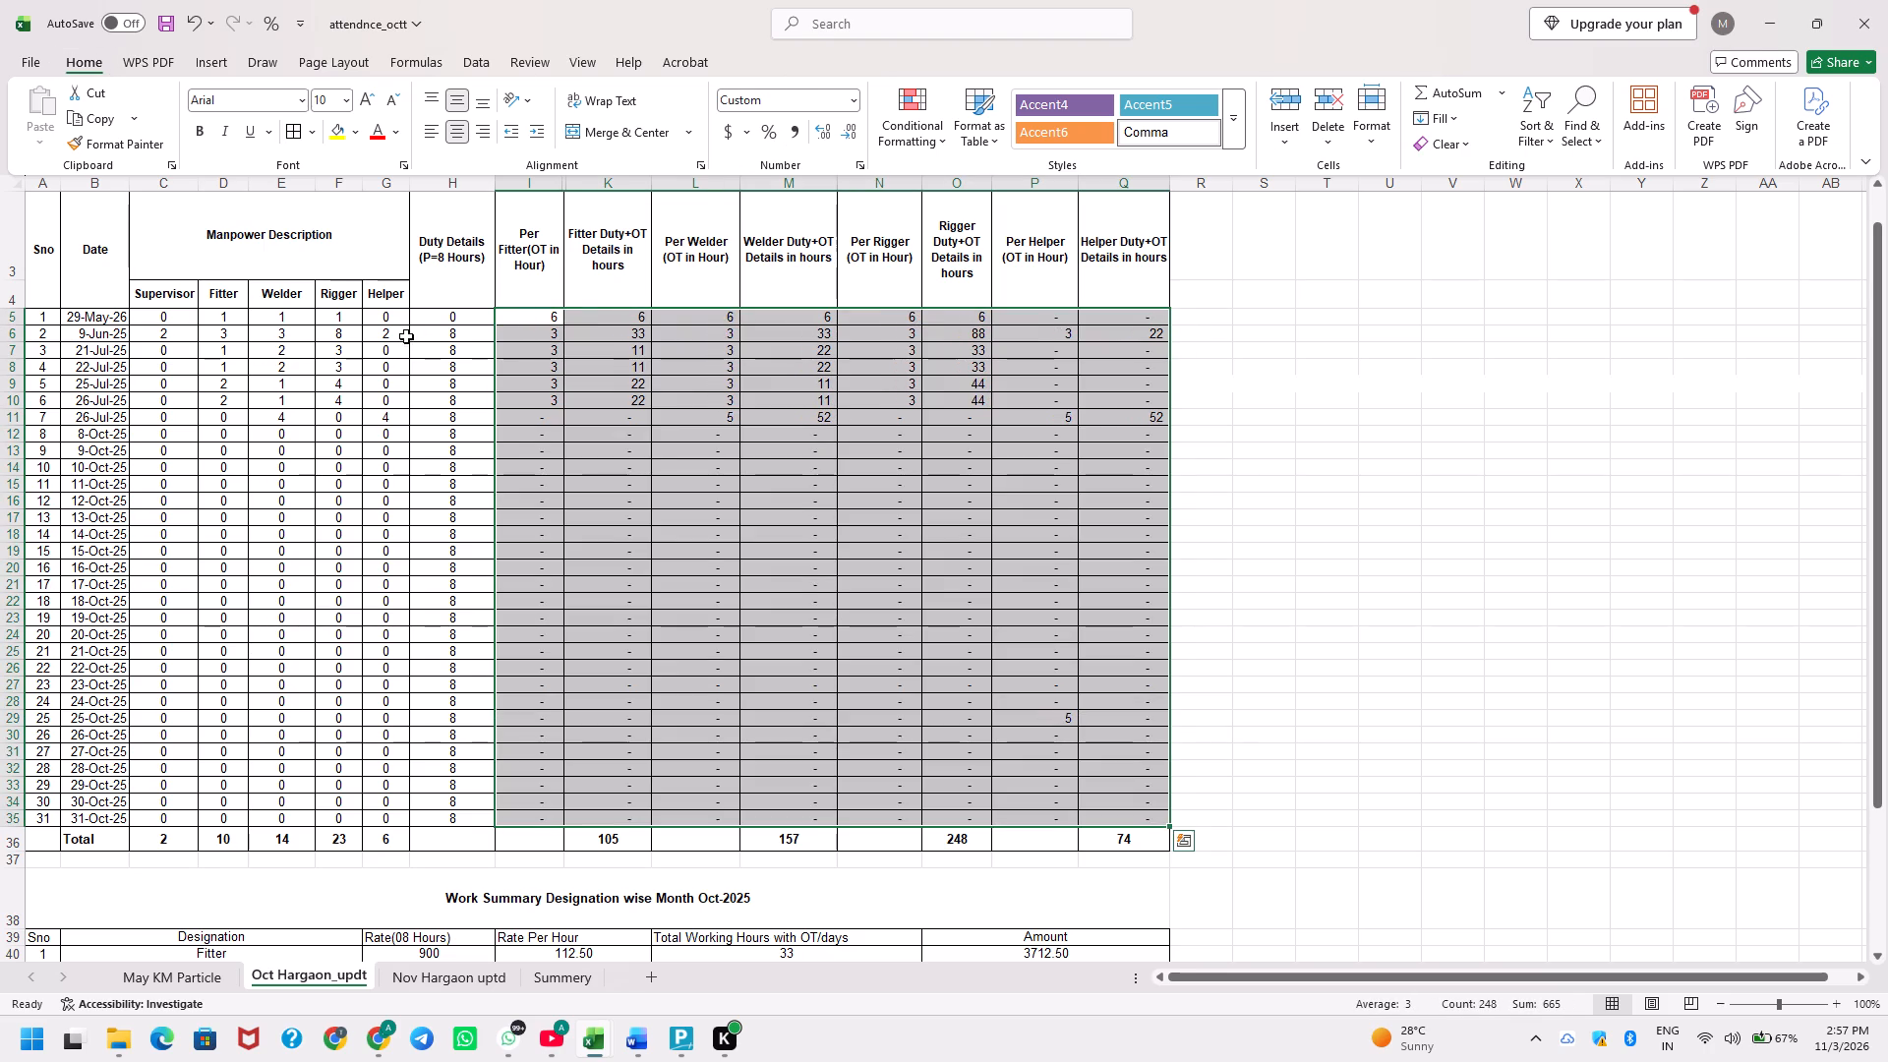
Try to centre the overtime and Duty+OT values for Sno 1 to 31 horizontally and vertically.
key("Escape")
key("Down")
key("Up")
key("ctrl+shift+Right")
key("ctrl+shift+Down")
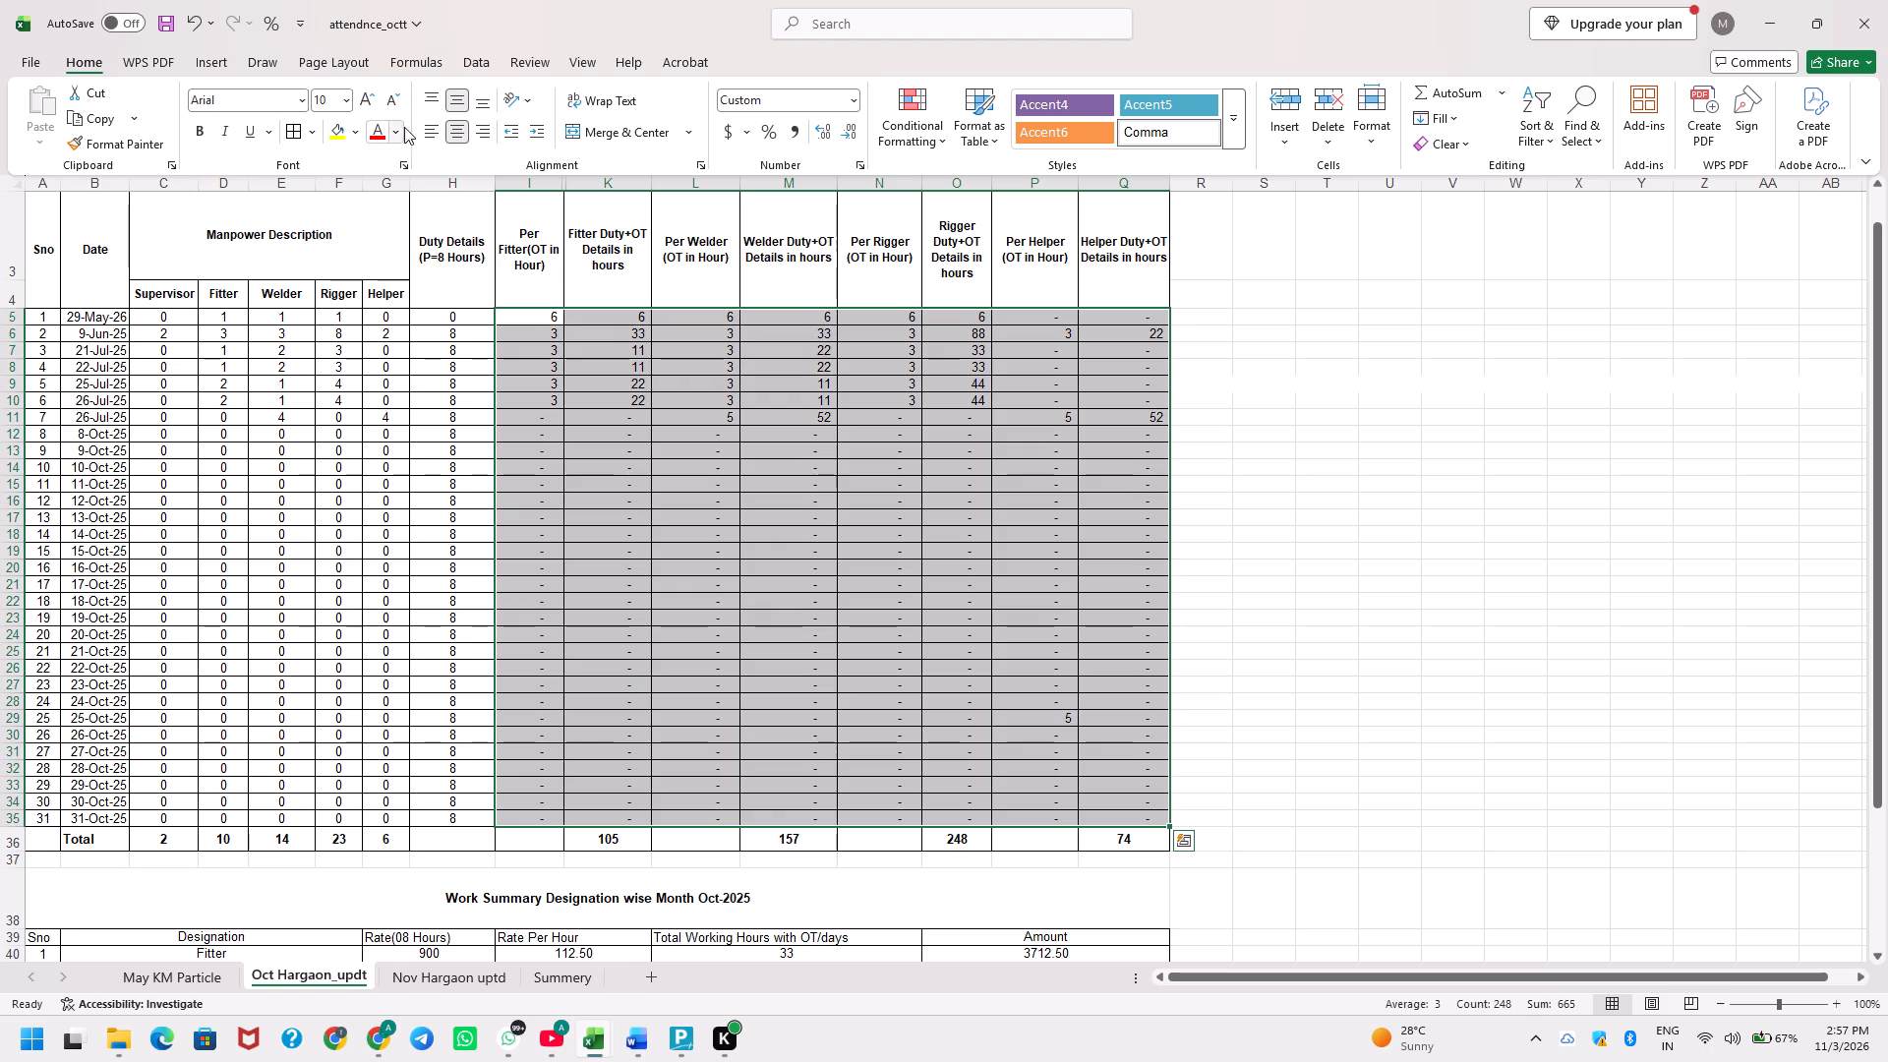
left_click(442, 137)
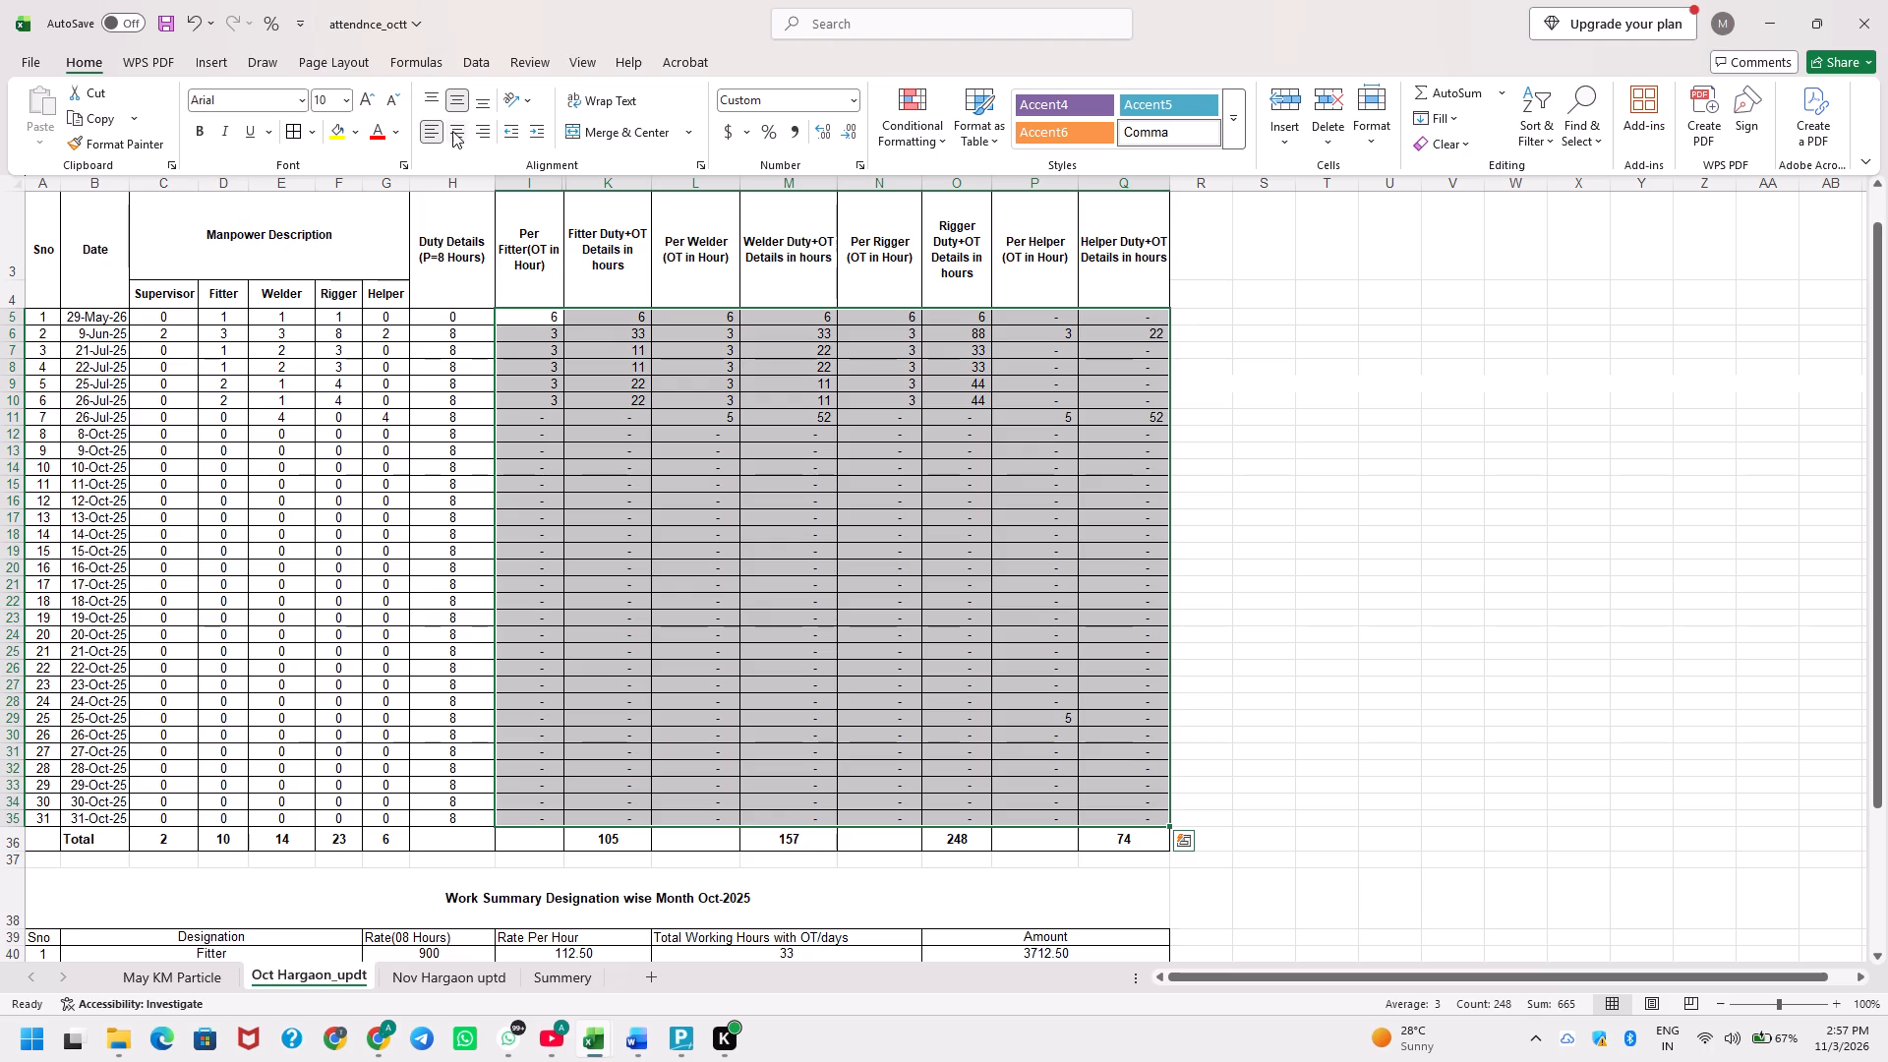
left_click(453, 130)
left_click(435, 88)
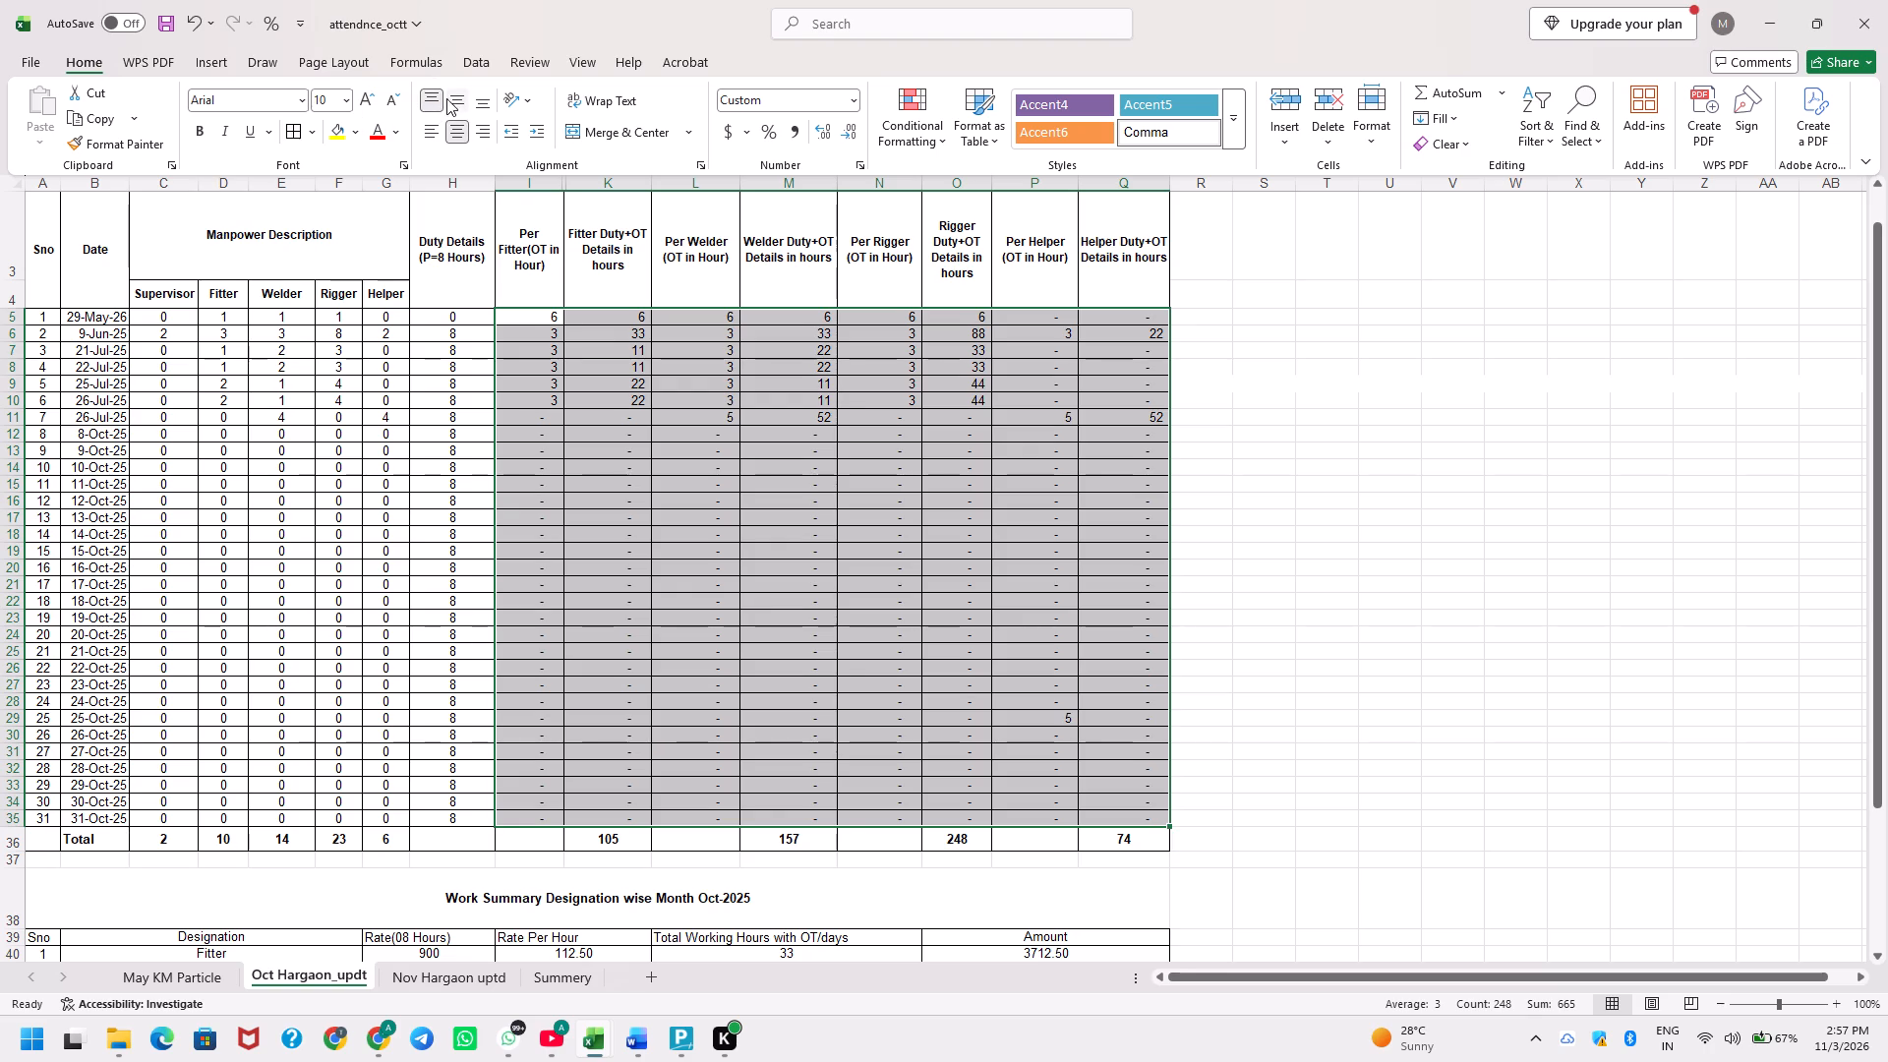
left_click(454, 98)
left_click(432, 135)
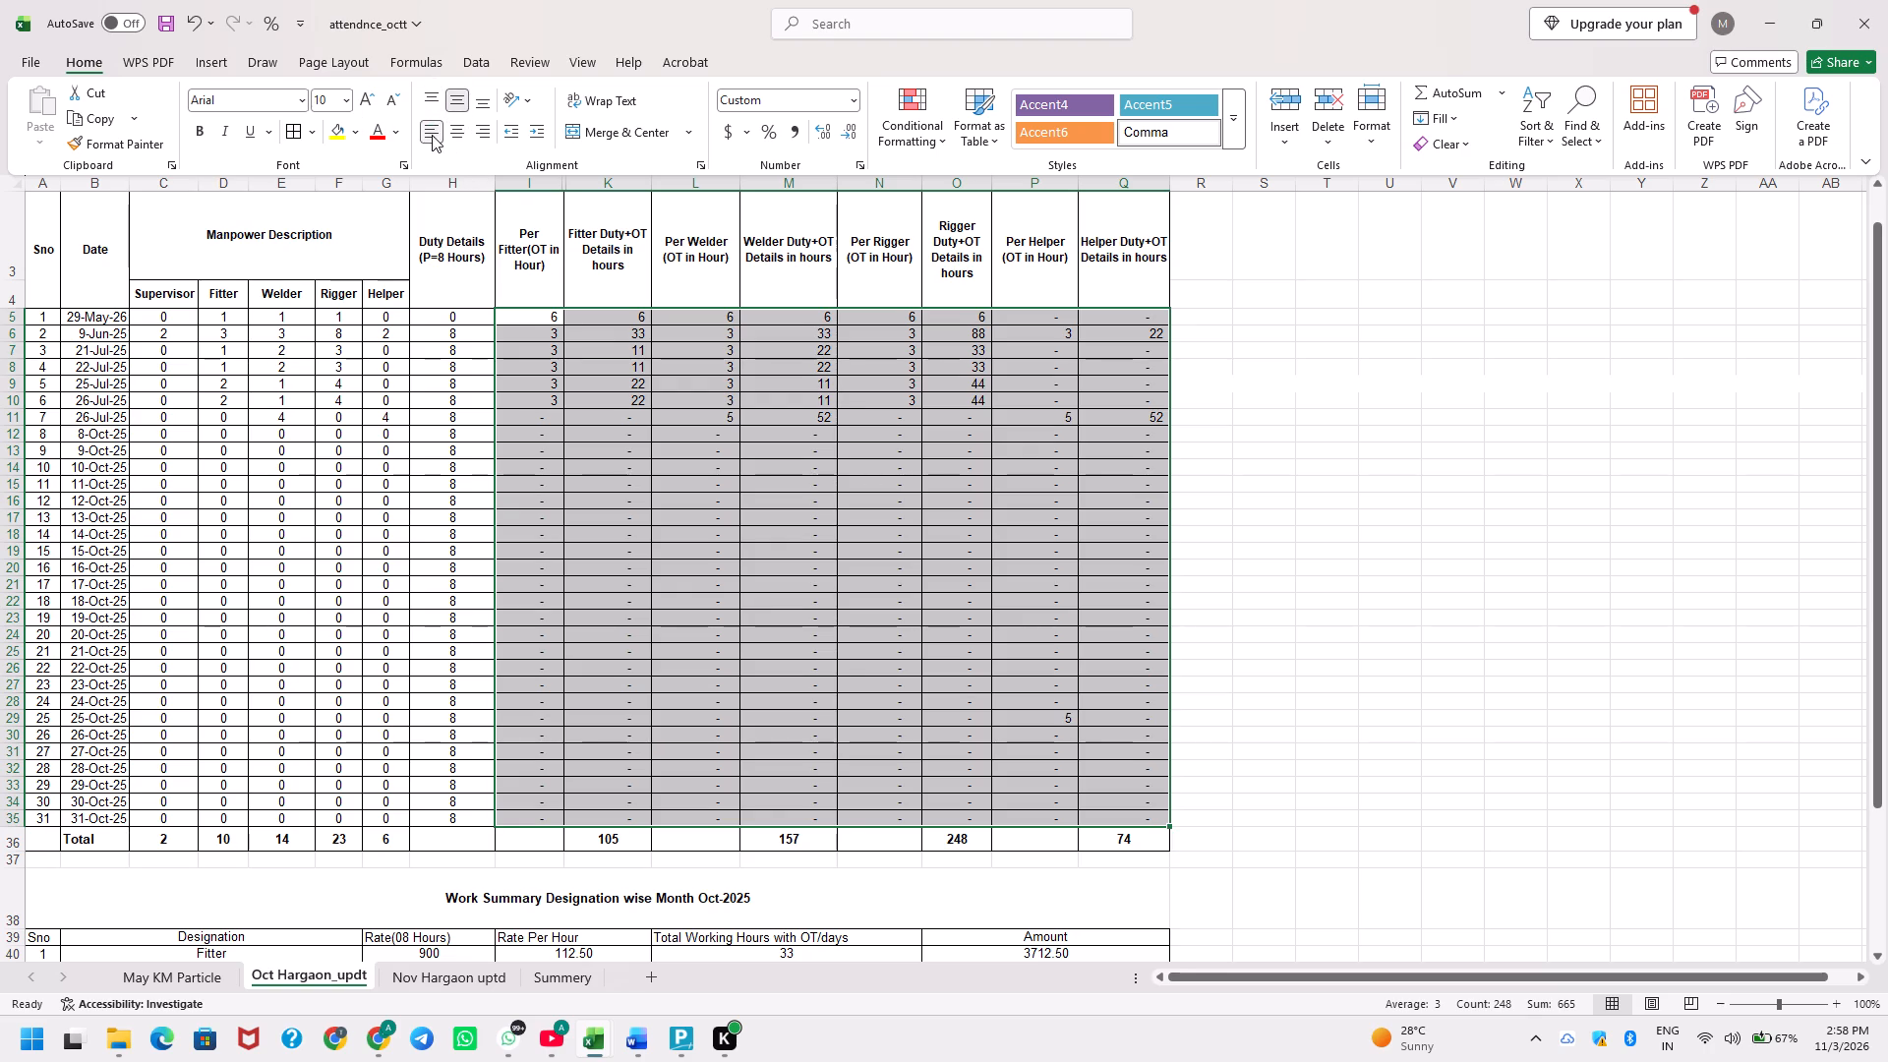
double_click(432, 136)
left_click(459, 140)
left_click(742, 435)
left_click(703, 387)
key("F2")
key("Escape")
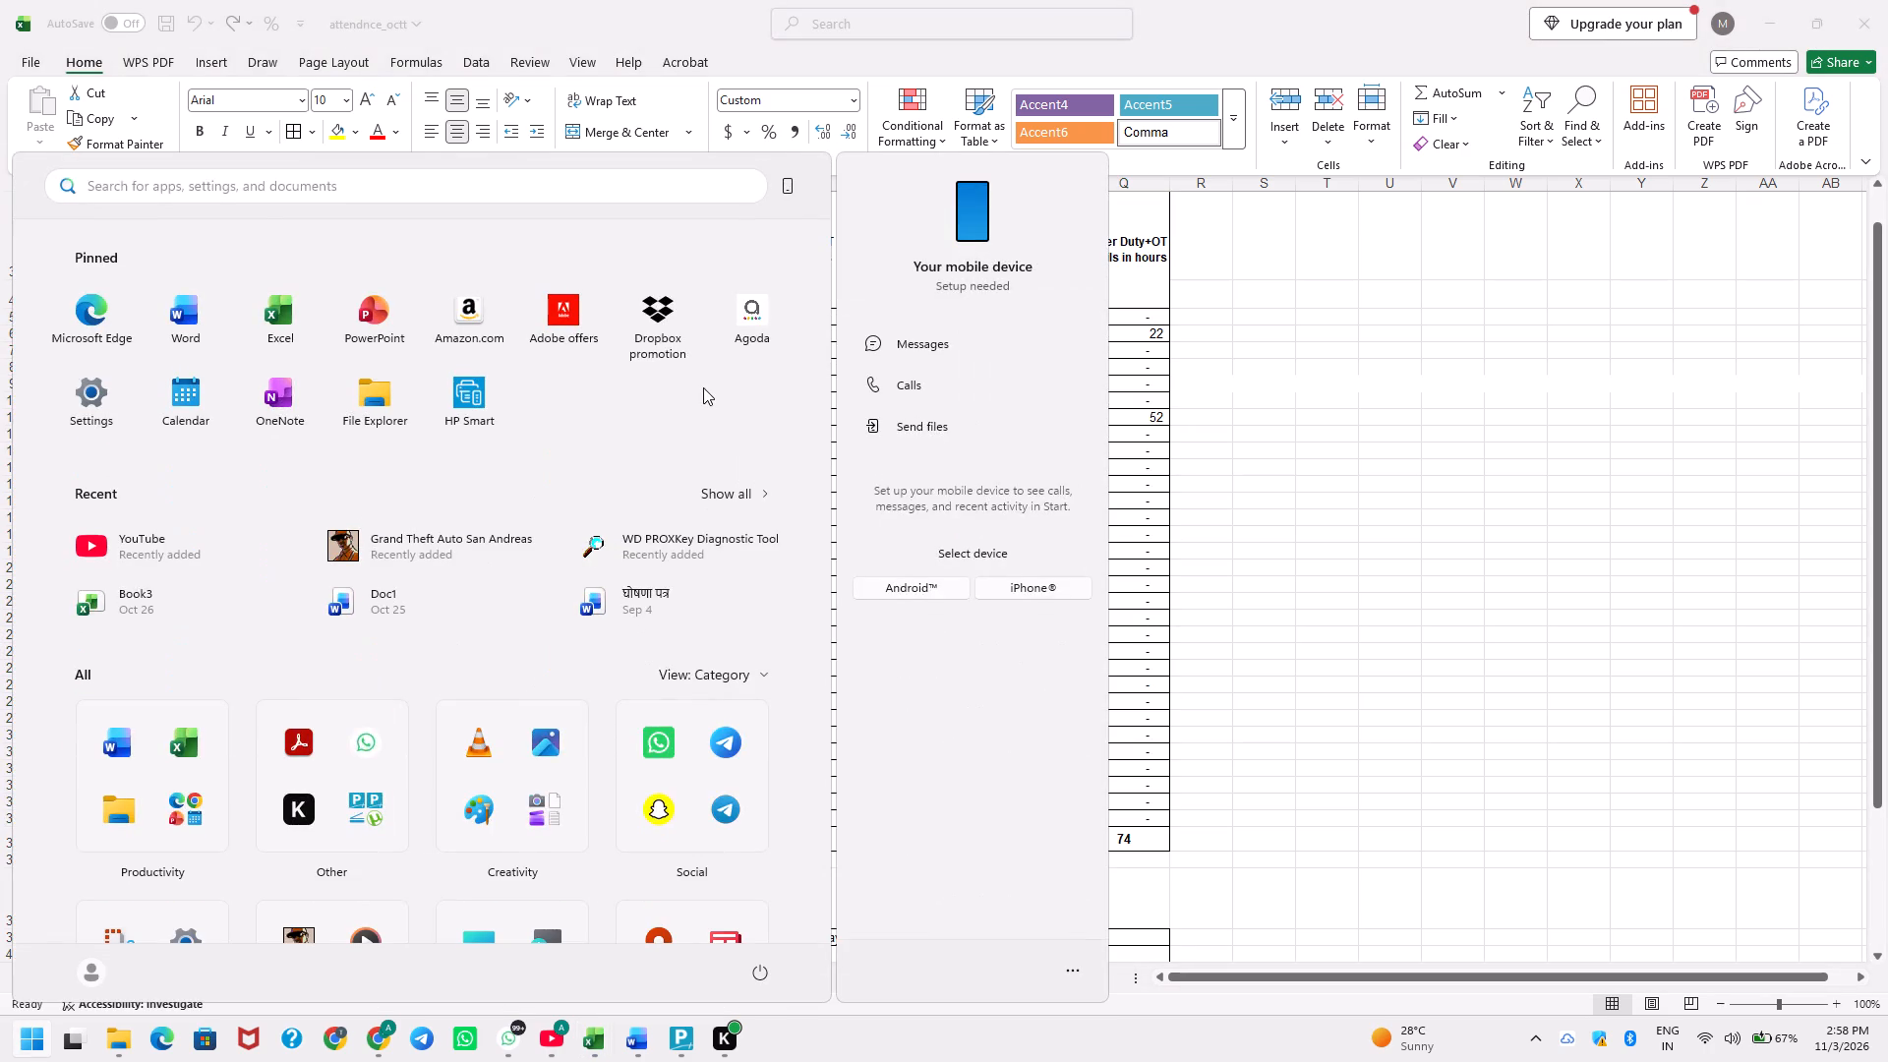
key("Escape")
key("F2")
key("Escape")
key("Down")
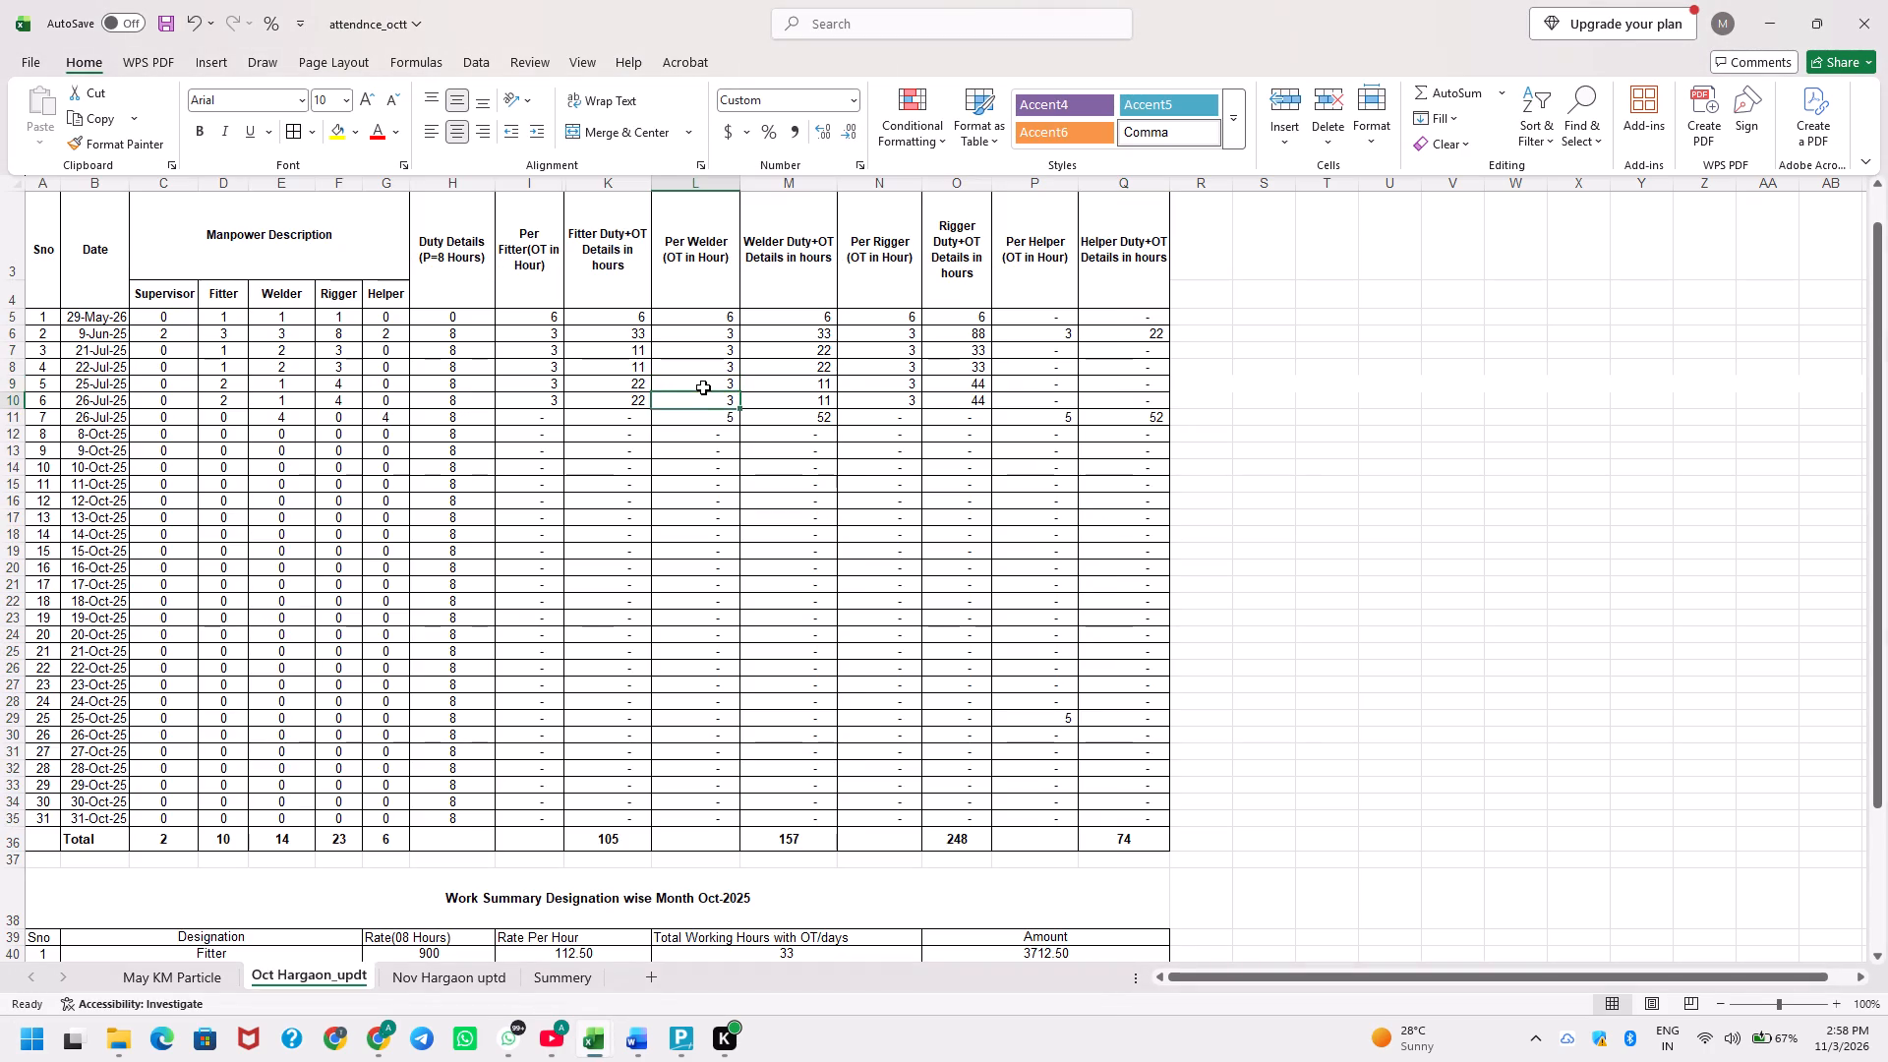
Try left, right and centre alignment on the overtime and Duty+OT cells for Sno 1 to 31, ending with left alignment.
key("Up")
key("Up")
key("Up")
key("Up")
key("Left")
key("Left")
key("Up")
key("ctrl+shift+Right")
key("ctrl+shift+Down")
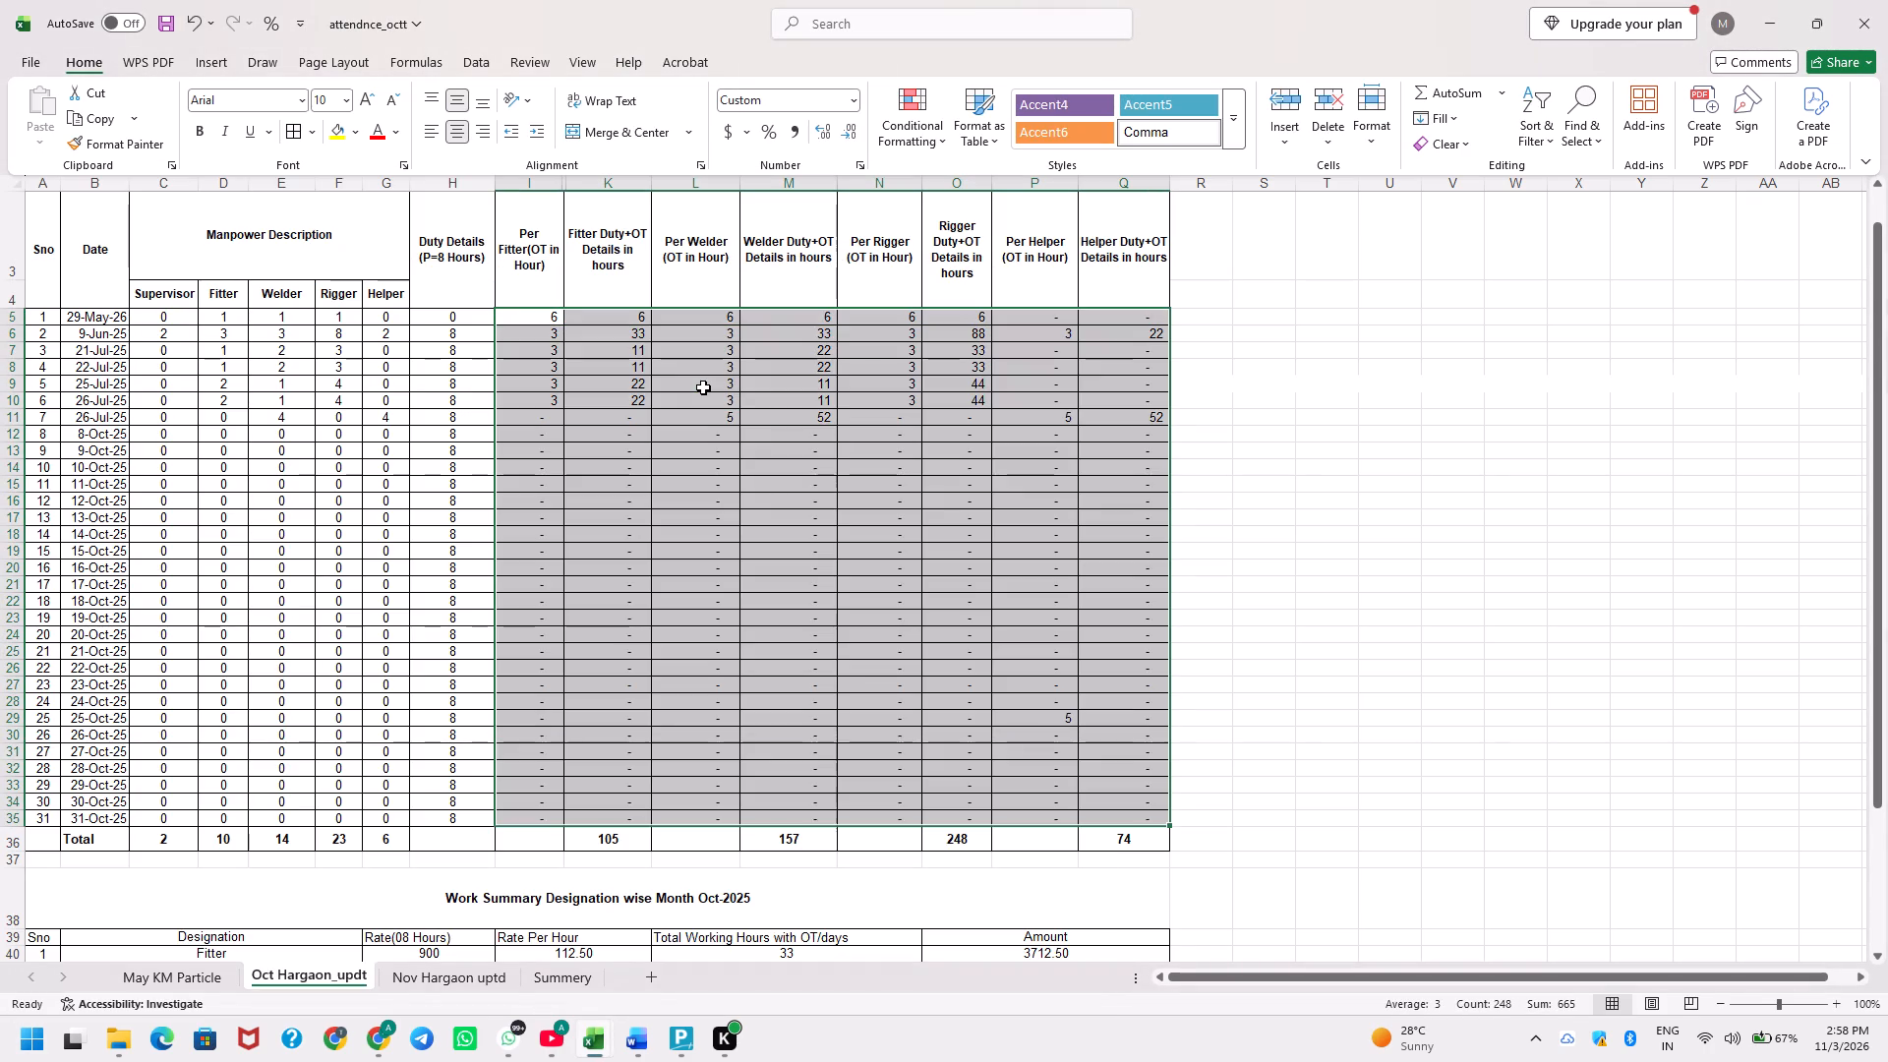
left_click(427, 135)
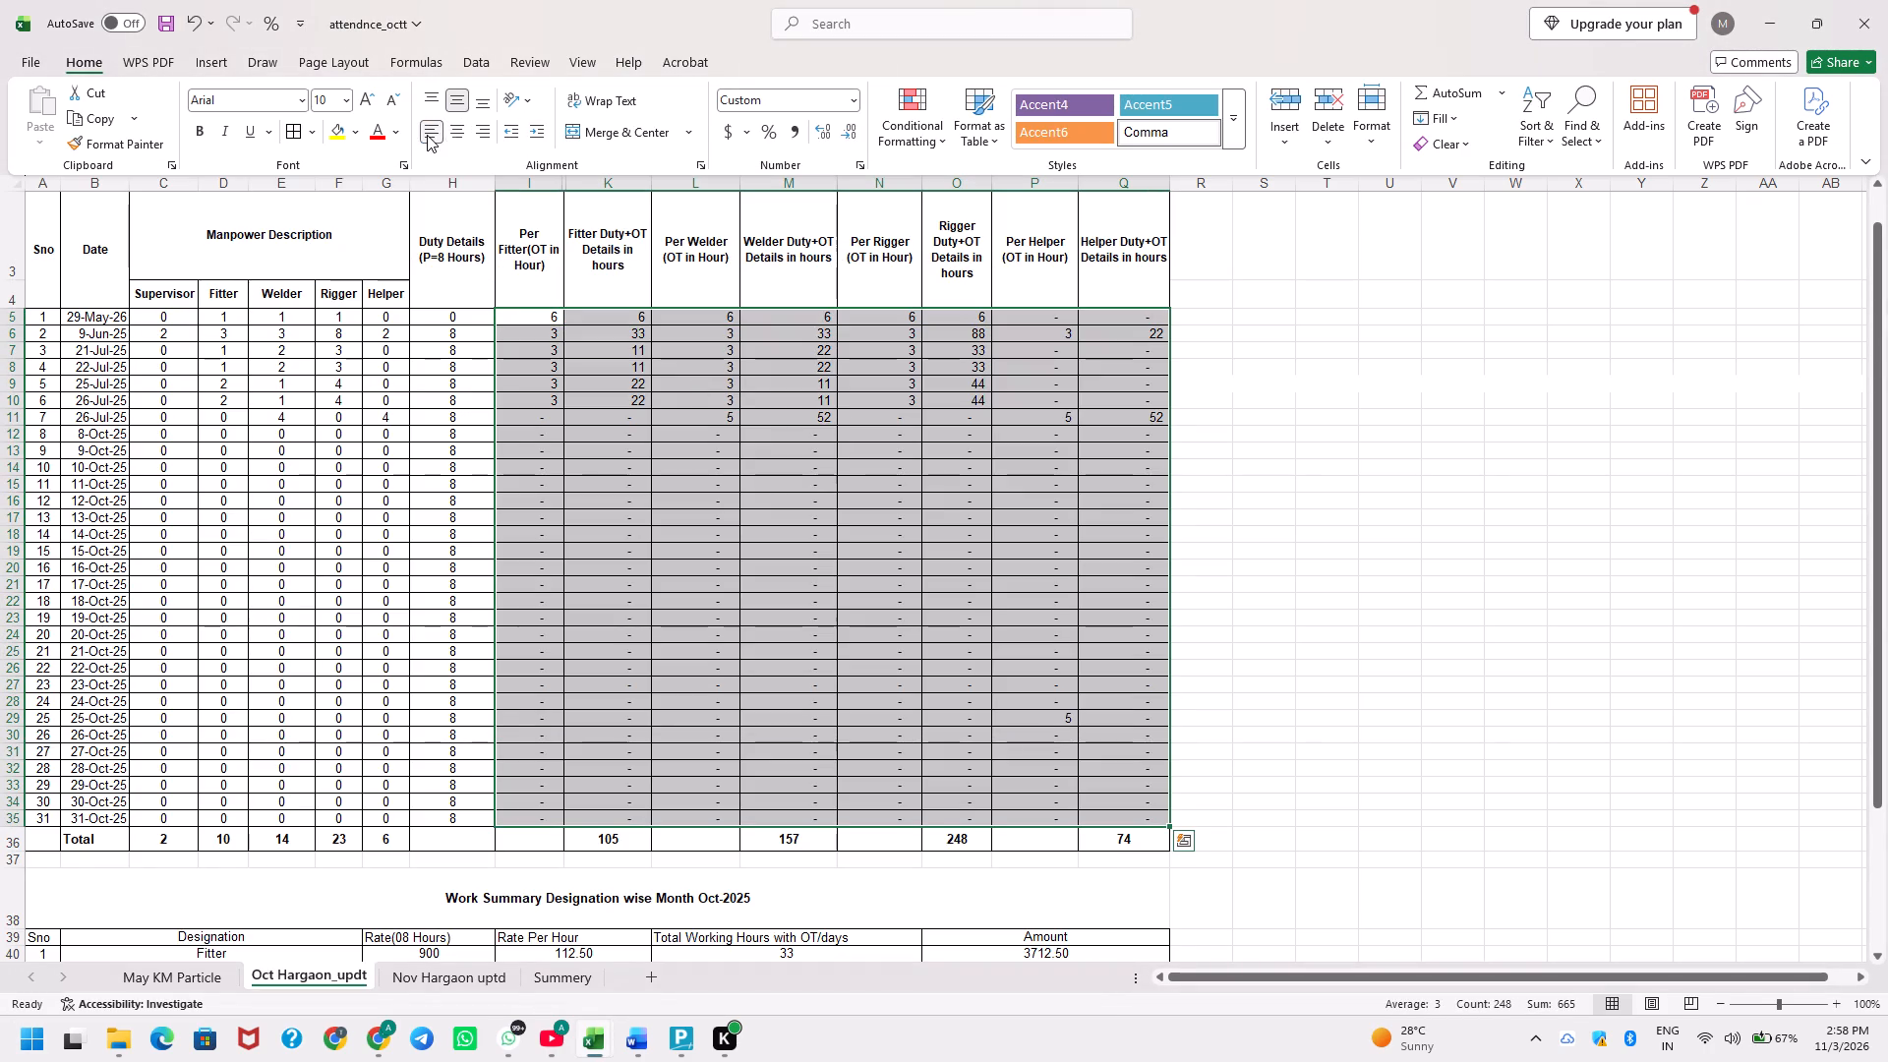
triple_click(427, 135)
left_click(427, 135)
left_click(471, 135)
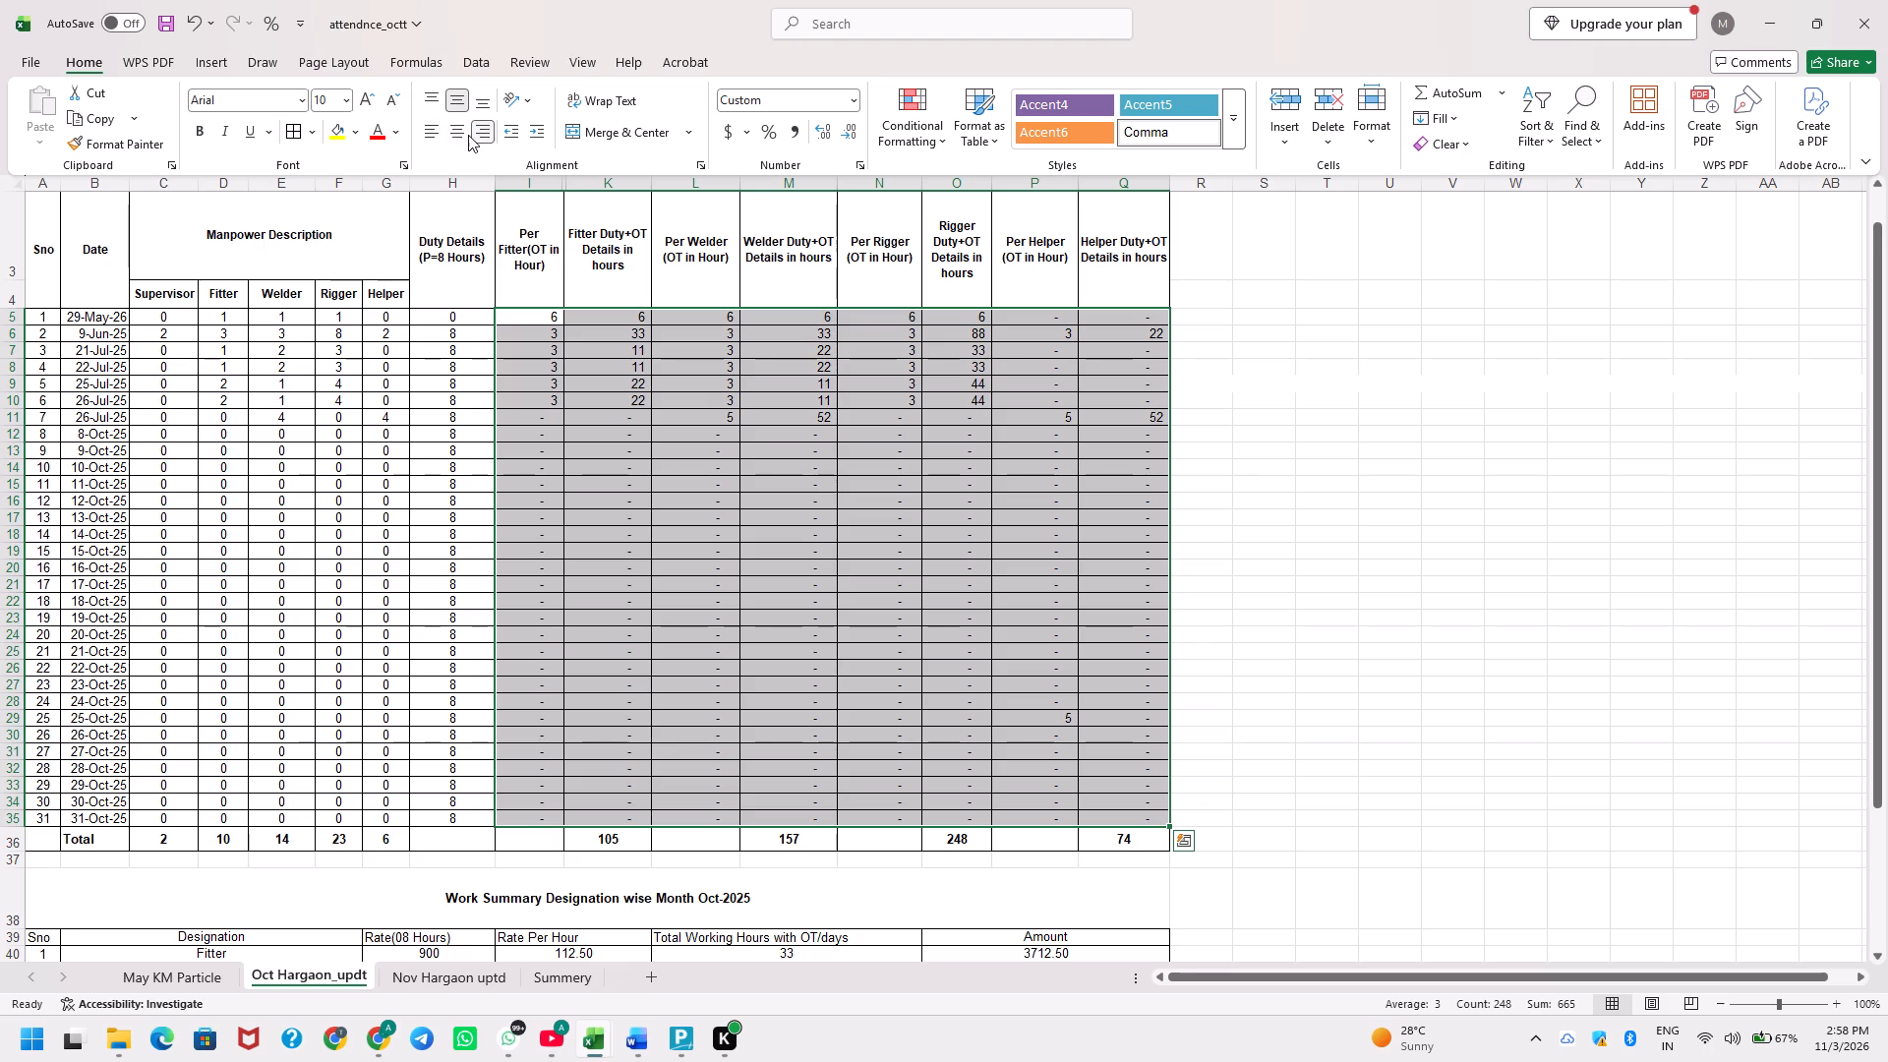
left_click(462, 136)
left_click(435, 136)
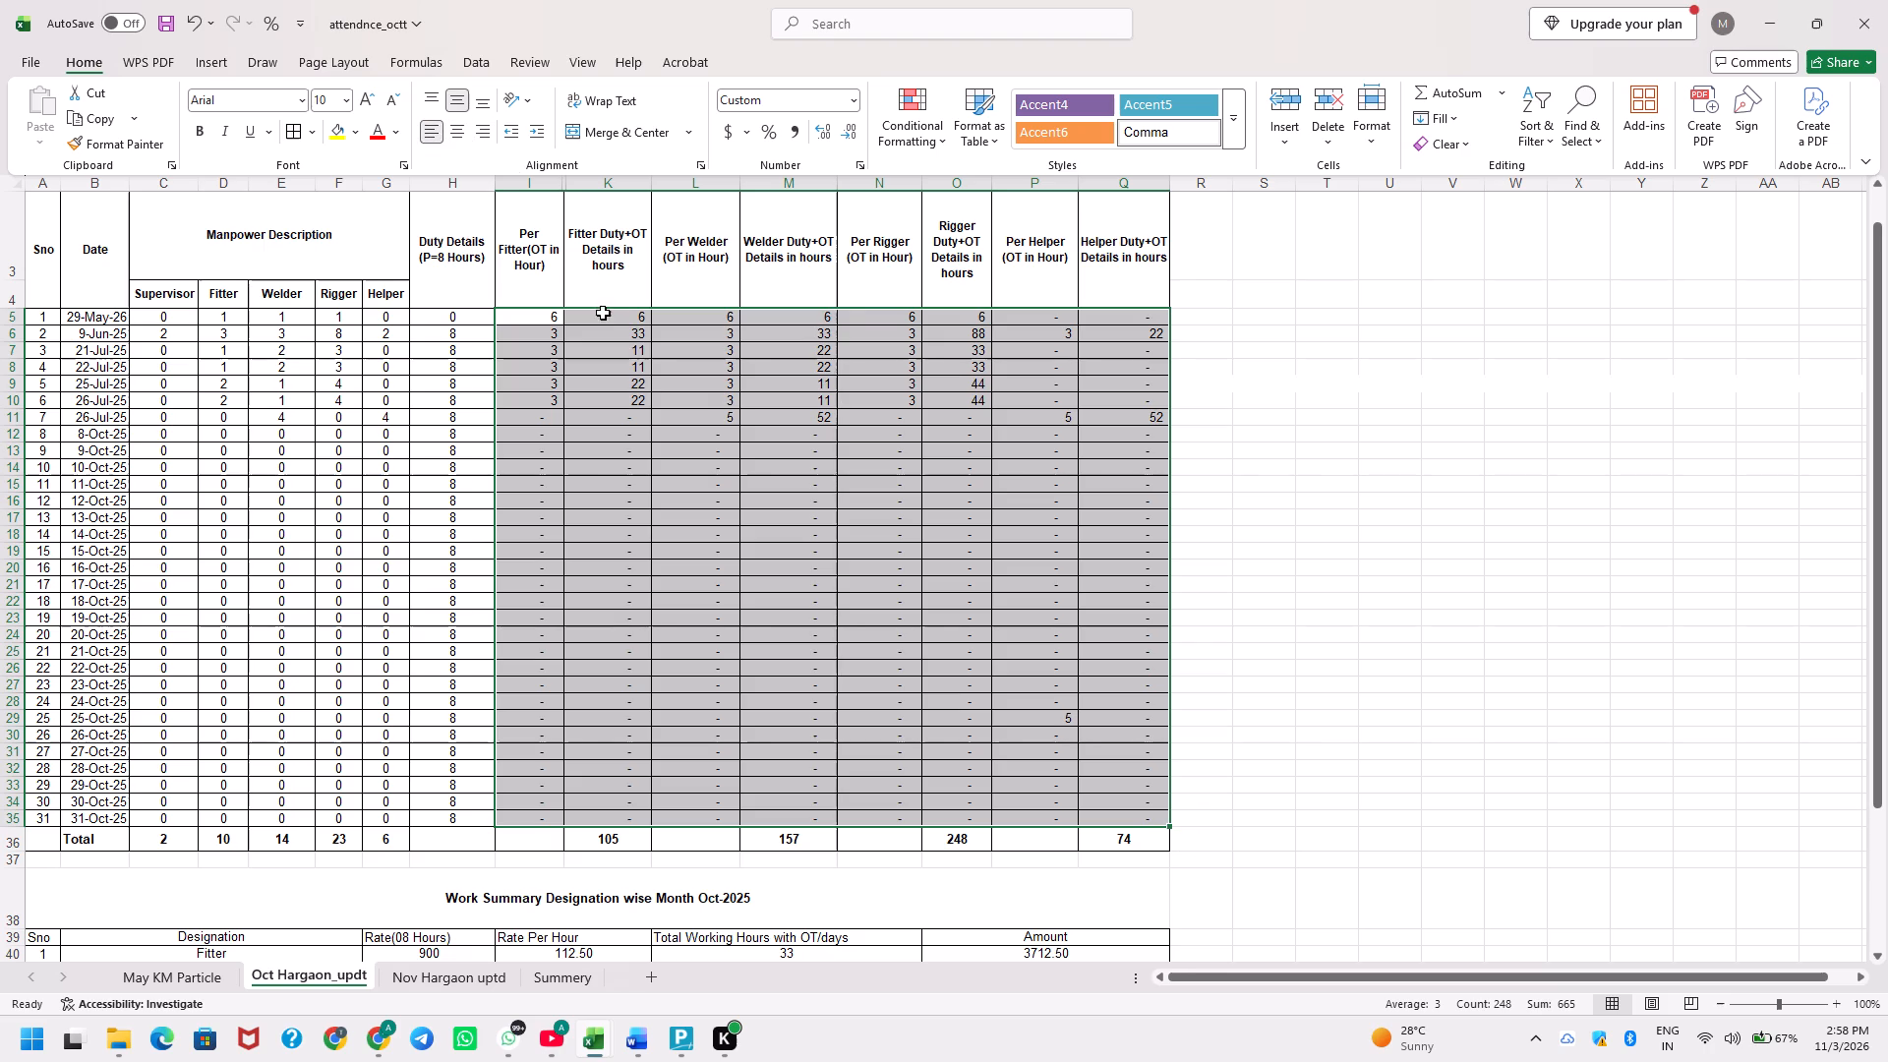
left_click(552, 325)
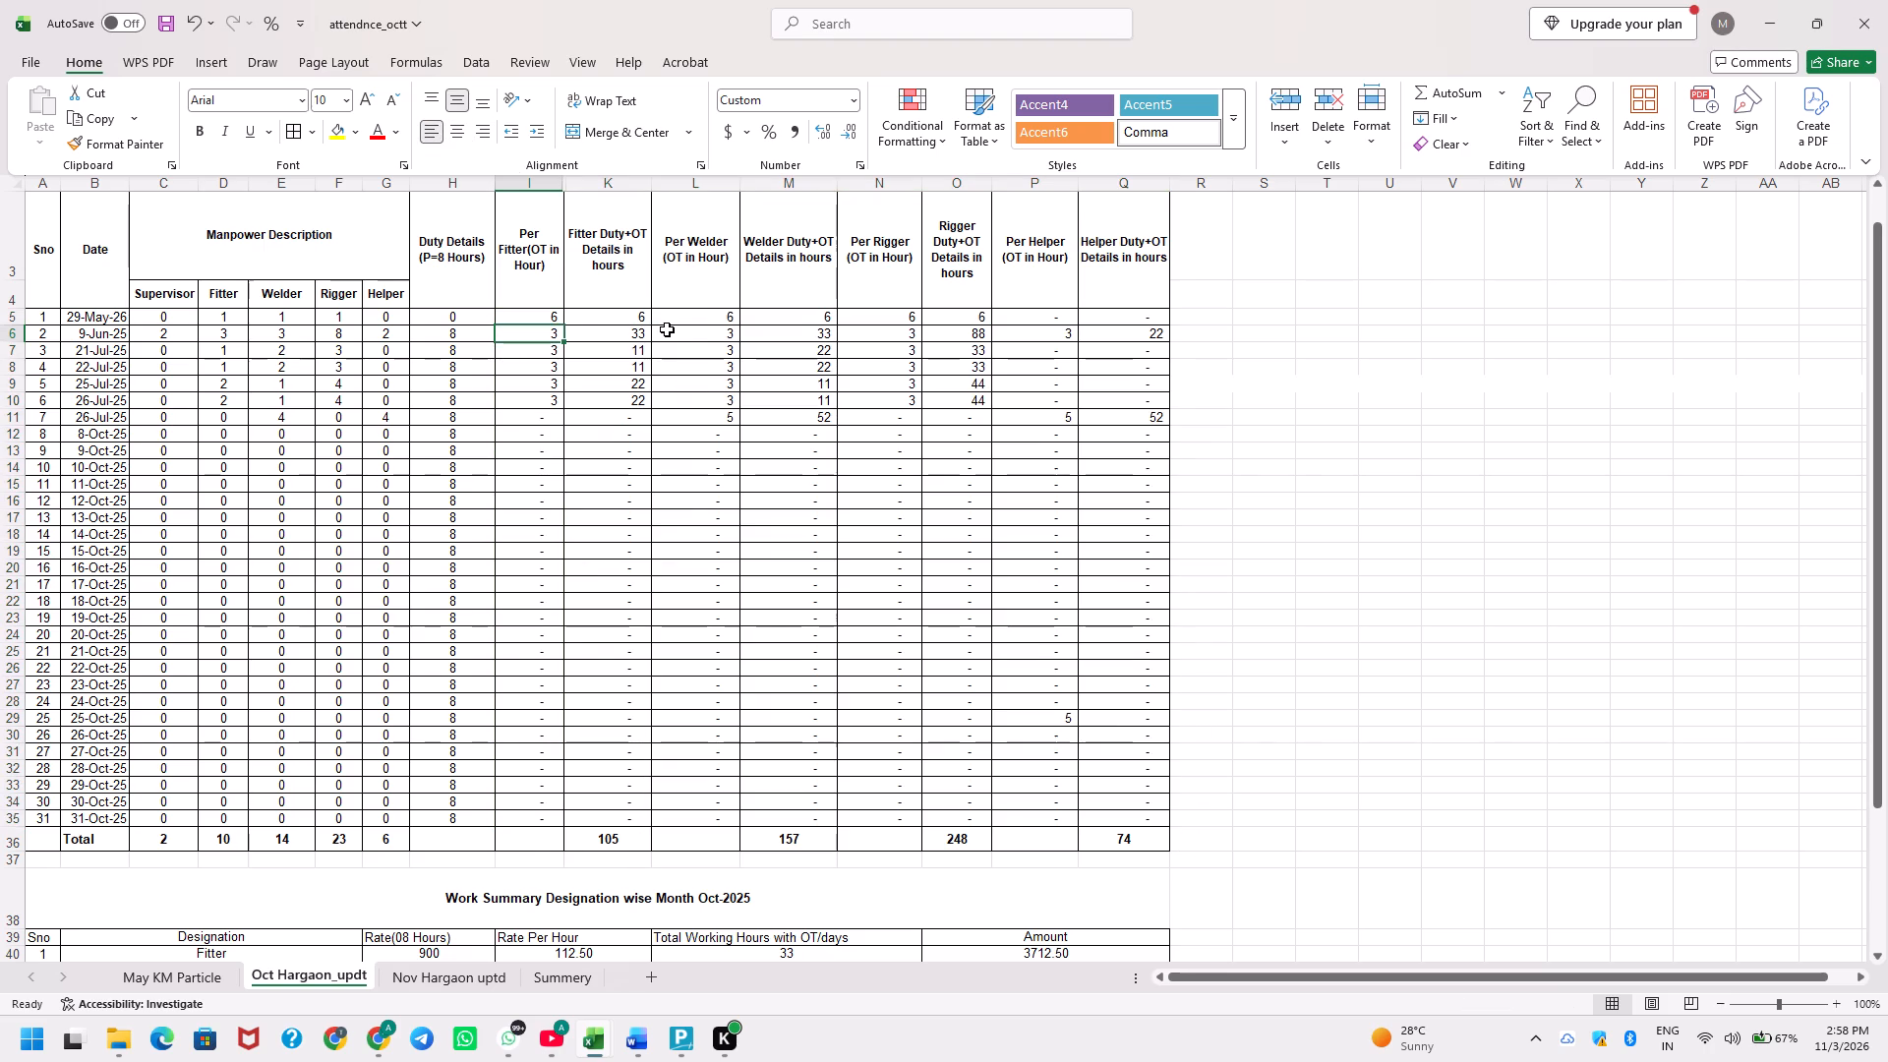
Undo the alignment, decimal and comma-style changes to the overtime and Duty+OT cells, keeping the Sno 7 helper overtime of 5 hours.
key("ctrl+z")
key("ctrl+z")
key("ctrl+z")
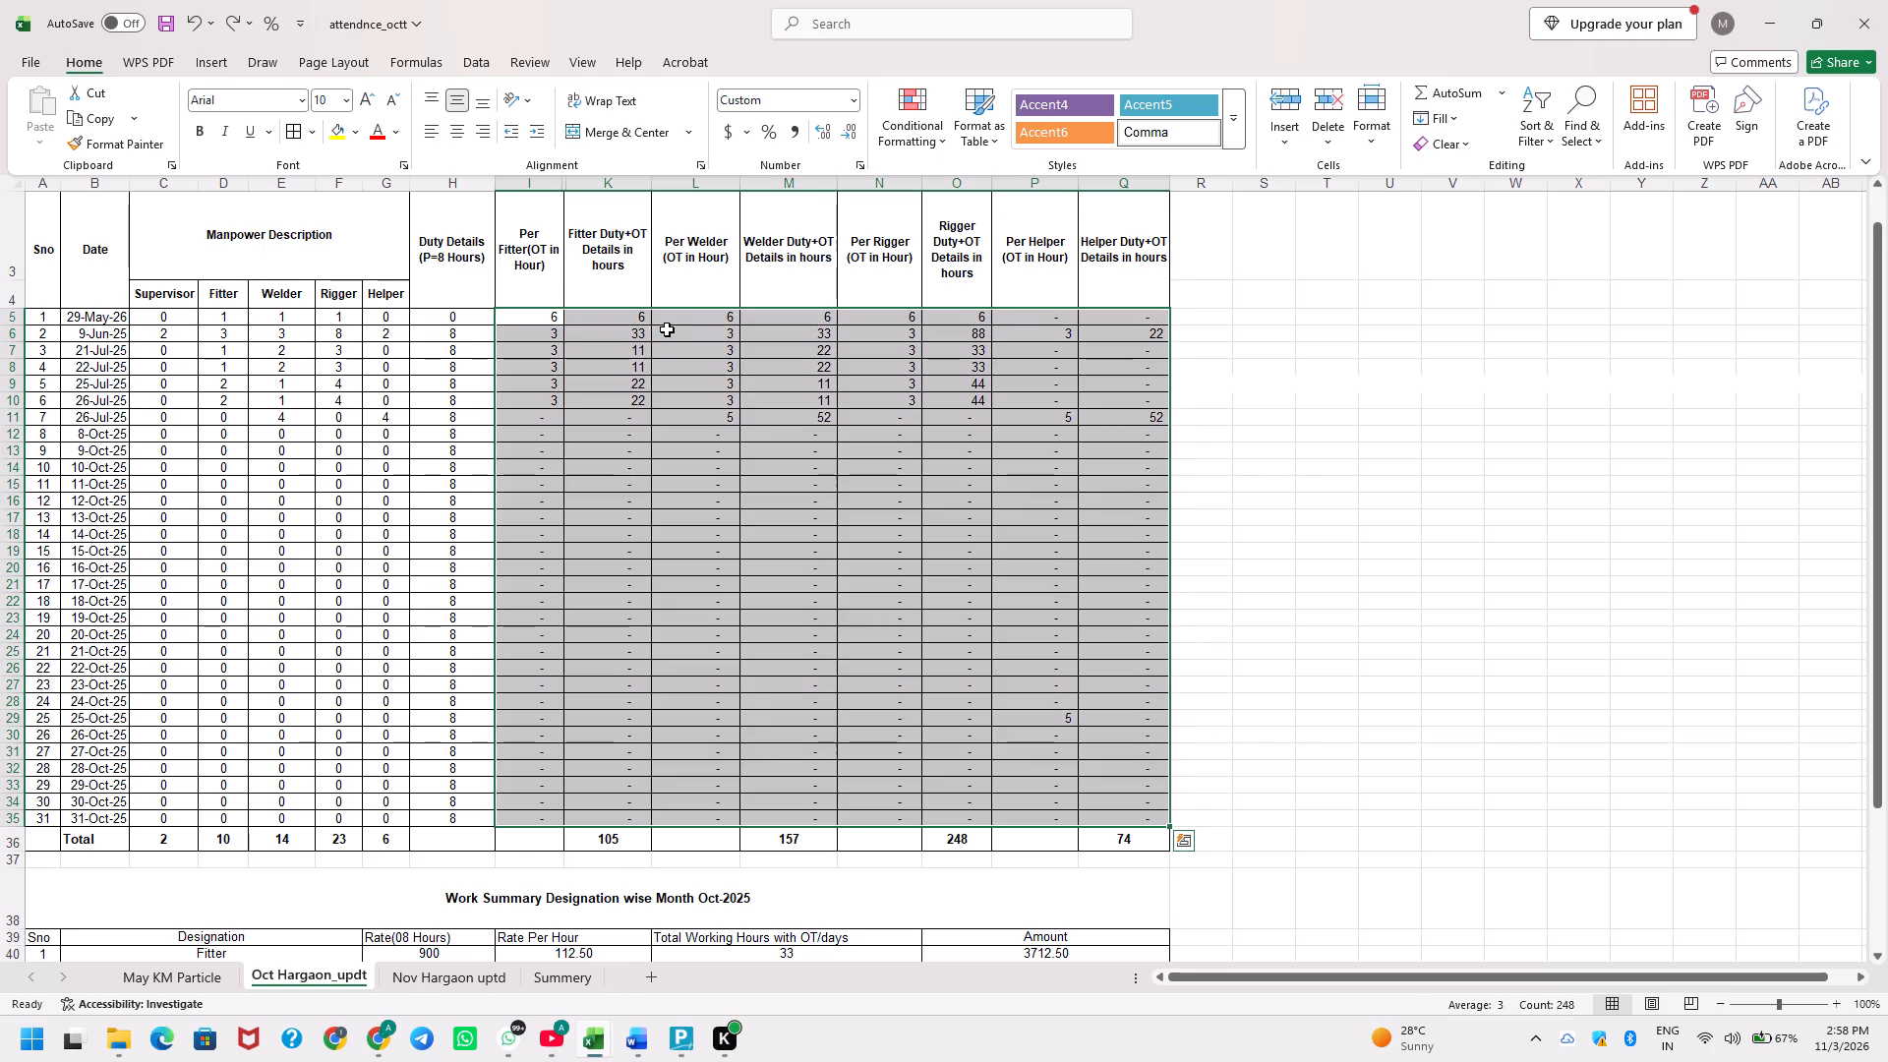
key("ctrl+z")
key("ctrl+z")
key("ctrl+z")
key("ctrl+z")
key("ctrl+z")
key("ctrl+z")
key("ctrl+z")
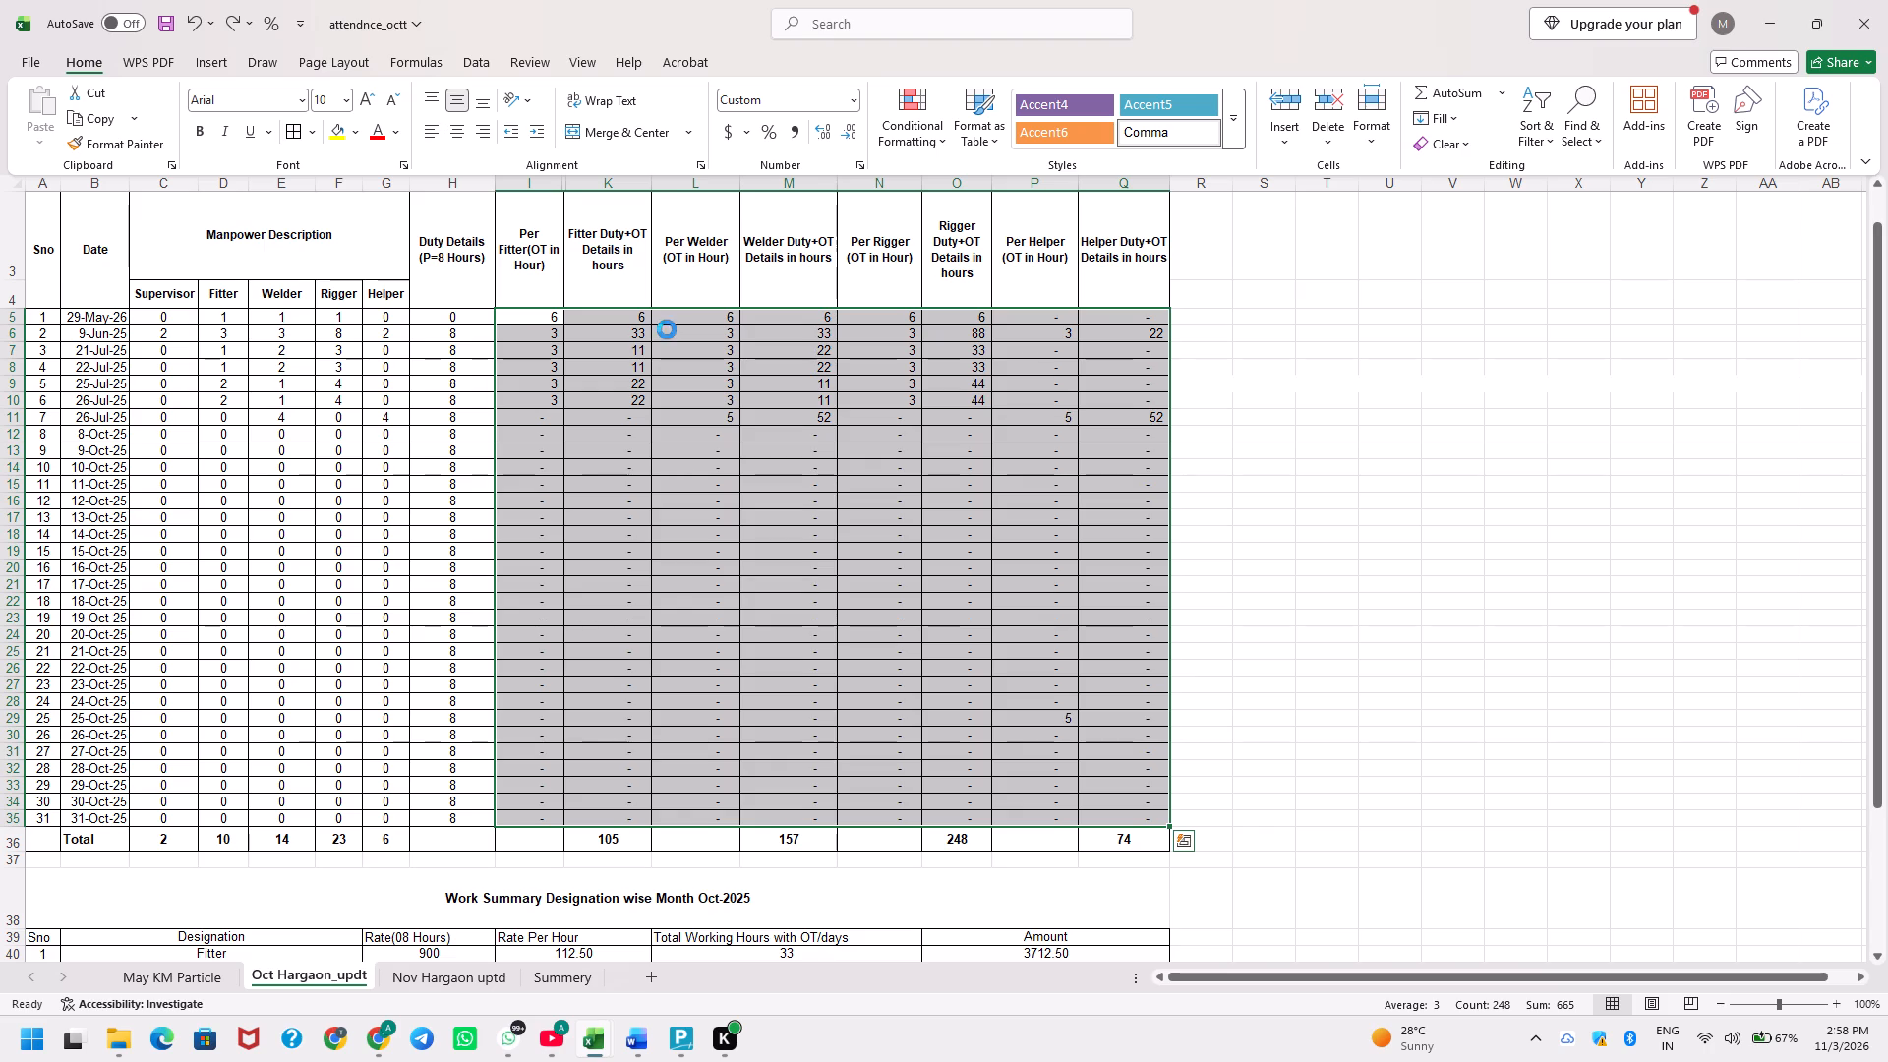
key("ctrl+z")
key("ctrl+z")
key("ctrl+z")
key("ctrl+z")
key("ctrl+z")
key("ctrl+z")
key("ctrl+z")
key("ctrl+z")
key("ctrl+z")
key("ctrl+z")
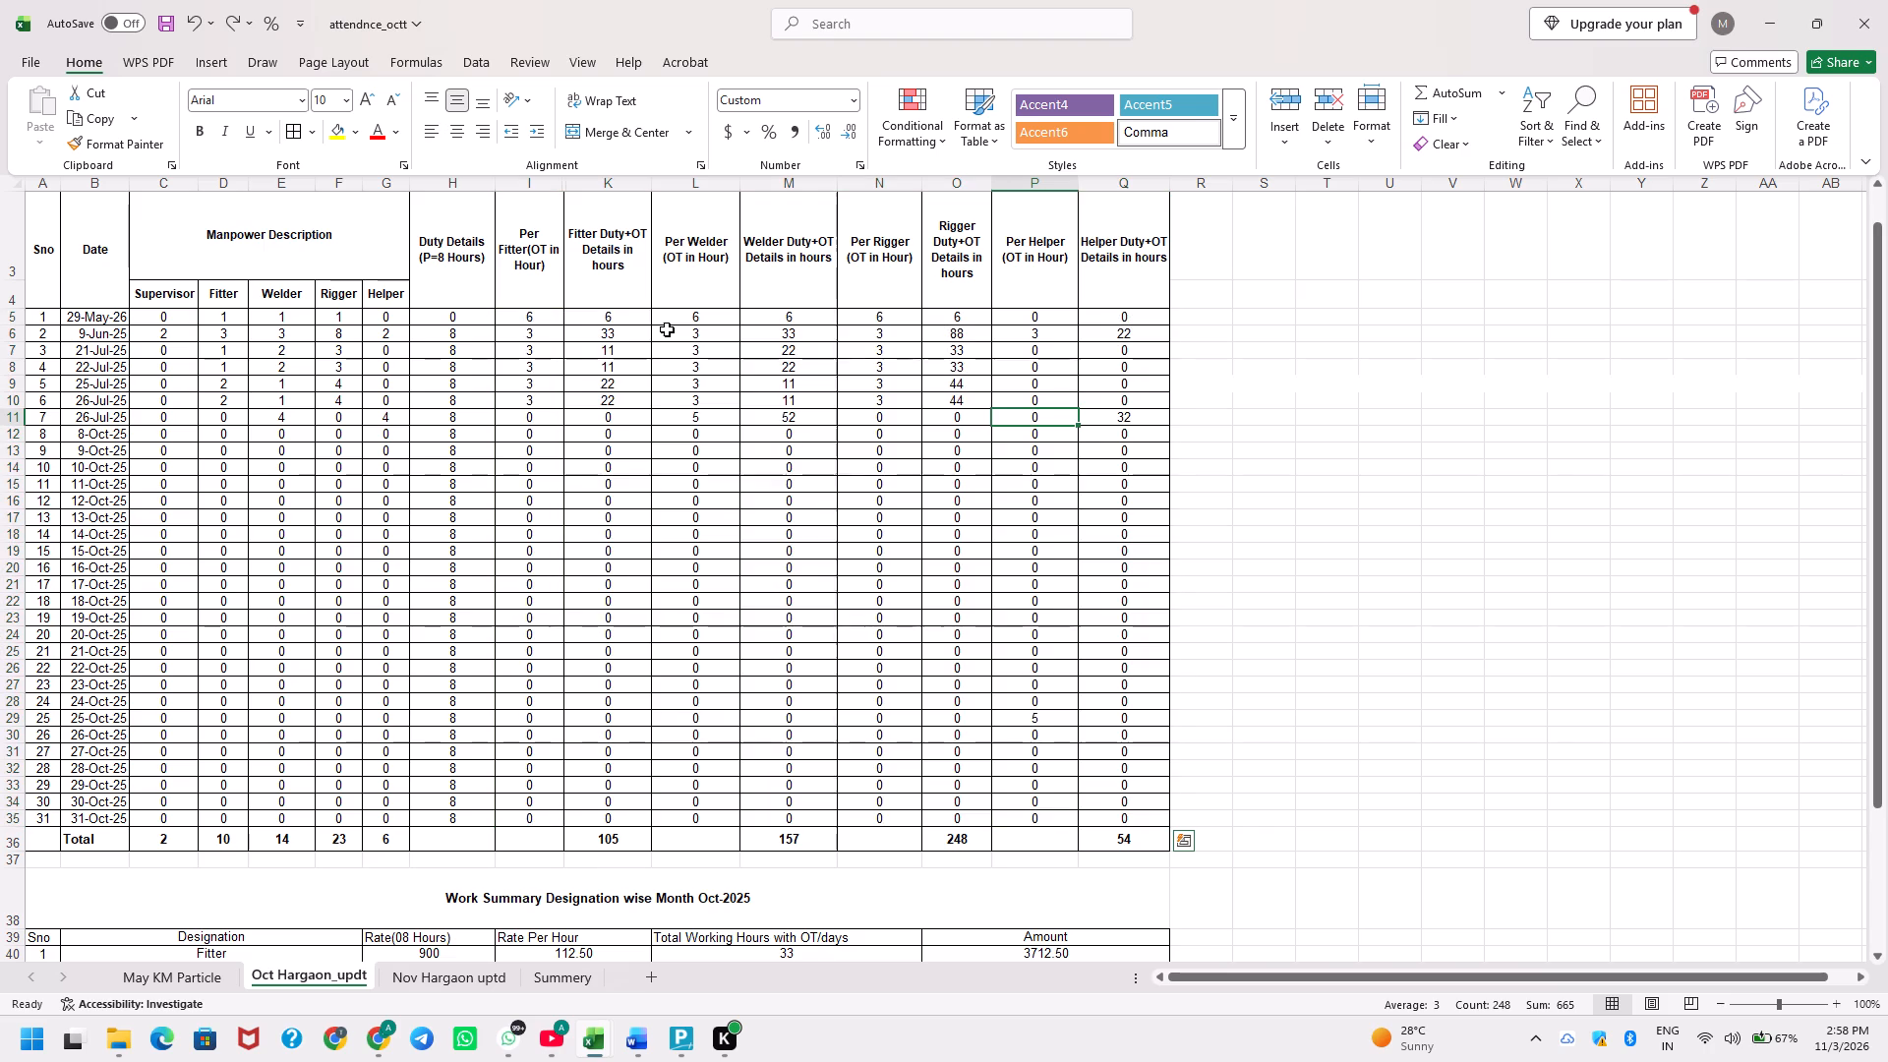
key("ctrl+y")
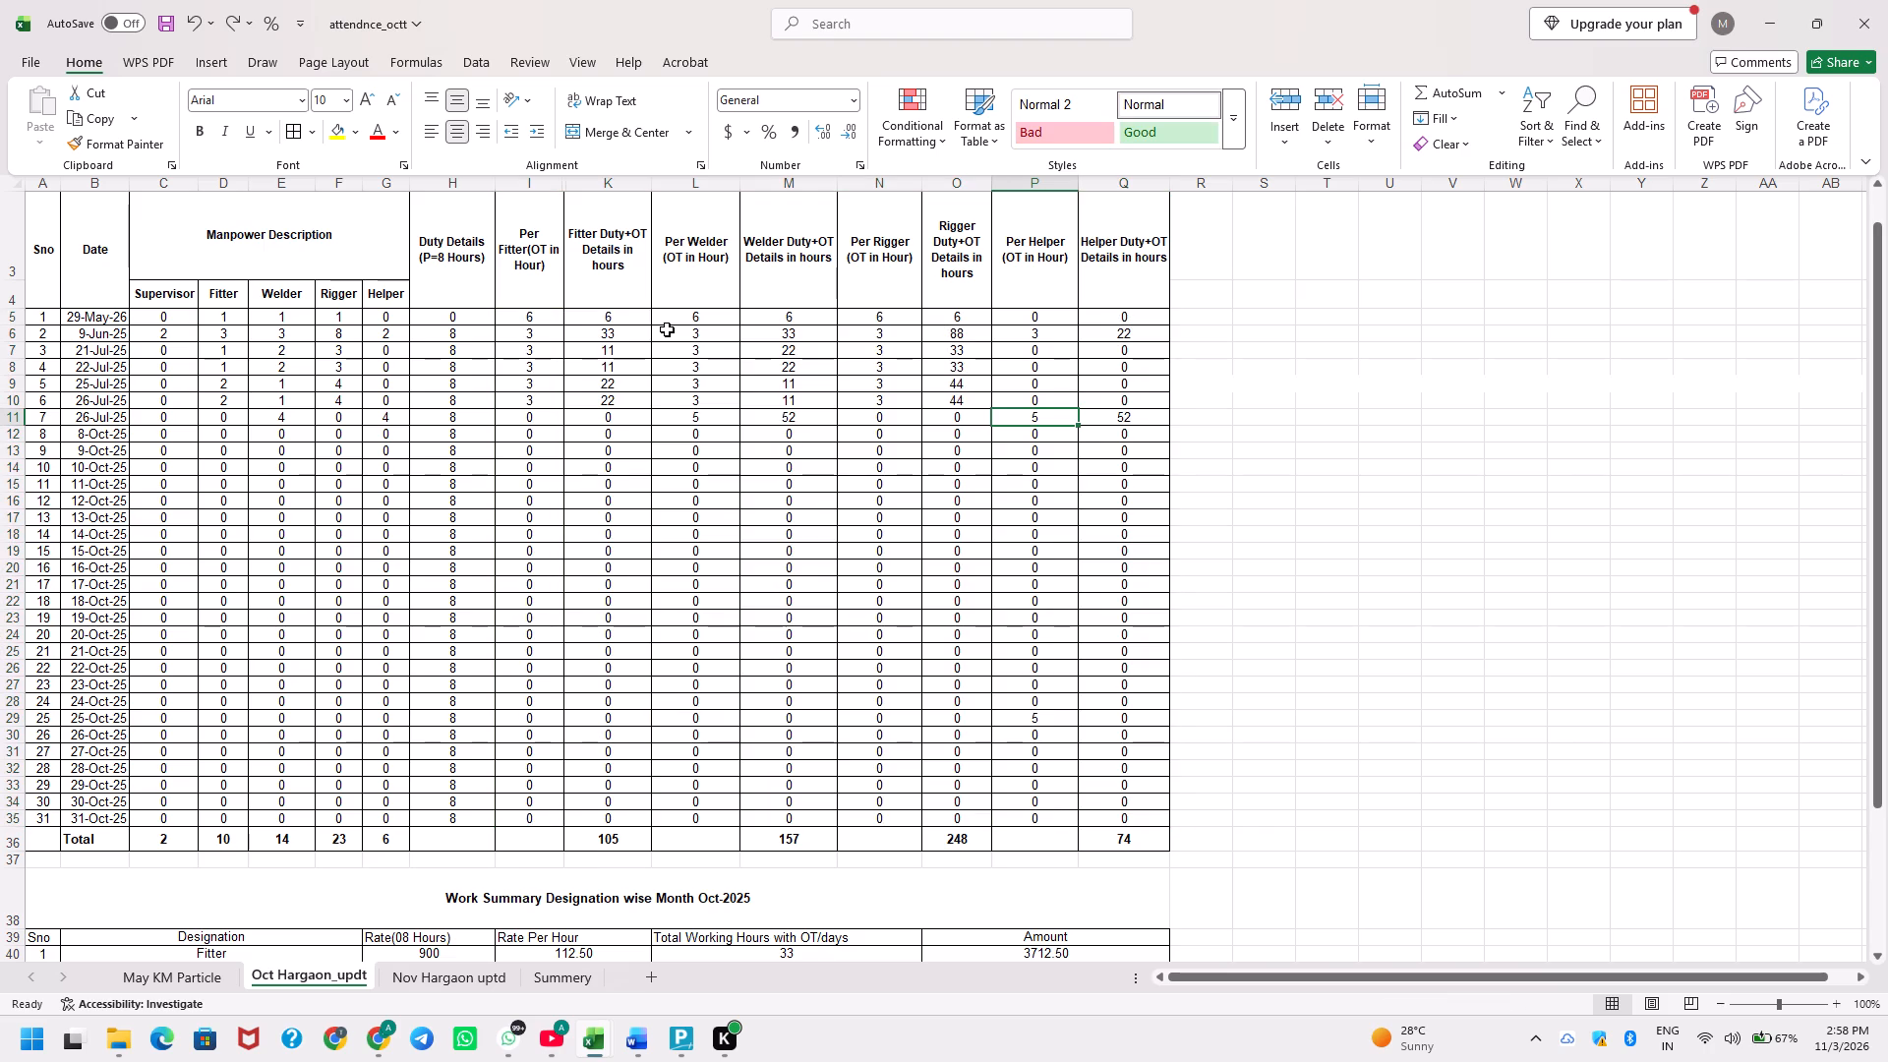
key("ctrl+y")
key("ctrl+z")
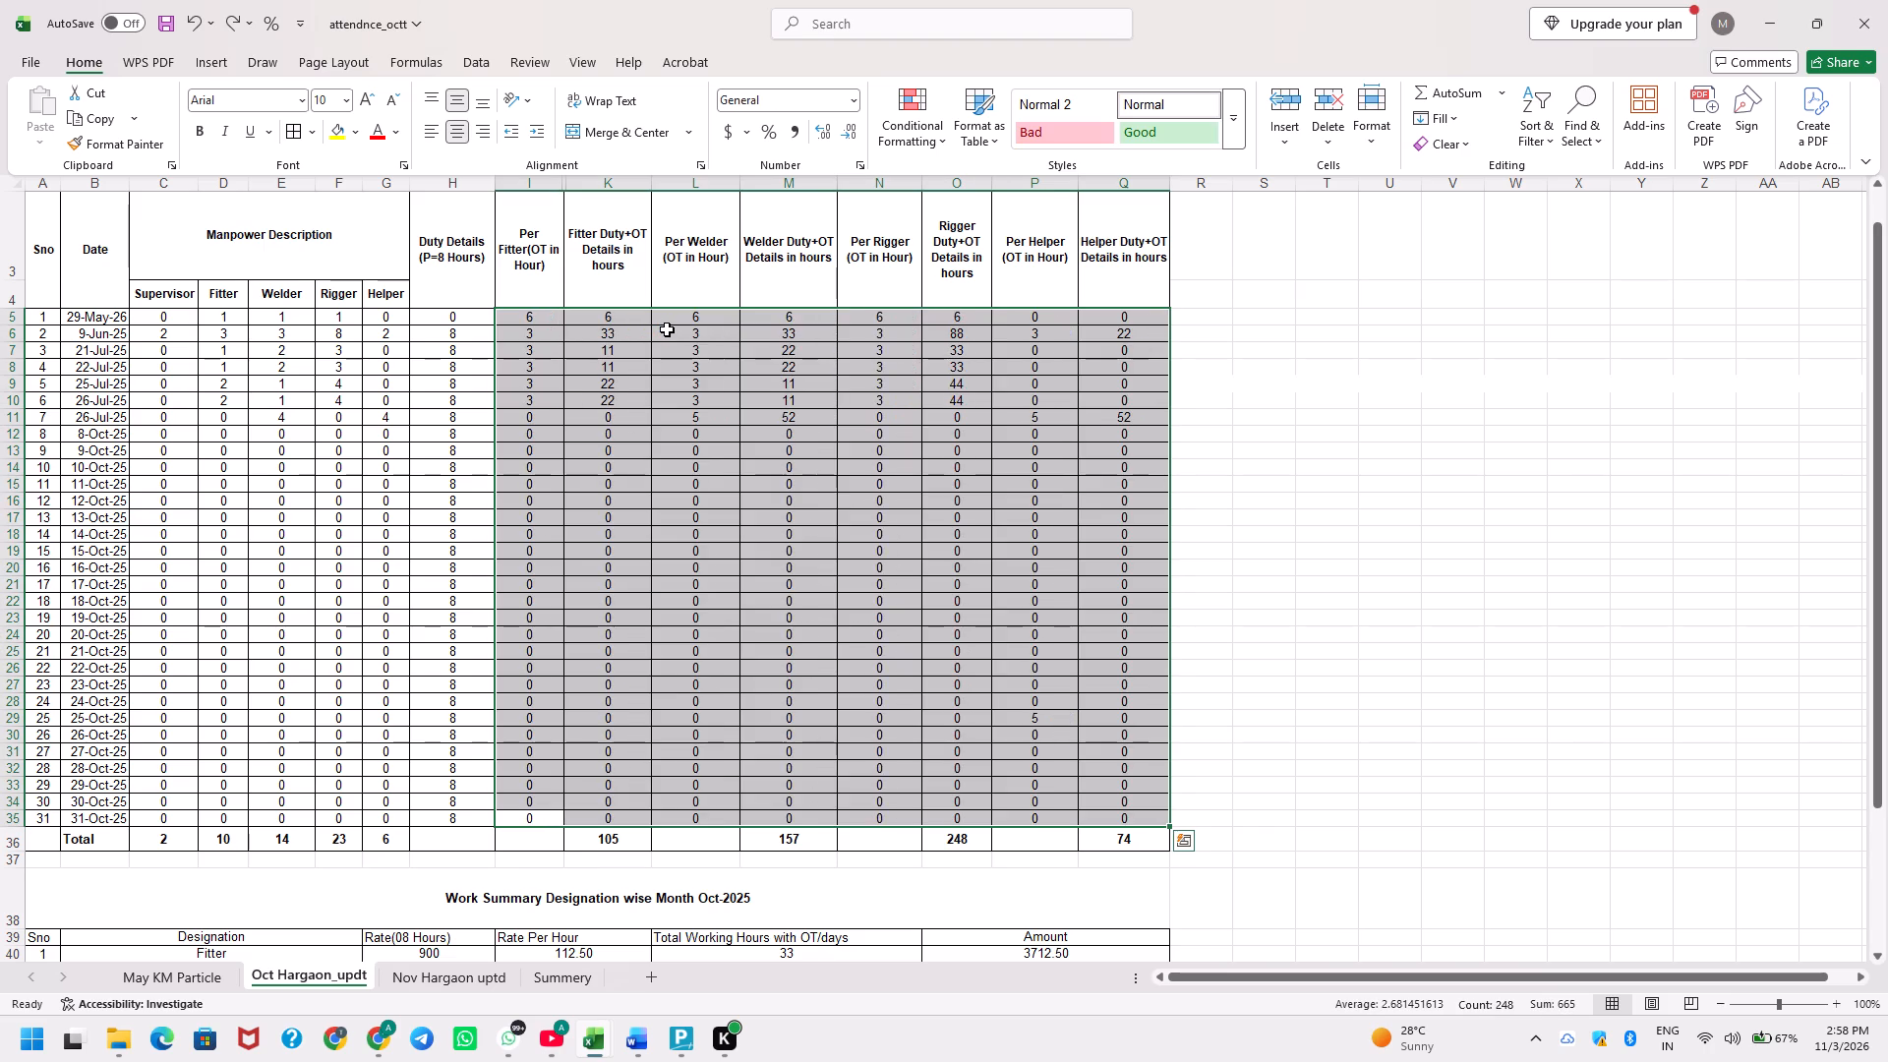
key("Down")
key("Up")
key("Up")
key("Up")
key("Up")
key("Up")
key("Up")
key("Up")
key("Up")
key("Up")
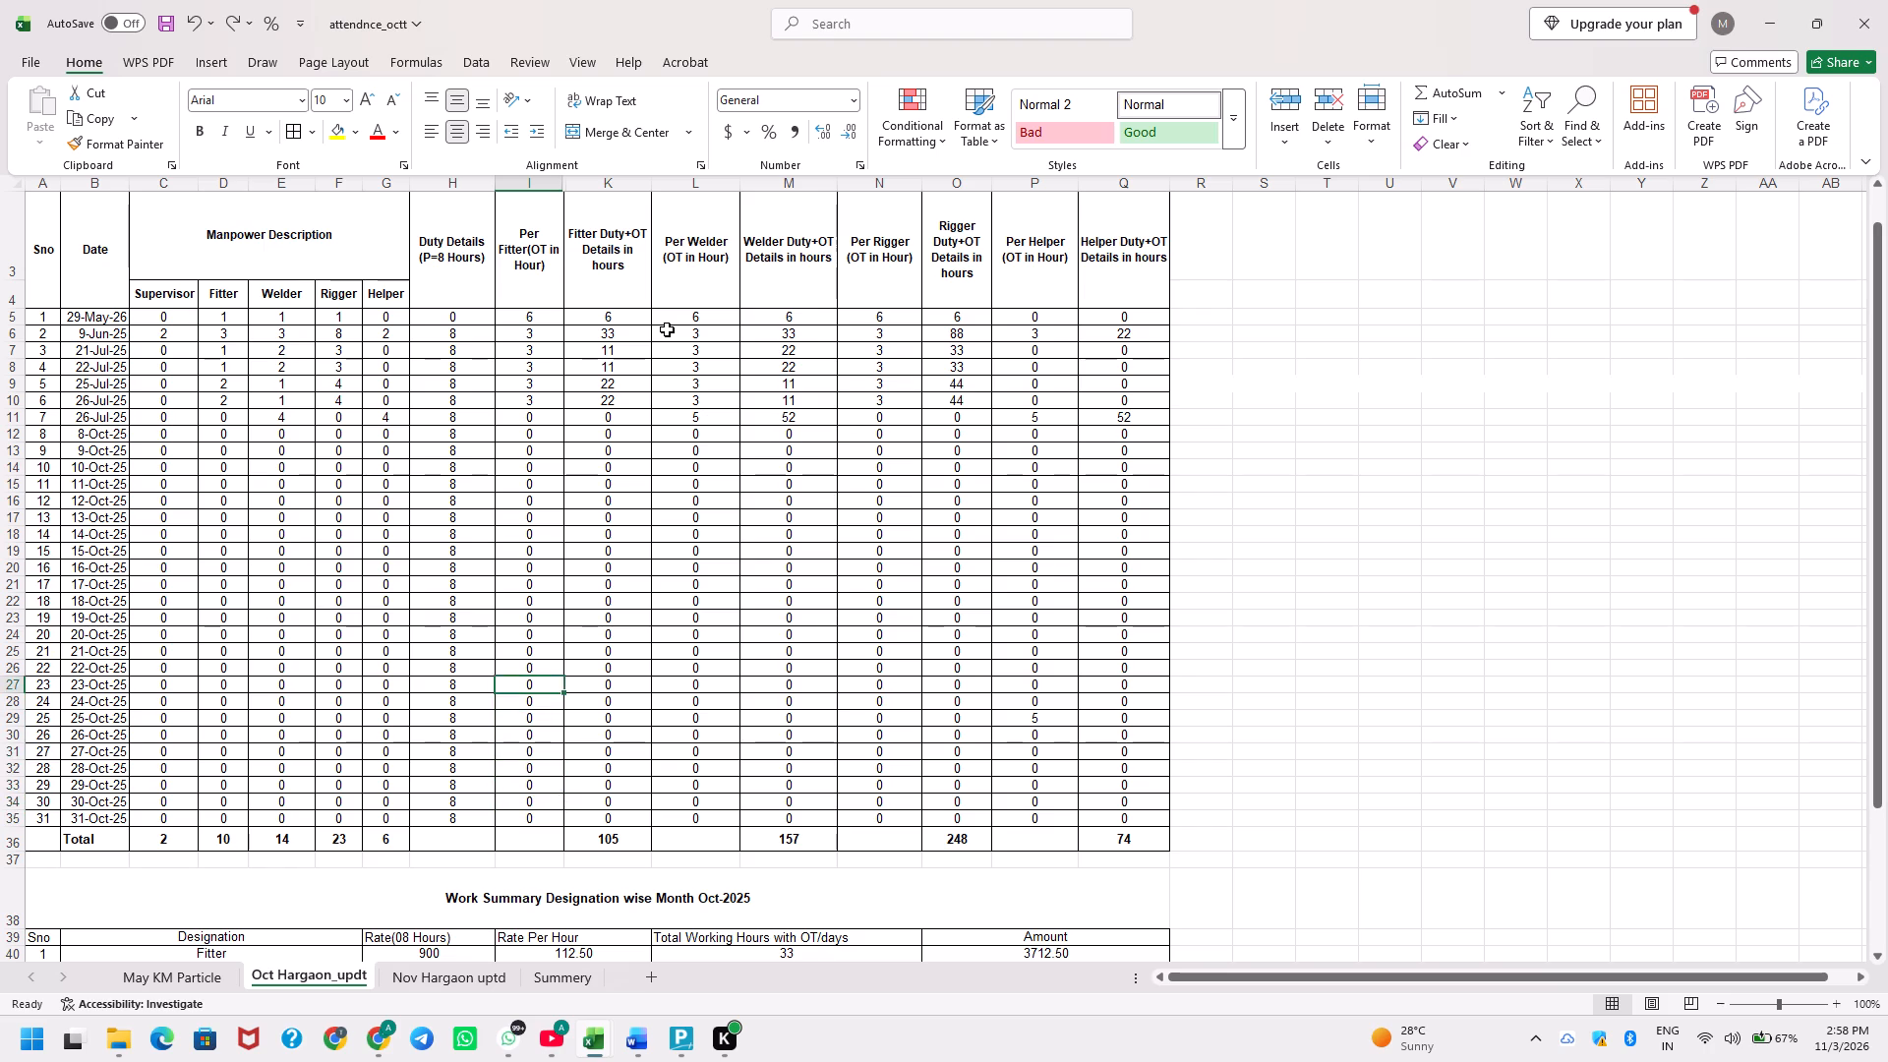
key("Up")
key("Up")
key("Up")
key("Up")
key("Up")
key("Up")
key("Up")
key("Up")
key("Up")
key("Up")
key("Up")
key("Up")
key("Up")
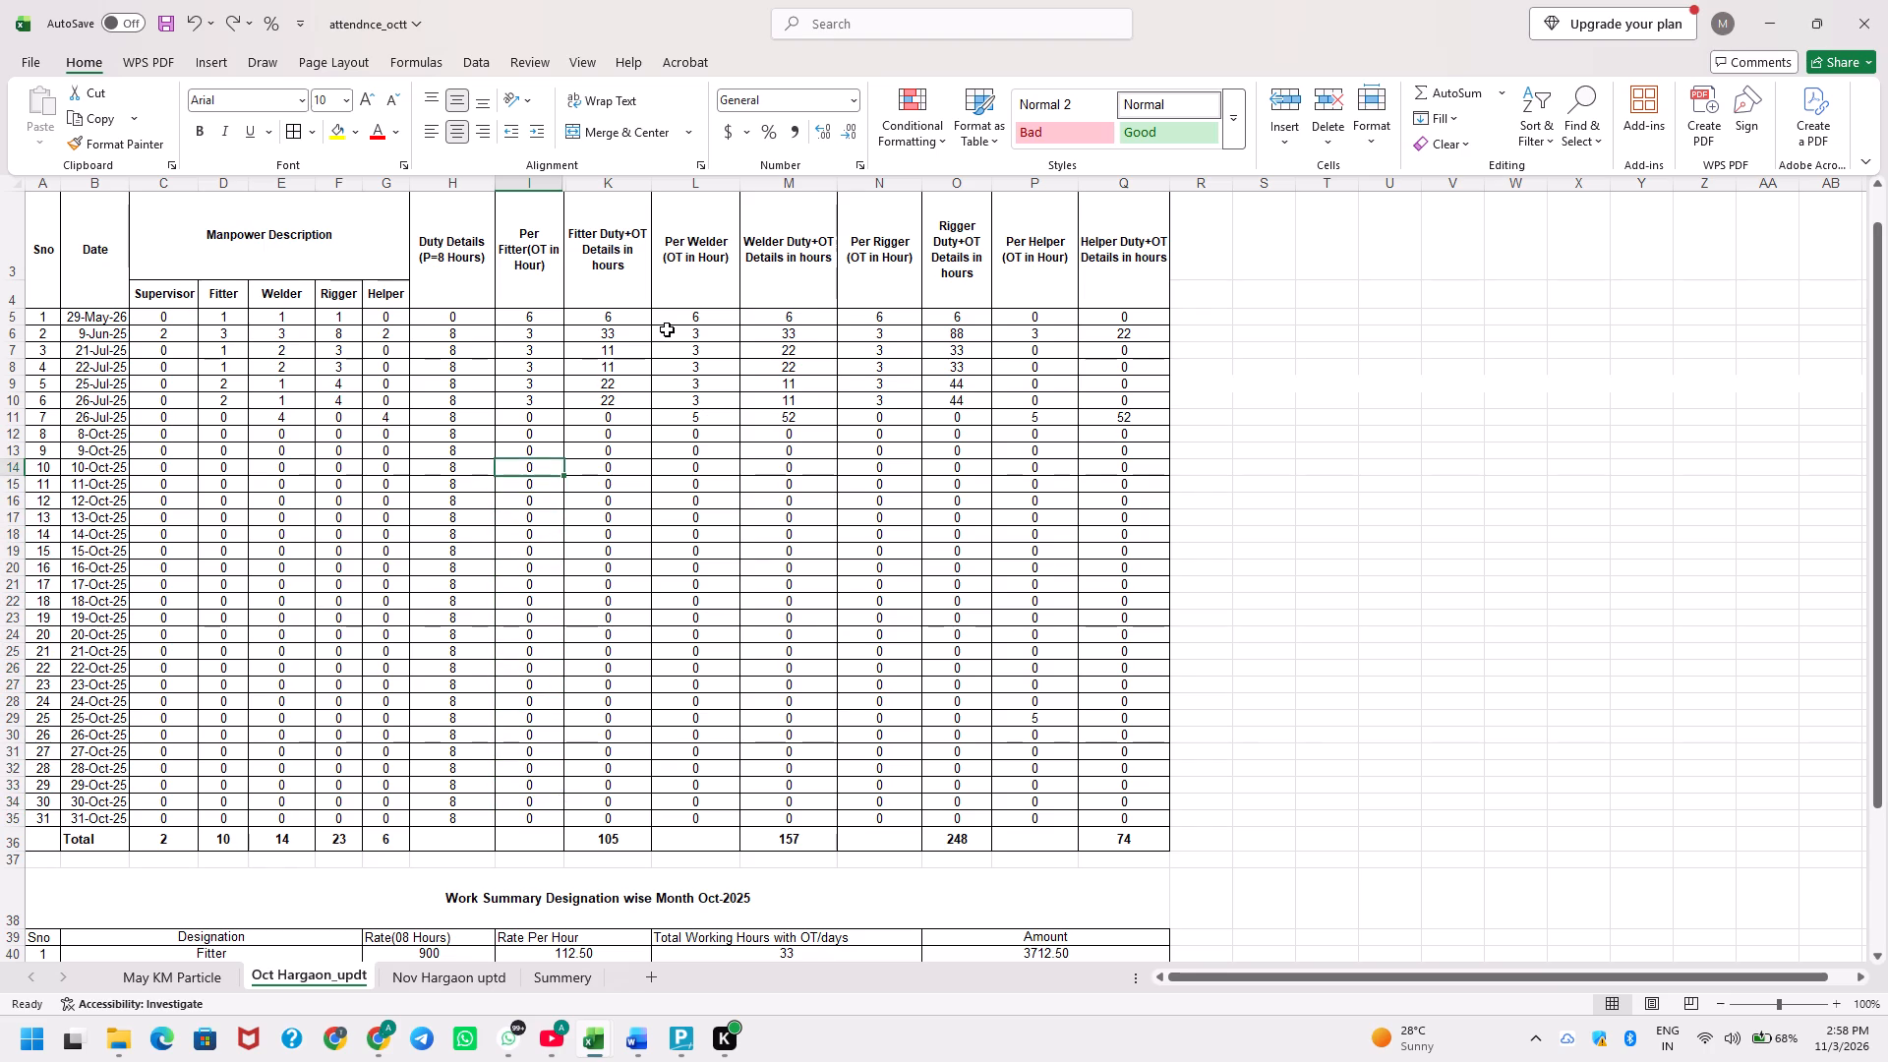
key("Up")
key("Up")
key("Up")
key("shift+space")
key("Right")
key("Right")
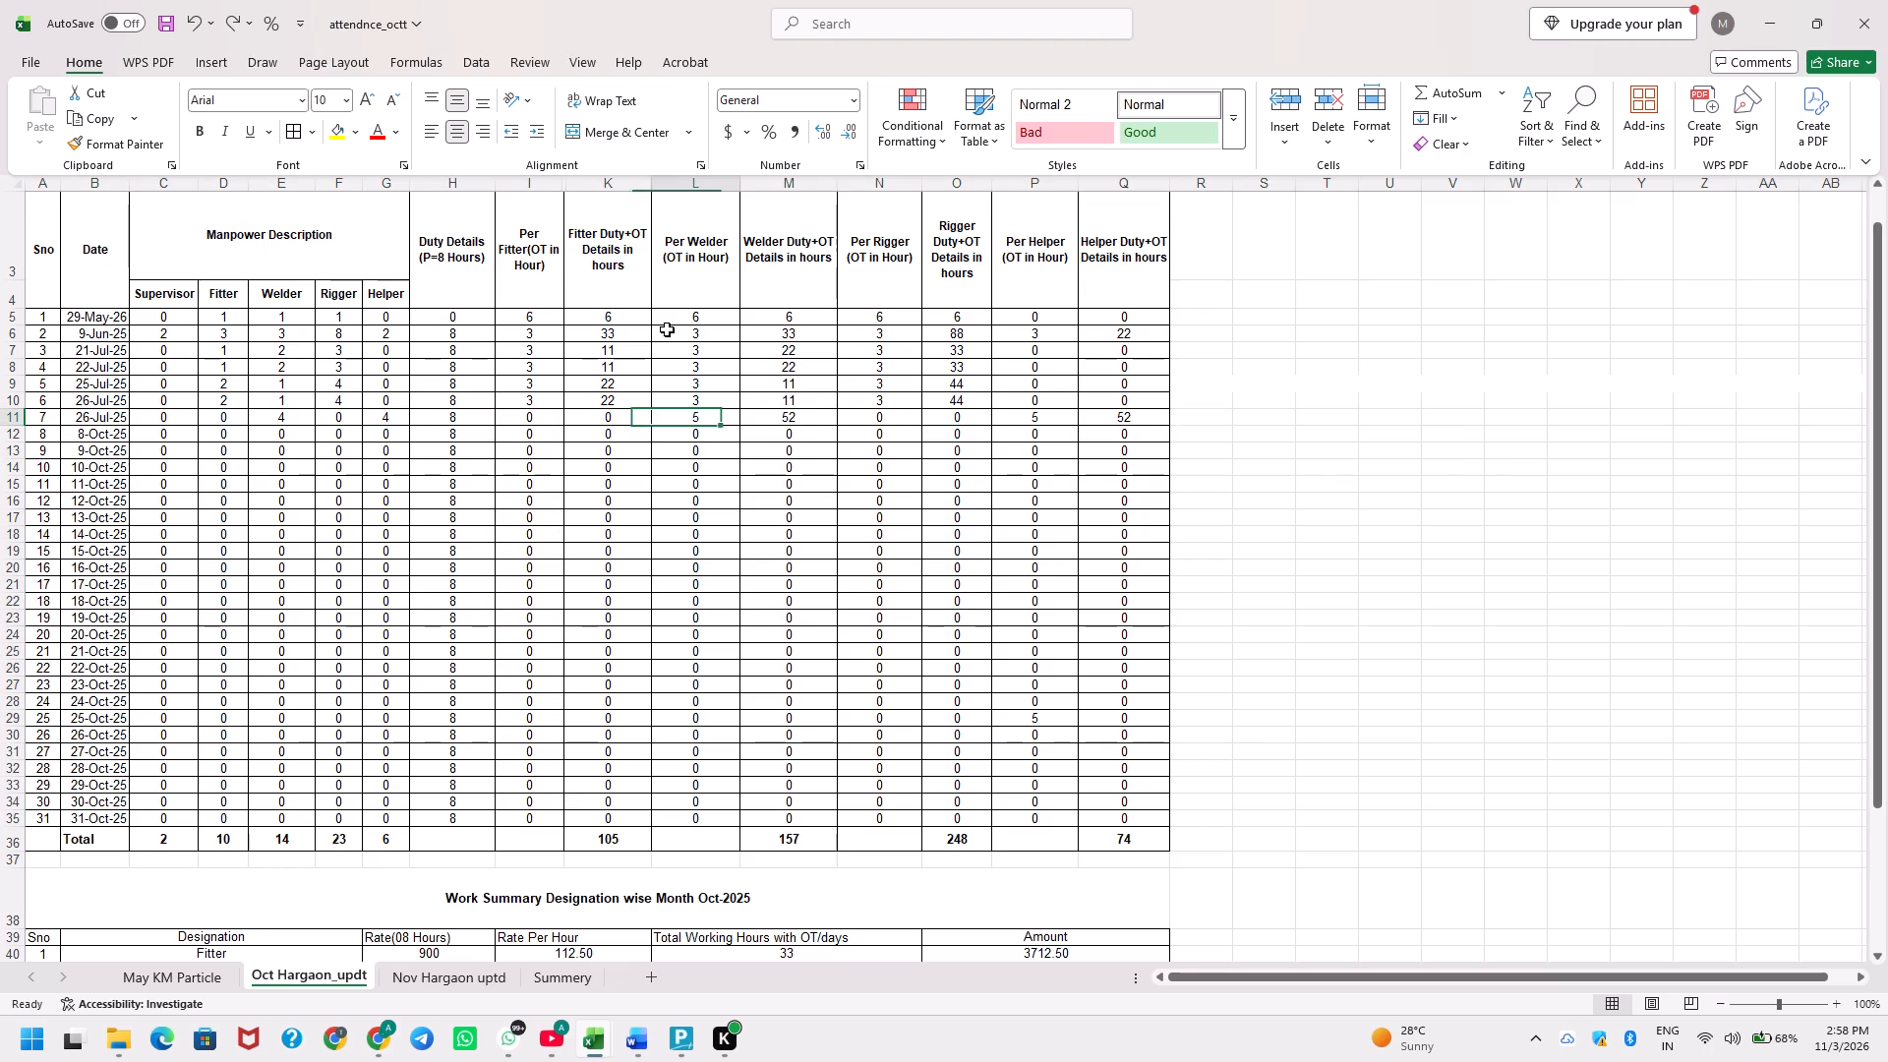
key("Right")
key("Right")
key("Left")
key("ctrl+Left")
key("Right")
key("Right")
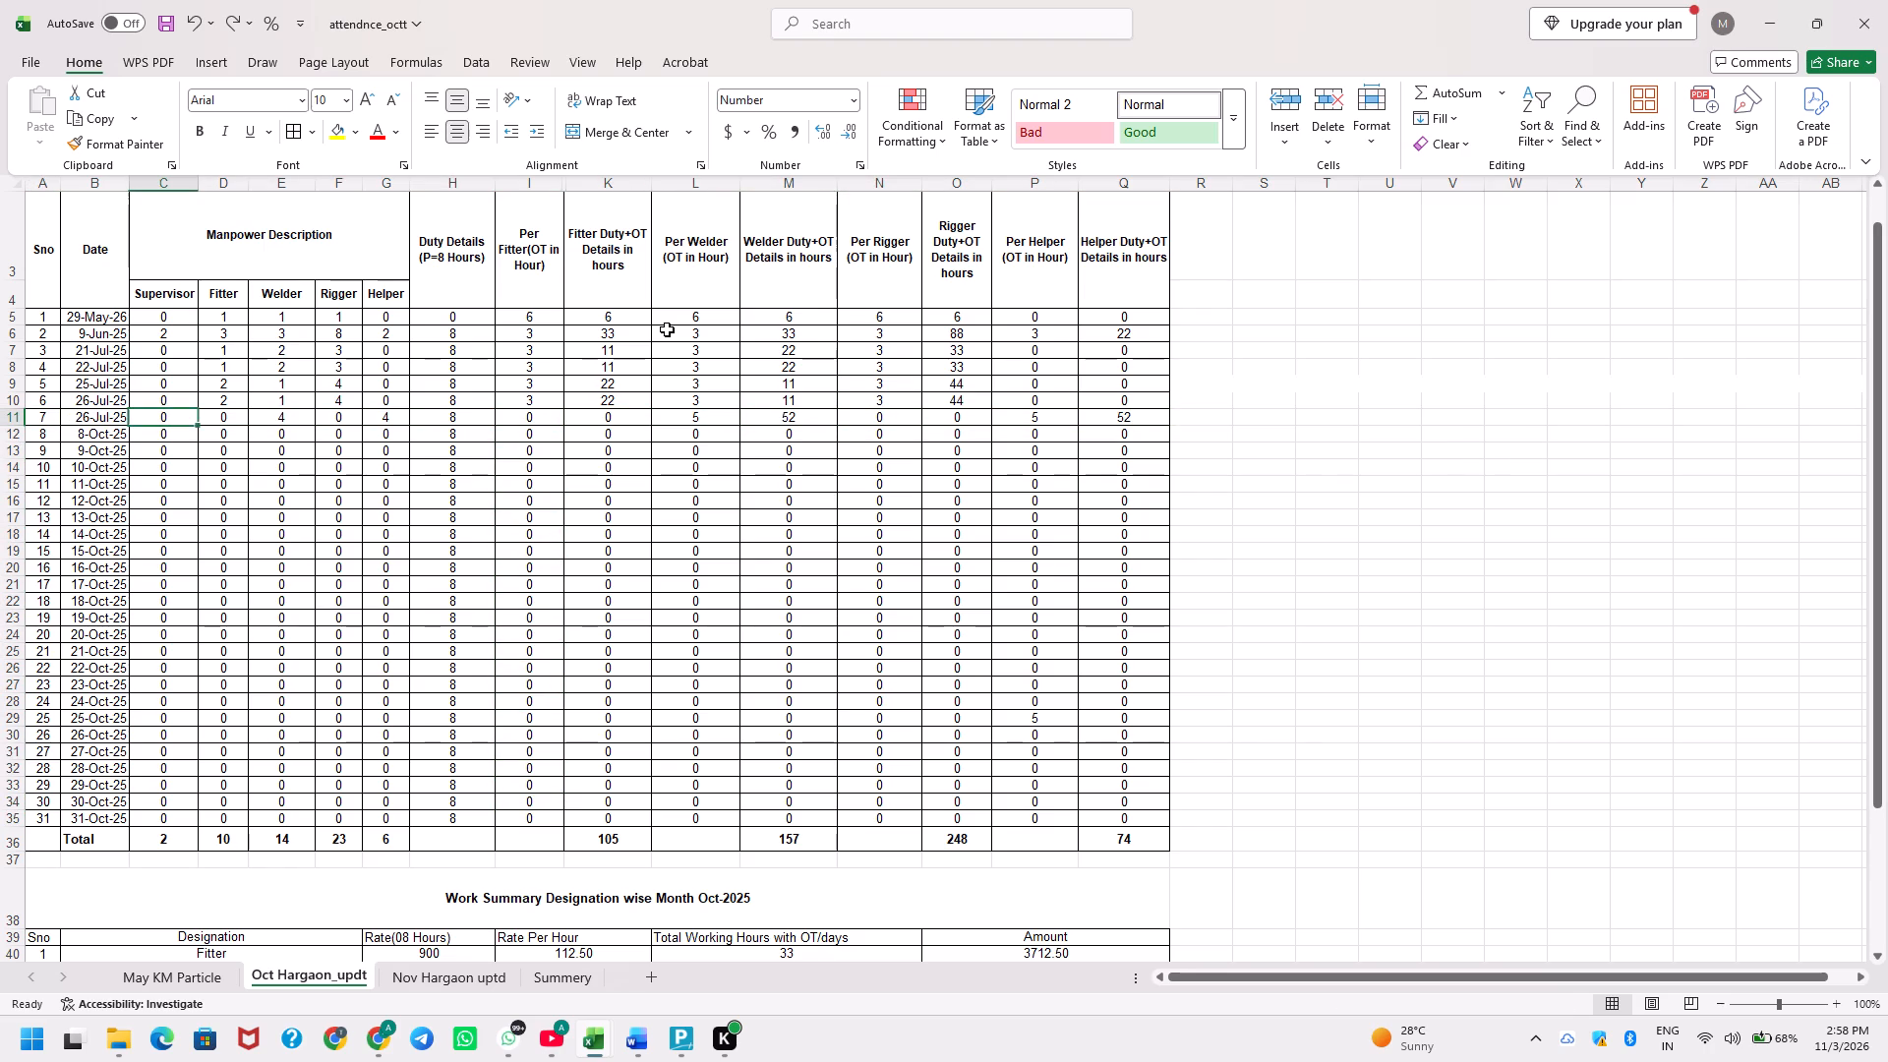
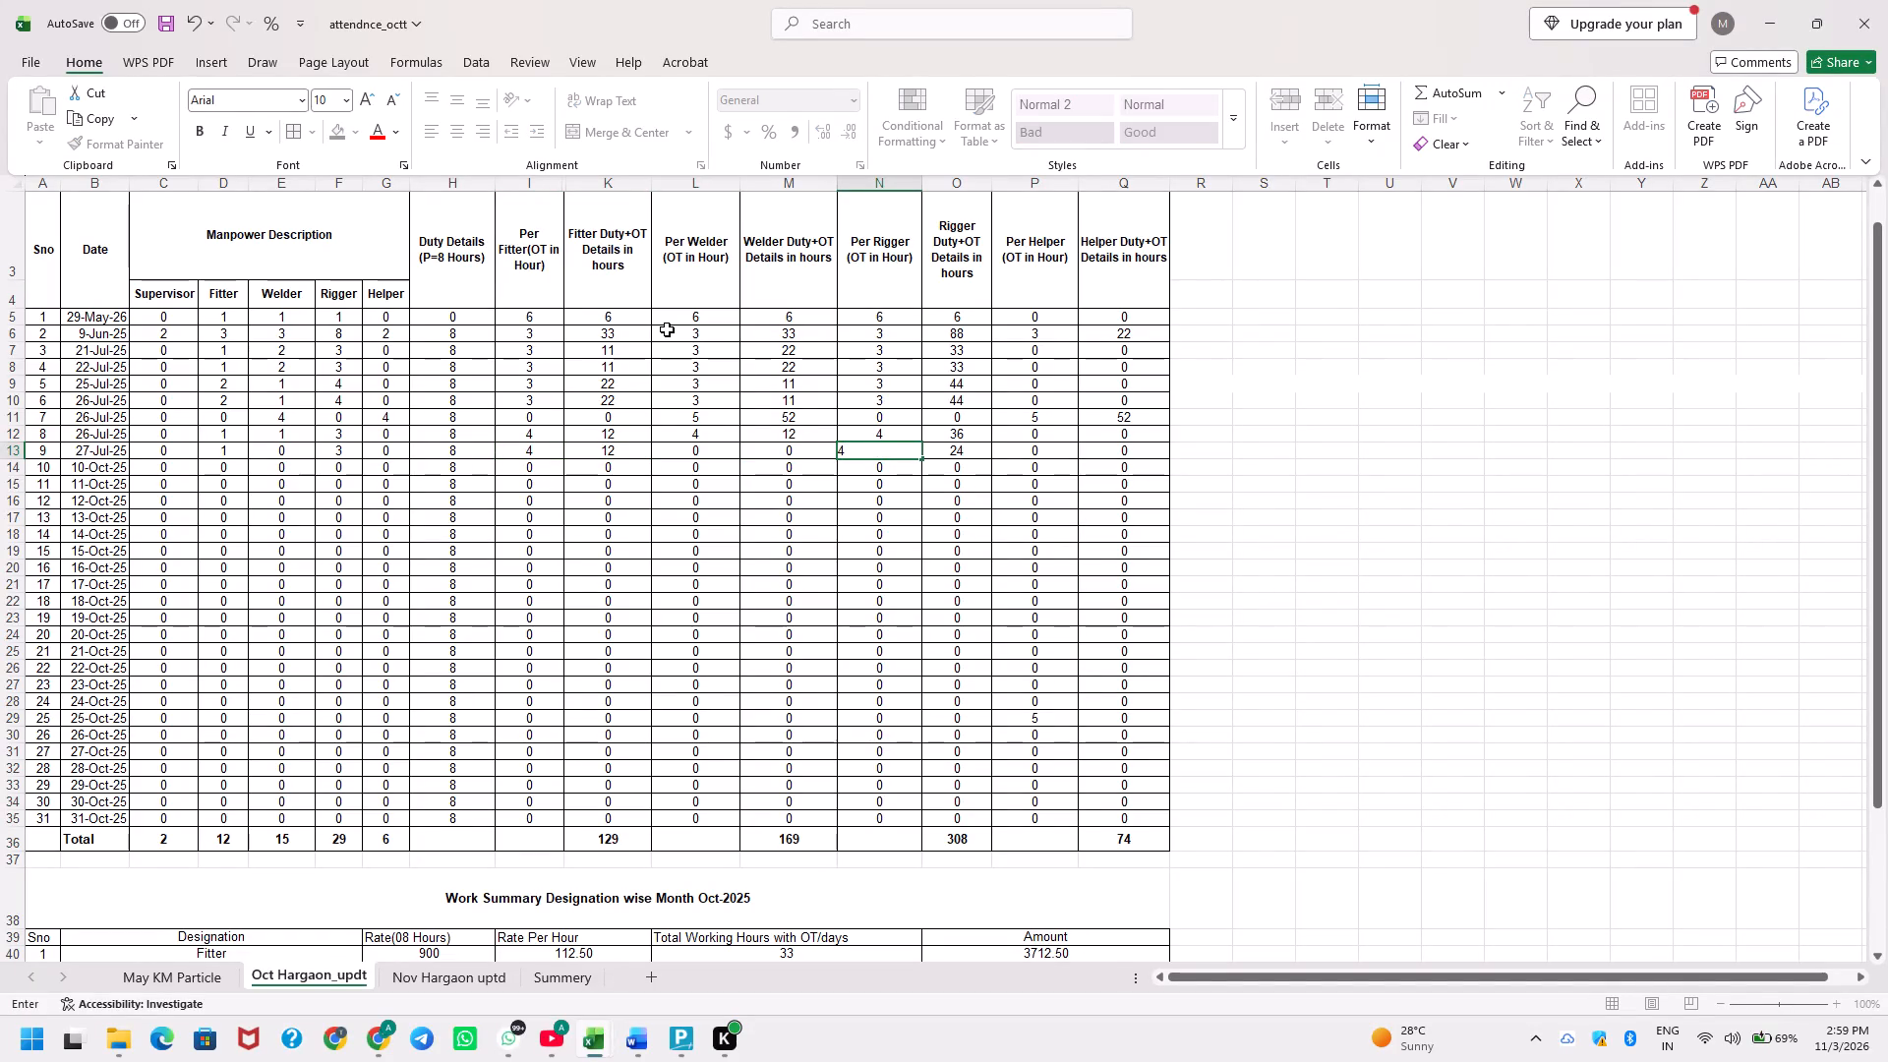
Finish entering 4 hours of per-rigger overtime for Sno 9, dated 27-Jul-25, and return to the start of that row.
key("ctrl+Left")
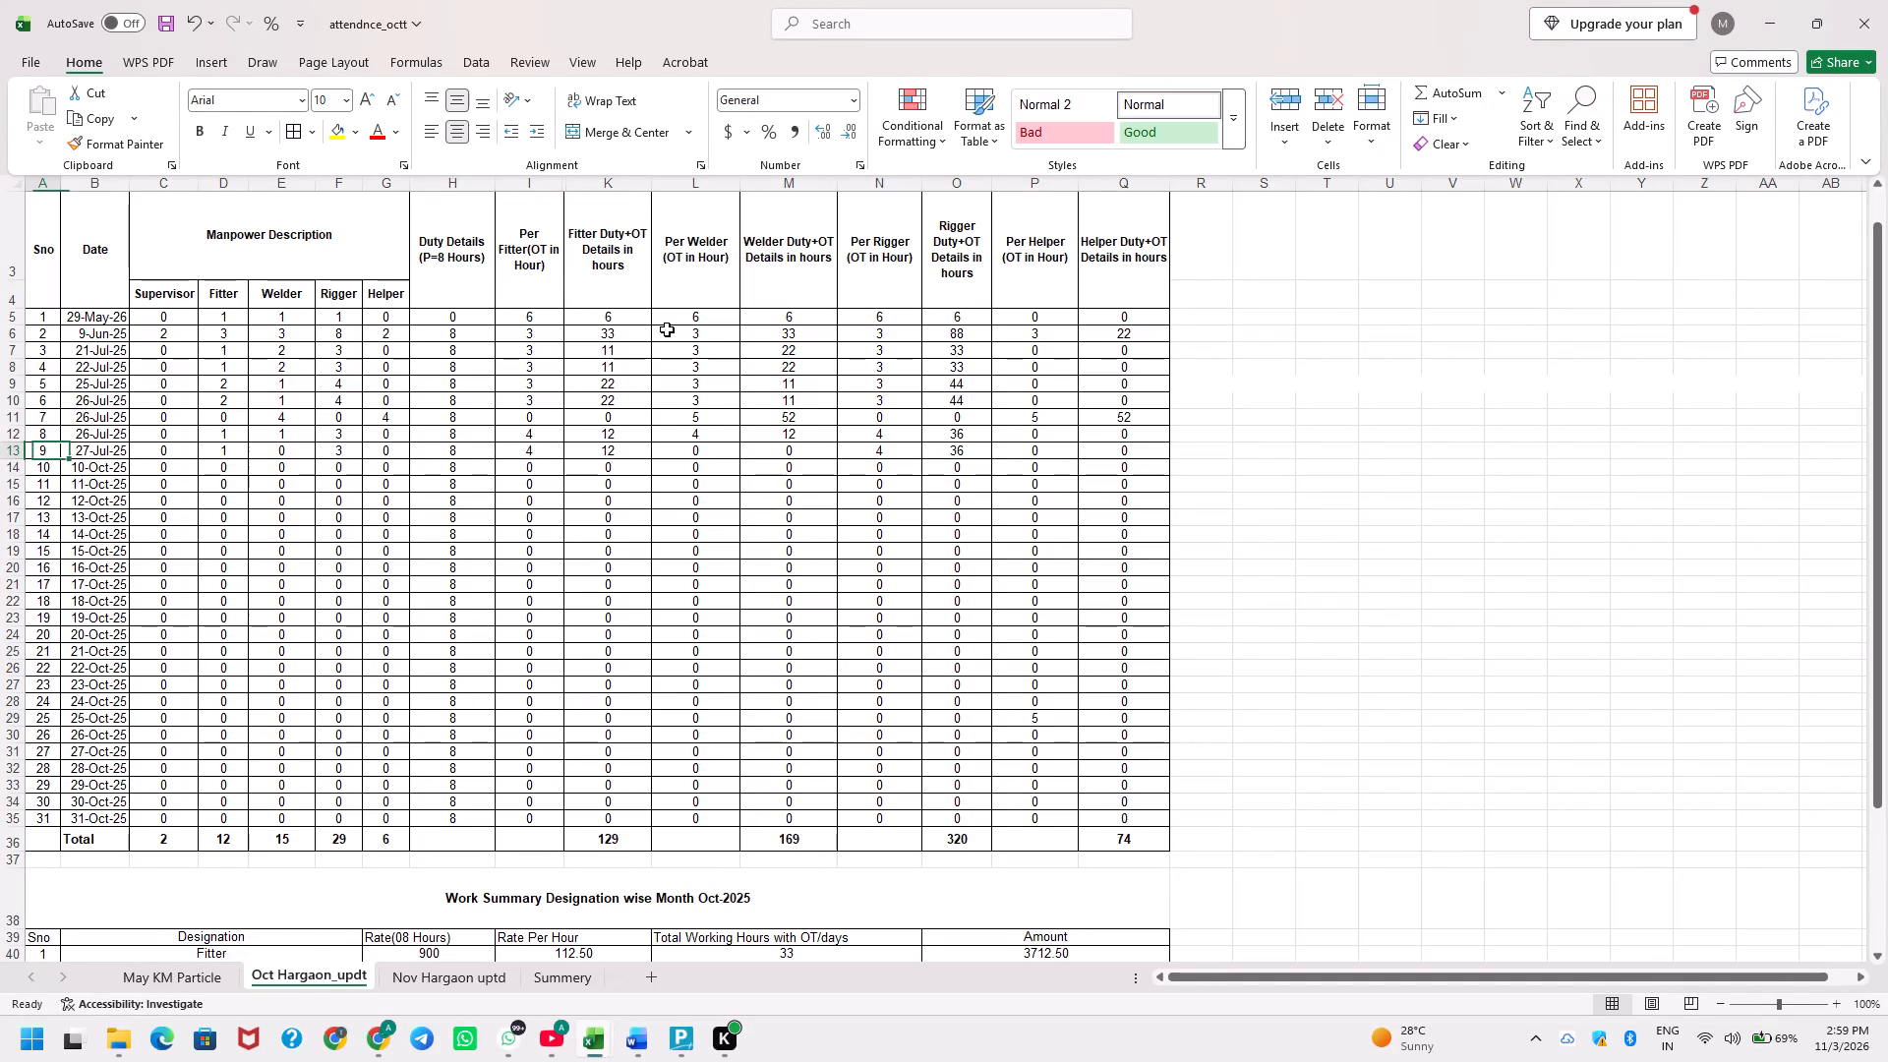
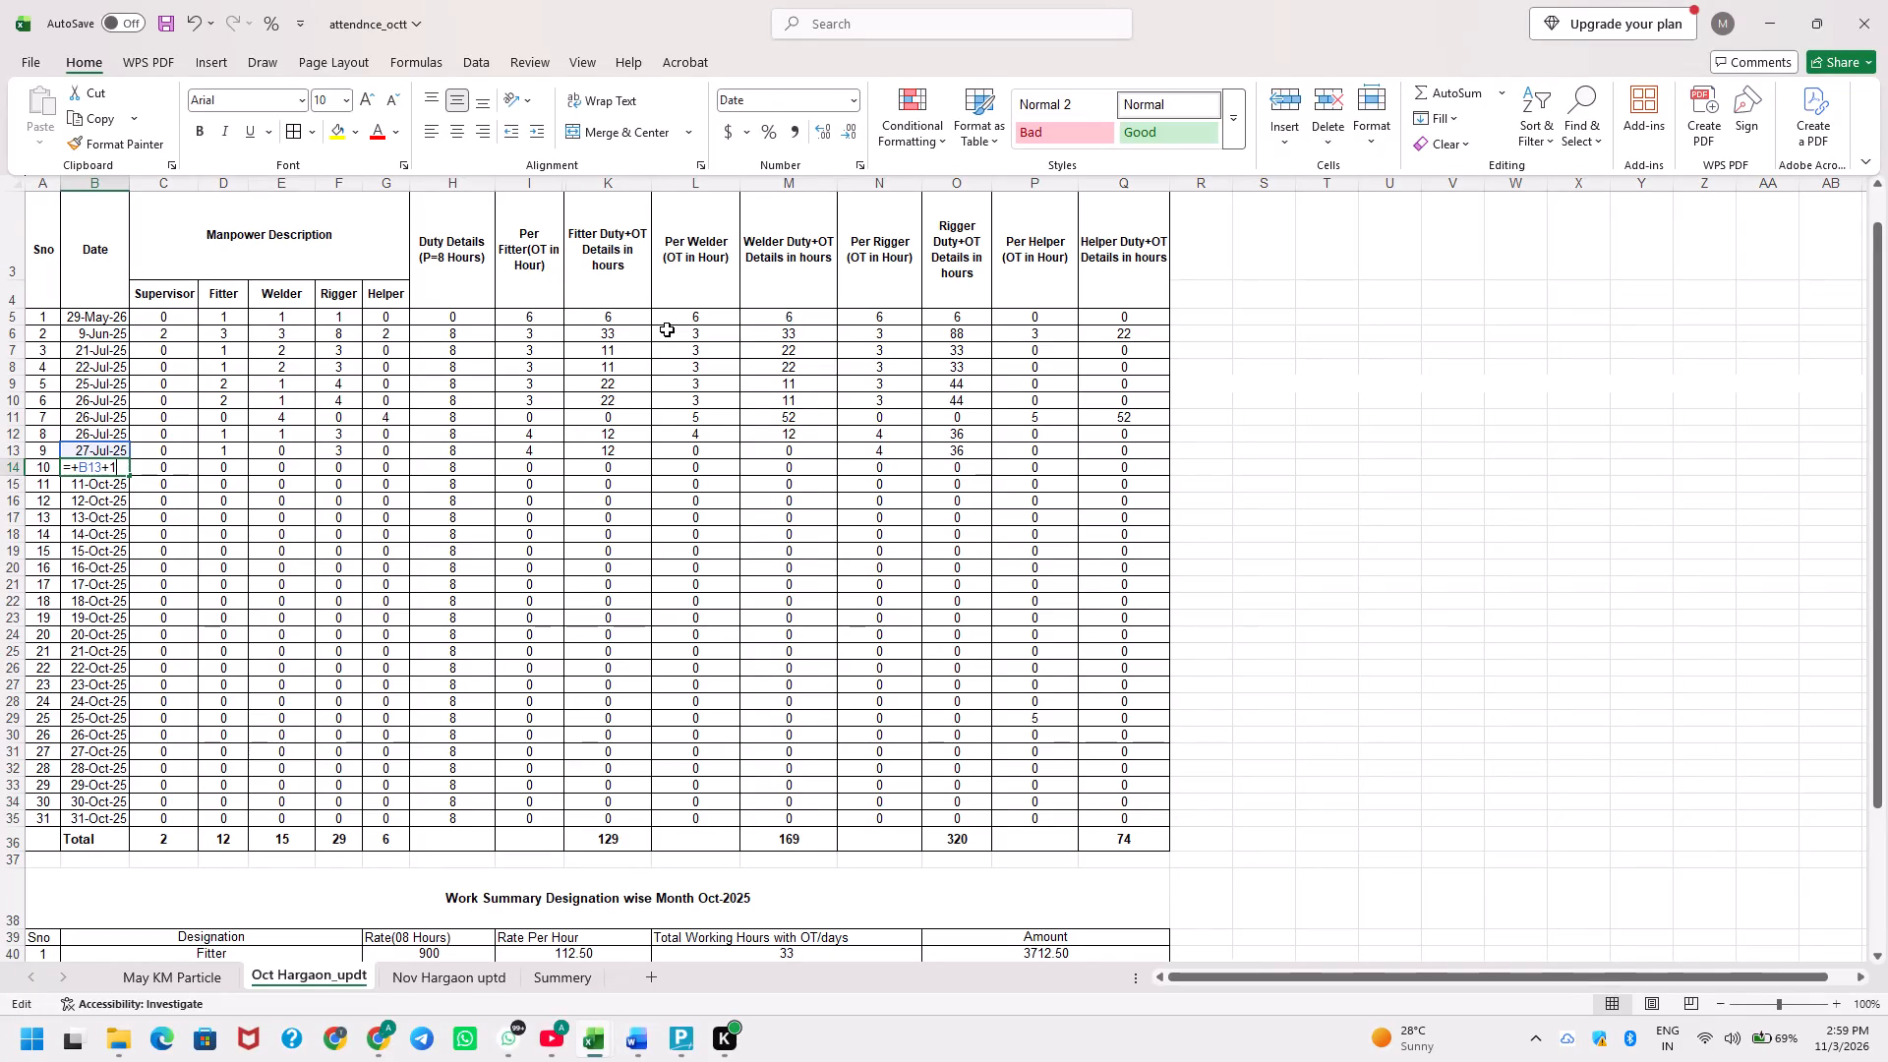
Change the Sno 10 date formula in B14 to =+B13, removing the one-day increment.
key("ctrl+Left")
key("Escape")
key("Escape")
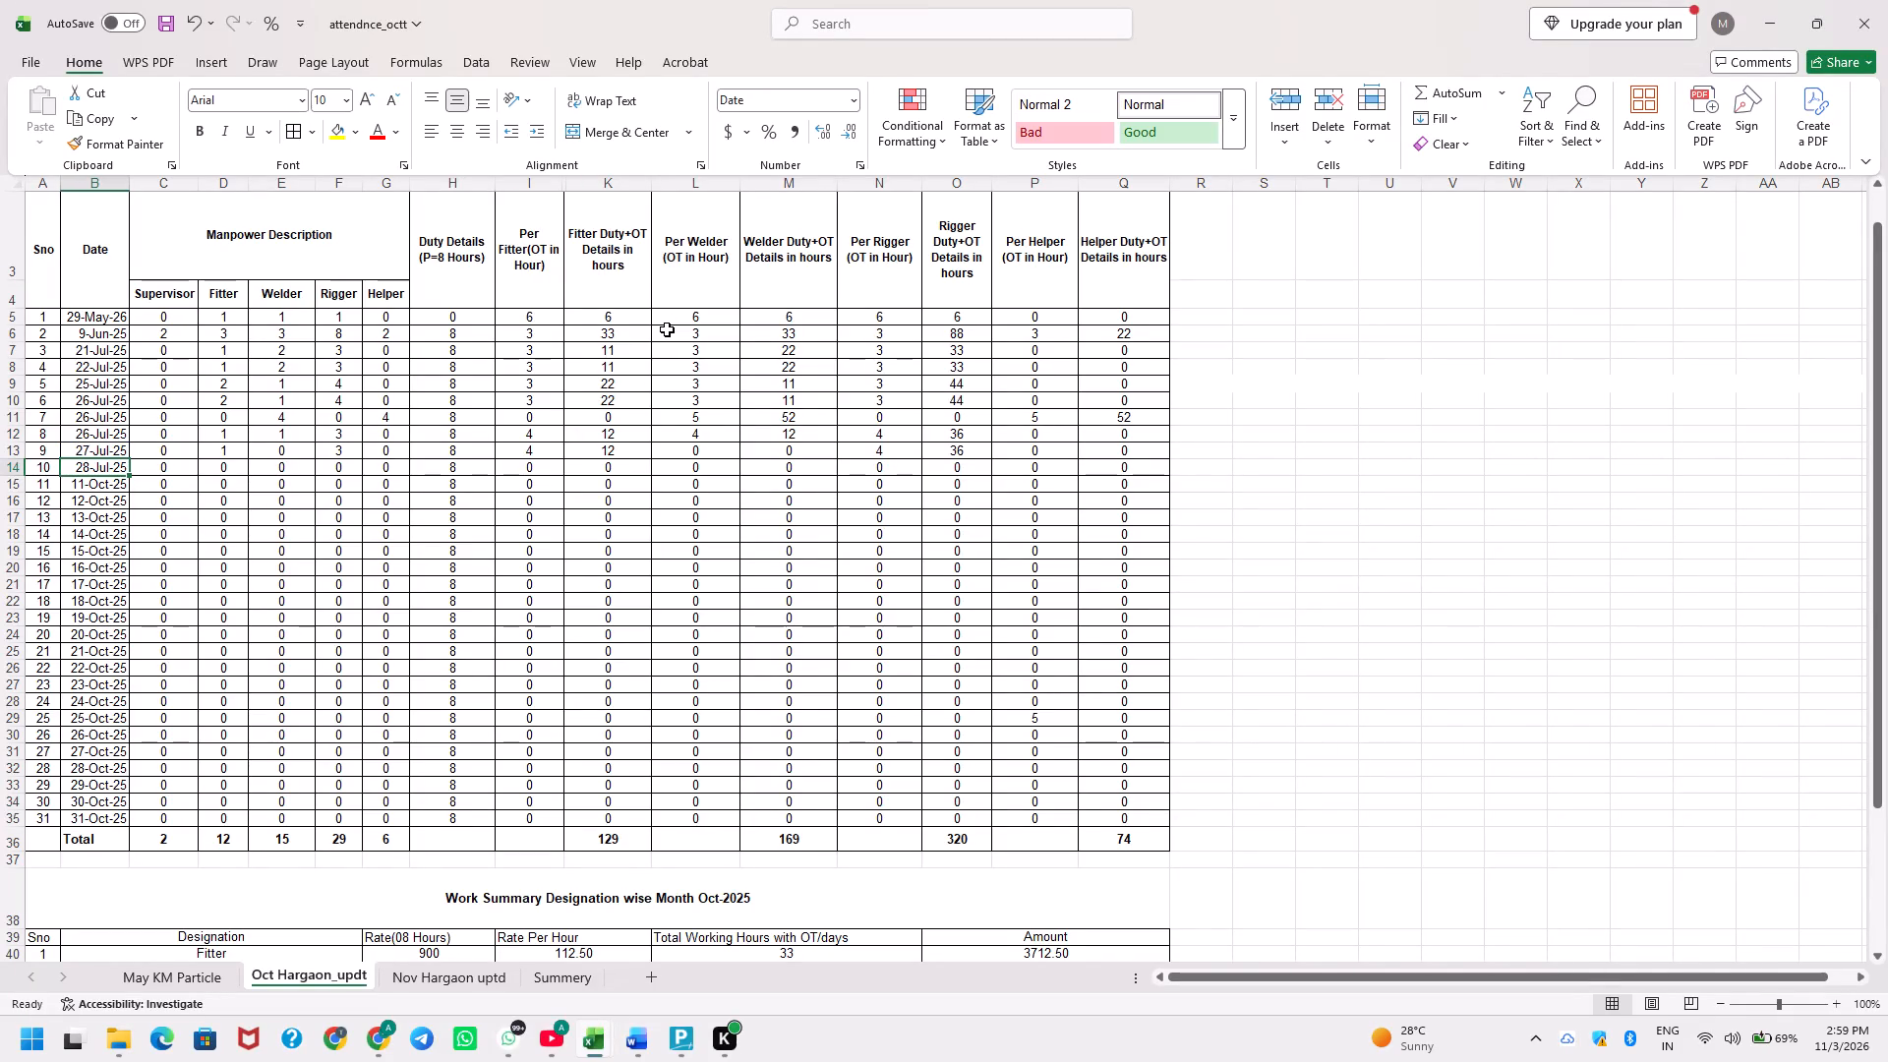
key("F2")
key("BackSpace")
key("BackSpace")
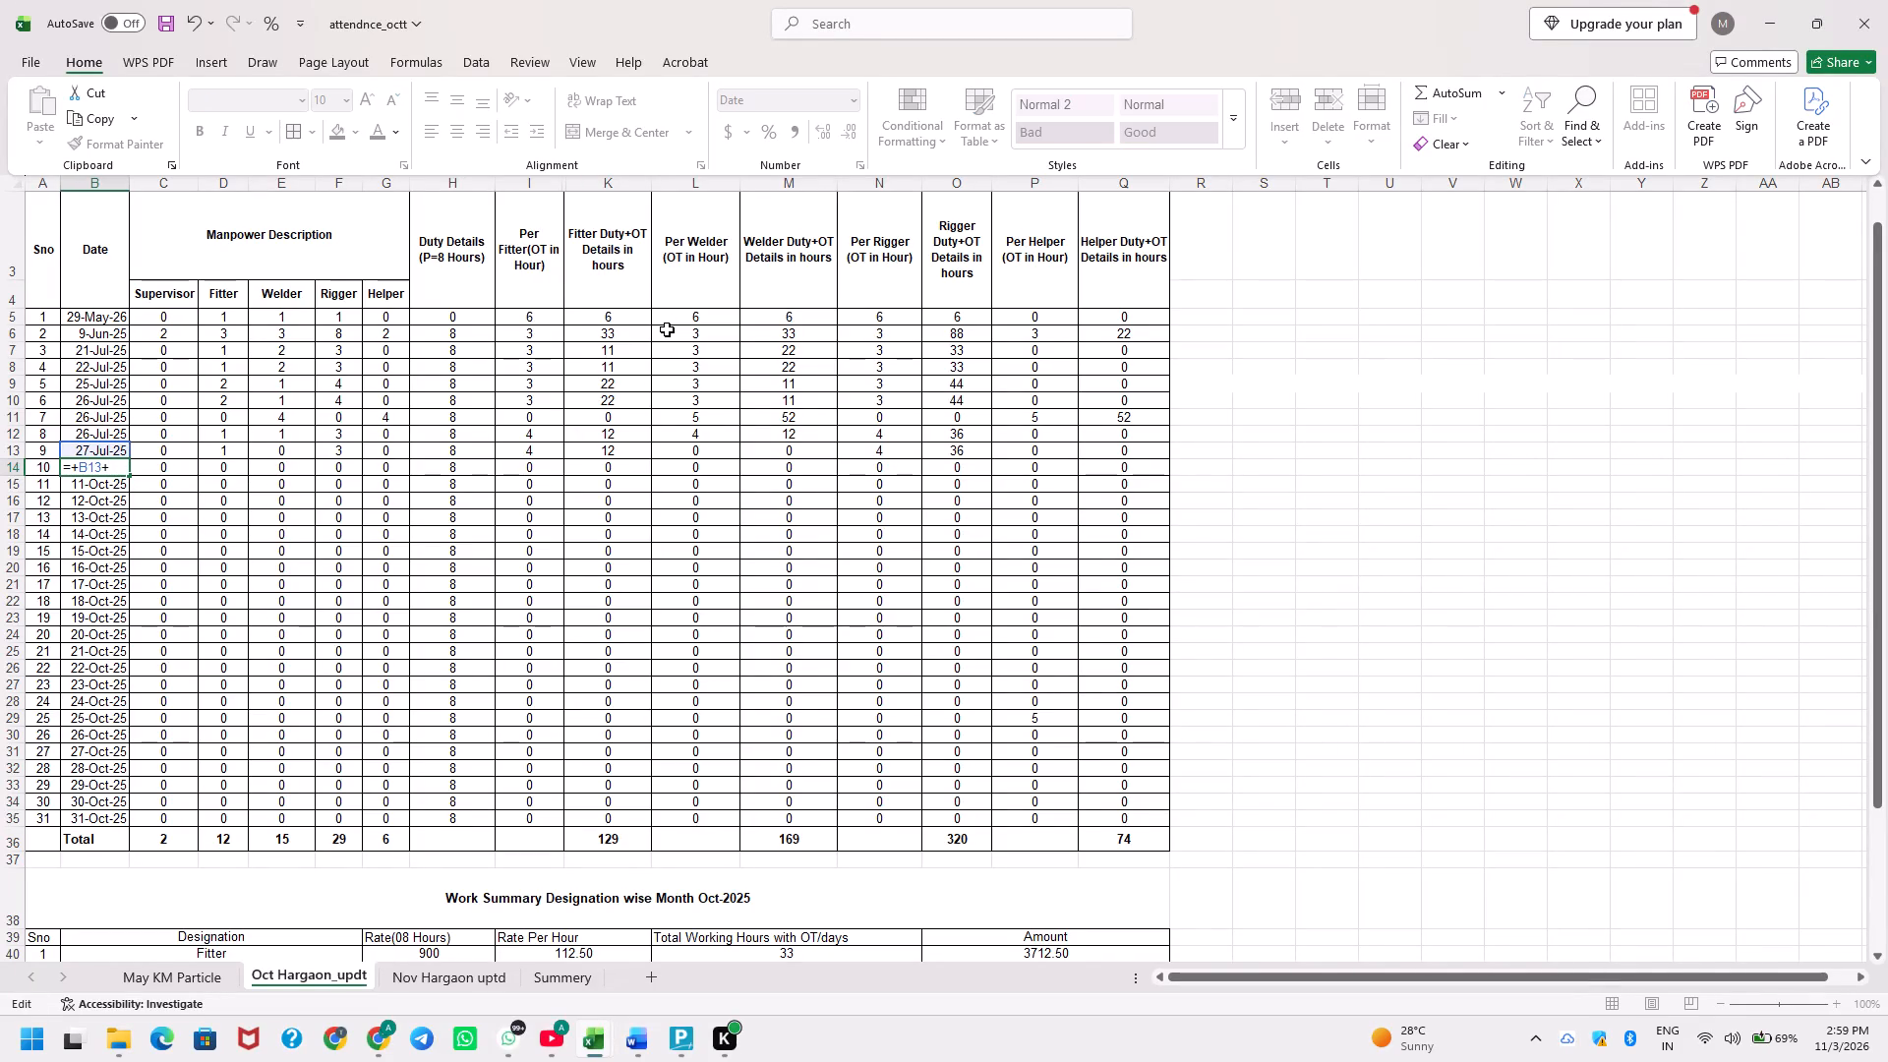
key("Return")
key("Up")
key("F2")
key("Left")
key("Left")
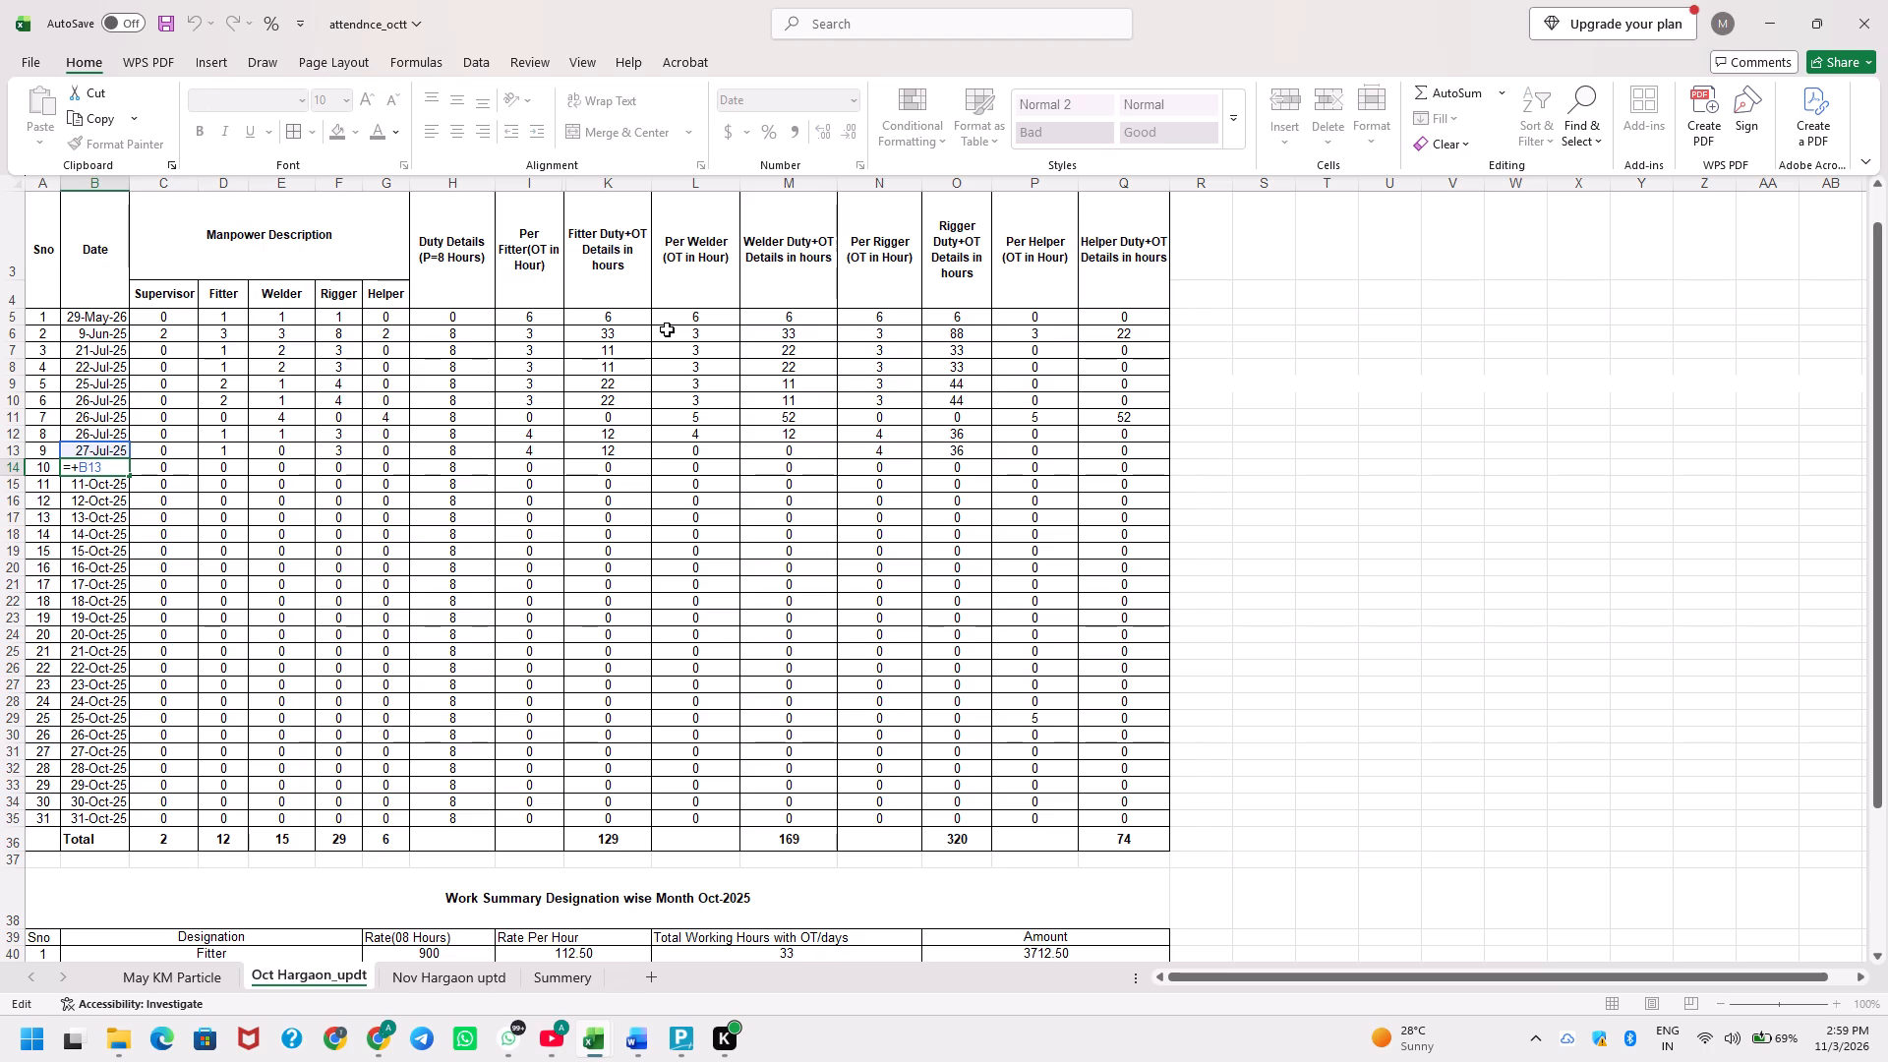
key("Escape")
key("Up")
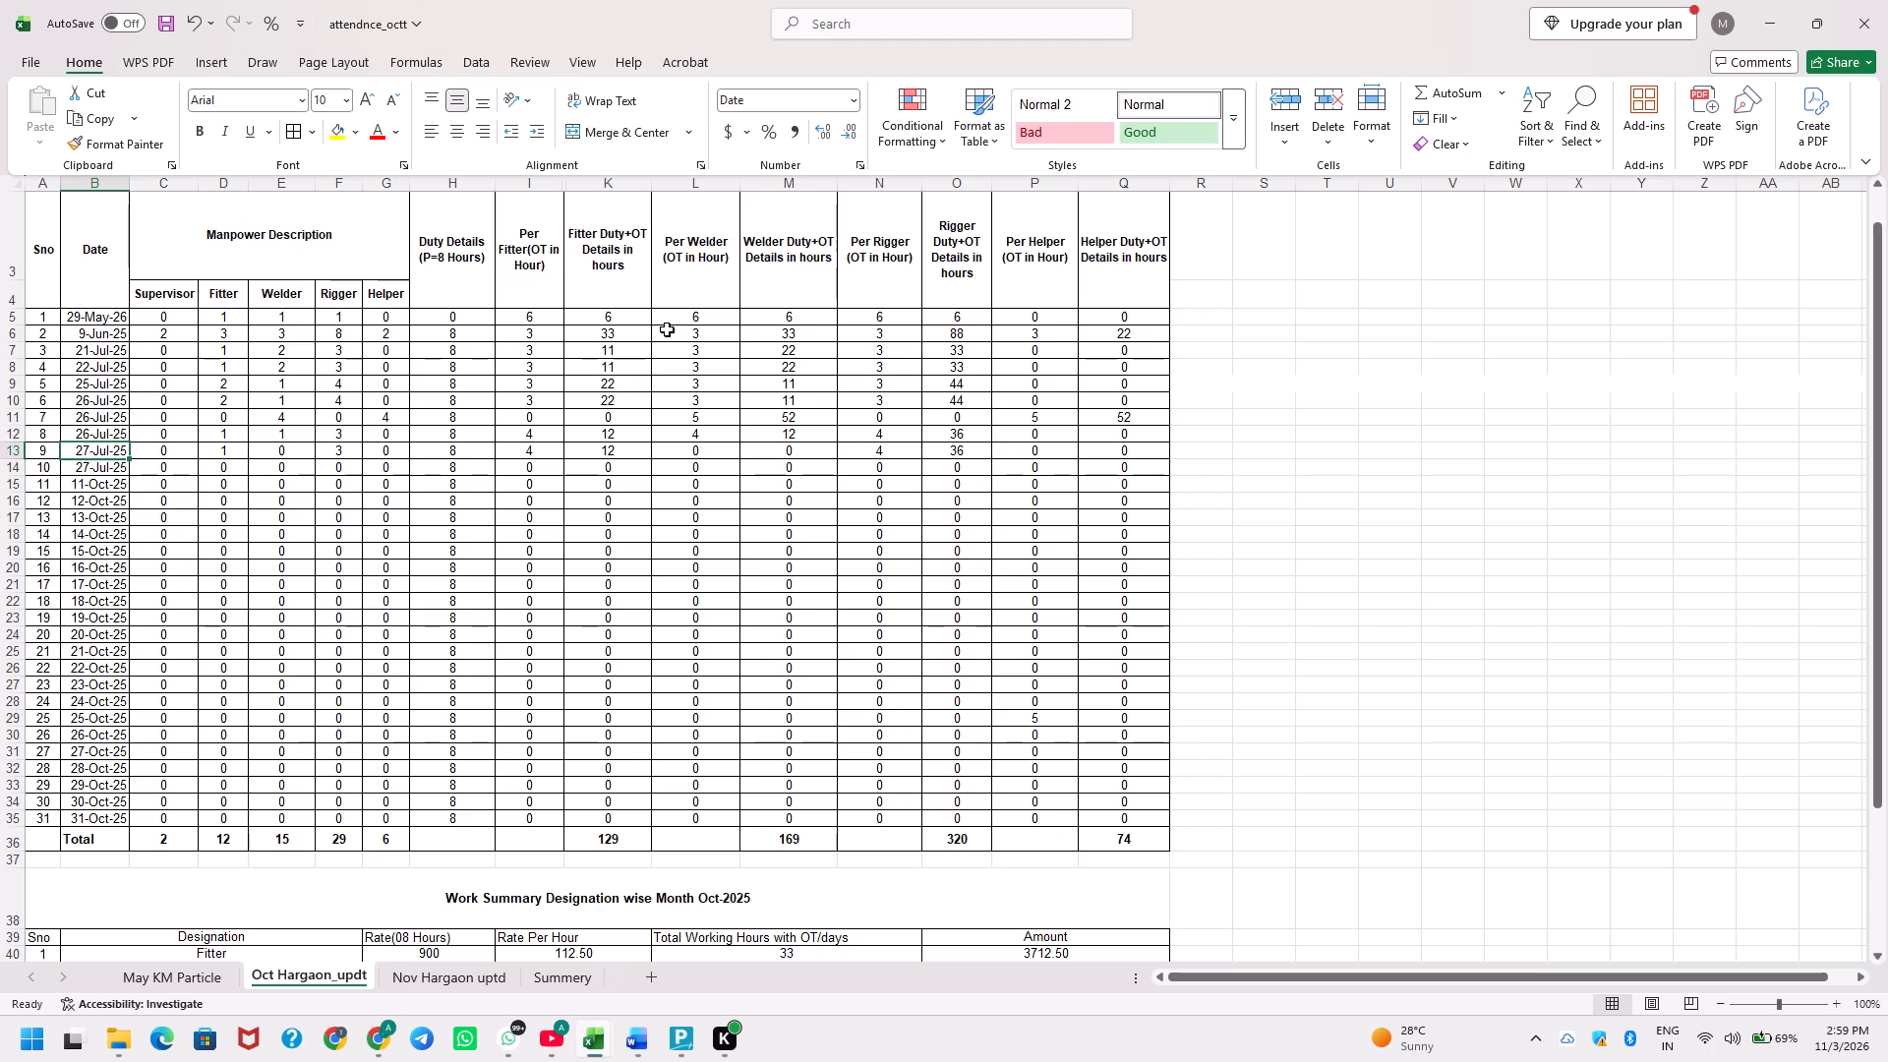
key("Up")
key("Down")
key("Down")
Replace the Sno 10 date formula with a copy of the Sno 11 date, 11-Oct-25.
key("Down")
key("ctrl+c")
key("Up")
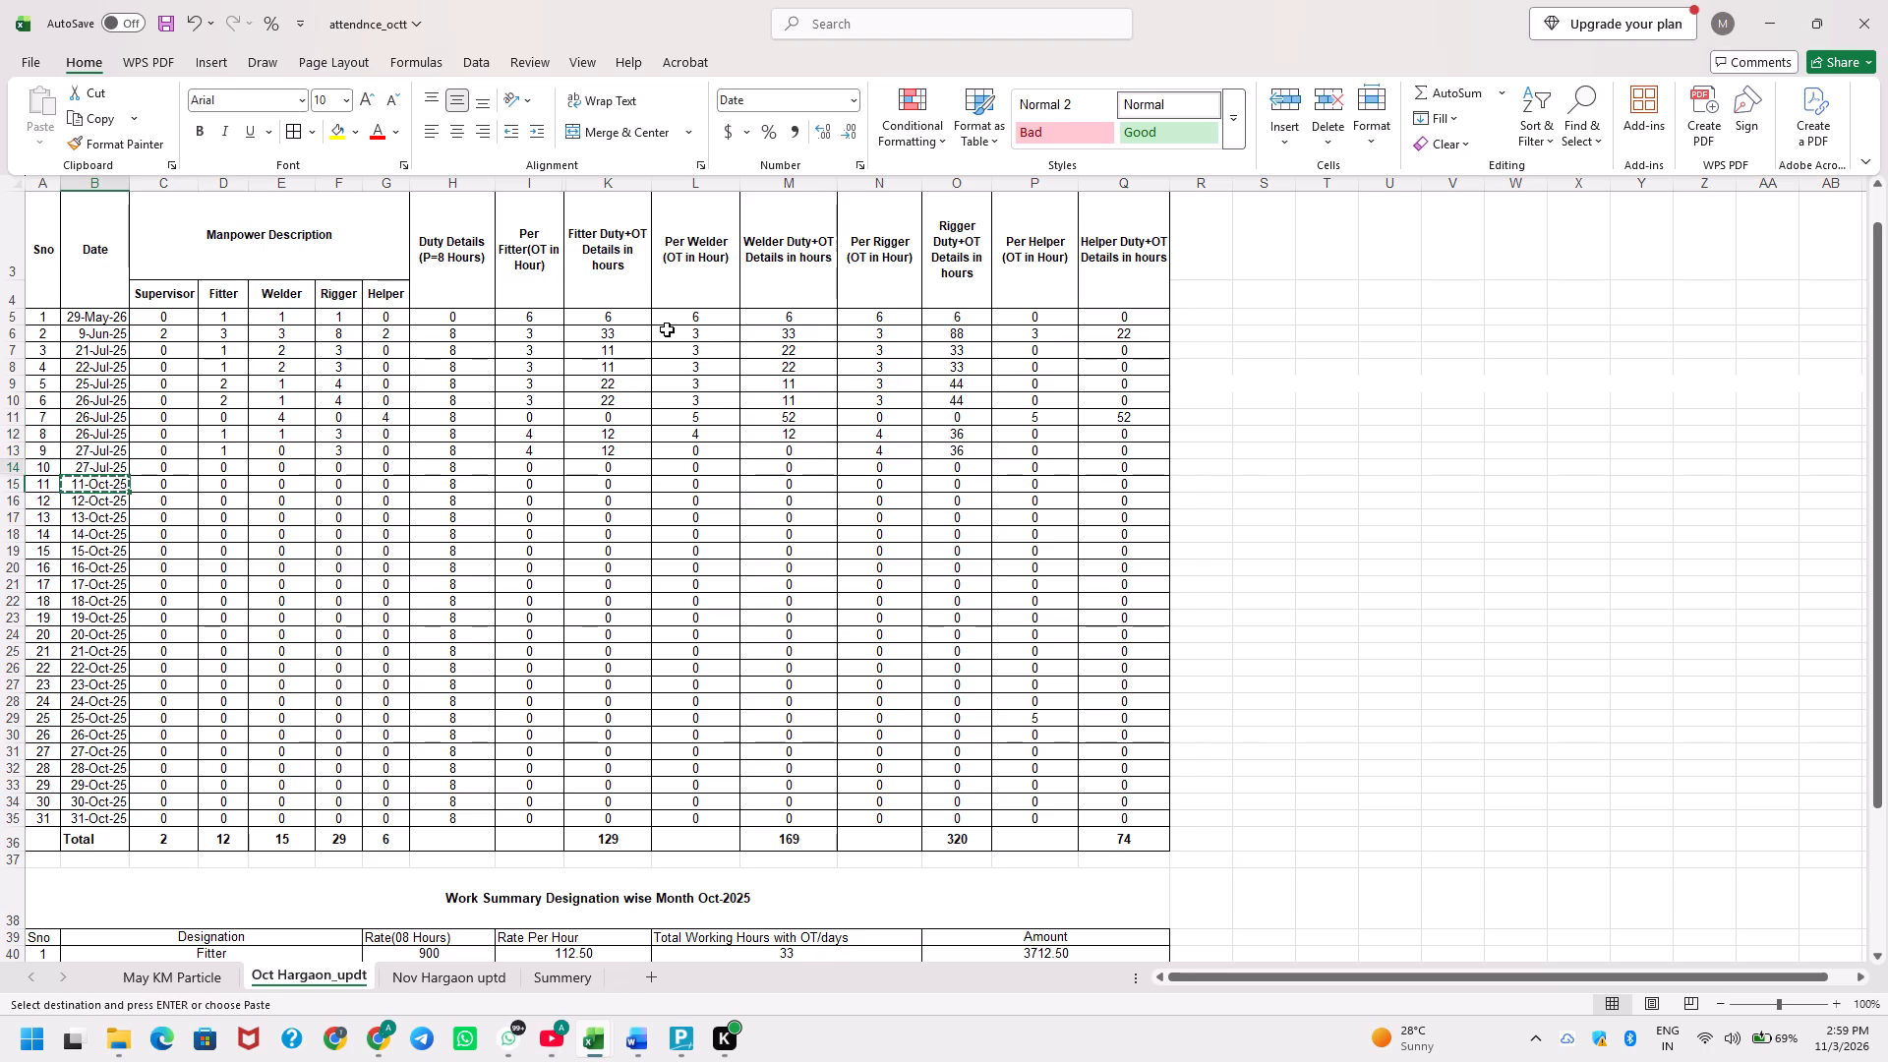
key("Return")
Edit the Sno 10 date, setting its day to 18 and selecting its month for replacement.
key("F2")
key("Left")
key("Left")
key("Left")
key("Left")
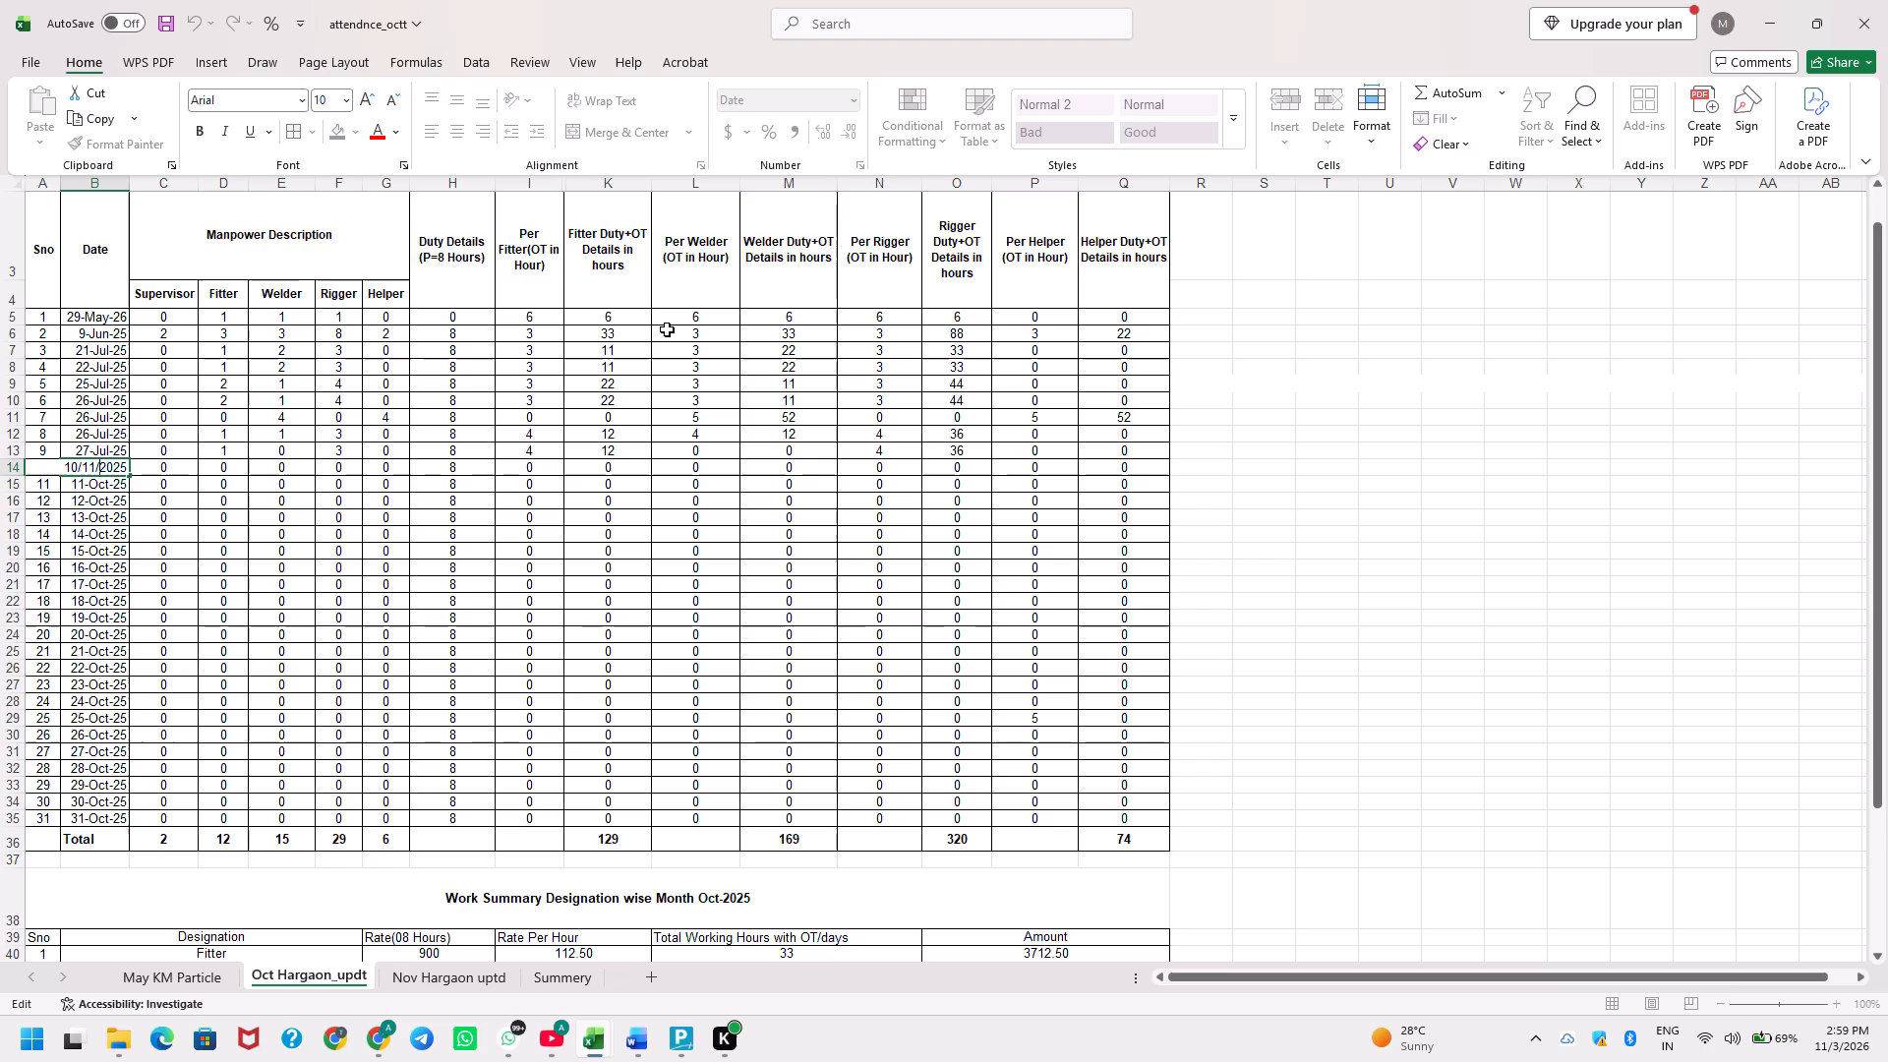
key("Left")
key("shift+Left")
key("9")
key("BackSpace")
key("8")
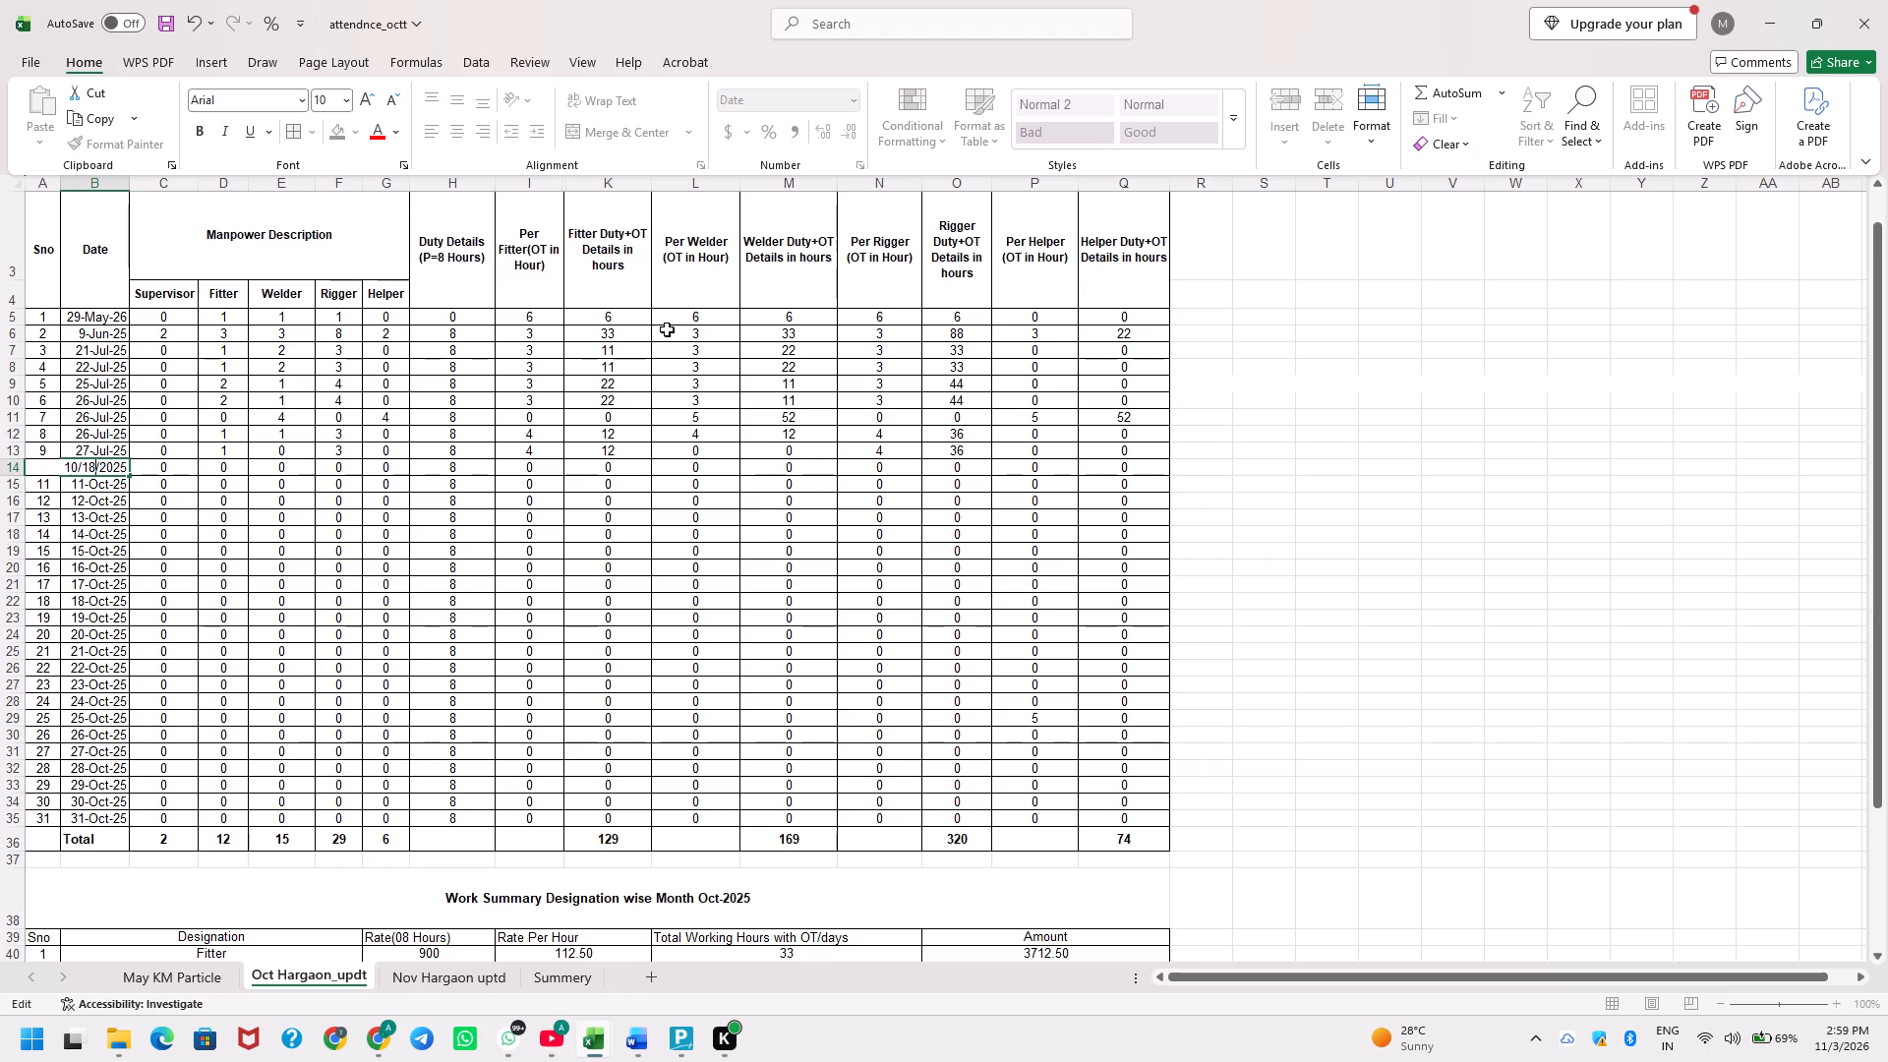
key("Left")
key("Left")
key("Left")
key("shift+Left")
key("shift+Left")
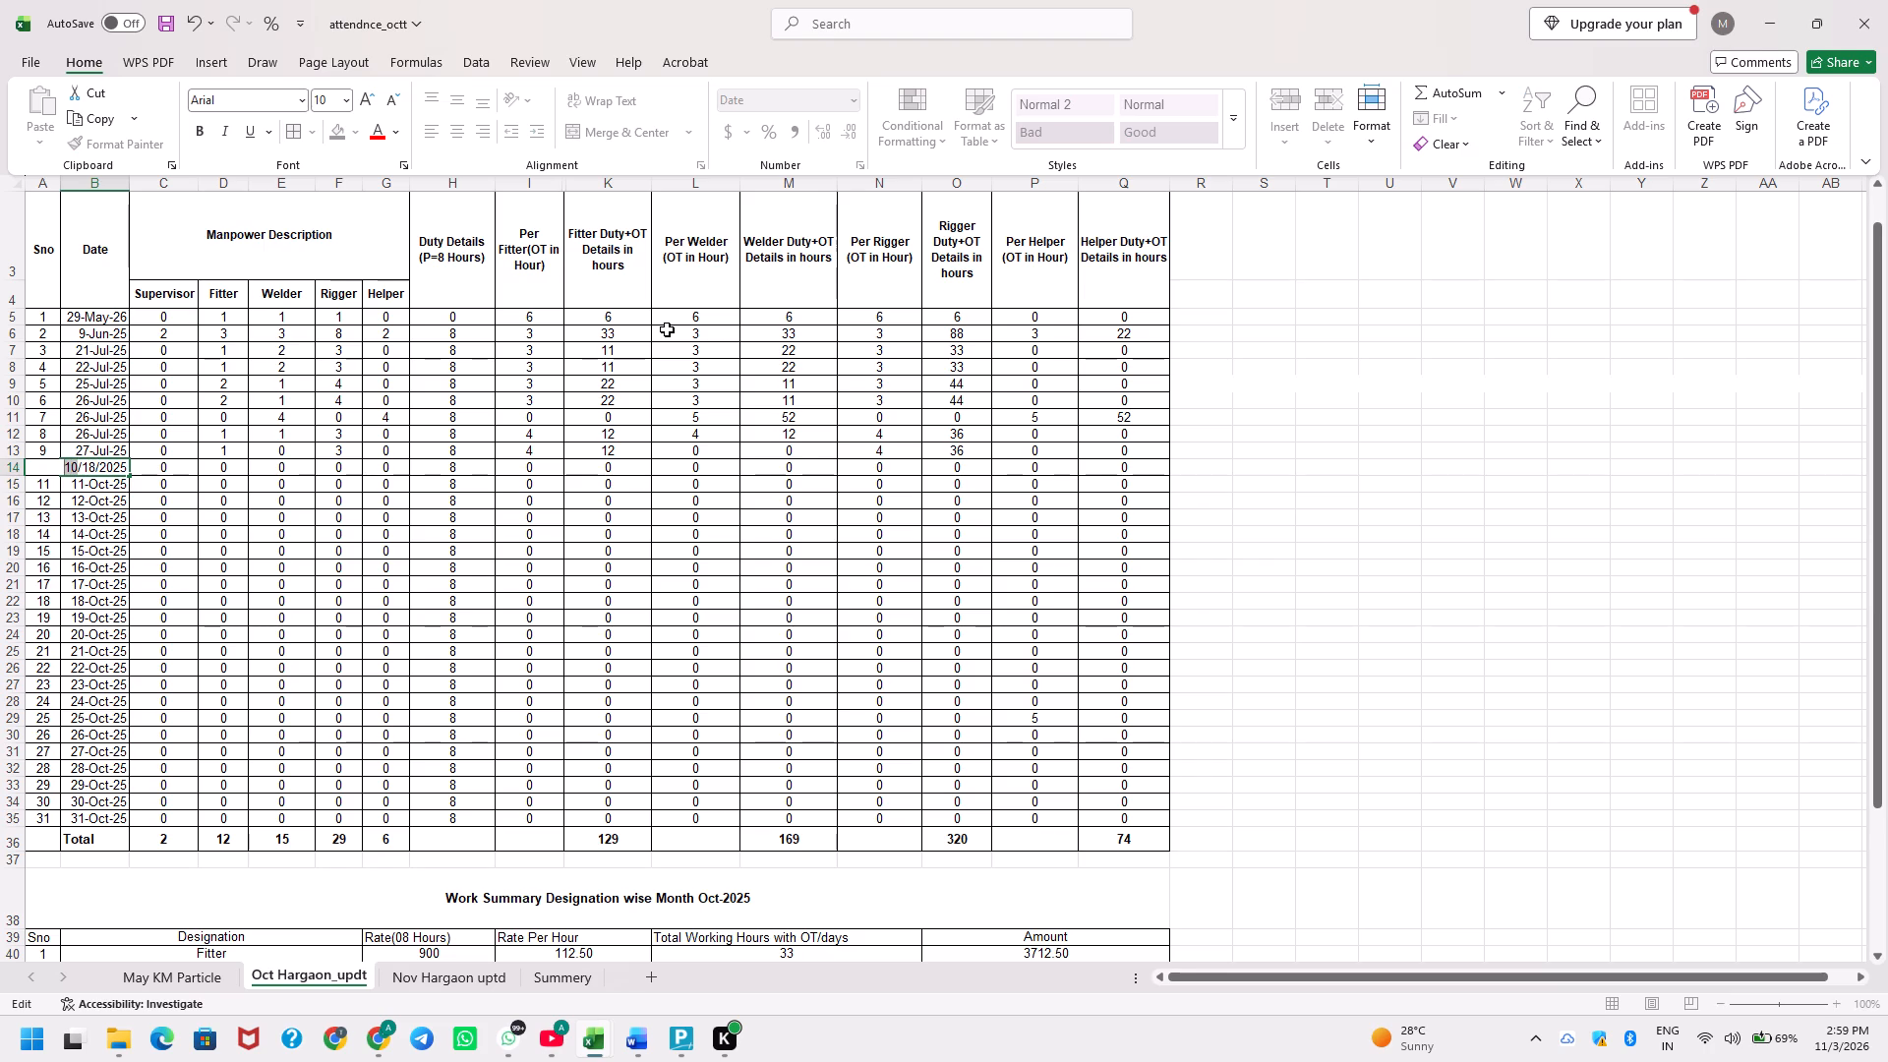
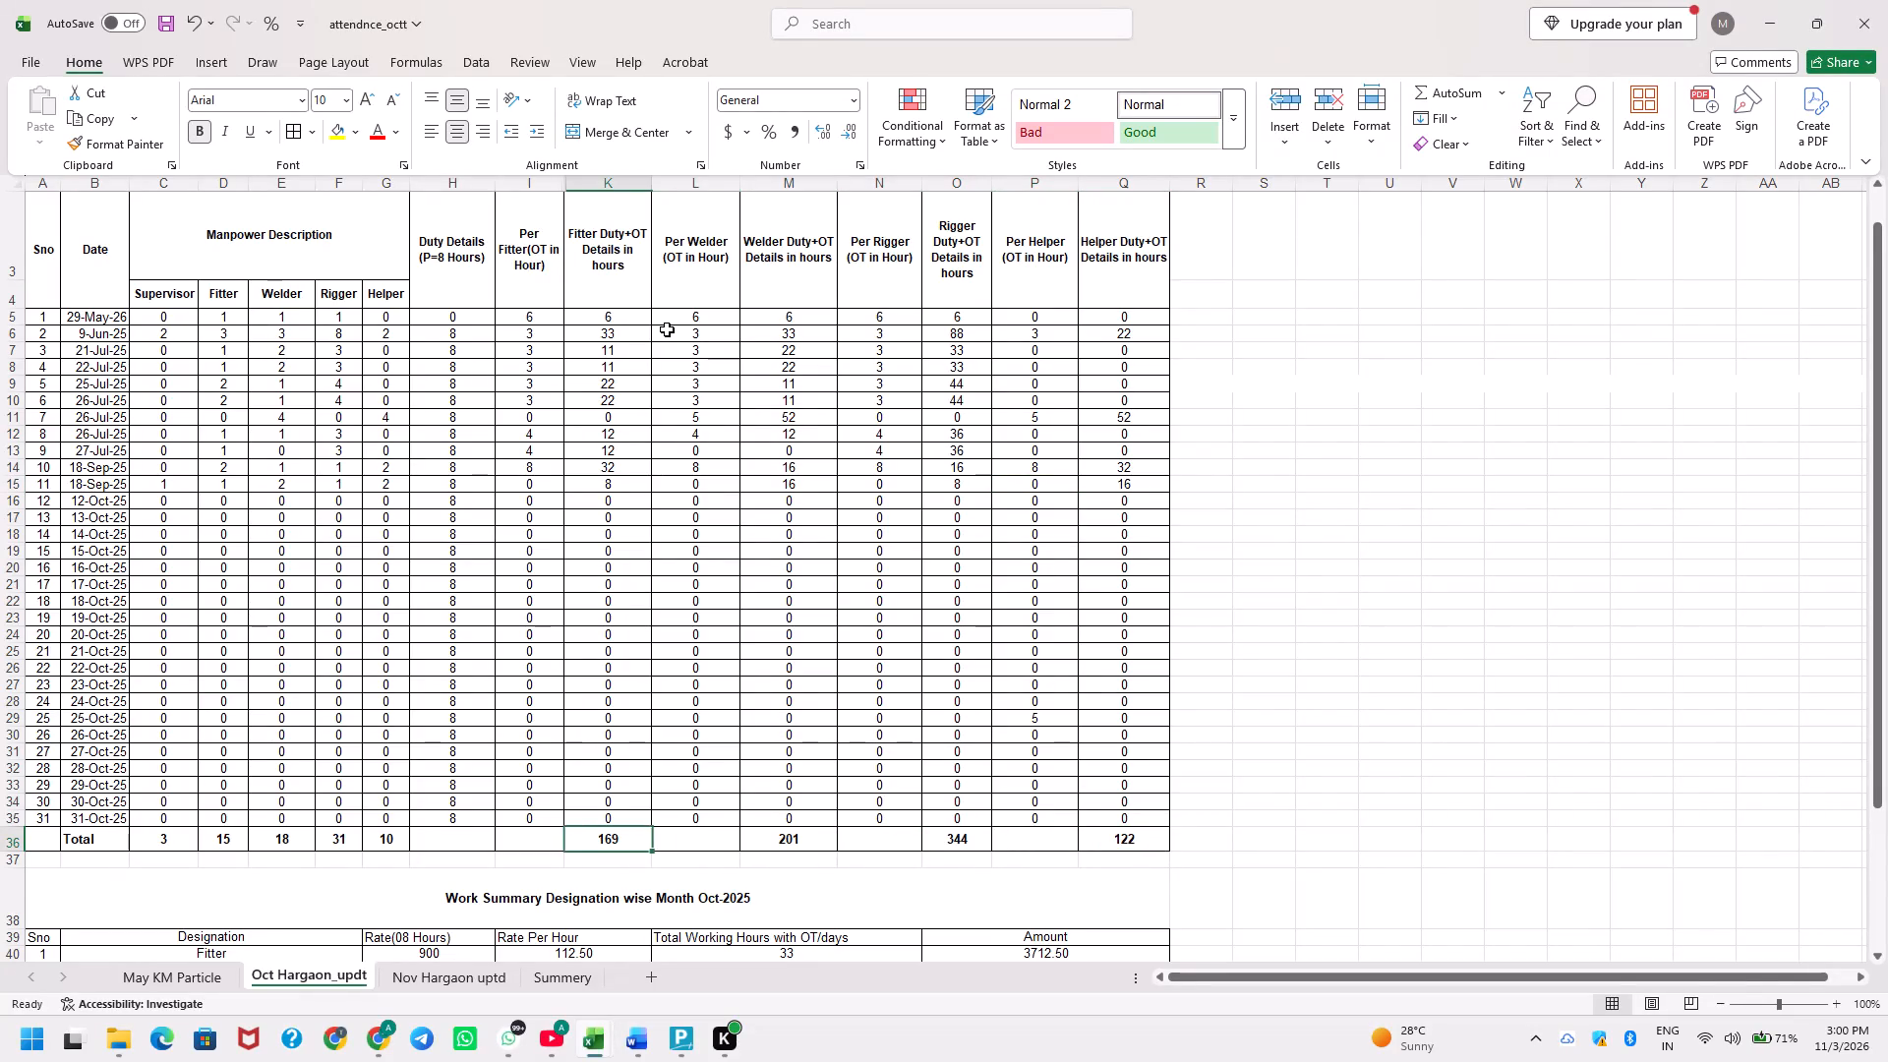
Save the attendance workbook with the updated October Hargaon entries.
key("ctrl+s")
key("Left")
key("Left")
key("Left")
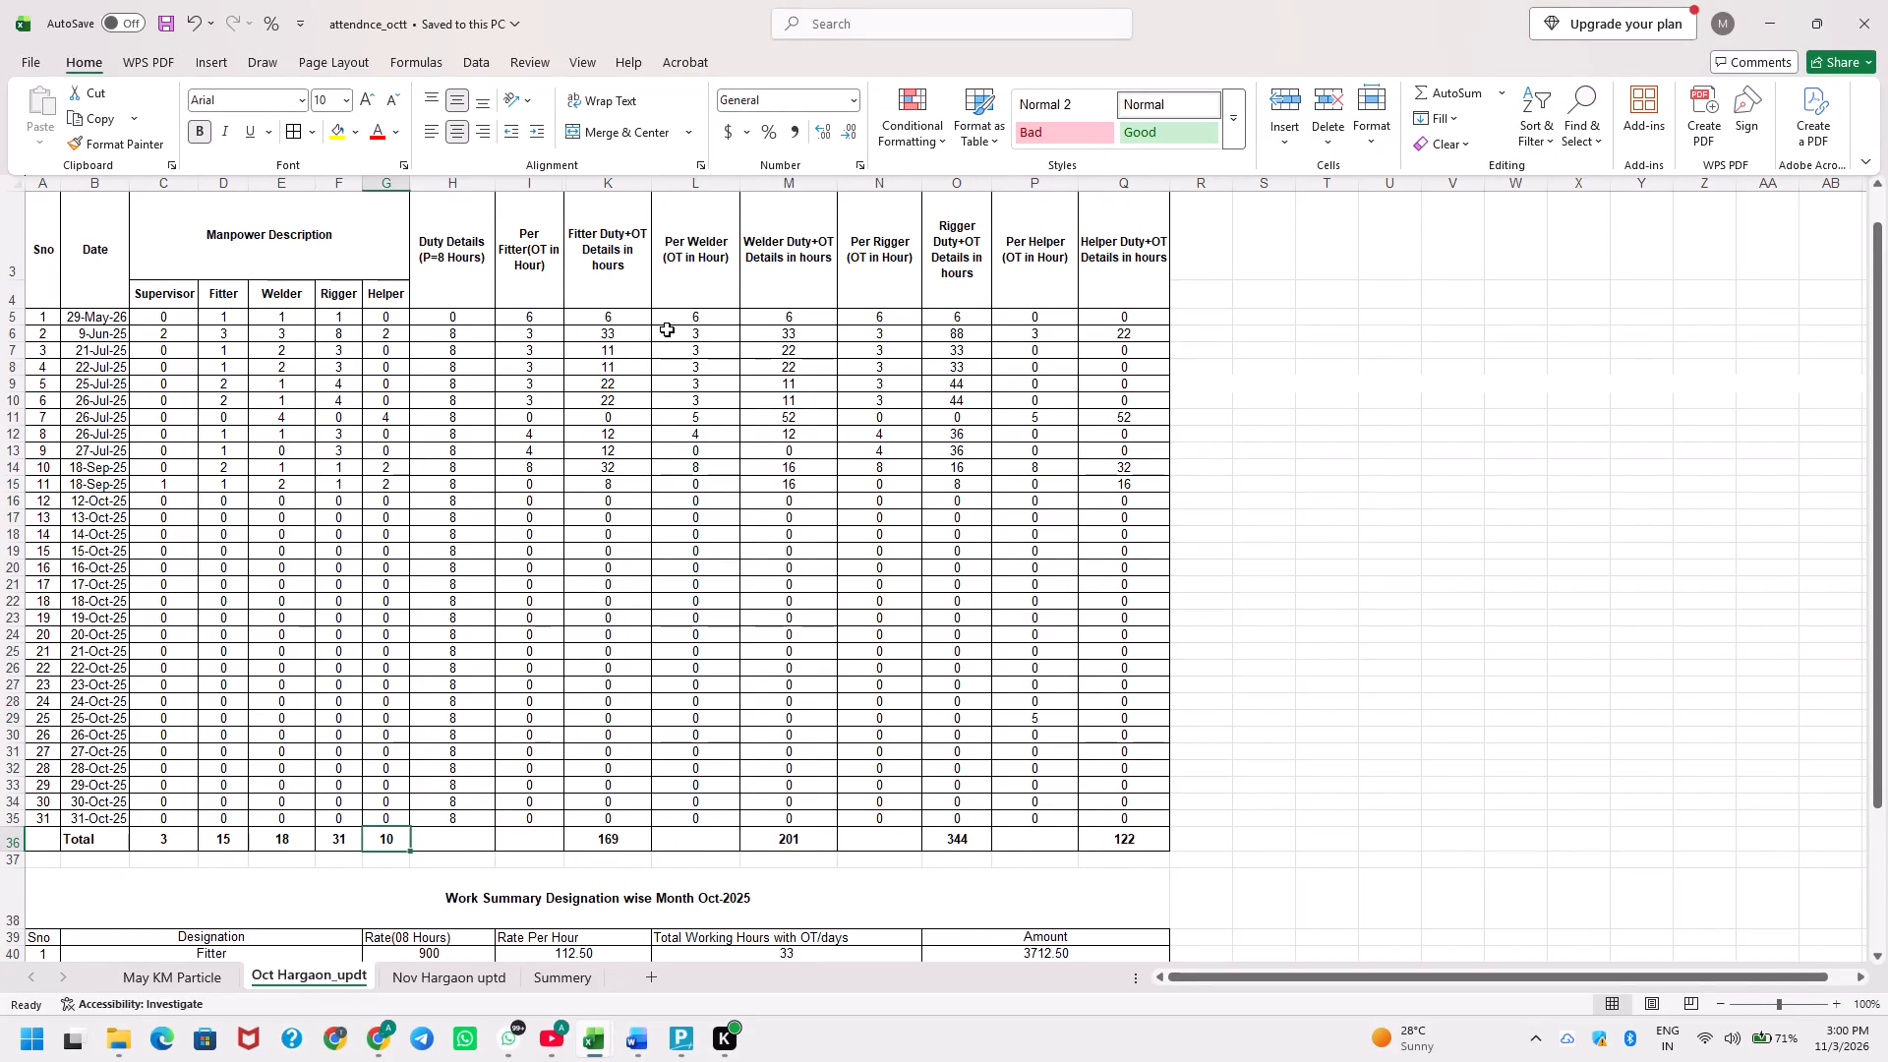
Save the attendance workbook.
key("ctrl+s")
Delete the unused entire rows for Sno 12 to 31, dated 12-Oct-25 to 31-Oct-25, above the Total row of the October Hargaon attendance table.
key("Up")
key("Up")
key("Up")
key("Up")
key("Up")
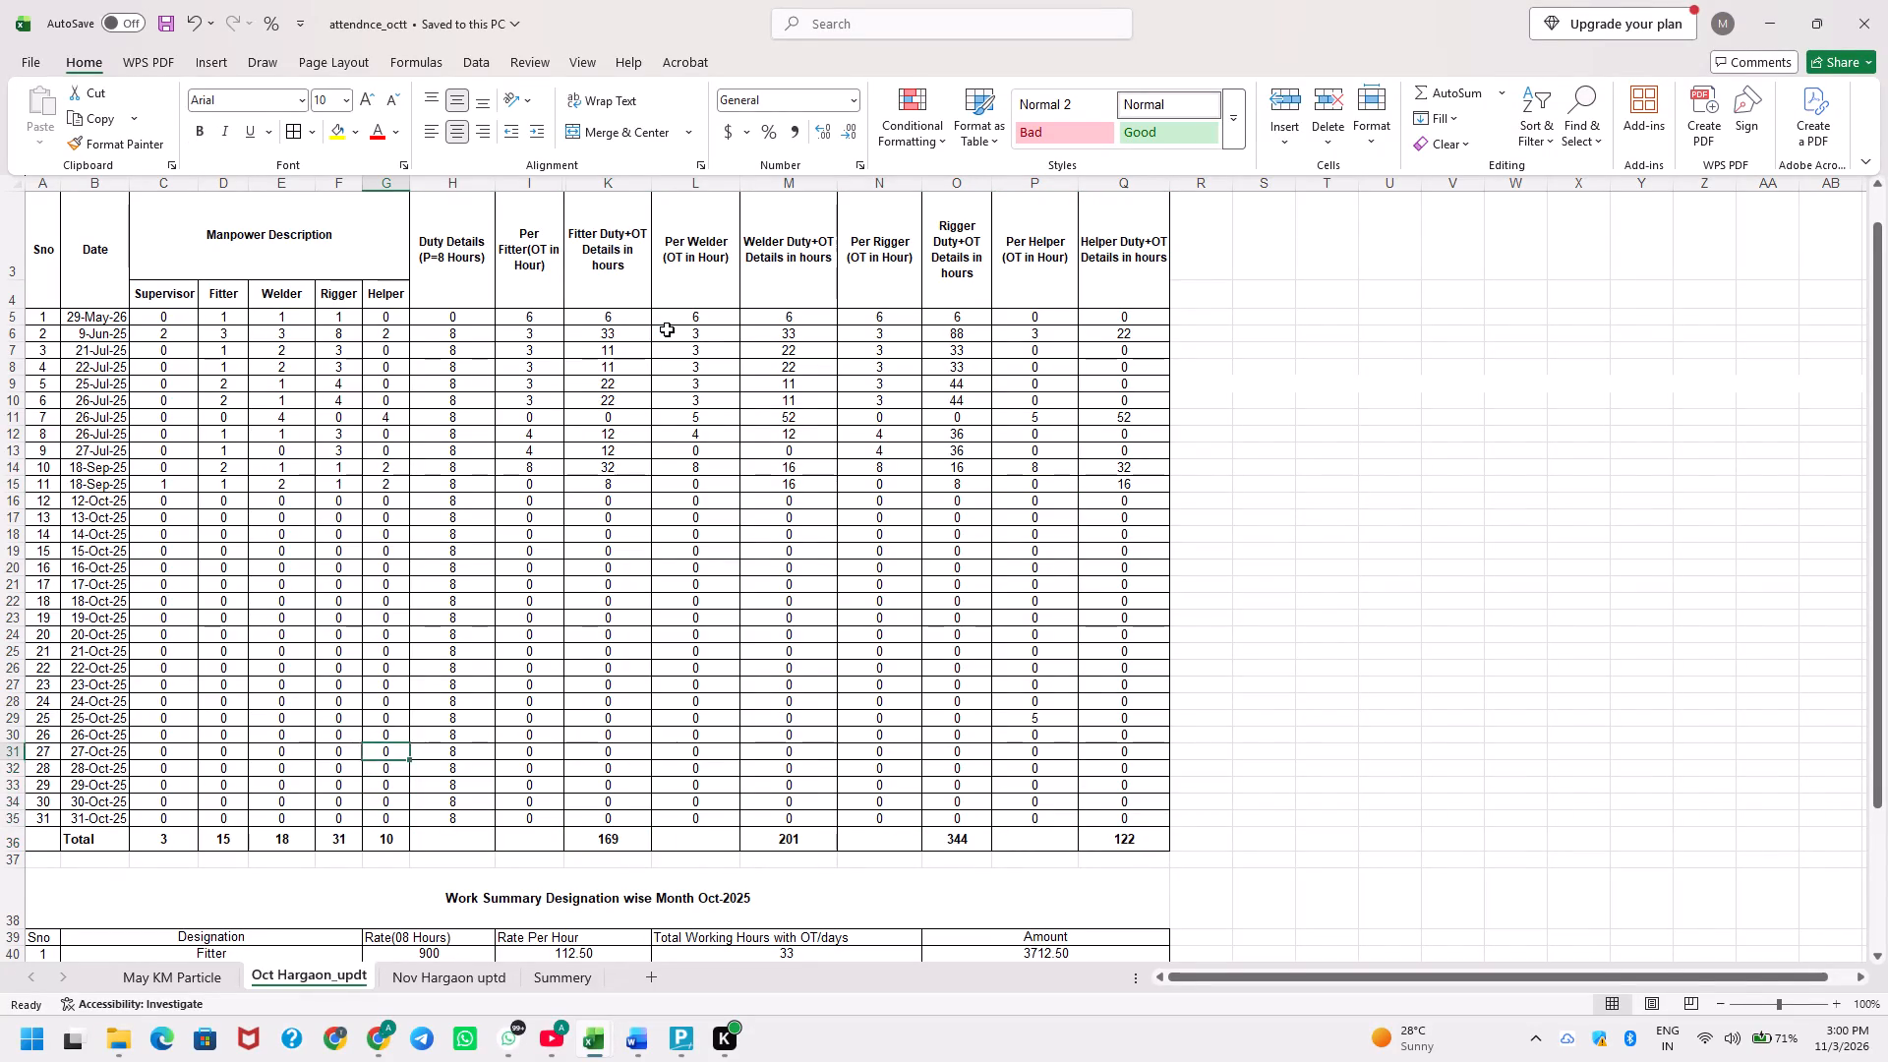
key("Up")
key("Up")
key("Up")
key("Up")
key("Up")
key("Up")
key("Up")
key("Up")
key("Up")
key("Up")
key("Up")
key("Up")
key("Up")
key("Up")
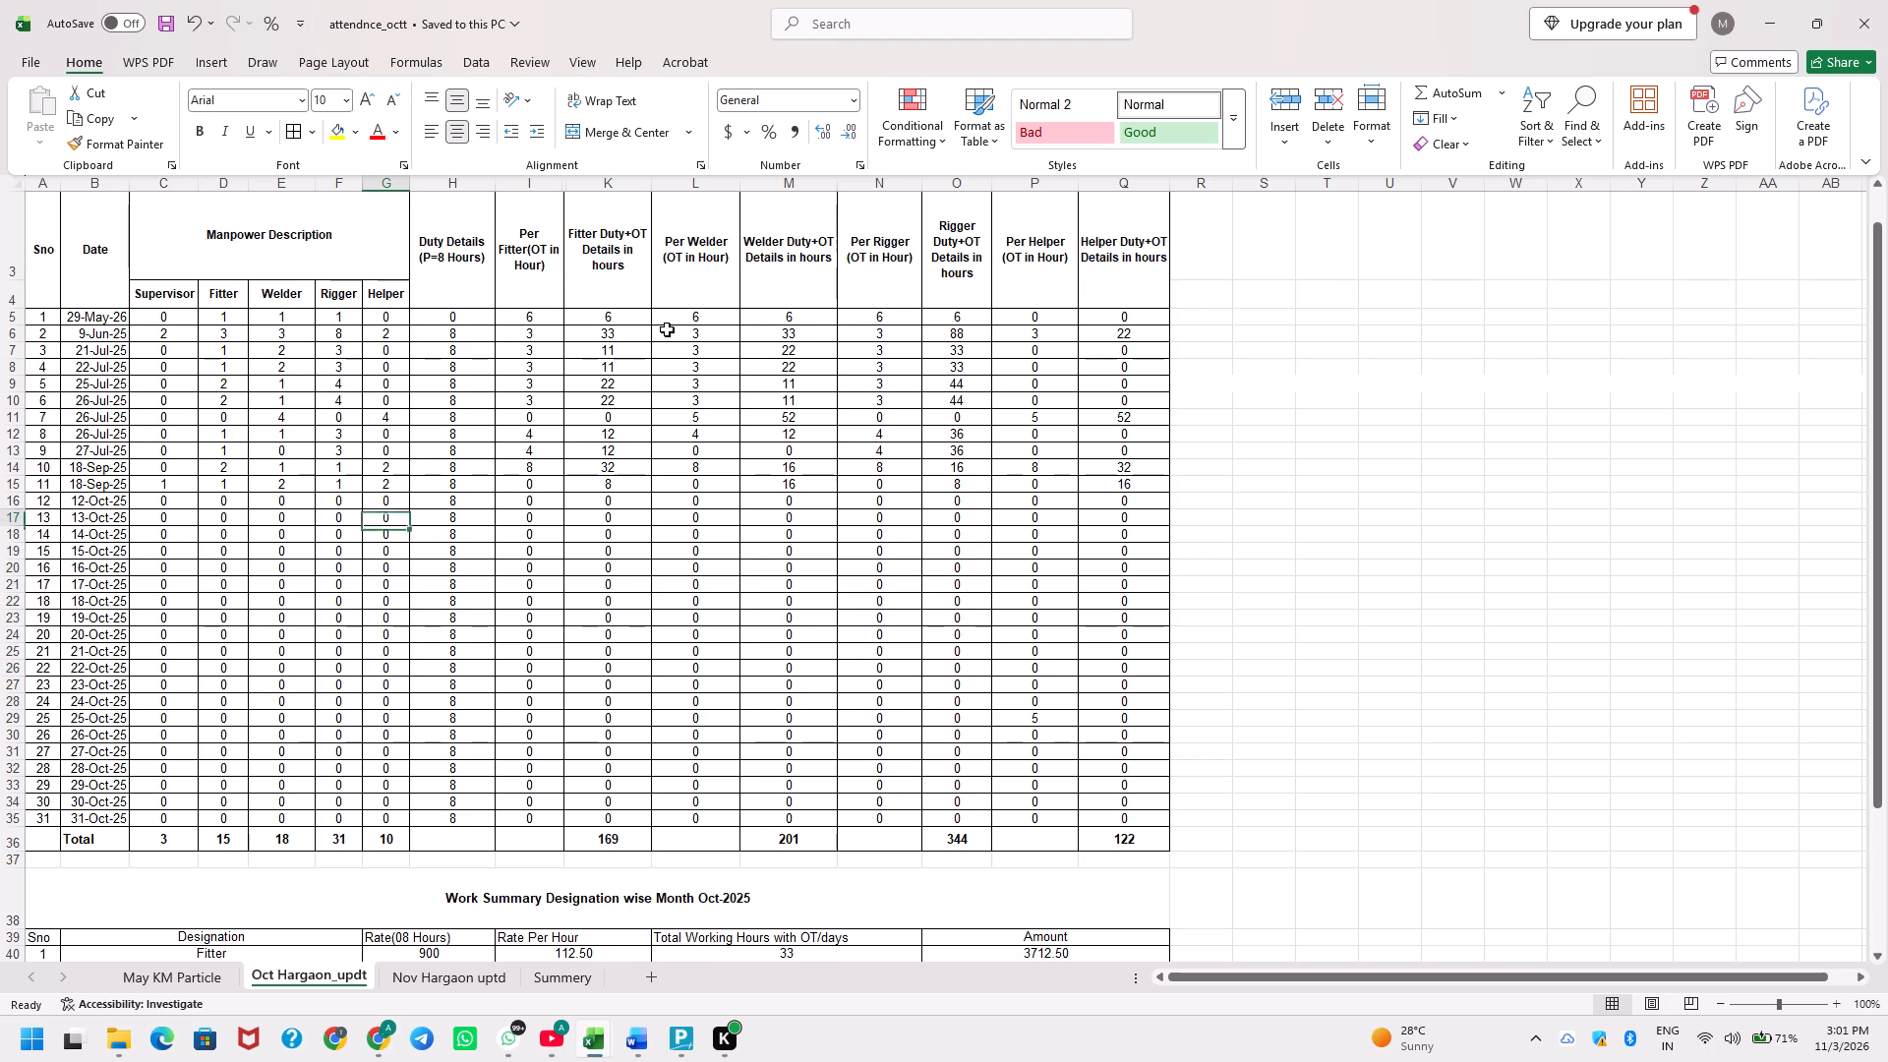
key("Up")
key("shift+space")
key("ctrl+minus")
key("ctrl+minus")
key("ctrl+minus")
key("ctrl+minus")
key("ctrl+minus")
key("ctrl+minus")
key("ctrl+minus")
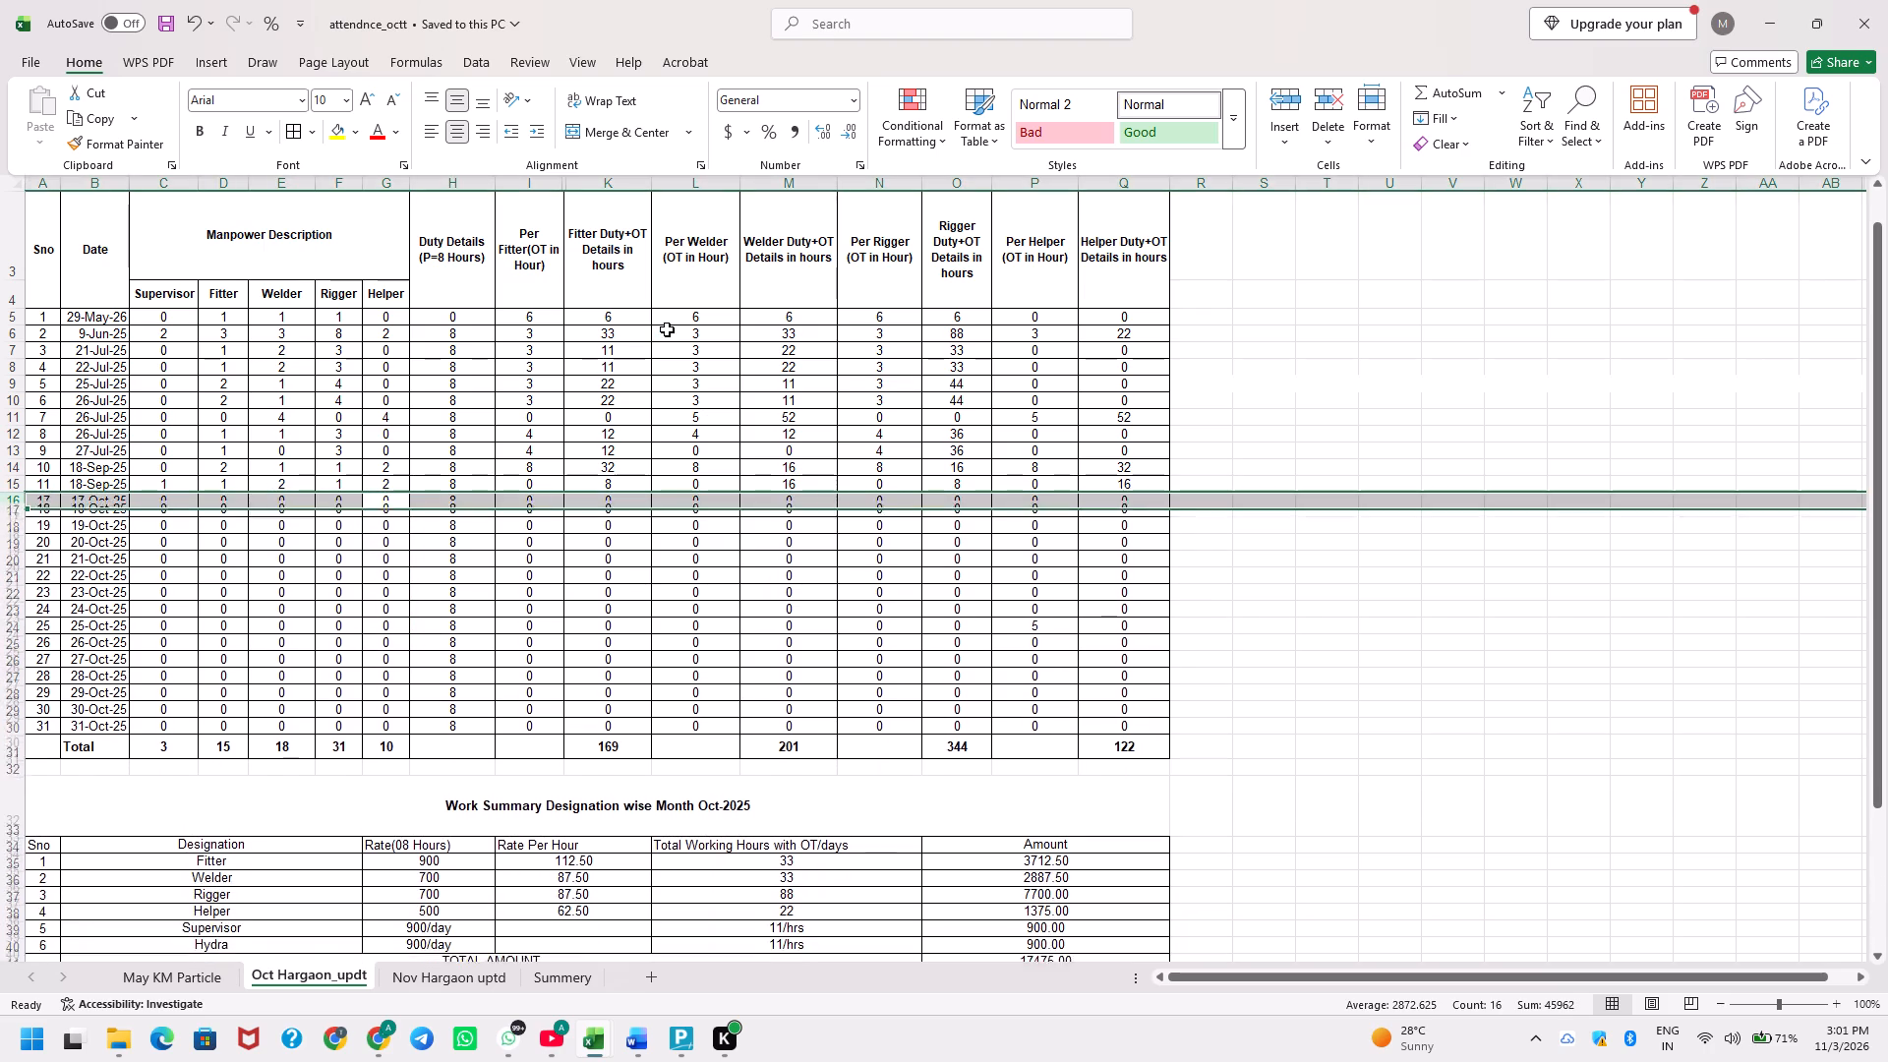
key("ctrl+minus")
key("ctrl+minus")
key("ctrl+minus")
key("ctrl+minus")
key("ctrl+minus")
key("ctrl+minus")
key("ctrl+minus")
key("ctrl+minus")
key("ctrl+minus")
key("ctrl+minus")
key("ctrl+minus")
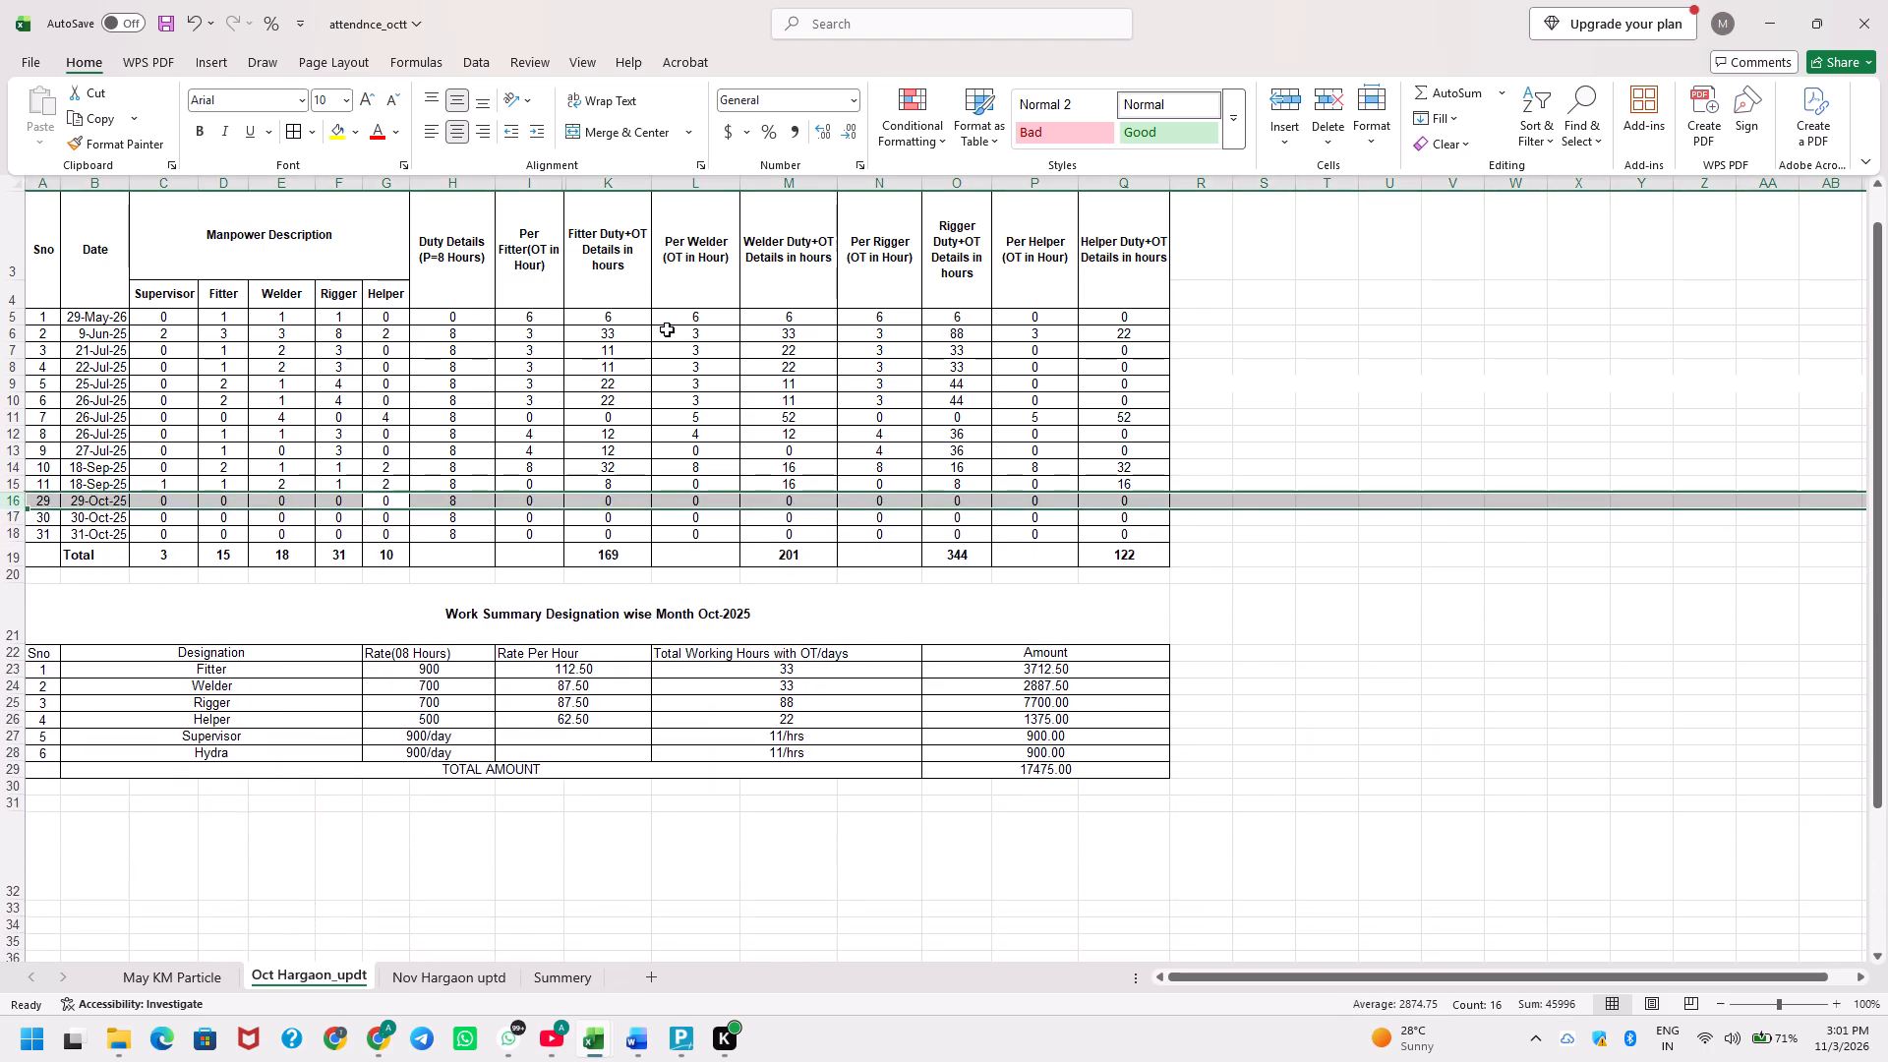
key("ctrl+minus")
key("ctrl+minus")
key("Up")
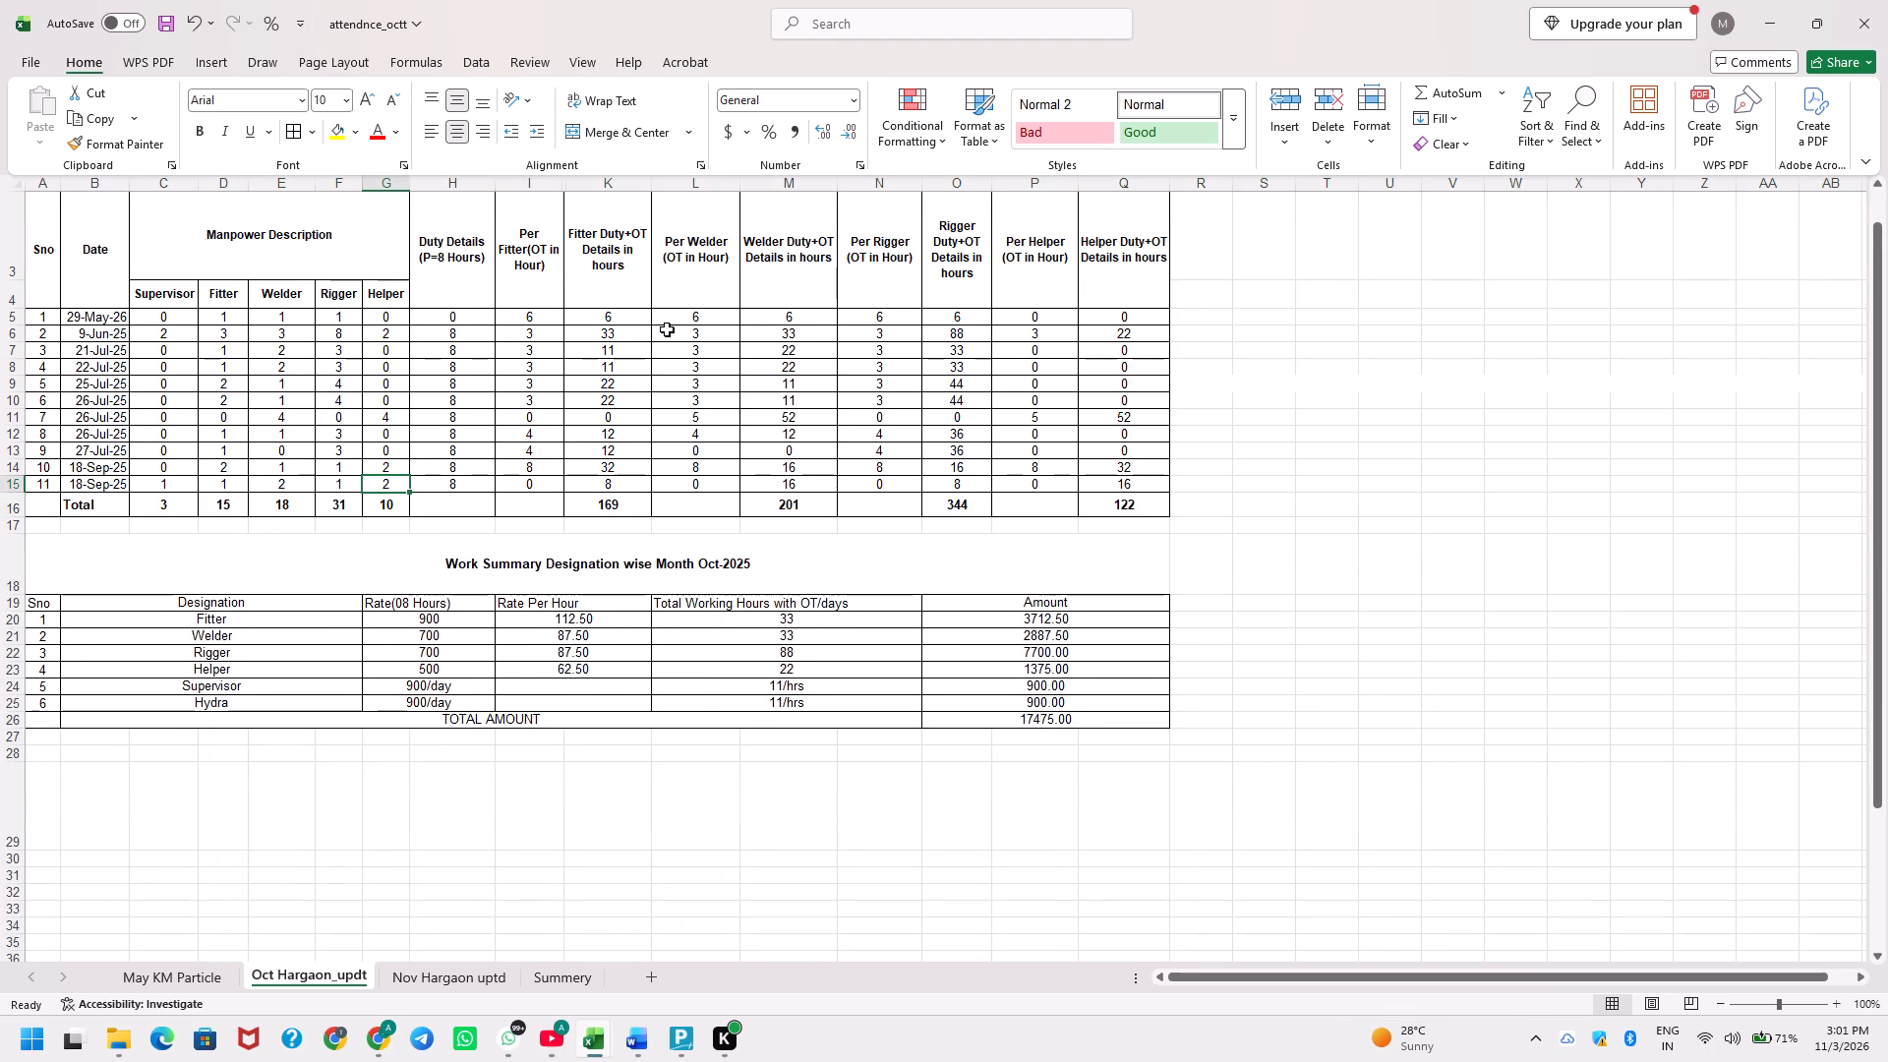
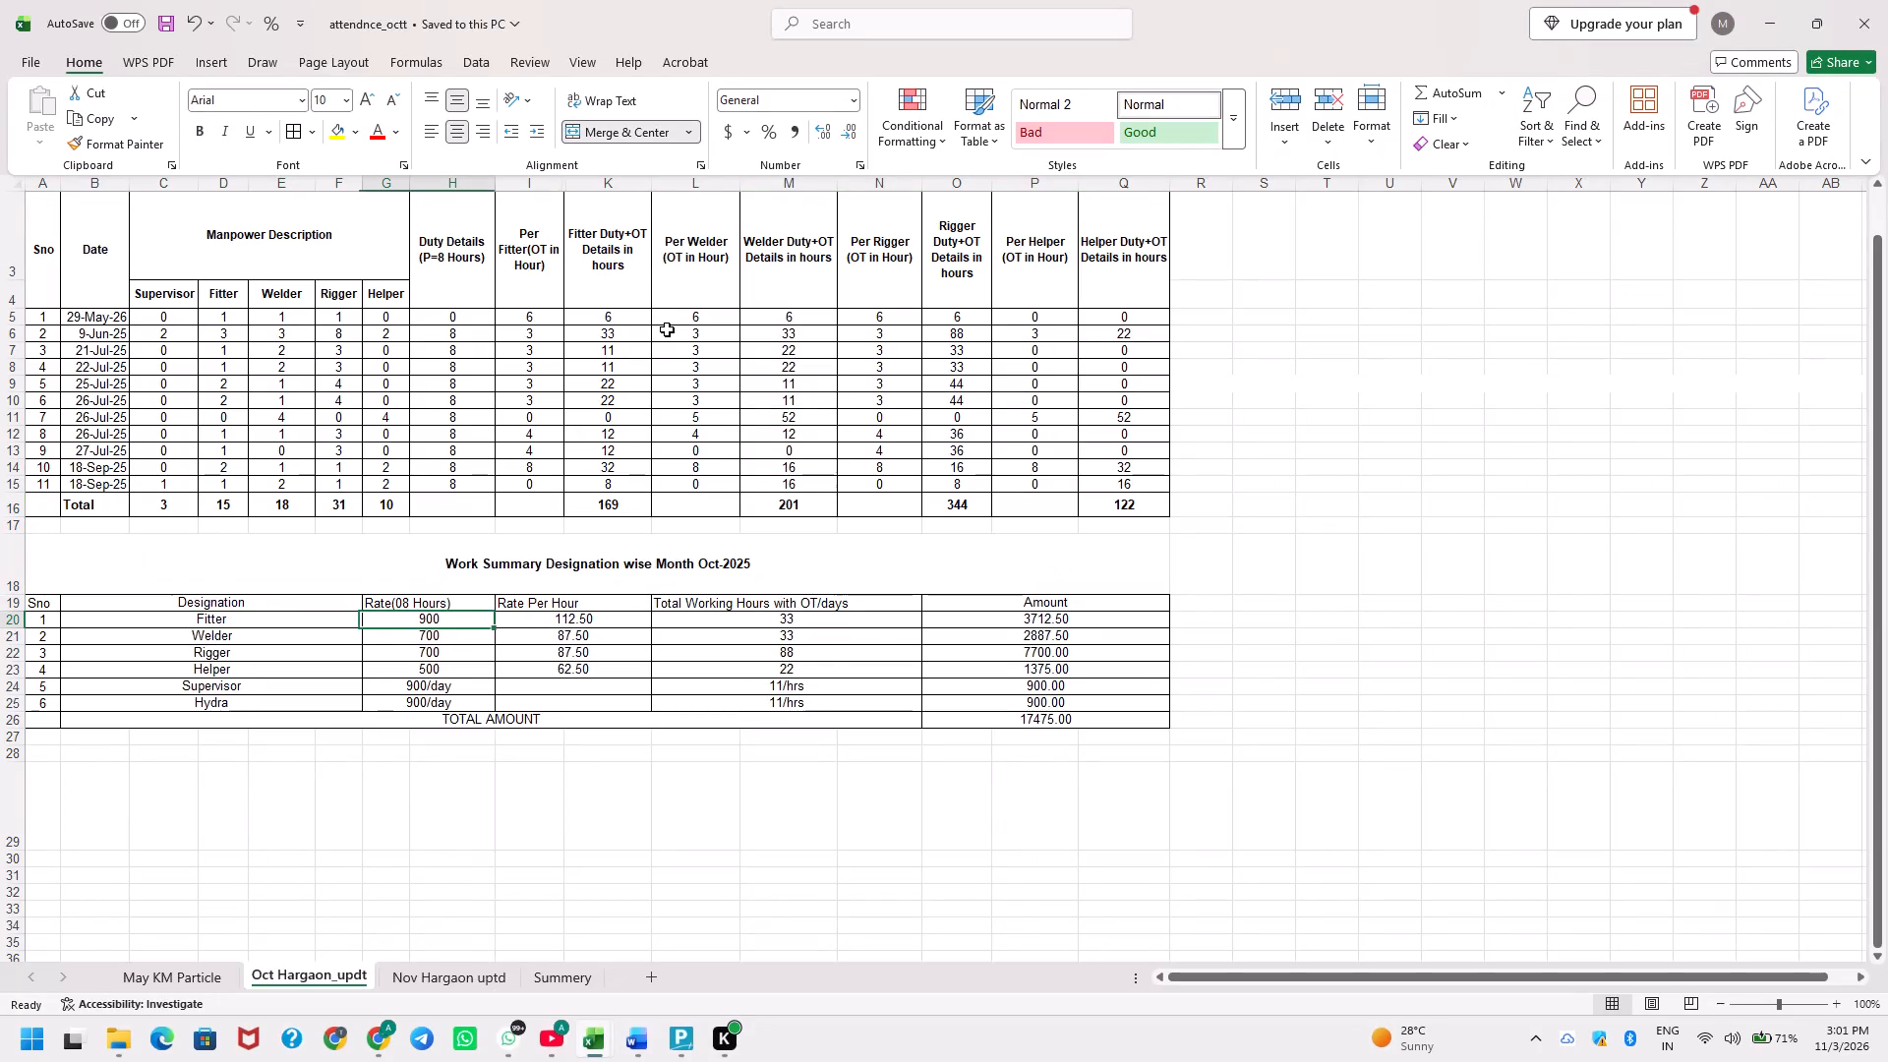
Switch to the File Explorer window showing the Tyagi Associates folder.
key("alt+Tab")
key("alt+Tab")
key("alt+Tab")
key("alt+Tab")
key("alt+Tab")
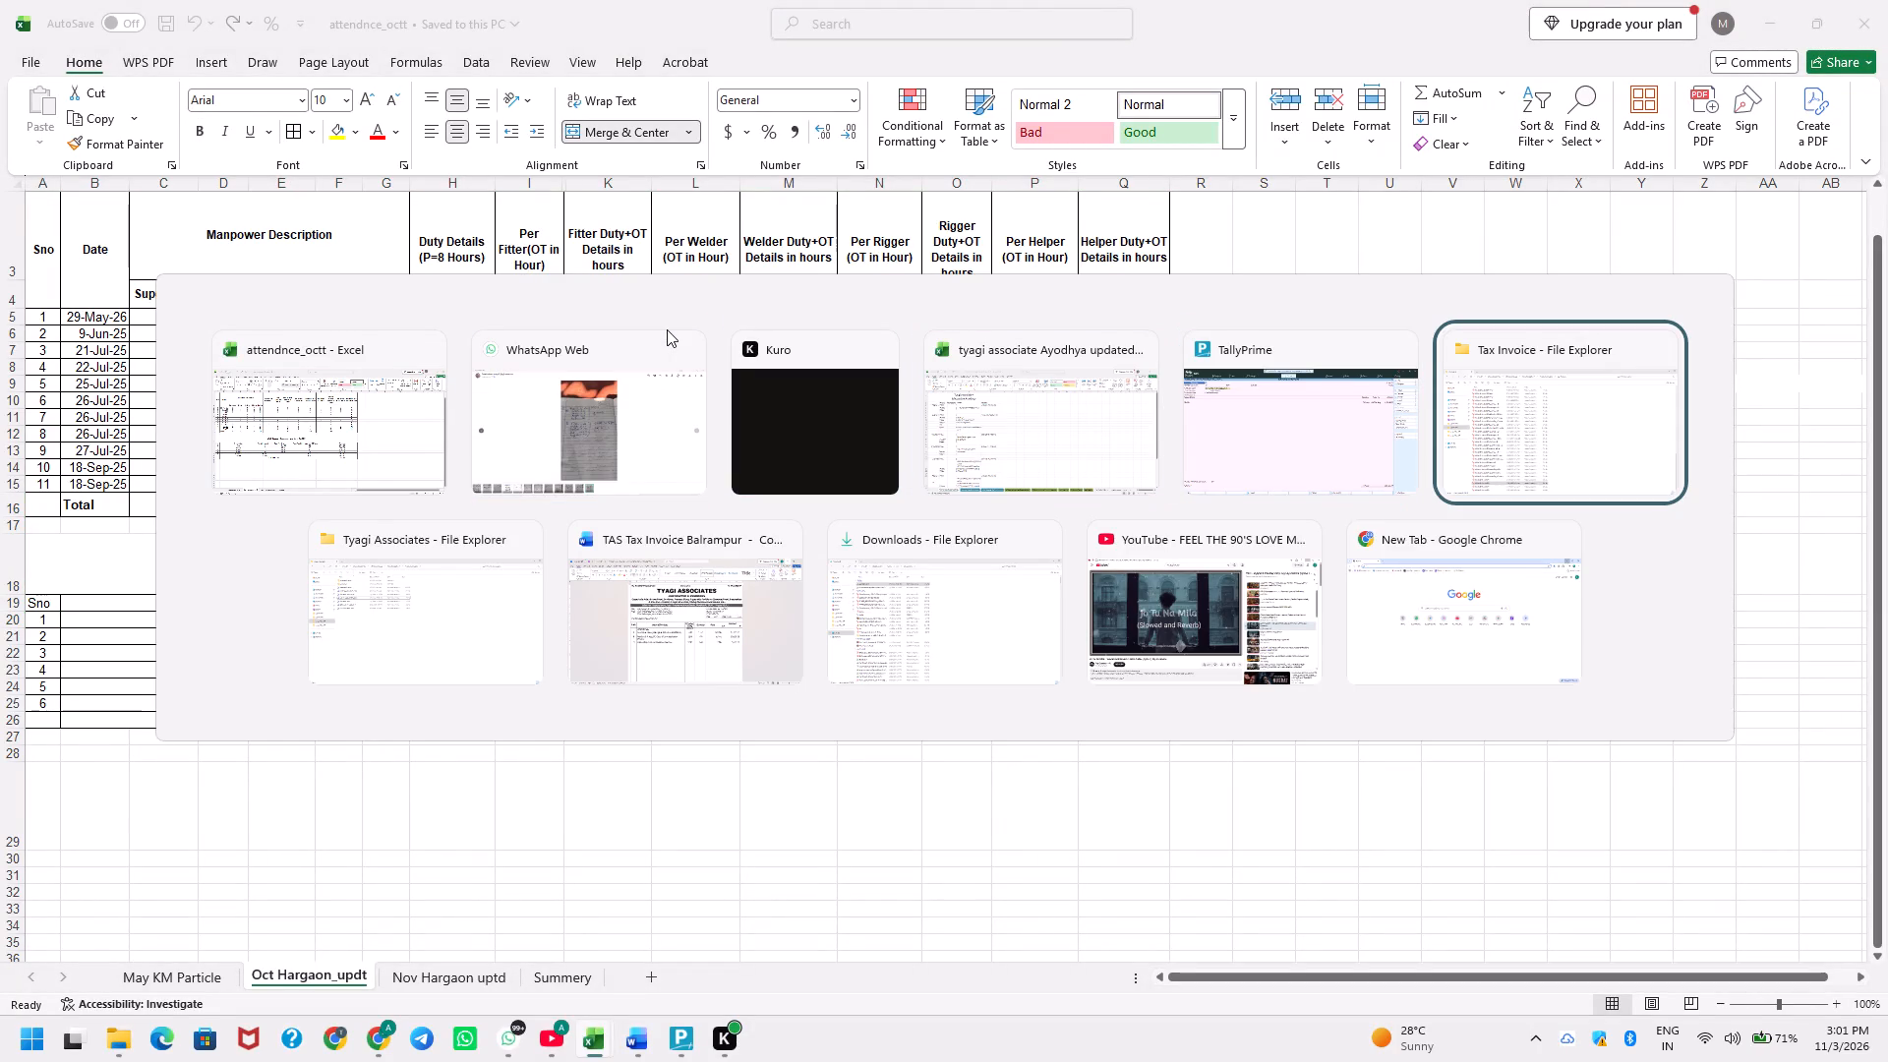
key("alt+Tab")
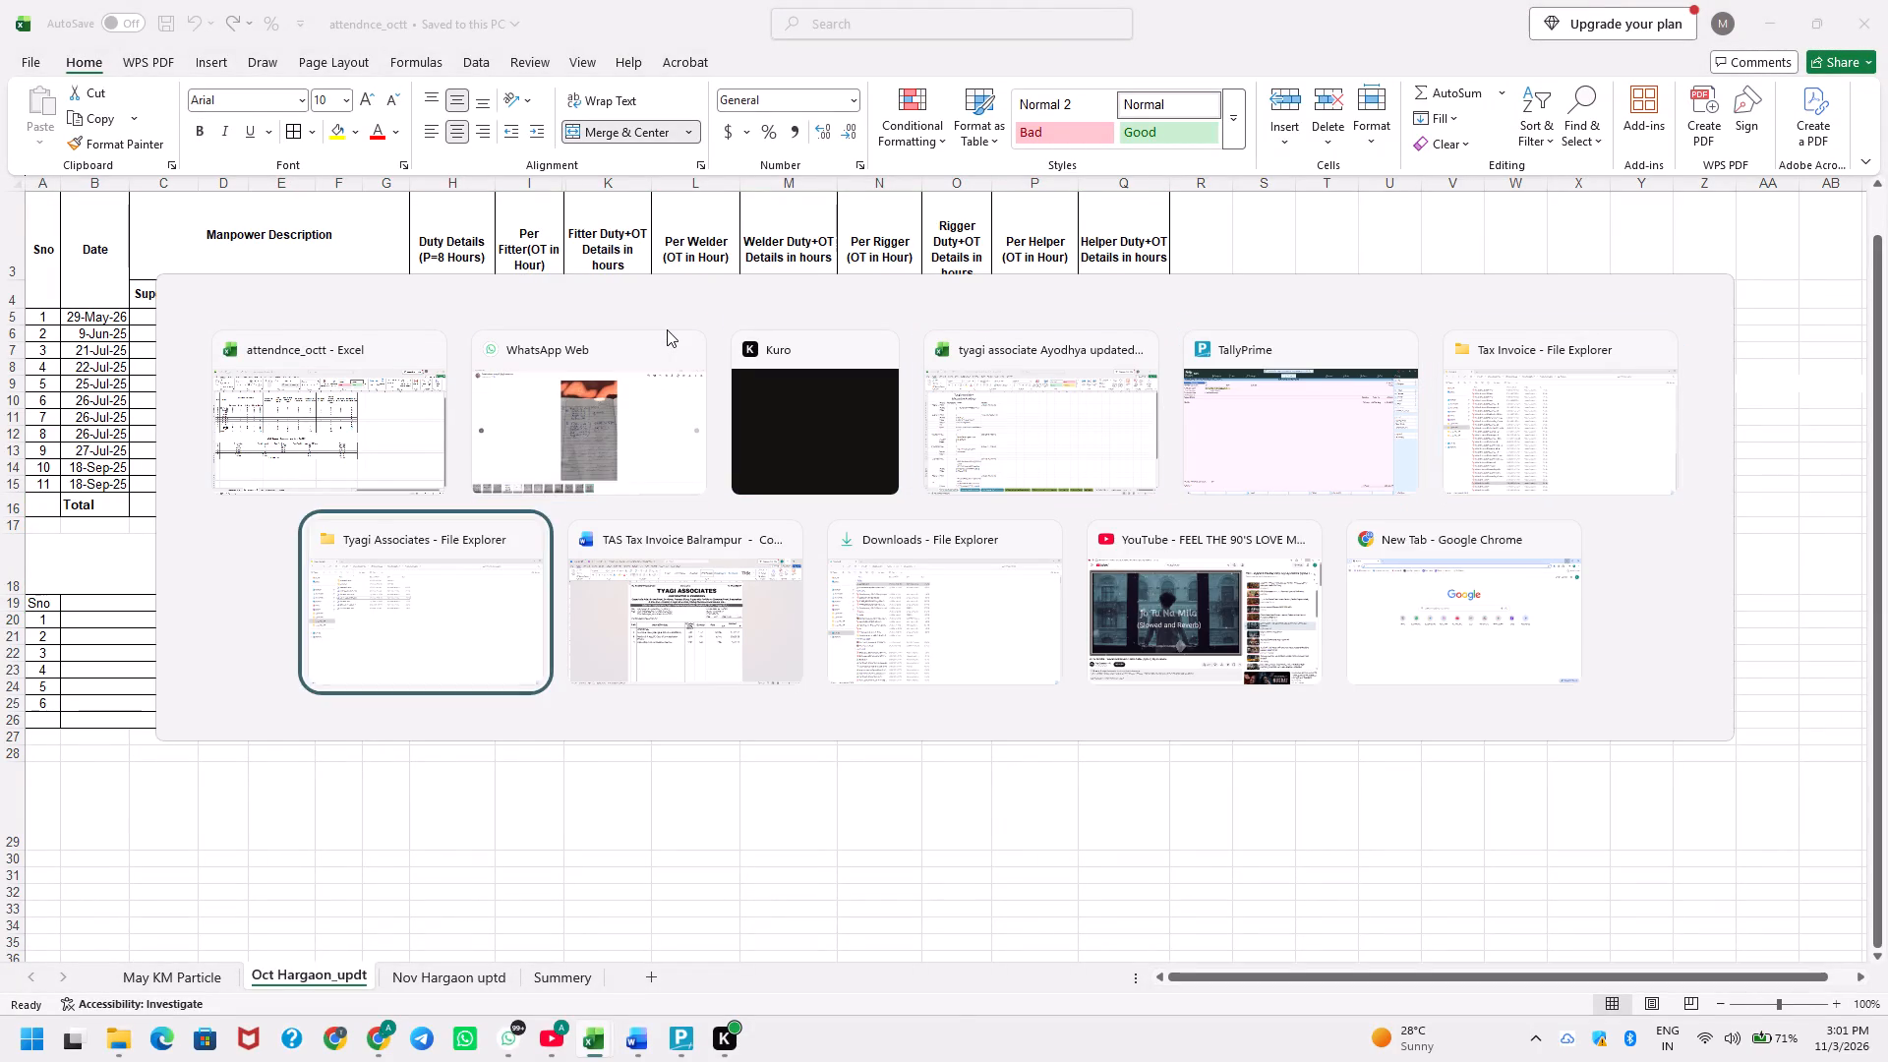
Look through the contents of the two quick-access Tyagi Associates folders, work orders first and the Sale Bill 2026-27 invoices second.
key("shift+Tab")
key("Up")
key("Up")
key("Down")
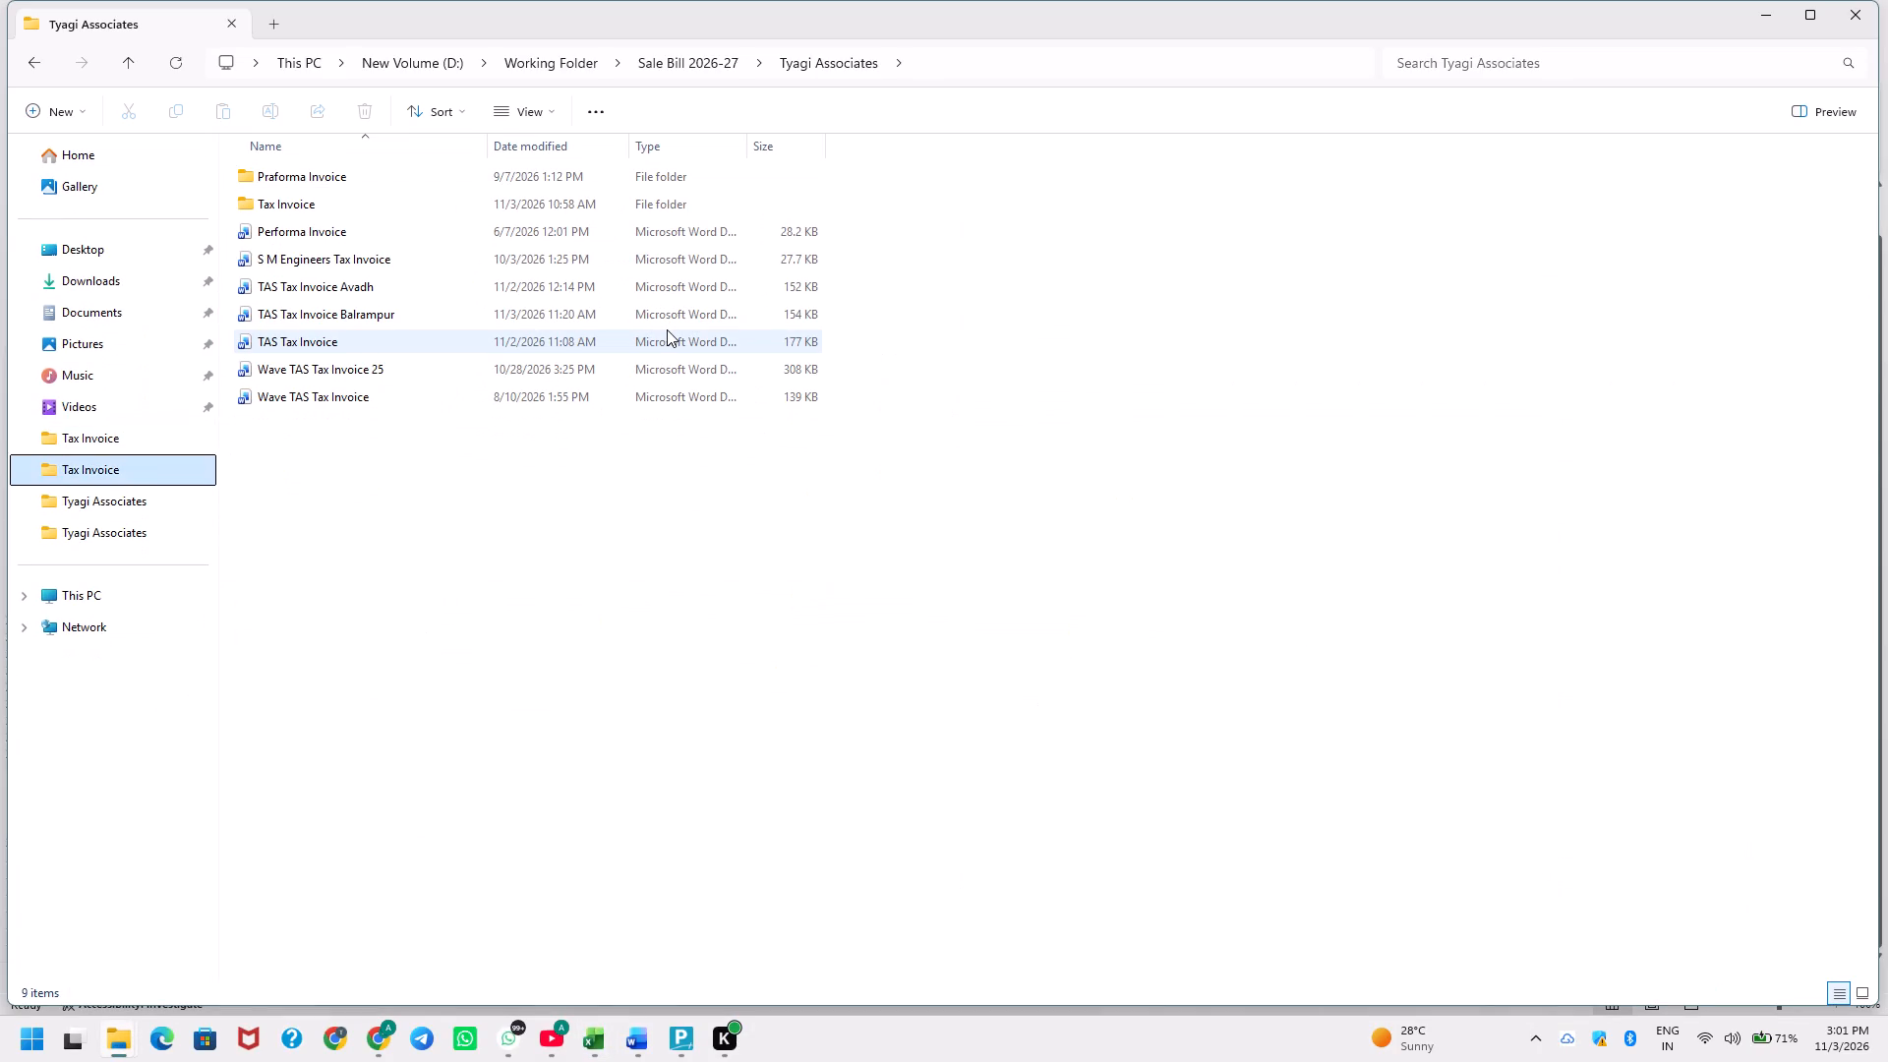
key("Down")
key("Up")
key("Down")
key("Down")
key("Return")
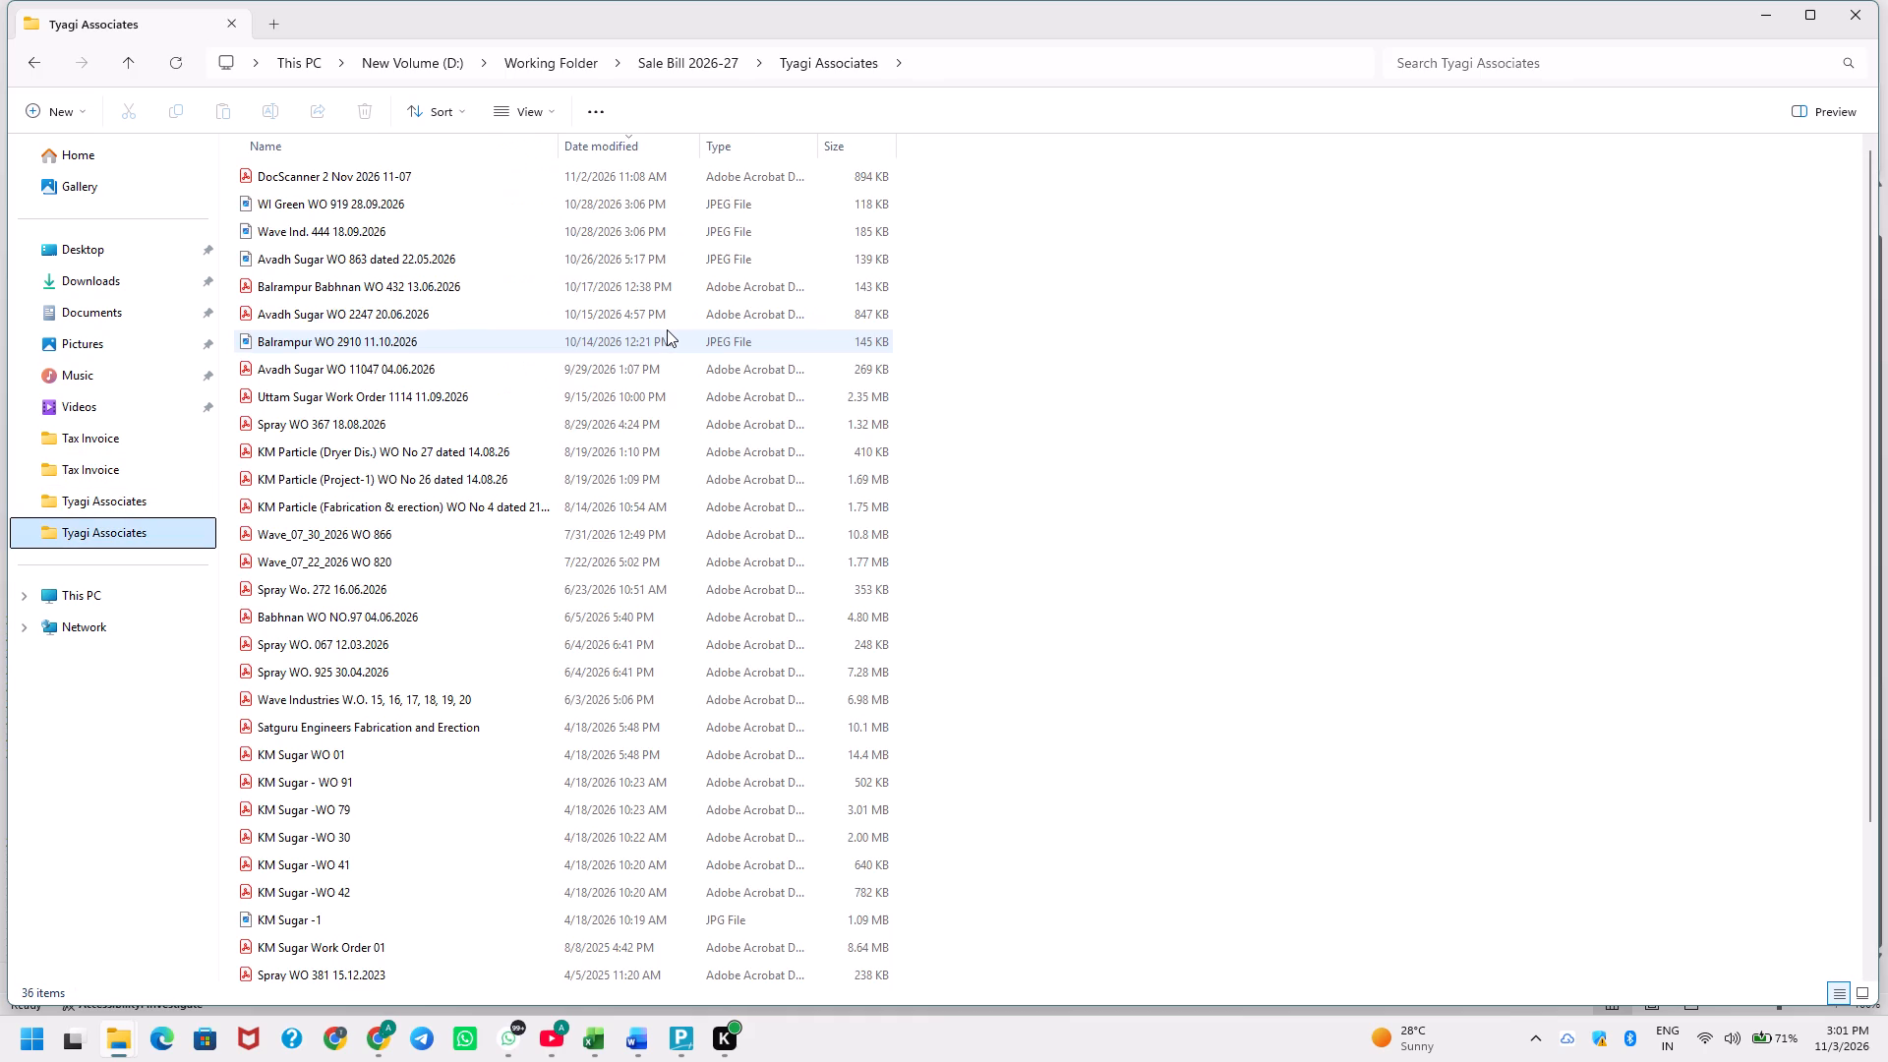
key("Up")
key("Return")
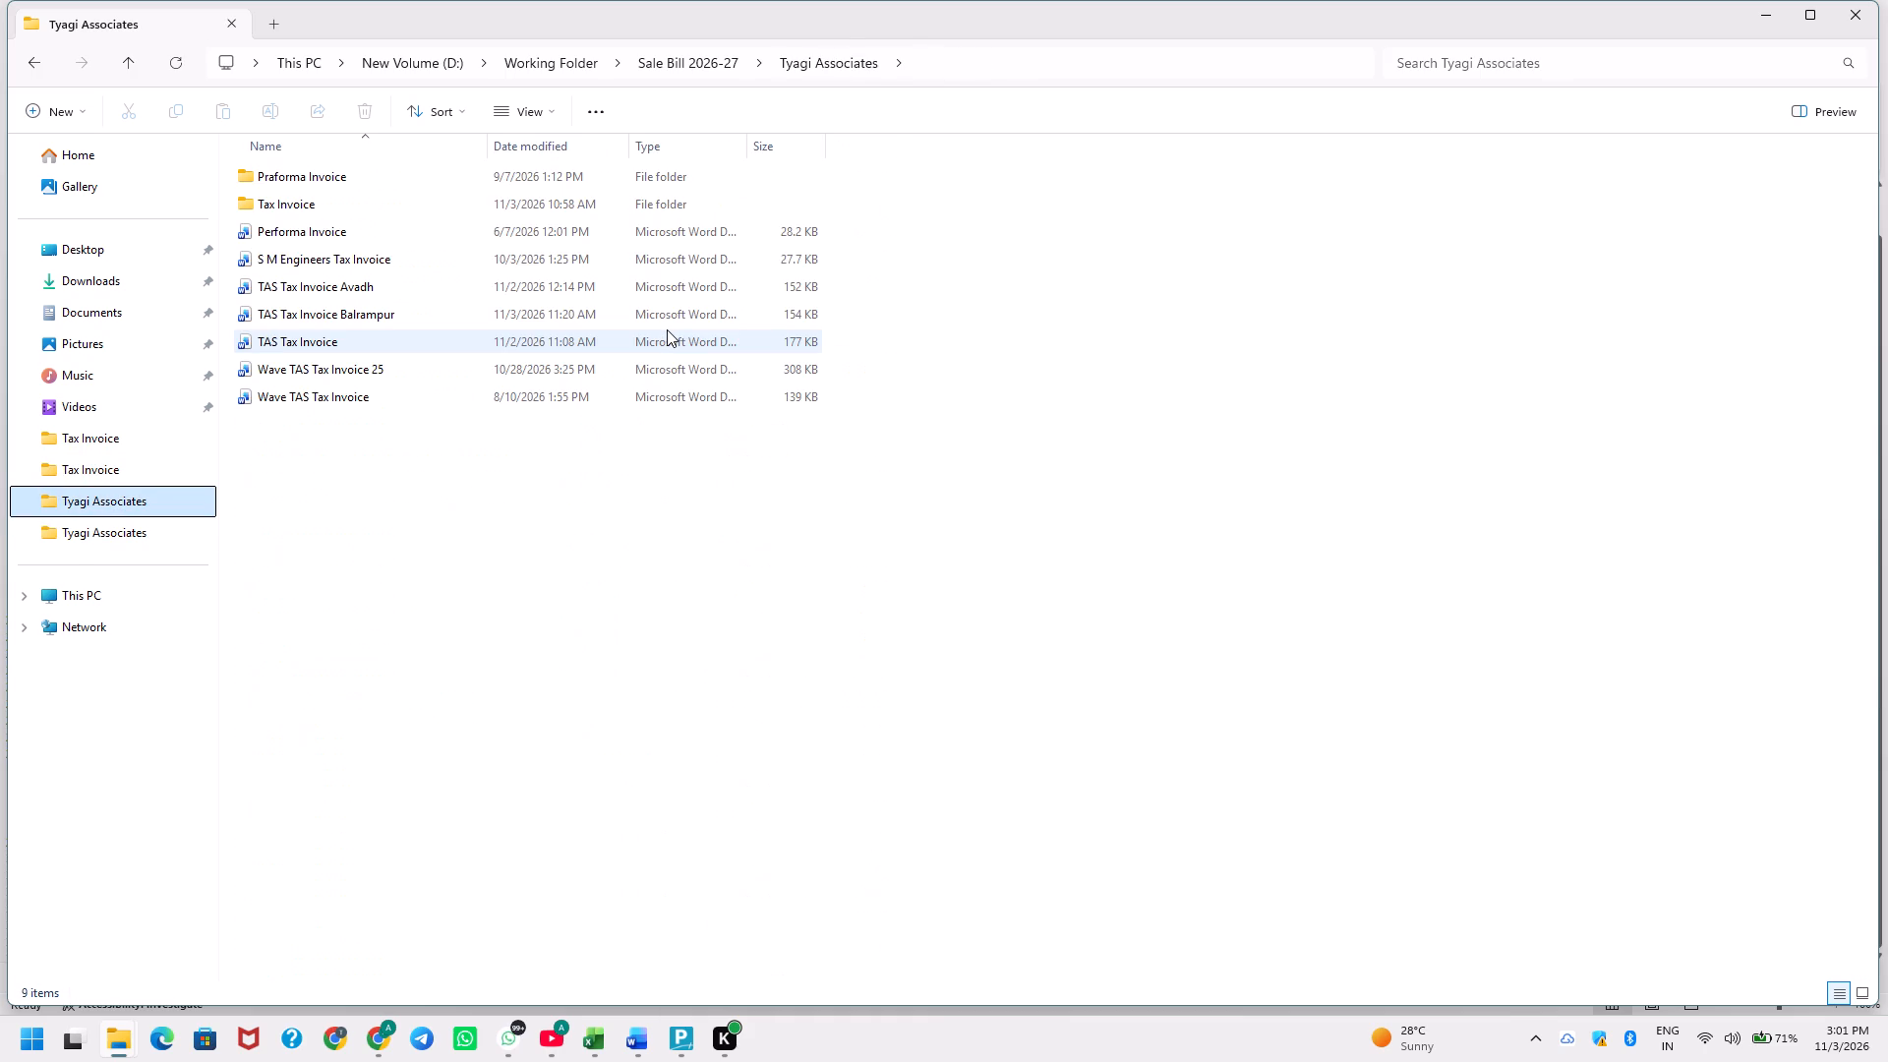
Open the New Volume (D:) drive from This PC.
key("Down")
key("Down")
key("Return")
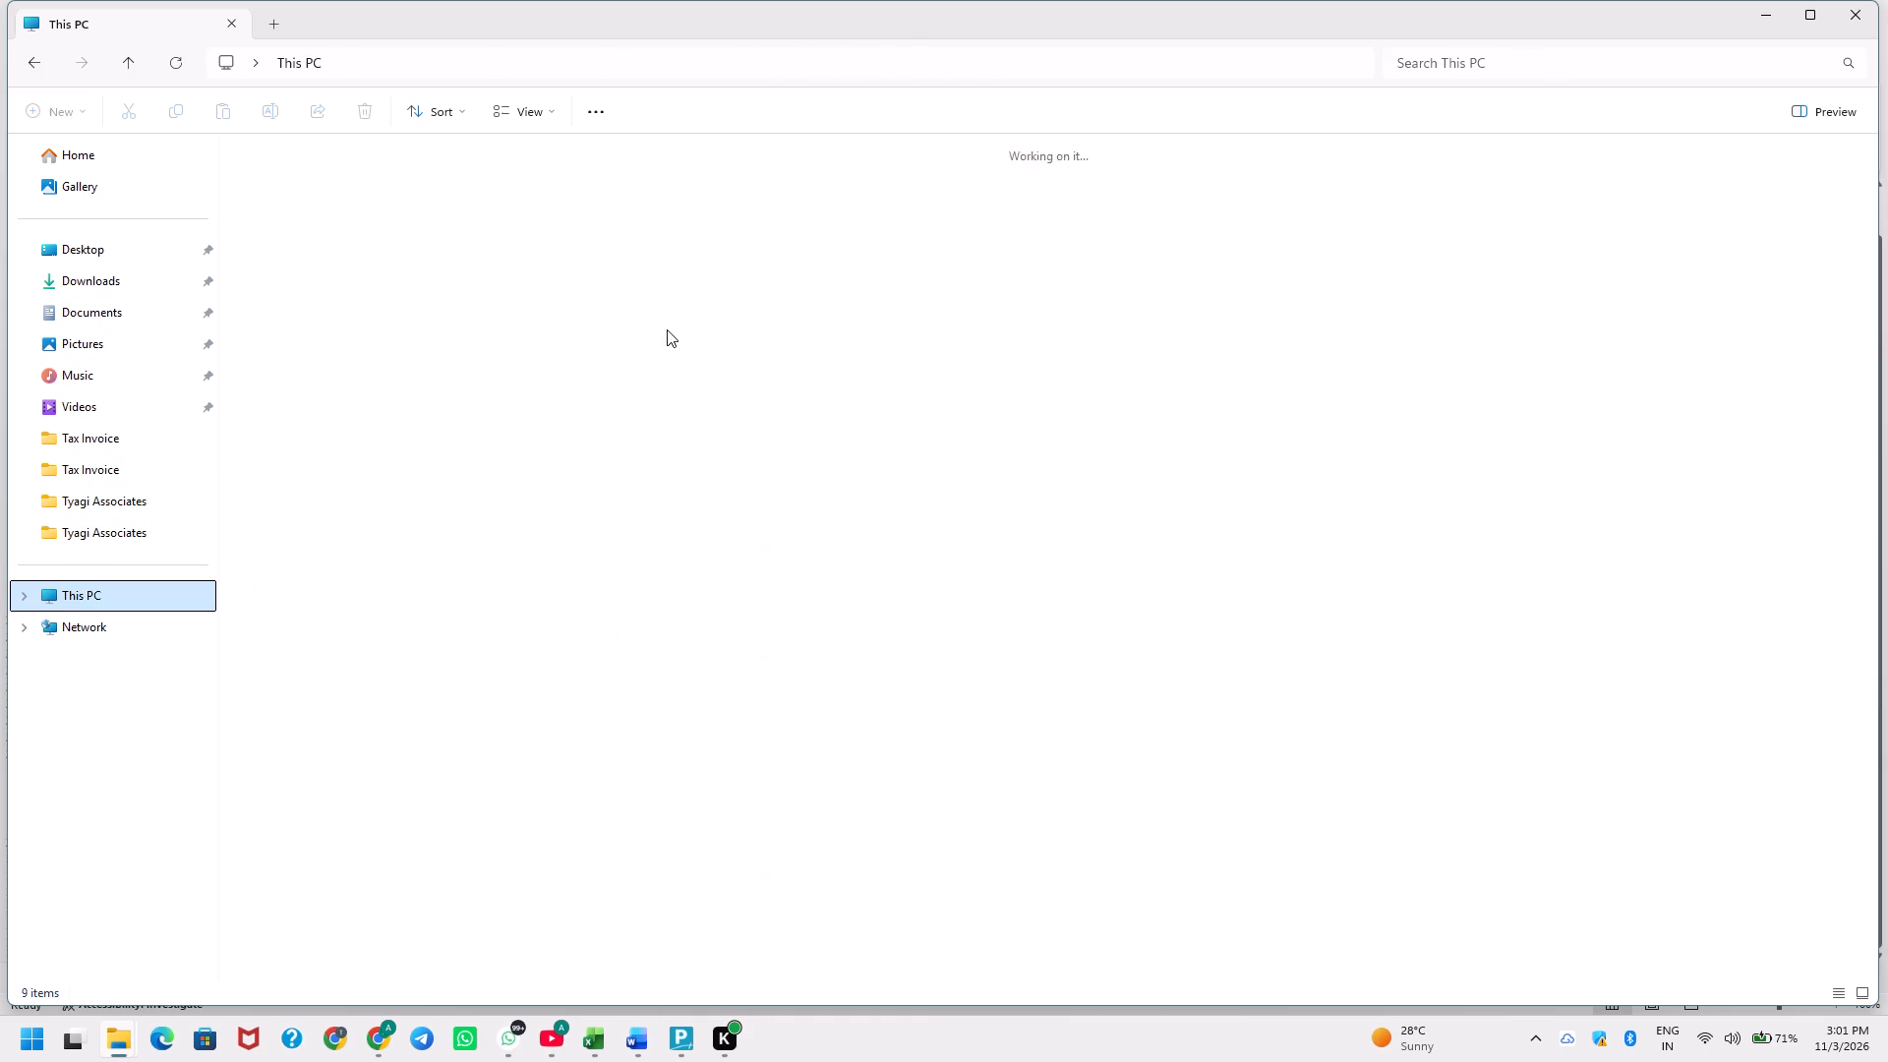
key("Tab")
key("Right")
key("Return")
key("BackSpace")
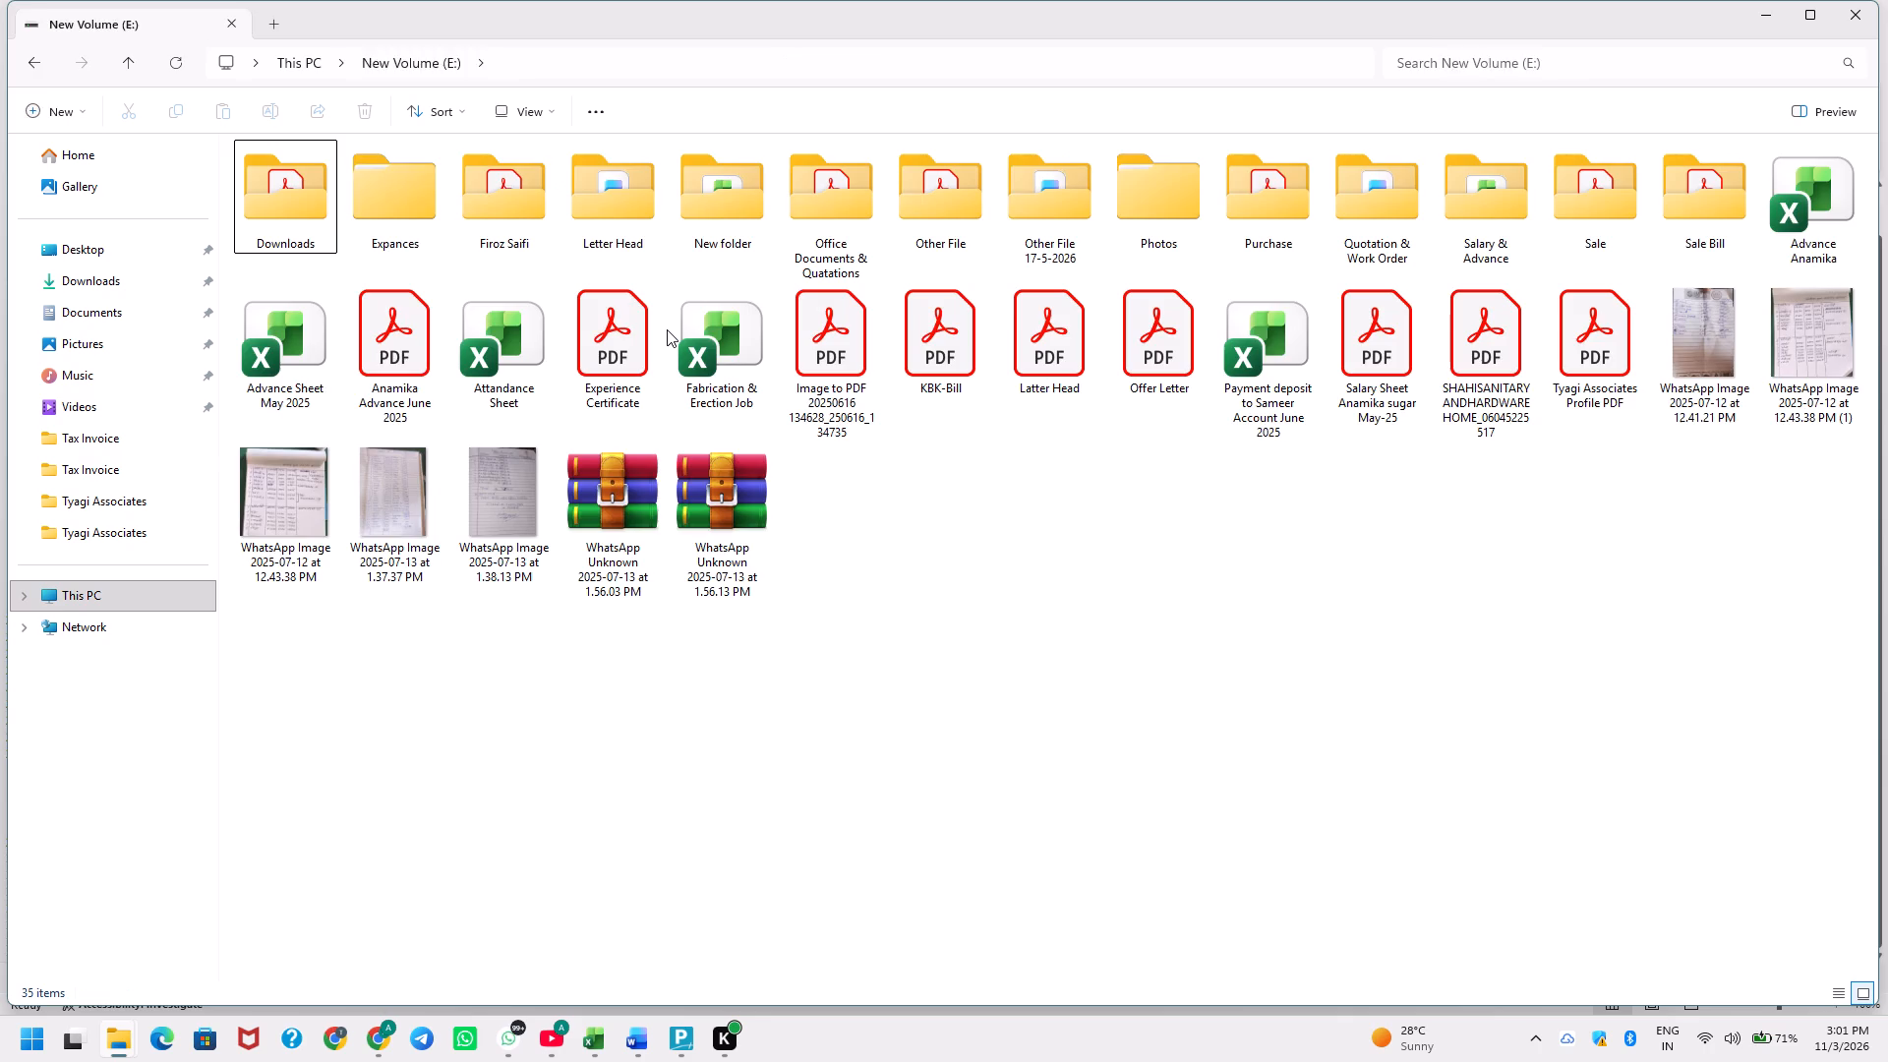
key("Left")
key("Return")
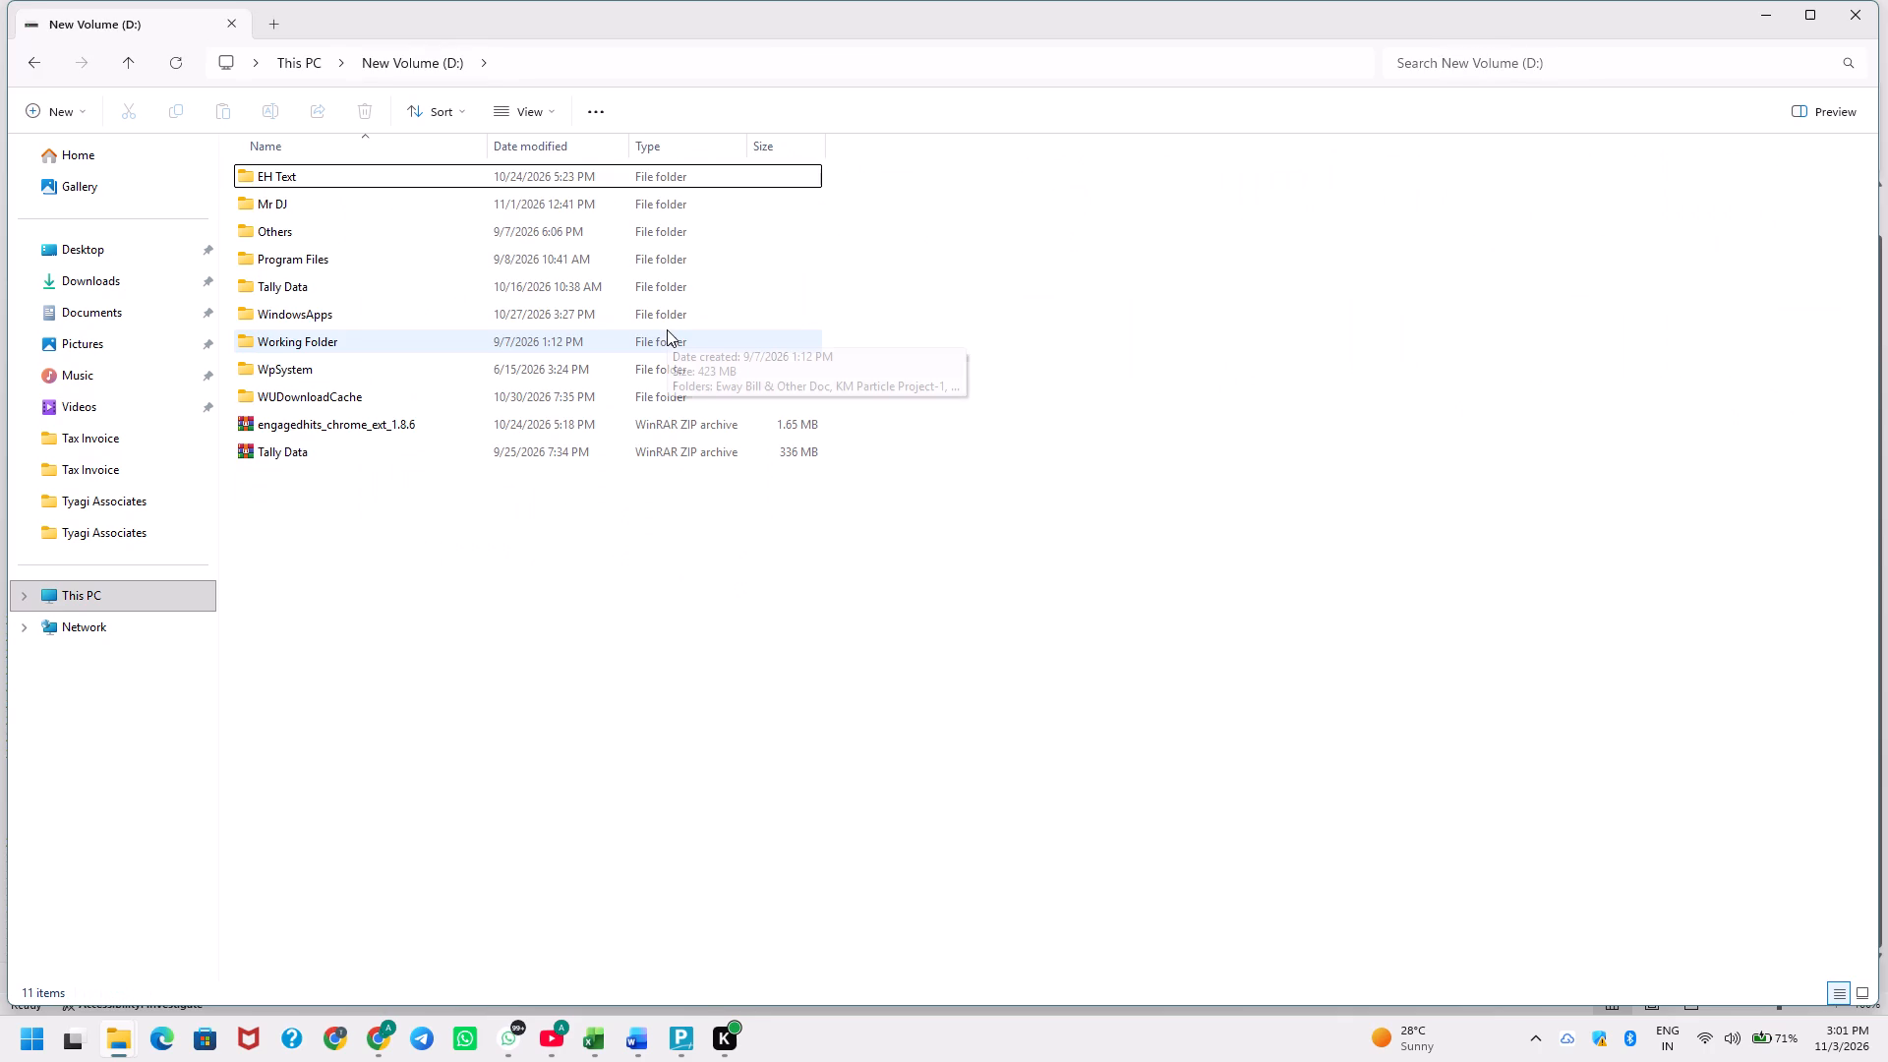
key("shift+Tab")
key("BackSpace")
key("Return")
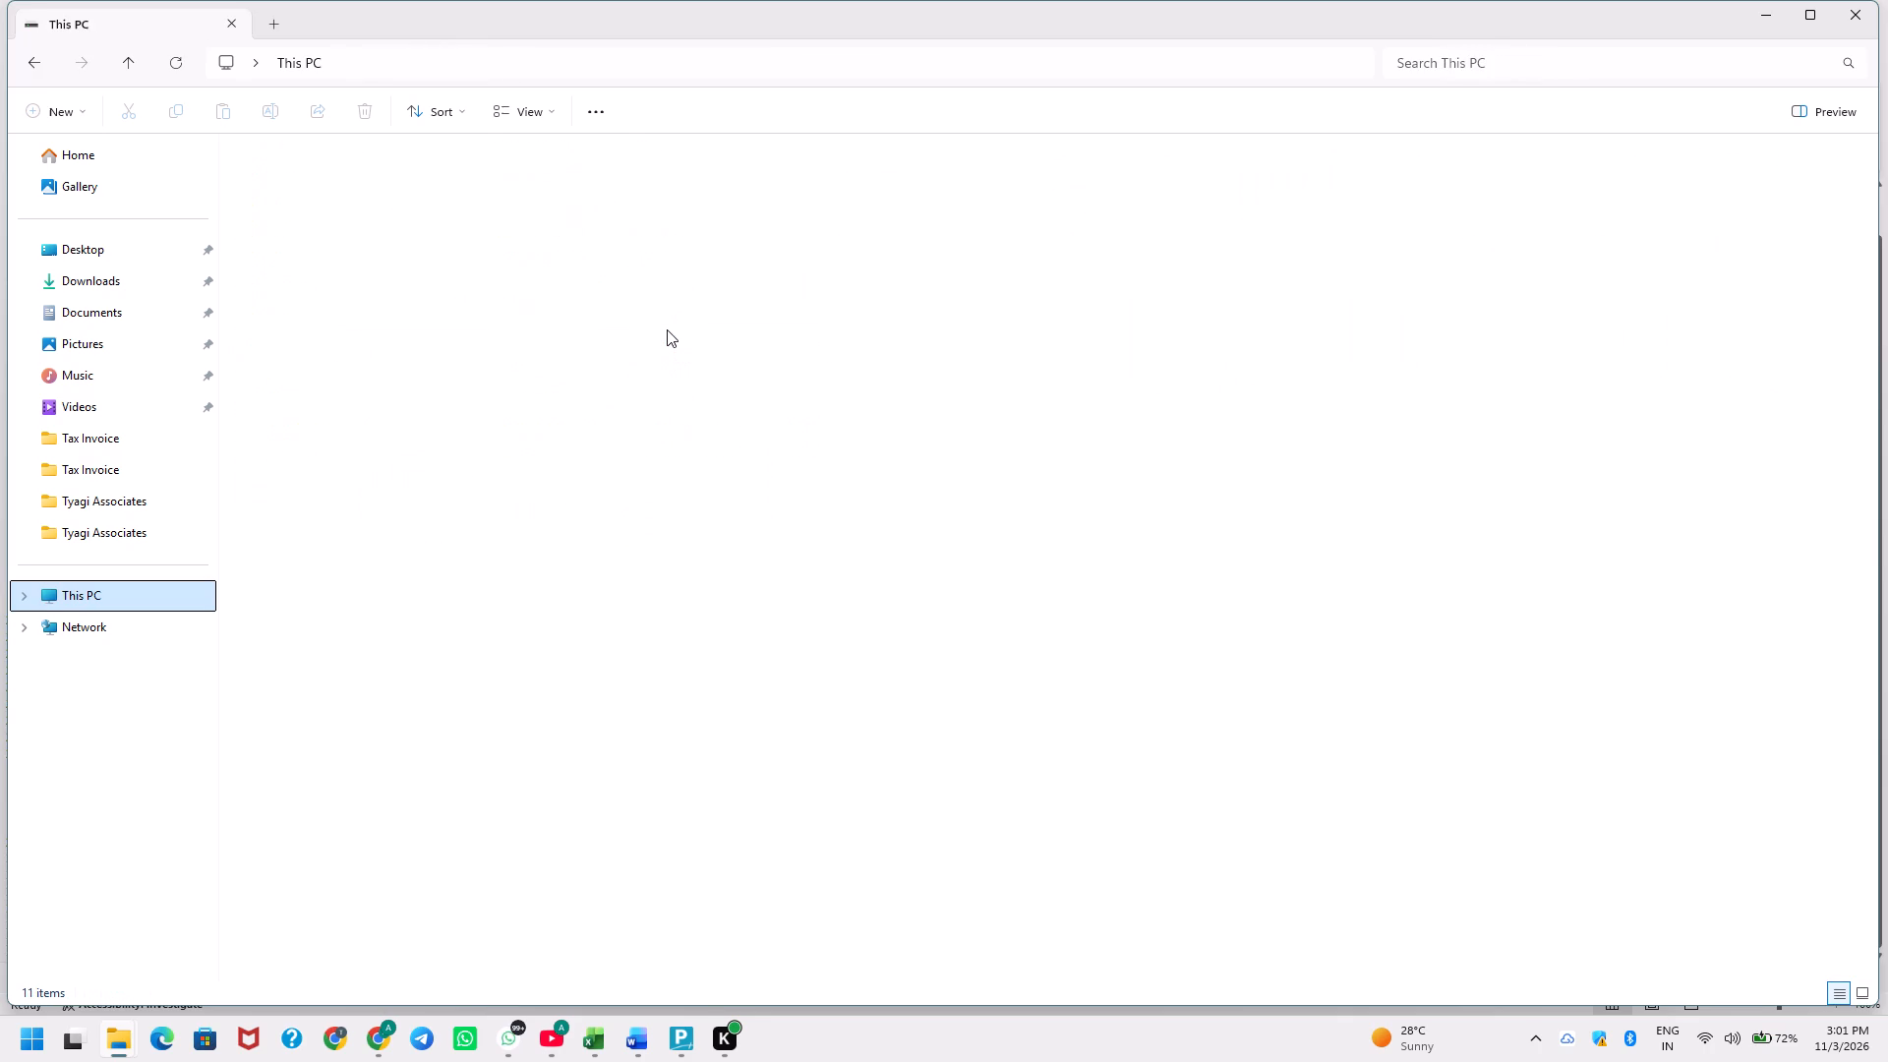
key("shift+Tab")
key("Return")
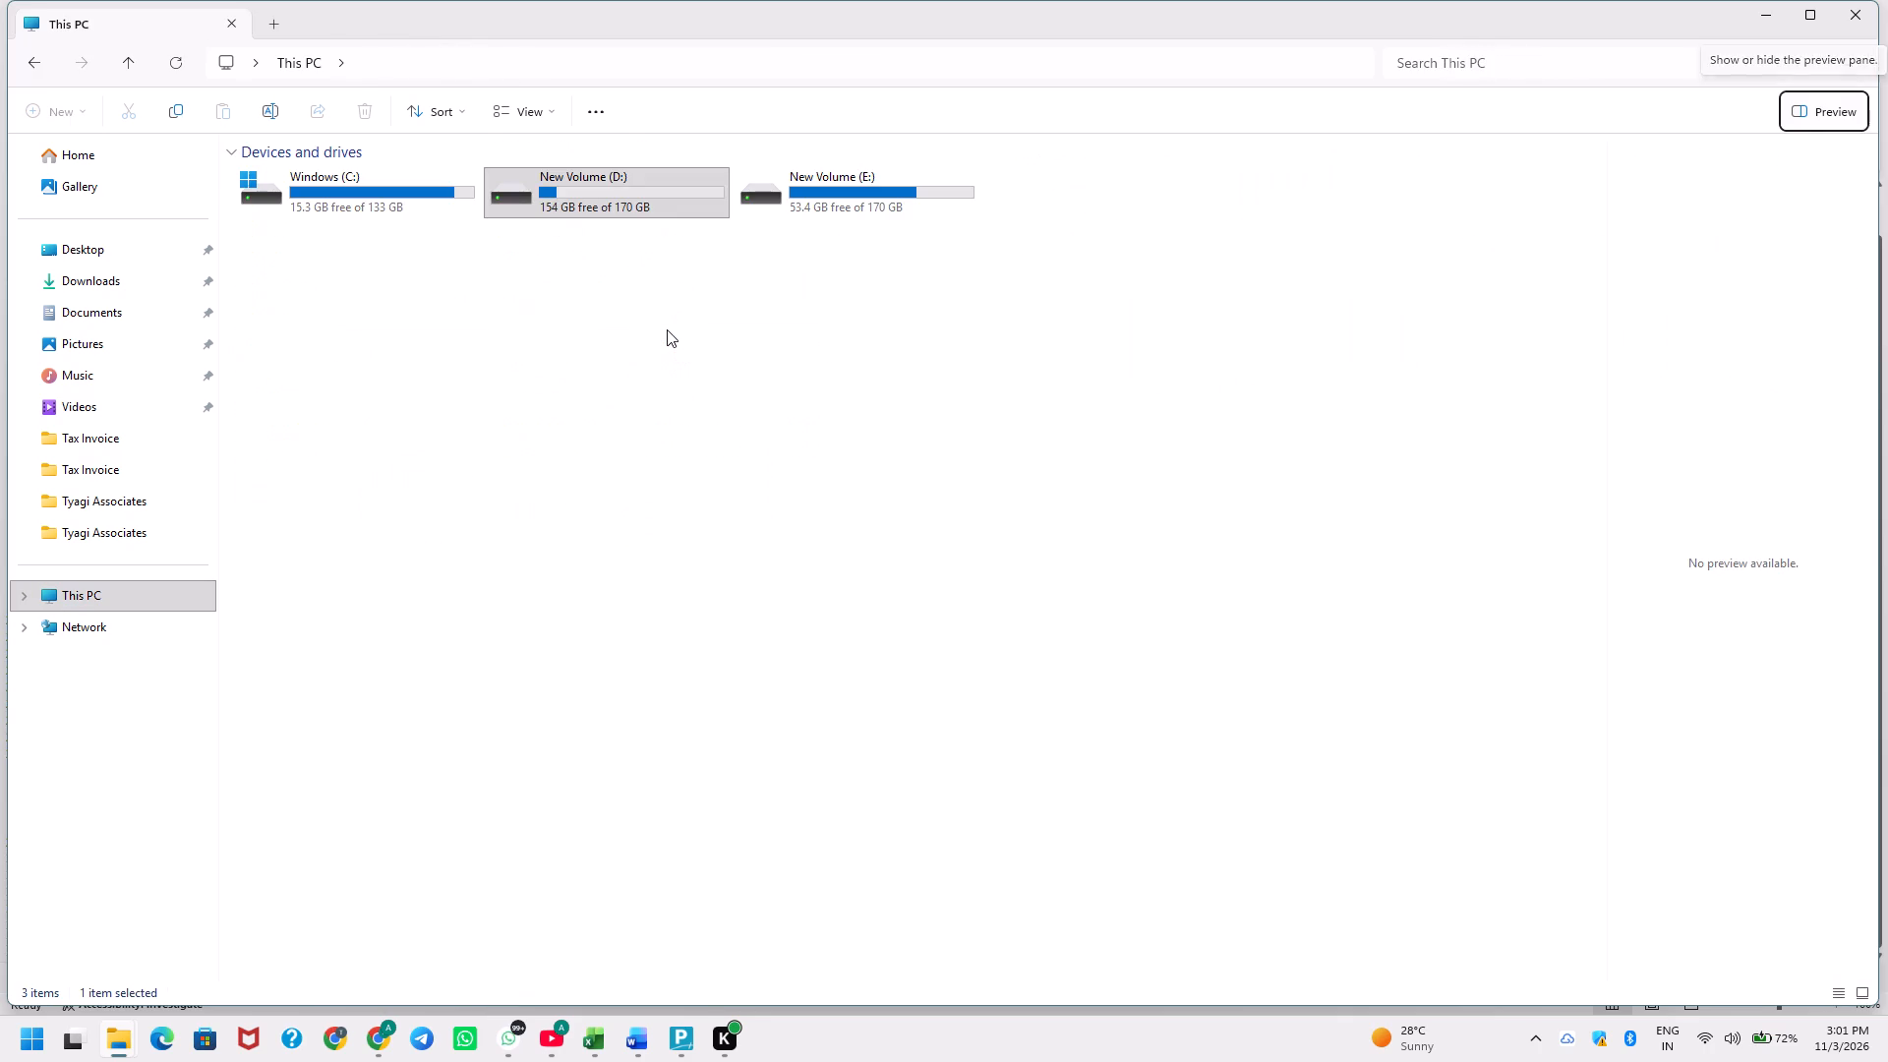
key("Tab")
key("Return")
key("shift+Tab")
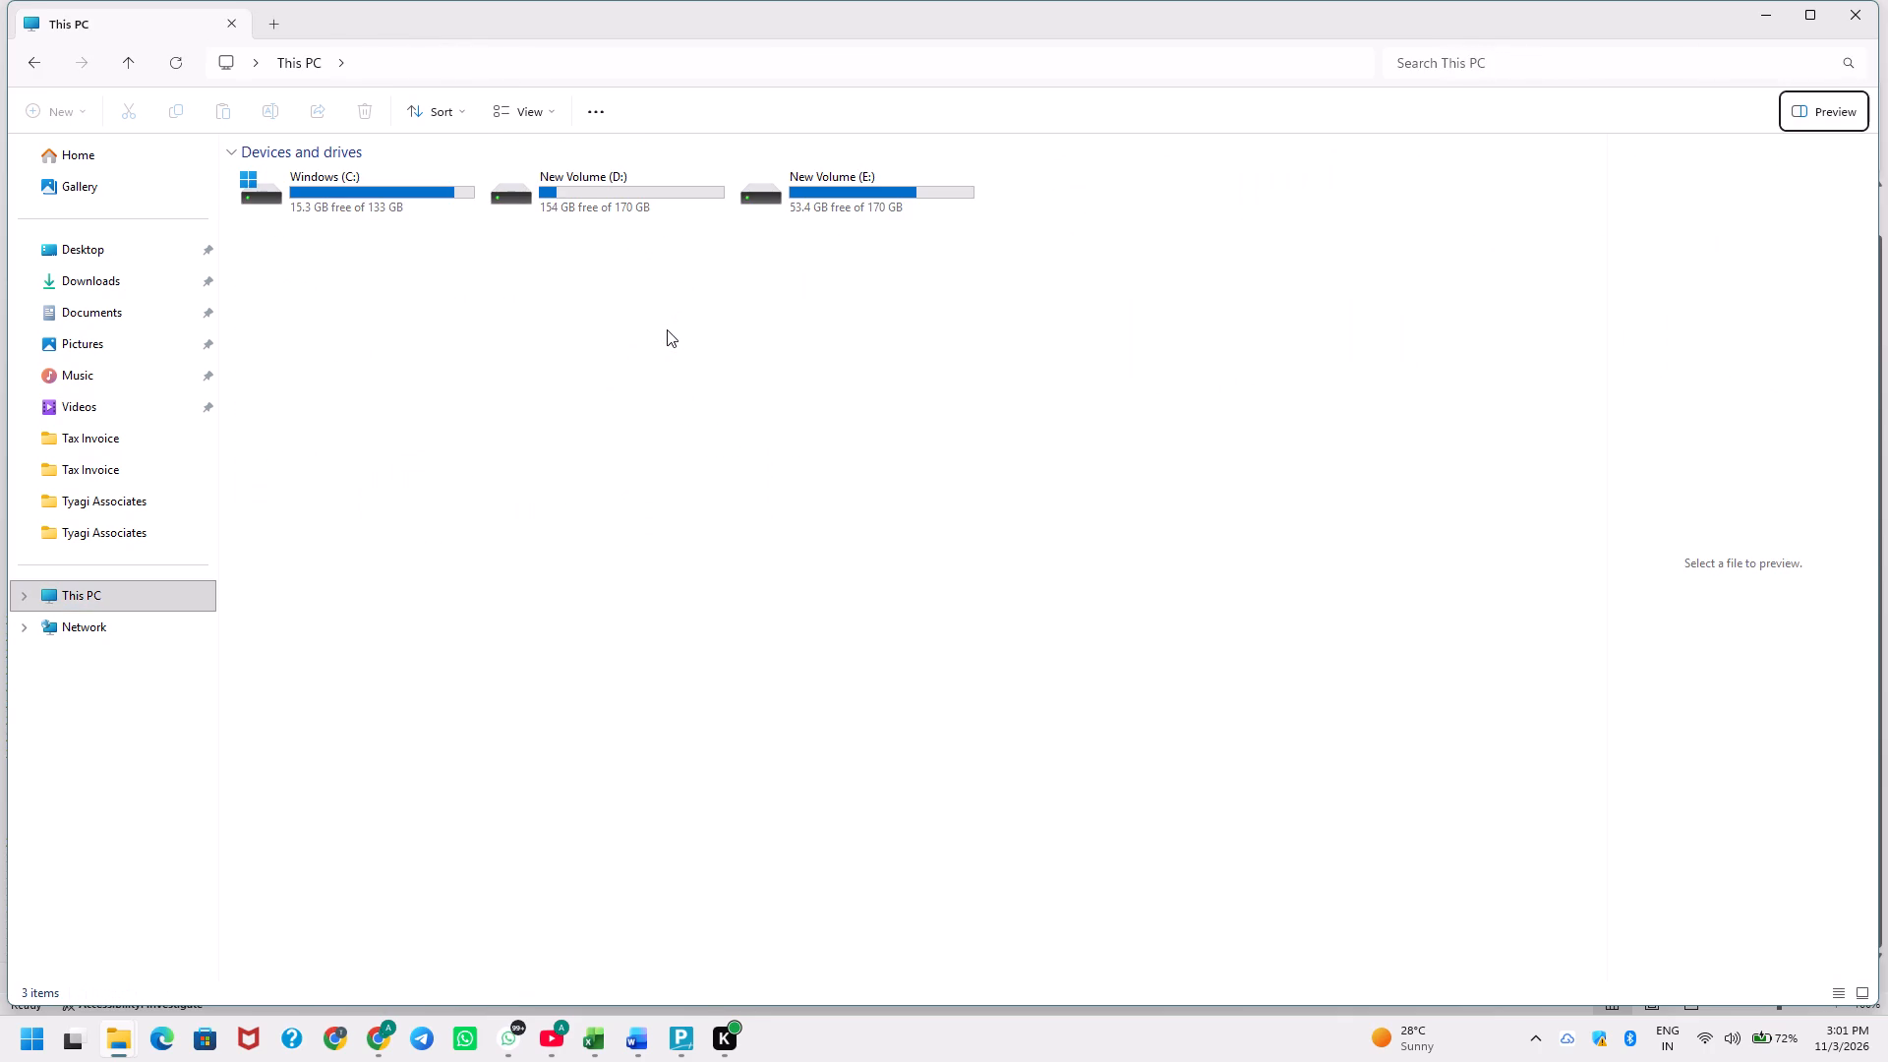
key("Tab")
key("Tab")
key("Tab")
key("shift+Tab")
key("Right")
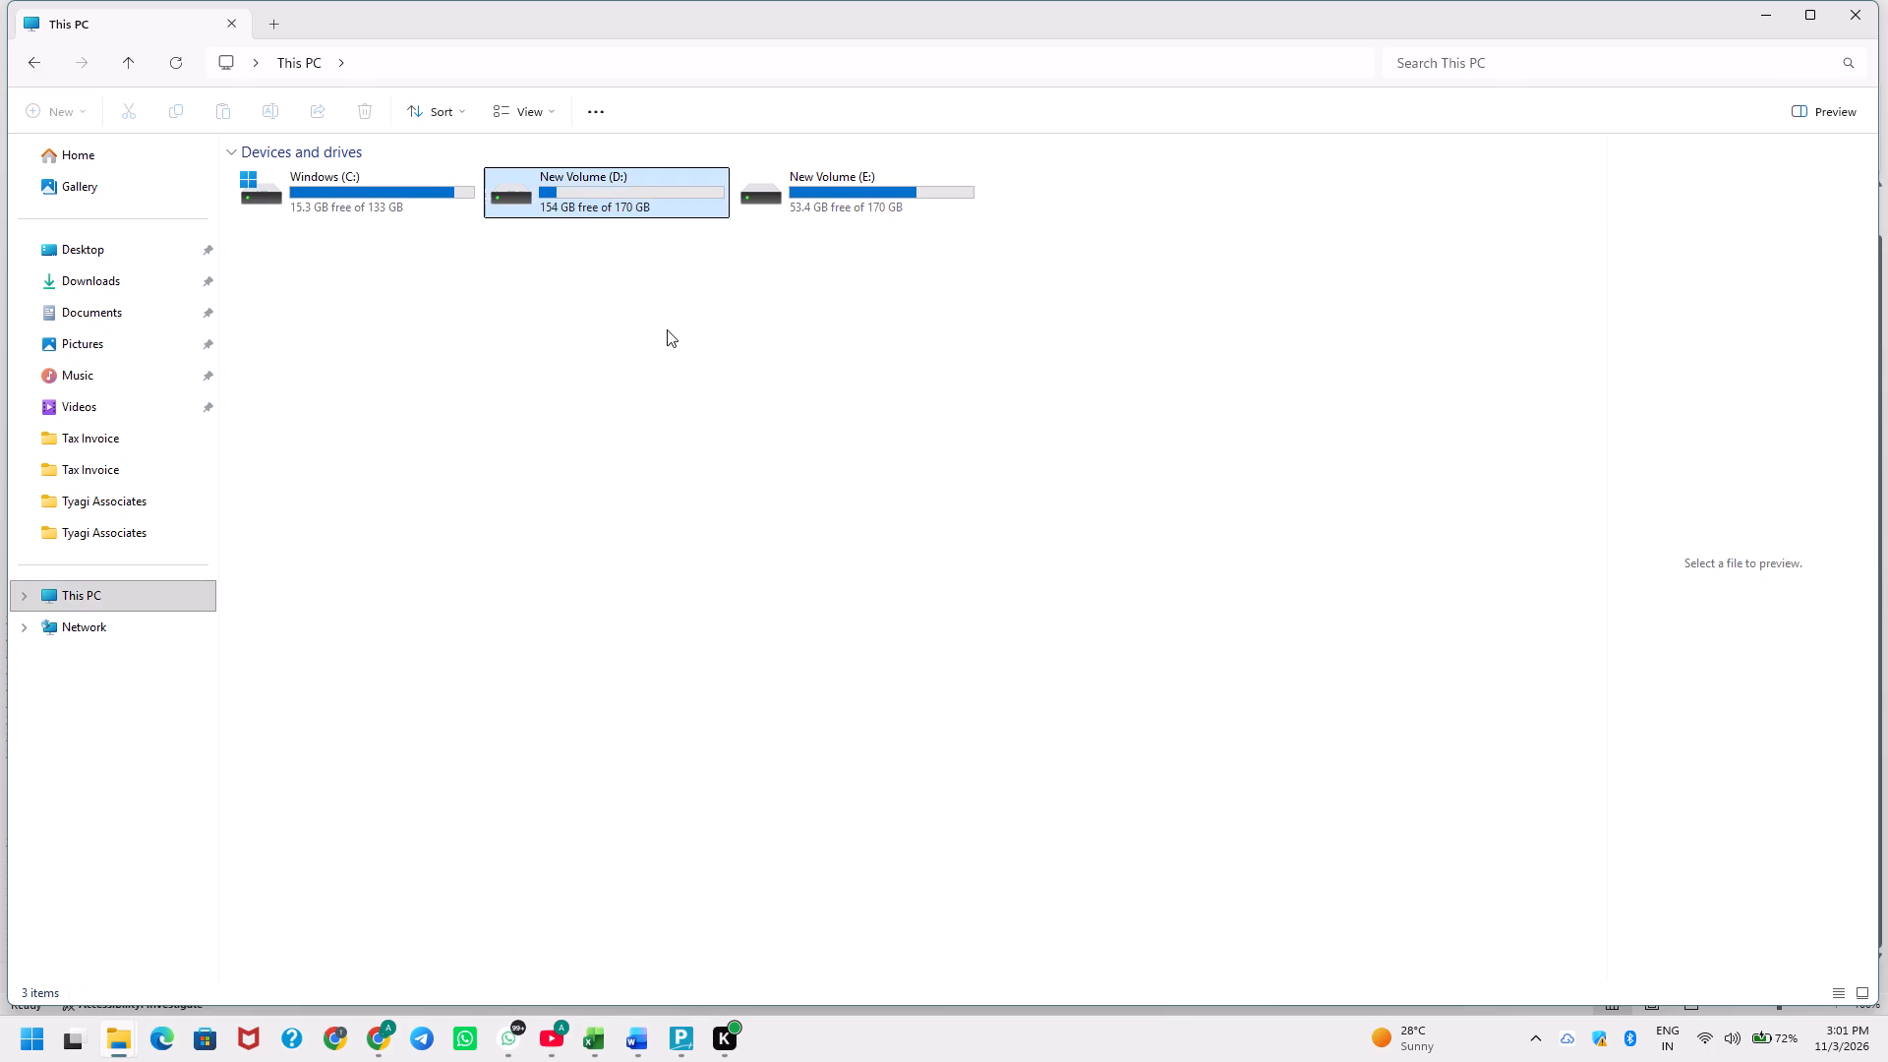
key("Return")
Open the K M Particle Boards Manpower Rates 26.10.2026 PDF from Quotation PDF in Working Folder and check its rate table.
key("Down")
key("Down")
key("Down")
key("Down")
key("Down")
key("Down")
key("Return")
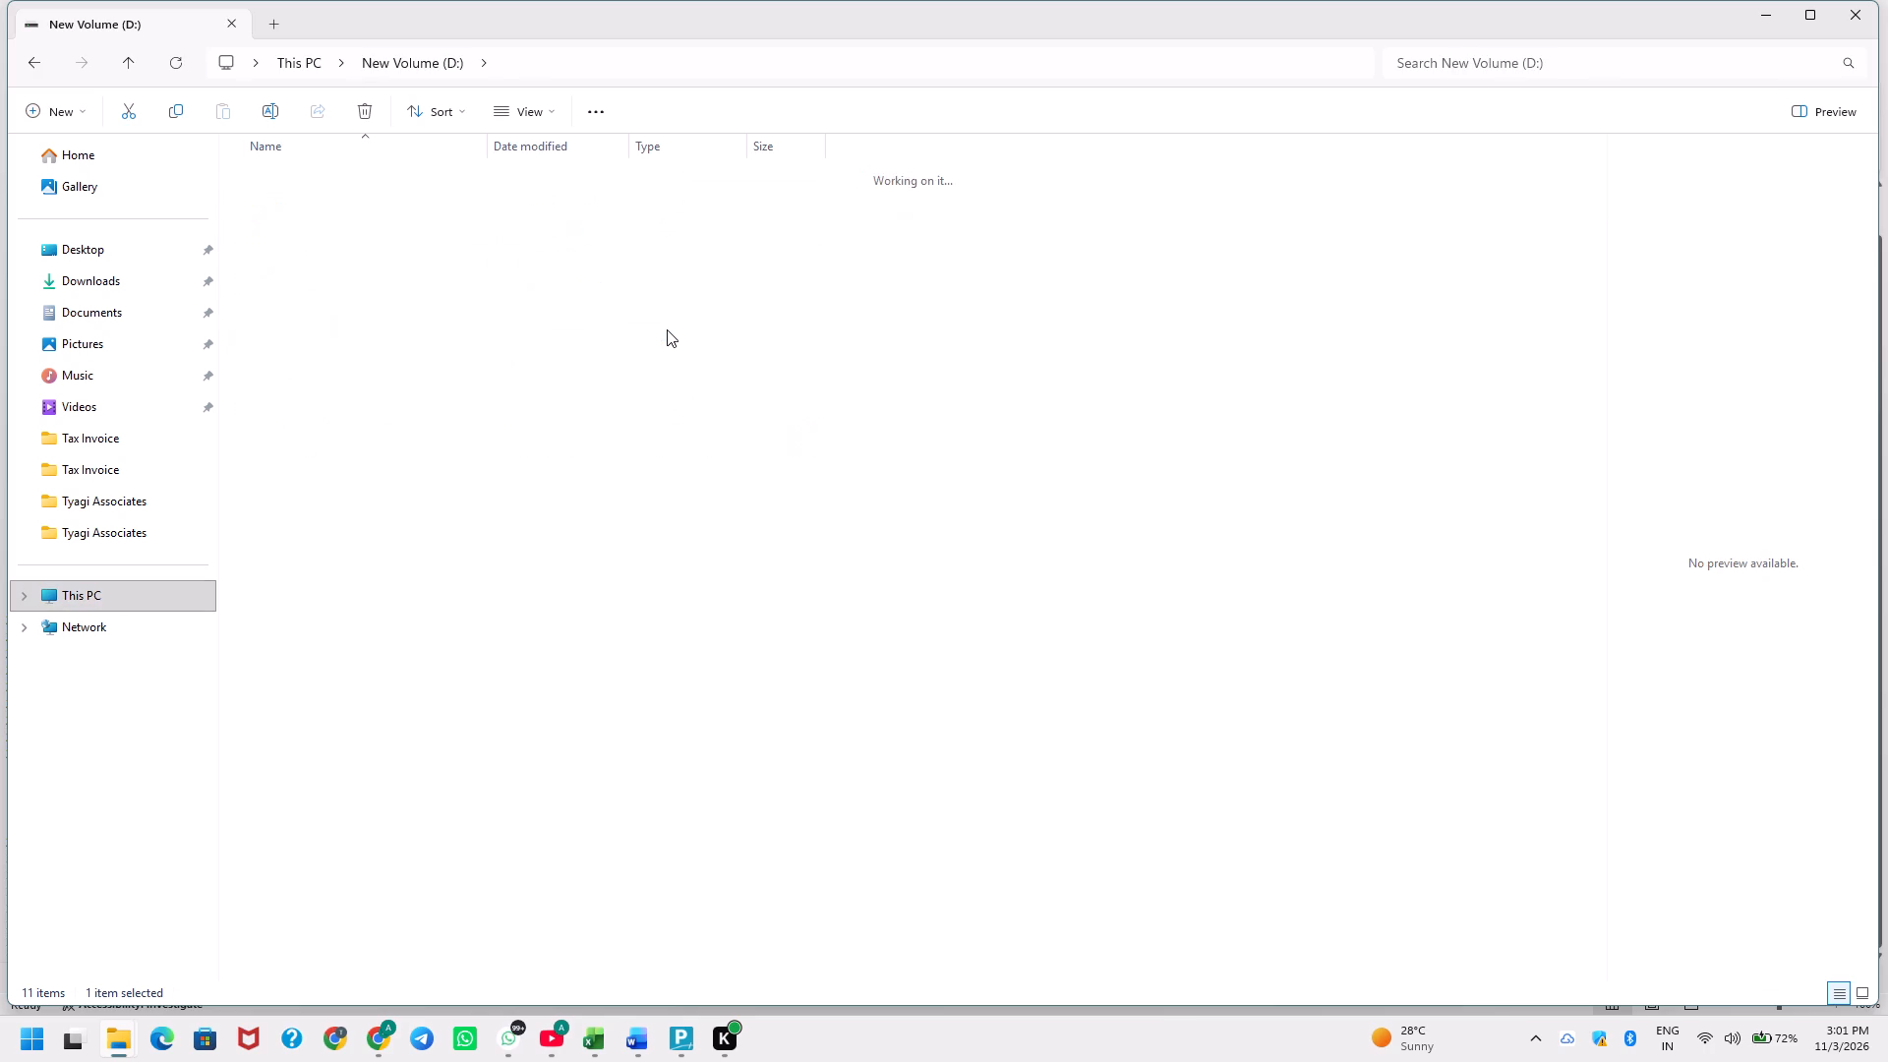
key("Down")
key("Down")
key("Down")
key("Down")
key("Return")
key("Down")
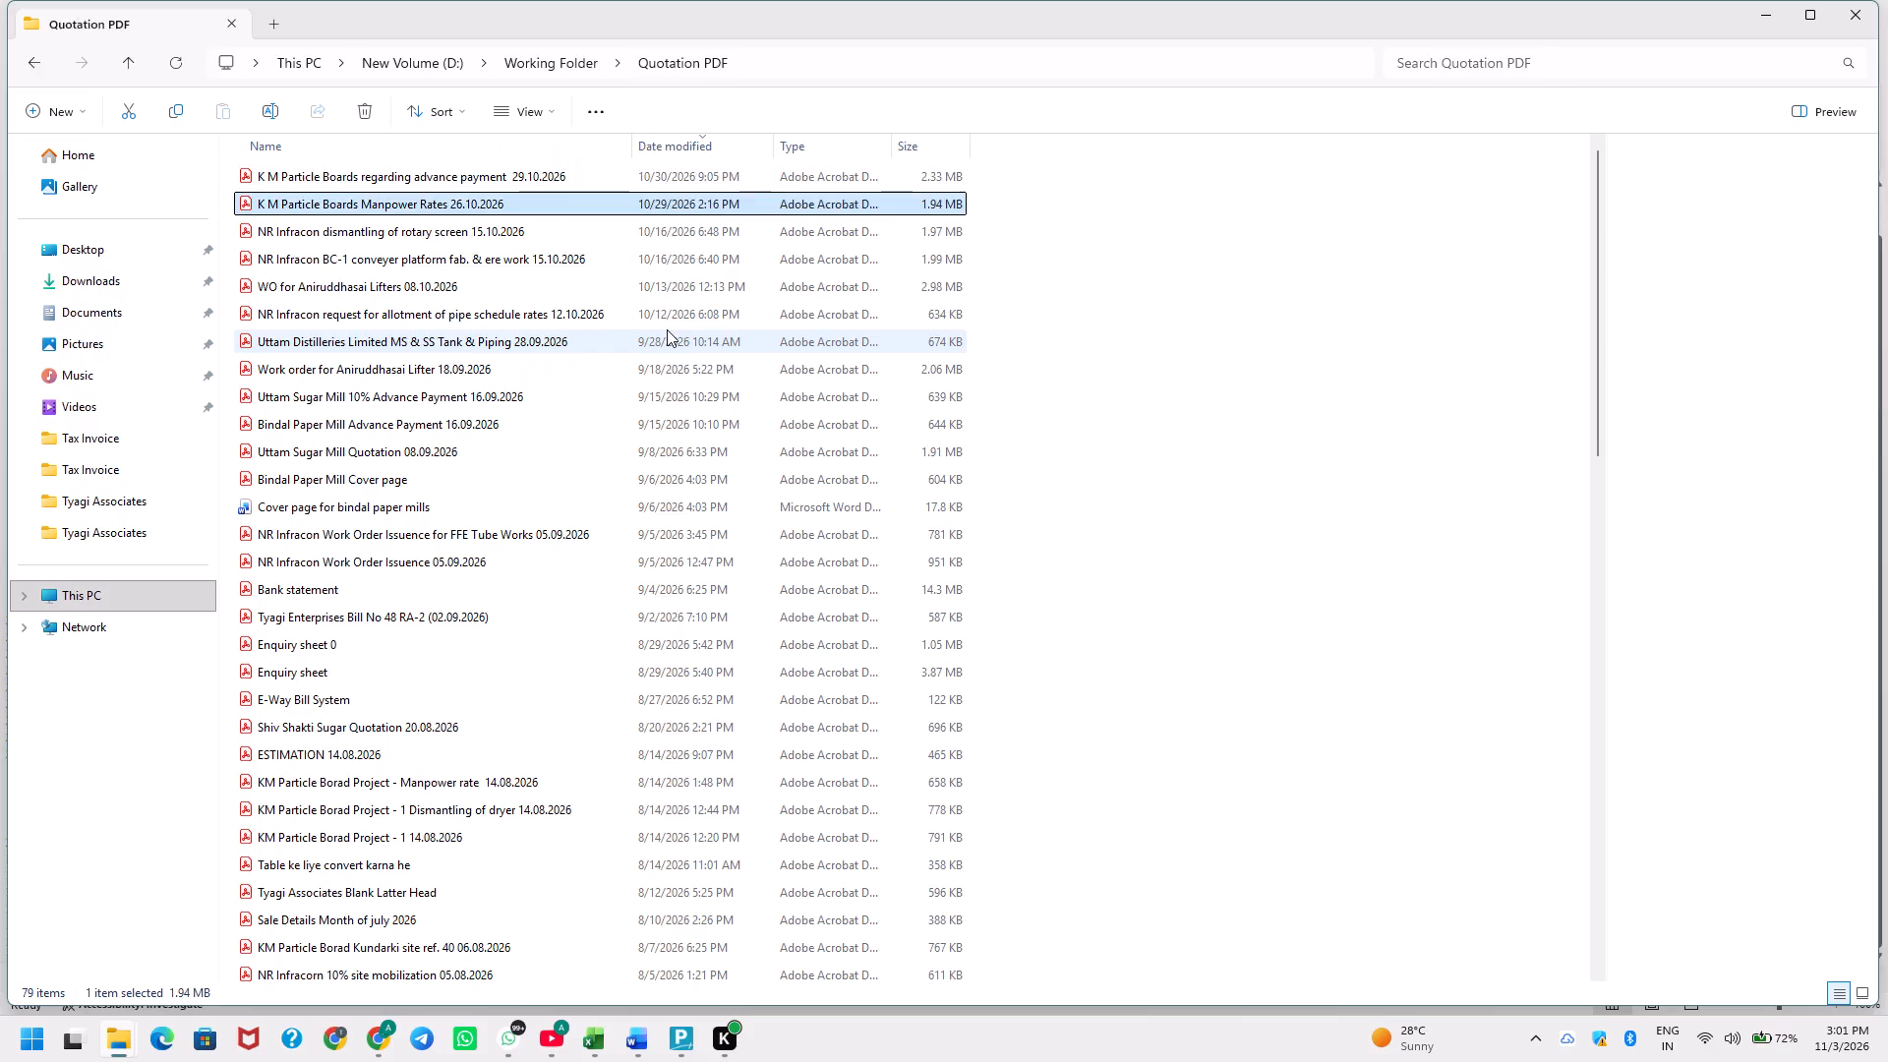
key("Return")
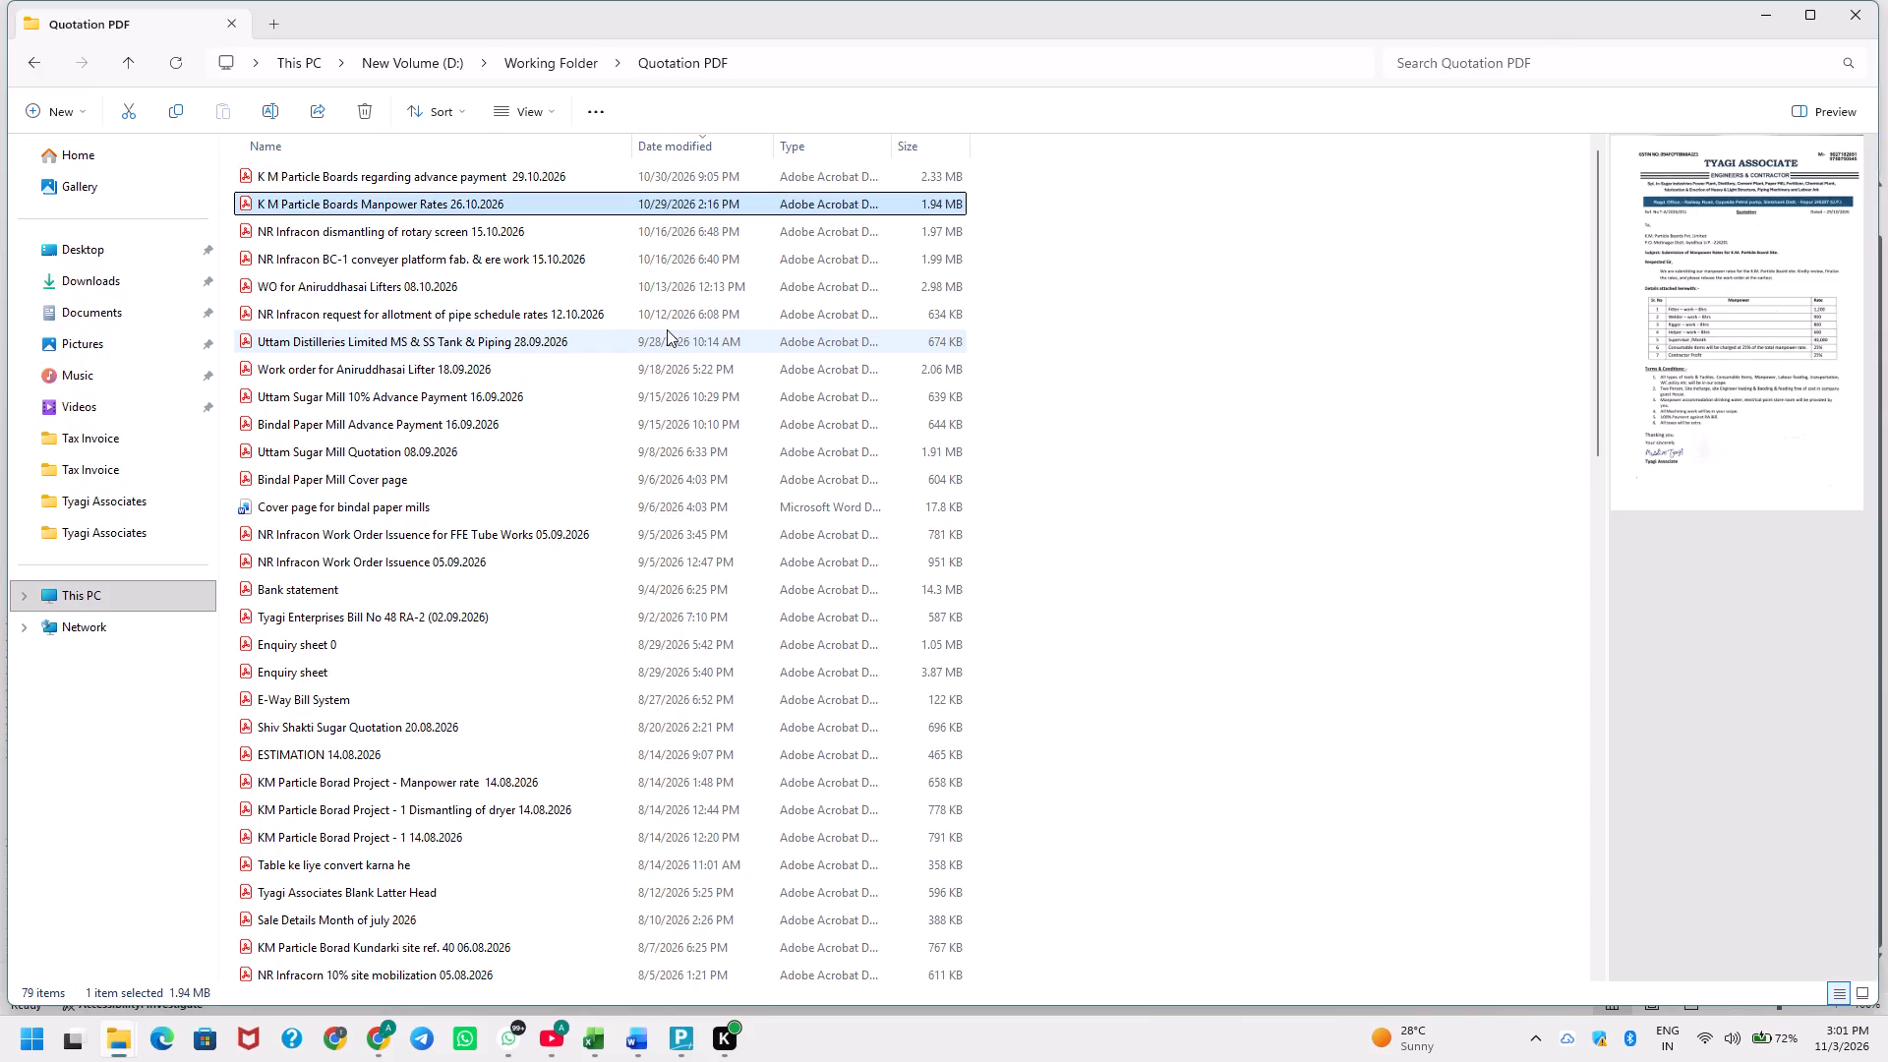
scroll(1045, 576, "down", 1)
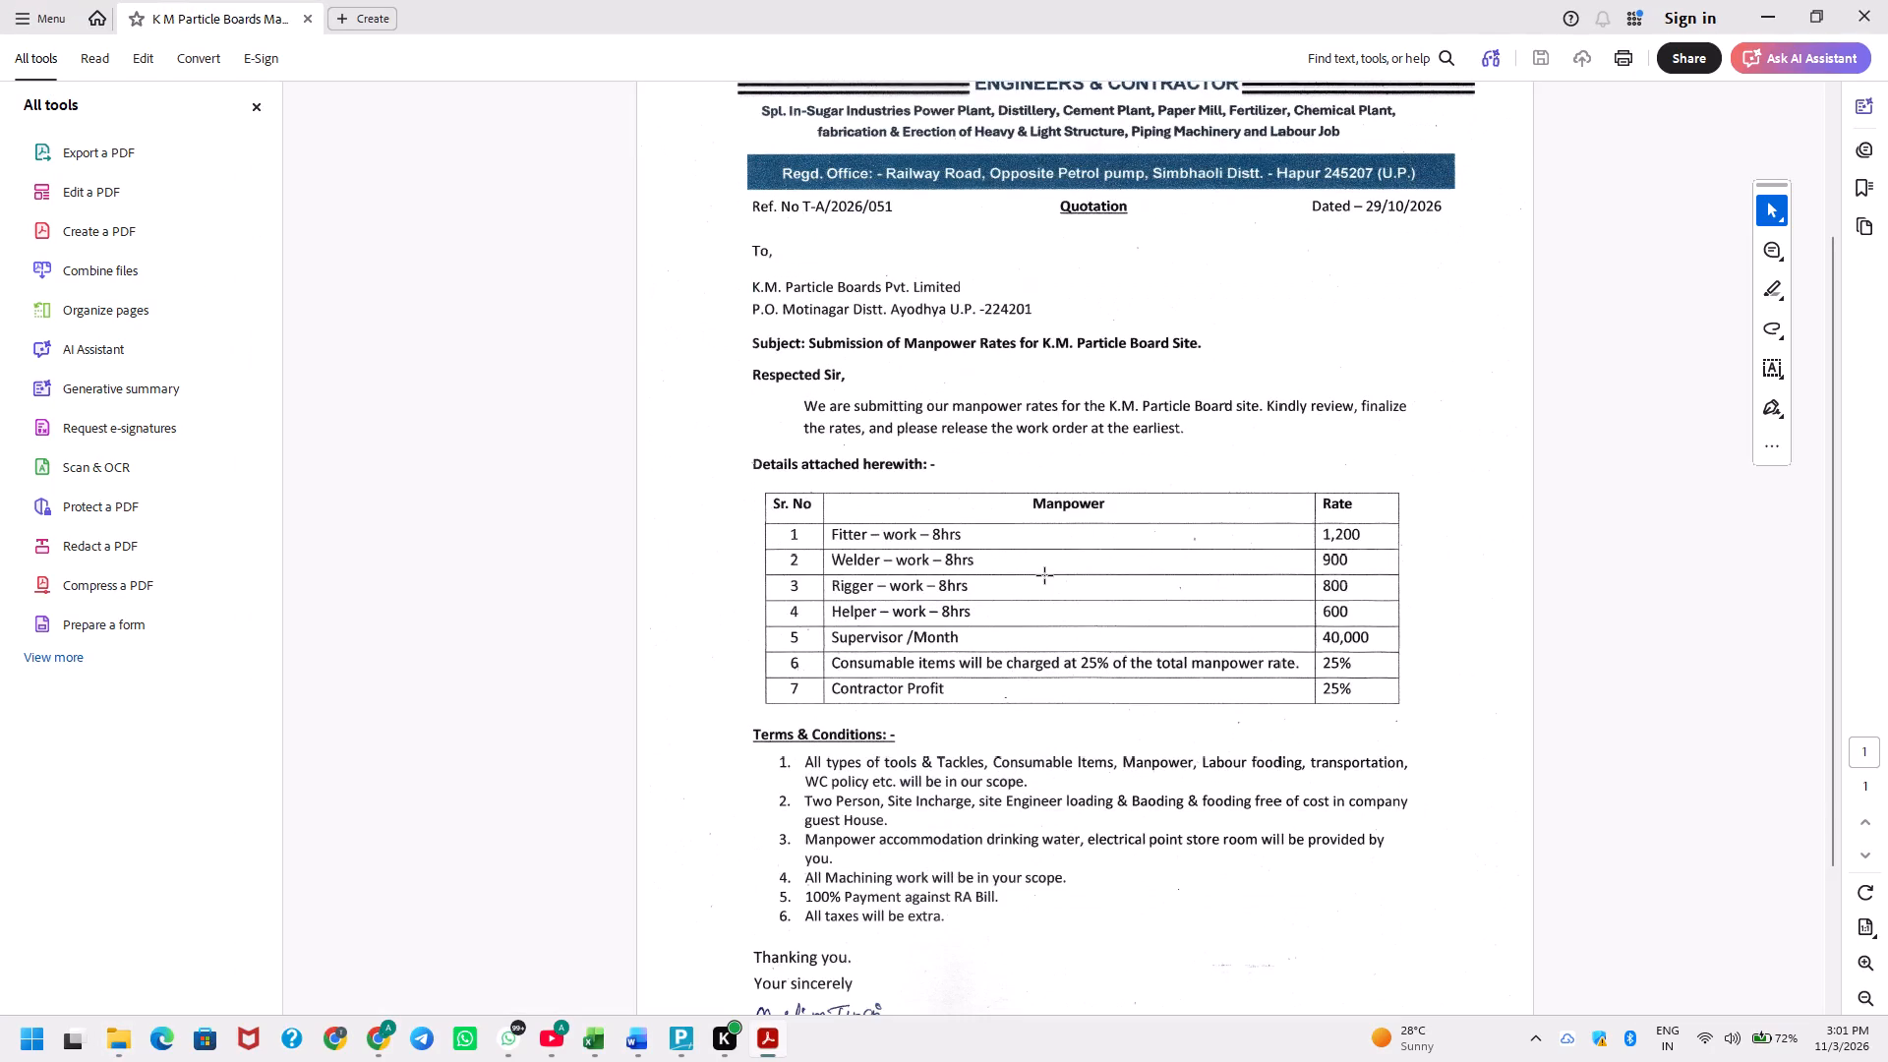
Switch to the attendnce_octt workbook, set the work summary's 8-hour rates to Fitter 1200, Welder 900, Rigger 800 and Helper 600, and save.
key("alt+Tab")
key("alt+Tab")
key("alt+Tab")
key("alt+Tab")
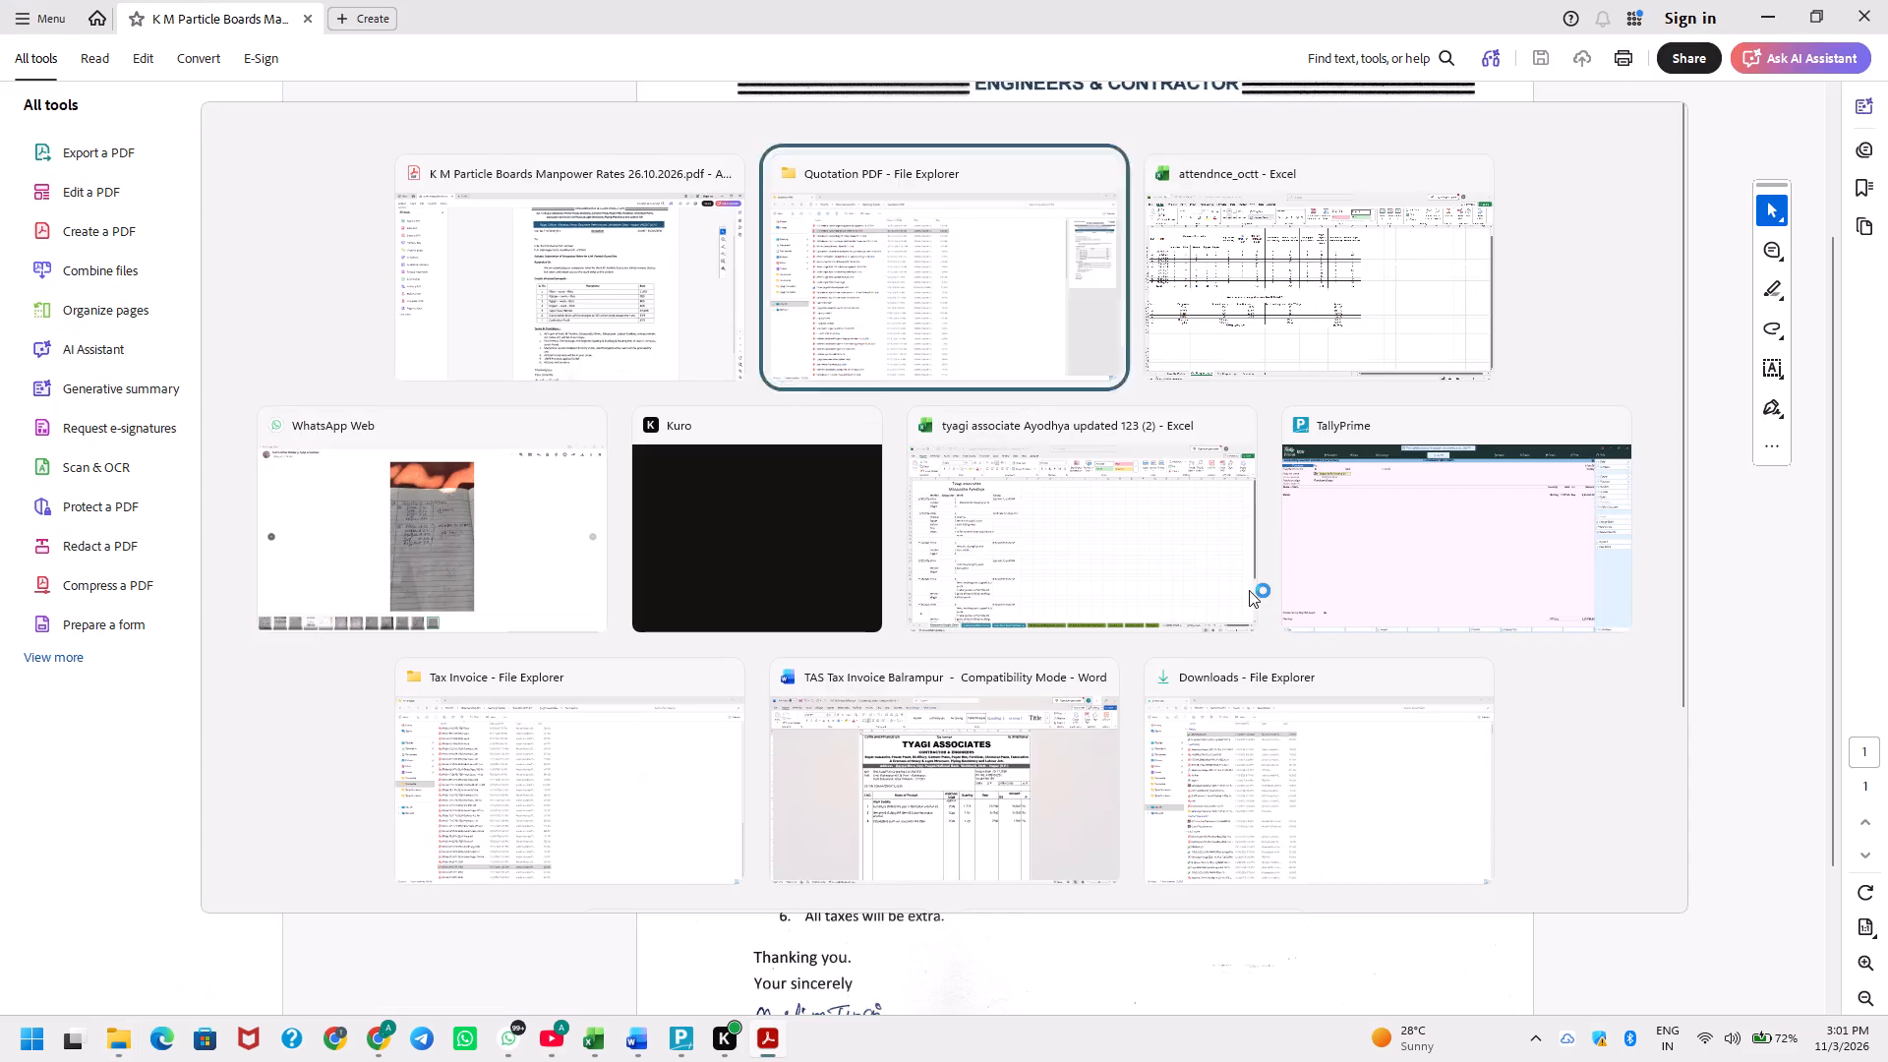
key("Down")
key("Up")
type("1200")
key("Return")
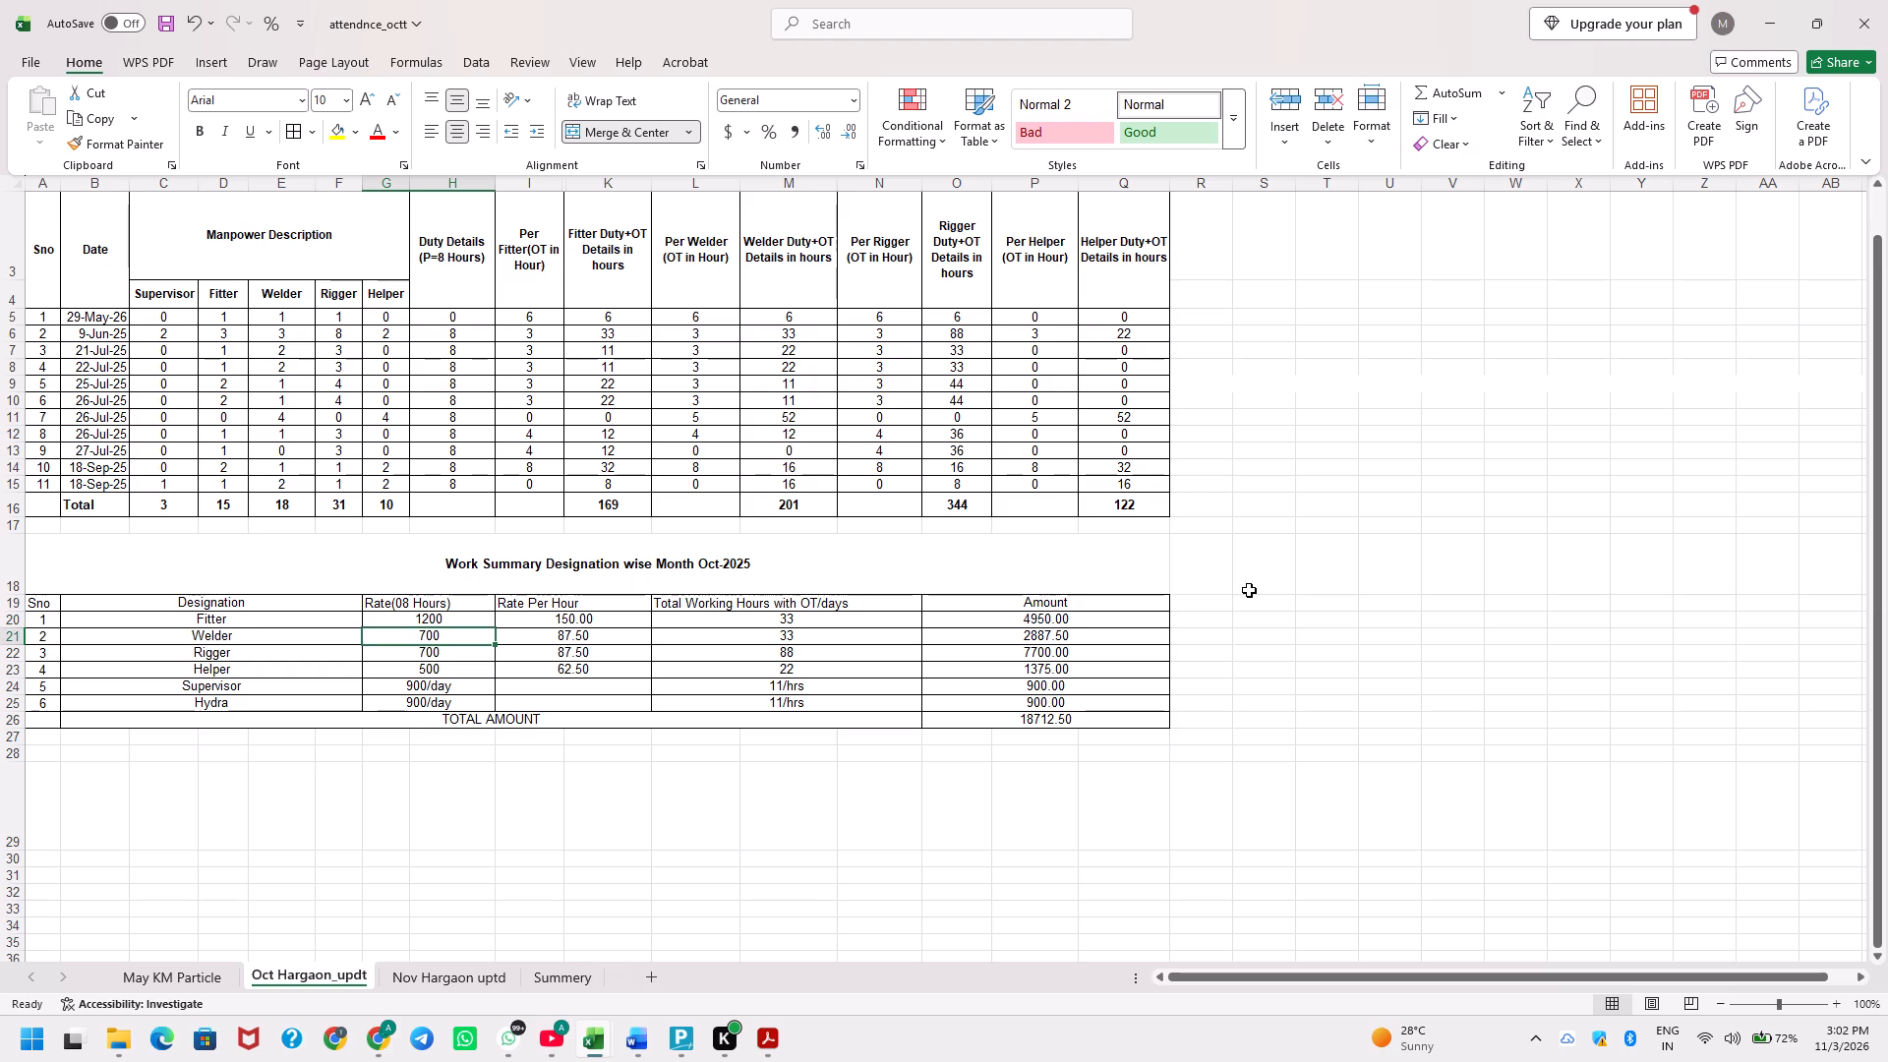
type("900")
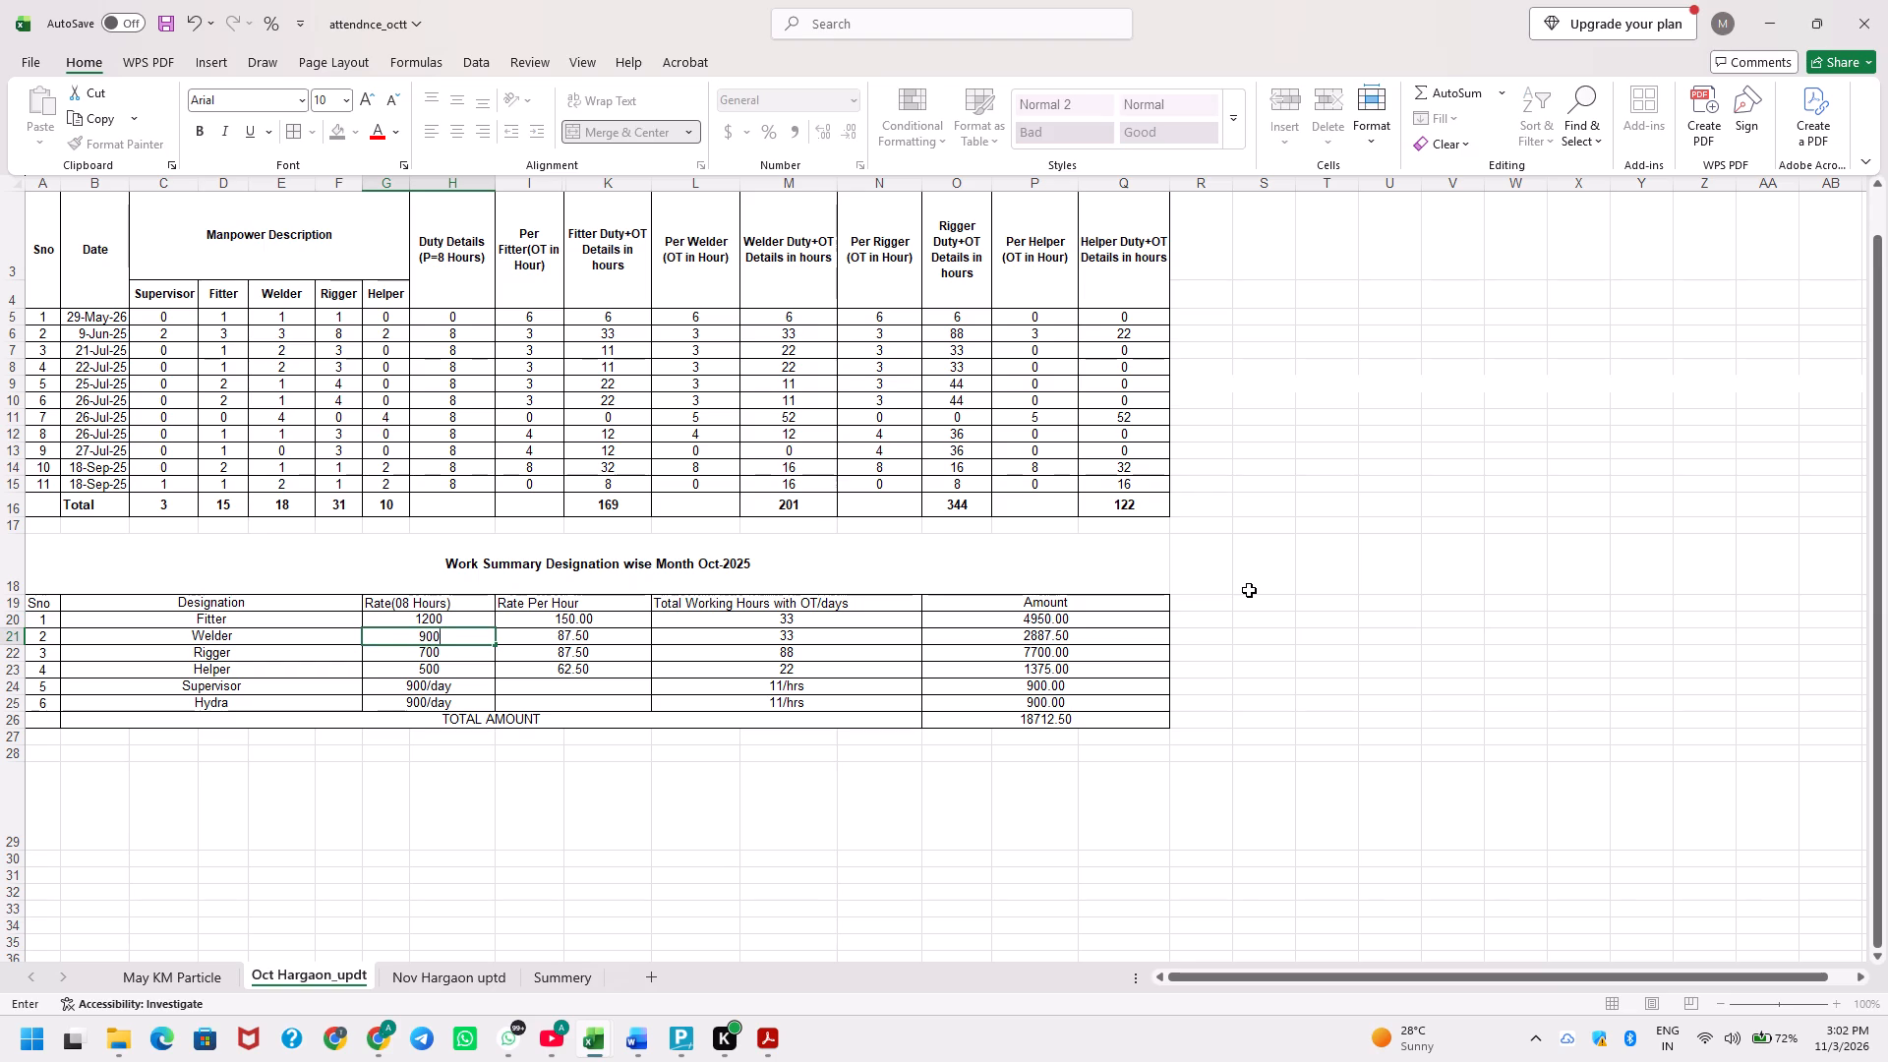
key("Return")
type("800")
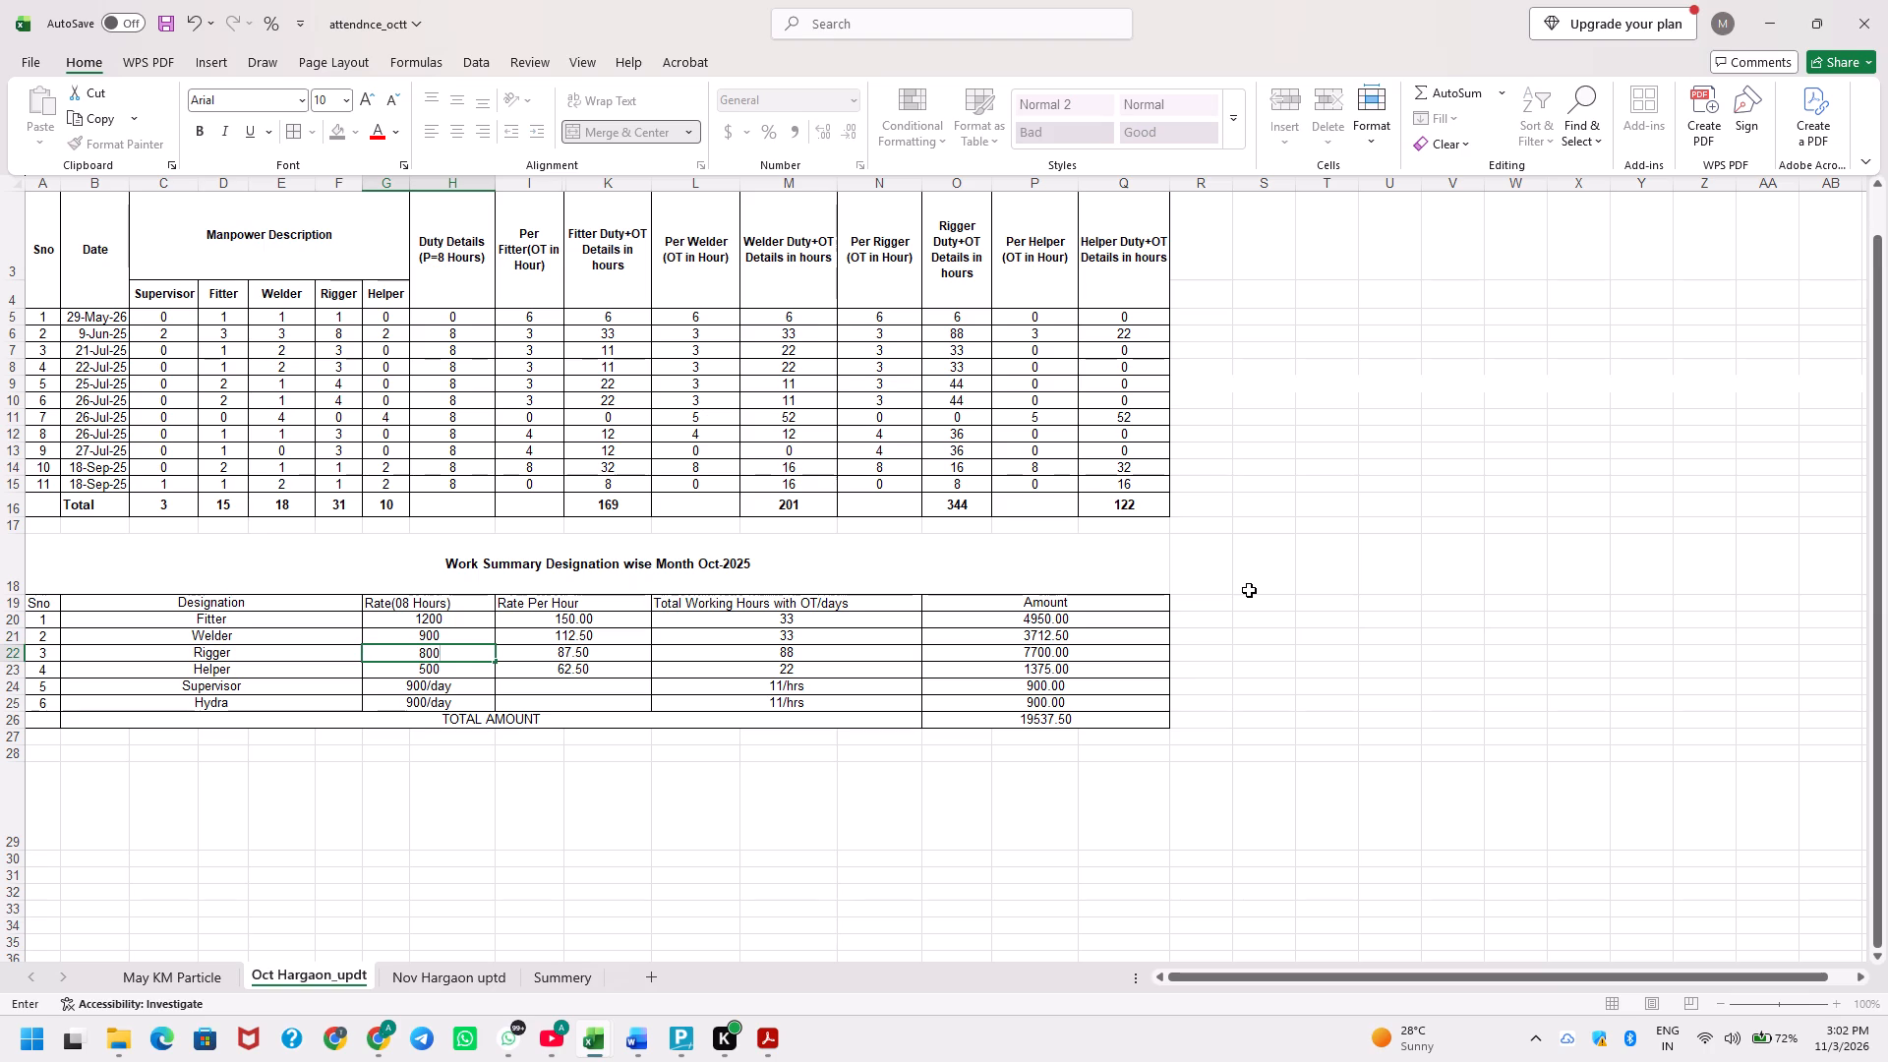
key("Return")
type("600")
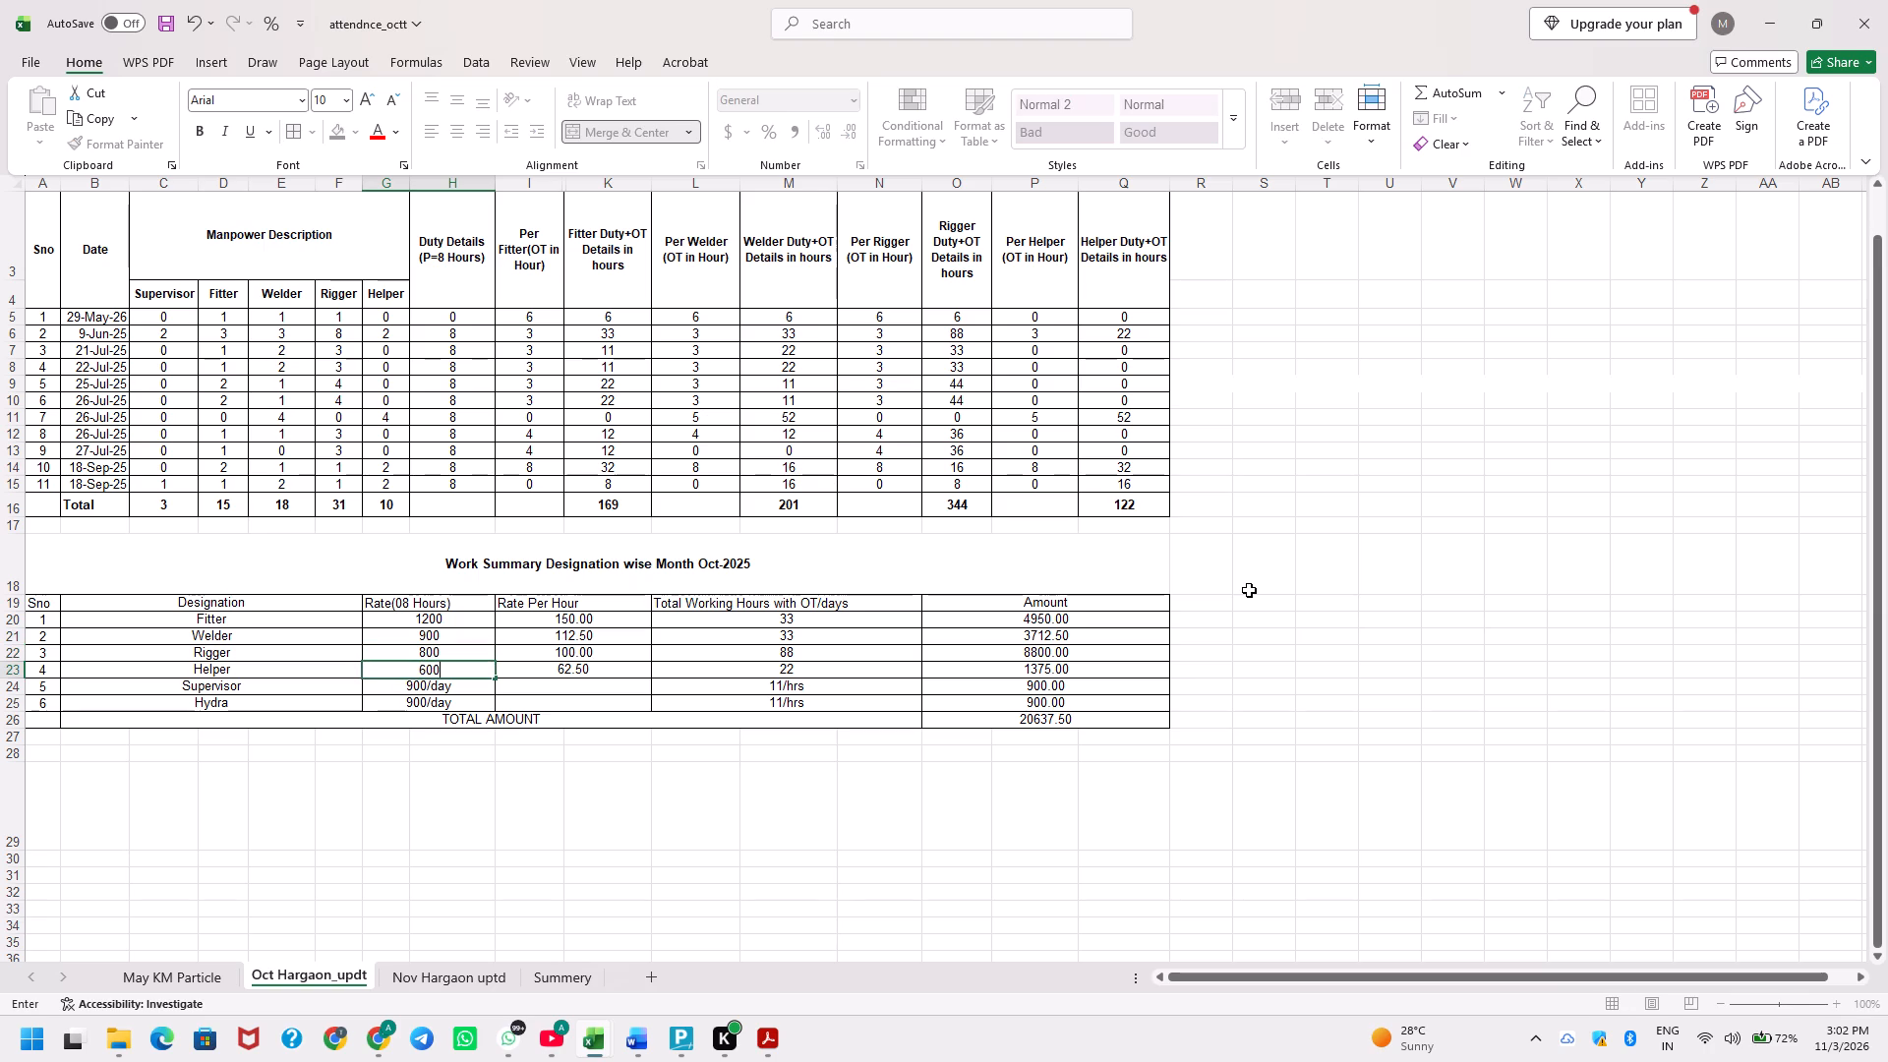
key("Return")
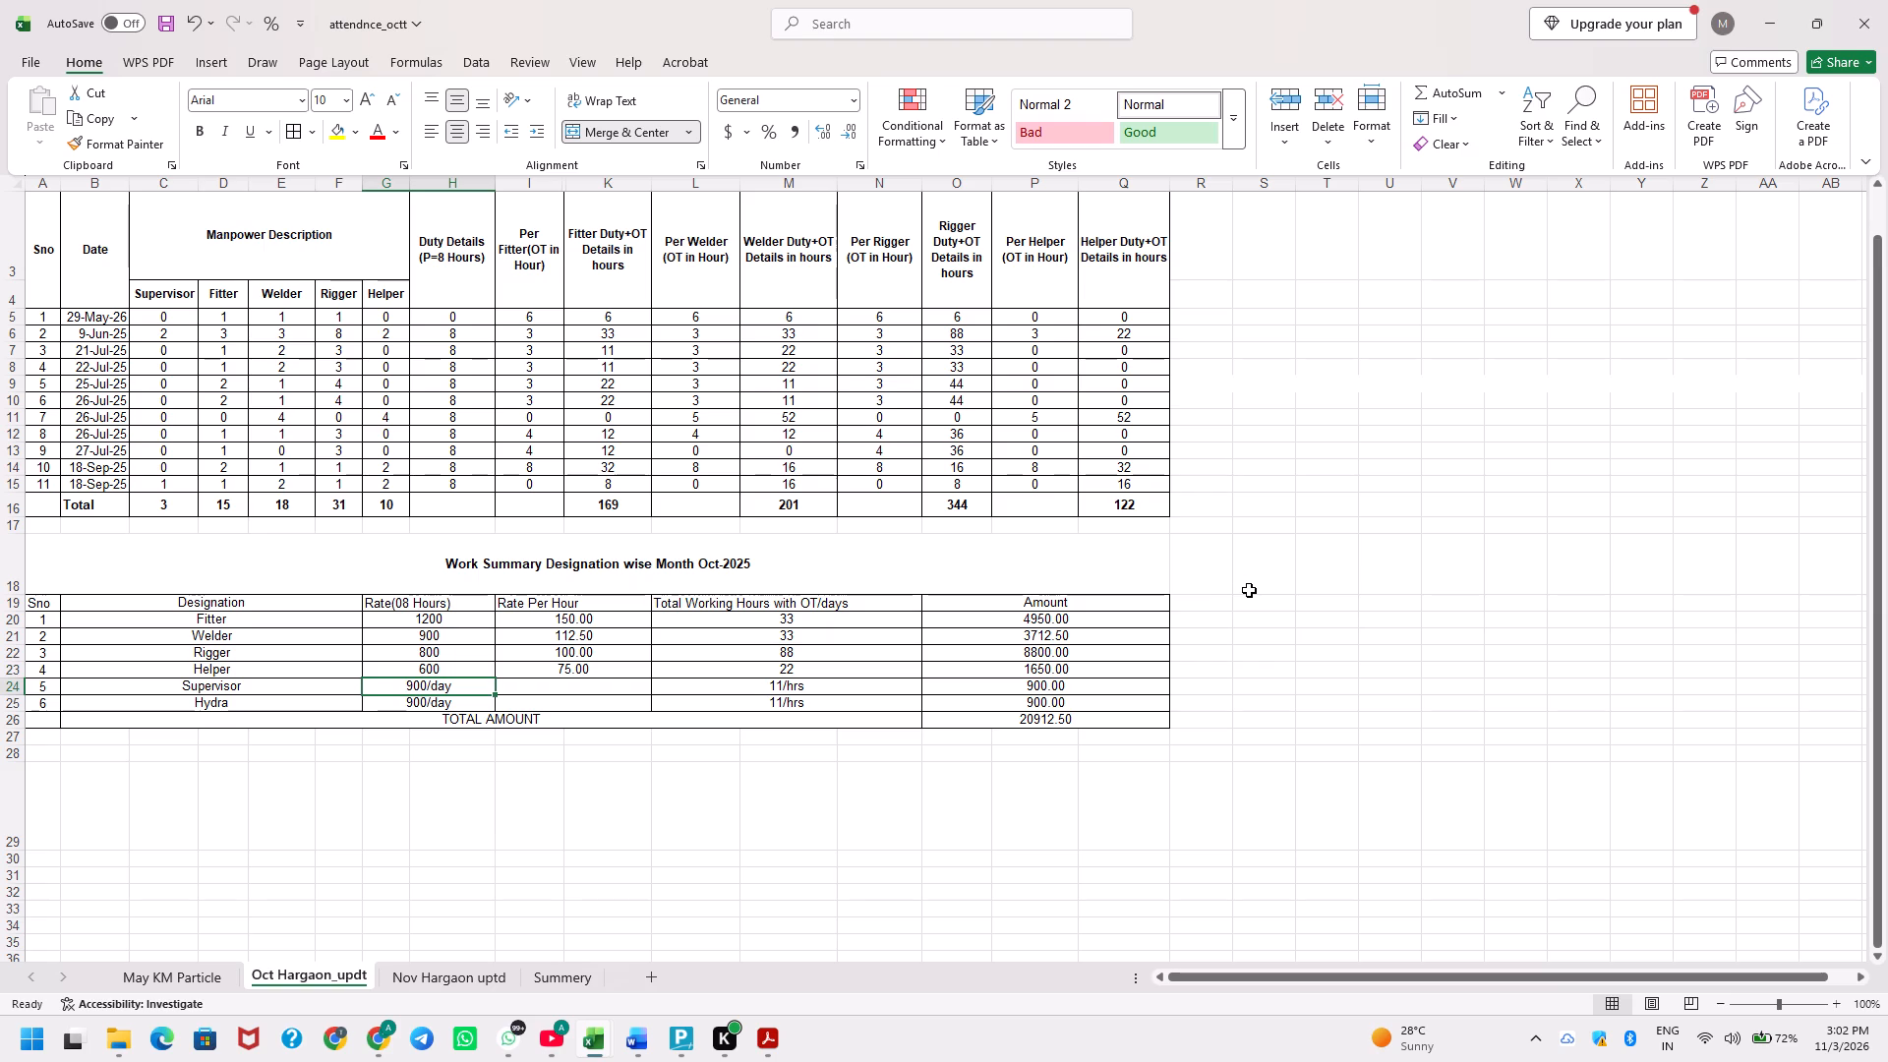
key("Down")
key("ctrl+s")
Set the Supervisor's rate and total working hours to 0 in the October work summary, and save the workbook.
key("Up")
key("0")
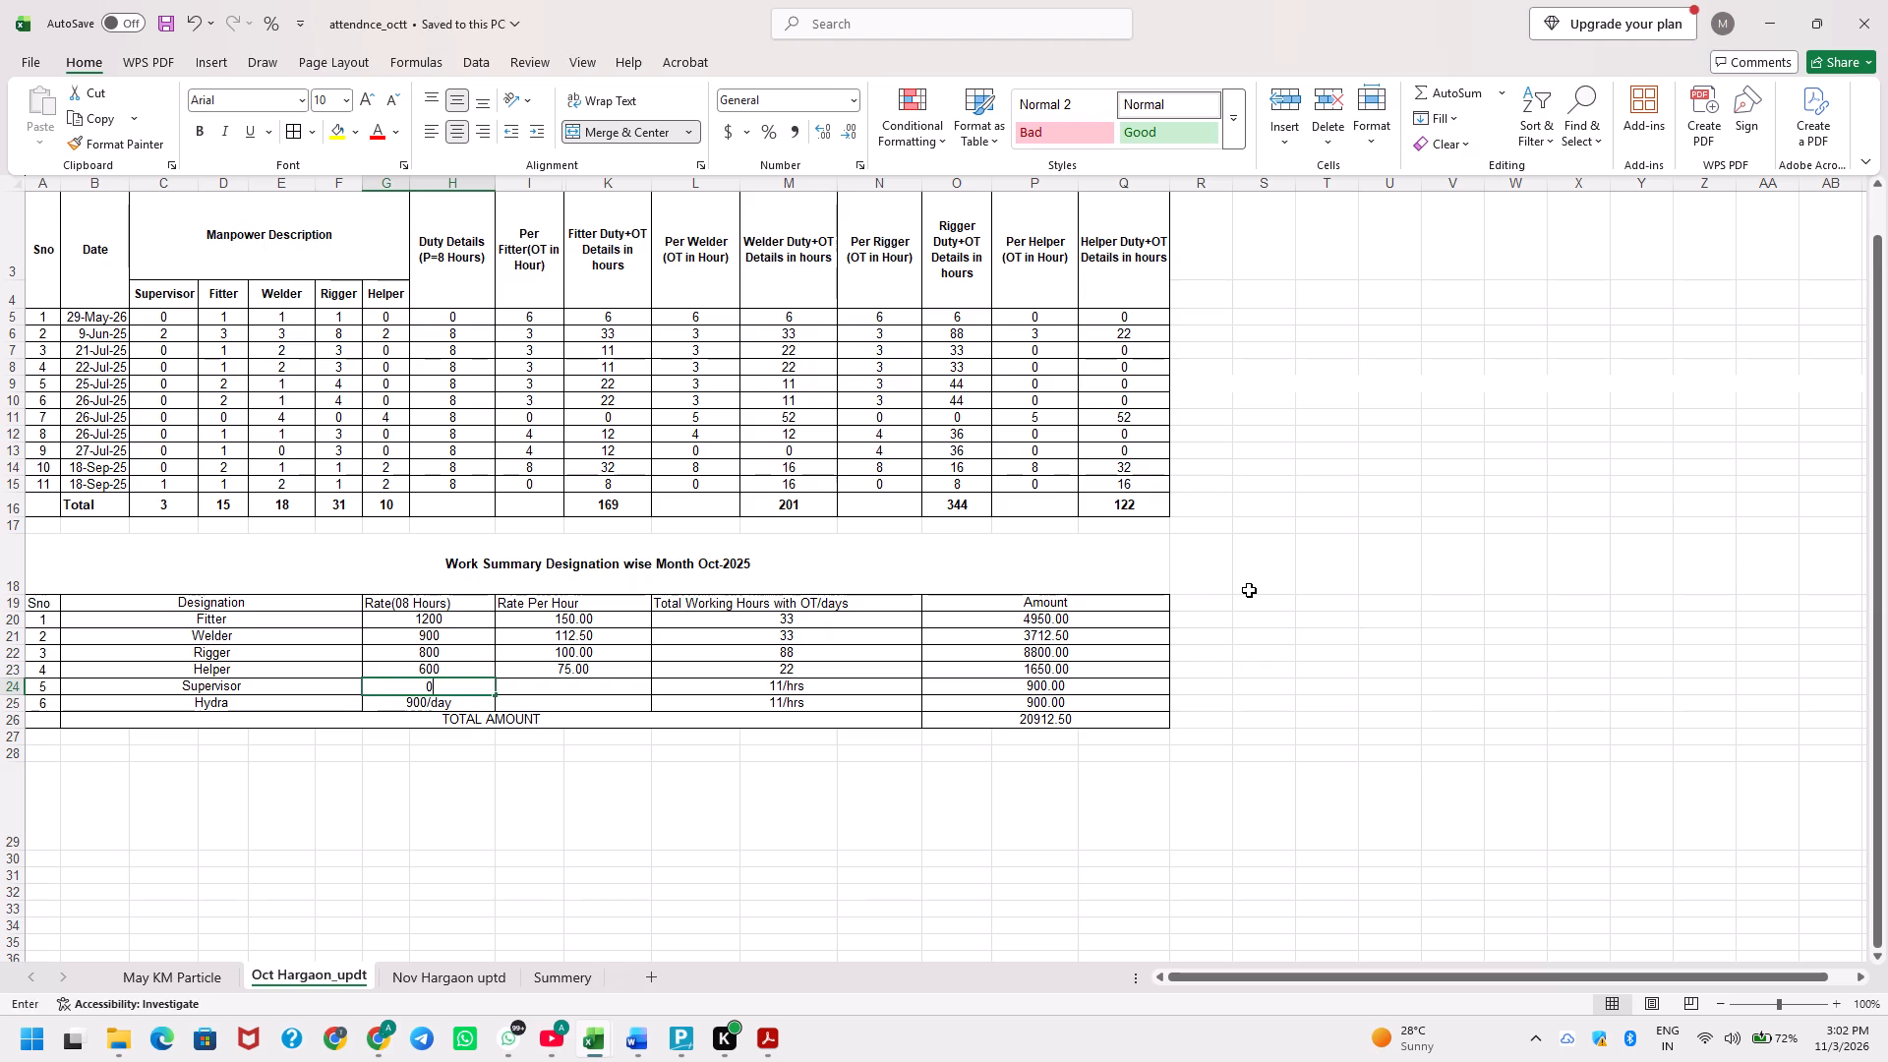
key("Tab")
key("Left")
key("Down")
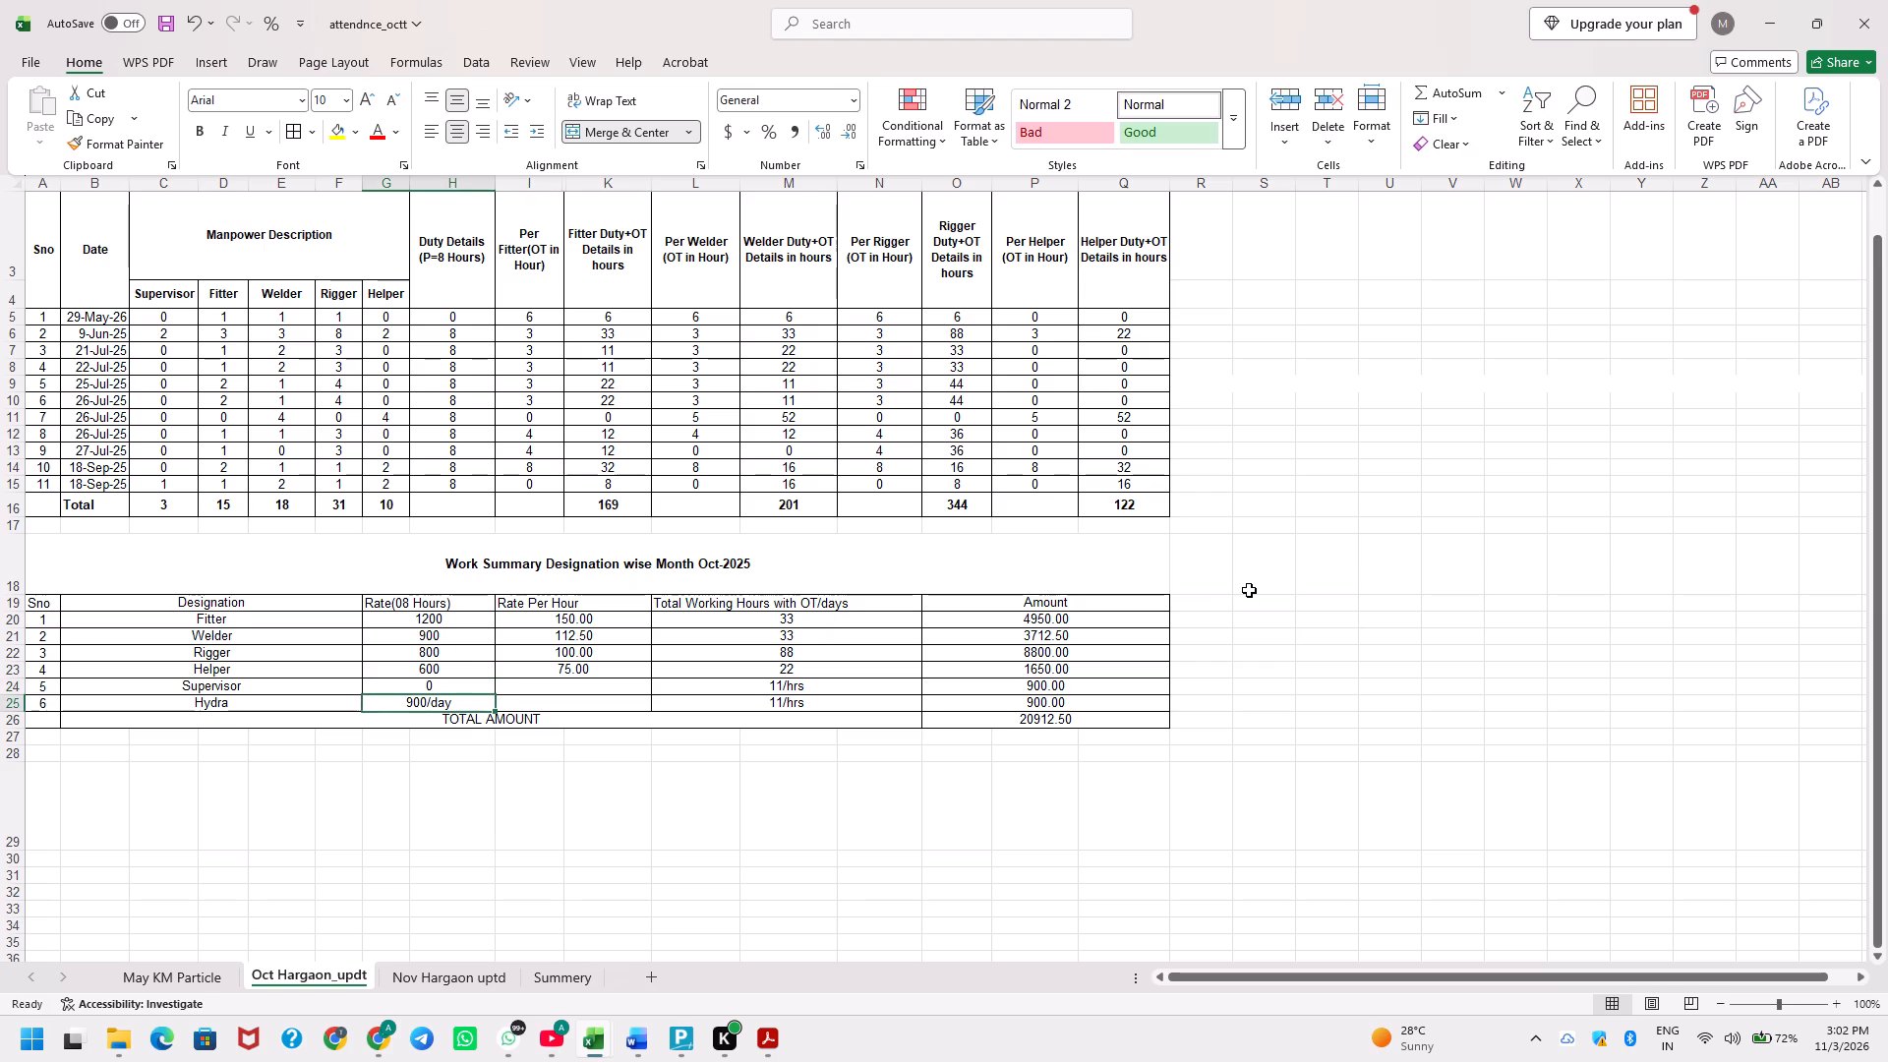
key("ctrl+s")
key("Right")
key("Right")
key("Up")
key("0")
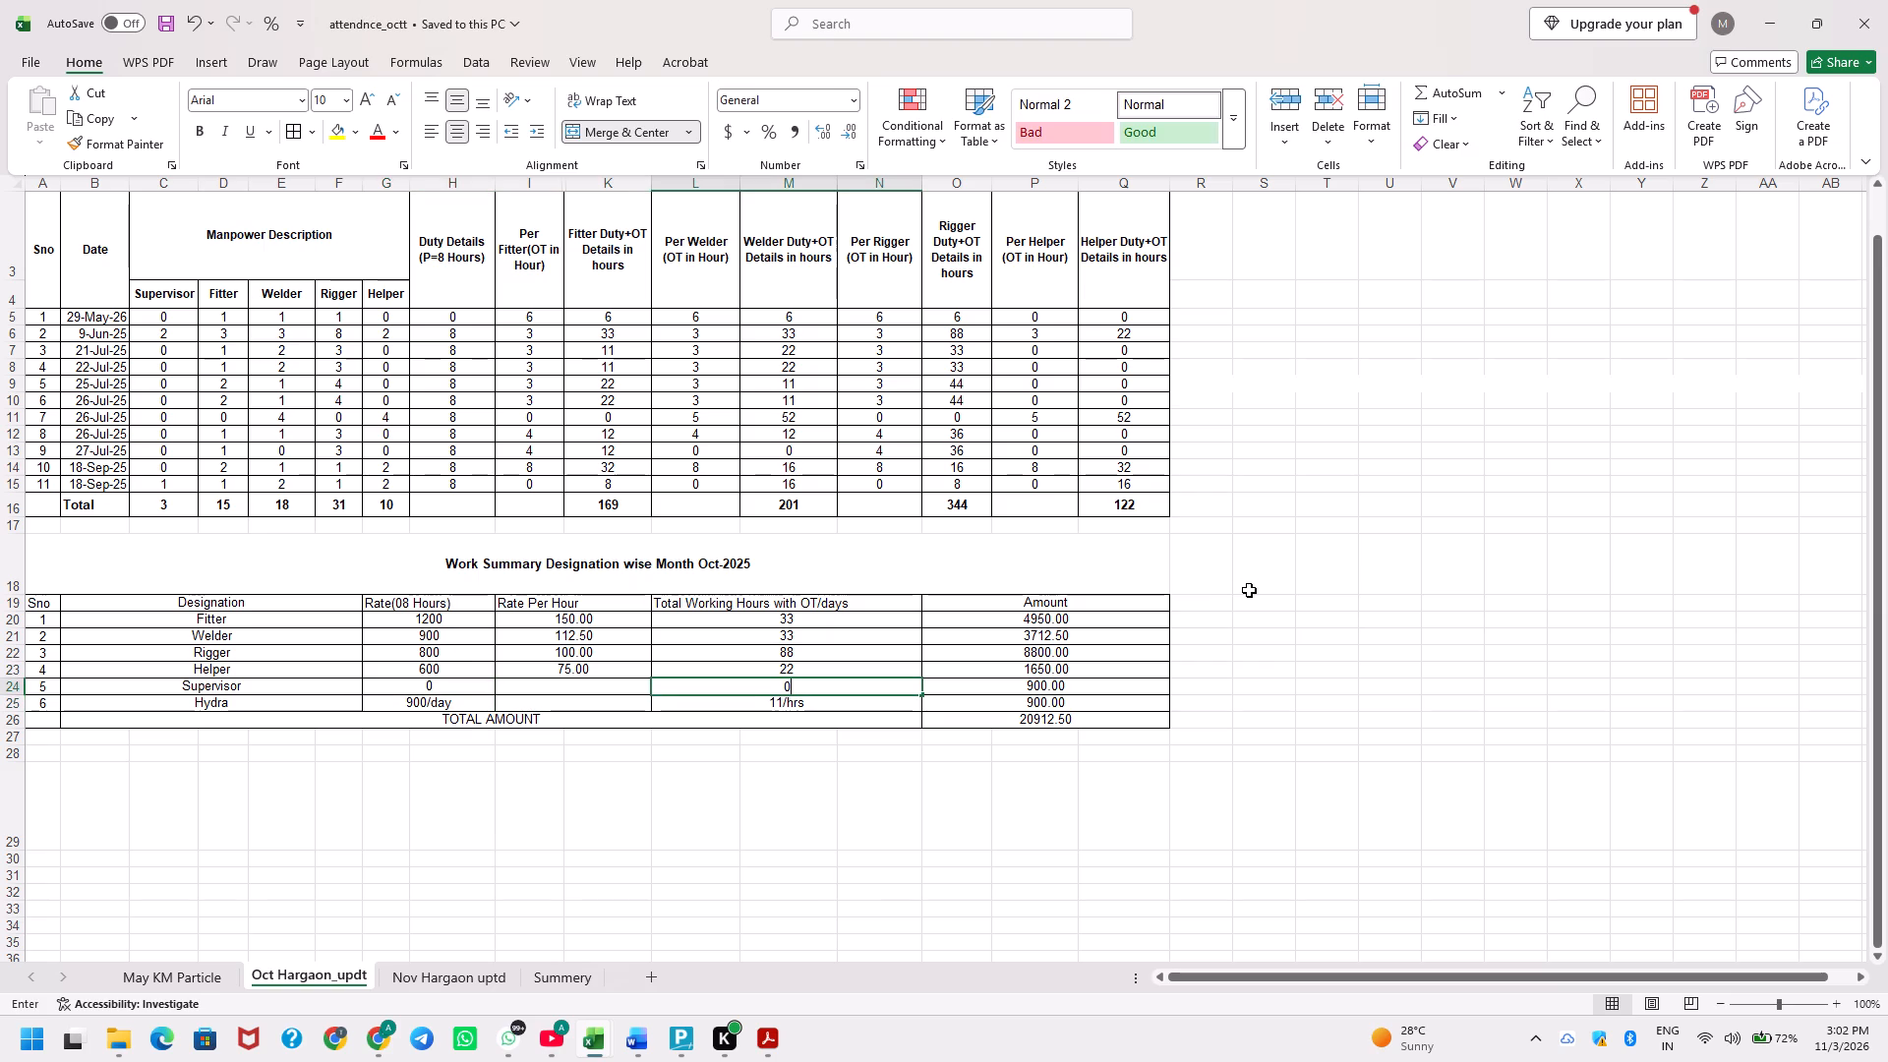
key("Return")
key("ctrl+s")
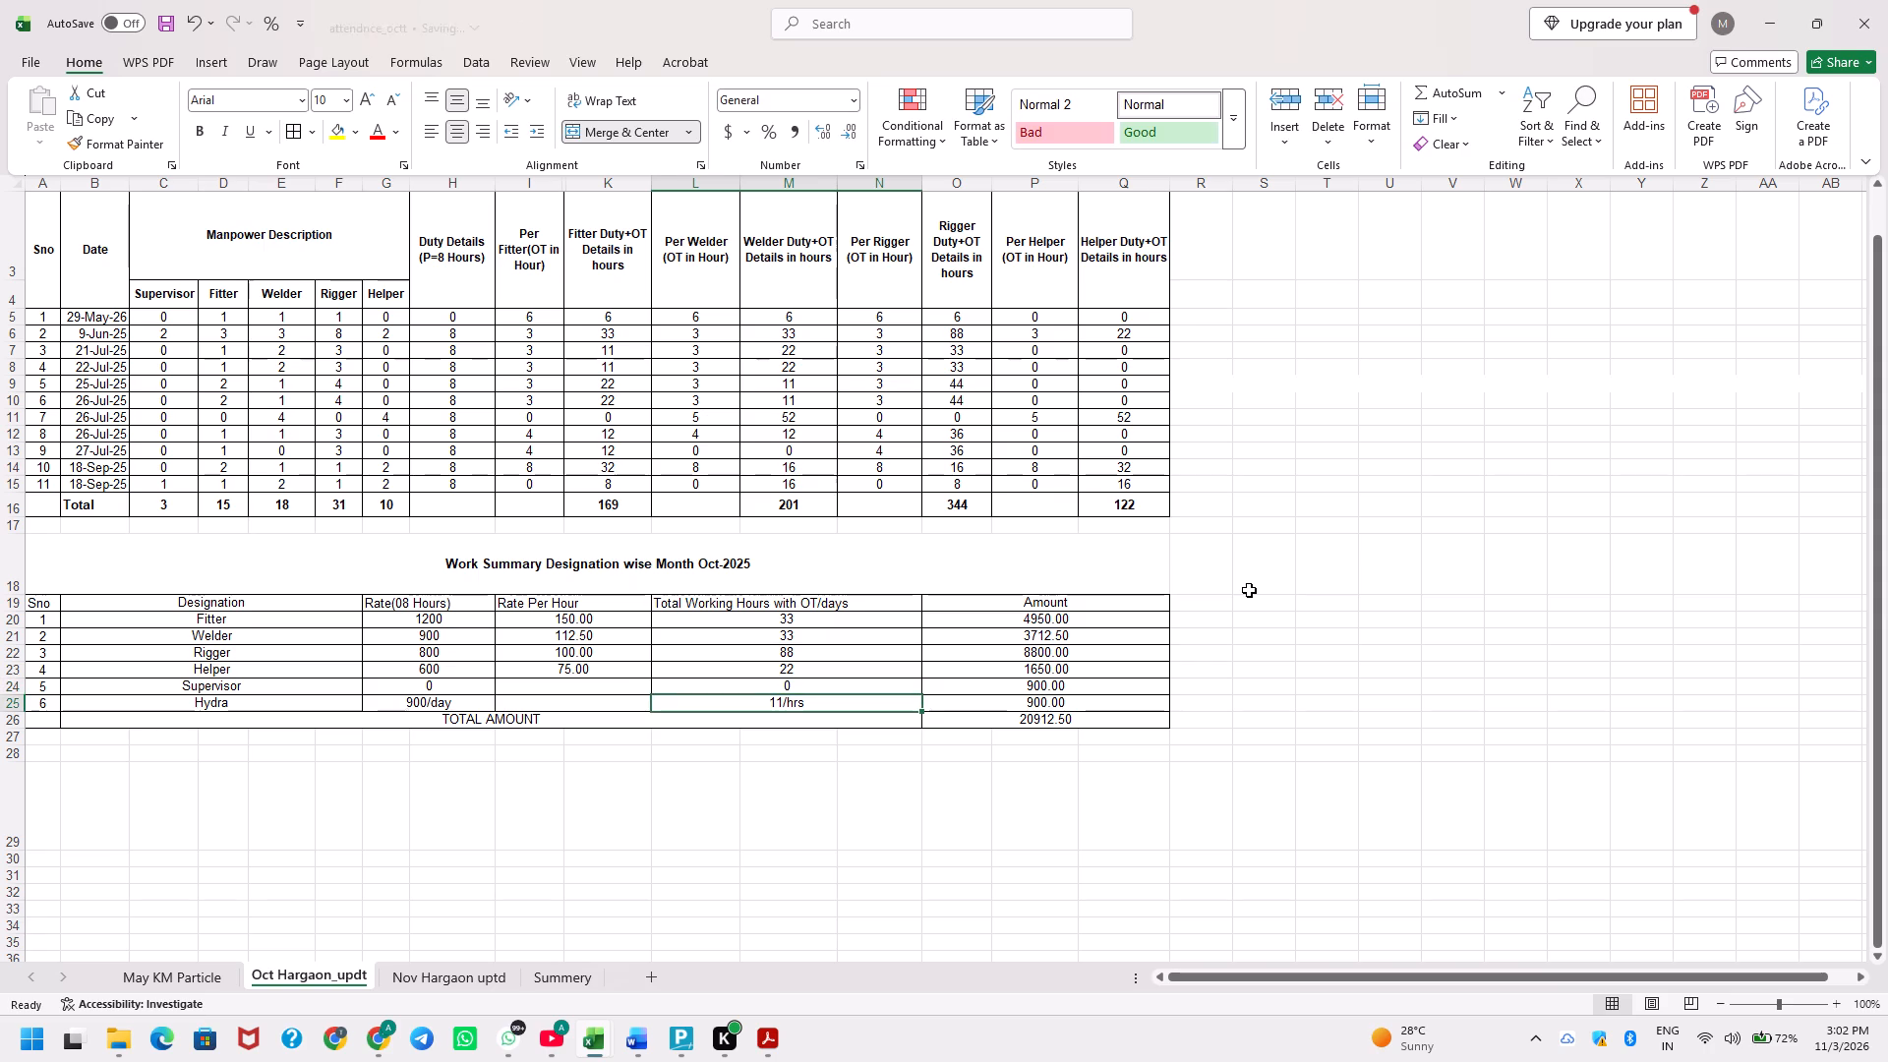
Set the work summary's total working hours to 169 for Fitter, 201 for Welder, 344 for Rigger and 122 for Helper.
key("Up")
key("Up")
key("ctrl+Up")
key("Down")
key("Left")
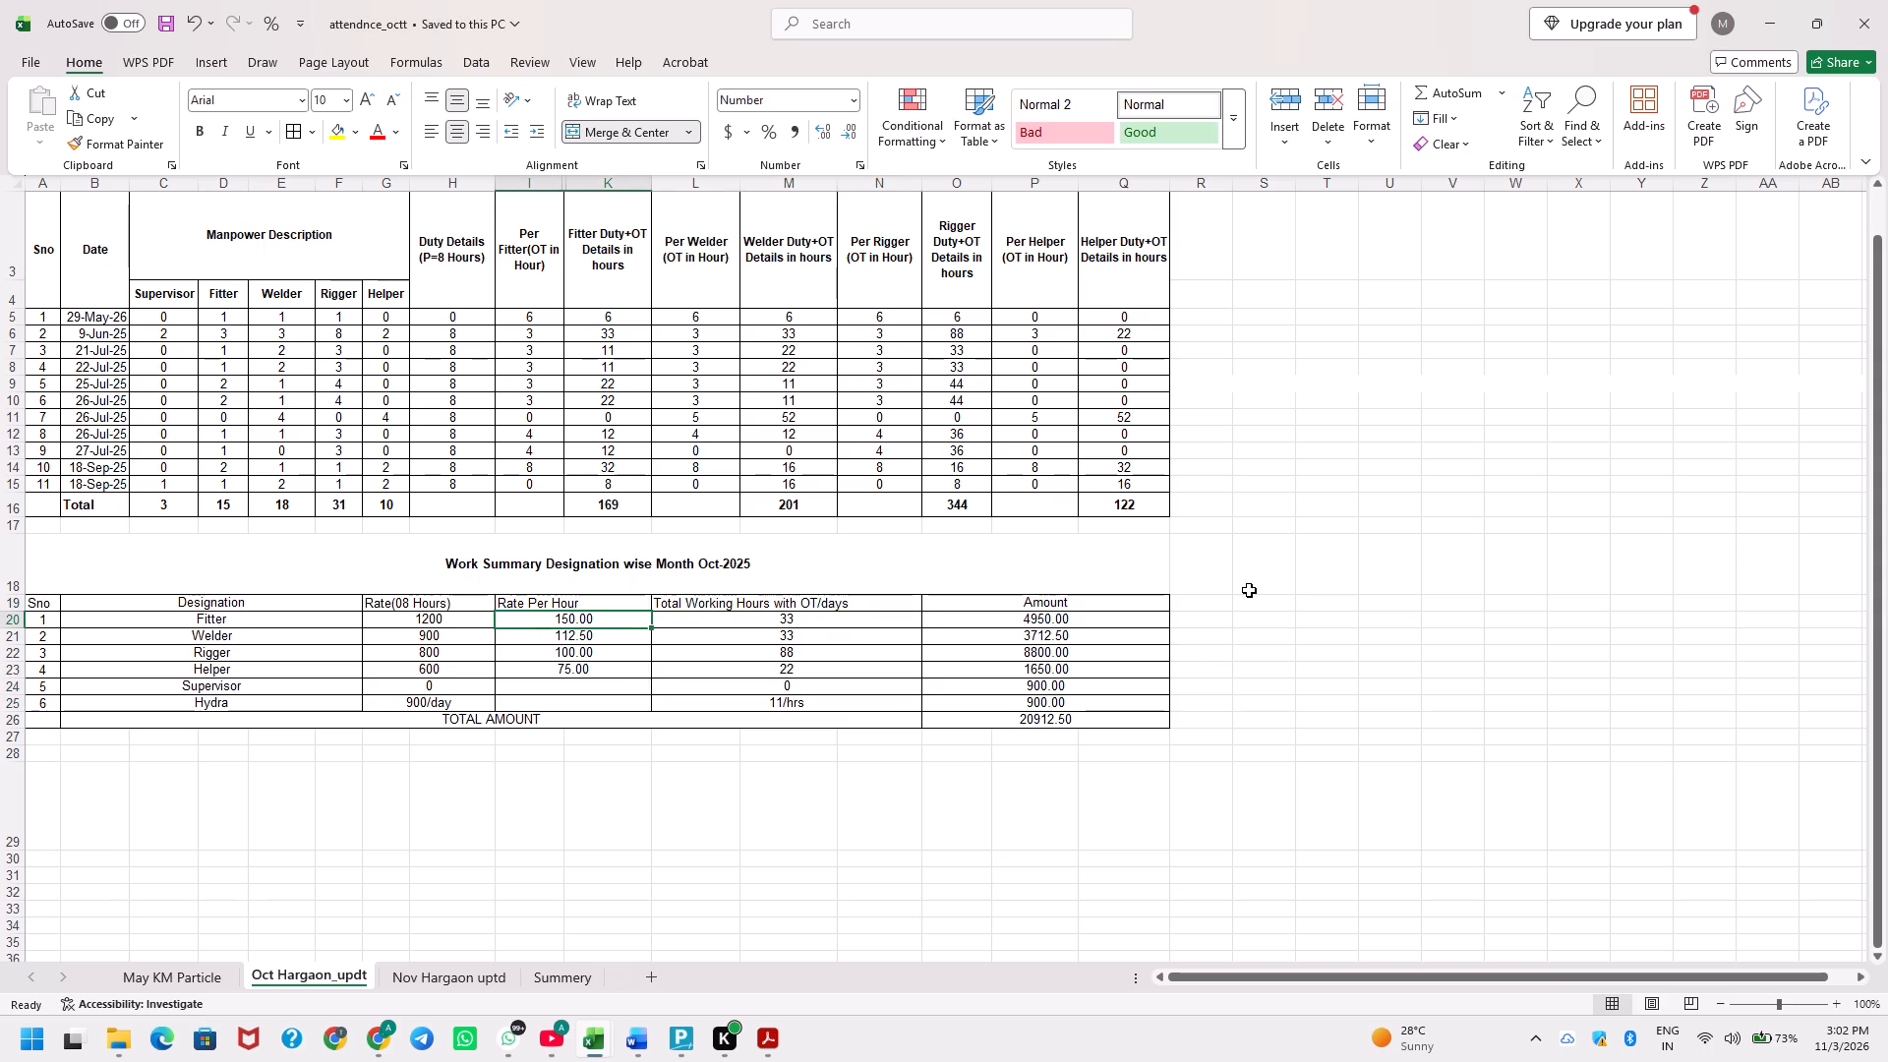
key("Right")
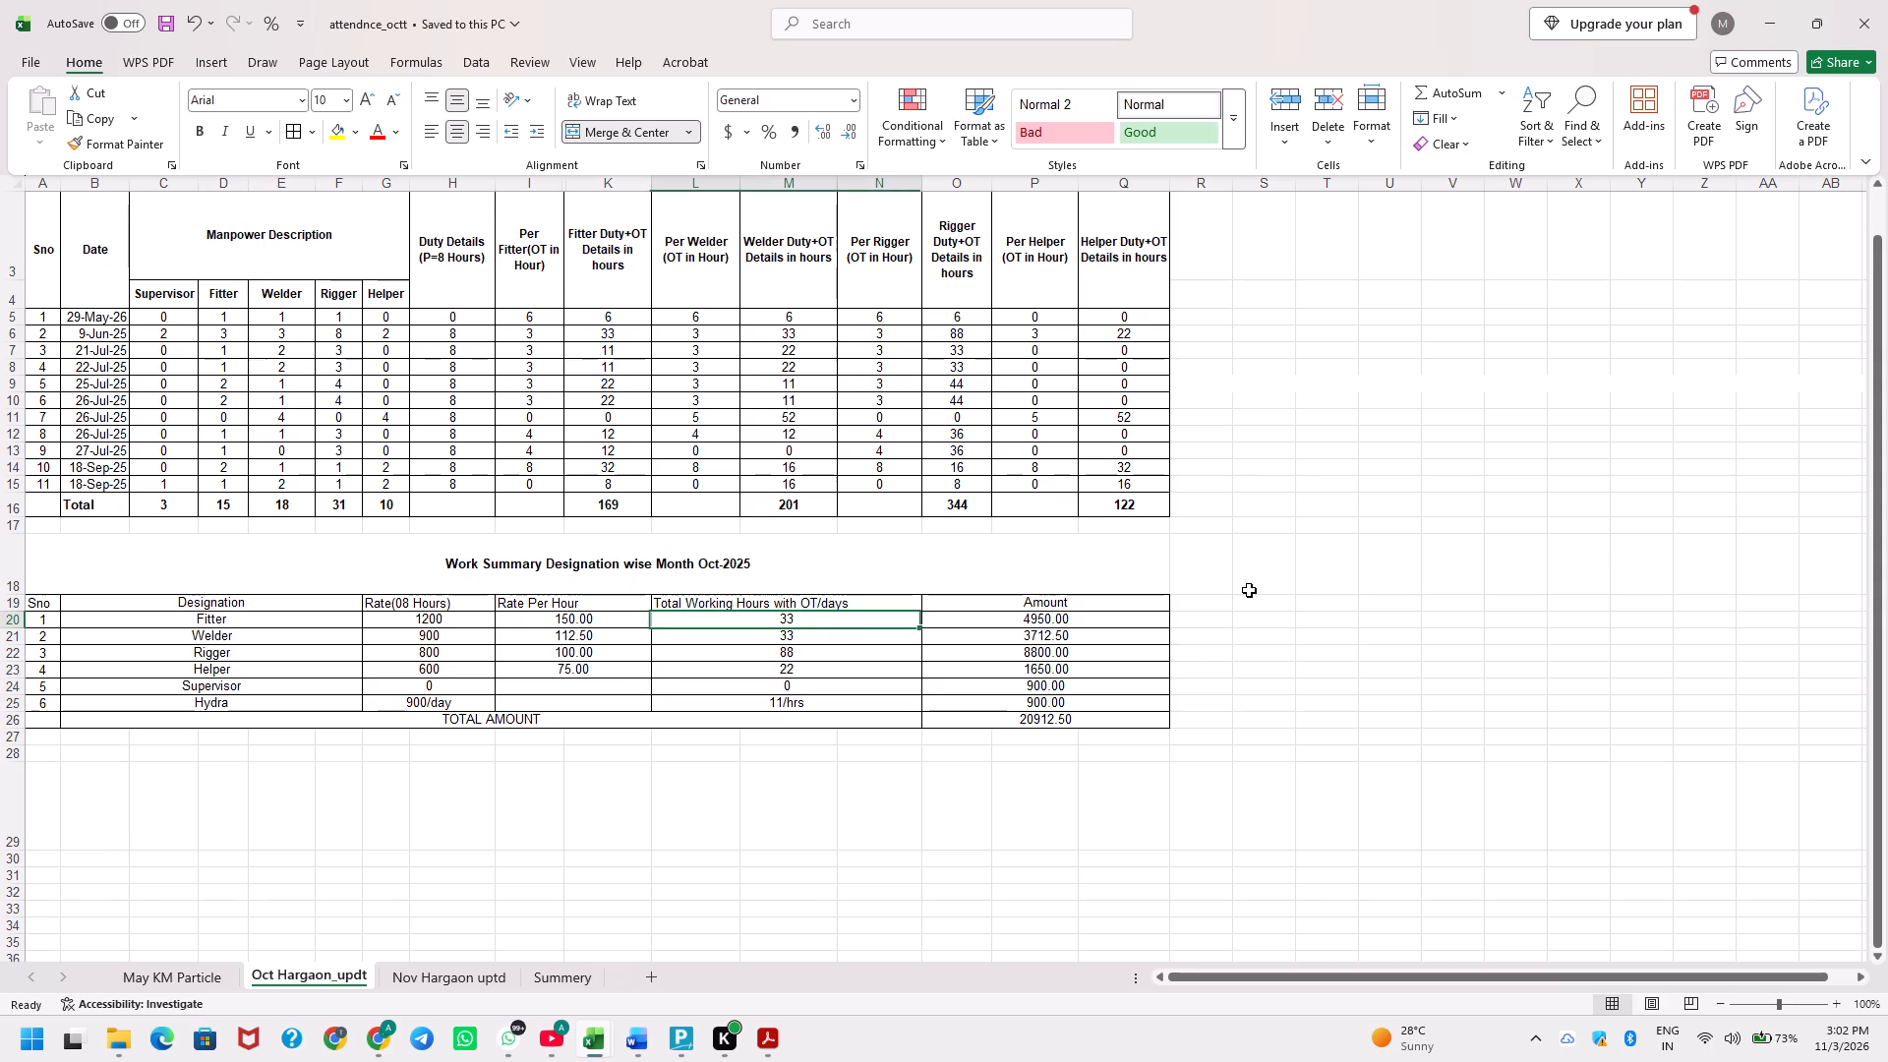
type("169")
key("Return")
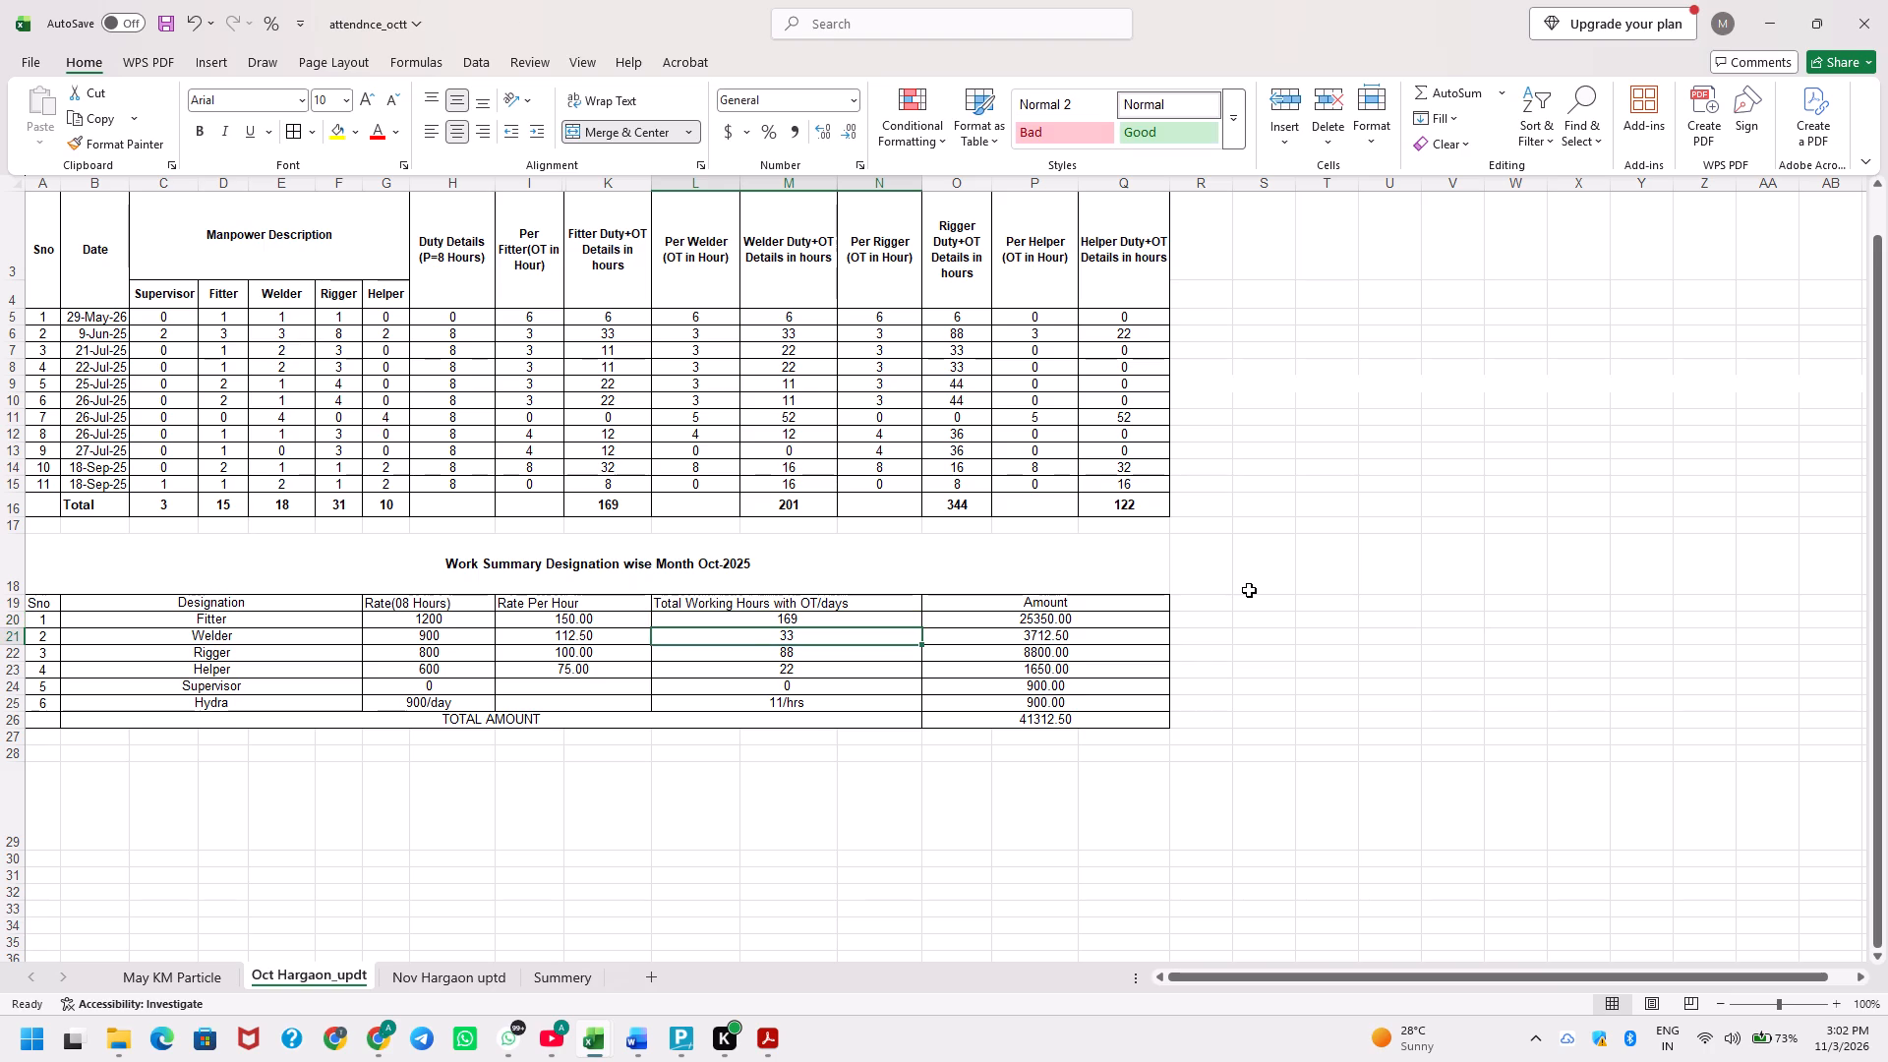
type("201")
key("Return")
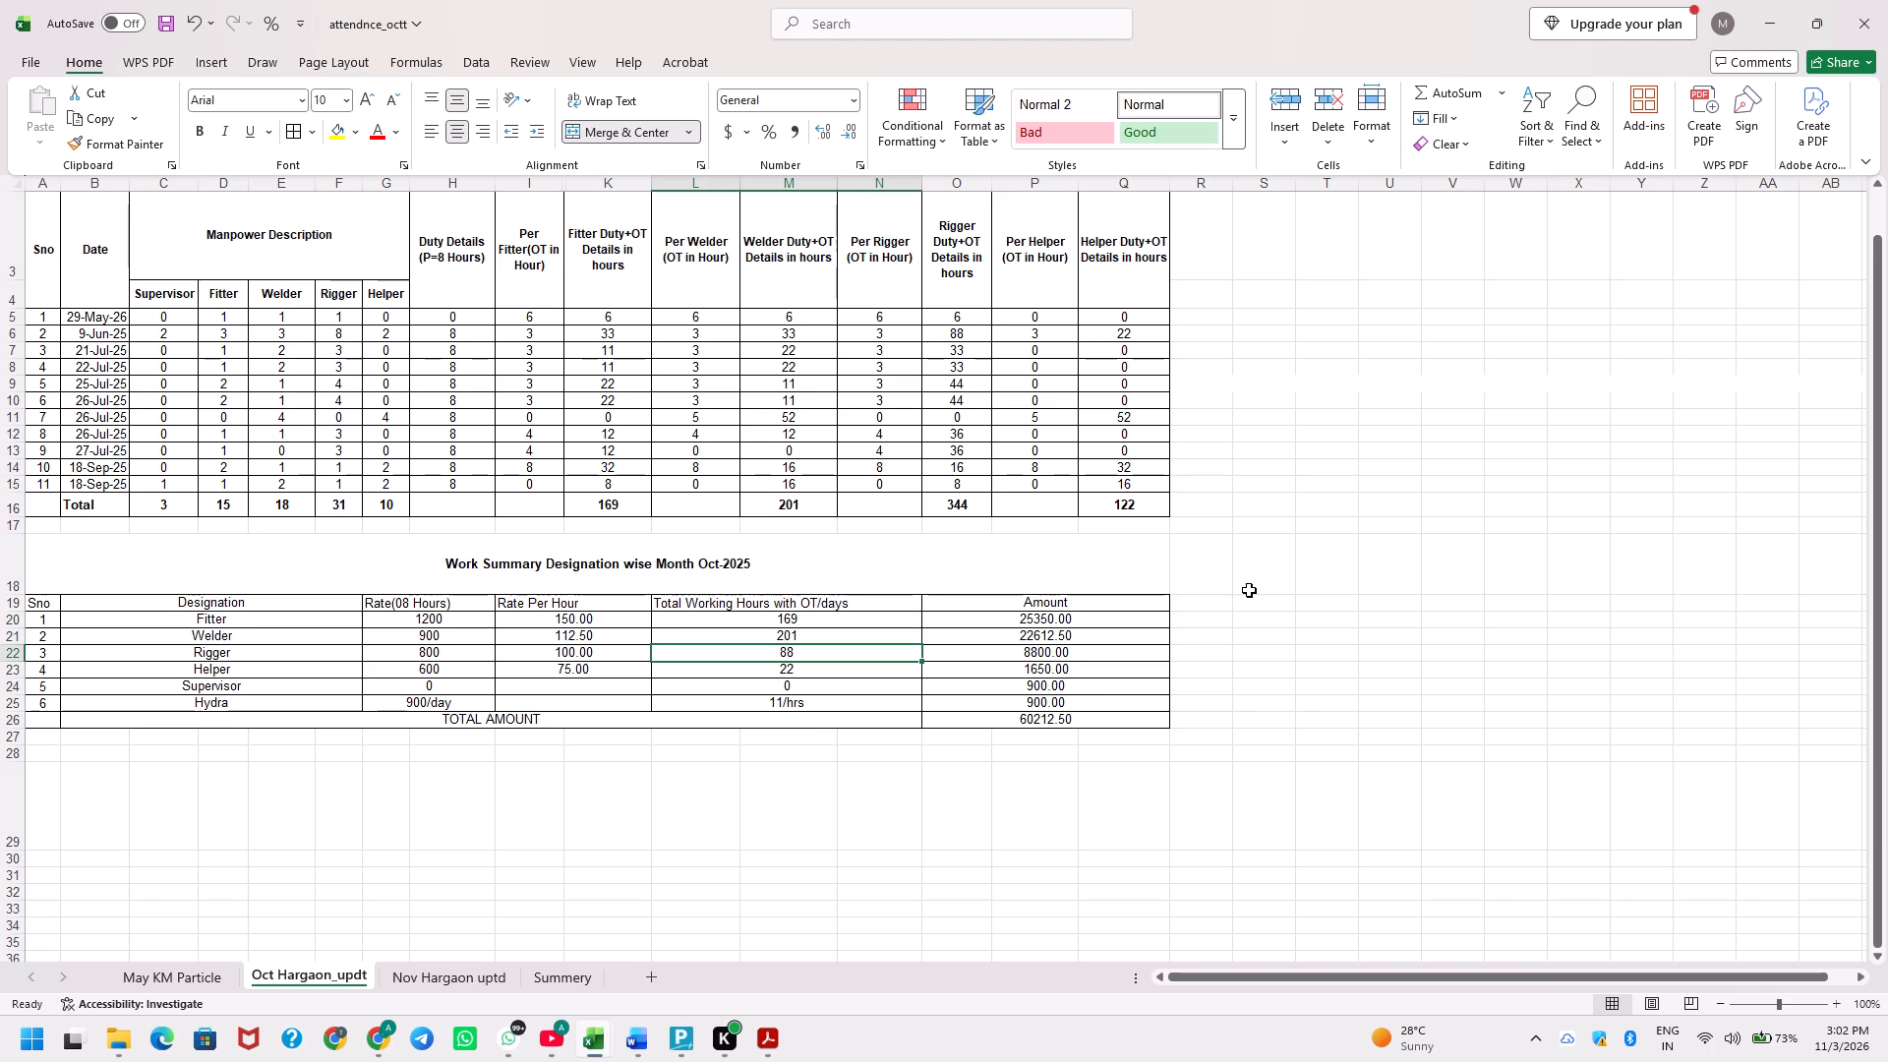
type("344")
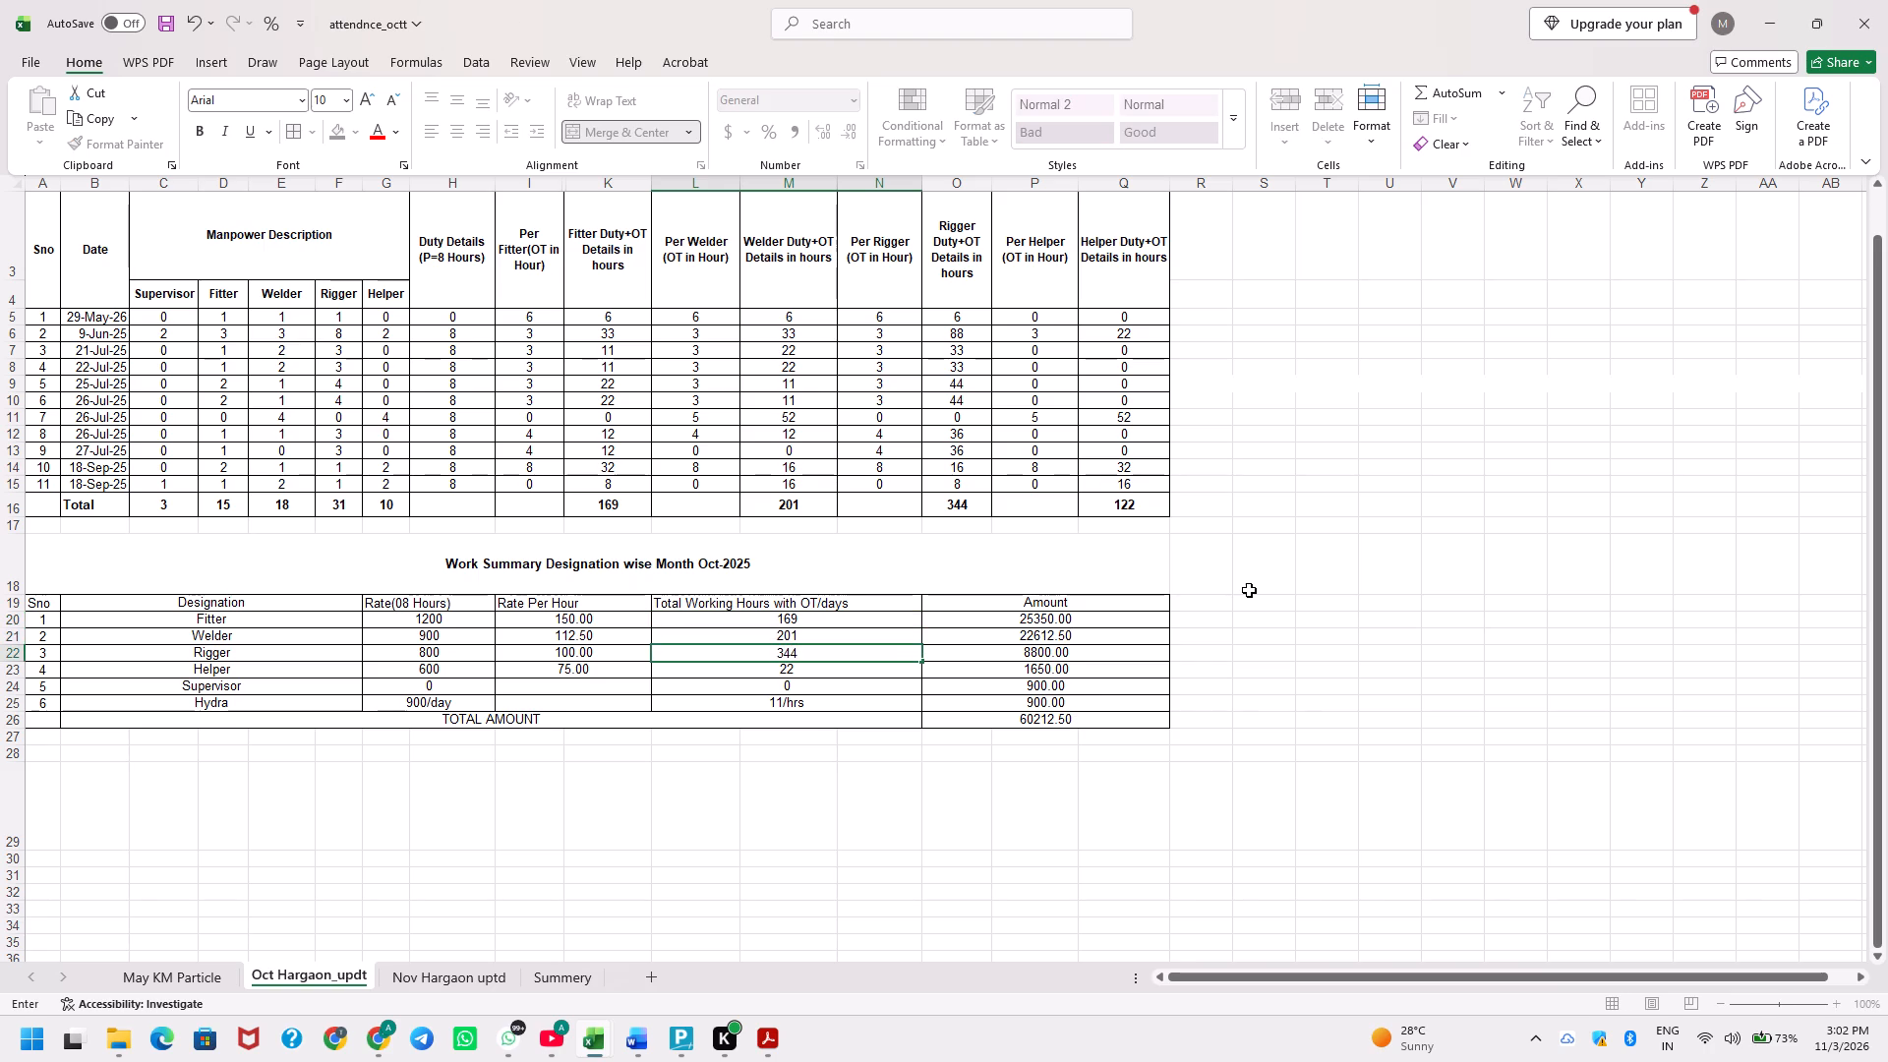
key("Return")
type("122")
key("Return")
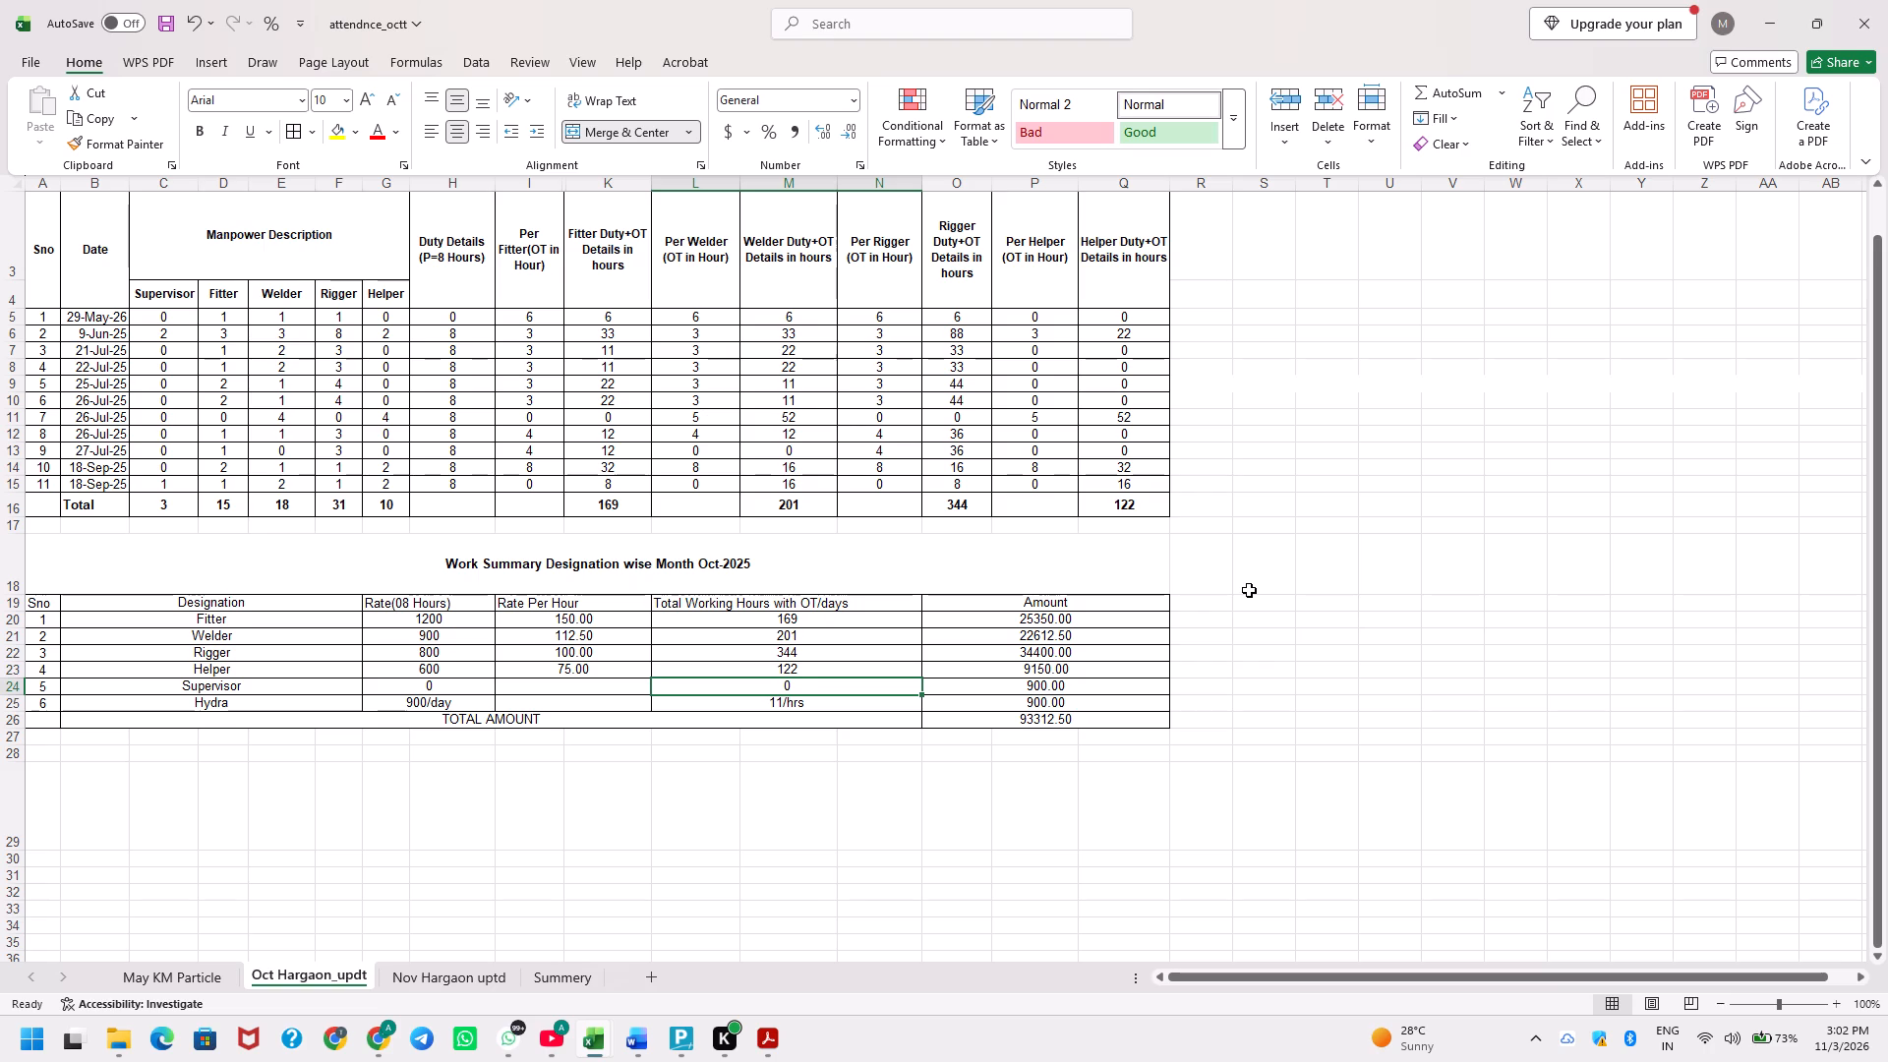
Select the Supervisor's 8-hour rate cell in the October work summary.
key("Left")
key("Left")
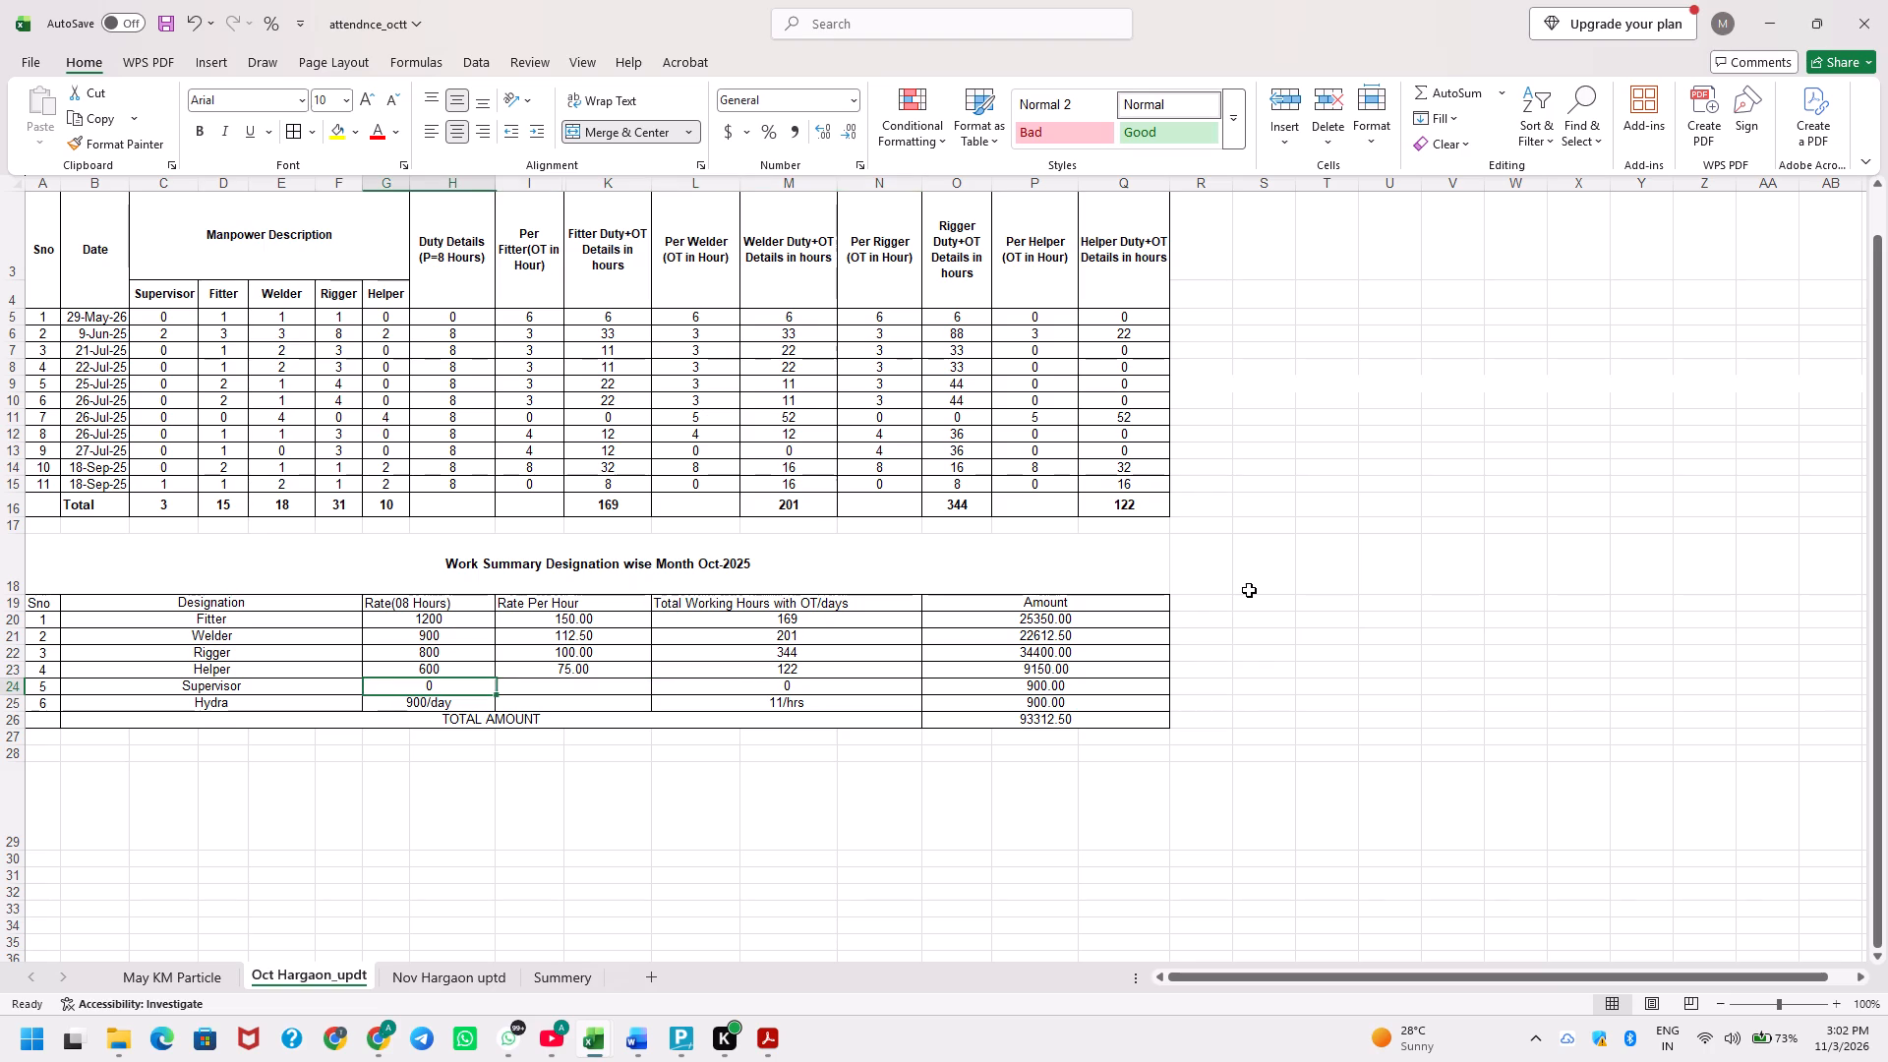
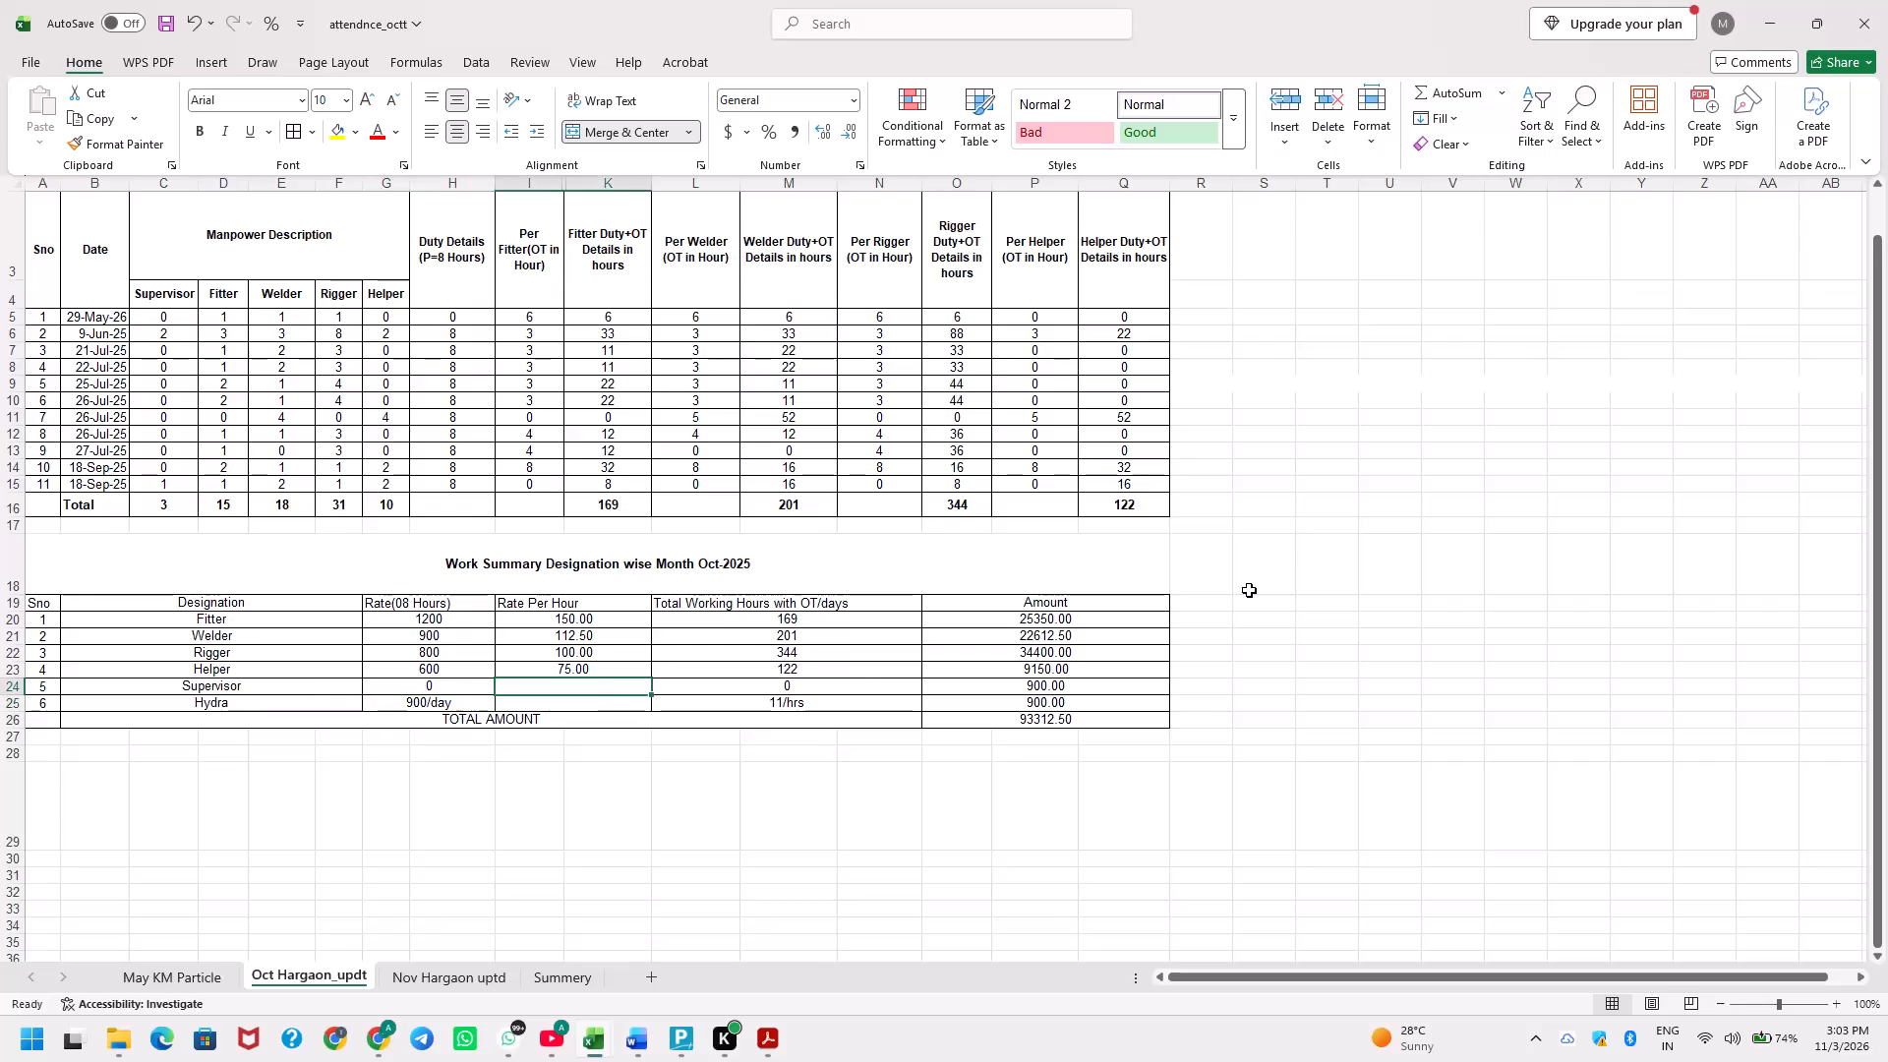
Set the Supervisor and Hydra amounts to 0 in the October work summary.
key("Right")
key("Right")
key("Left")
key("F2")
key("Escape")
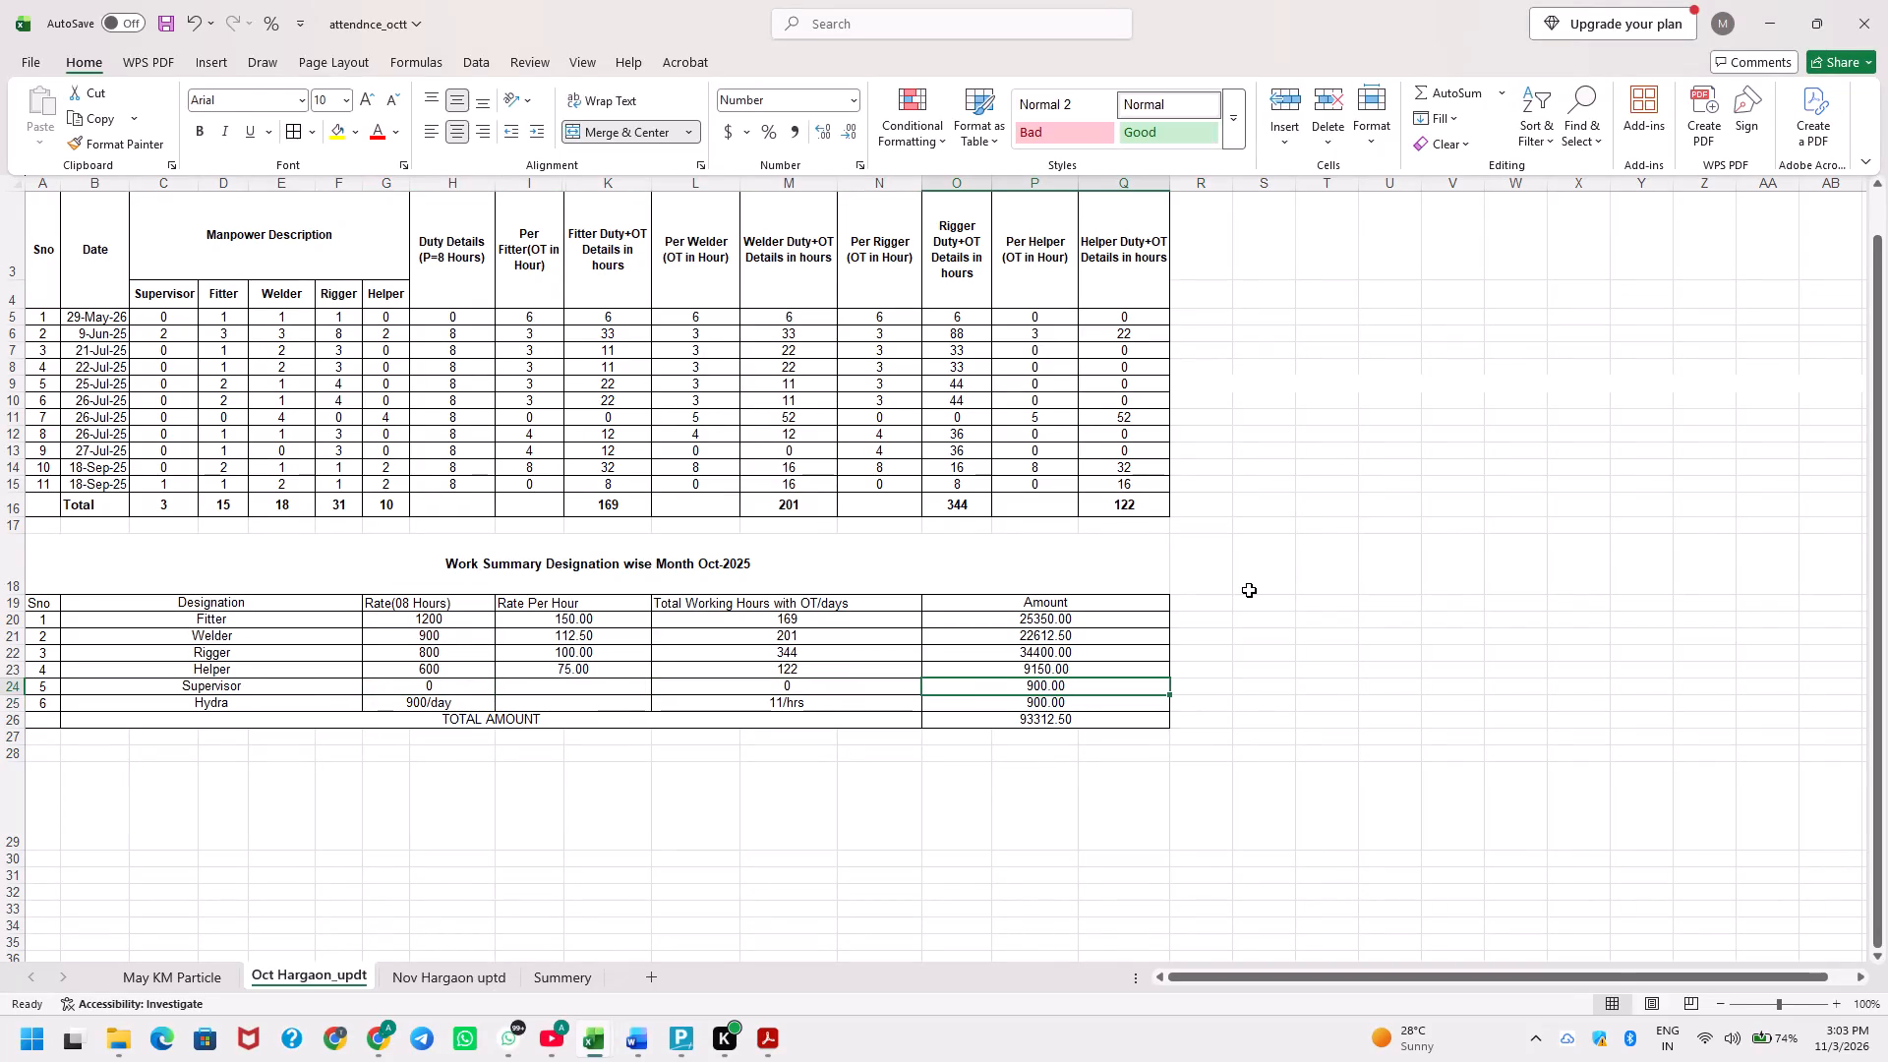
key("0")
key("Return")
key("0")
key("Return")
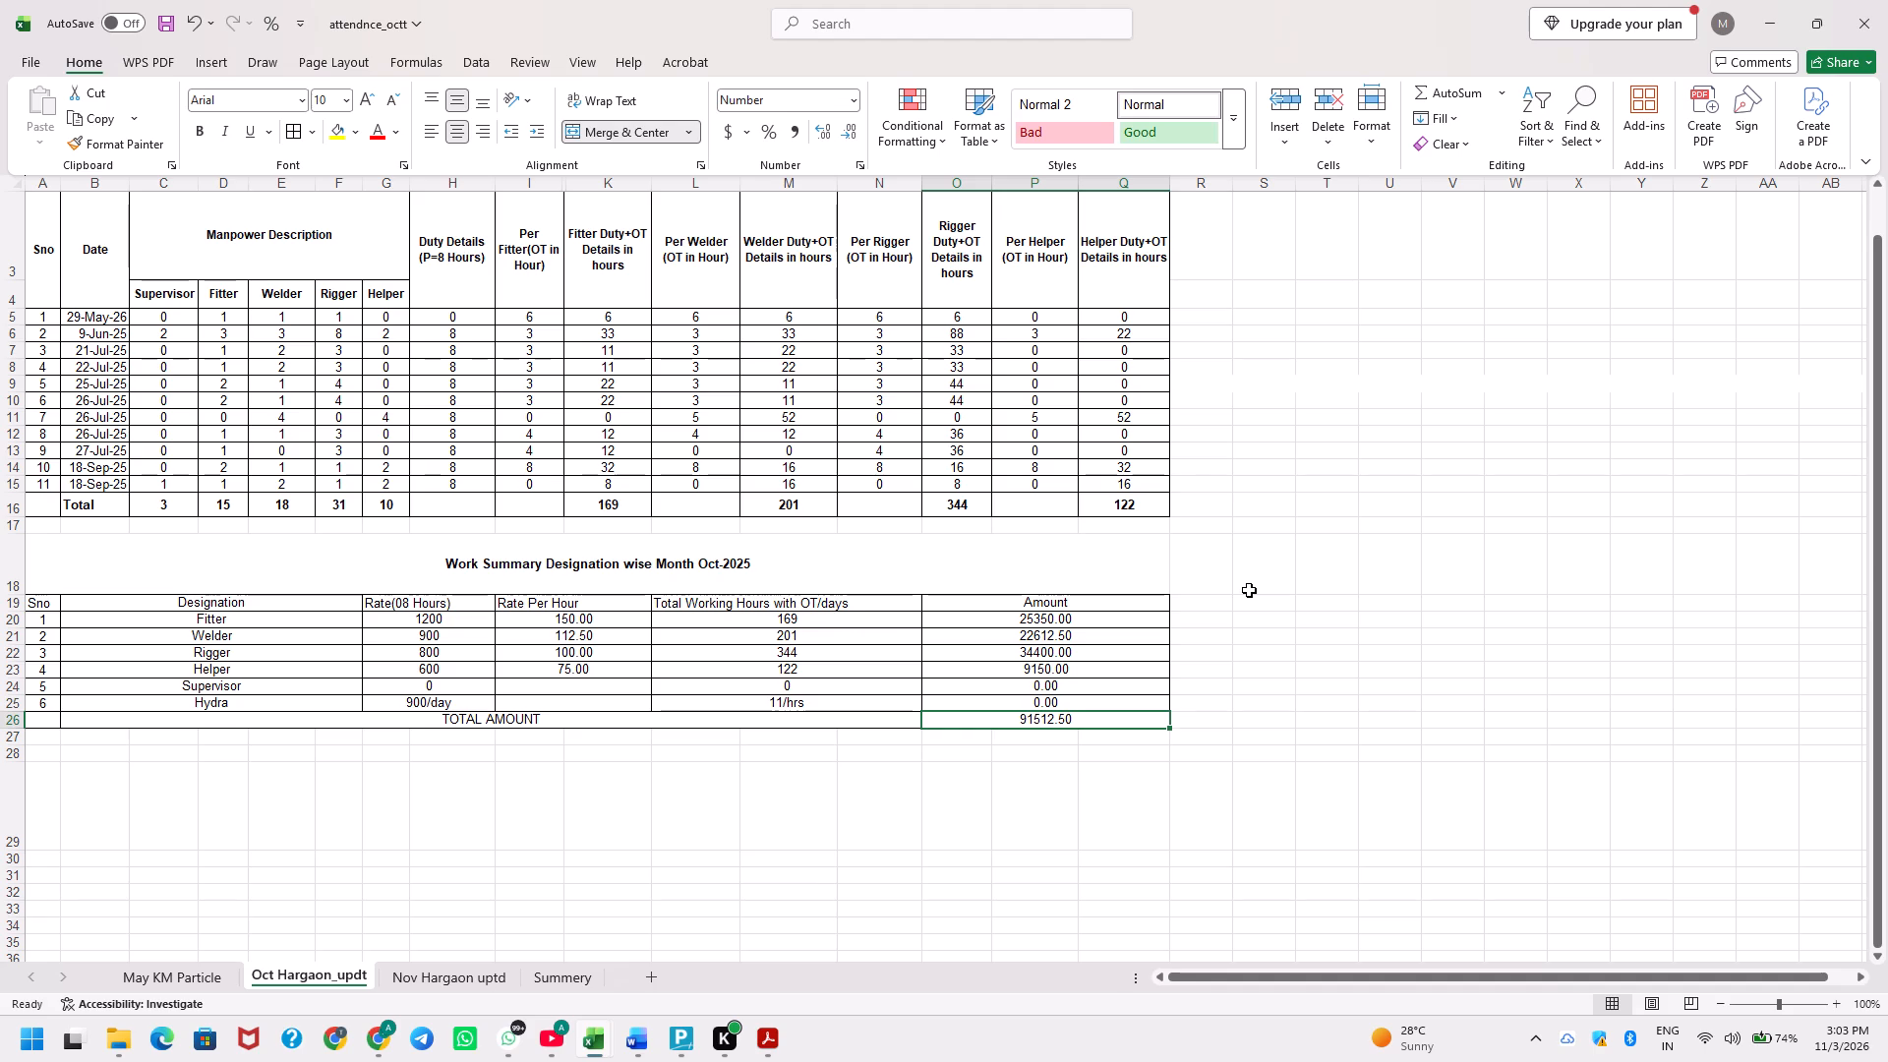
Enter a formula in Q27, beneath the total amount, that calculates 40 percent of that total (+O26/100*40).
key("Down")
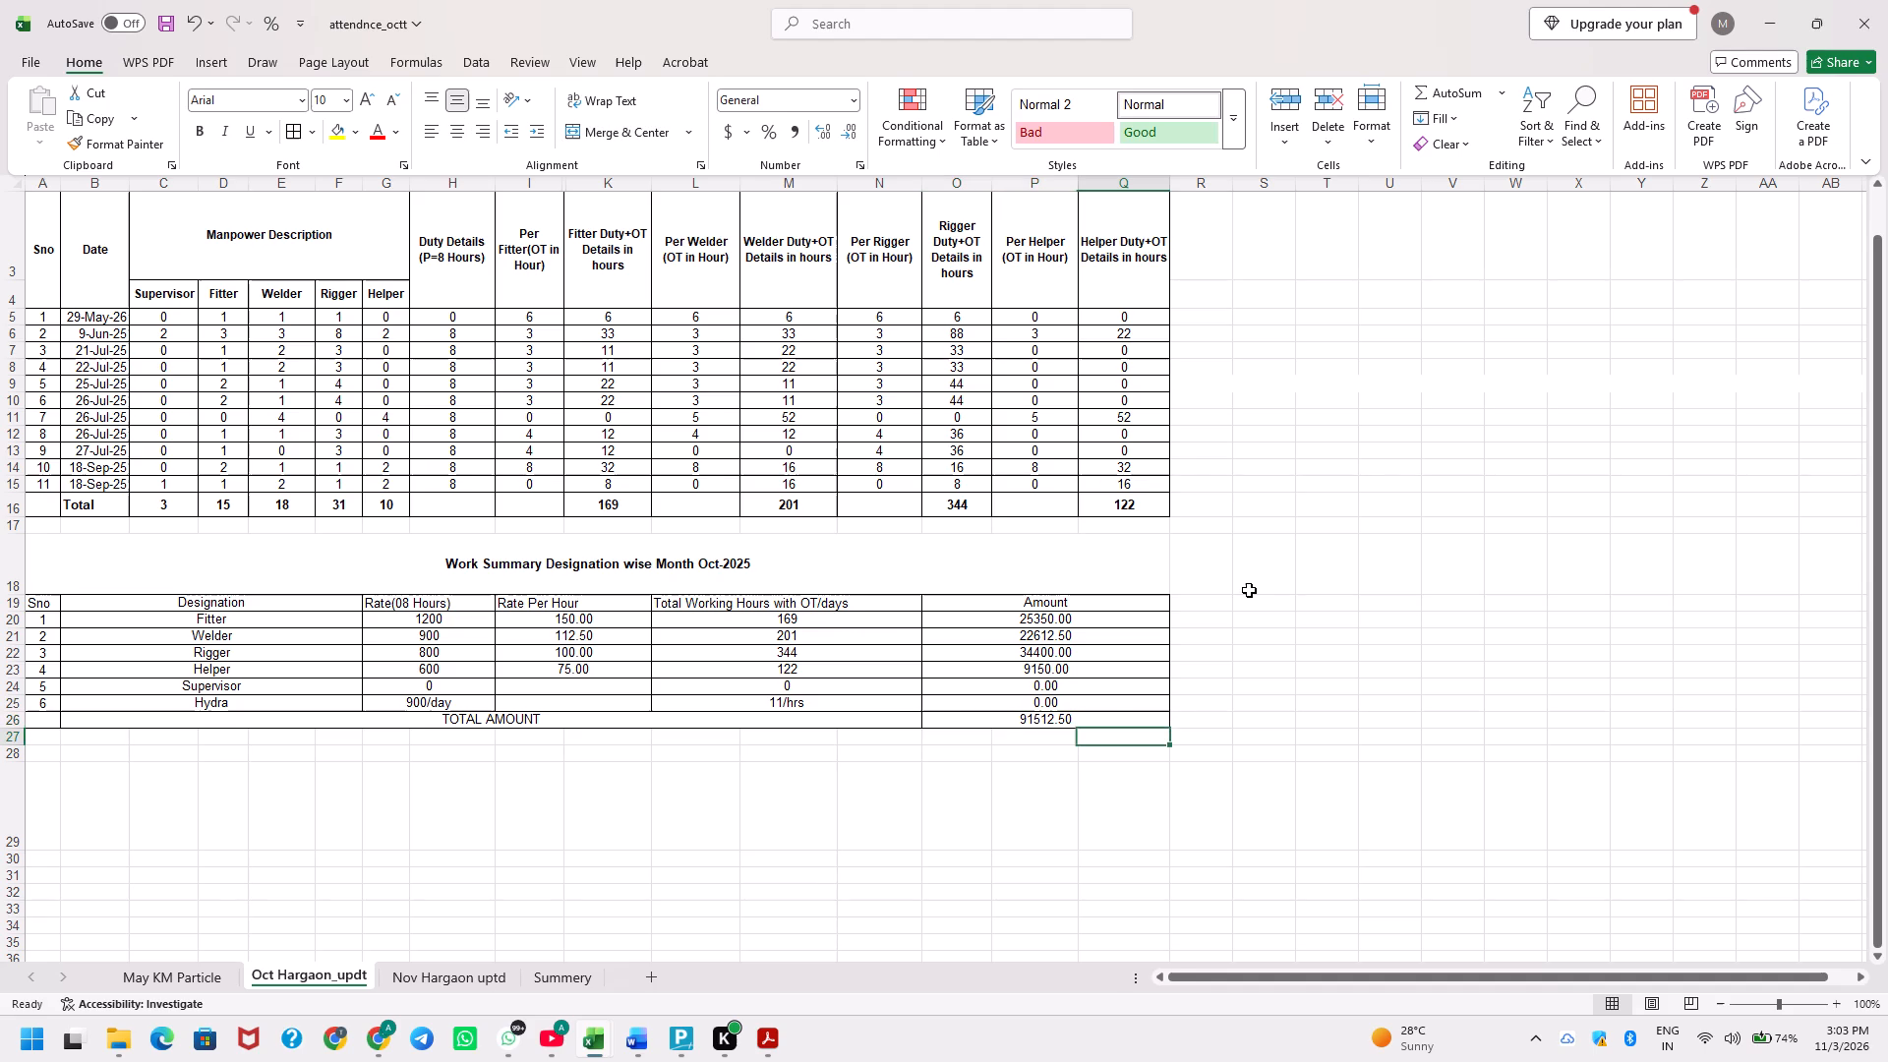
key("plus")
key("Up")
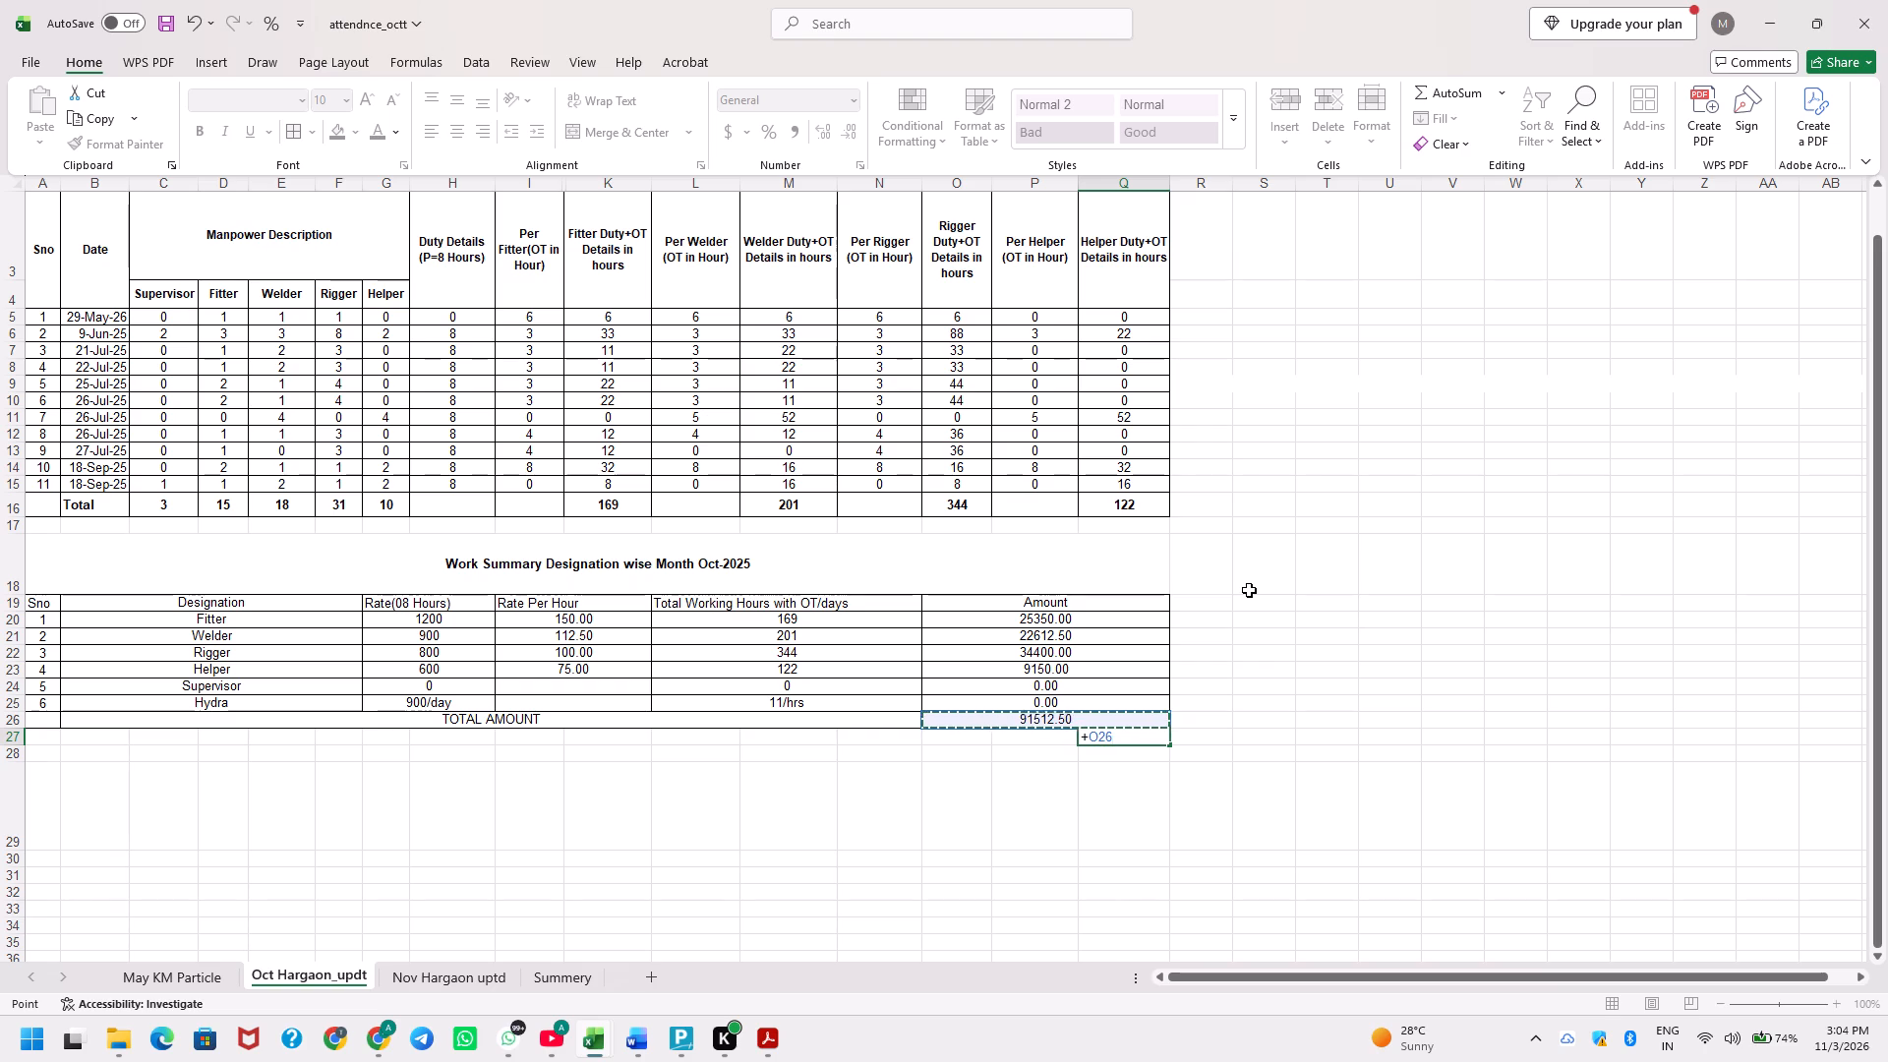
type("/100*40")
key("Return")
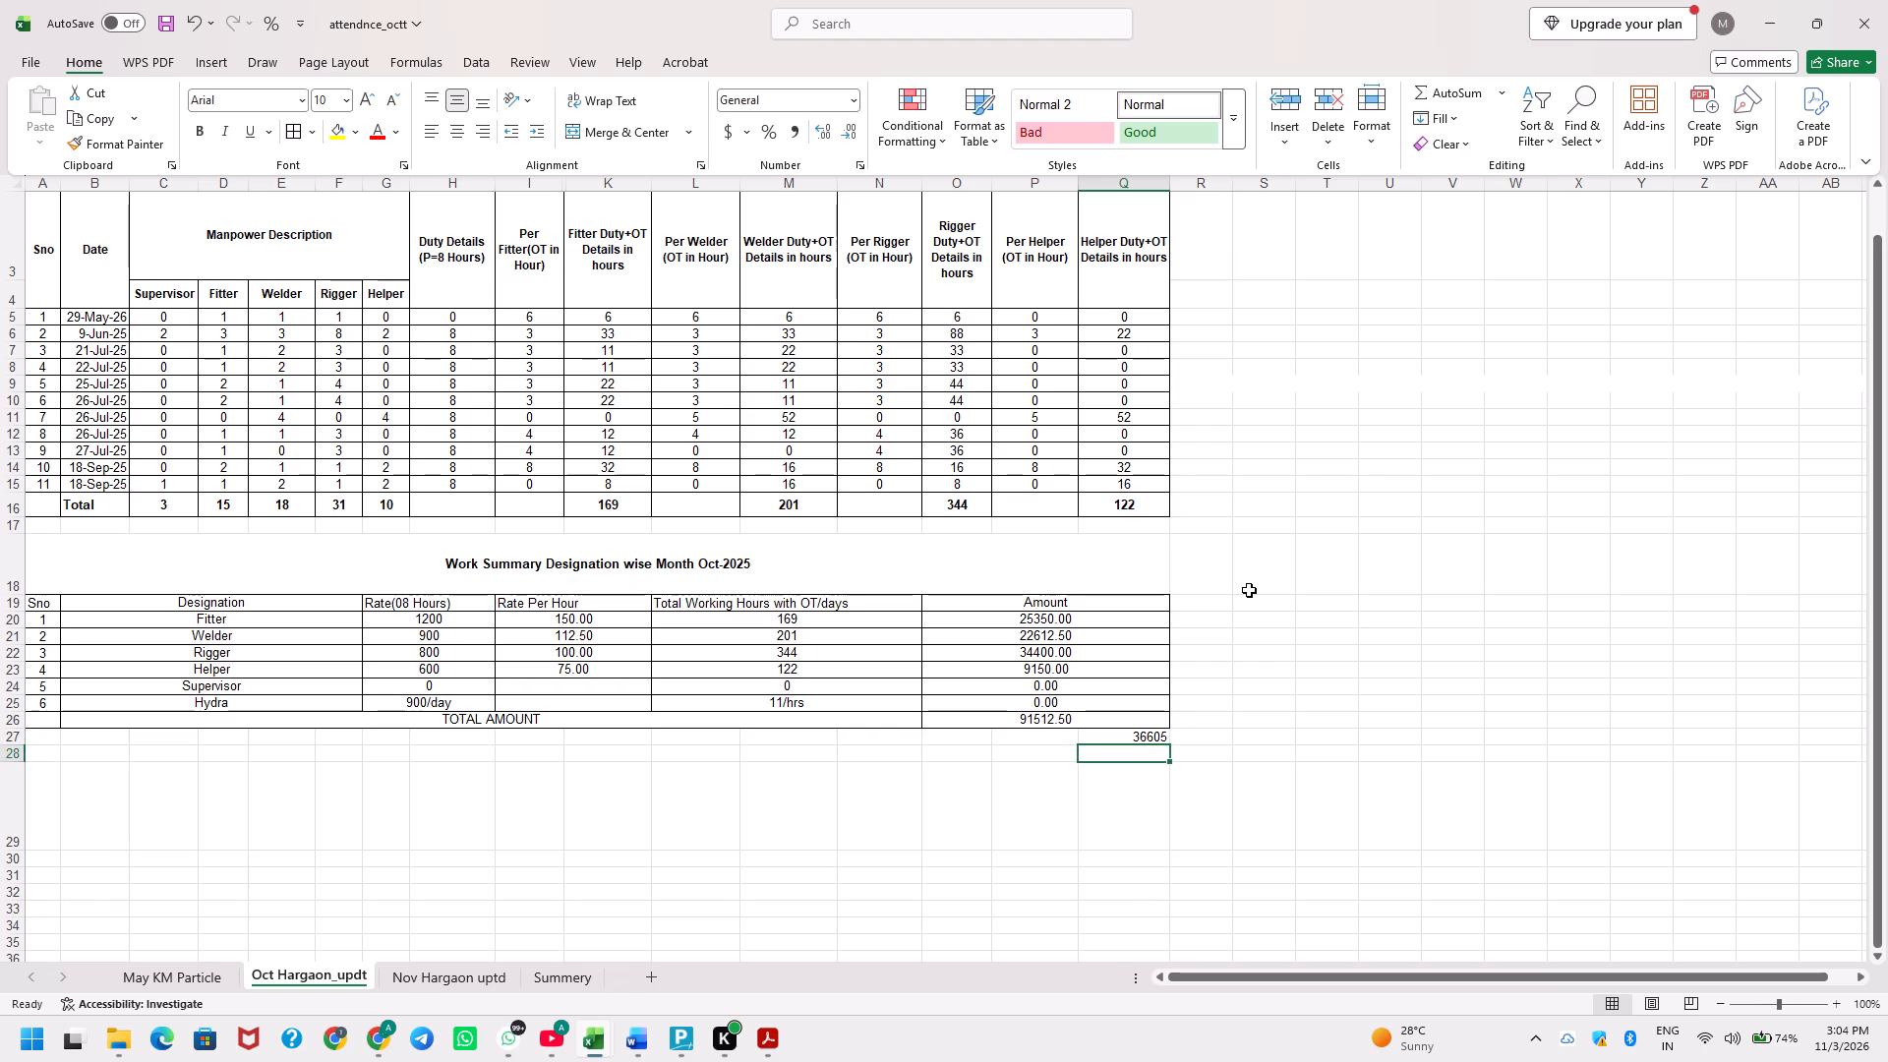
Change the percentage in the formula beneath the total amount to 20.
key("Up")
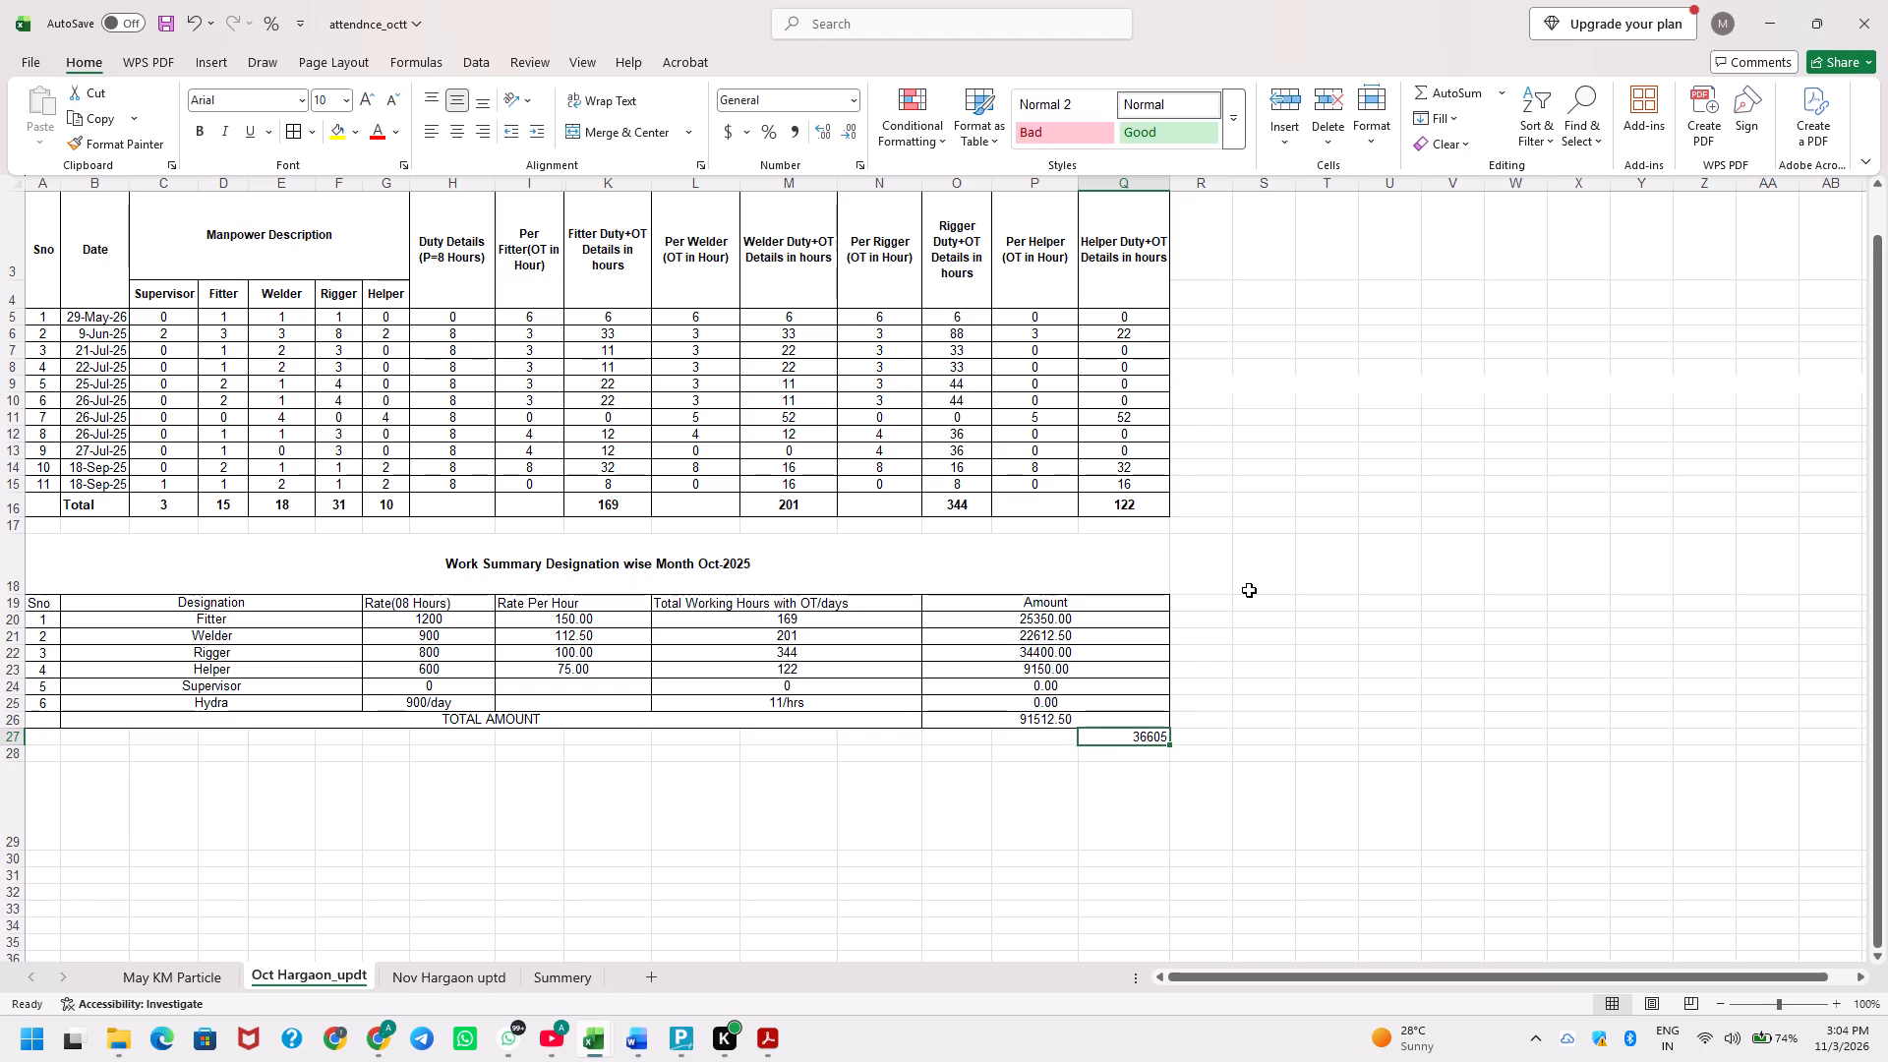
key("F2")
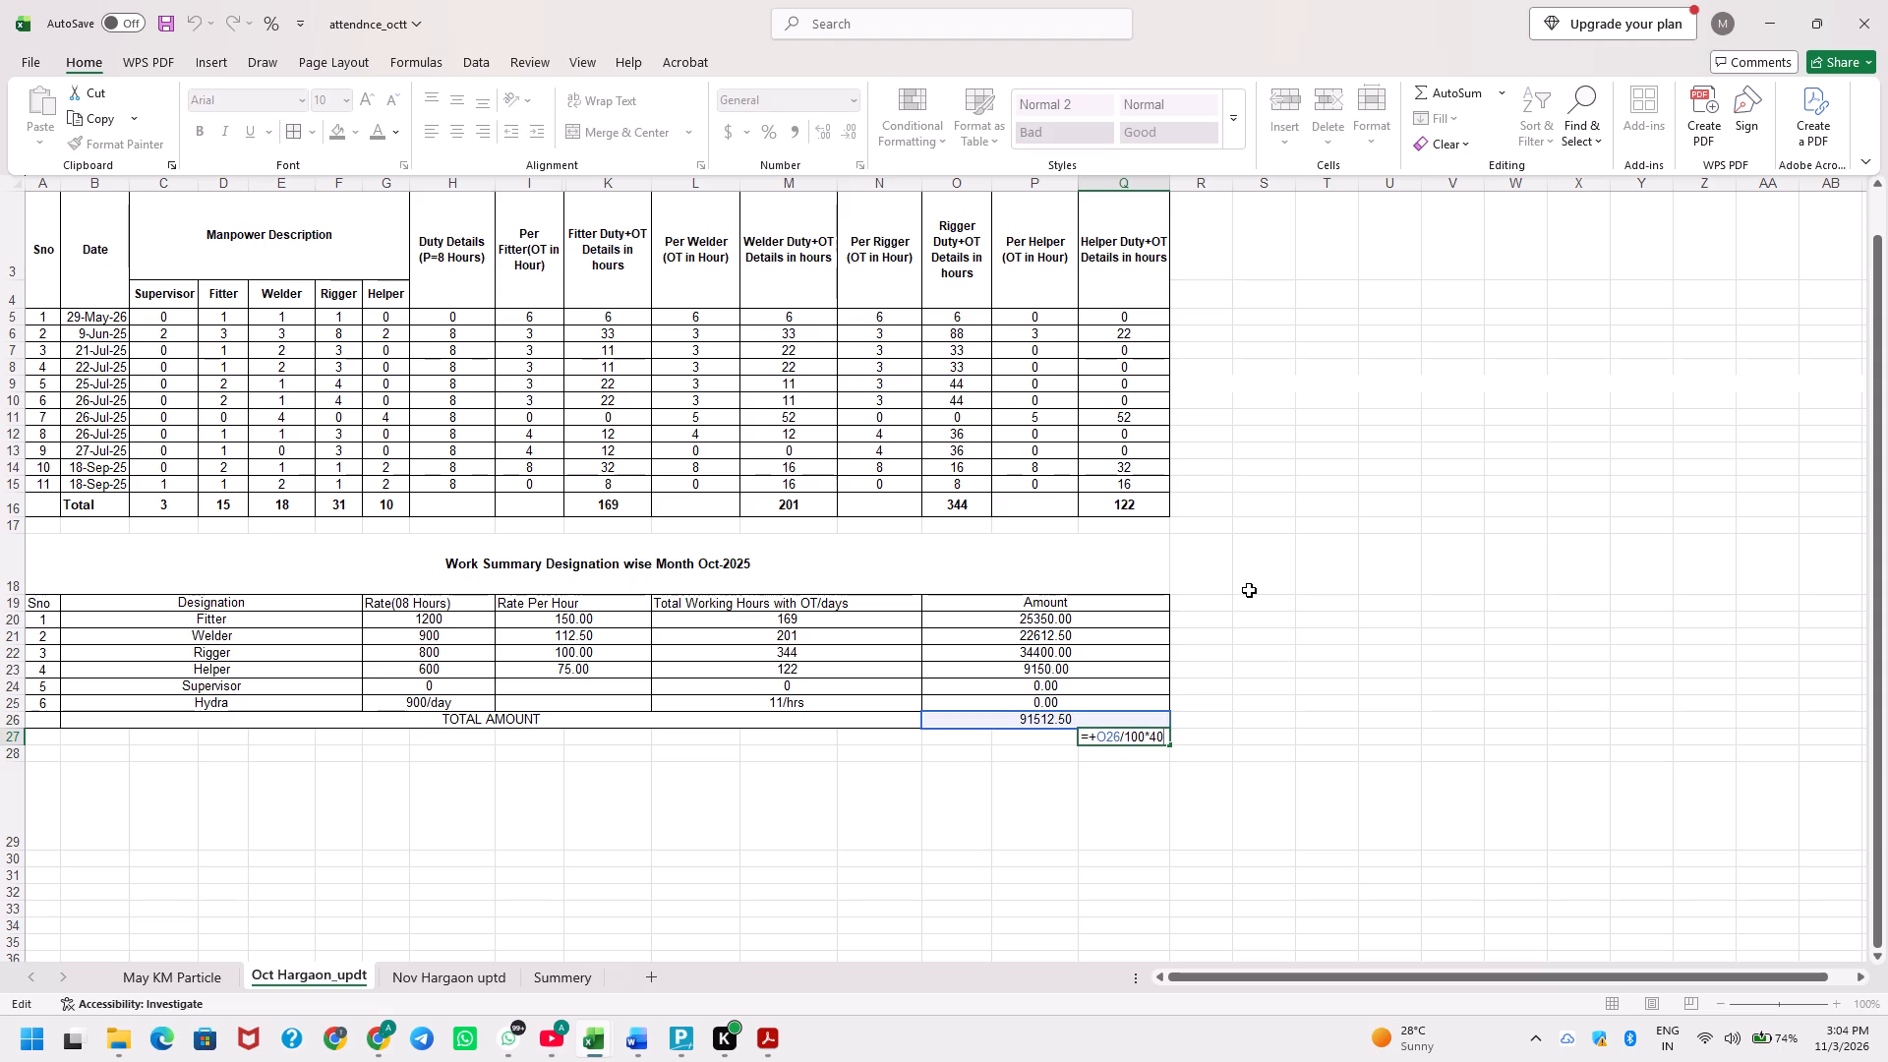
key("Left")
key("shift+Left")
key("2")
key("Return")
key("Up")
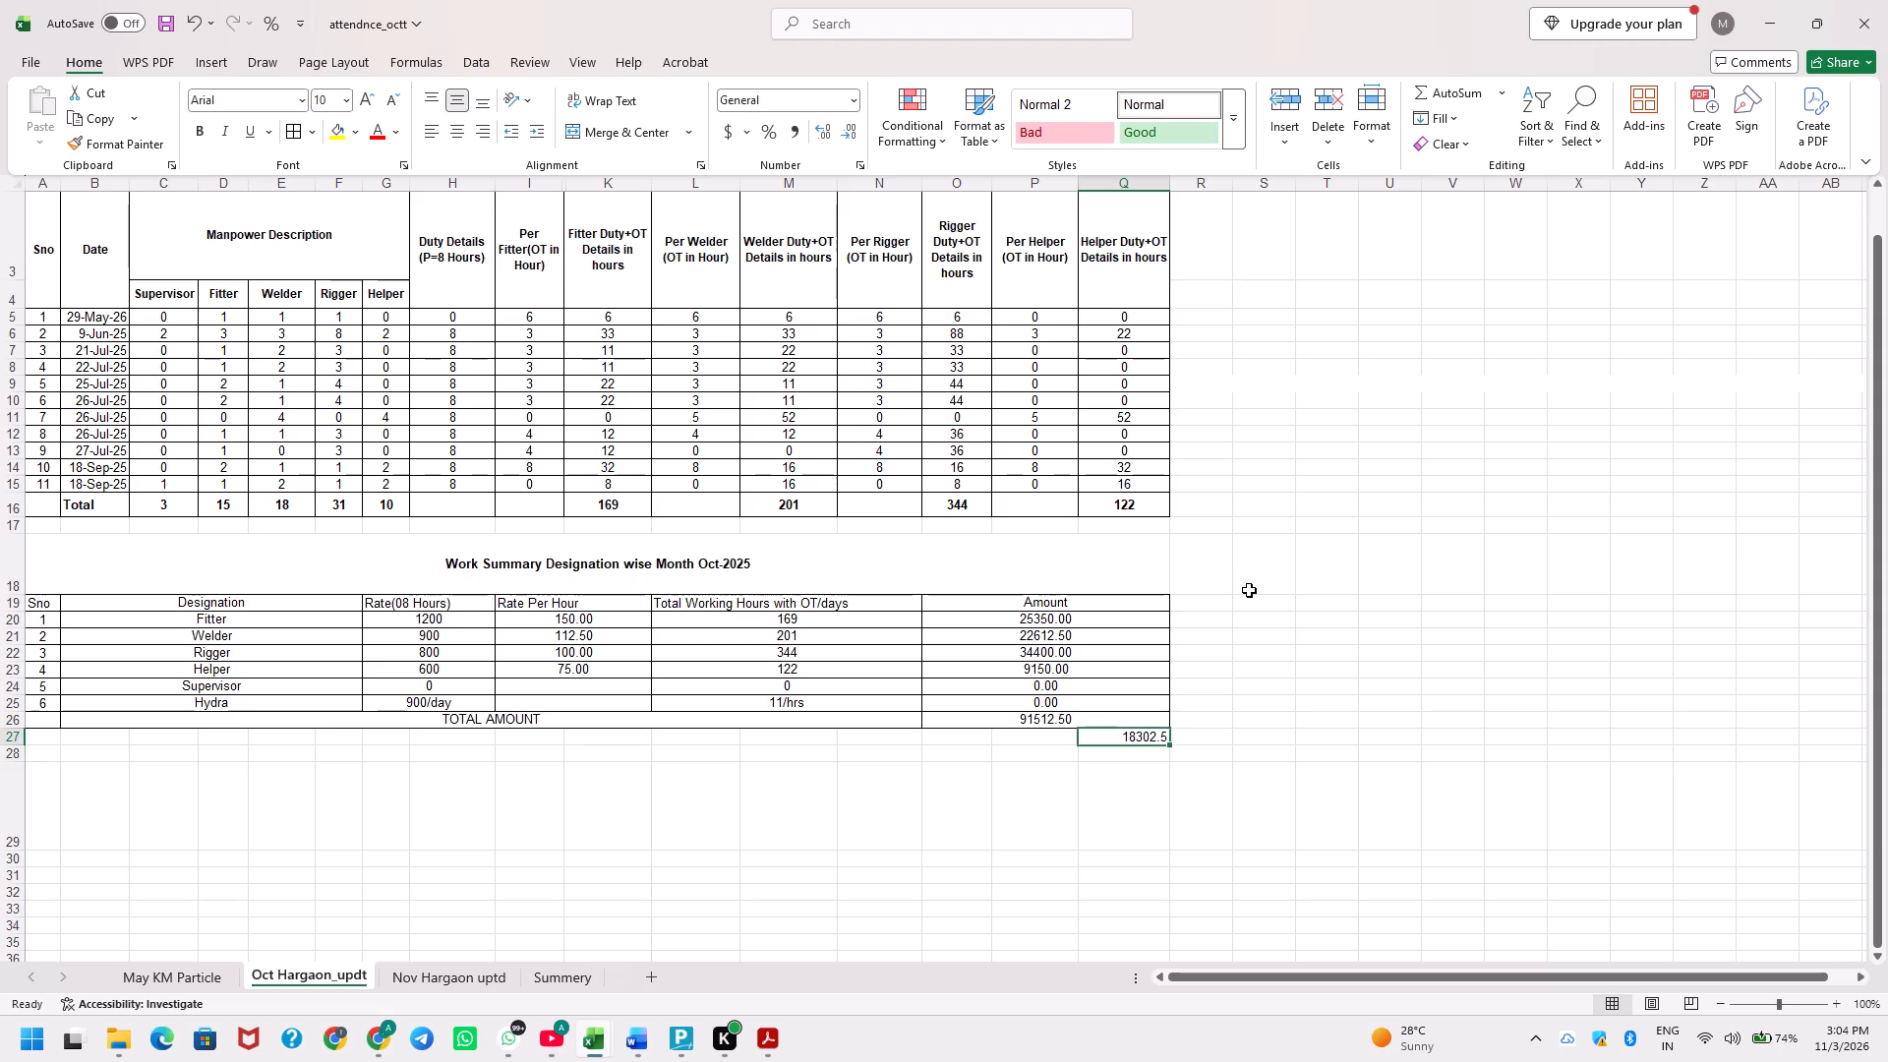
Enter a formula in Q28 that adds the total amount and the 20 percent figure in Q27.
key("Down")
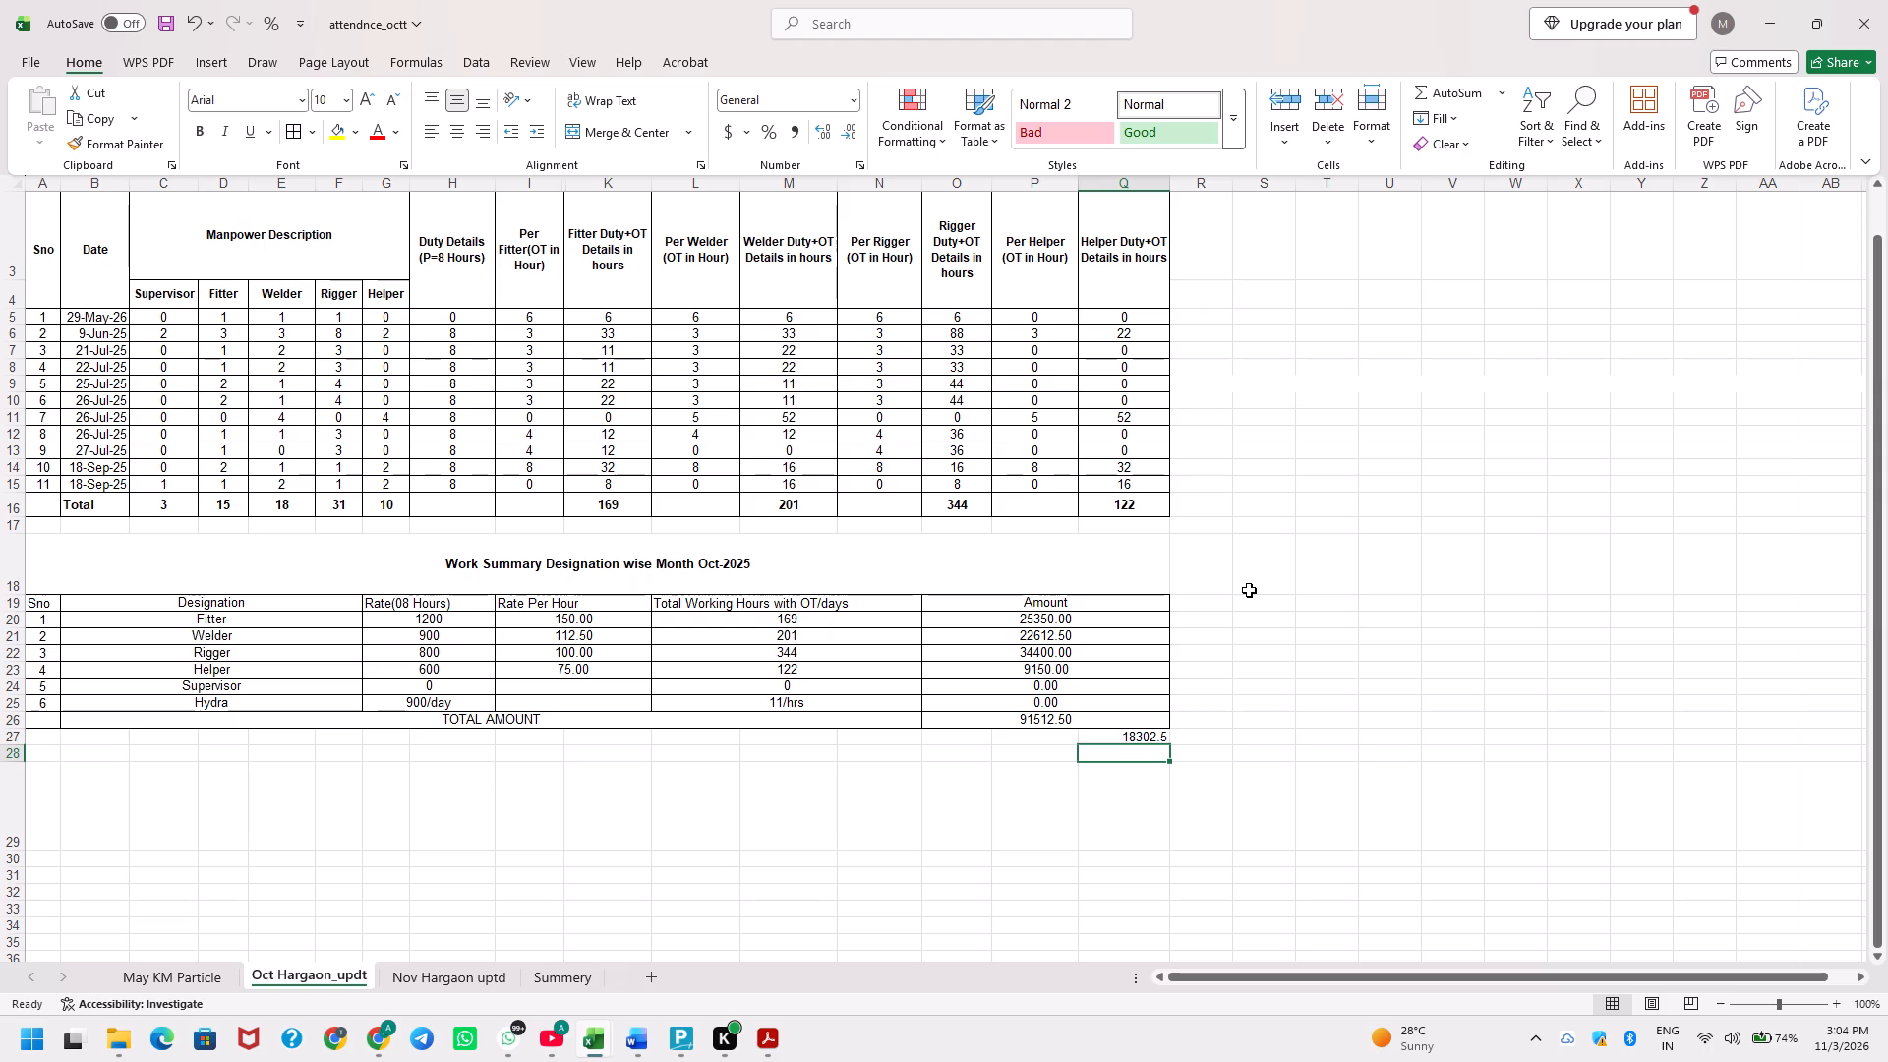
key("plus")
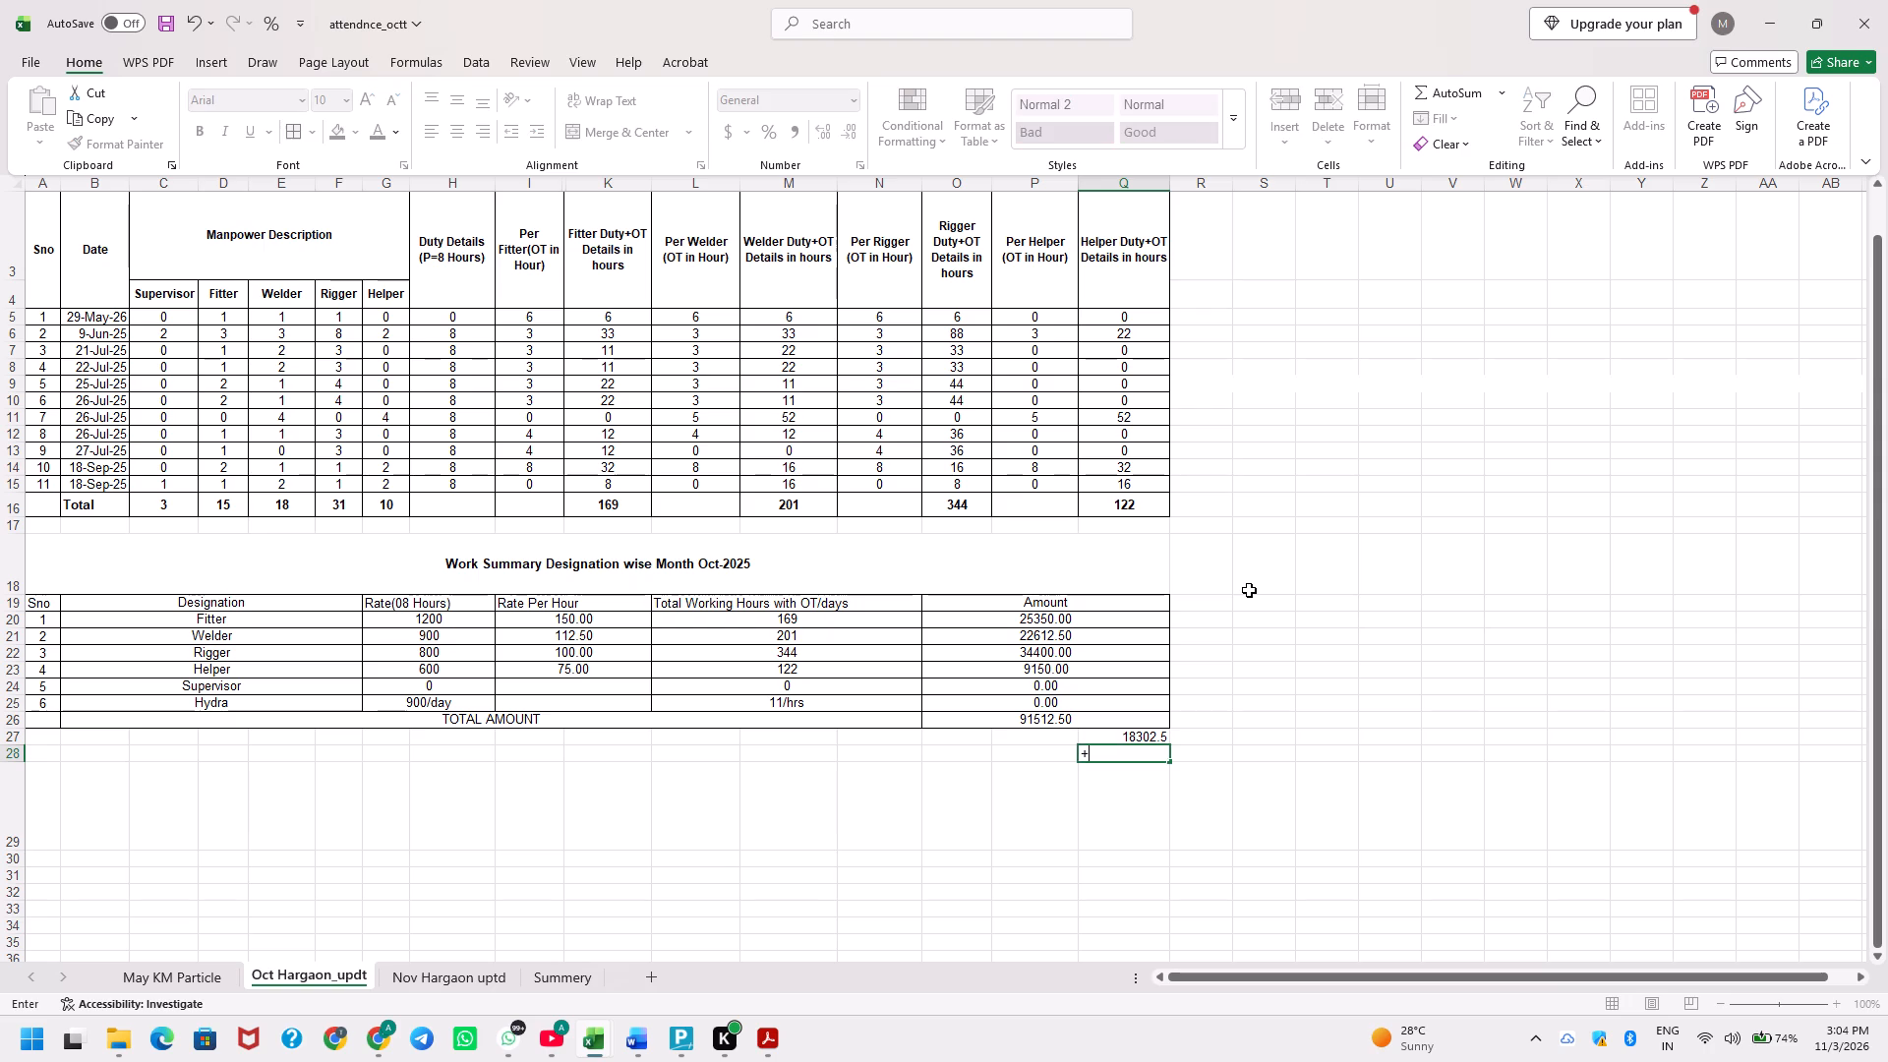
key("Left")
key("Up")
key("Up")
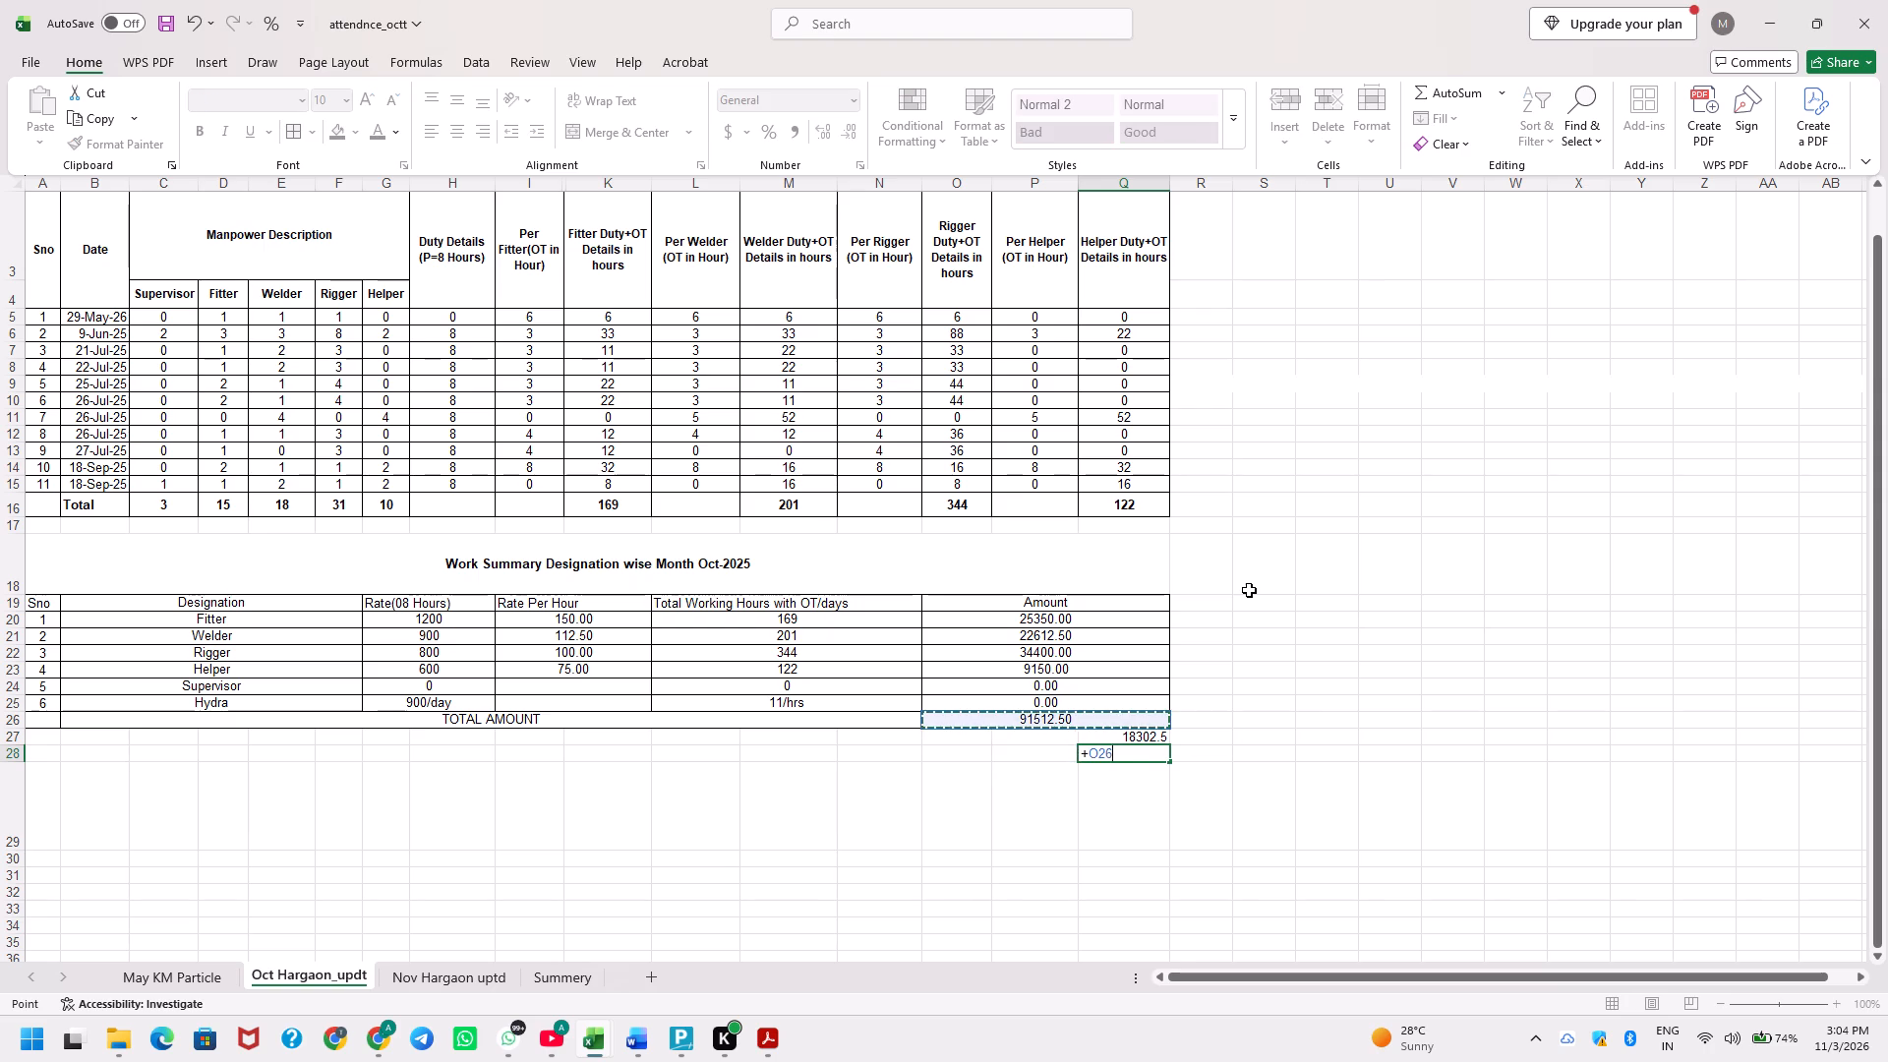
key("plus")
key("Up")
key("Right")
key("Return")
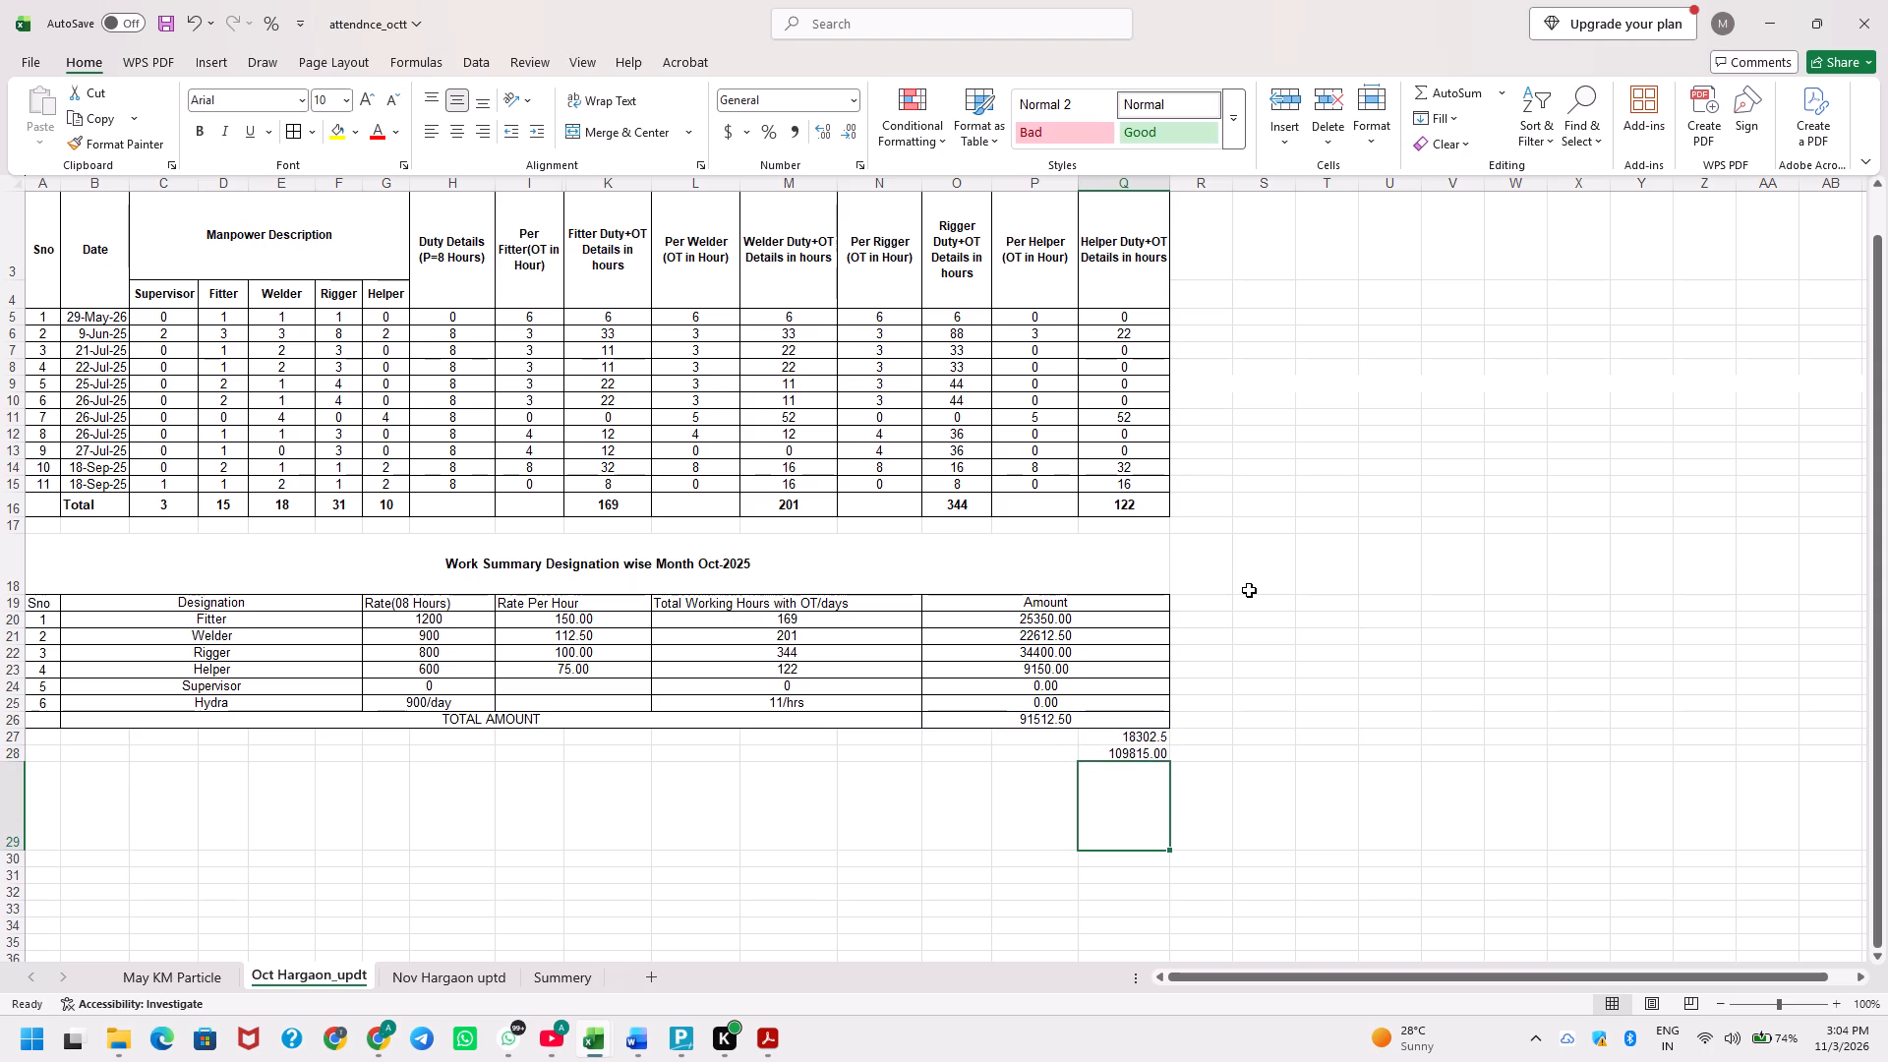
Set Hydra's total working hours and 8-hour rate to 0 in the work summary.
key("Up")
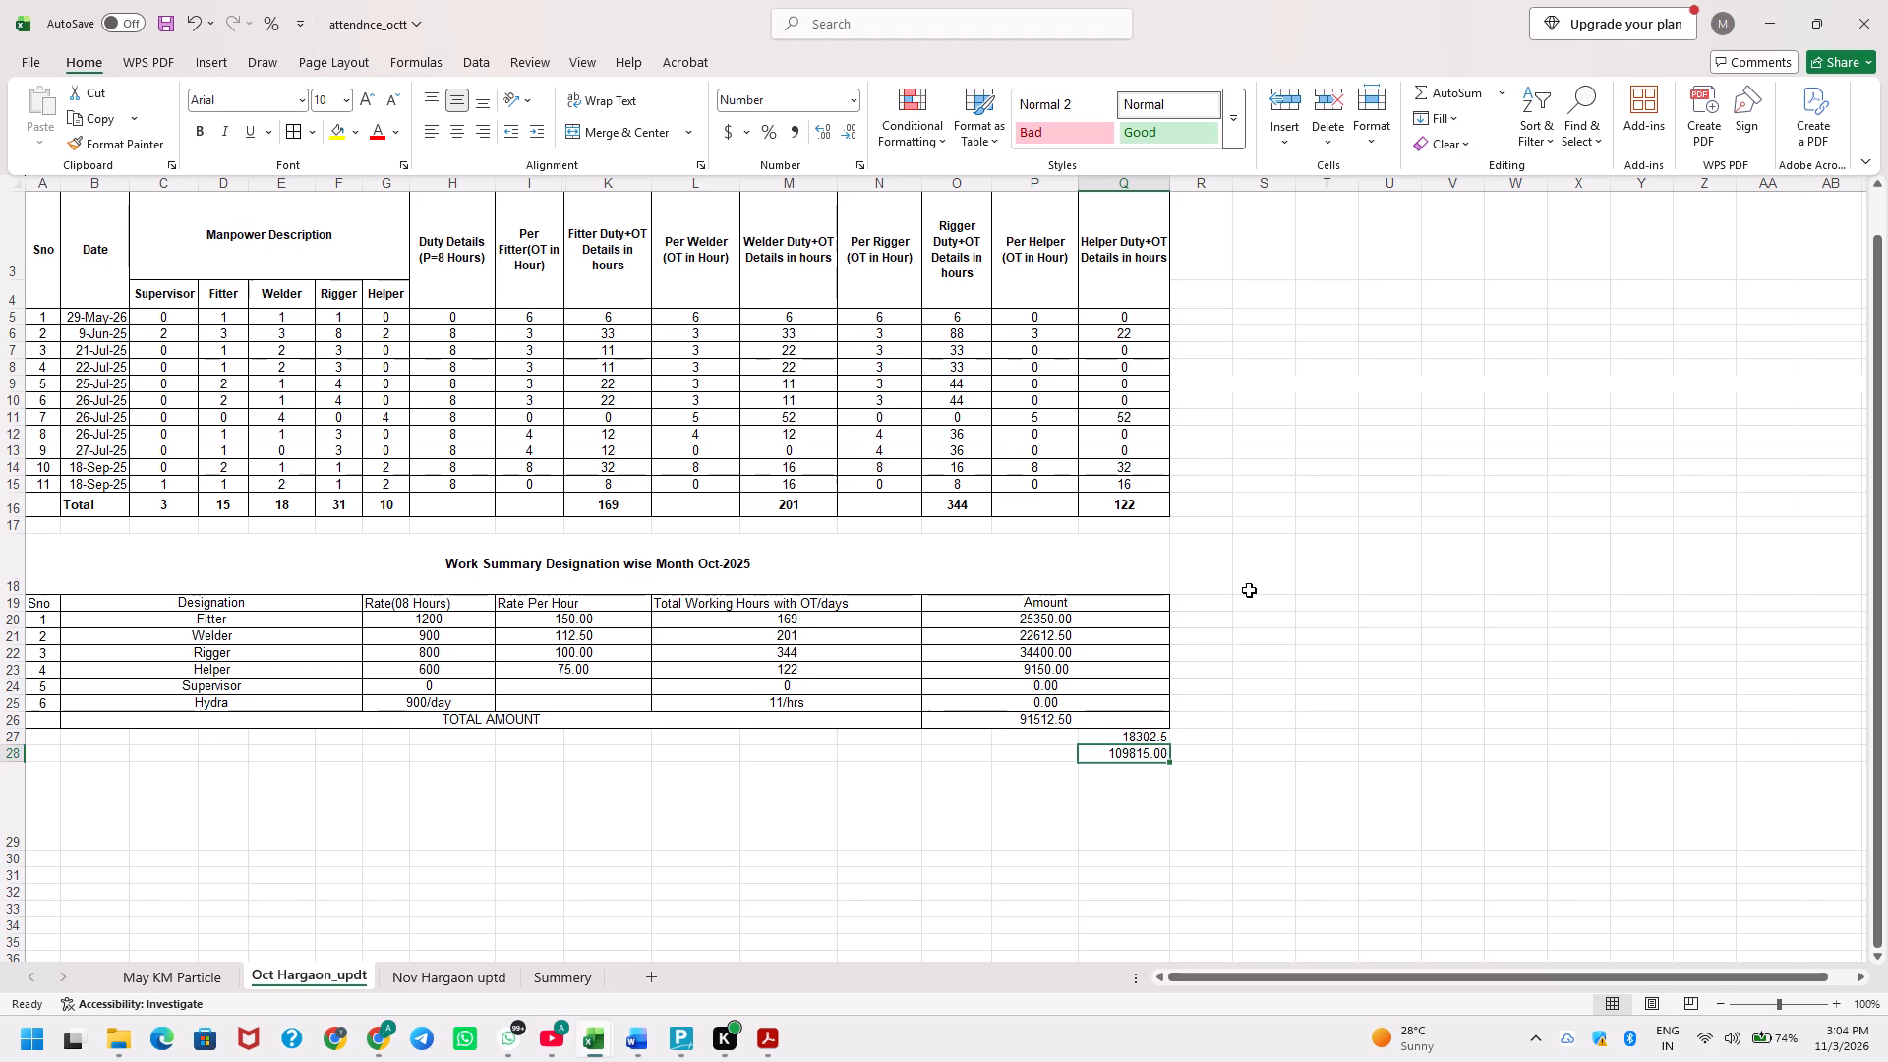
key("Left")
key("Up")
key("Left")
key("Left")
key("Left")
key("Left")
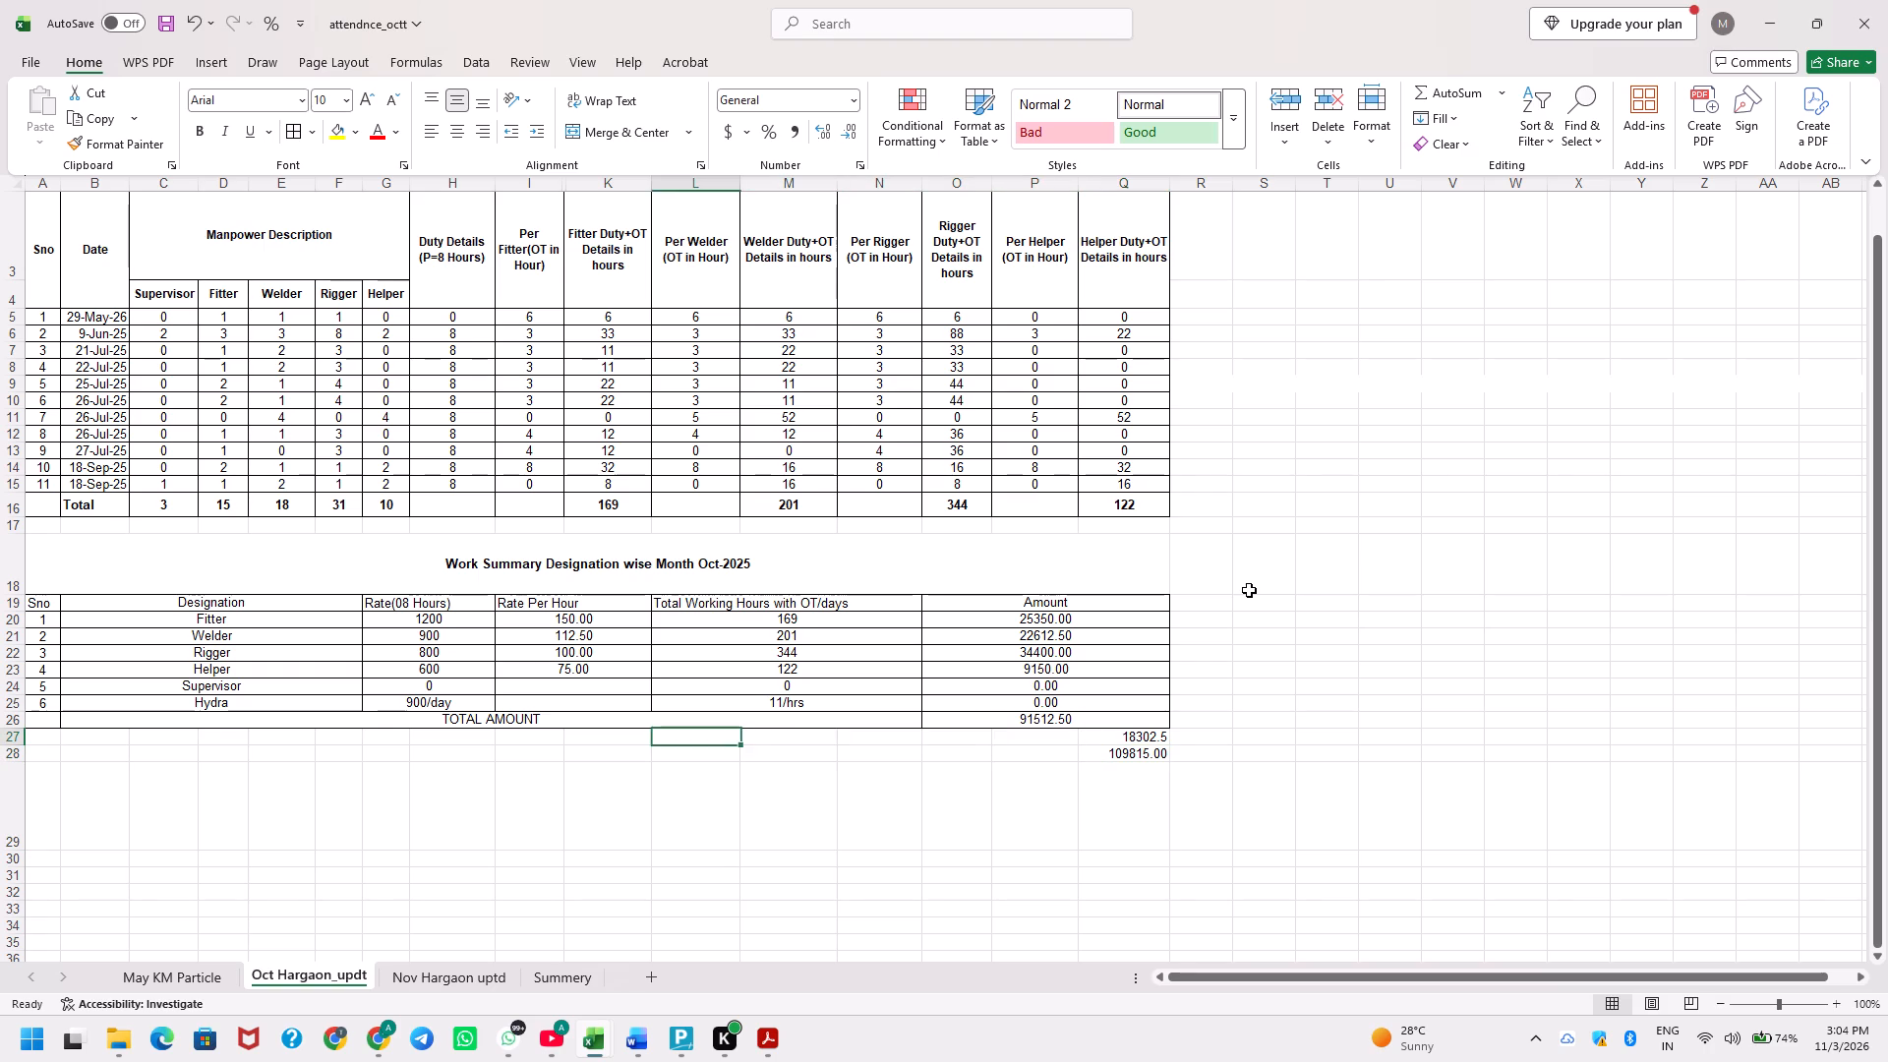
key("Up")
key("Up")
key("0")
key("Left")
key("Left")
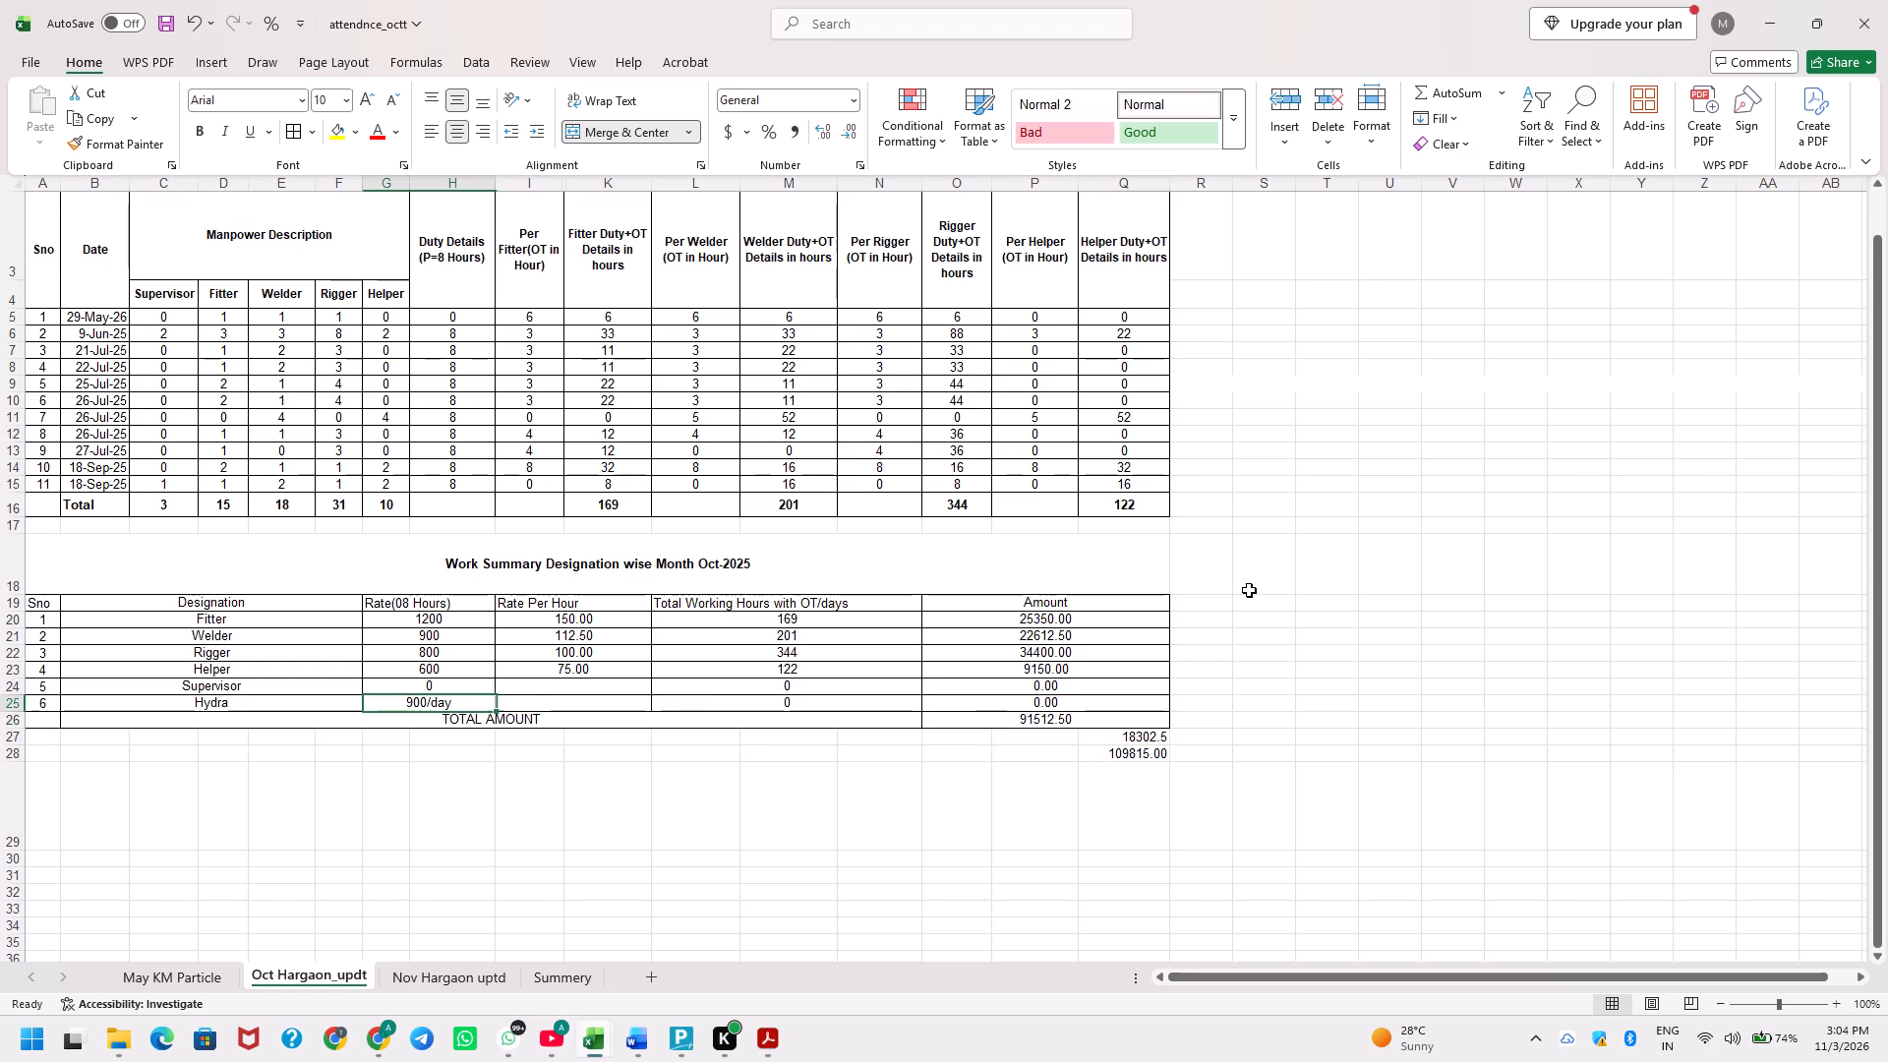
key("0")
Insert two blank rows above the Hydra row in the work summary.
key("Down")
key("Right")
key("Right")
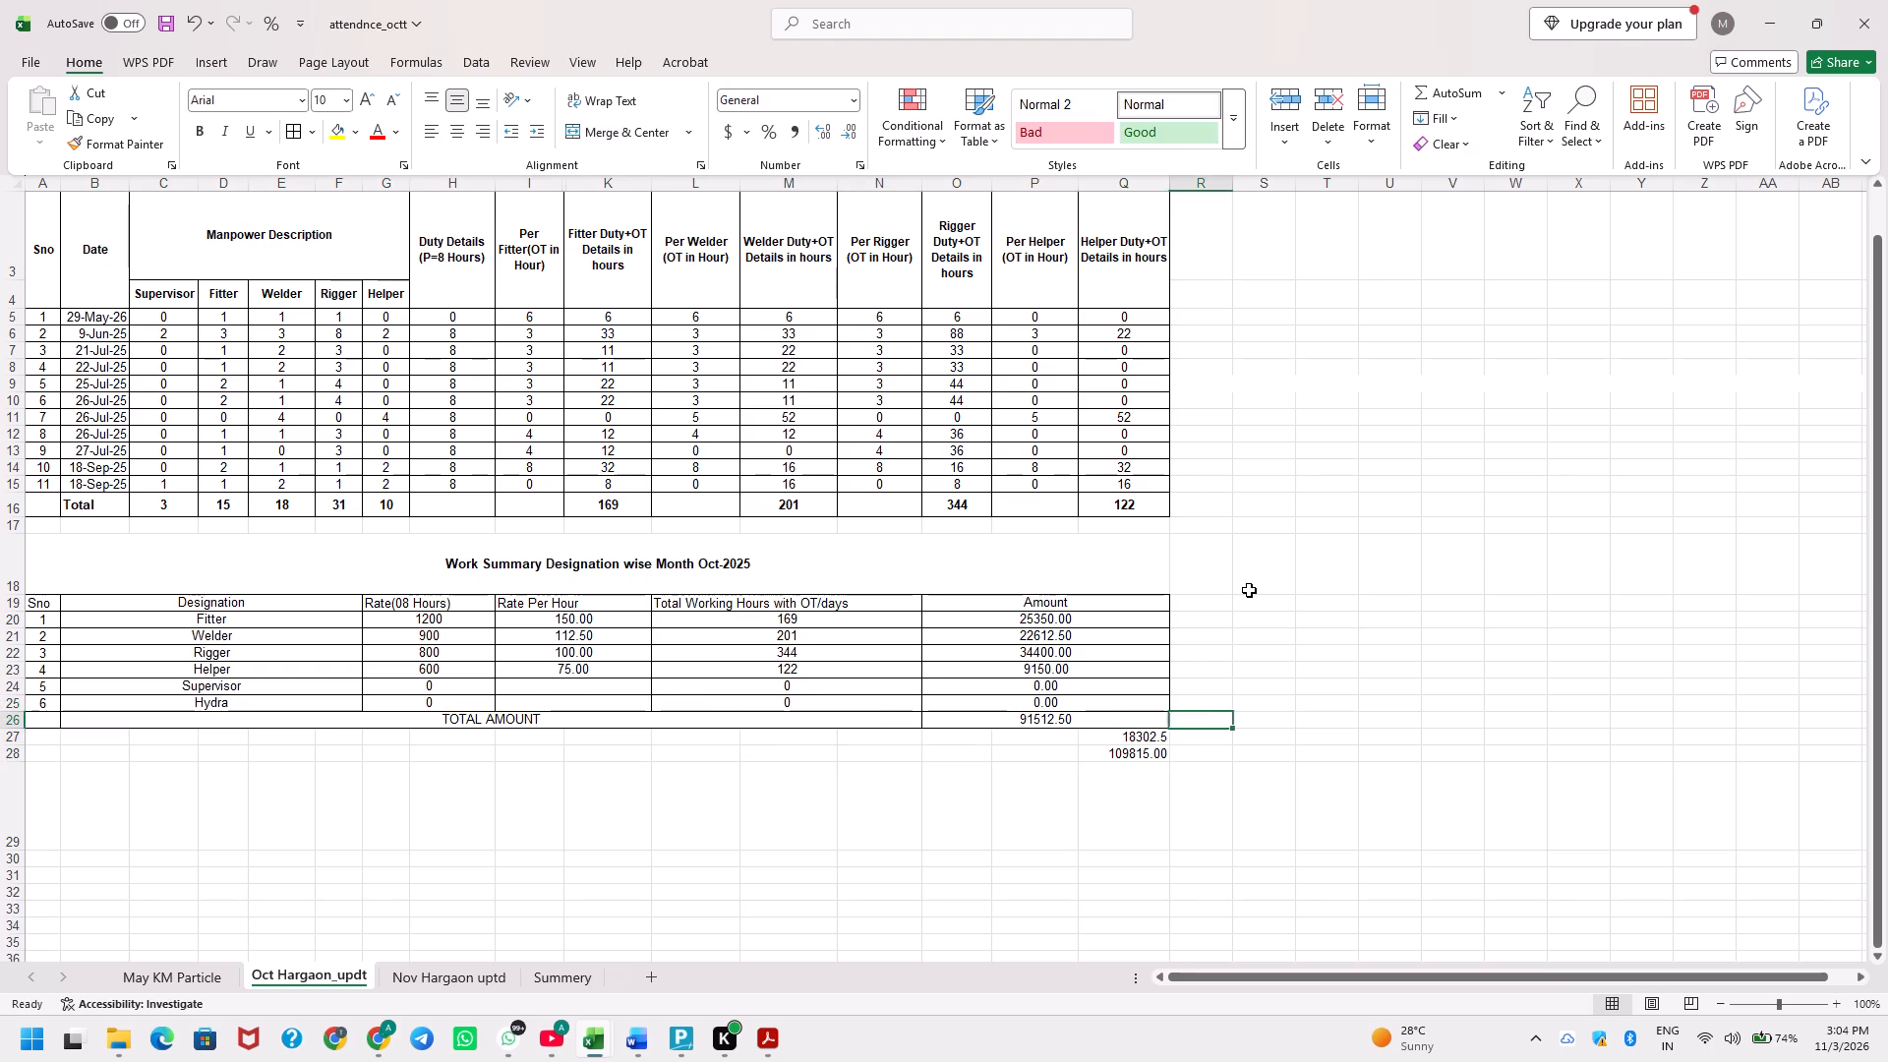
key("Down")
key("Left")
key("Up")
key("Left")
key("Up")
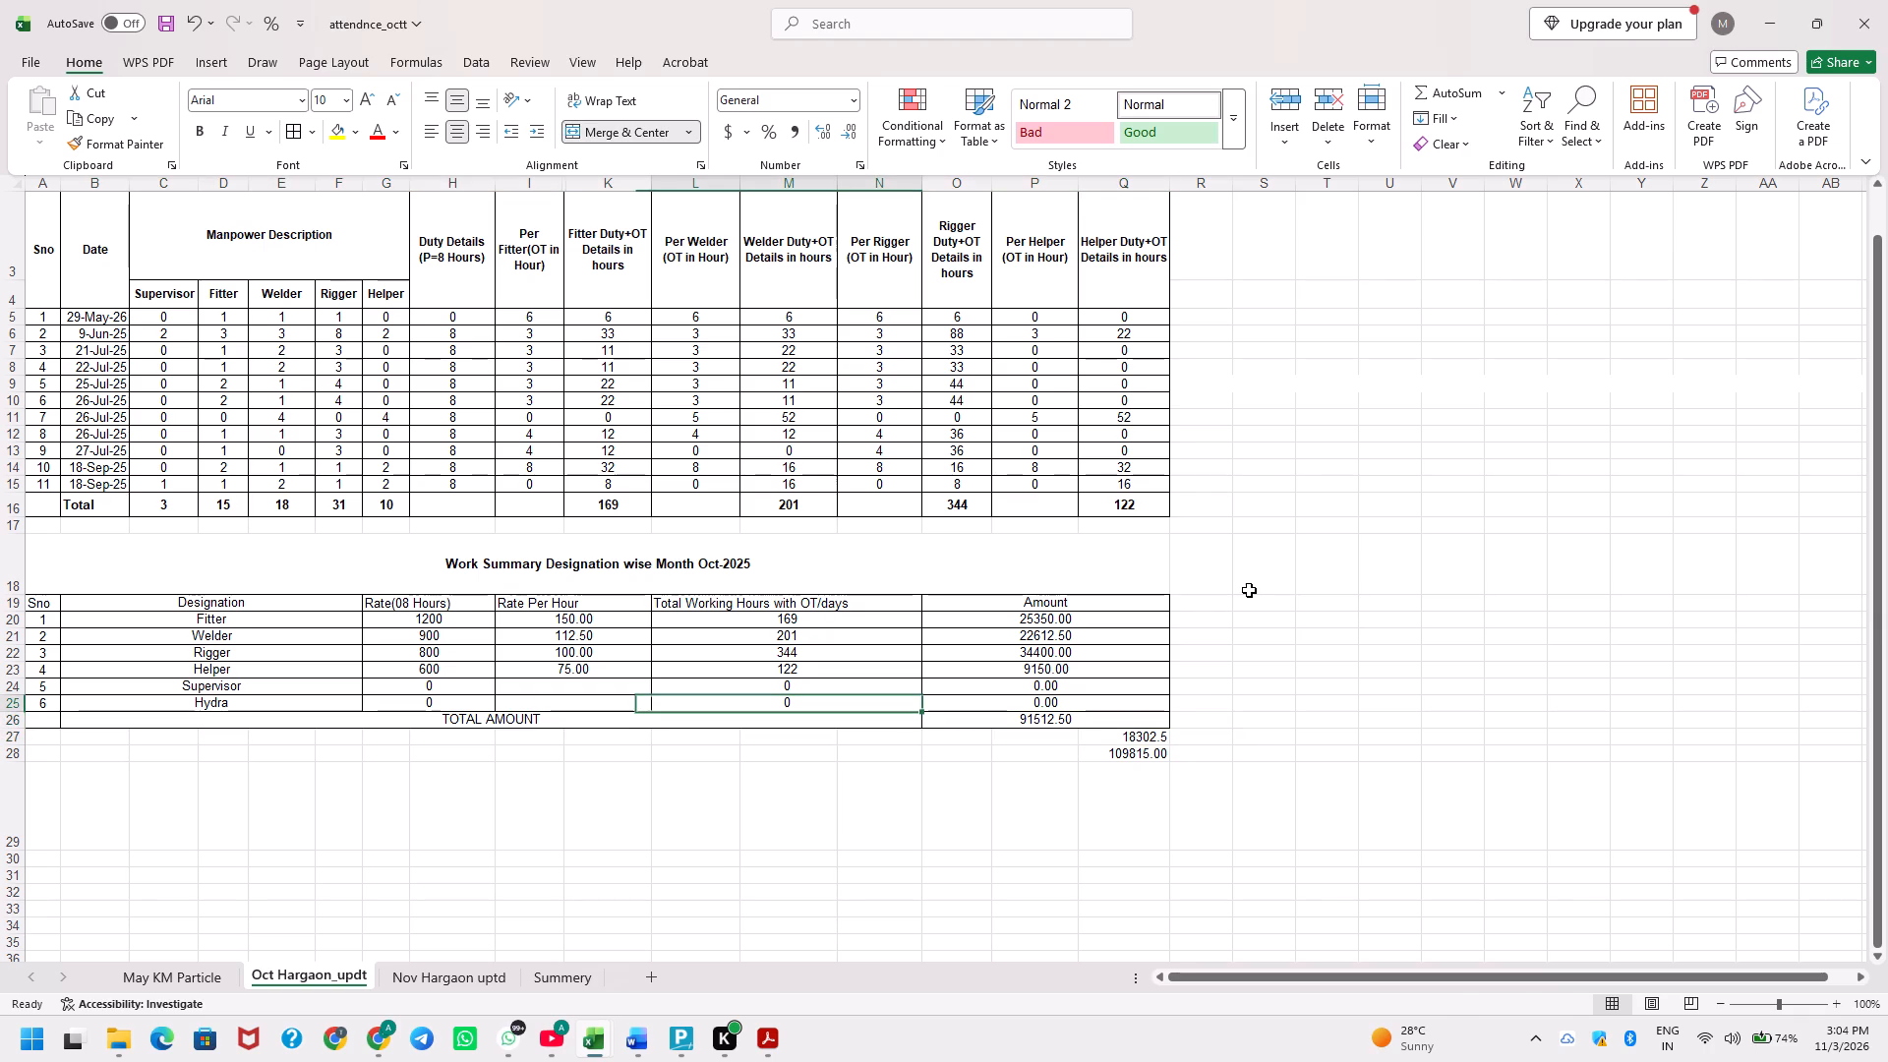
key("shift+space")
key("ctrl+plus")
key("ctrl+plus")
Number the two new summary rows 6 and 7, and renumber the Hydra row as 8.
key("Left")
key("Left")
key("Down")
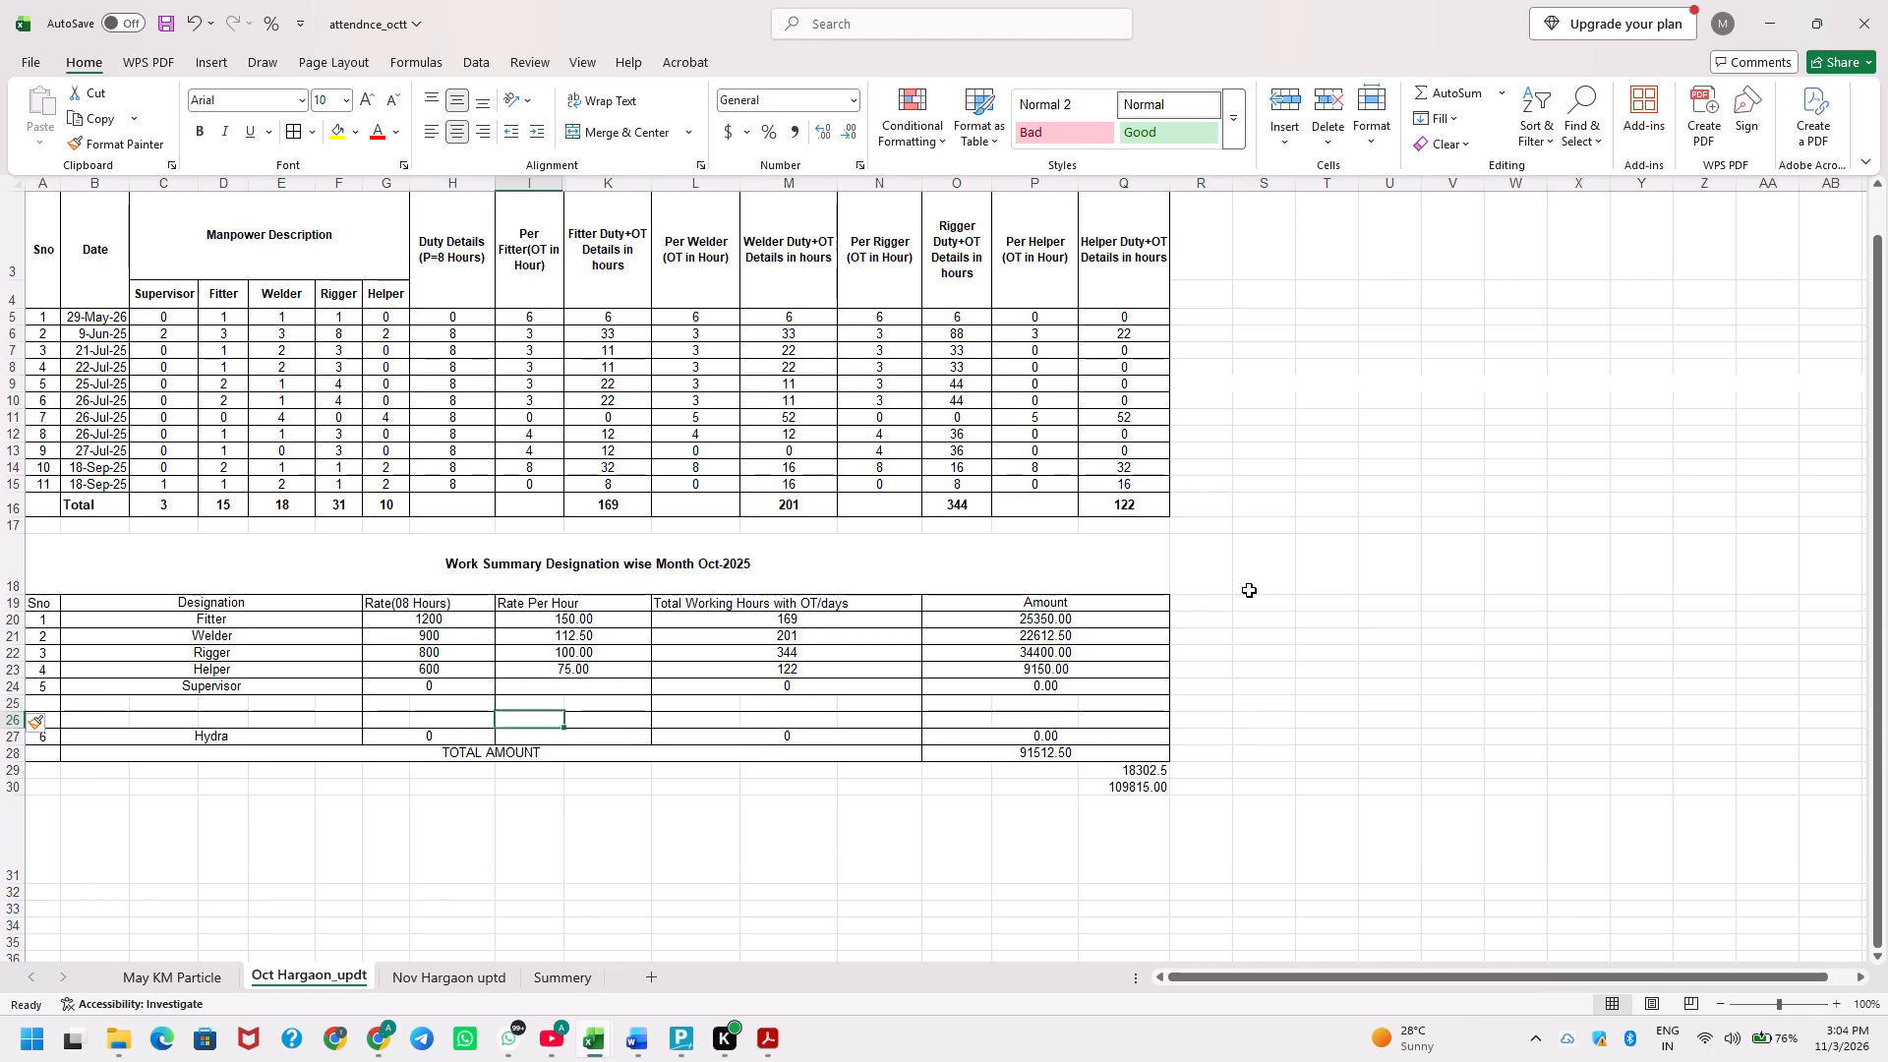
key("Left")
key("Left")
key("Left")
key("Left")
key("Left")
key("Left")
key("Left")
key("Left")
key("Up")
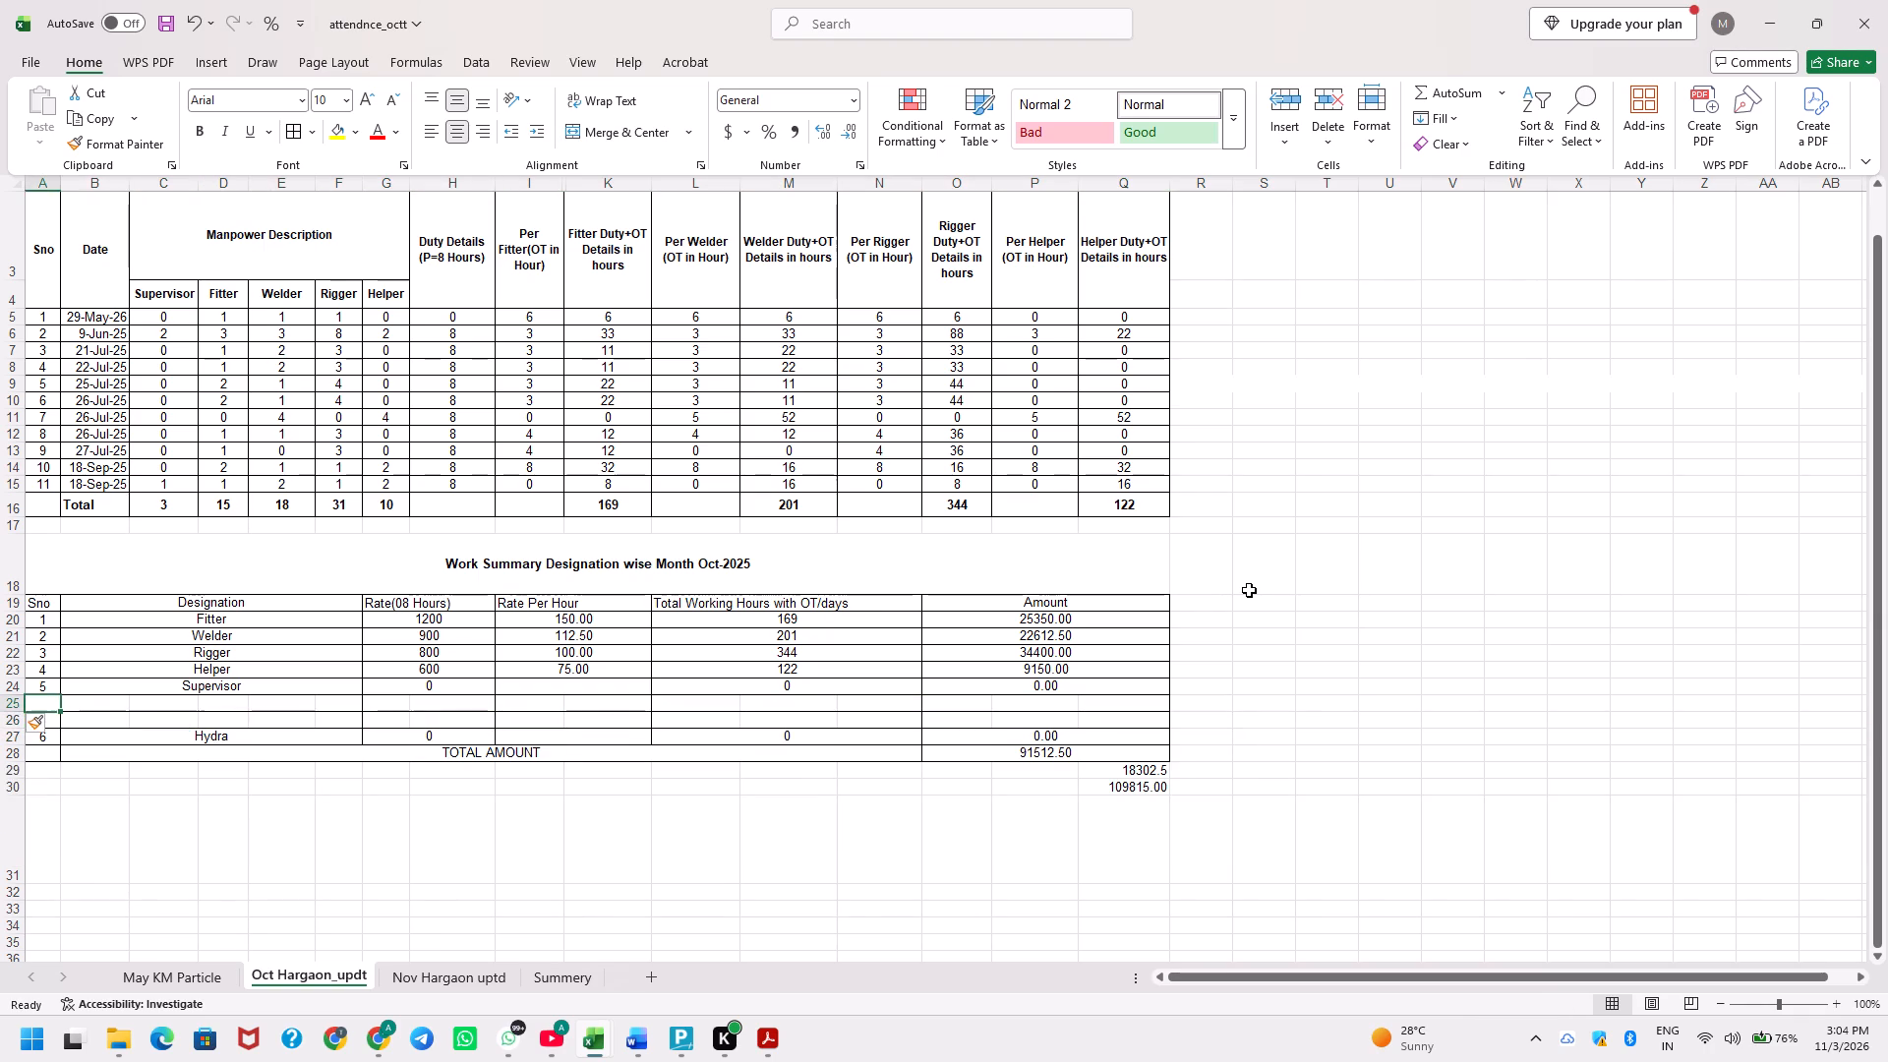
key("6")
key("Return")
key("7")
key("Return")
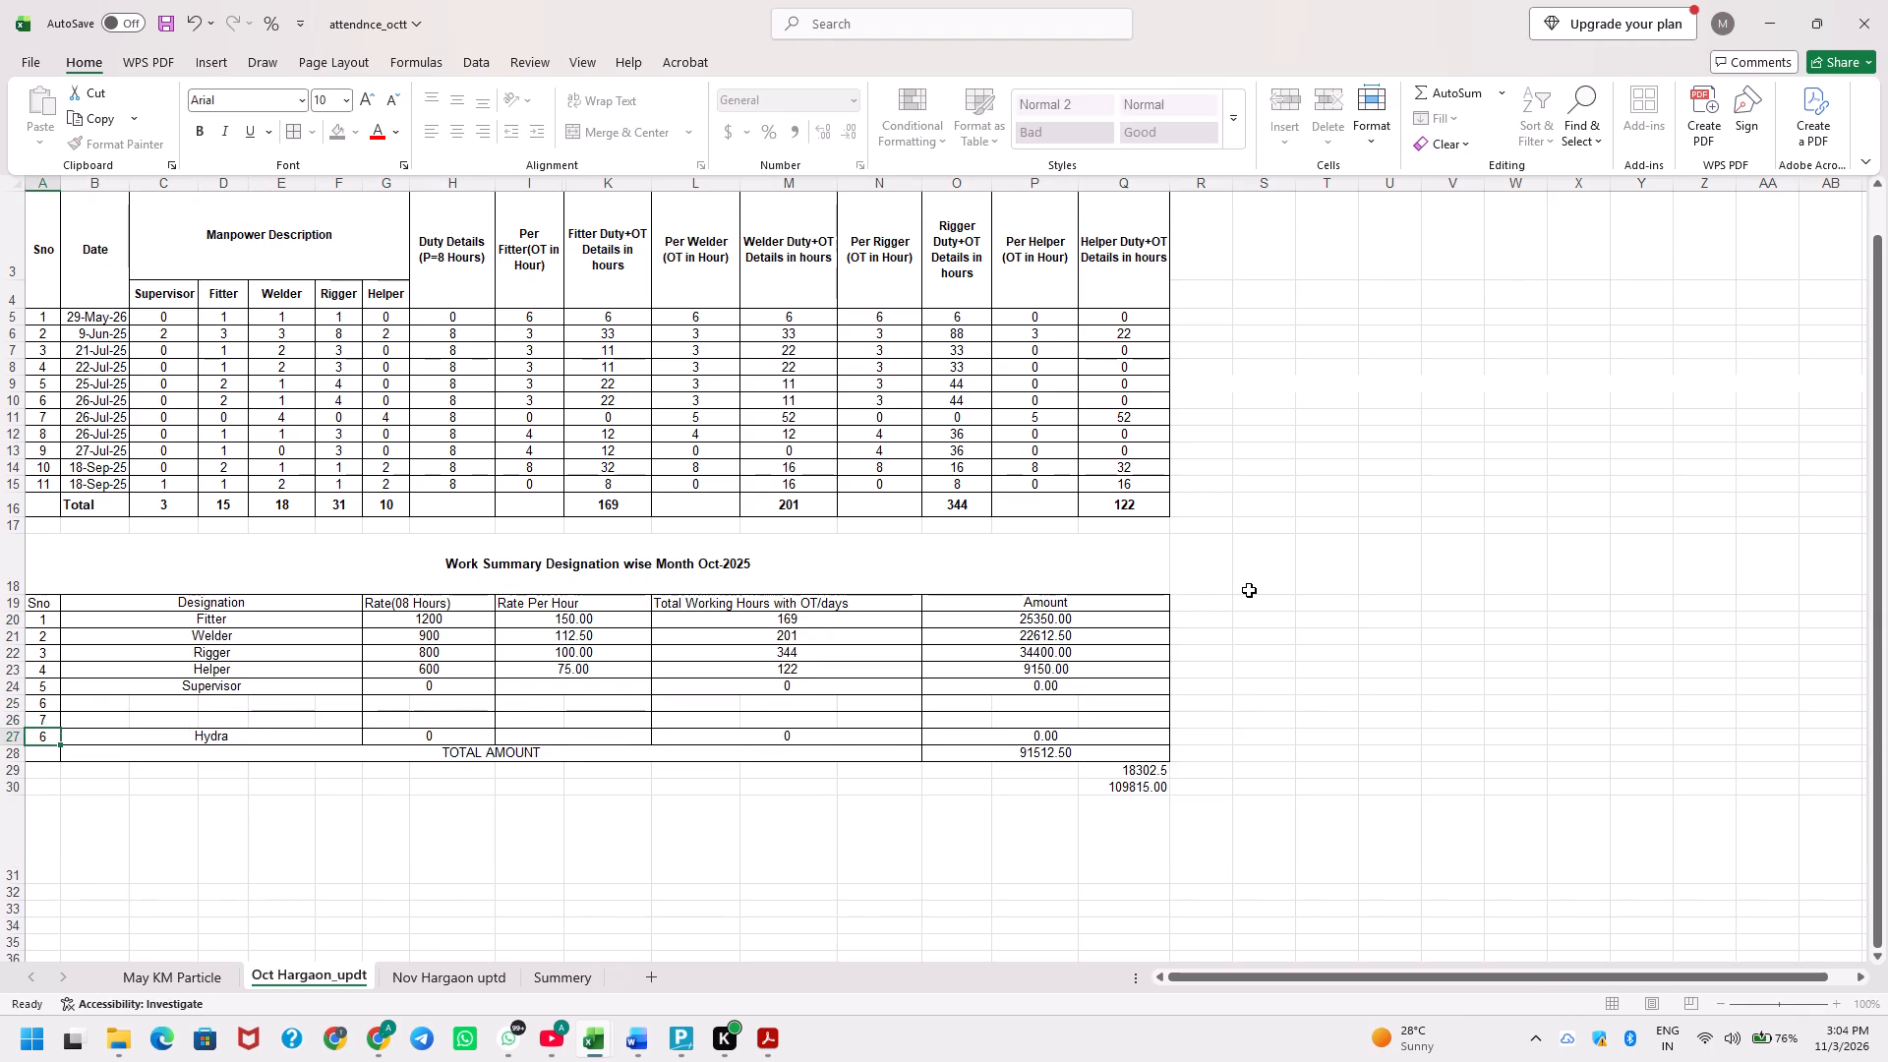
key("8")
key("Return")
Fill the Supervisor designation cell down into row 6 of the summary and replace its text with Consumable Item.
key("Up")
key("Up")
key("Up")
key("Right")
key("Right")
key("Left")
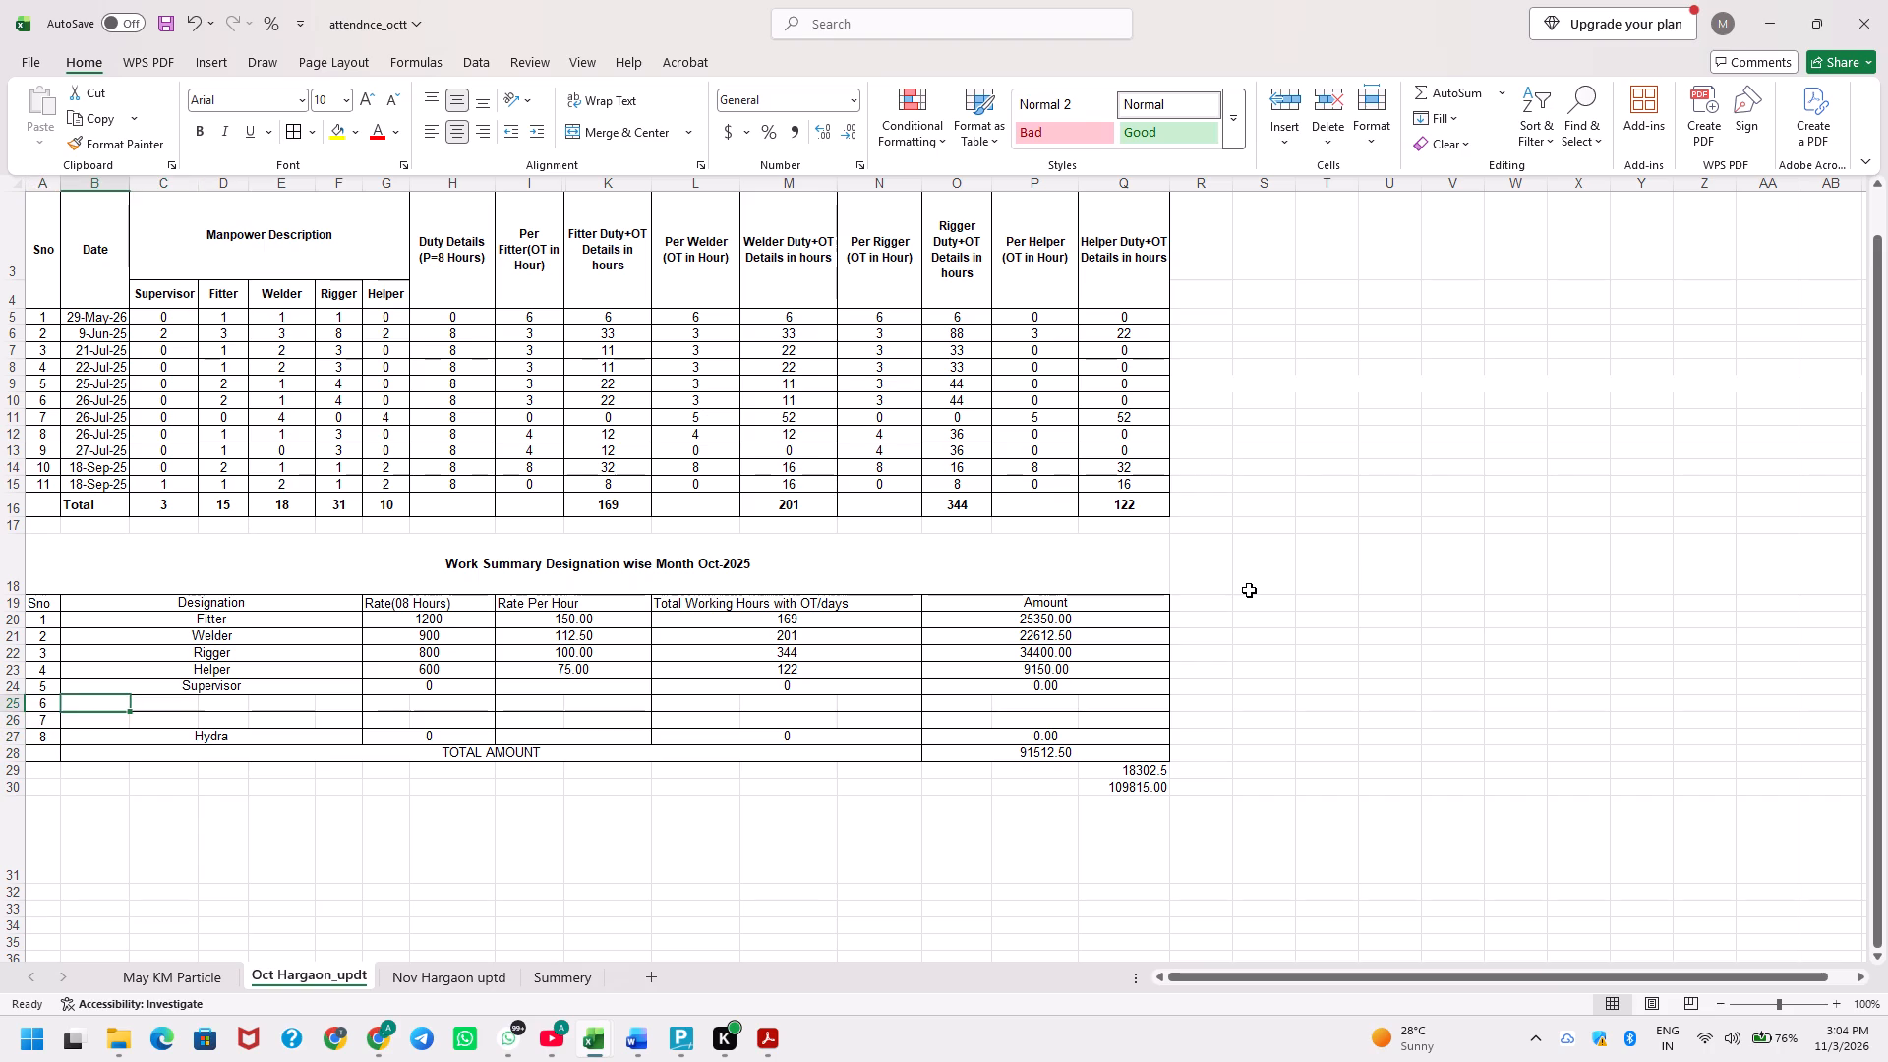
key("shift+Right")
key("shift+Right")
key("shift+Right")
key("shift+Right")
key("ctrl+d")
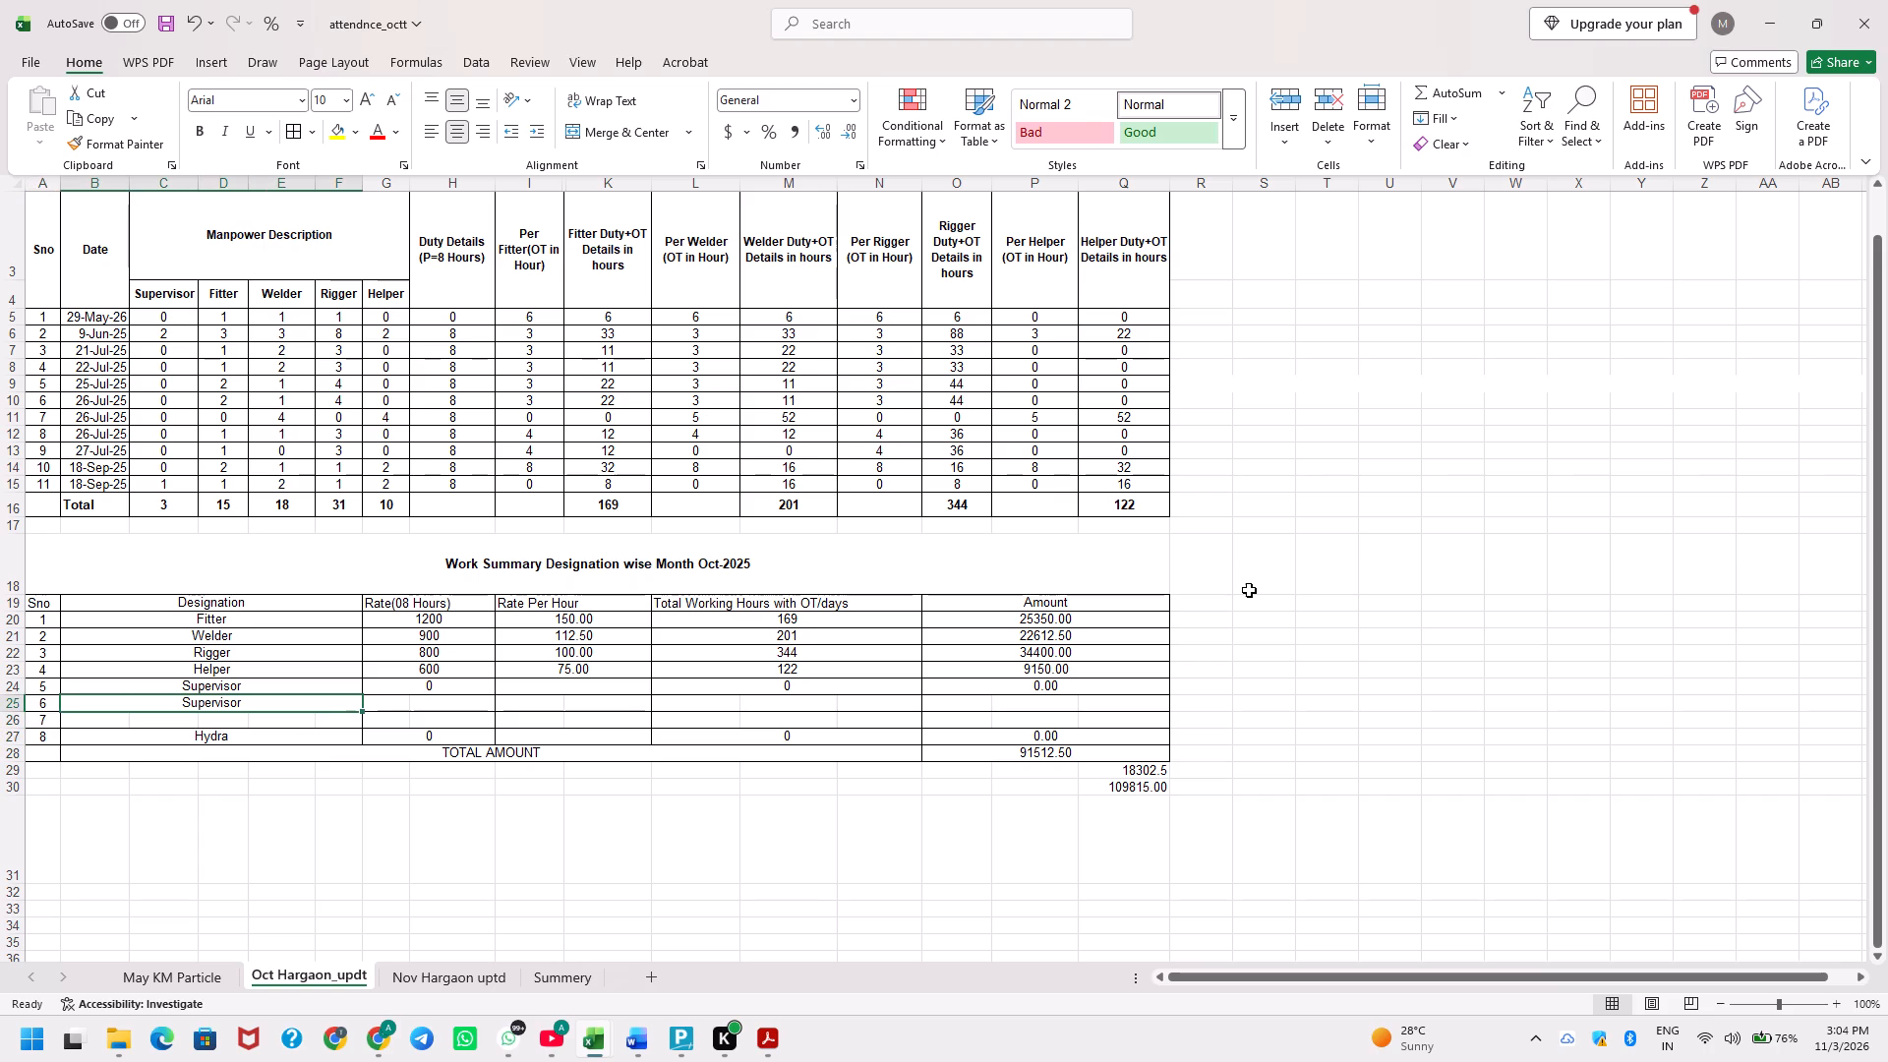
type("Consumable Item")
key("Tab")
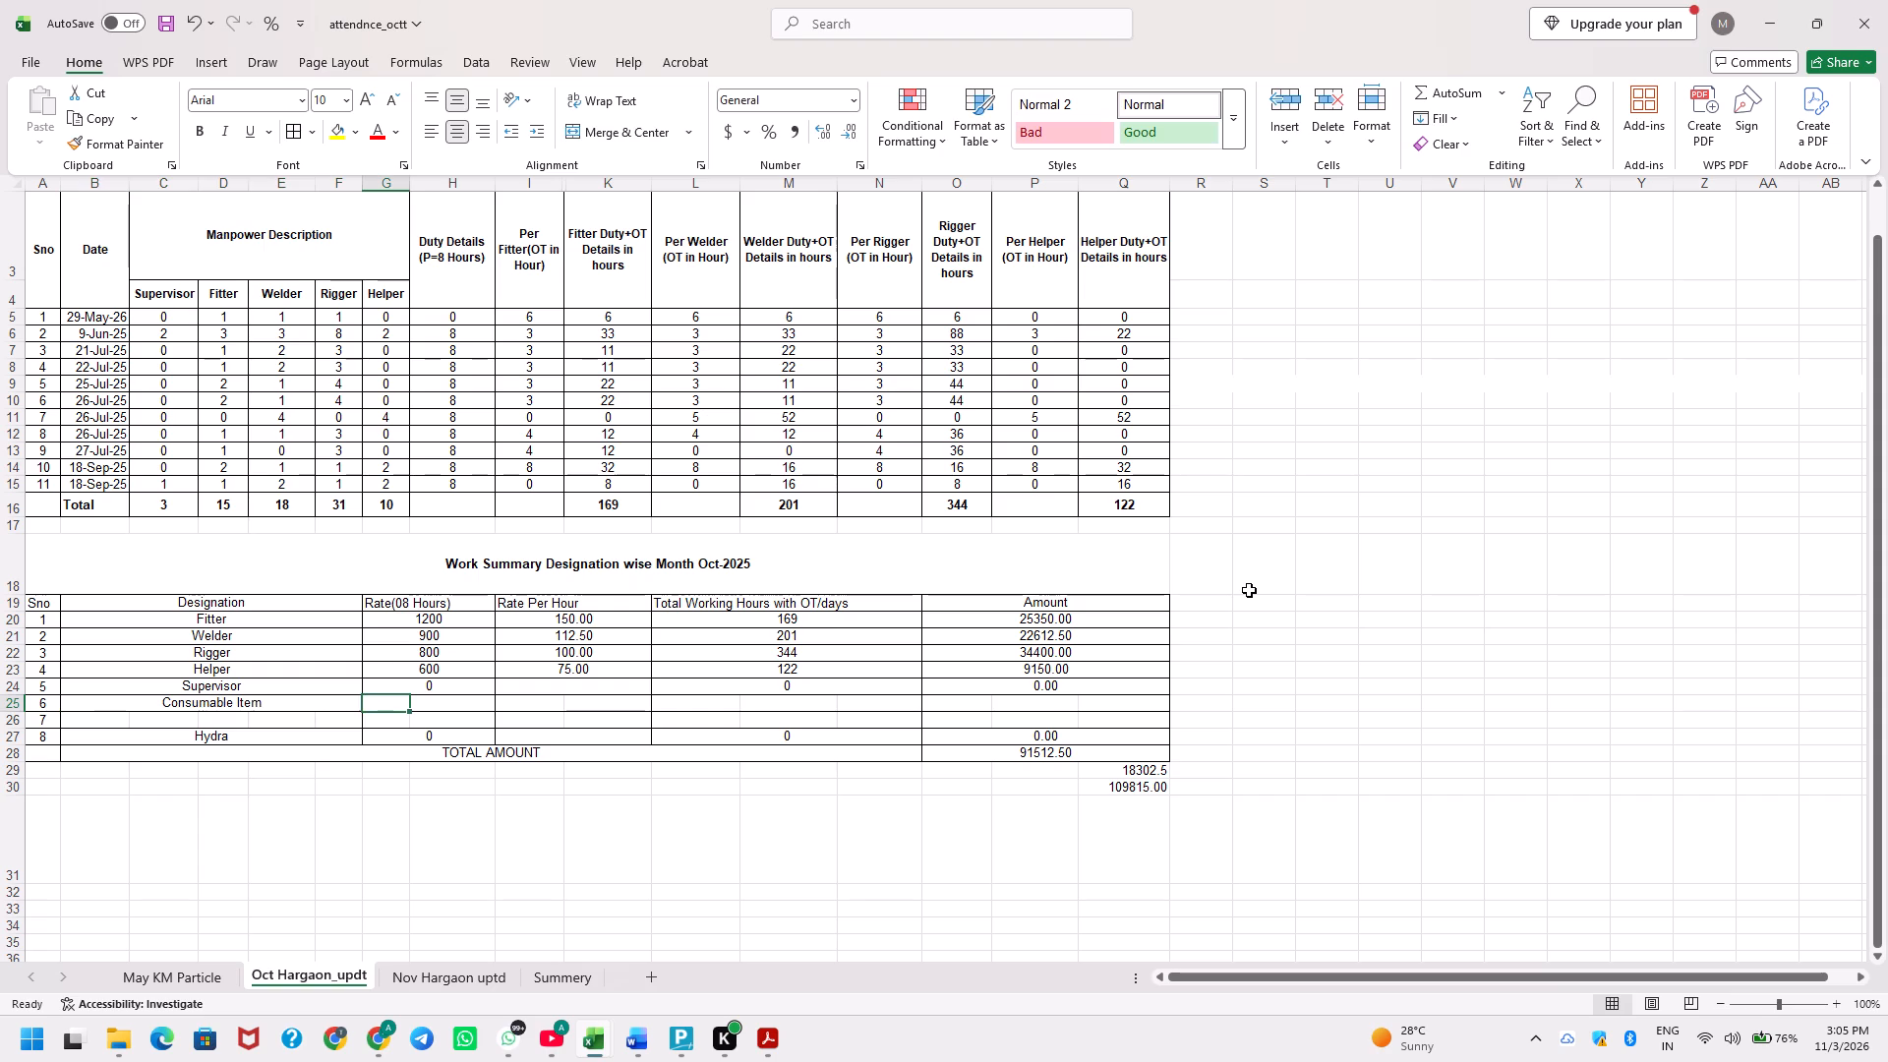
Extend the new designation's text to Consumable Item 25%.
key("Left")
key("F2")
key("space")
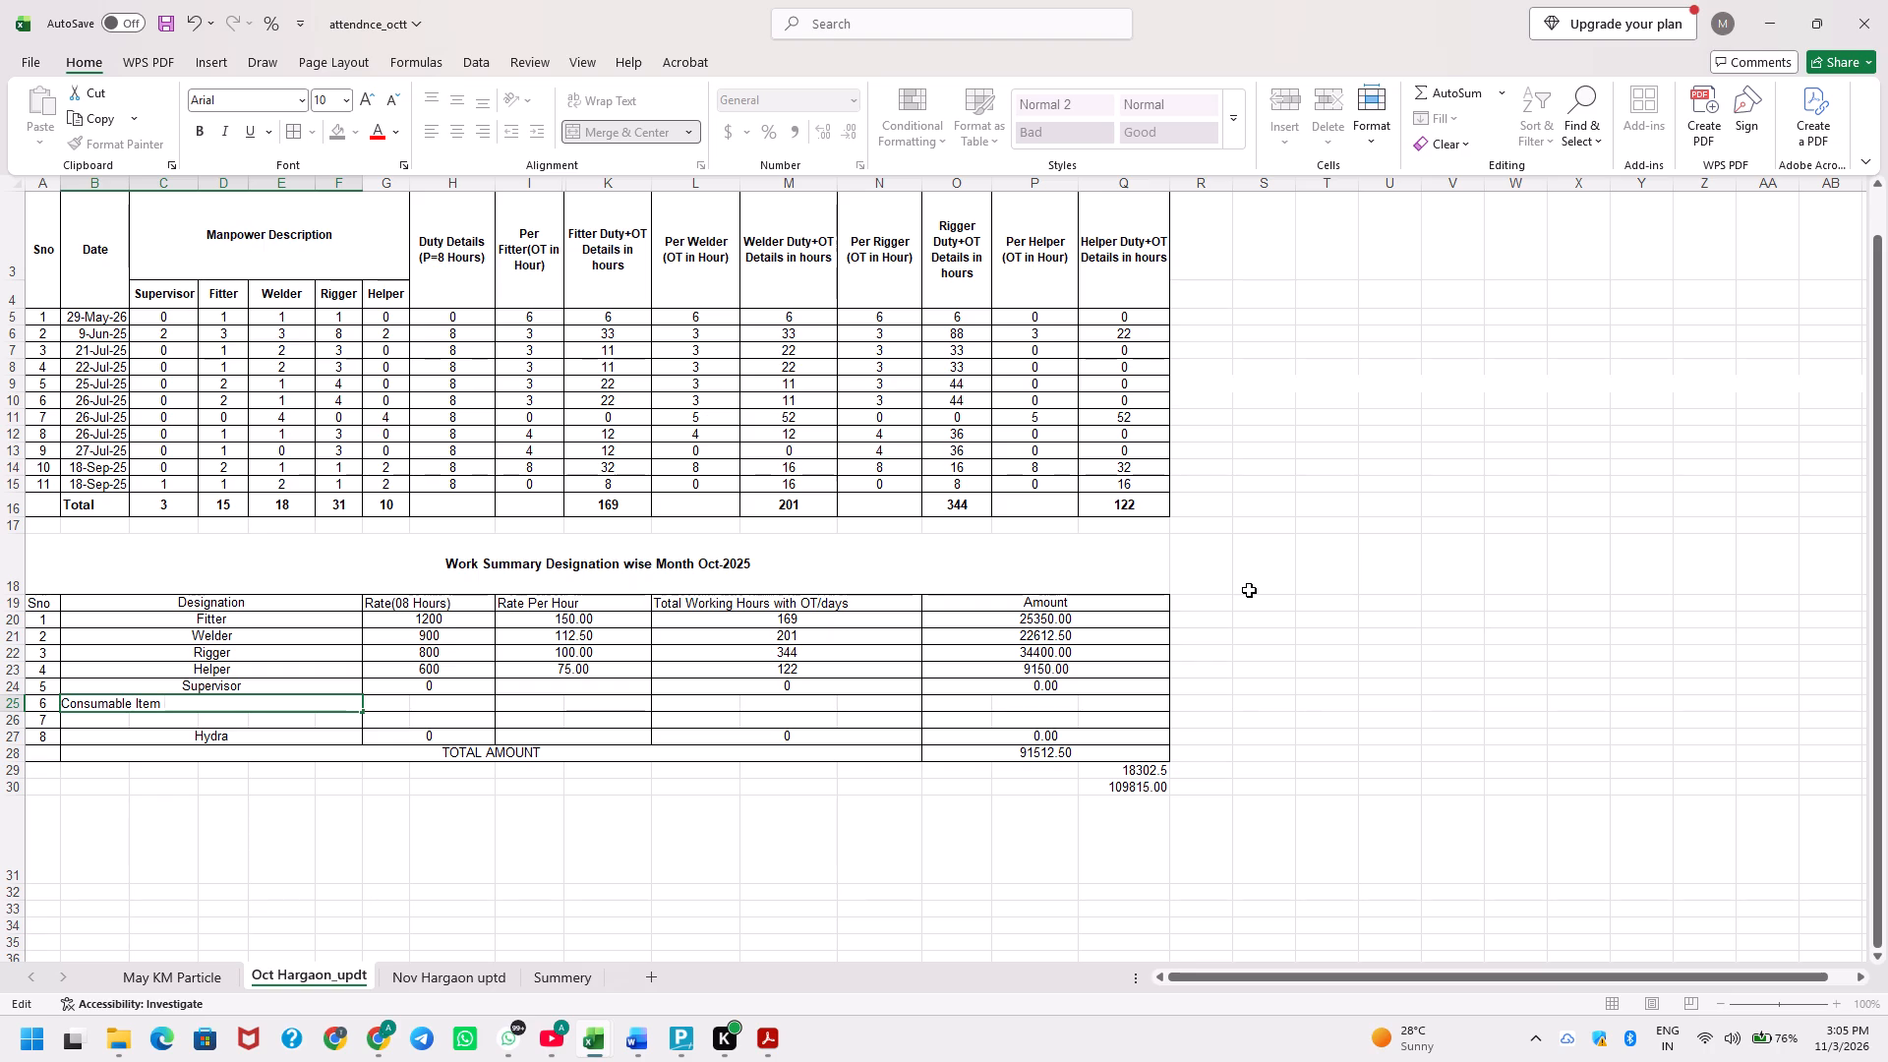
key("alt+Tab")
key("alt+Tab")
type("25")
key("shift+percent")
key("Tab")
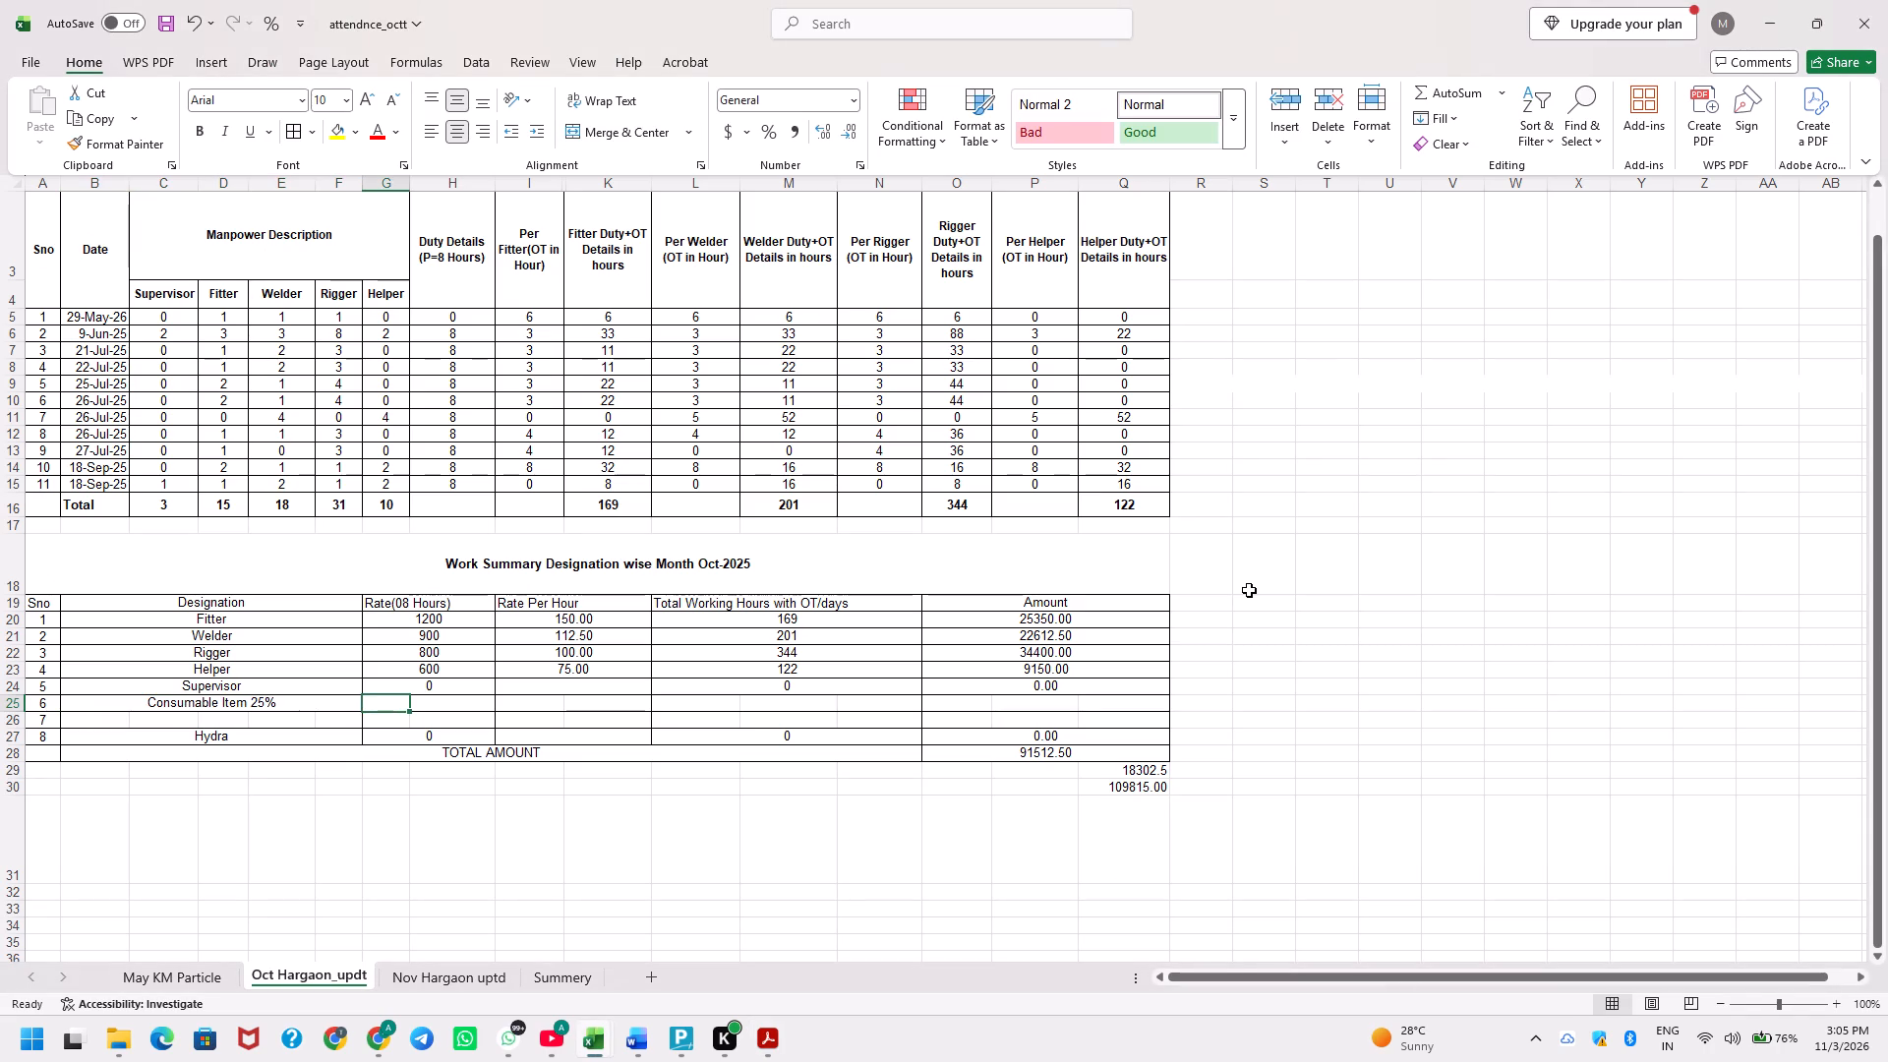
Fill the Supervisor's amount cell down into the Consumable Item 25% row.
key("shift+Right")
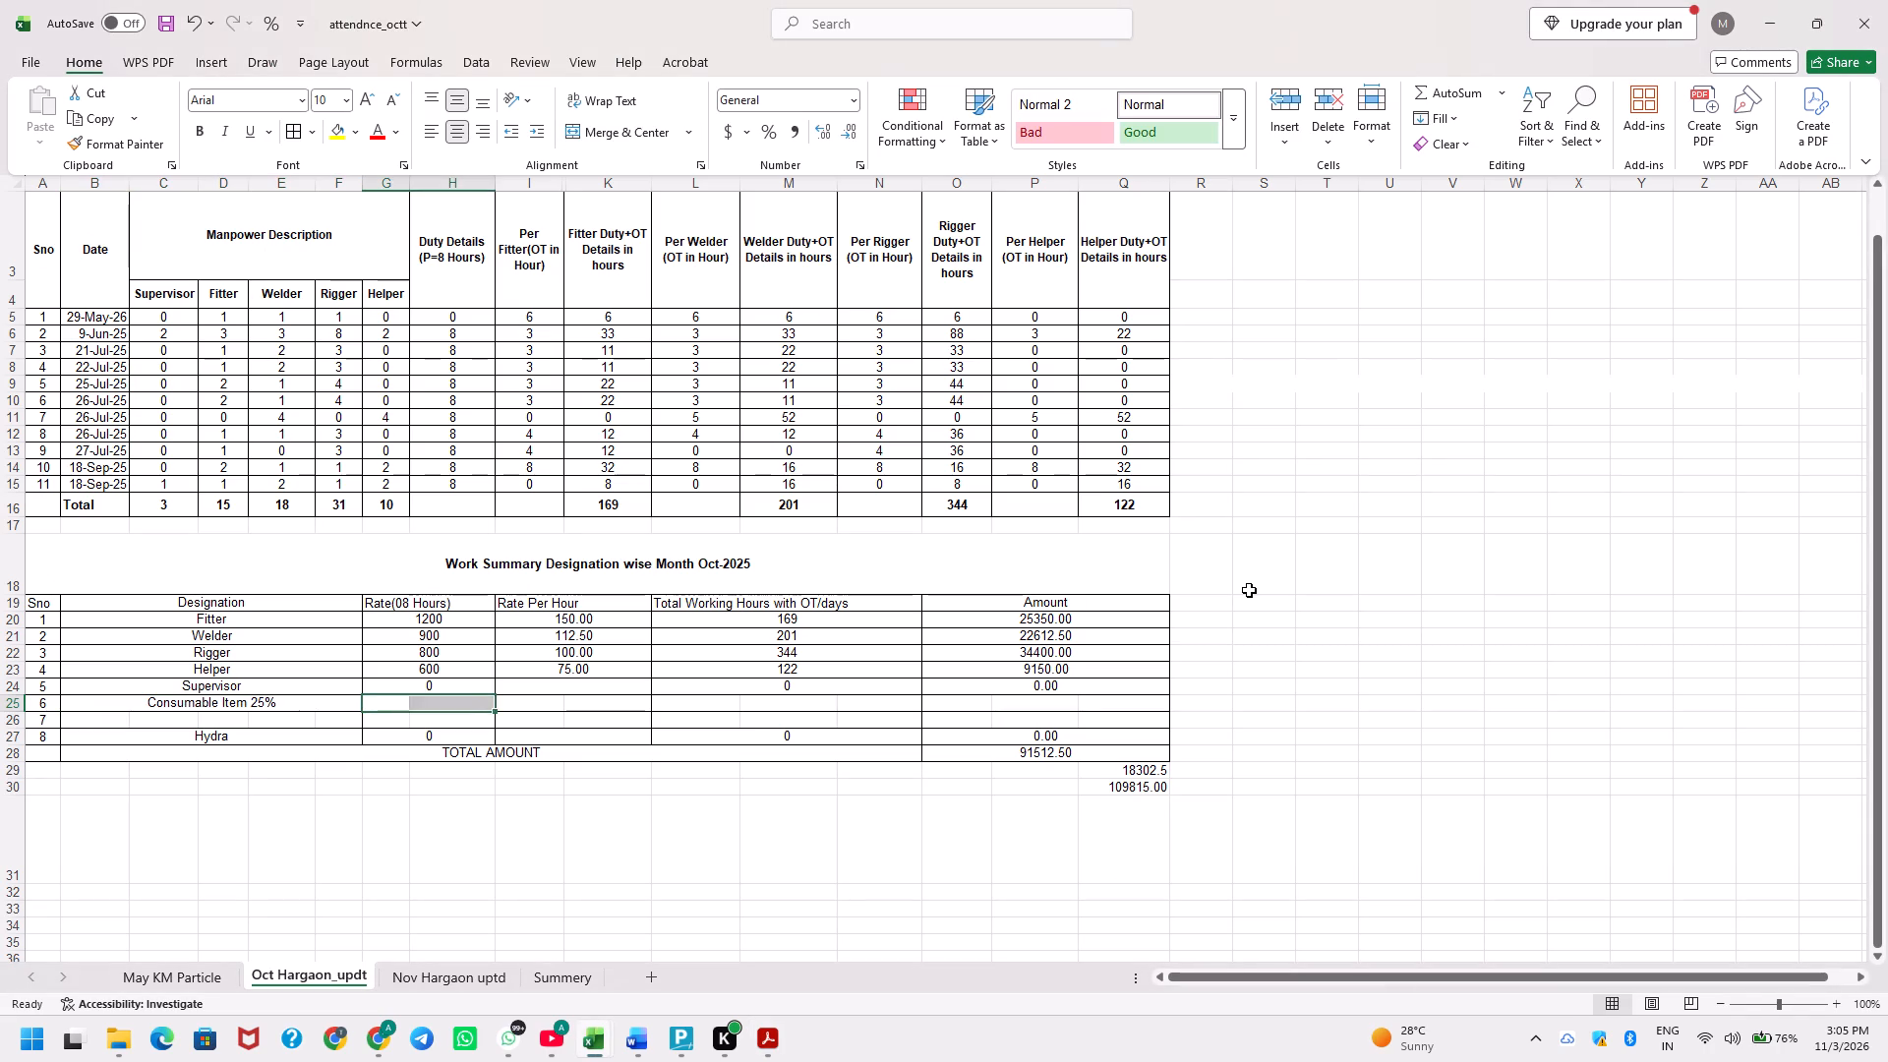
key("Right")
key("Right")
key("Right")
key("Right")
key("Right")
key("Right")
key("Right")
key("Right")
key("Left")
key("shift+Right")
key("shift+Right")
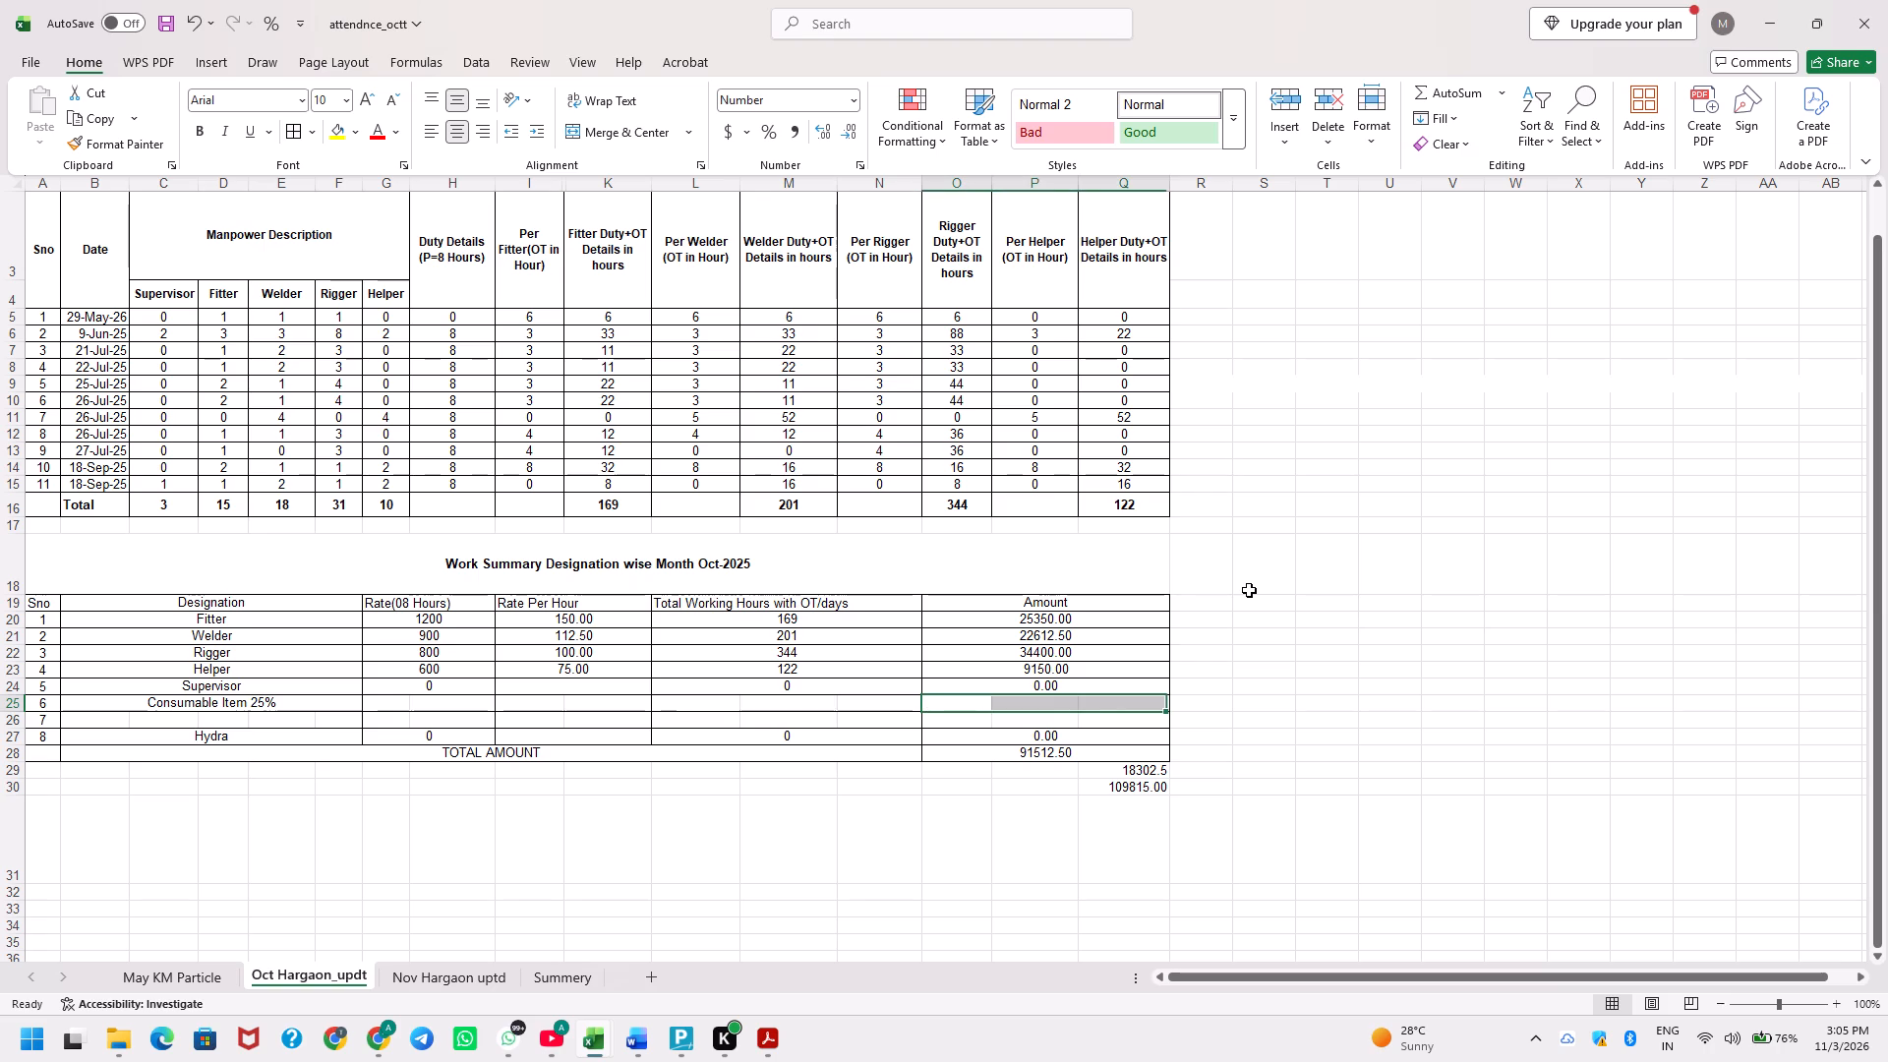
key("ctrl+d")
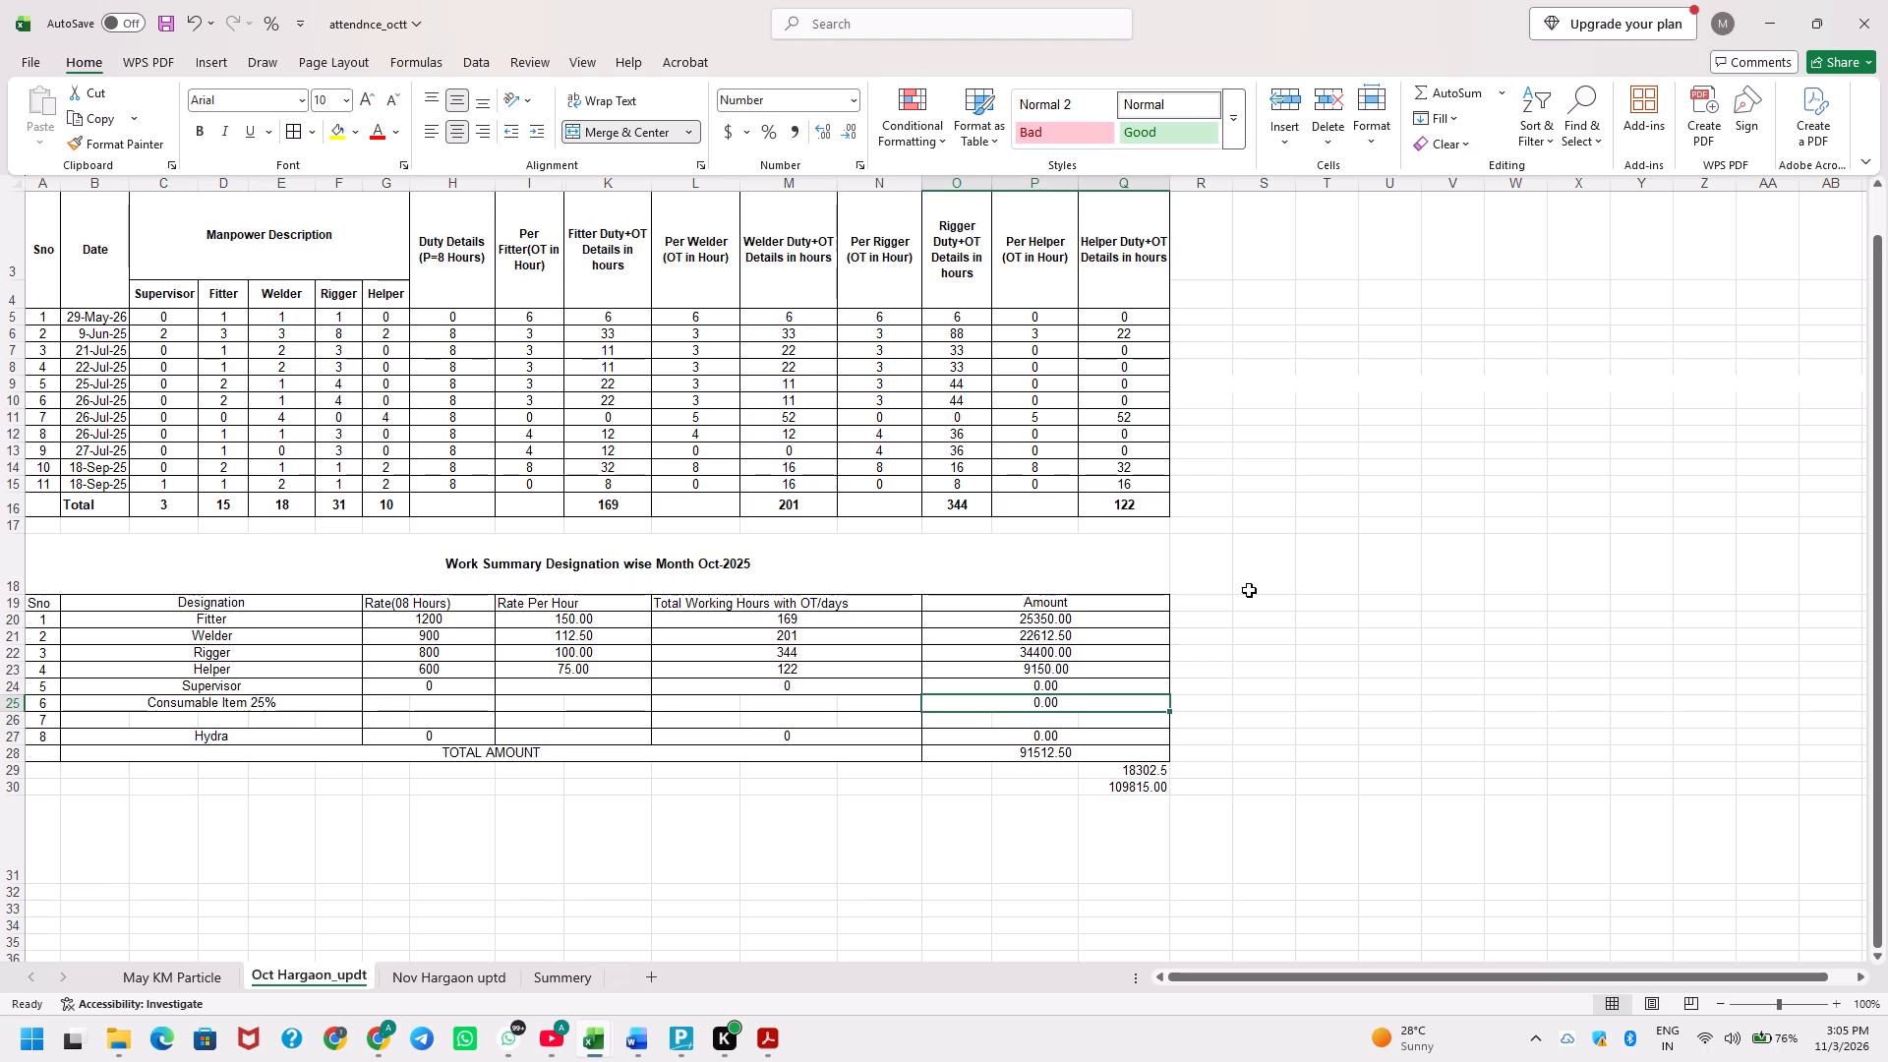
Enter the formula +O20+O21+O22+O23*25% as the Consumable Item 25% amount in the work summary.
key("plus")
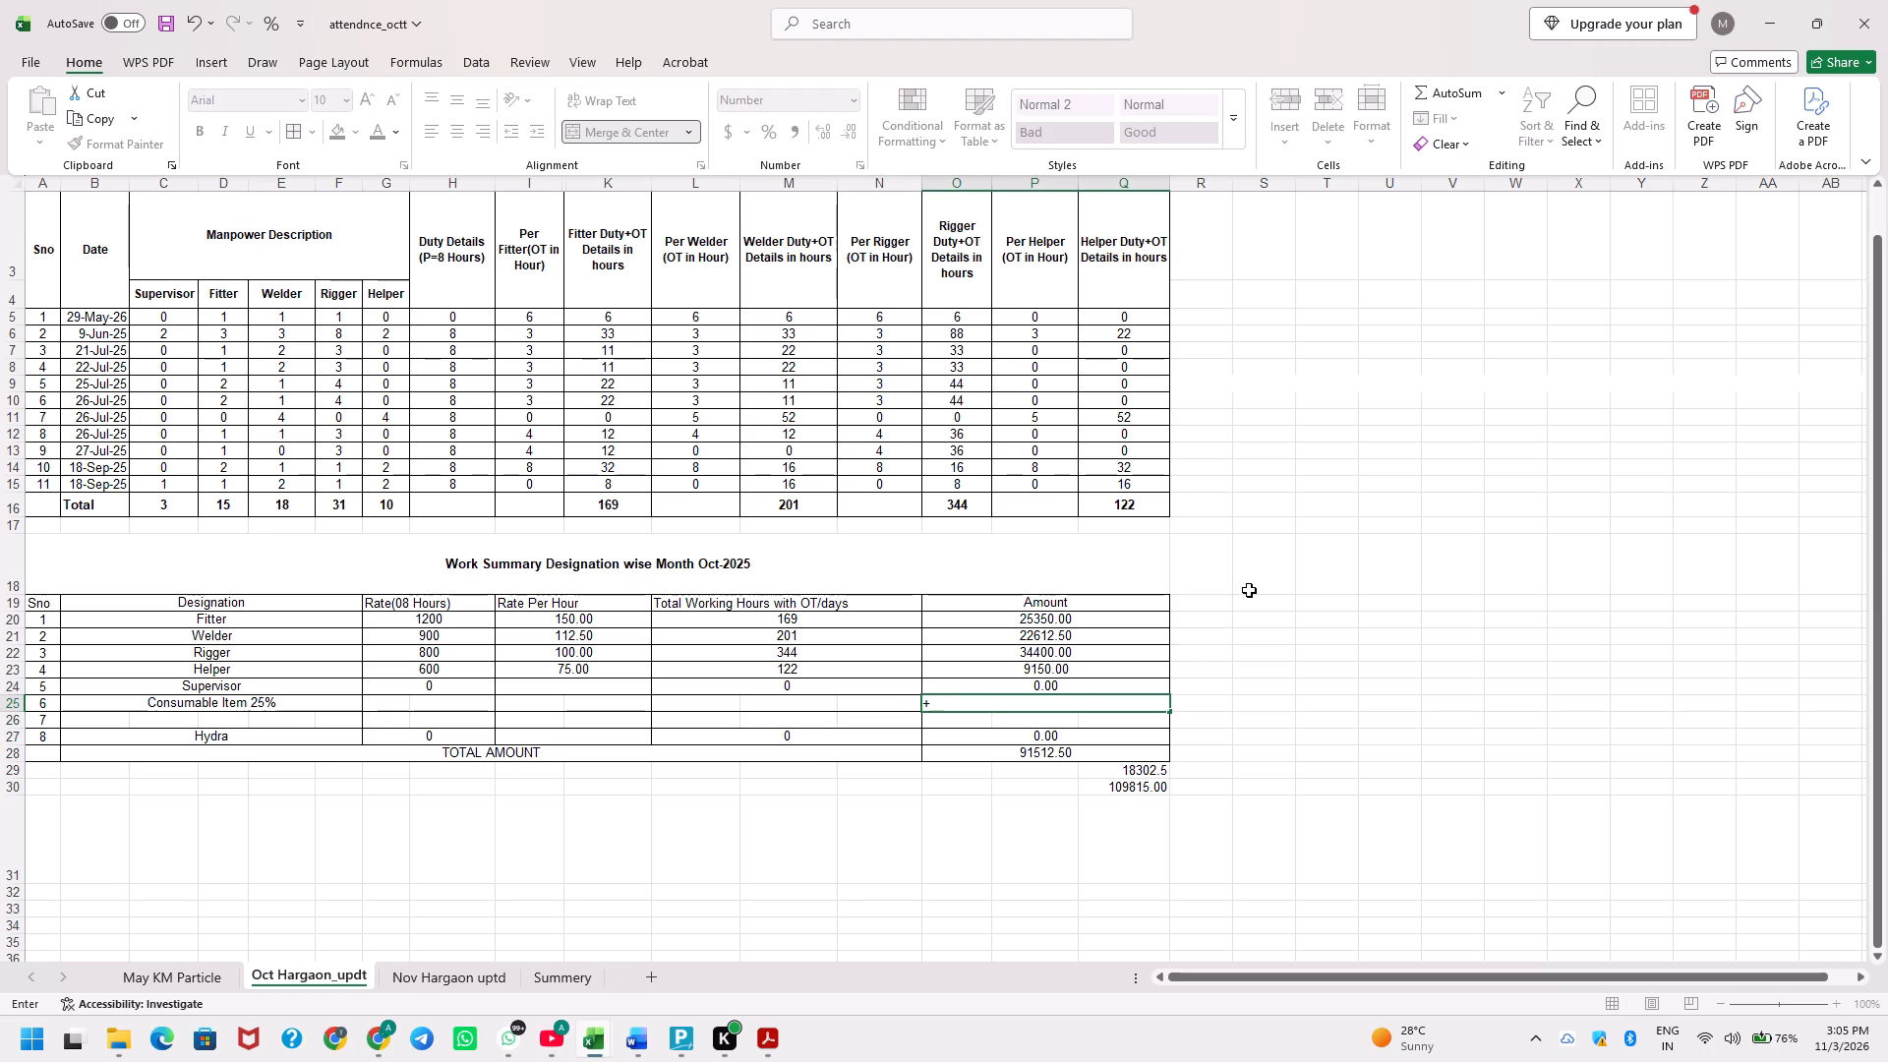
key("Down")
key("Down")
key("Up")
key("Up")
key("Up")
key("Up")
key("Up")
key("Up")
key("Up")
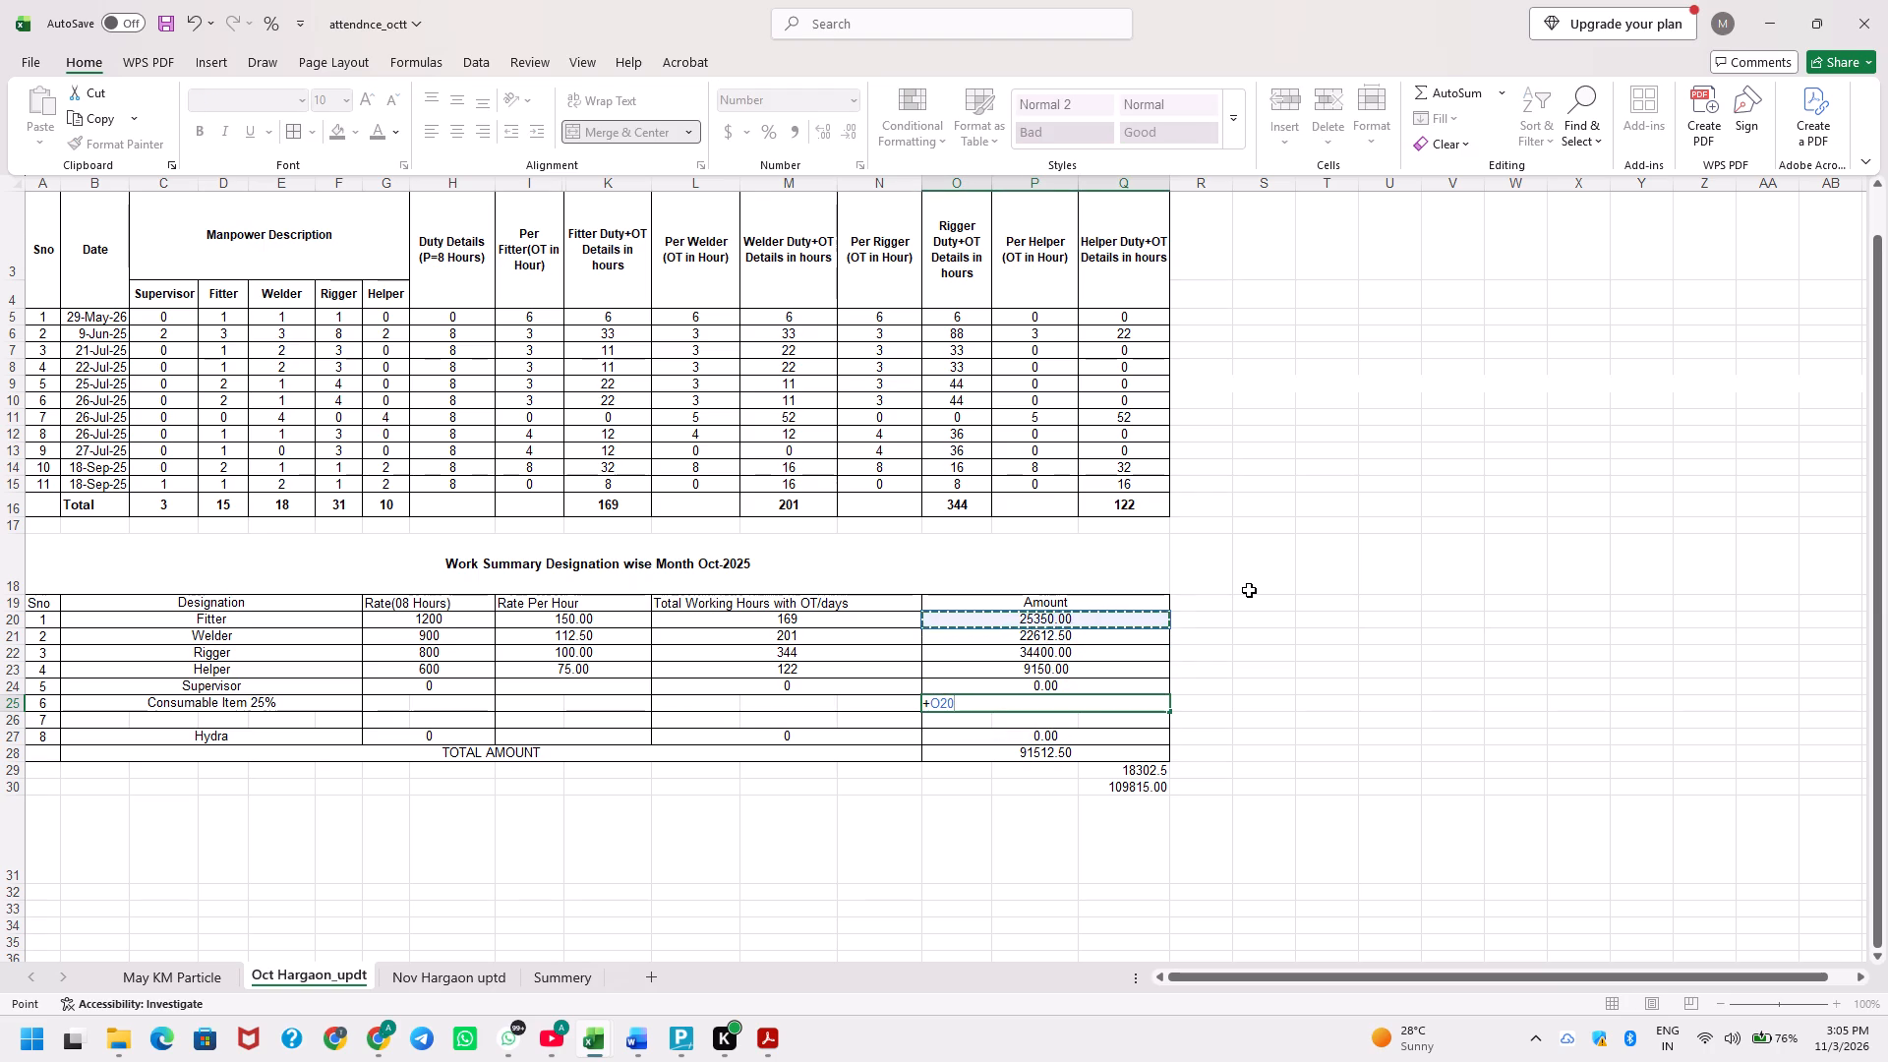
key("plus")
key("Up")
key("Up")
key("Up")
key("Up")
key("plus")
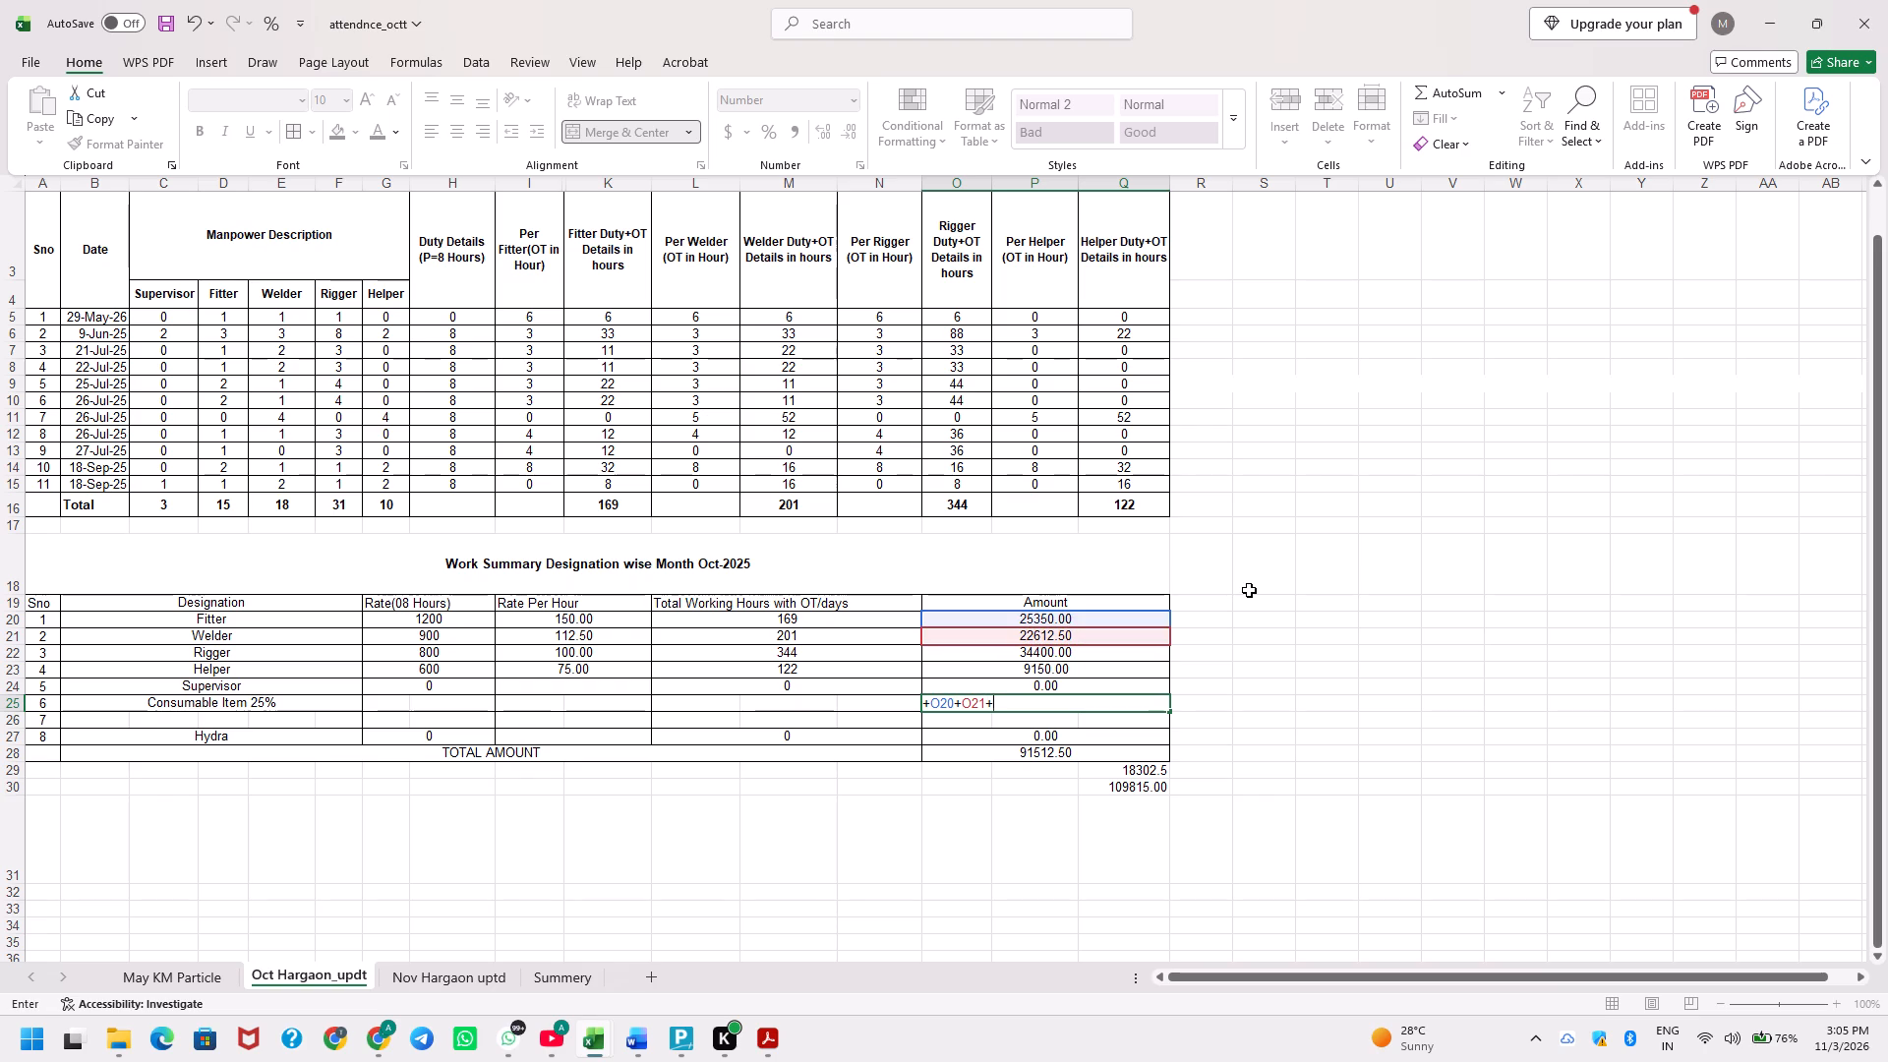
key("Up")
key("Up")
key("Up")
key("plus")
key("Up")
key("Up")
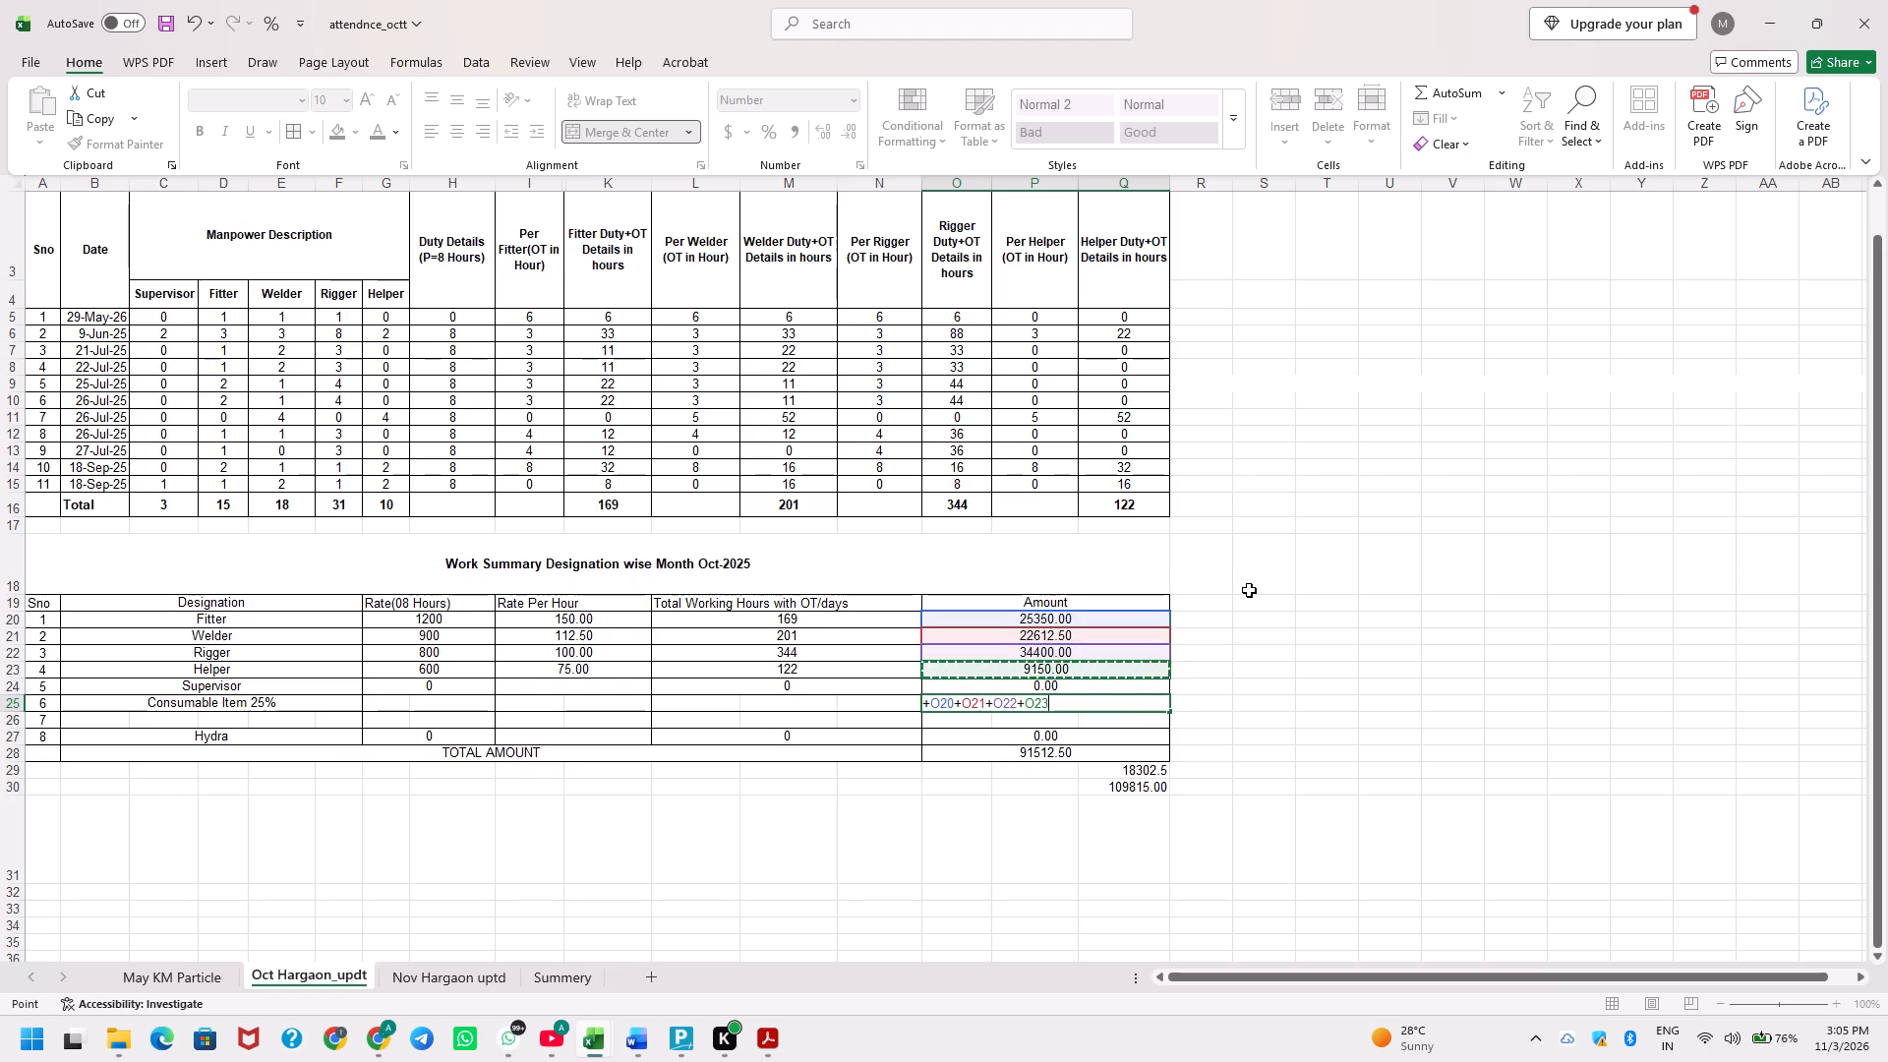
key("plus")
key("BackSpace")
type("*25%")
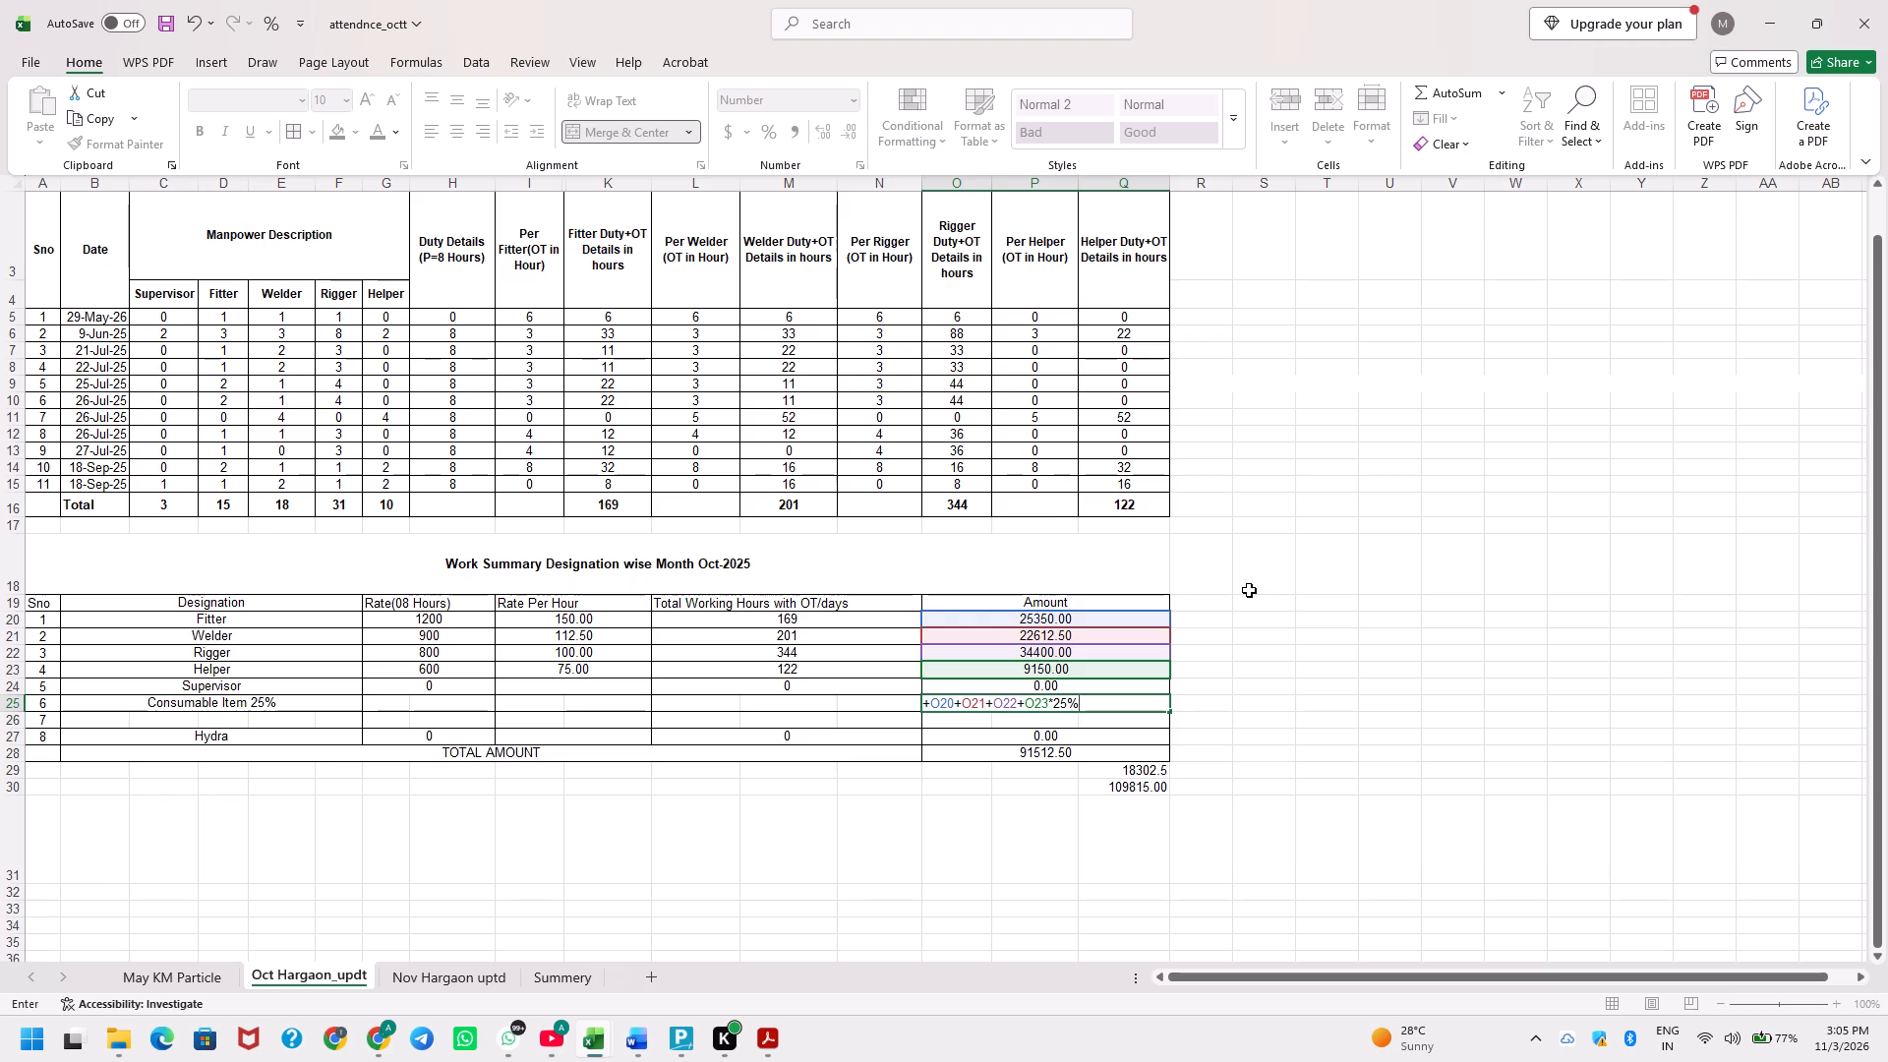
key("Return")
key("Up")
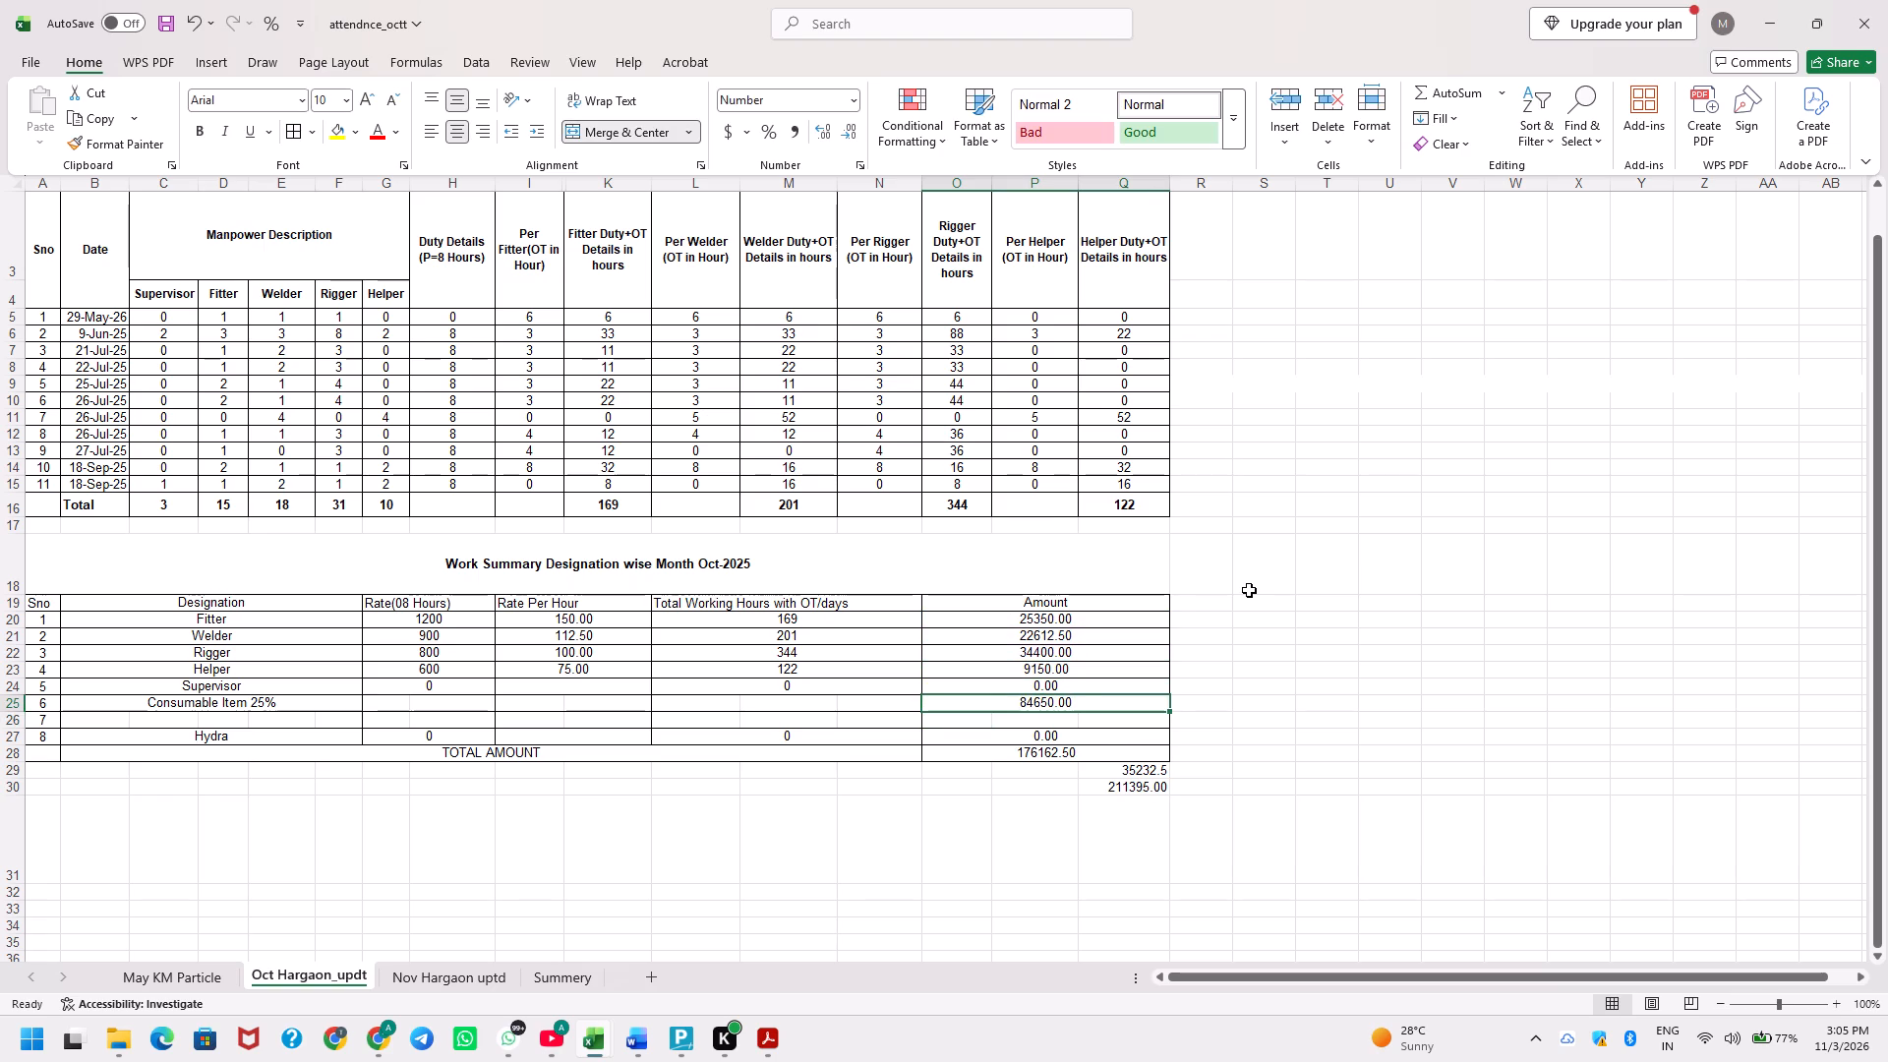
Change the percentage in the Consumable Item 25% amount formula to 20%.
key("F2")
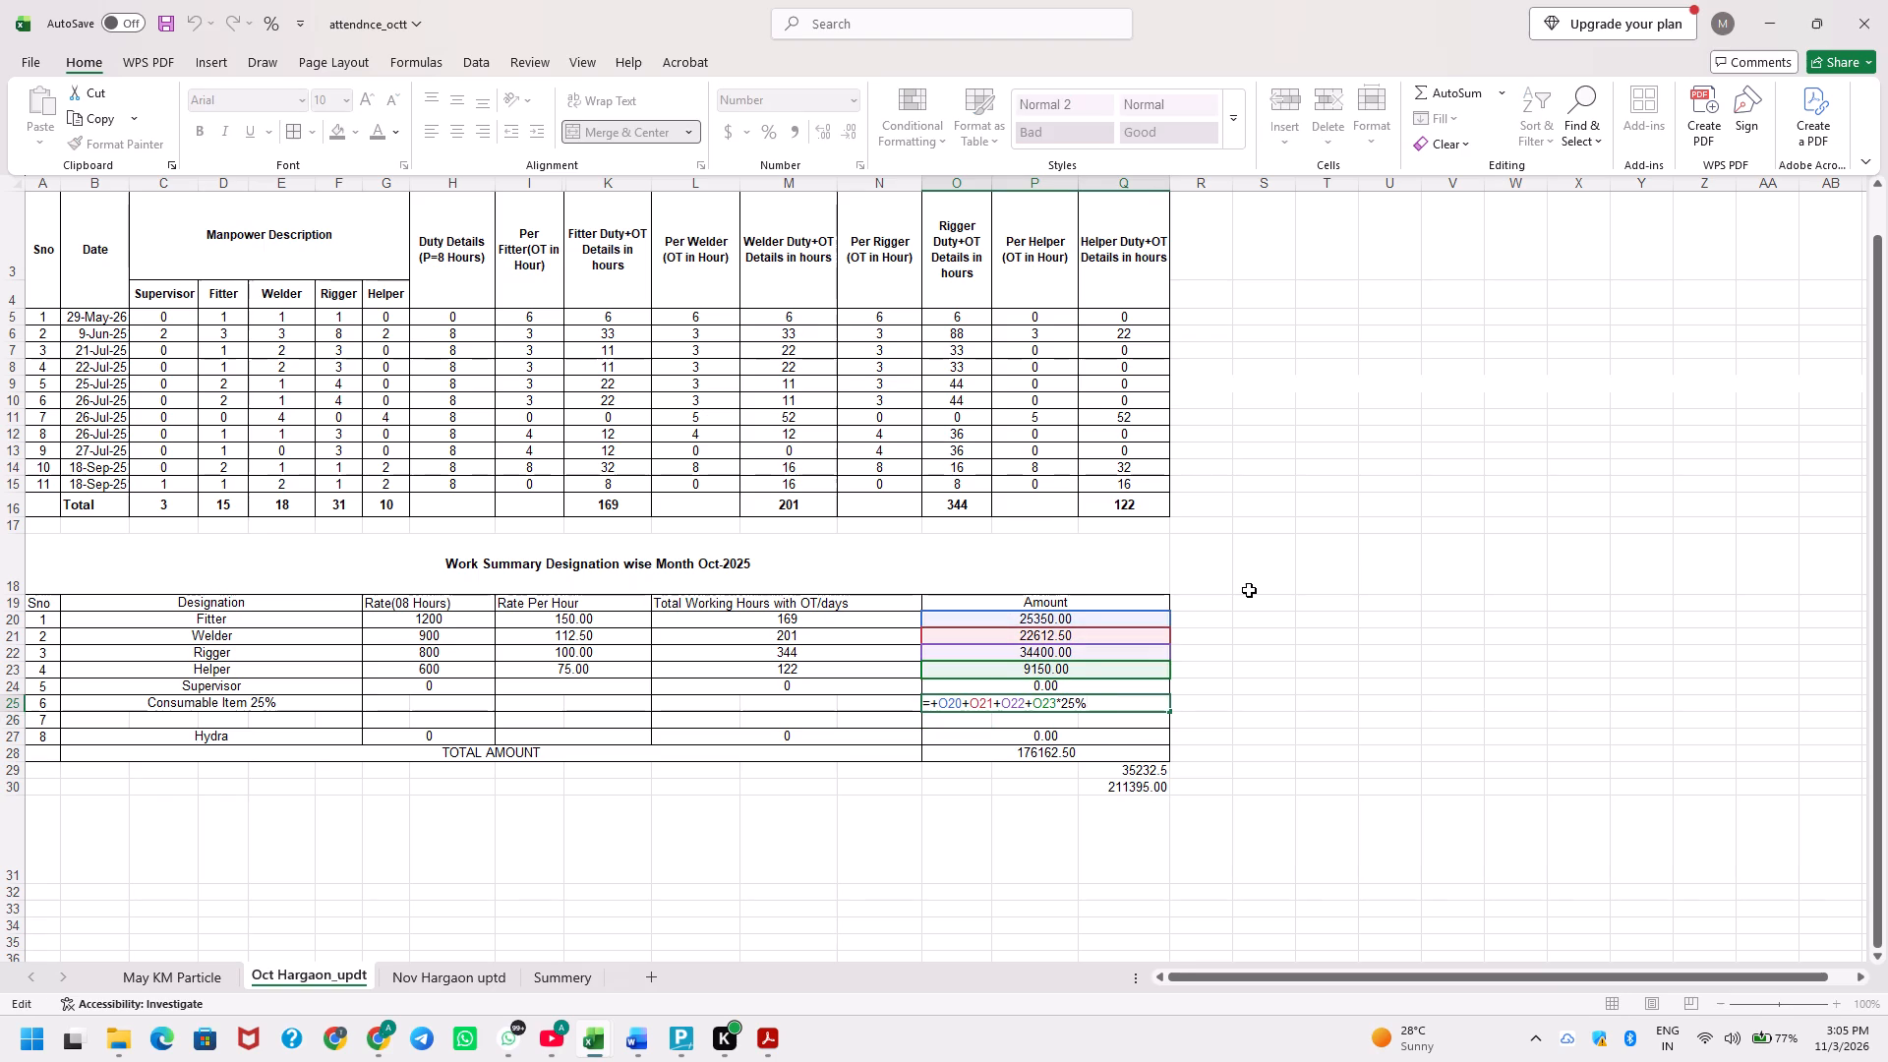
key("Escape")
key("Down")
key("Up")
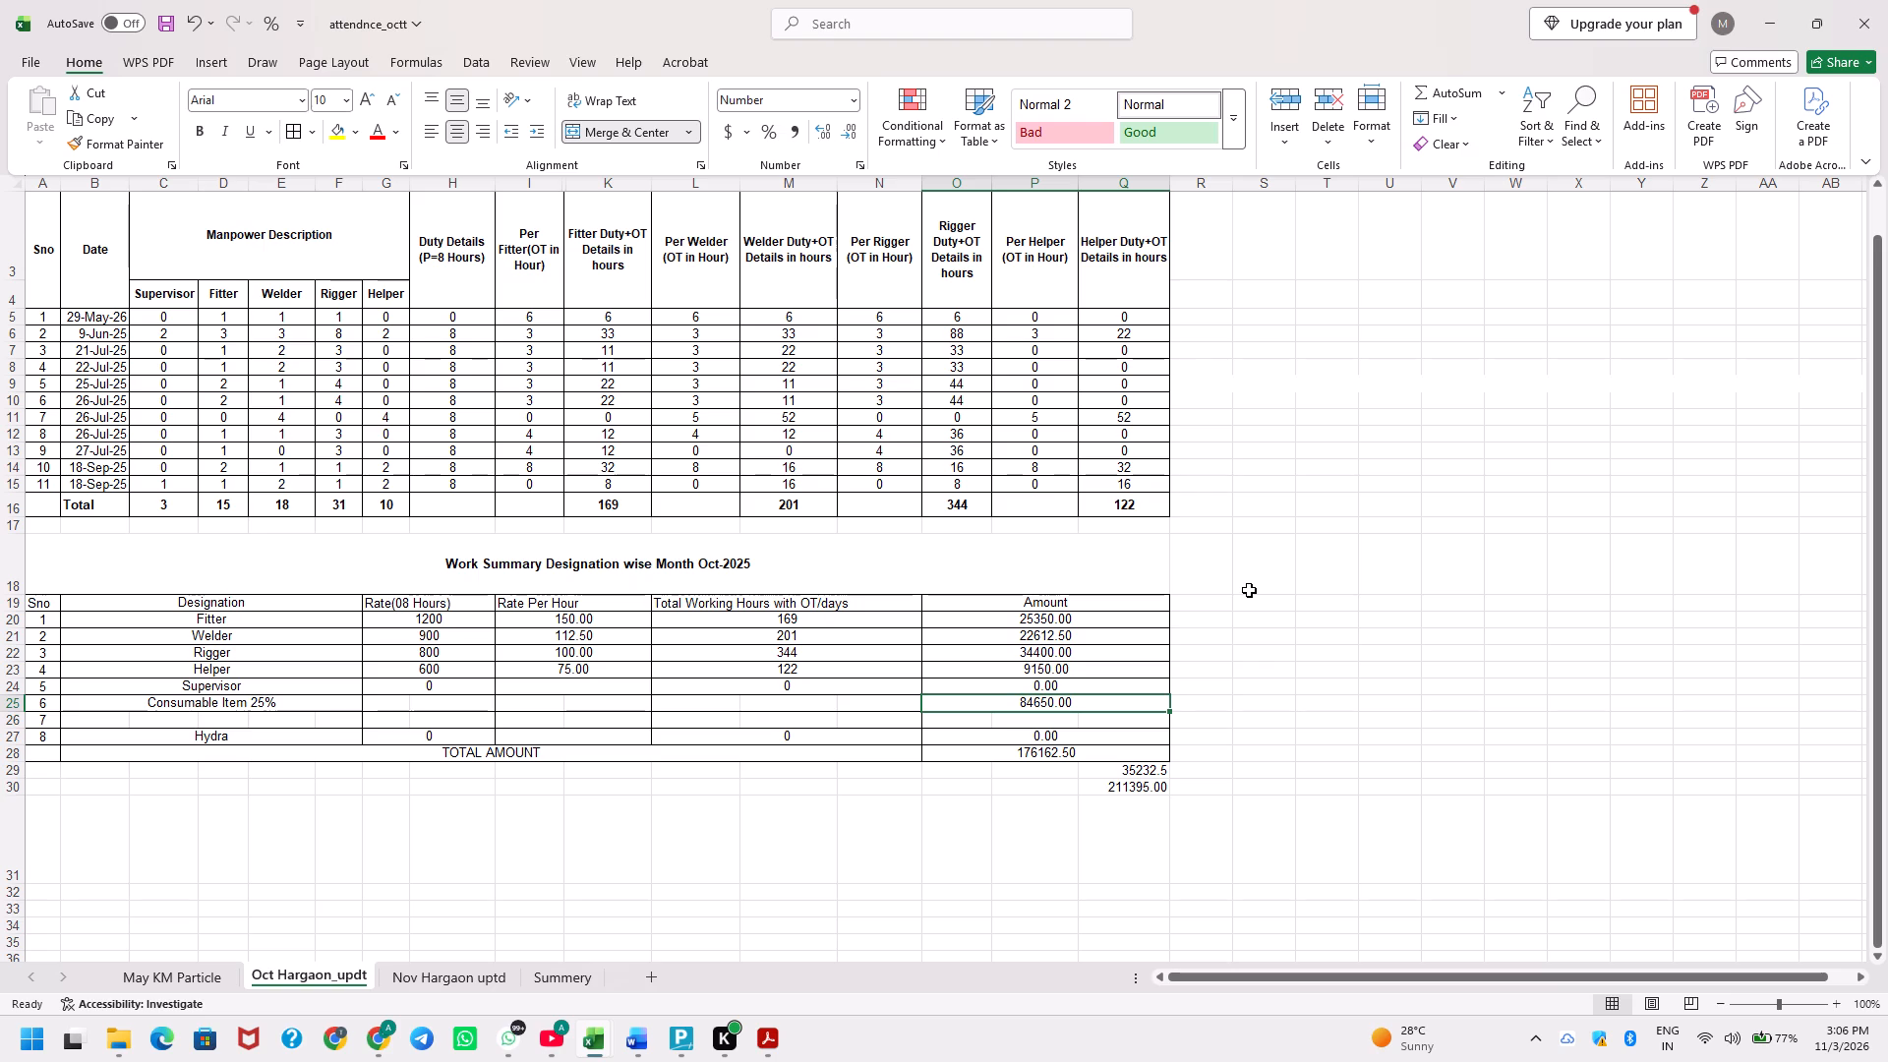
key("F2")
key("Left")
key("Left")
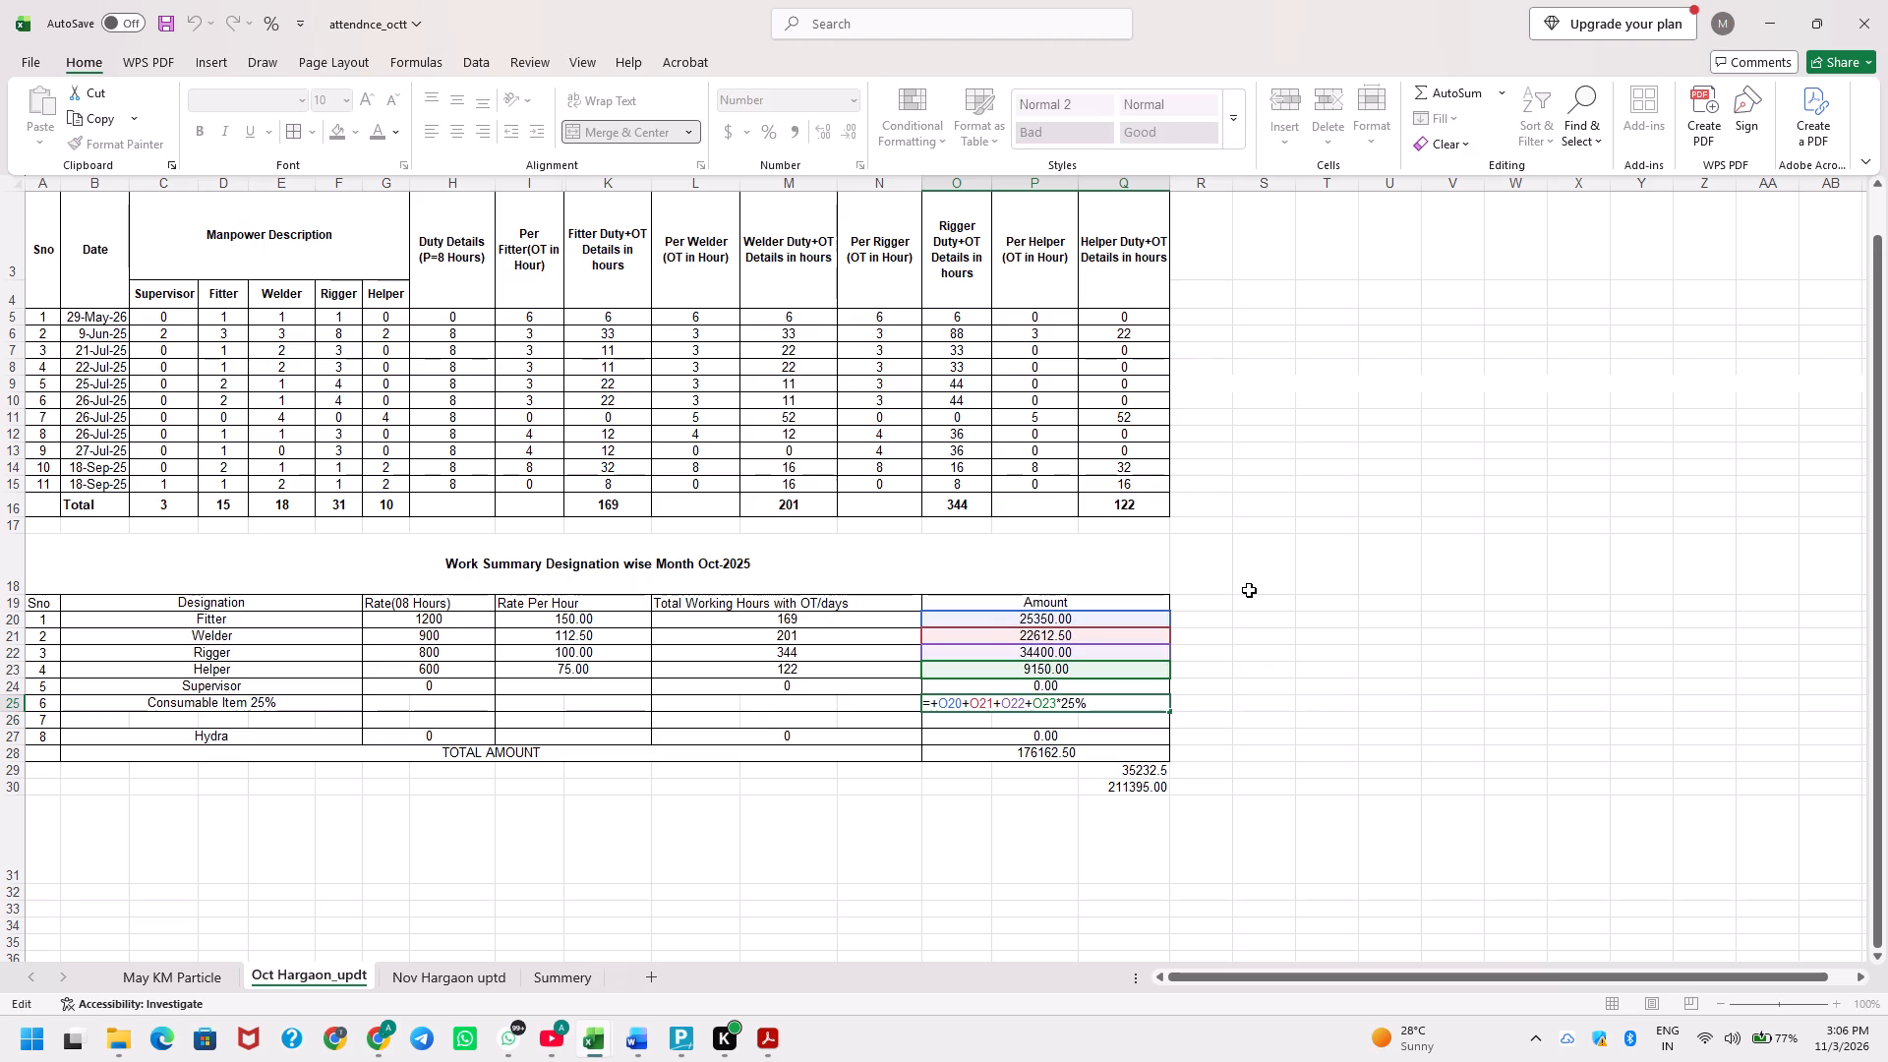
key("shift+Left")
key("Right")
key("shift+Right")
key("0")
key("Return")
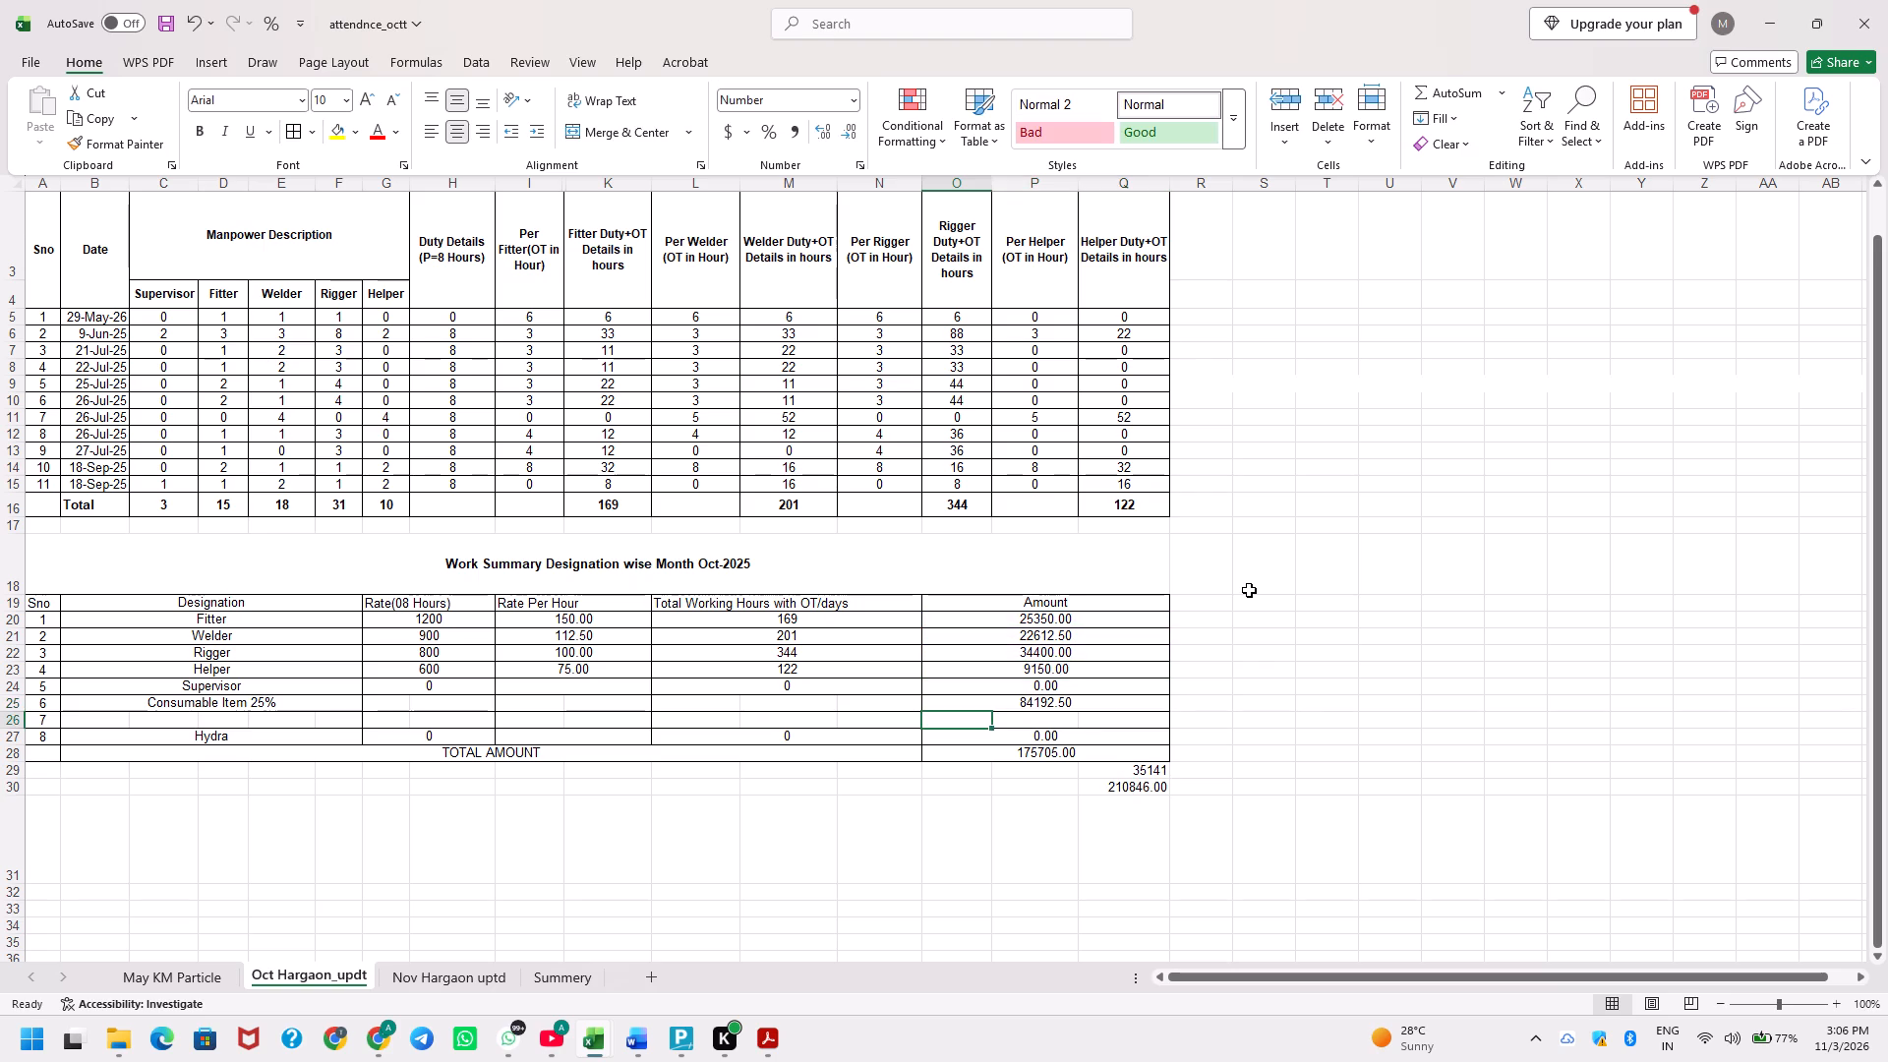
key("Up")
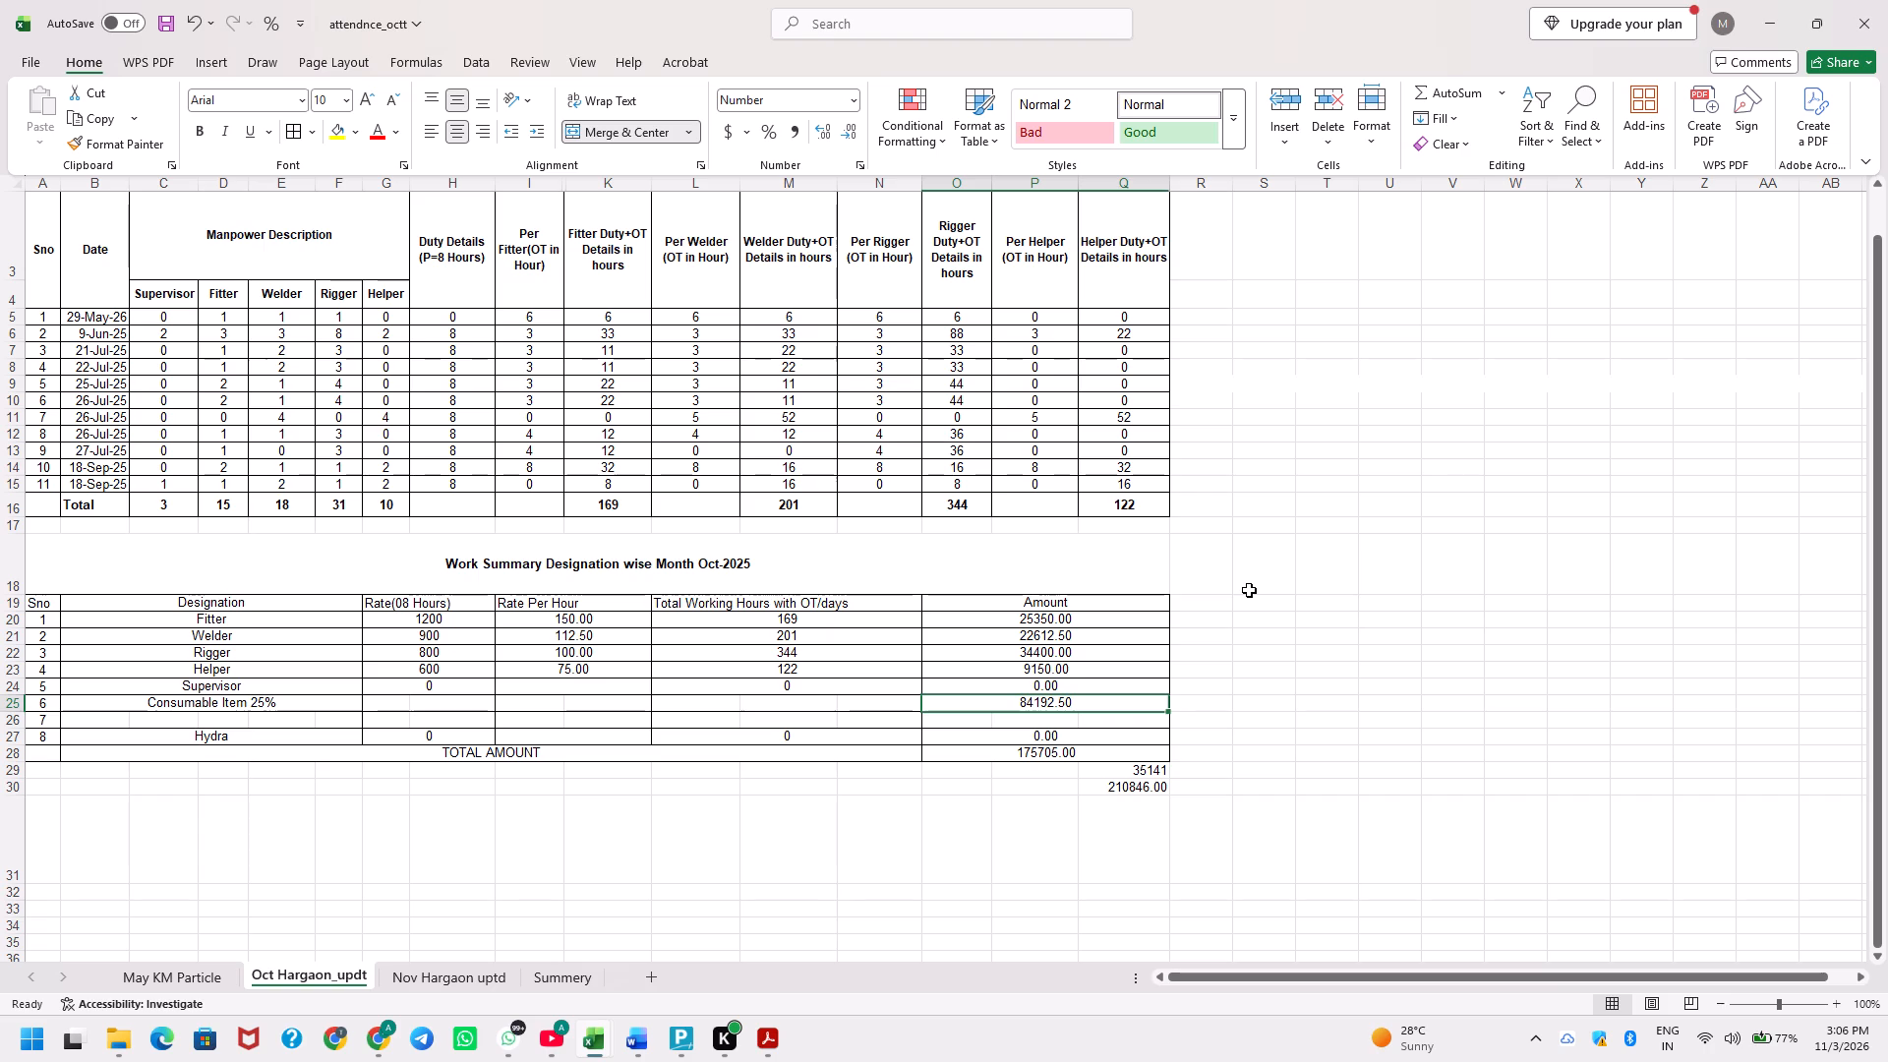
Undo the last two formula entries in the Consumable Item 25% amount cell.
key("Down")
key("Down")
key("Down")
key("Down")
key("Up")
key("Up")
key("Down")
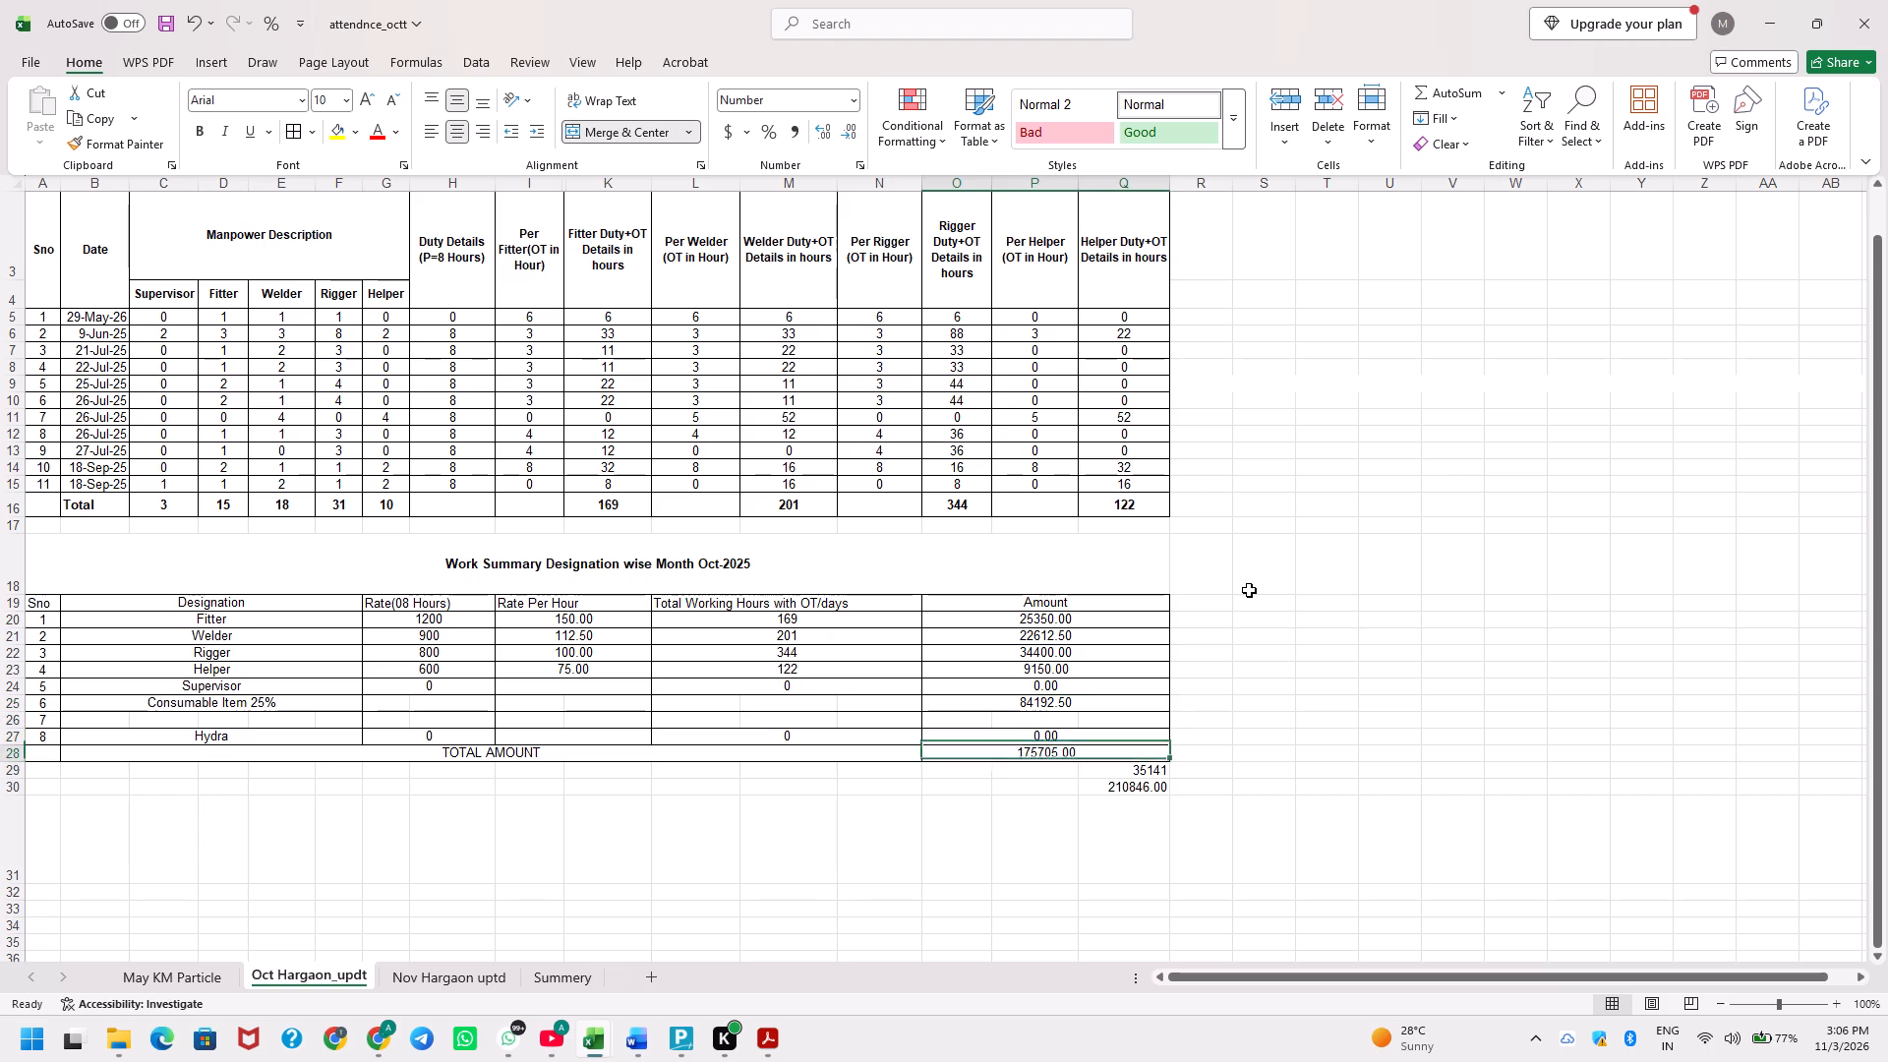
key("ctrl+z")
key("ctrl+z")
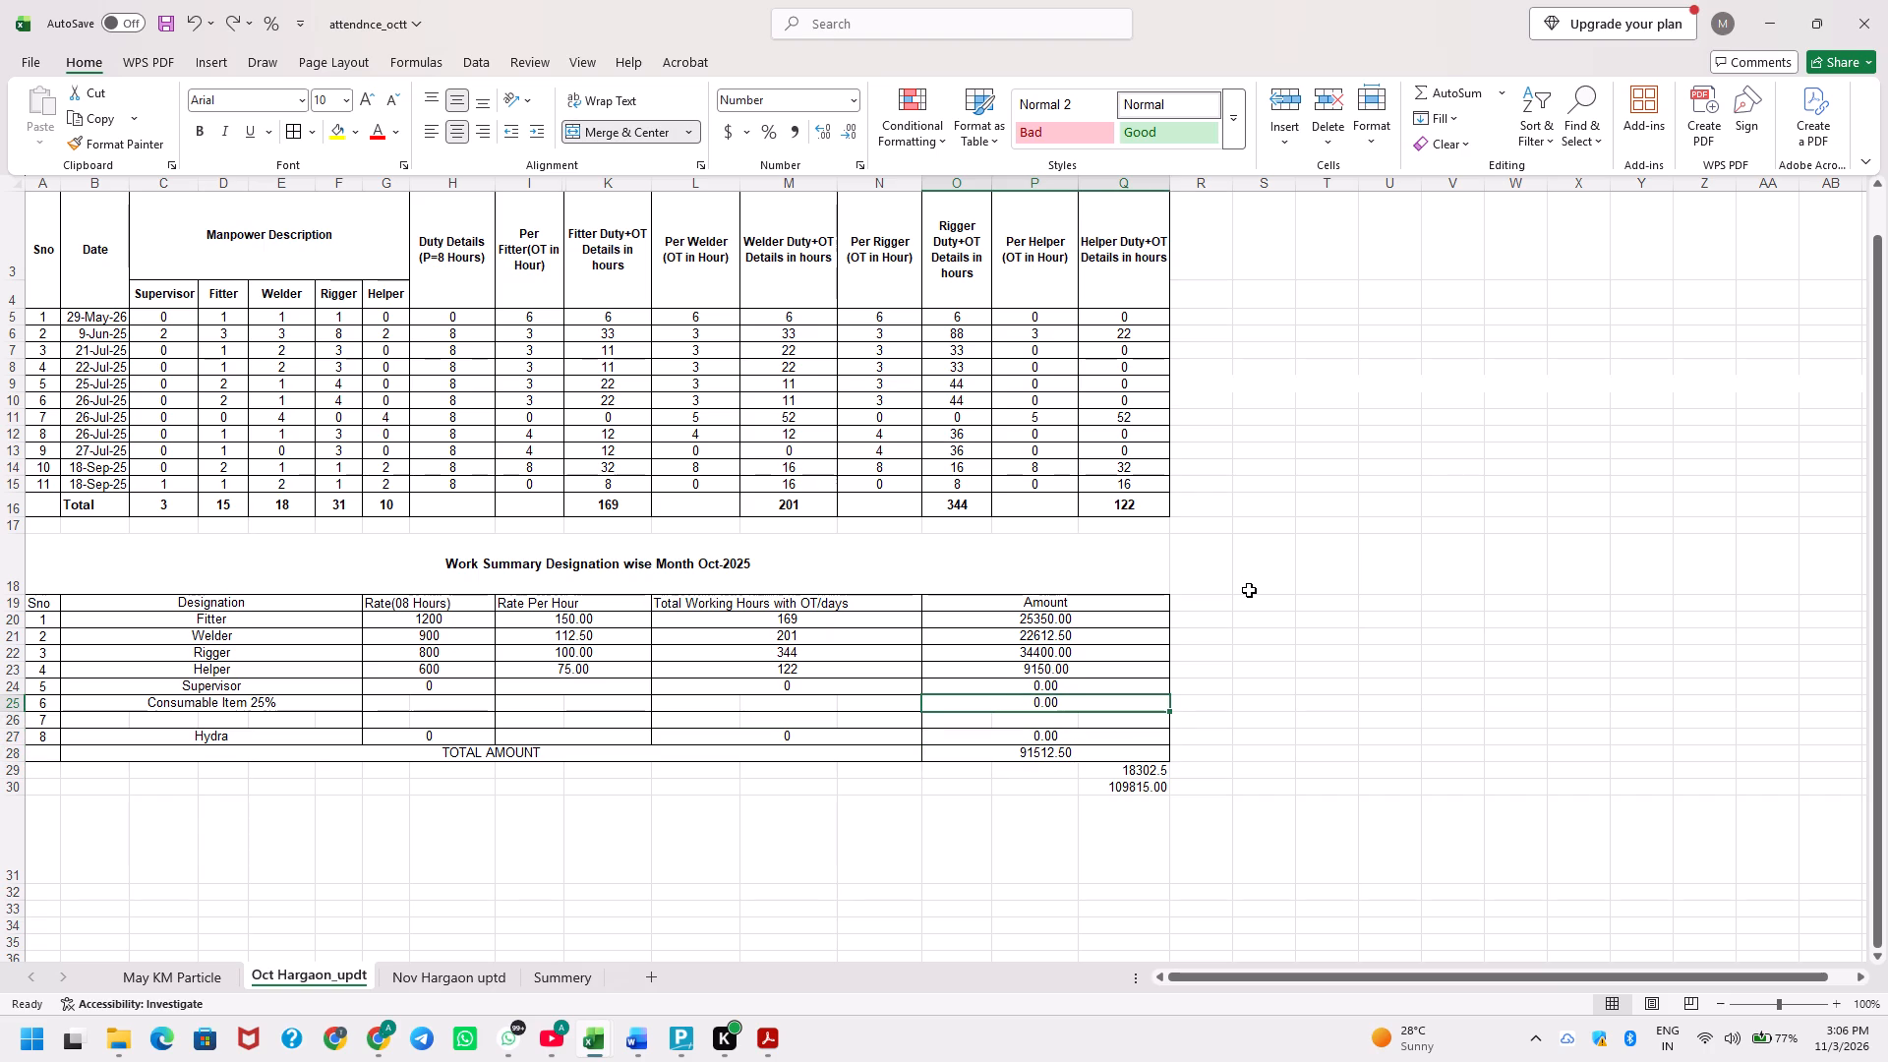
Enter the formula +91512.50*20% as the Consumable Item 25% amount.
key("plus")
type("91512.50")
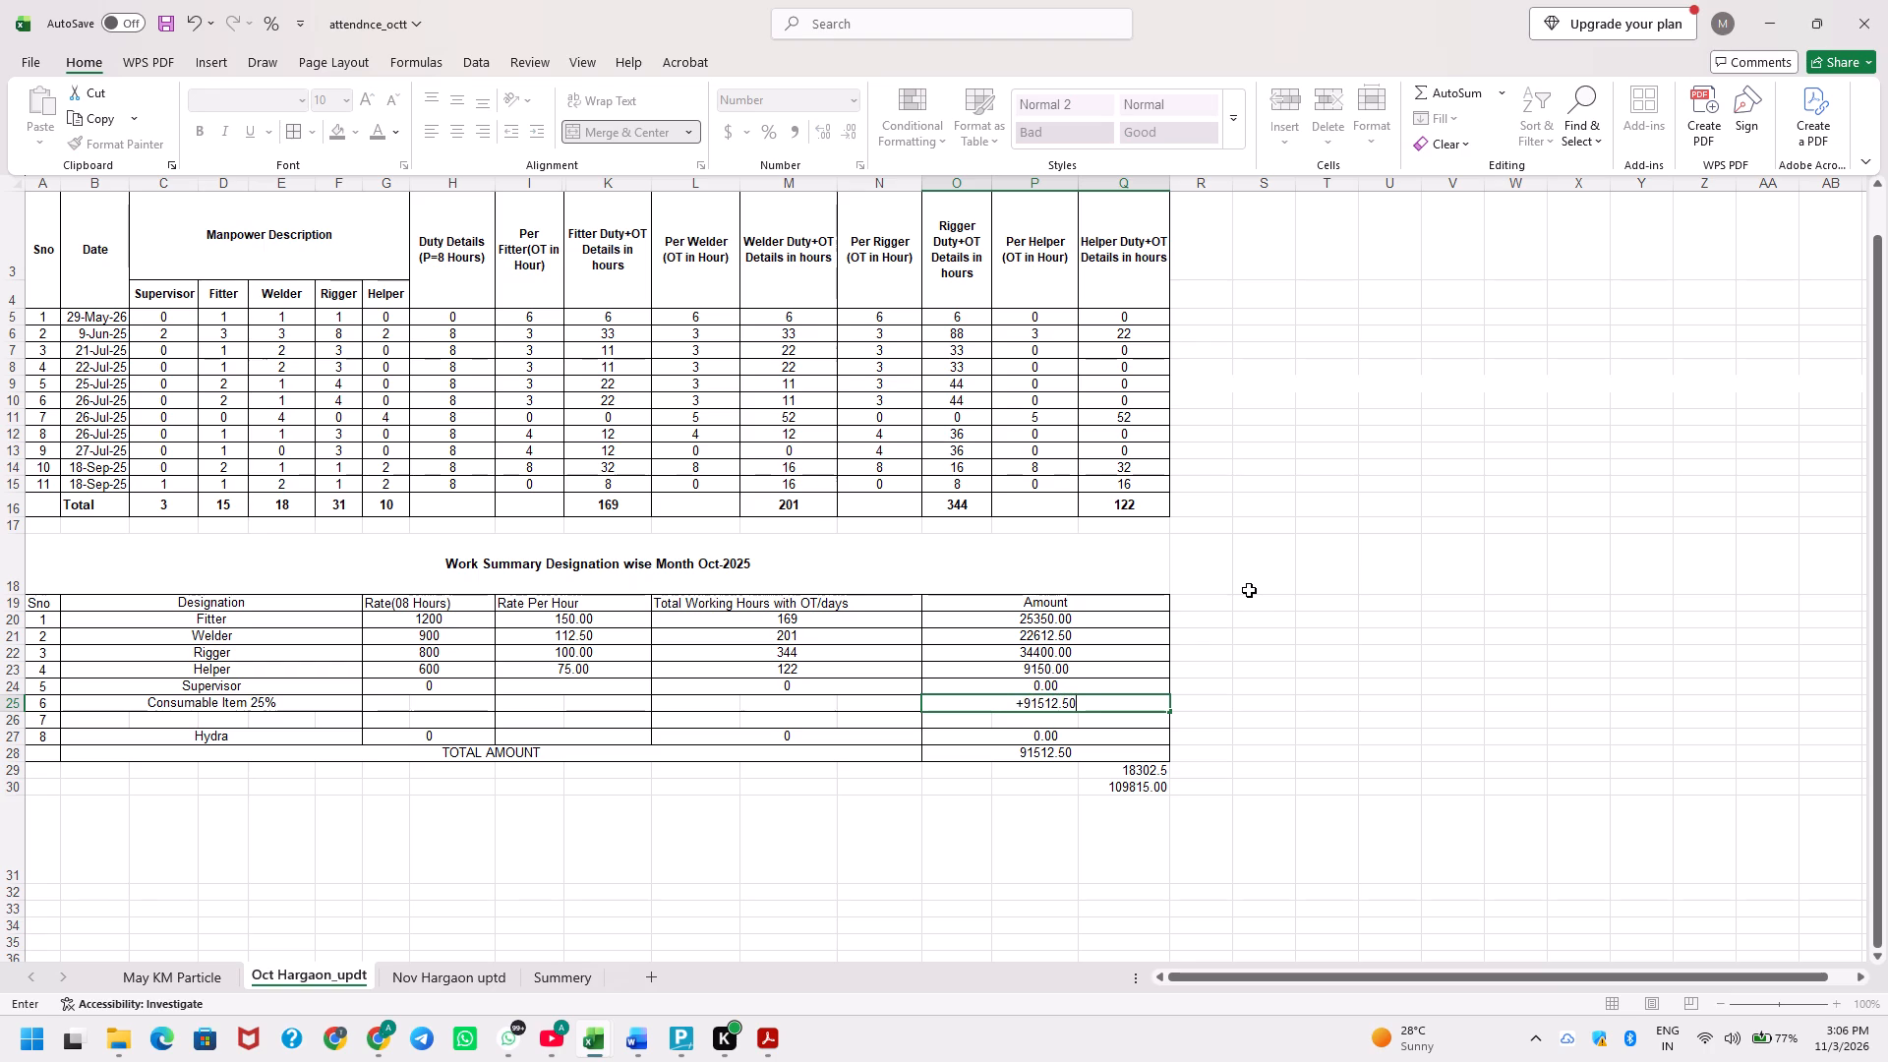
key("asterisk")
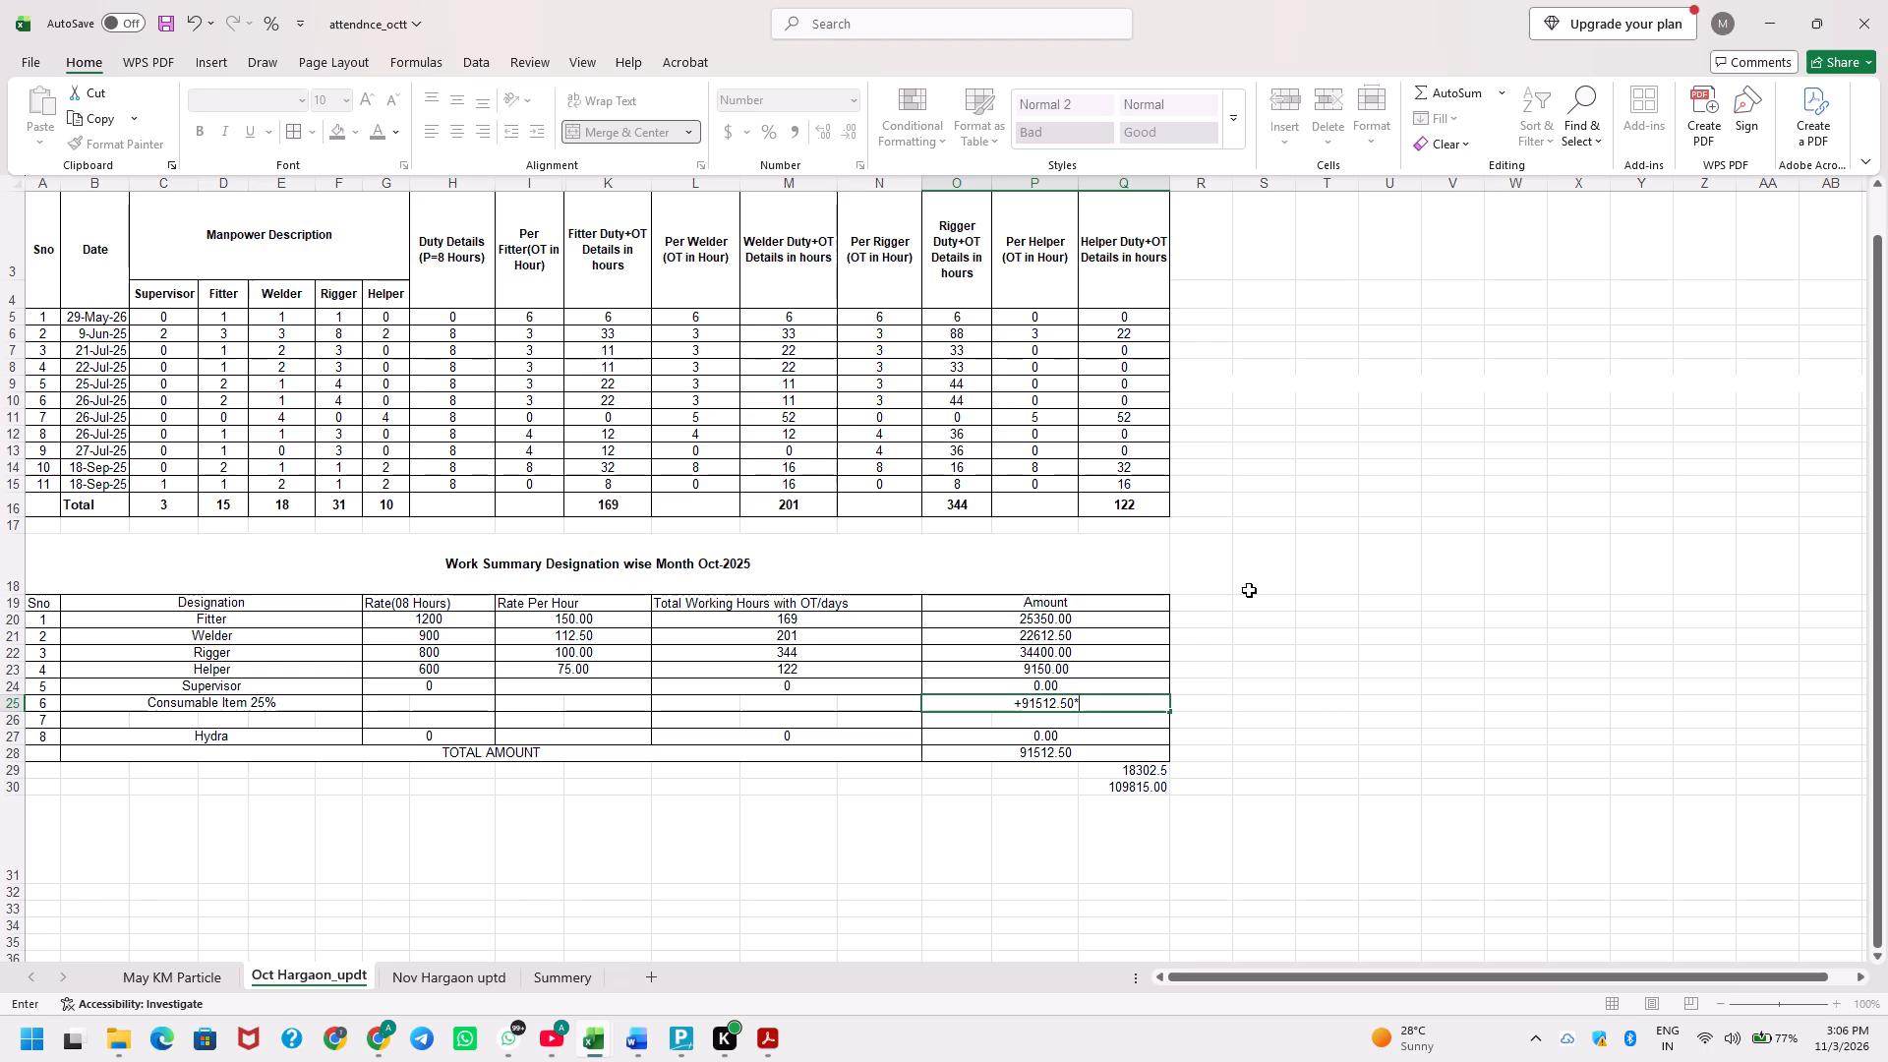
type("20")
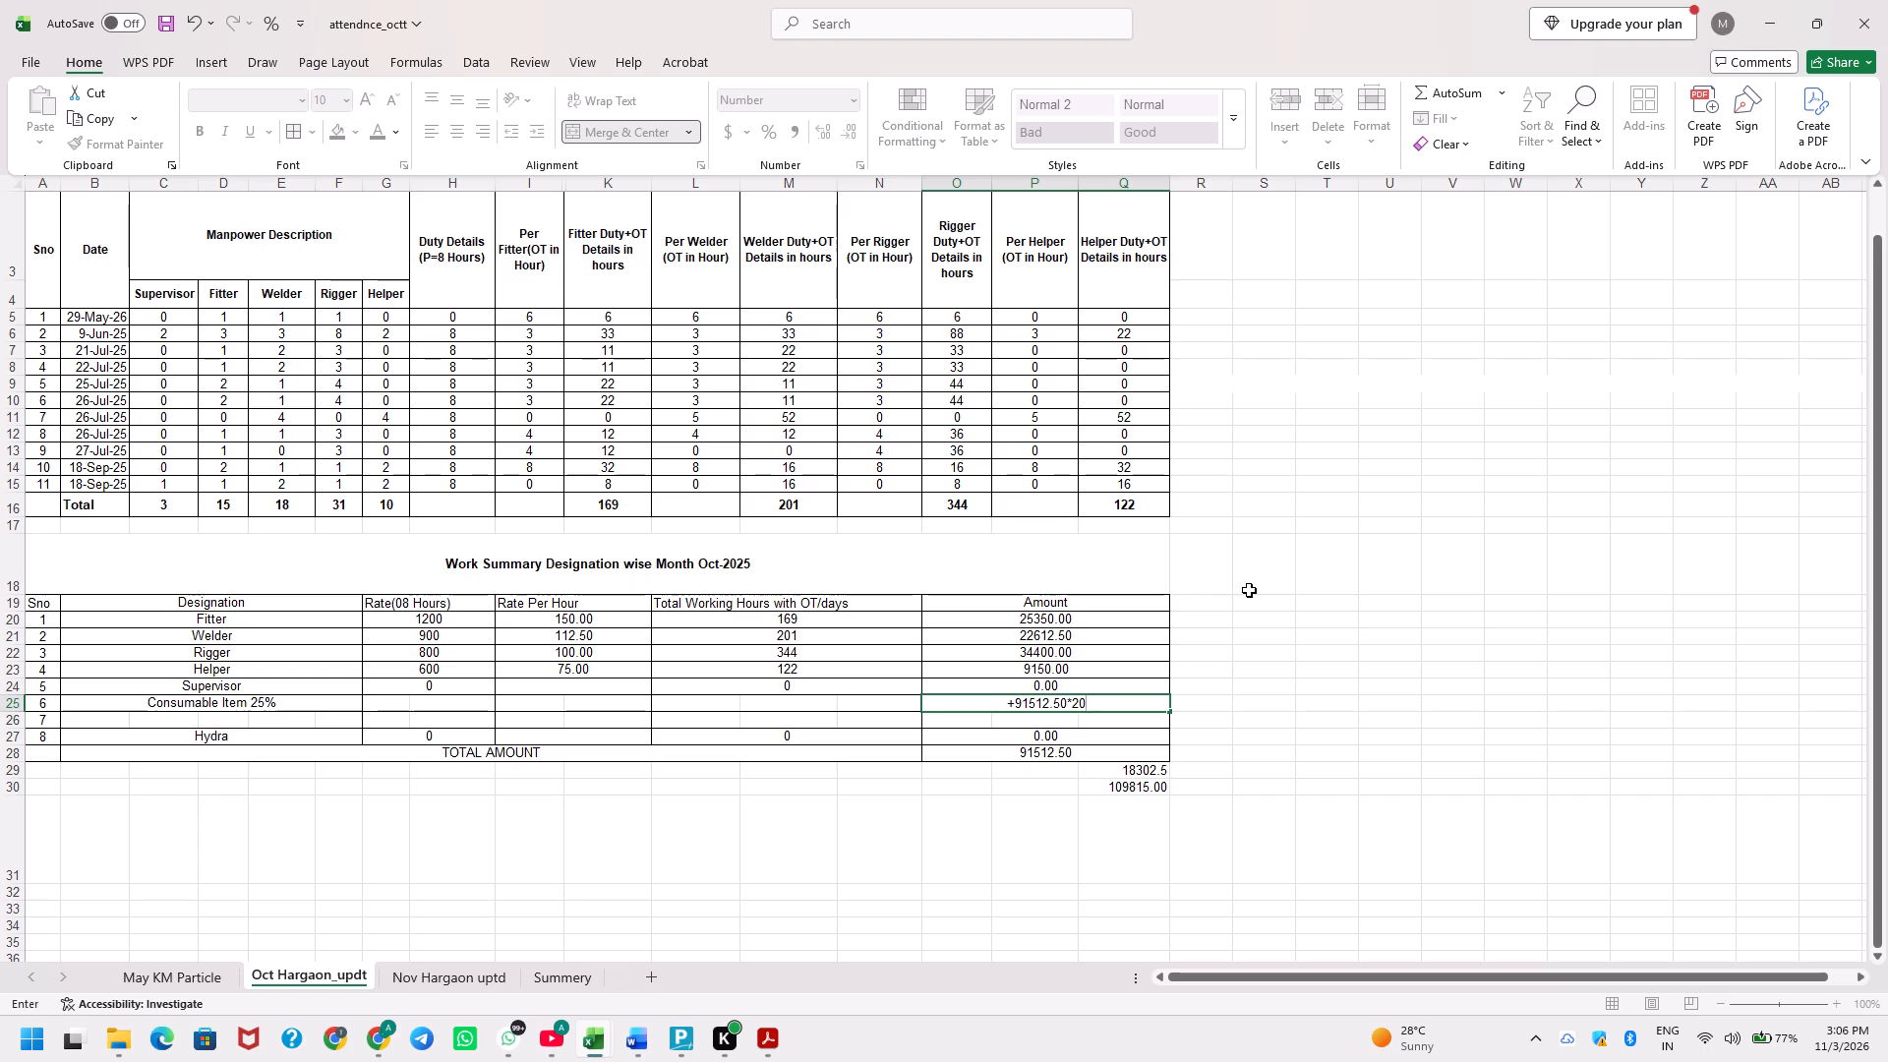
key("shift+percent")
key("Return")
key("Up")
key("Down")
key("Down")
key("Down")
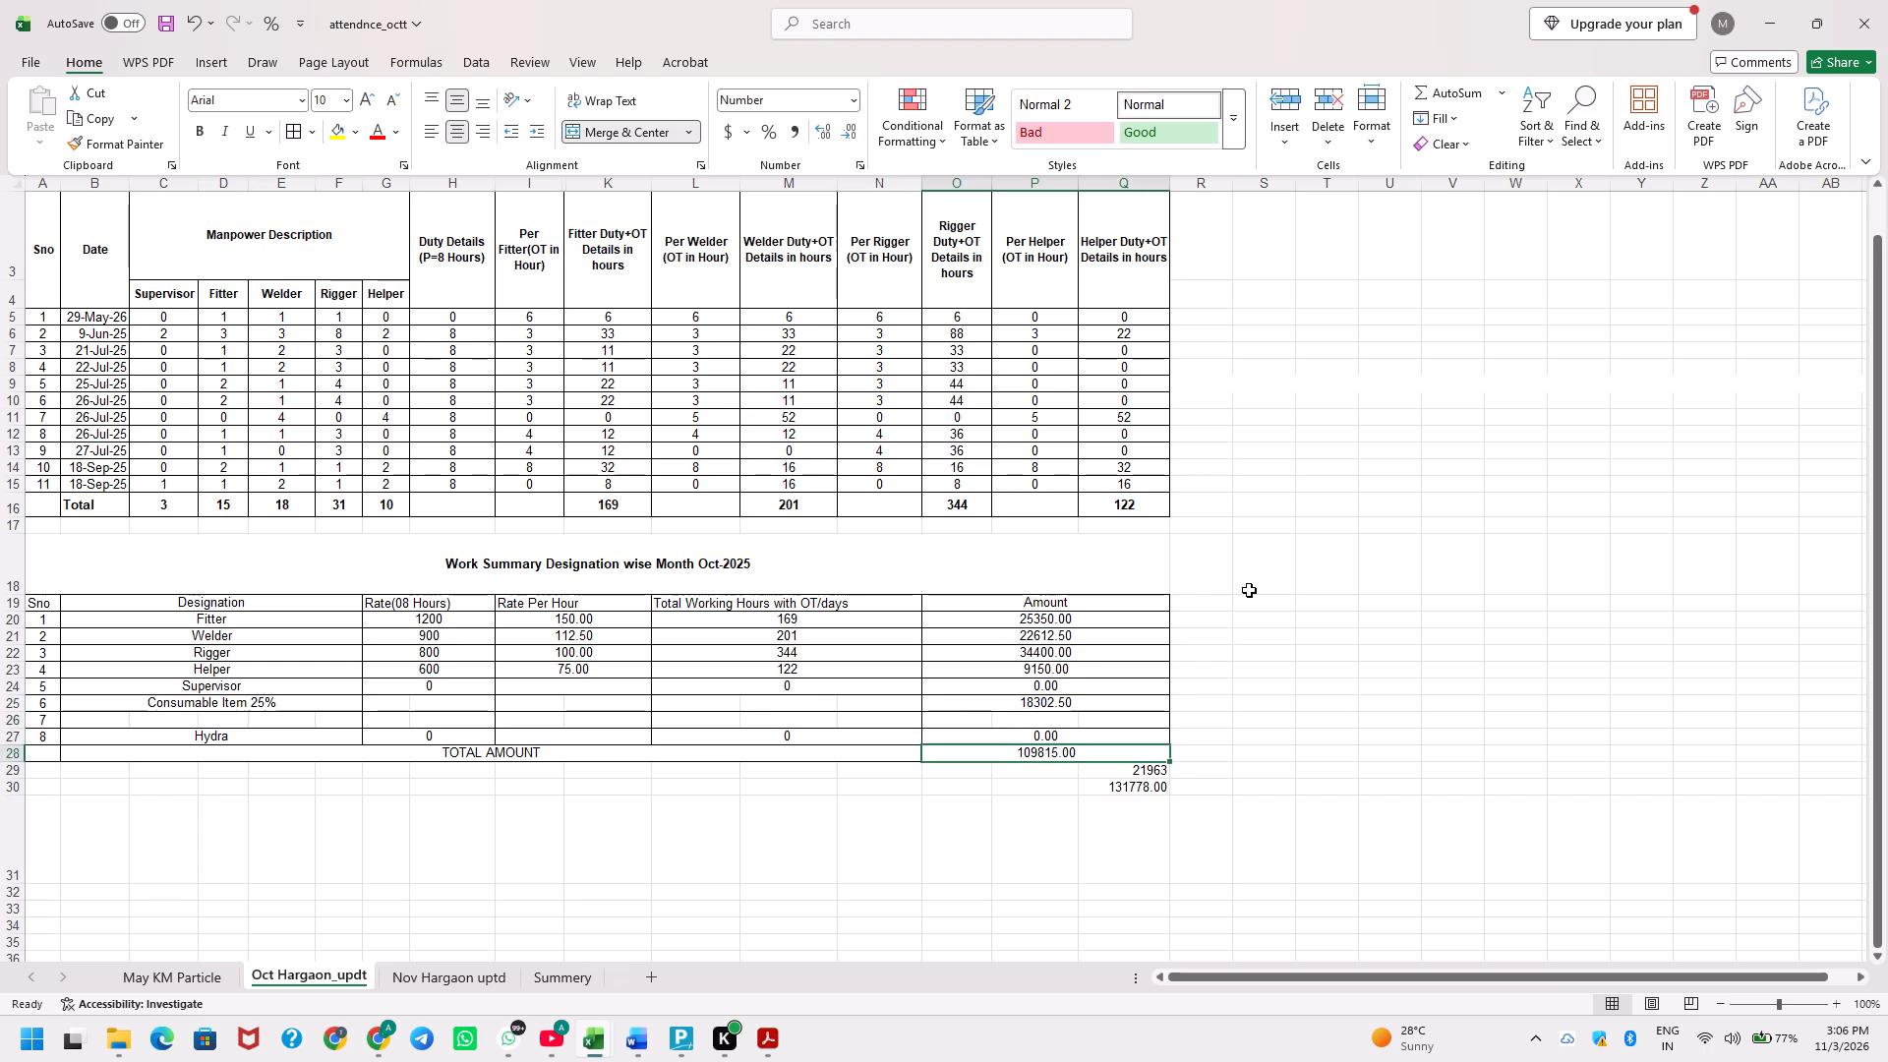
Check the sum of the Fitter, Welder, Rigger and Helper amounts in the work summary.
key("Up")
key("Up")
key("Up")
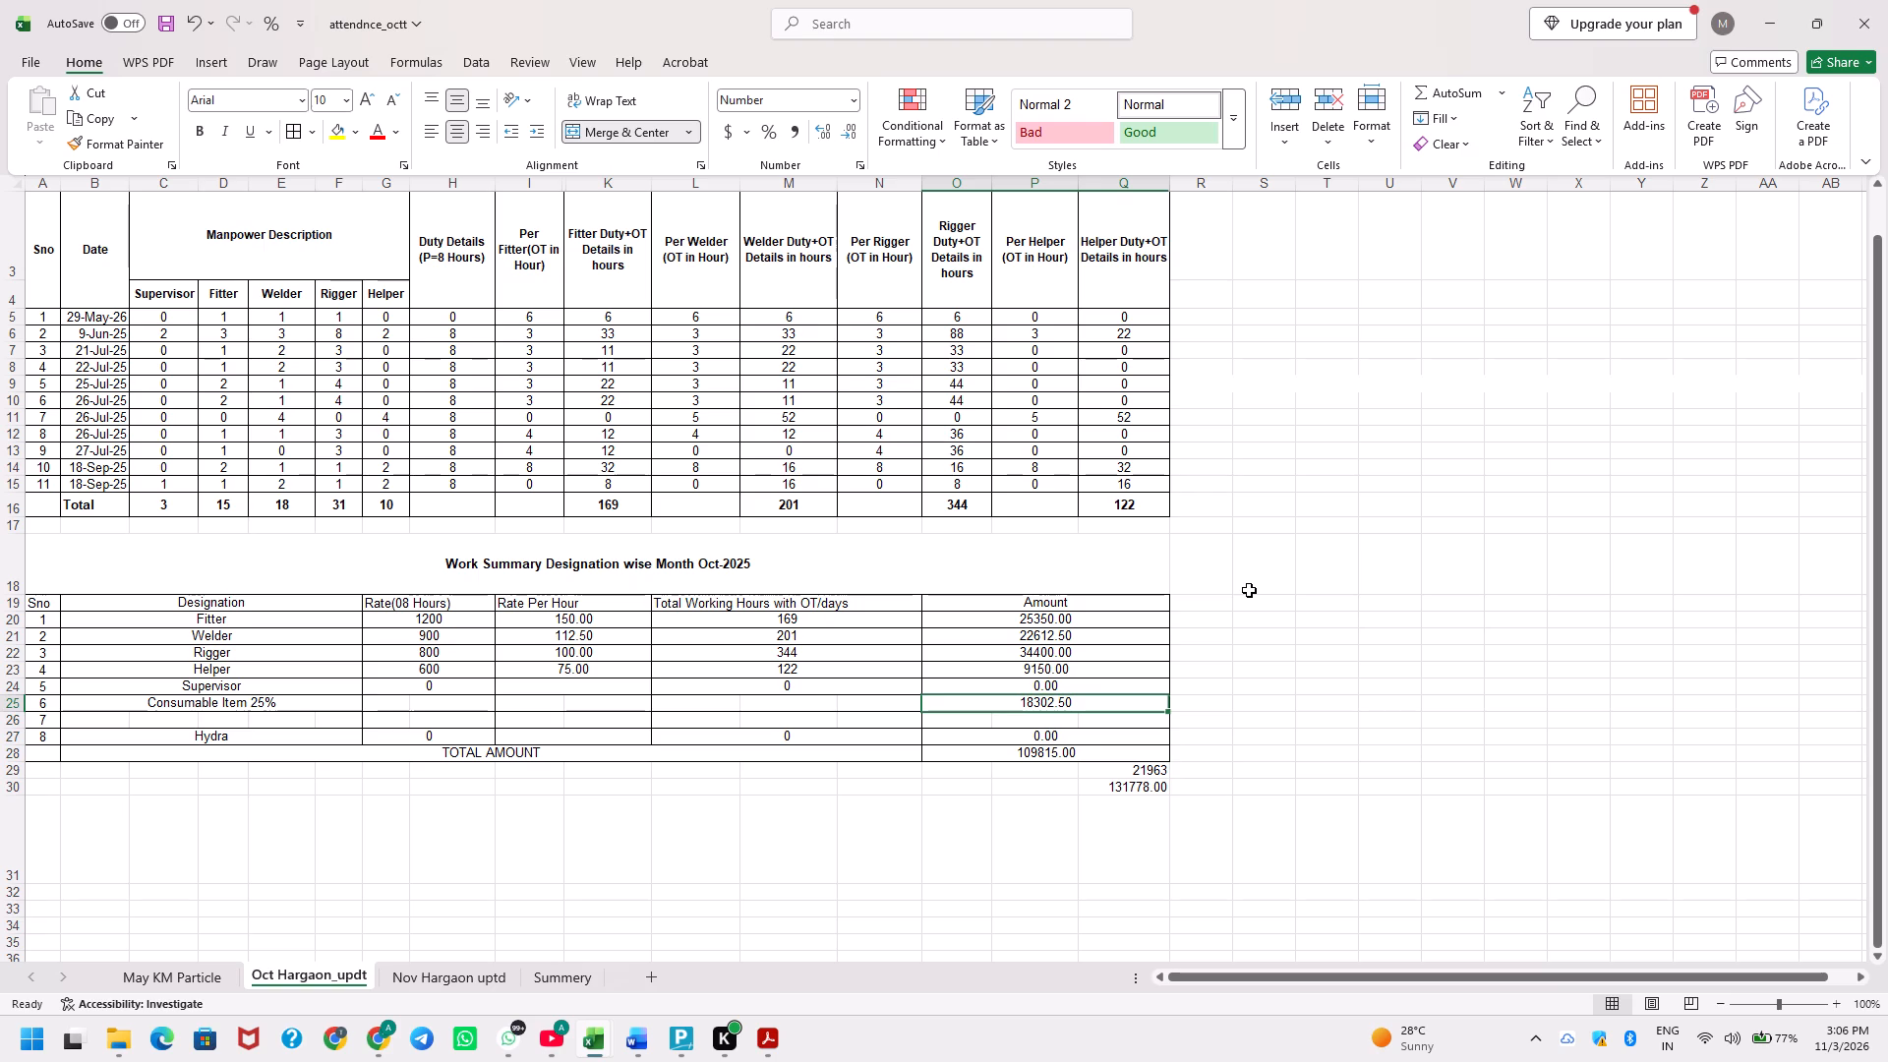
key("Up")
key("Up")
key("shift+Up")
key("shift+Up")
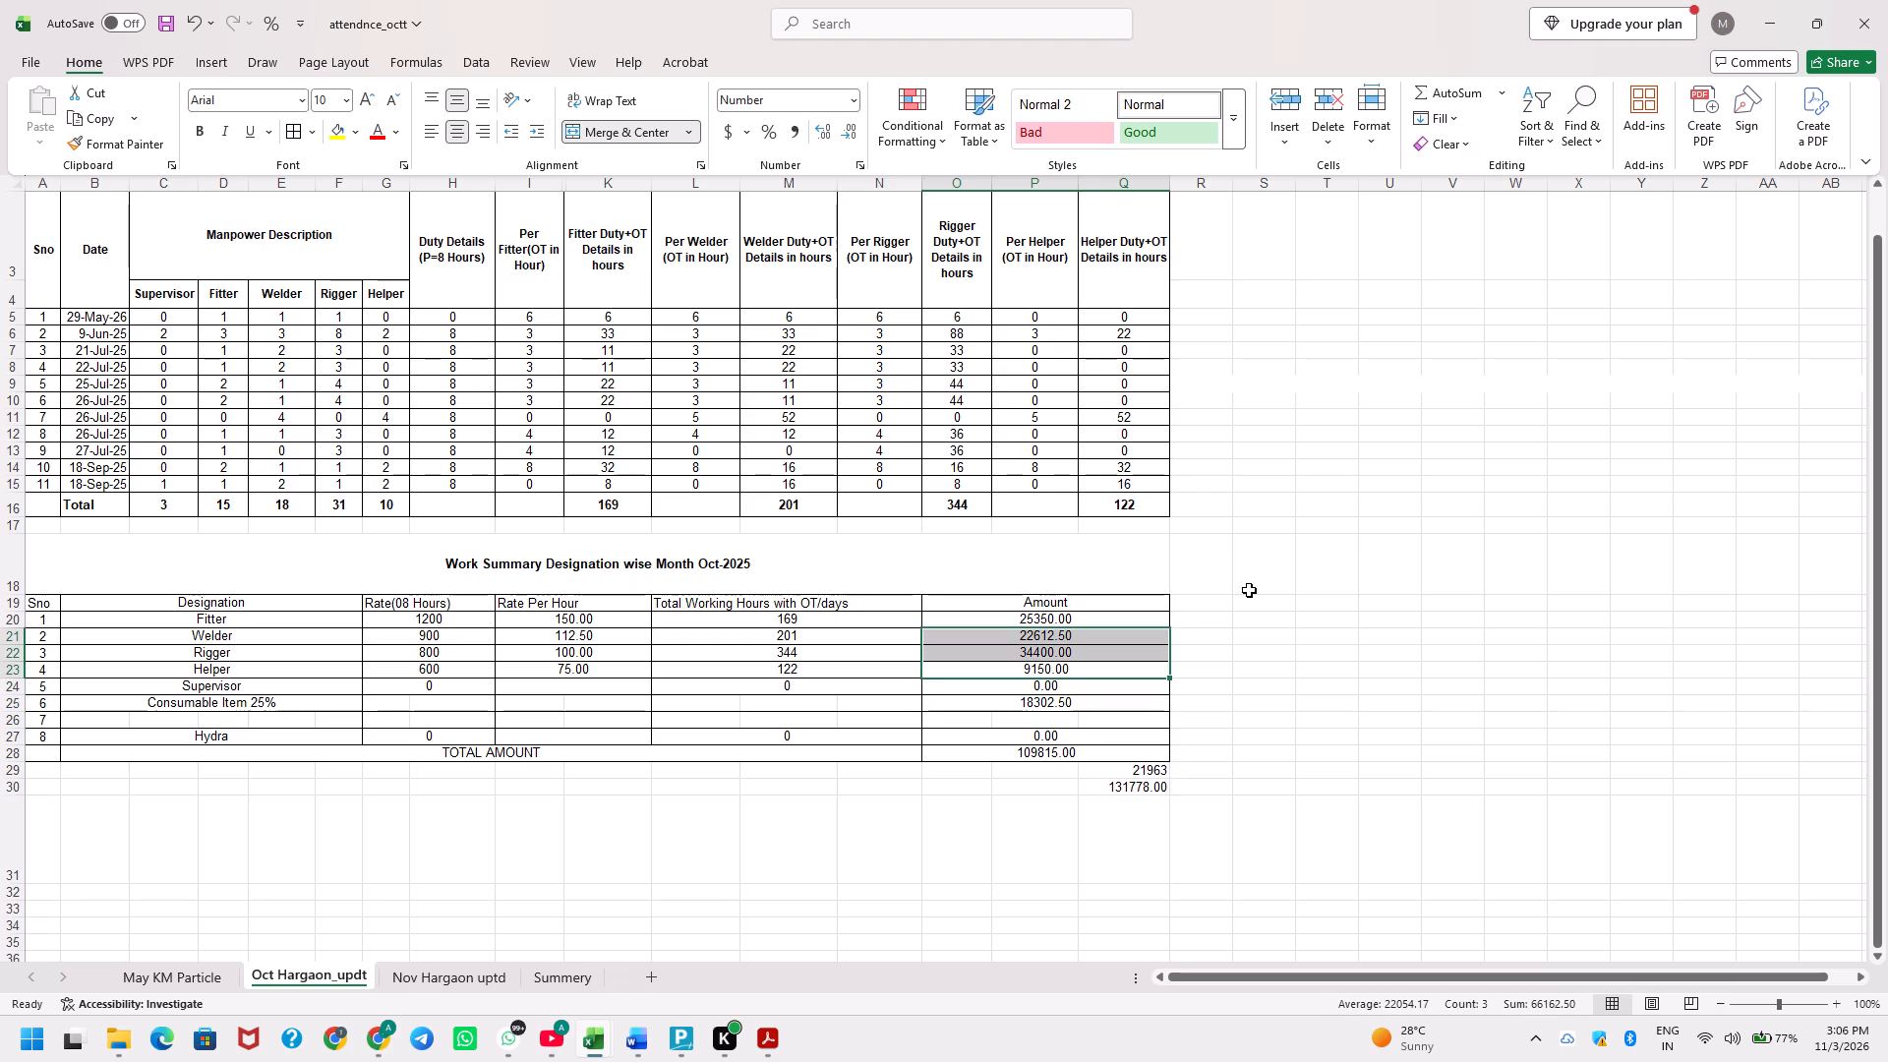
key("shift+Up")
key("Down")
key("Down")
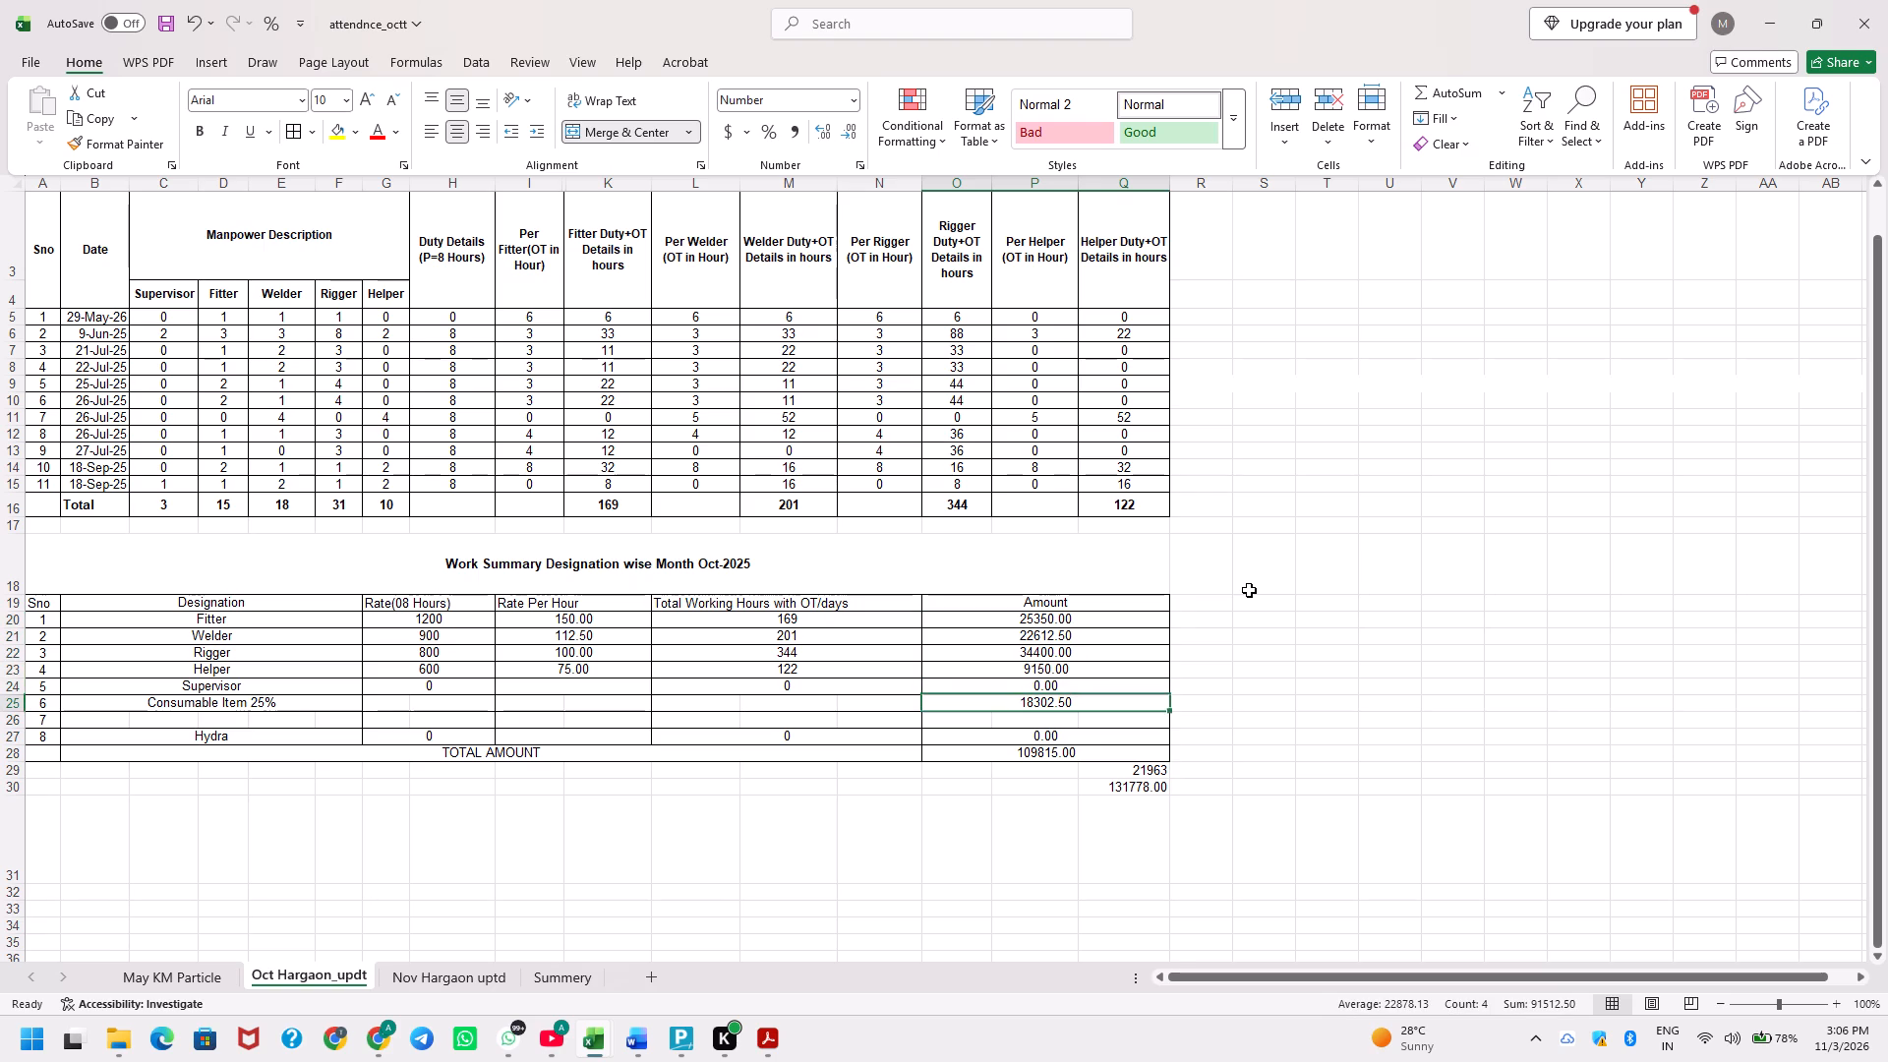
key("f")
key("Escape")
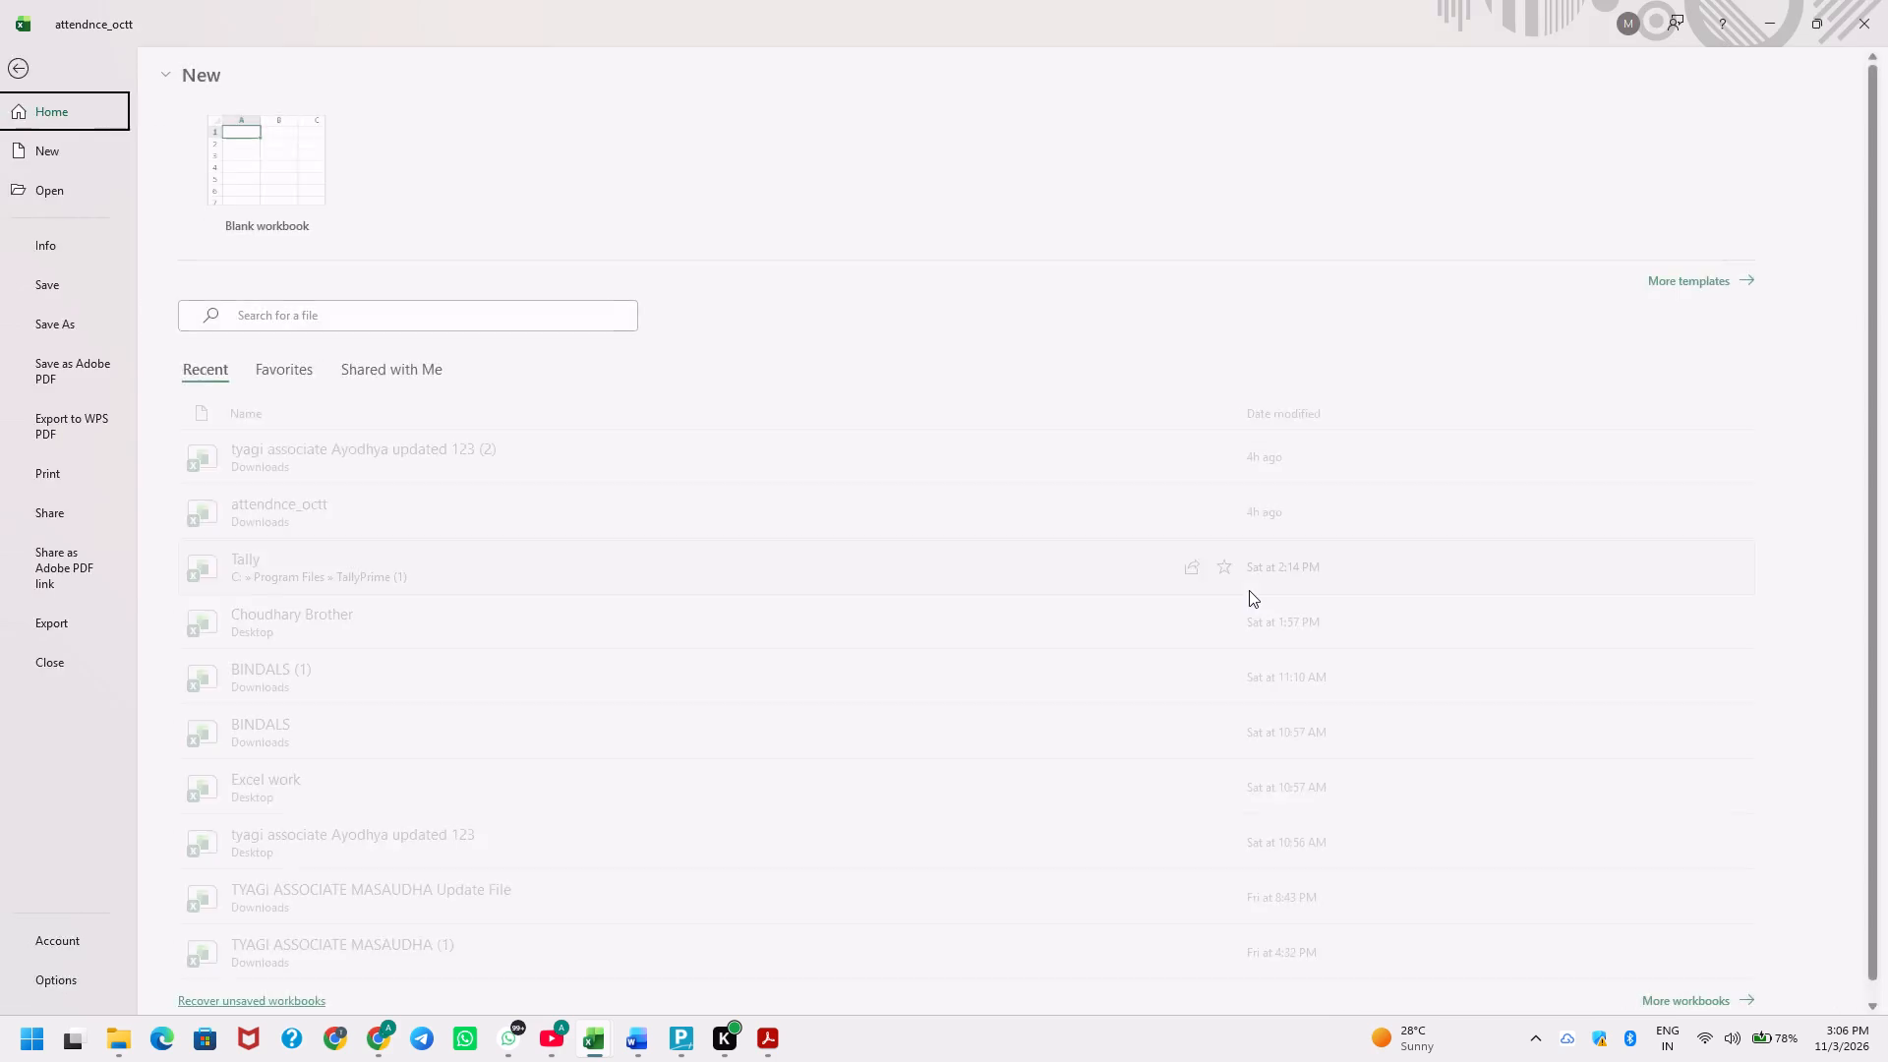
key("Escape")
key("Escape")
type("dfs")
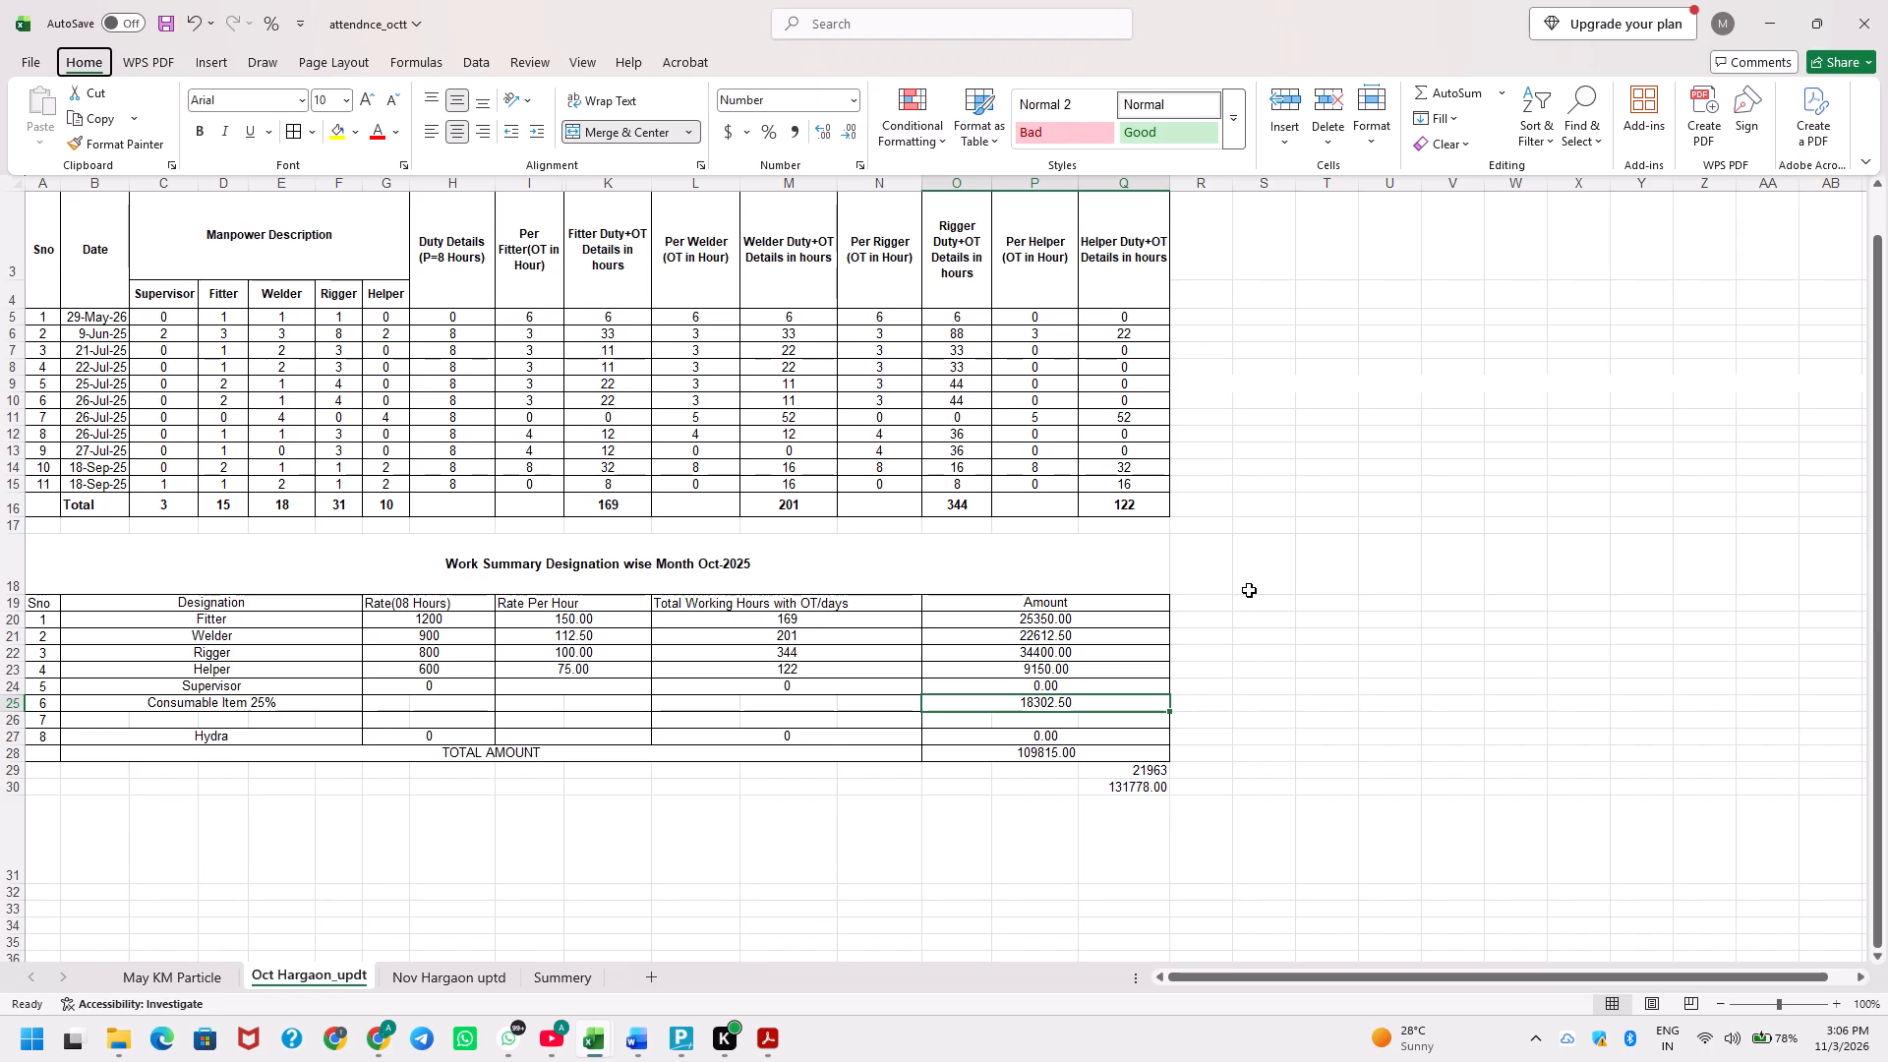
Replace the Consumable Item 25% amount with a formula taking 20% of the SUM of the Fitter through Supervisor amounts.
key("plus")
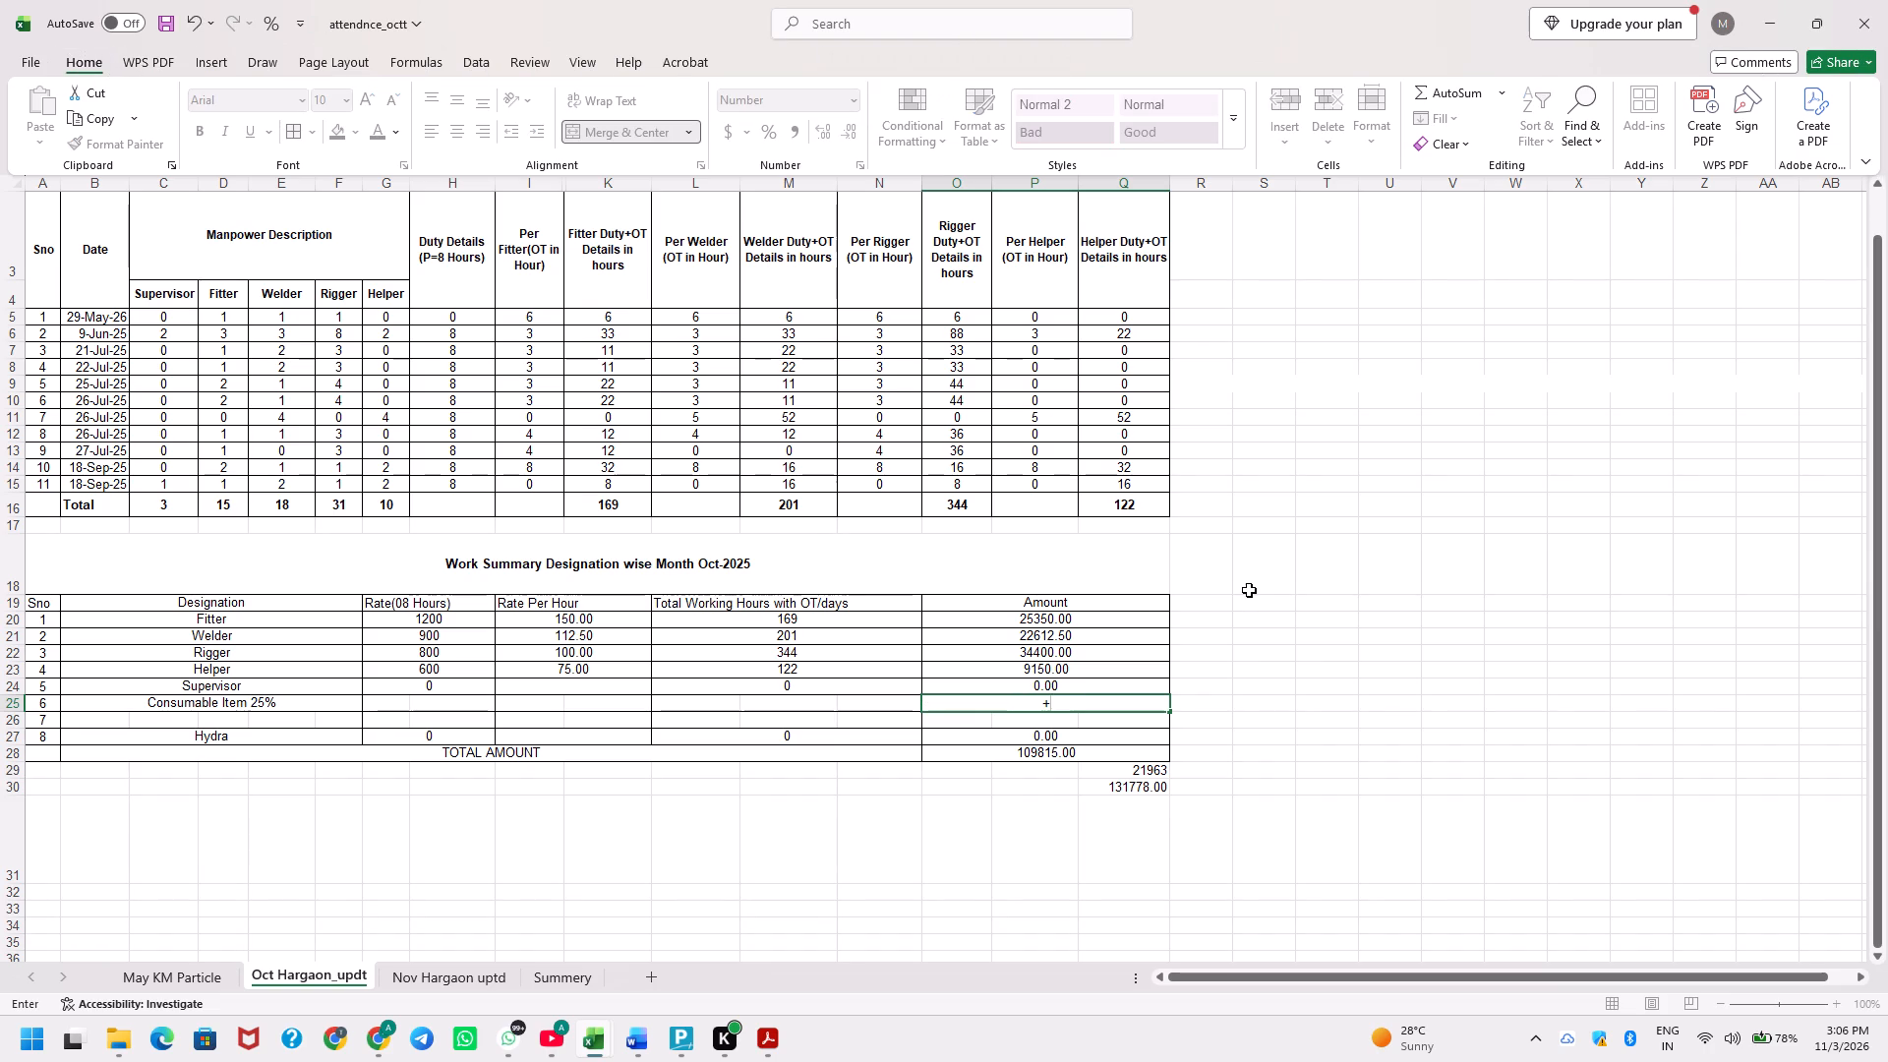
key("u")
key("BackSpace")
type("sum")
key("Tab")
key("Up")
key("shift+Up")
key("shift+Up")
key("shift+Up")
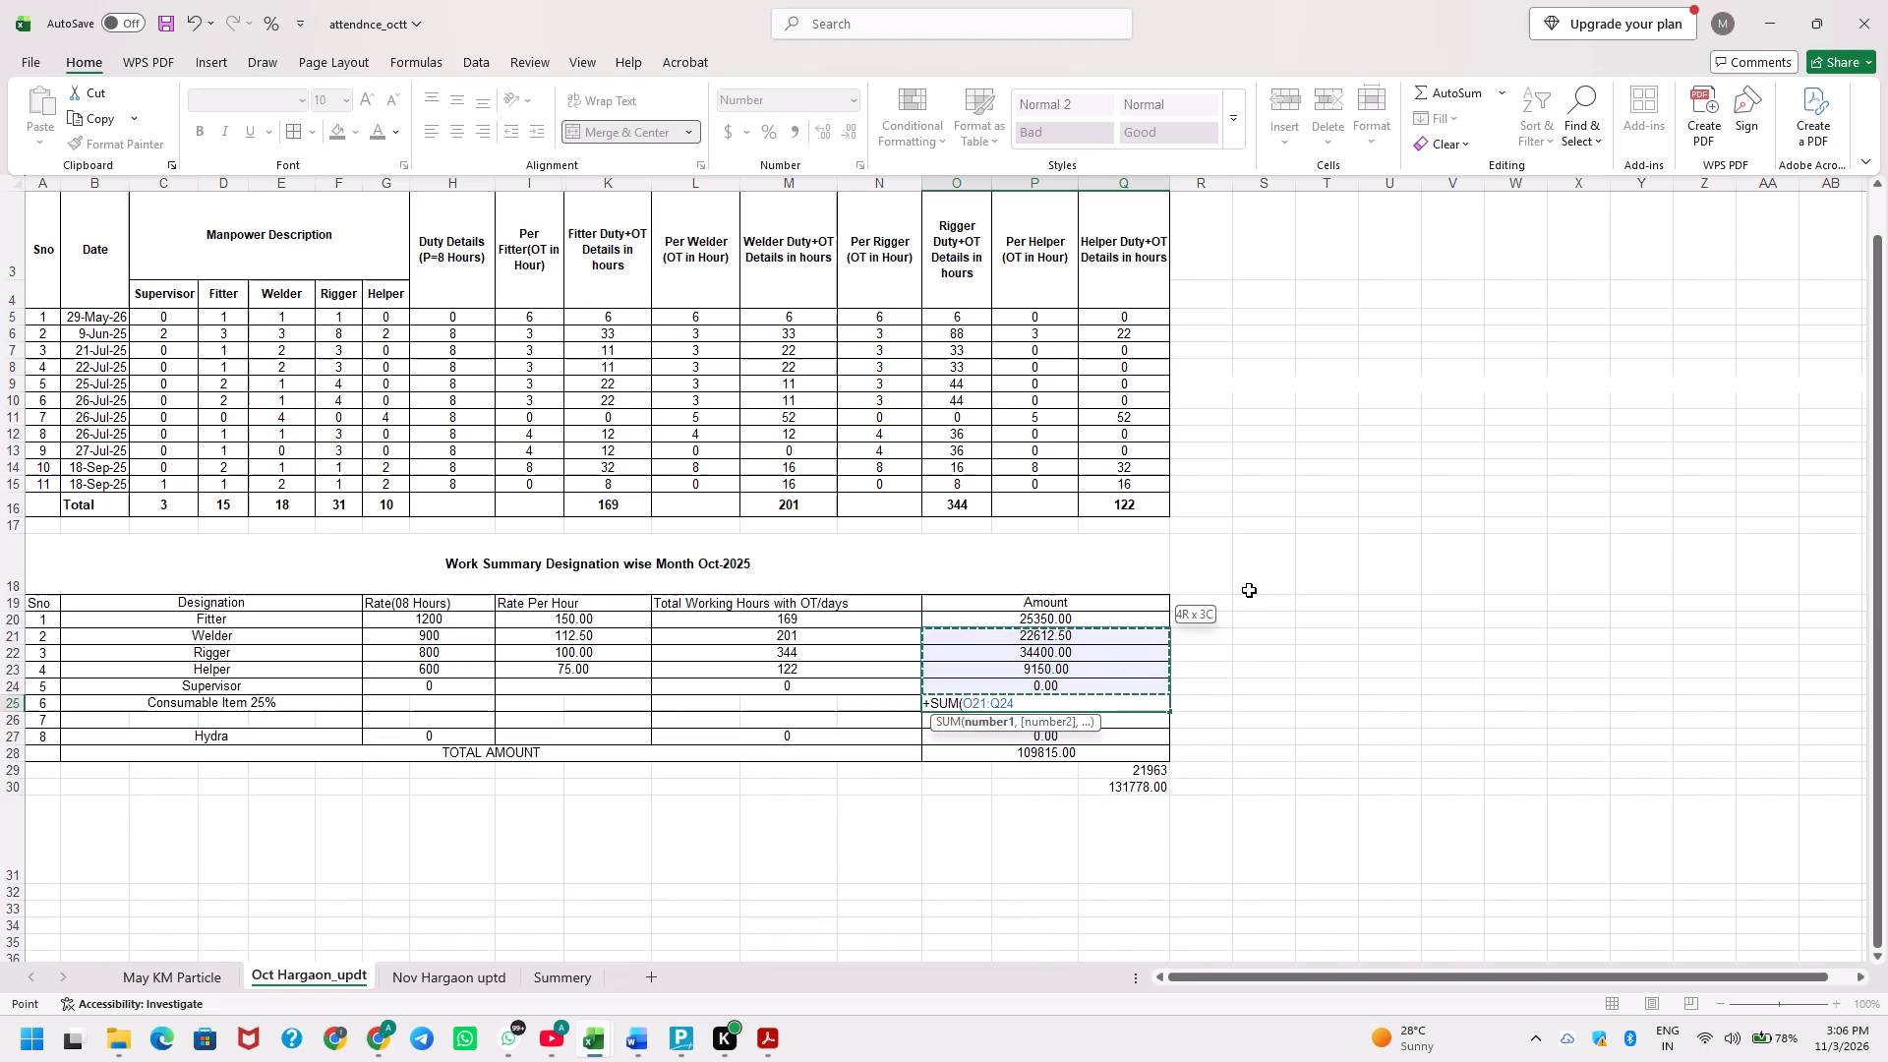
key("shift+Up")
key("shift+parenright")
type("*25%")
key("BackSpace")
key("BackSpace")
type("0%")
key("Return")
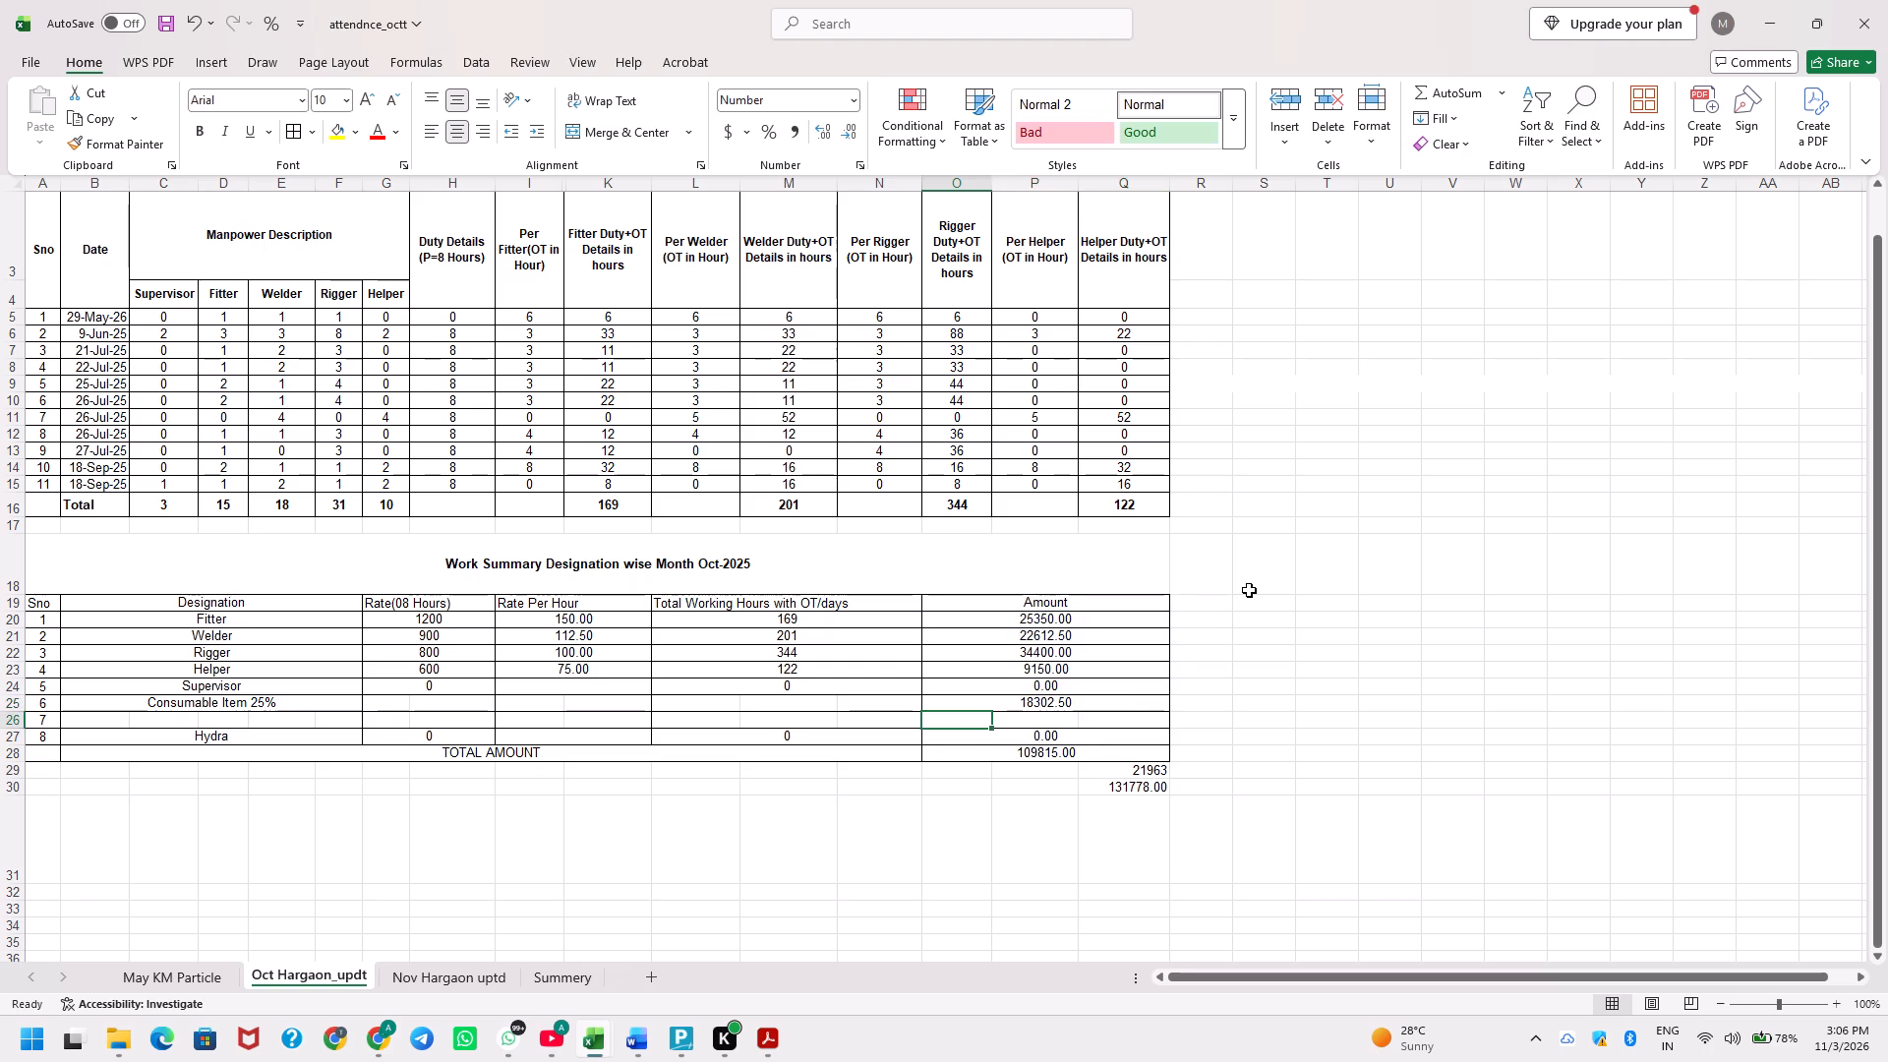
Fill the Consumable Item 25% designation cell down into the blank row 7 of the summary.
key("Up")
key("Right")
key("Down")
key("Left")
key("Up")
key("Left")
key("Left")
key("Left")
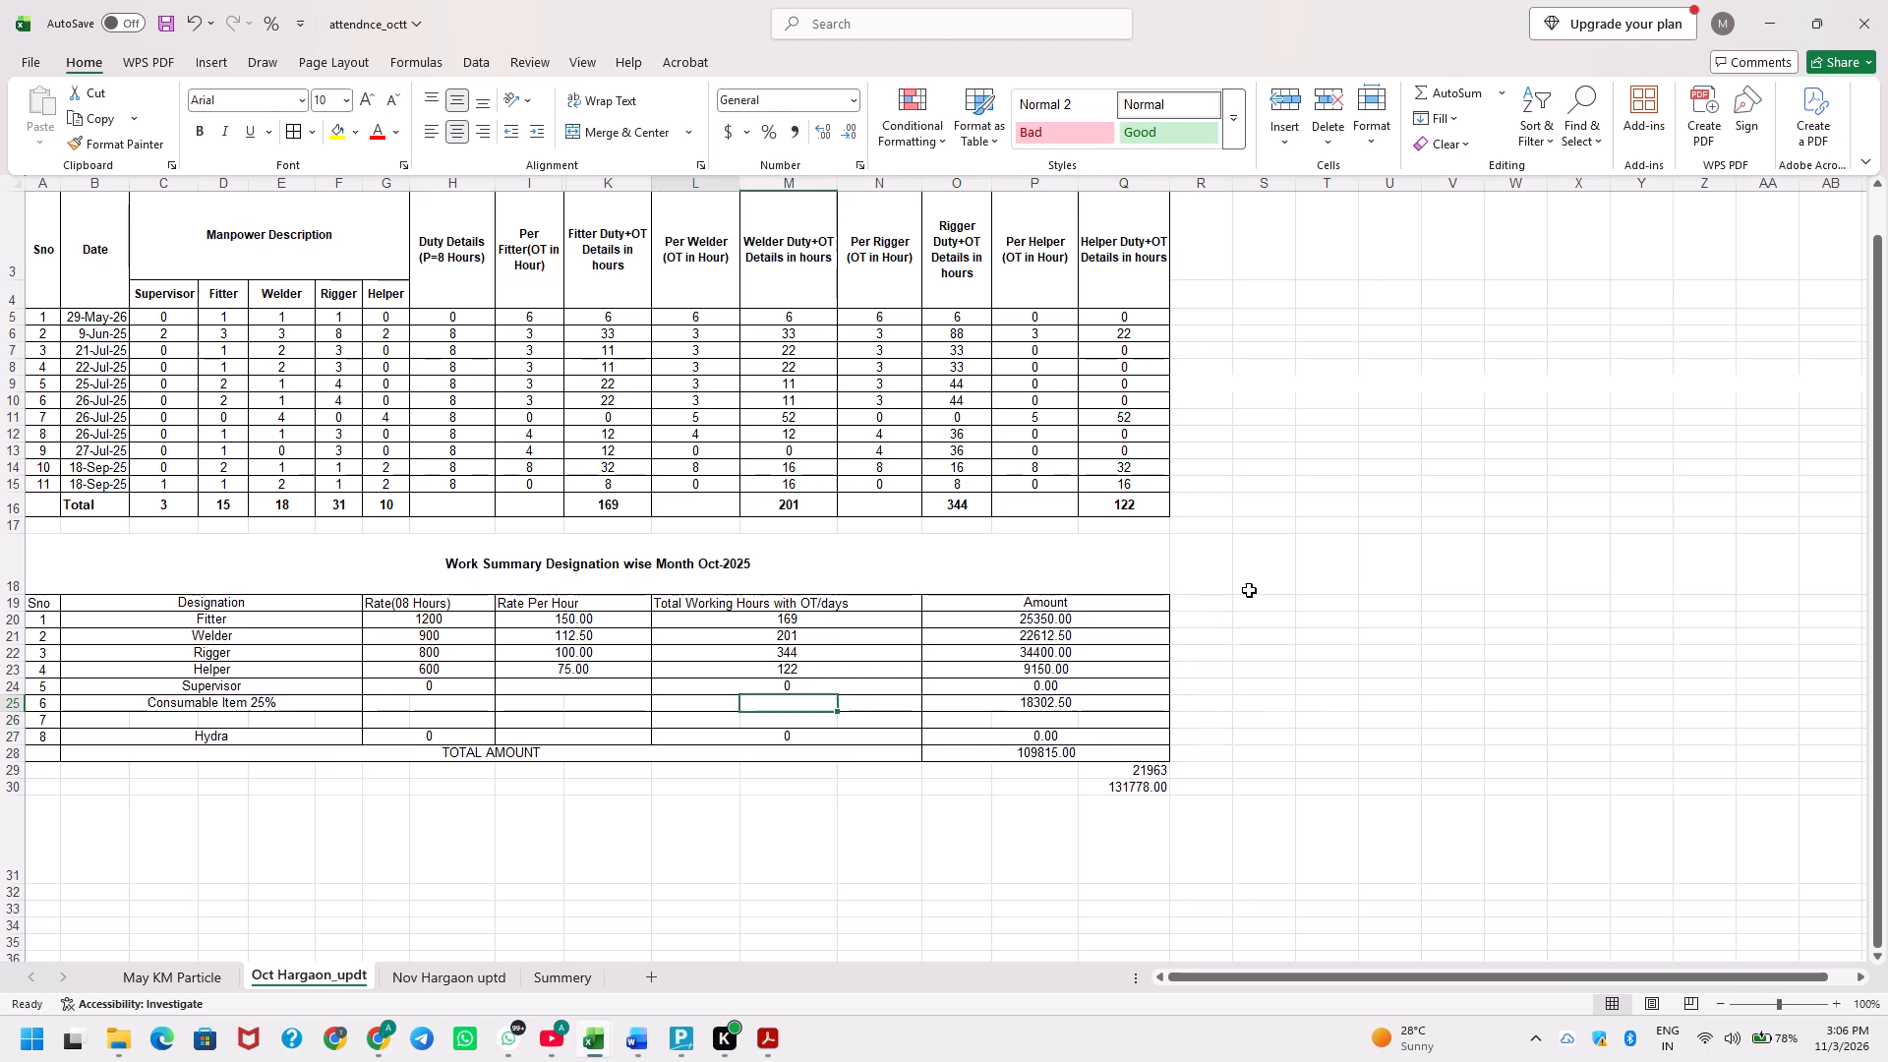
key("Left")
key("Left")
key("Left")
key("Left")
key("Left")
key("Down")
key("Left")
key("Left")
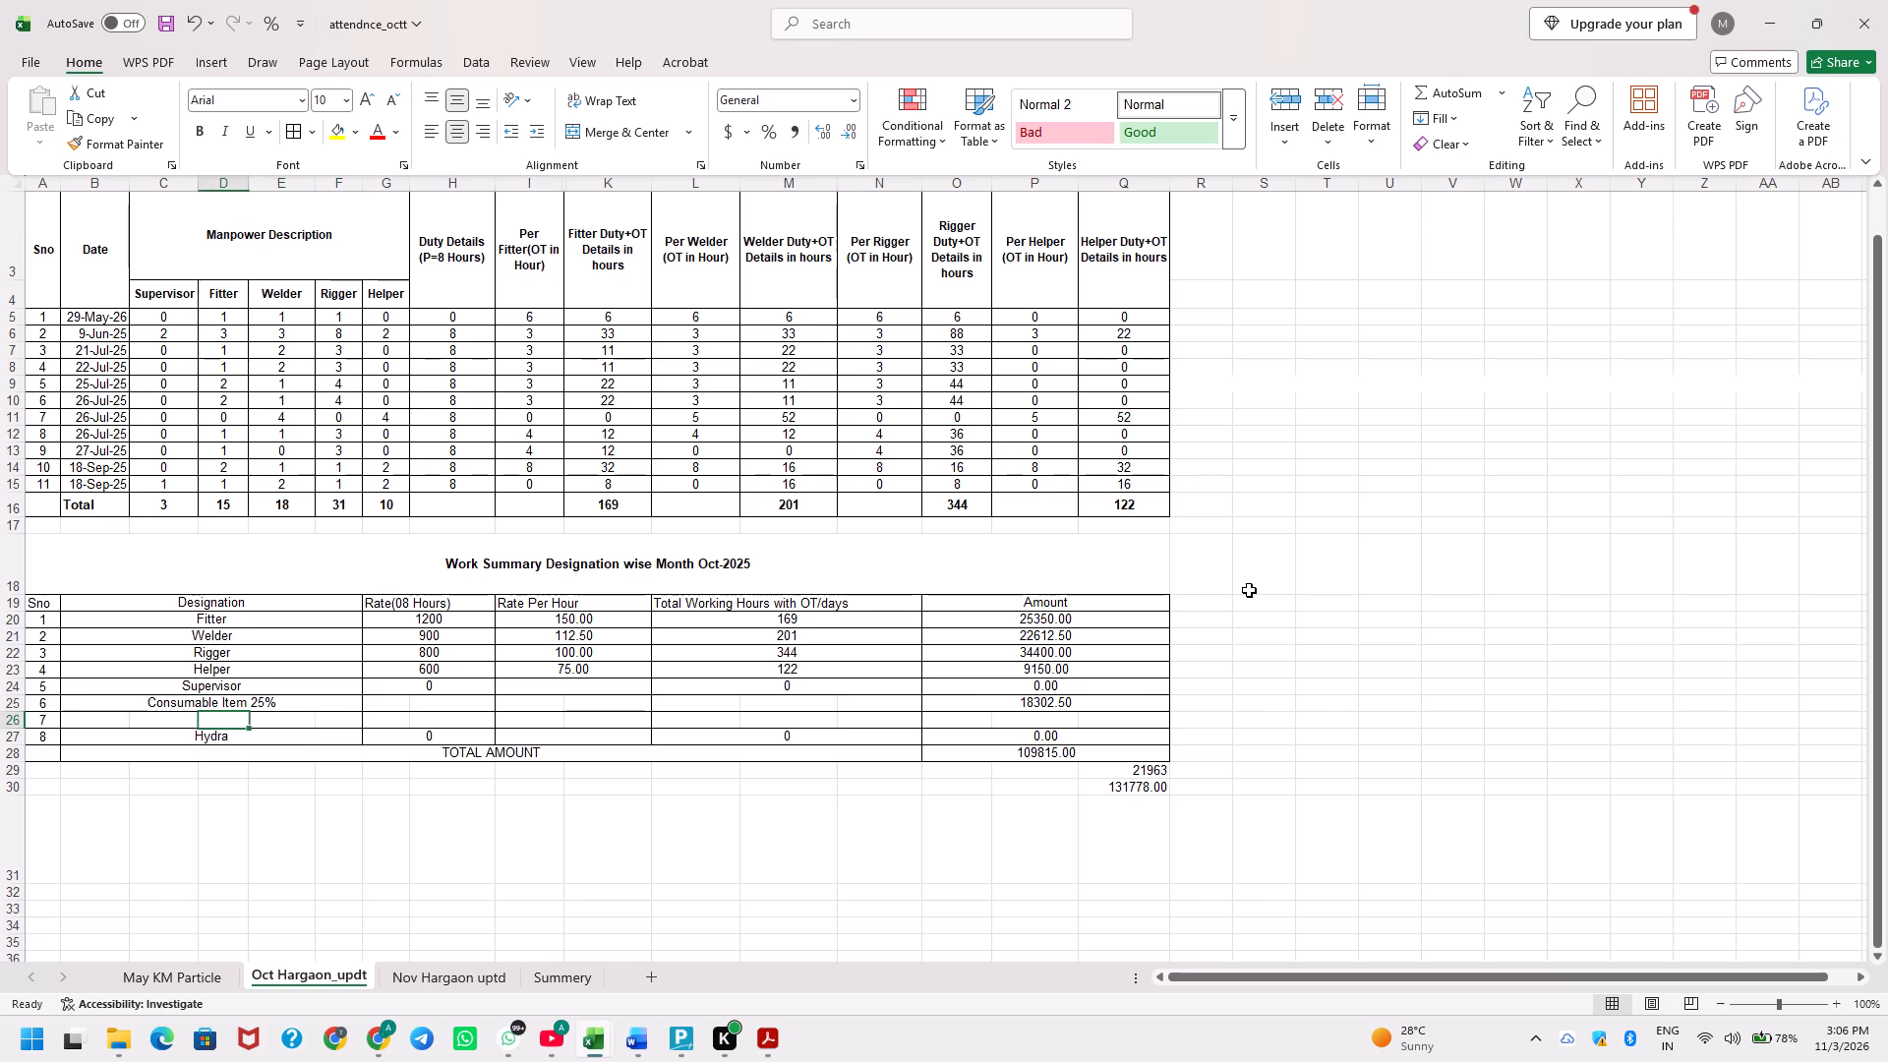
key("Left")
key("Left")
key("shift+Right")
key("shift+Right")
key("shift+Right")
key("shift+Right")
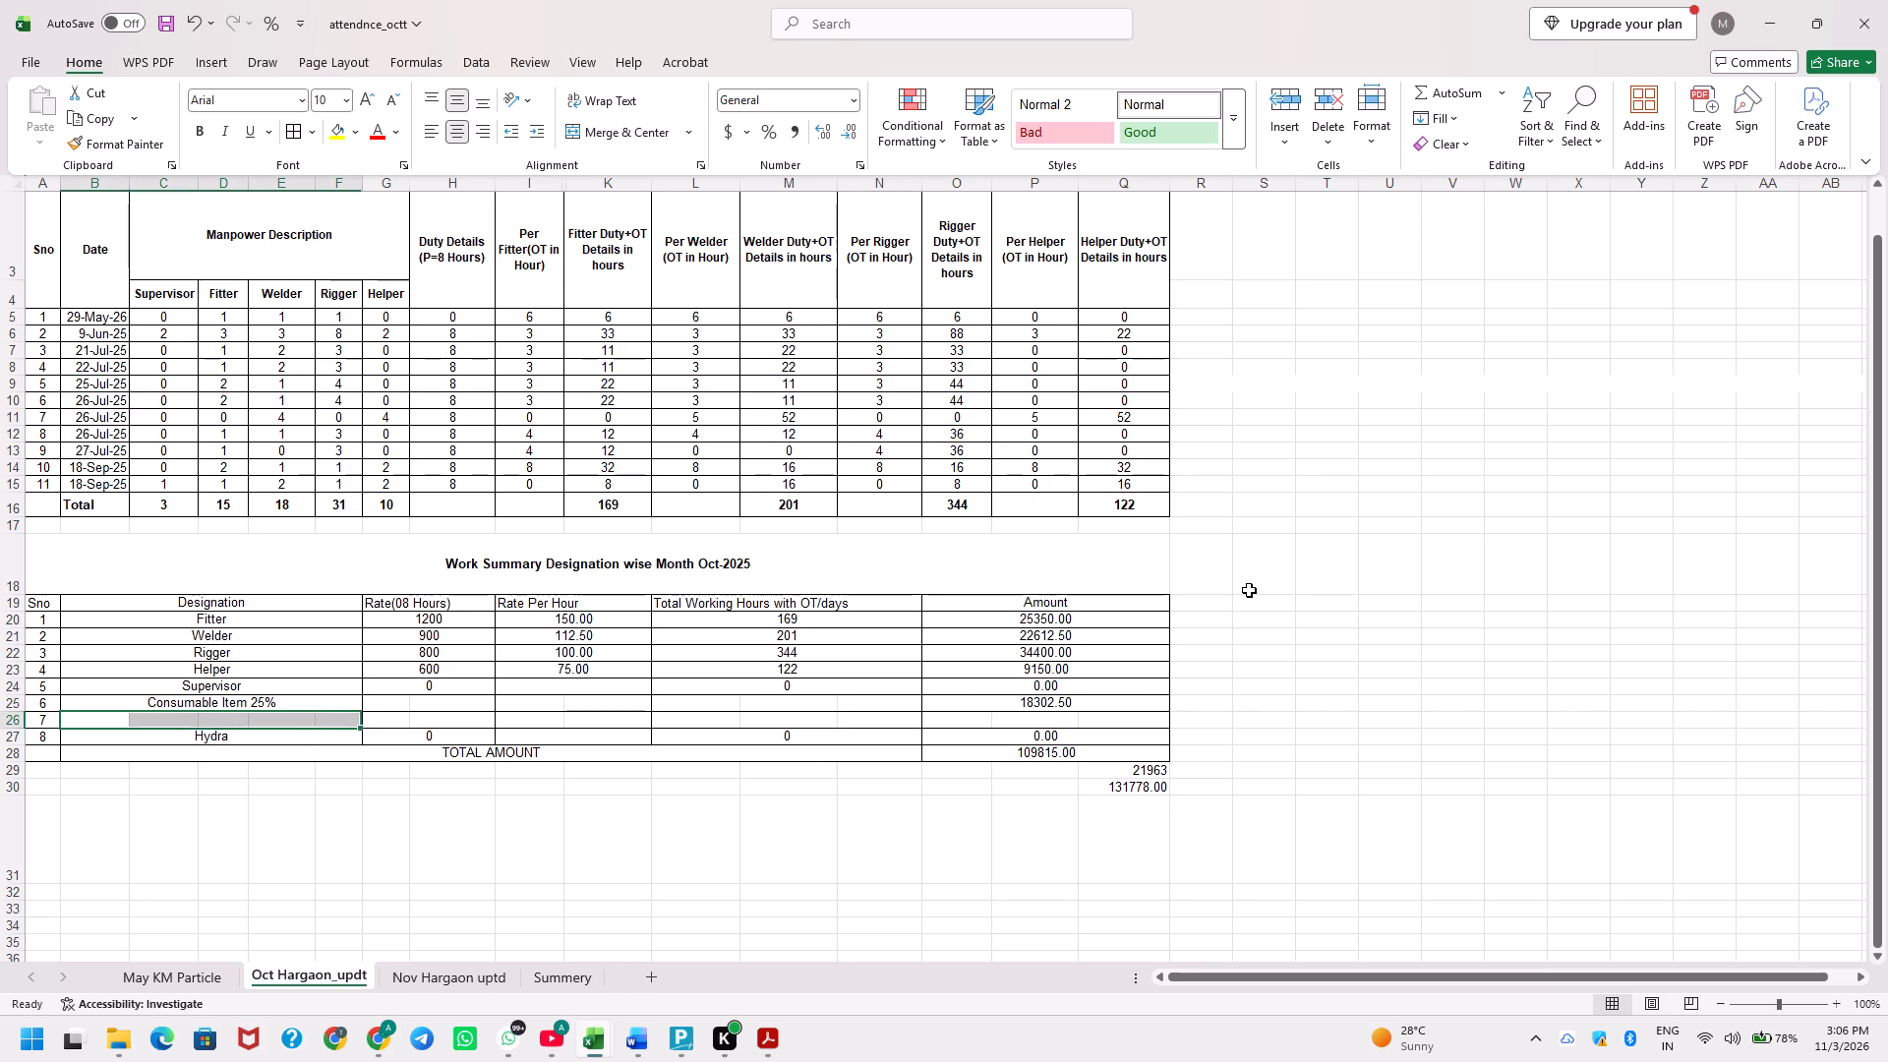
key("ctrl+shift+d")
key("ctrl+d")
key("Down")
key("Up")
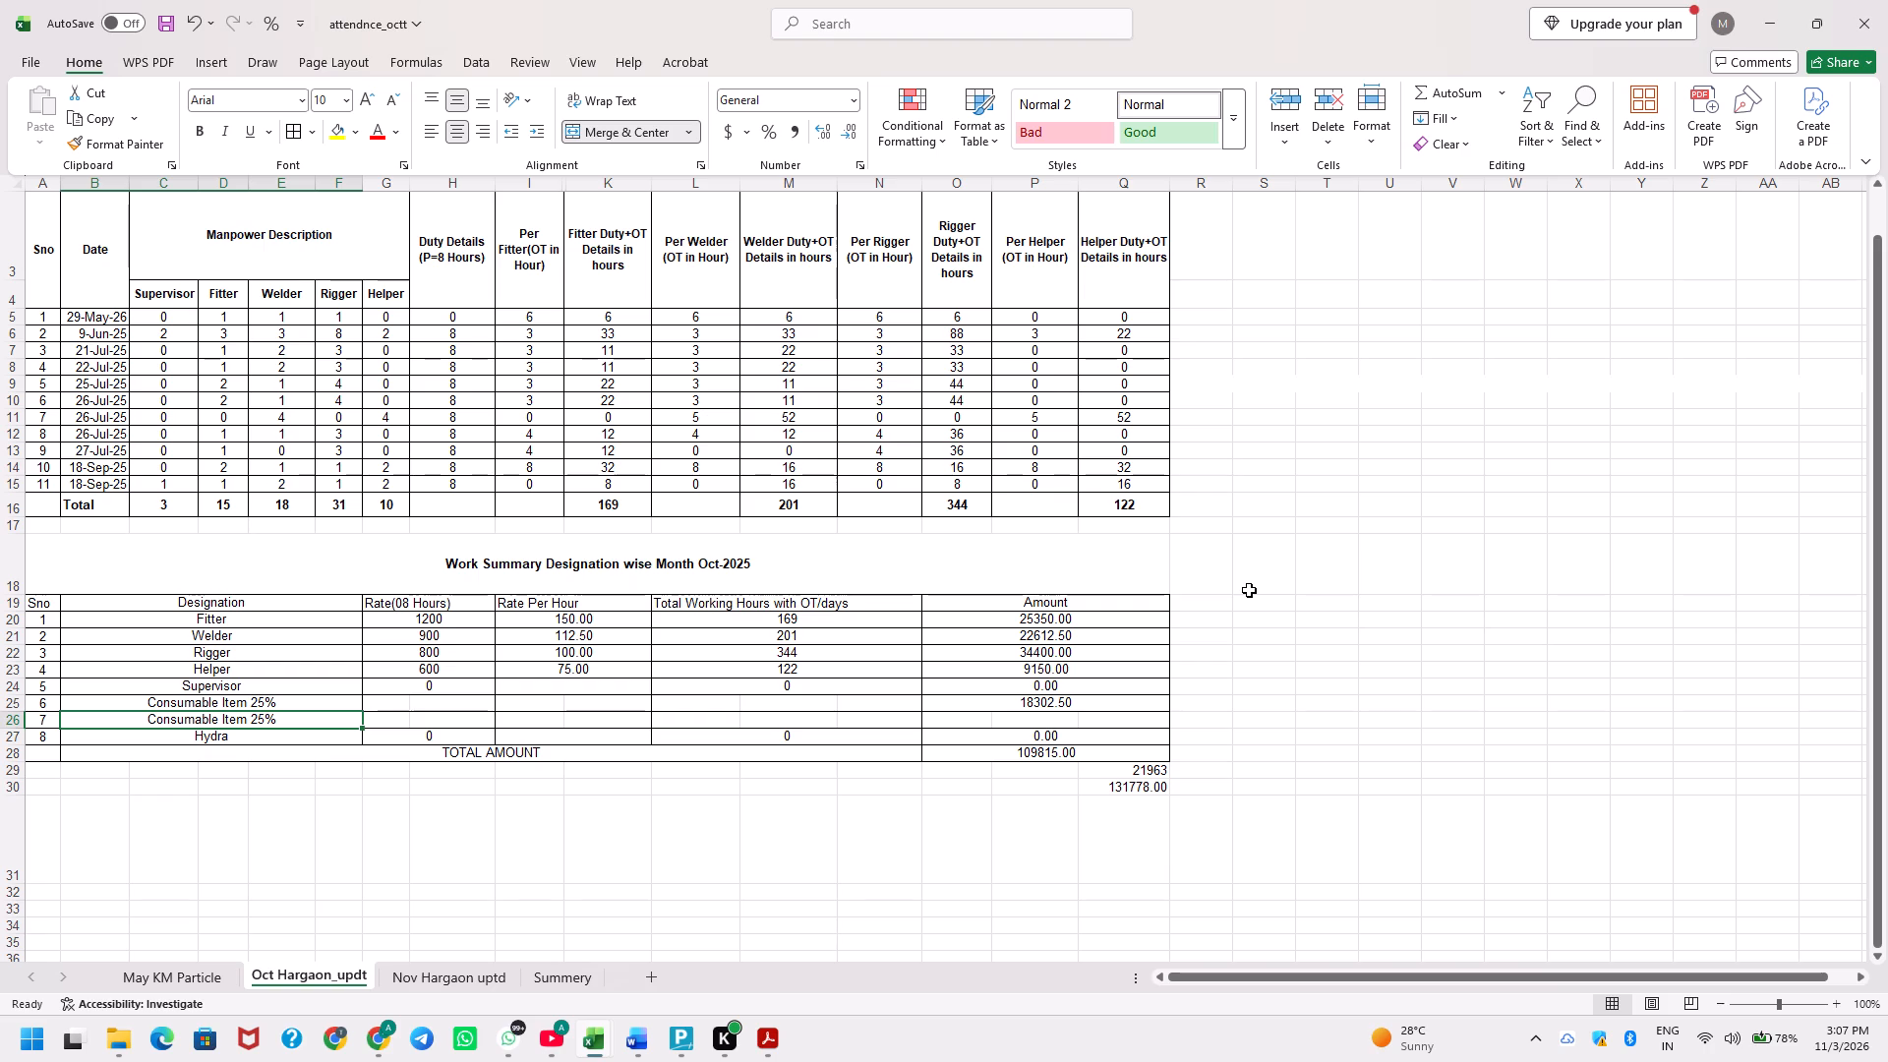
Replace the row 7 designation text with Contractor Profit.
type("Contractor P")
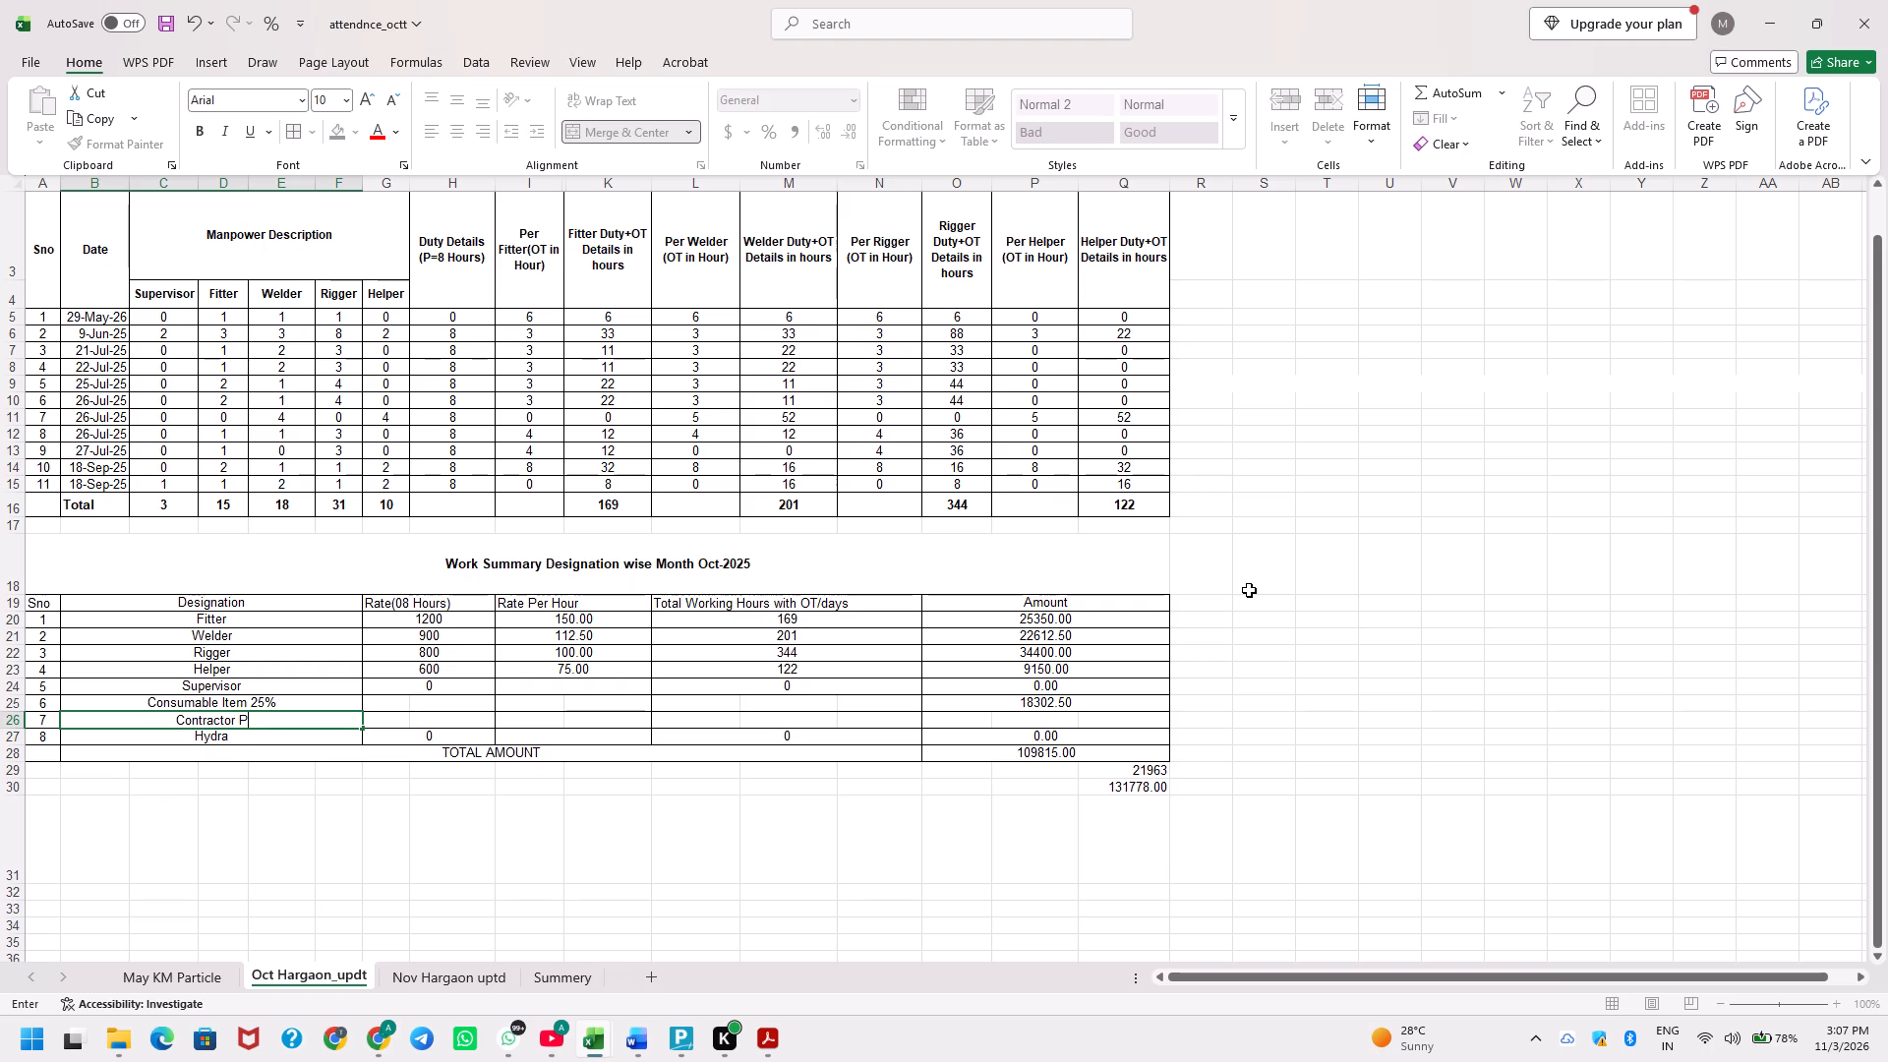
type("rof")
type("it")
key("Tab")
key("Left")
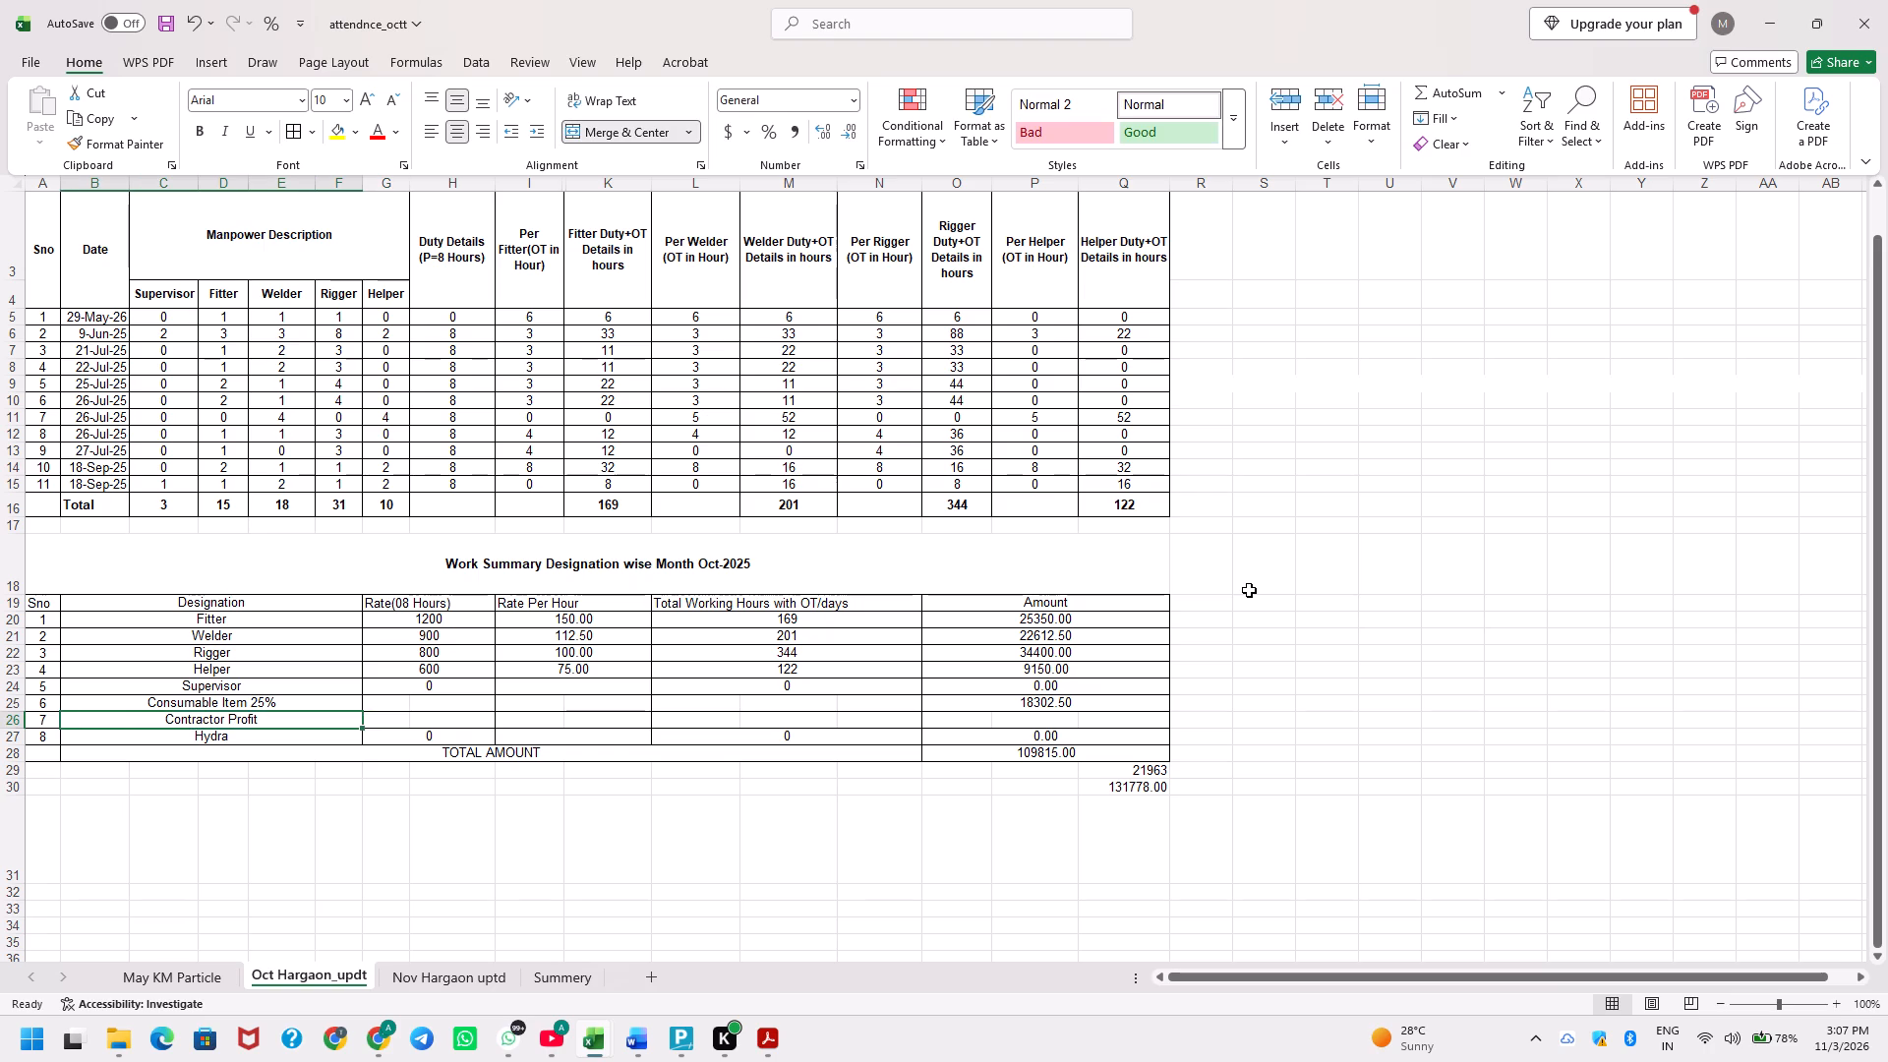
Append 15% to the Contractor Profit designation in row 7 of the work summary.
key("F2")
key("space")
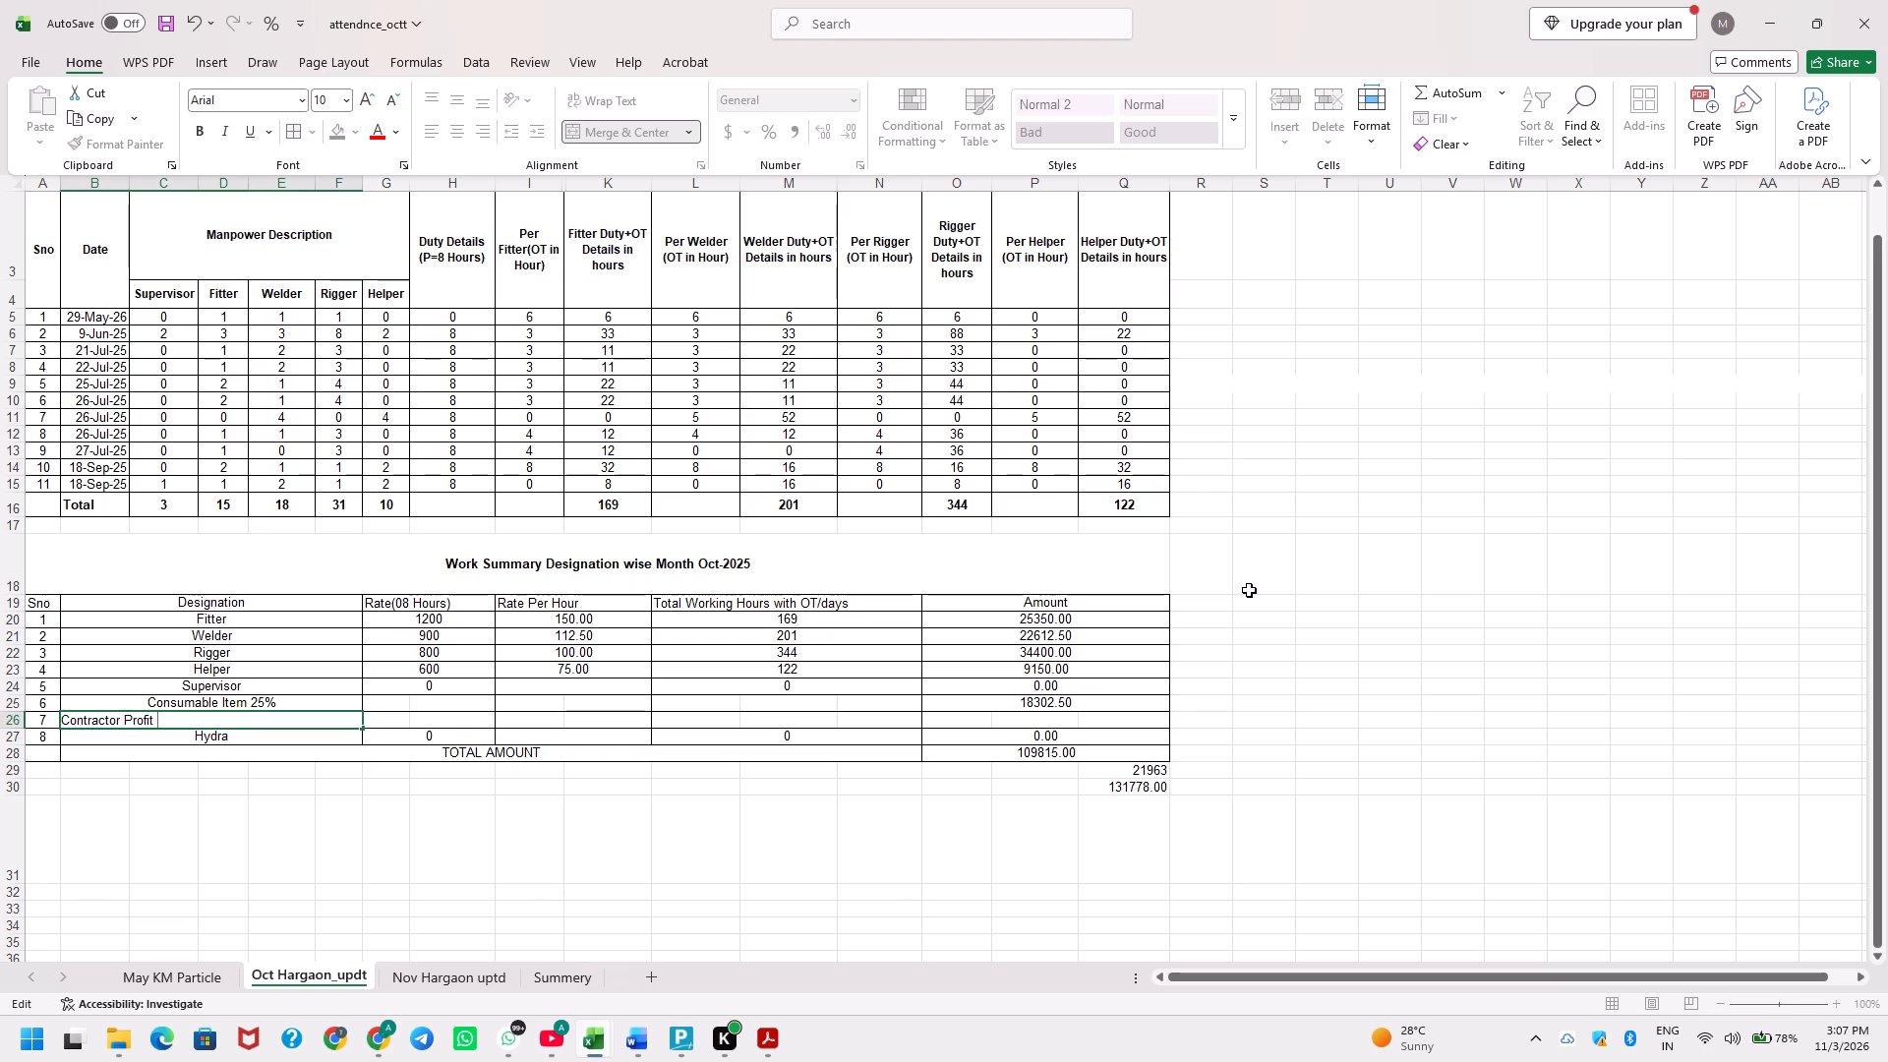
type("15")
key("shift+percent")
key("Return")
Change the percentage in the Consumable Item designation to 20%.
key("Up")
key("Up")
key("F2")
key("Left")
key("Left")
key("shift+Right")
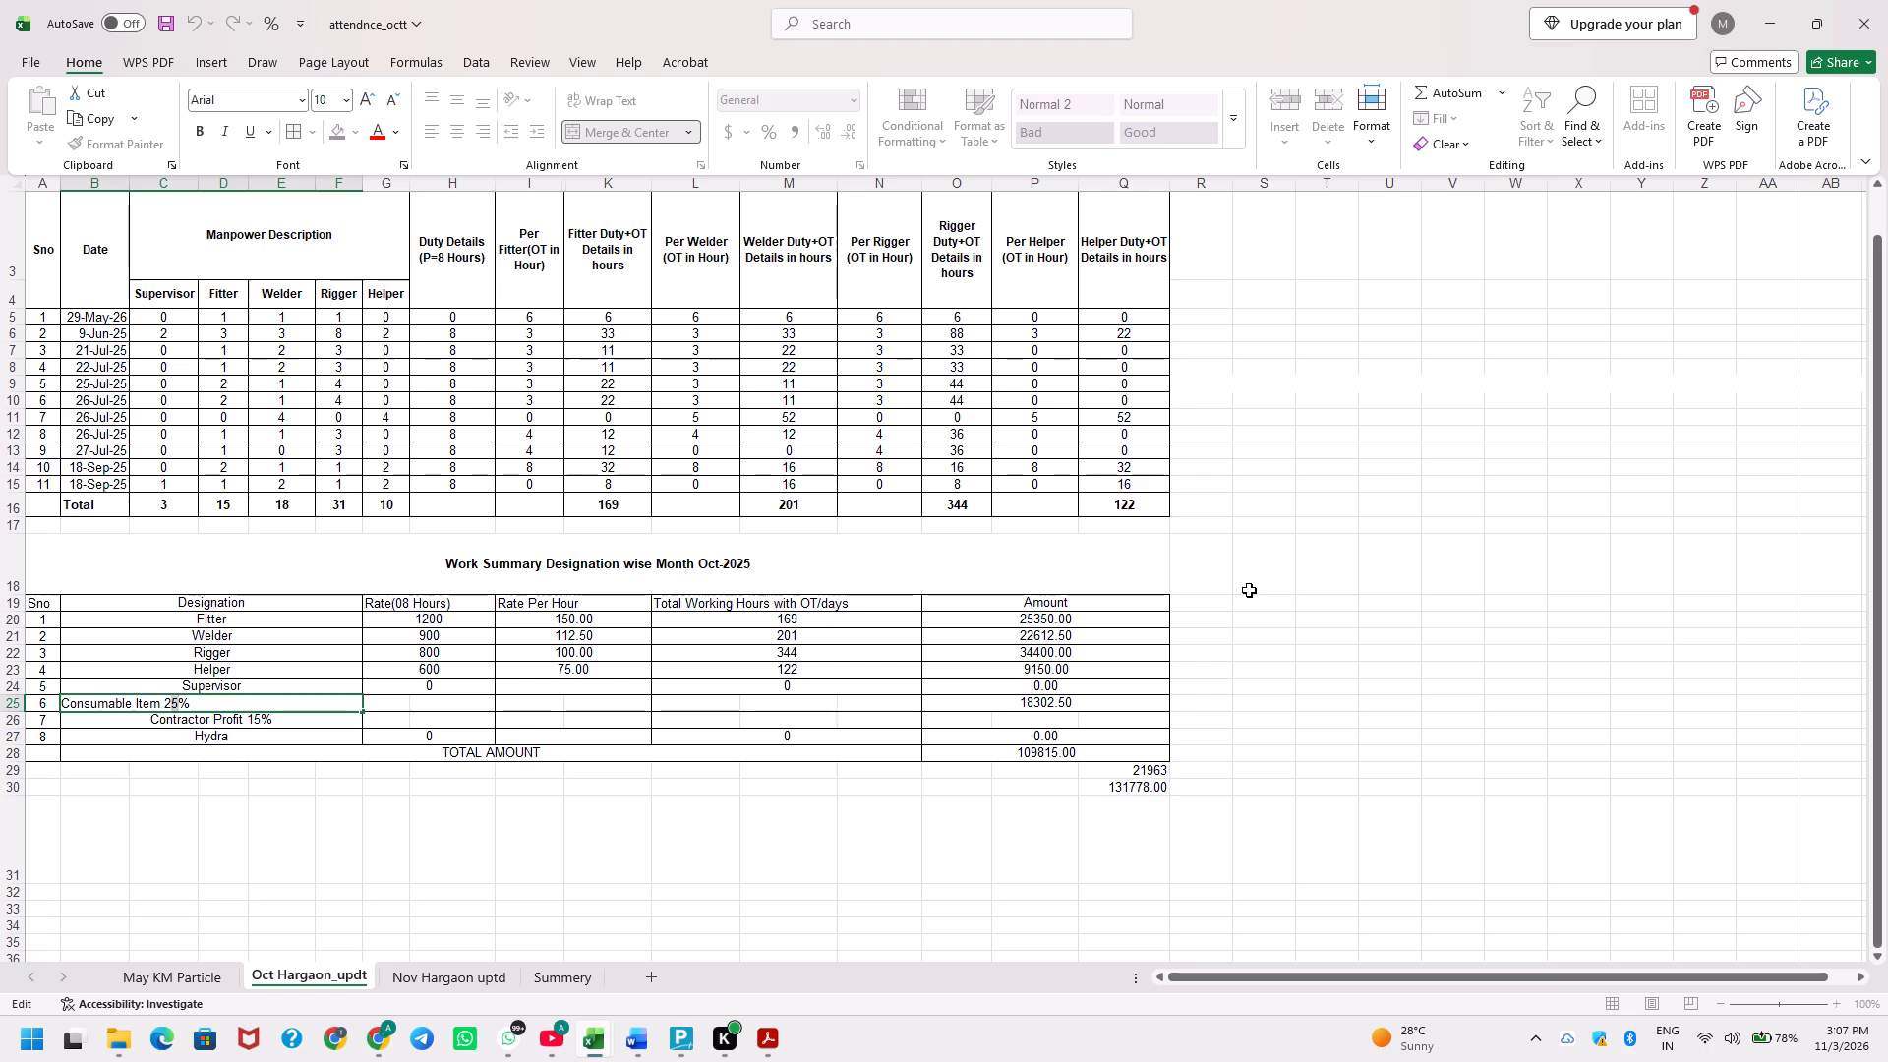
key("0")
key("Return")
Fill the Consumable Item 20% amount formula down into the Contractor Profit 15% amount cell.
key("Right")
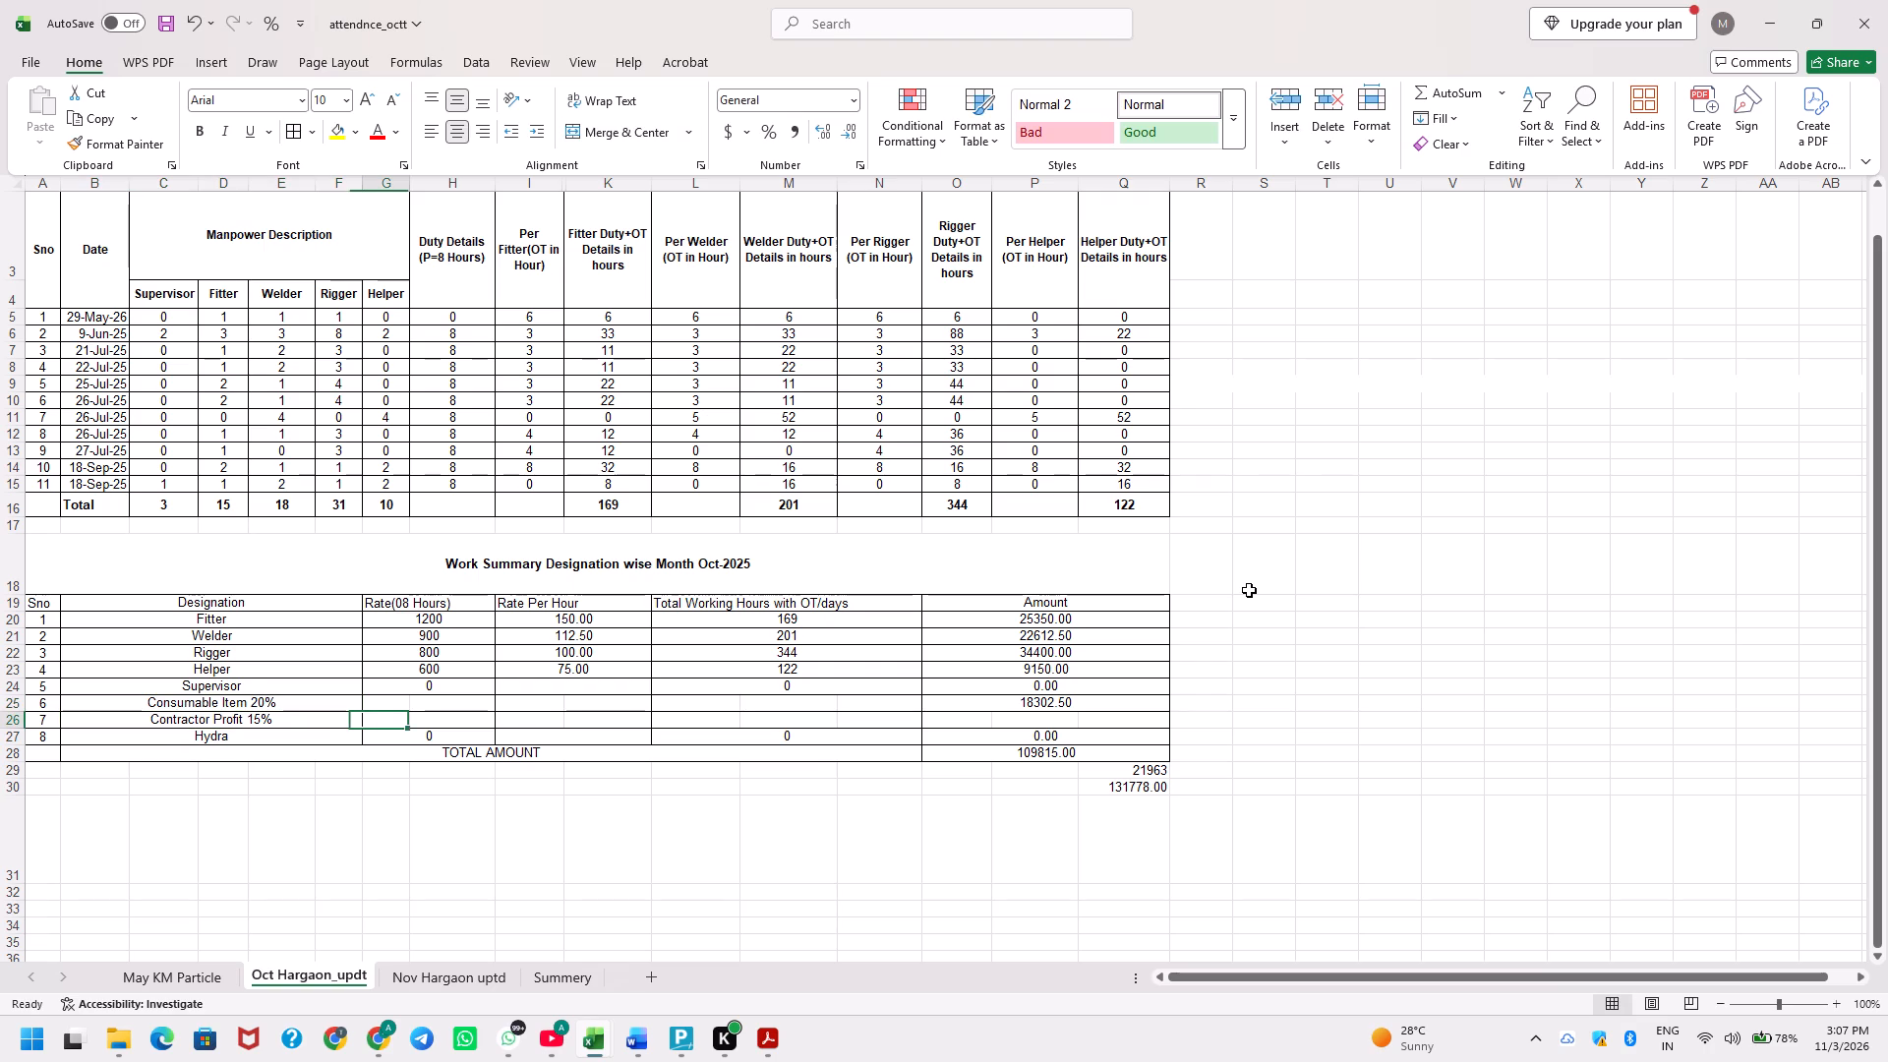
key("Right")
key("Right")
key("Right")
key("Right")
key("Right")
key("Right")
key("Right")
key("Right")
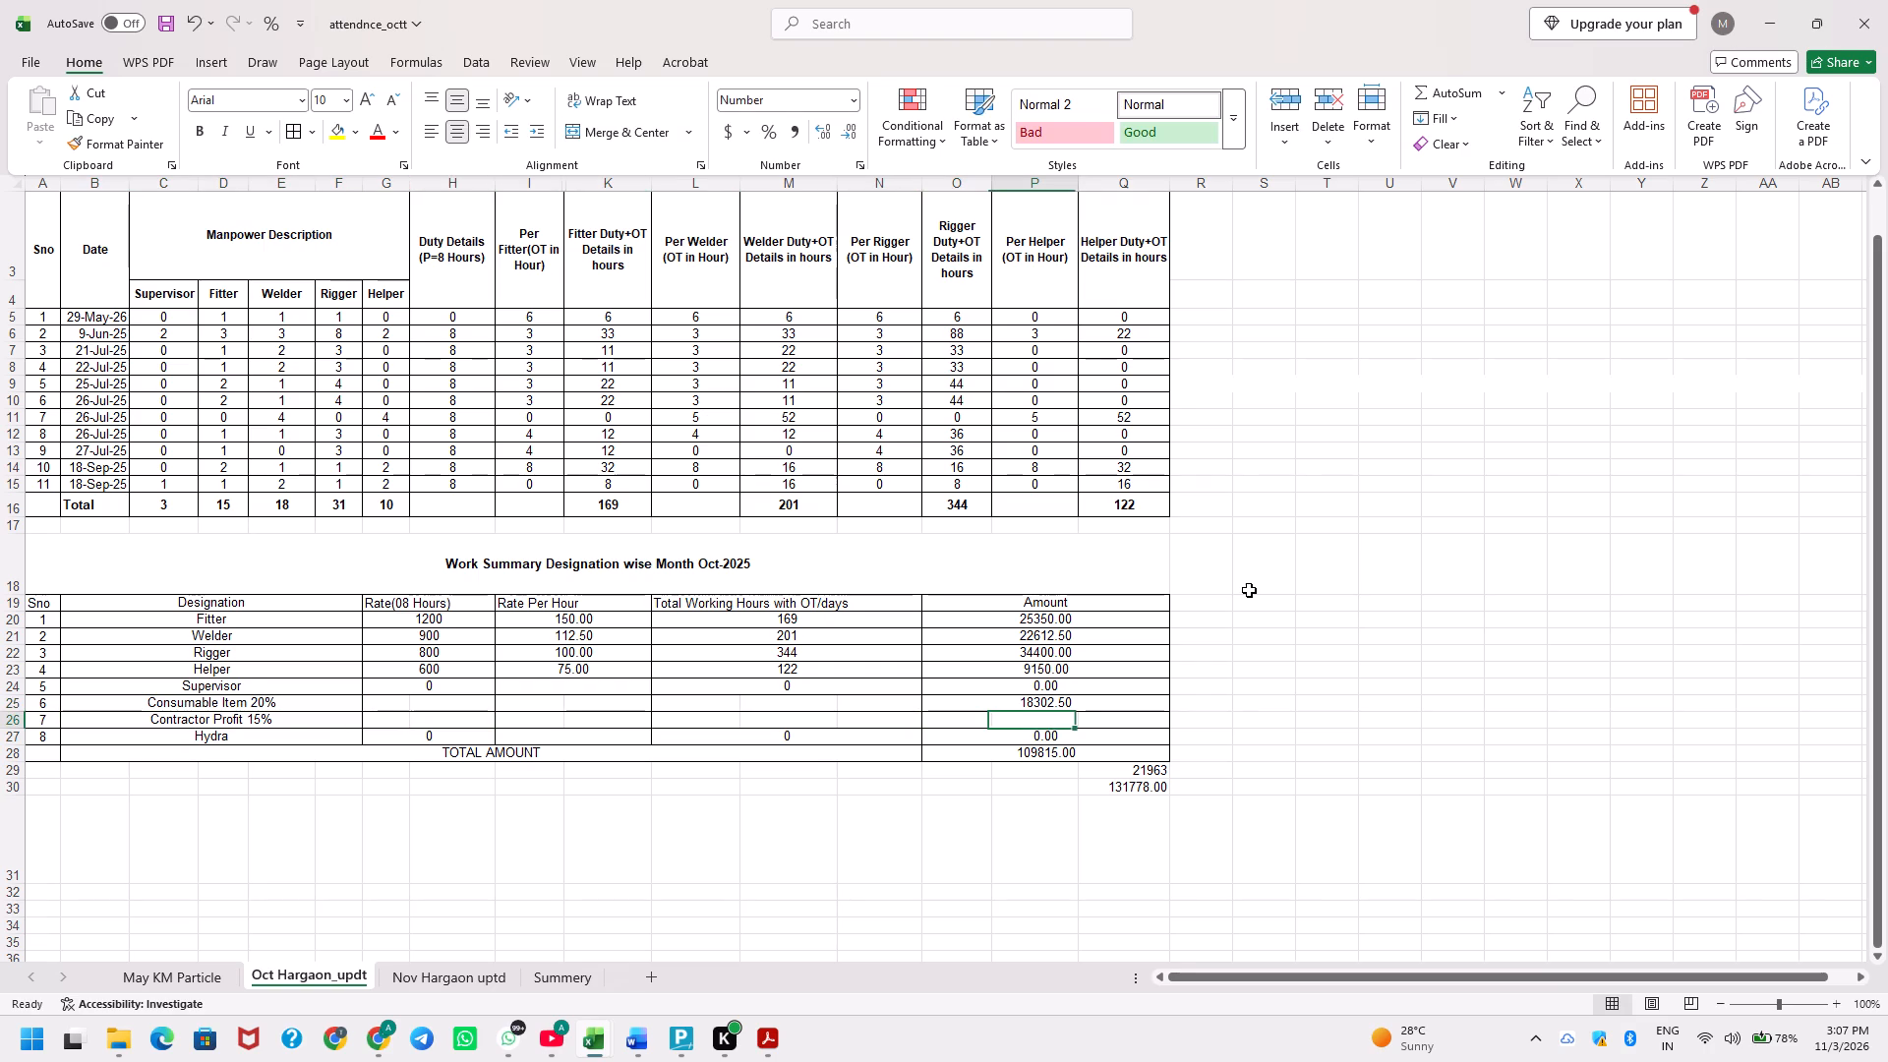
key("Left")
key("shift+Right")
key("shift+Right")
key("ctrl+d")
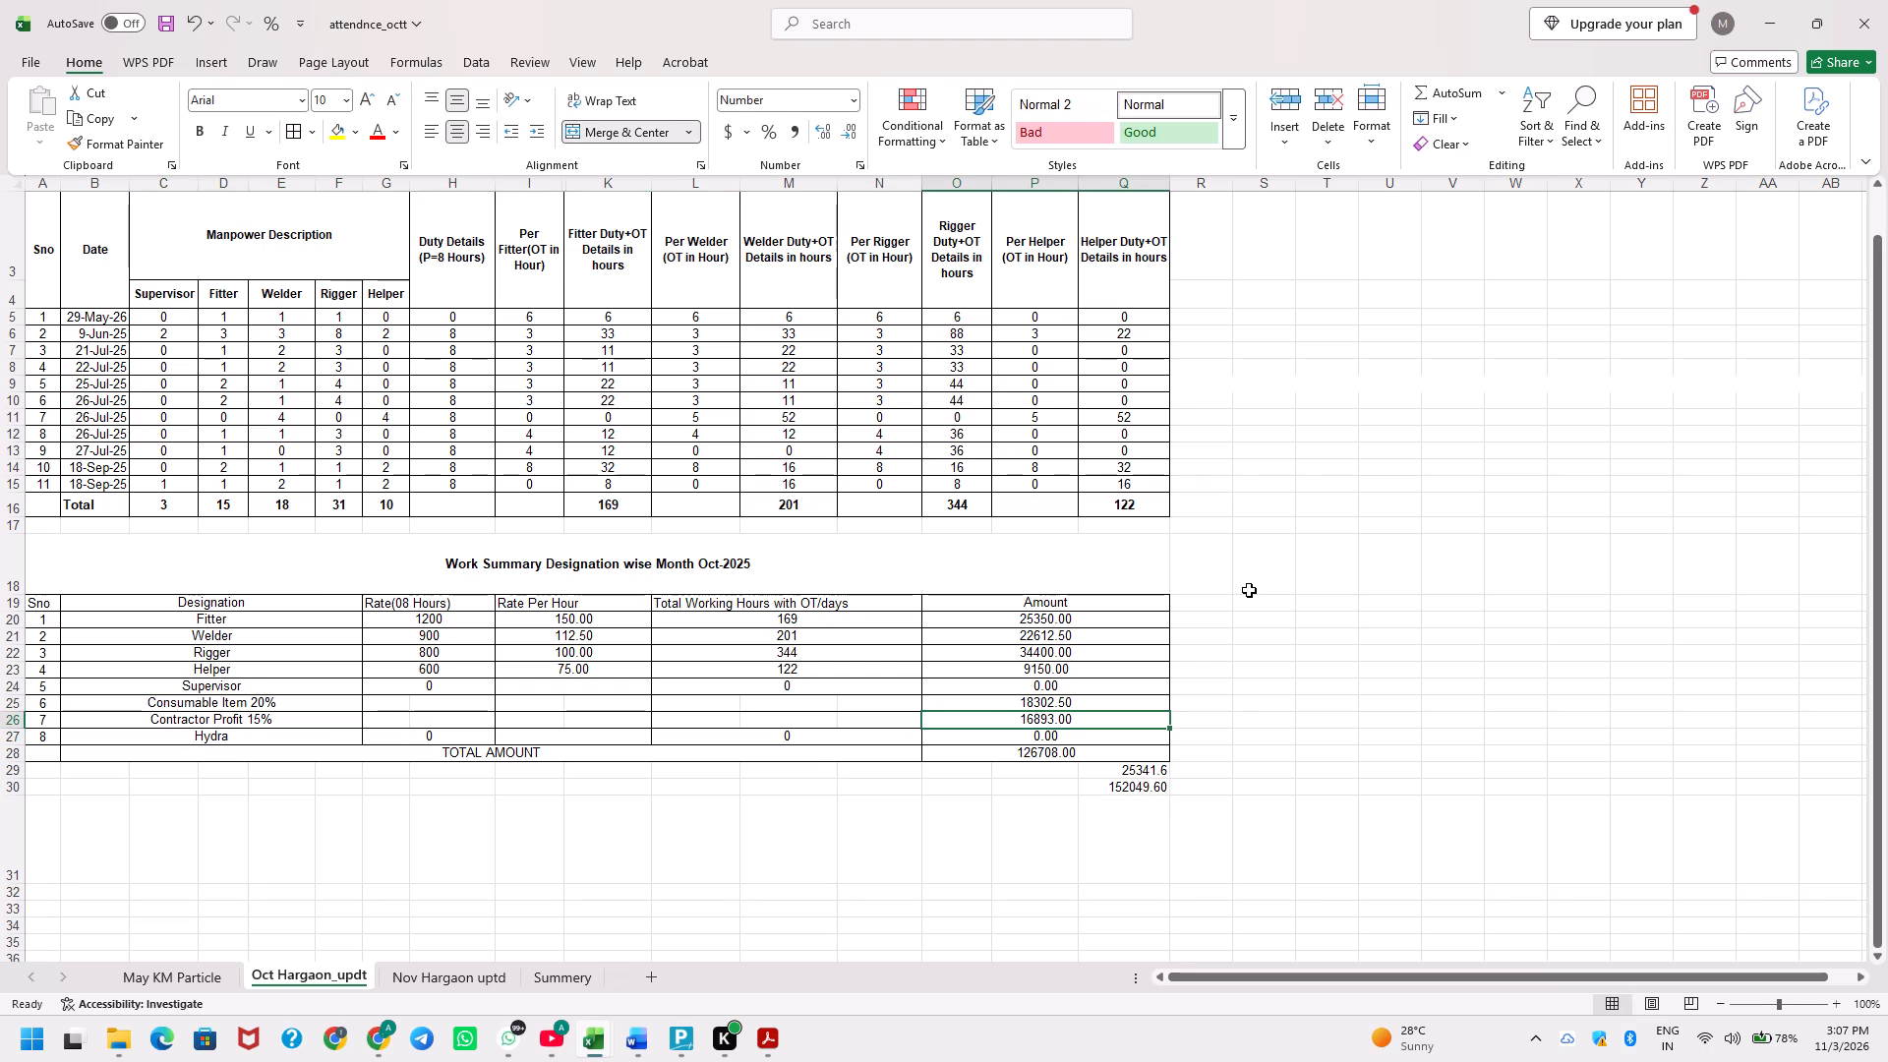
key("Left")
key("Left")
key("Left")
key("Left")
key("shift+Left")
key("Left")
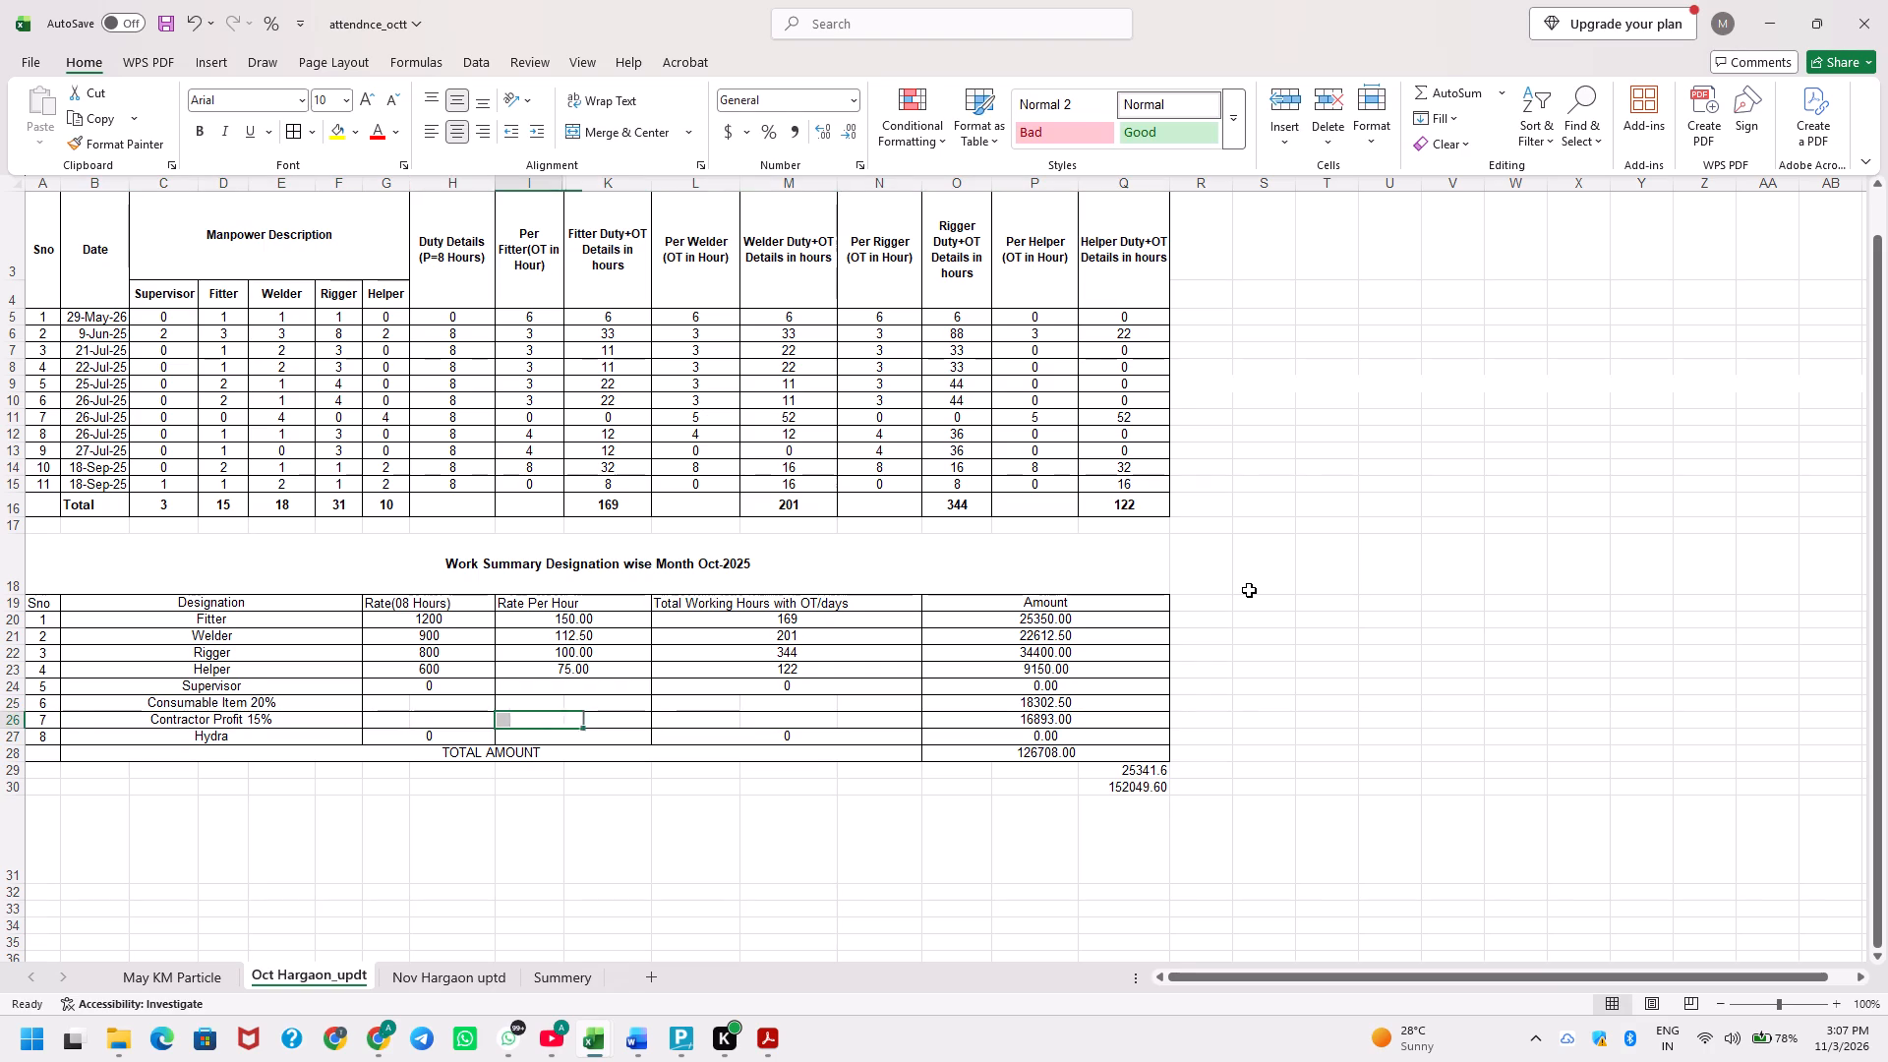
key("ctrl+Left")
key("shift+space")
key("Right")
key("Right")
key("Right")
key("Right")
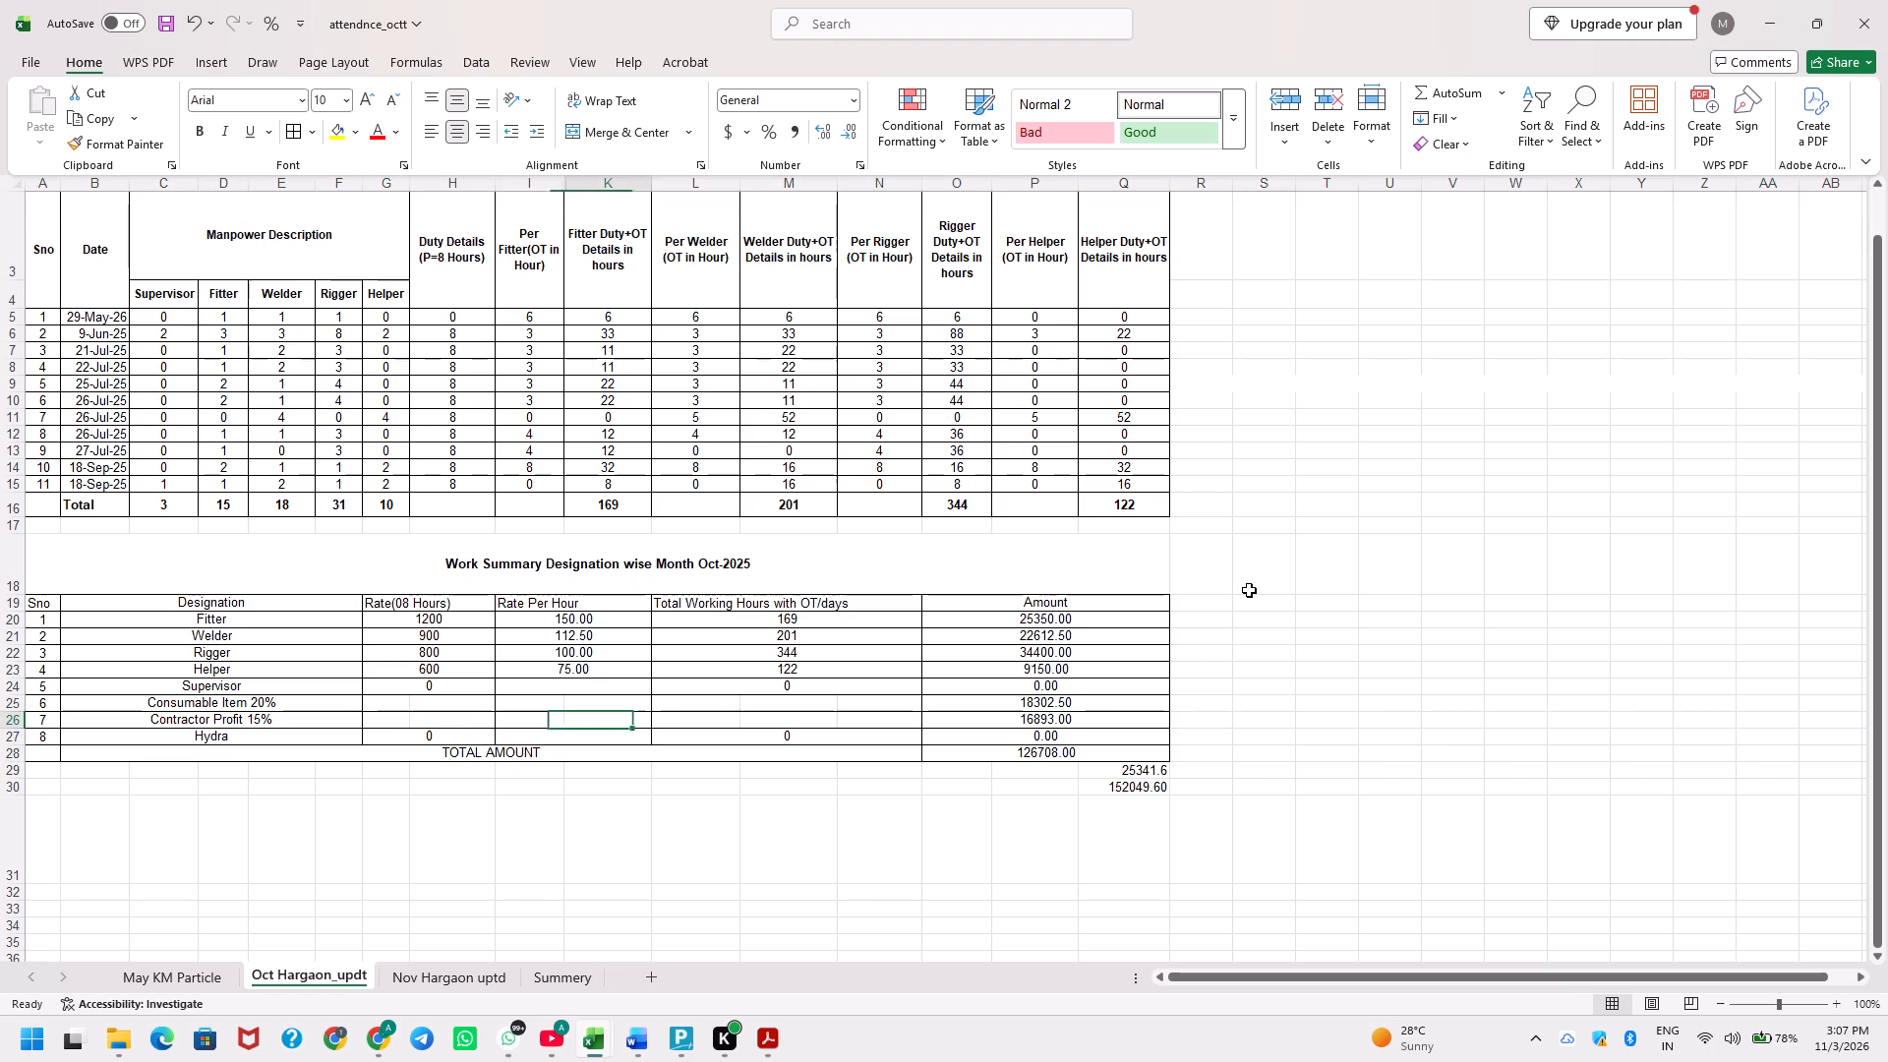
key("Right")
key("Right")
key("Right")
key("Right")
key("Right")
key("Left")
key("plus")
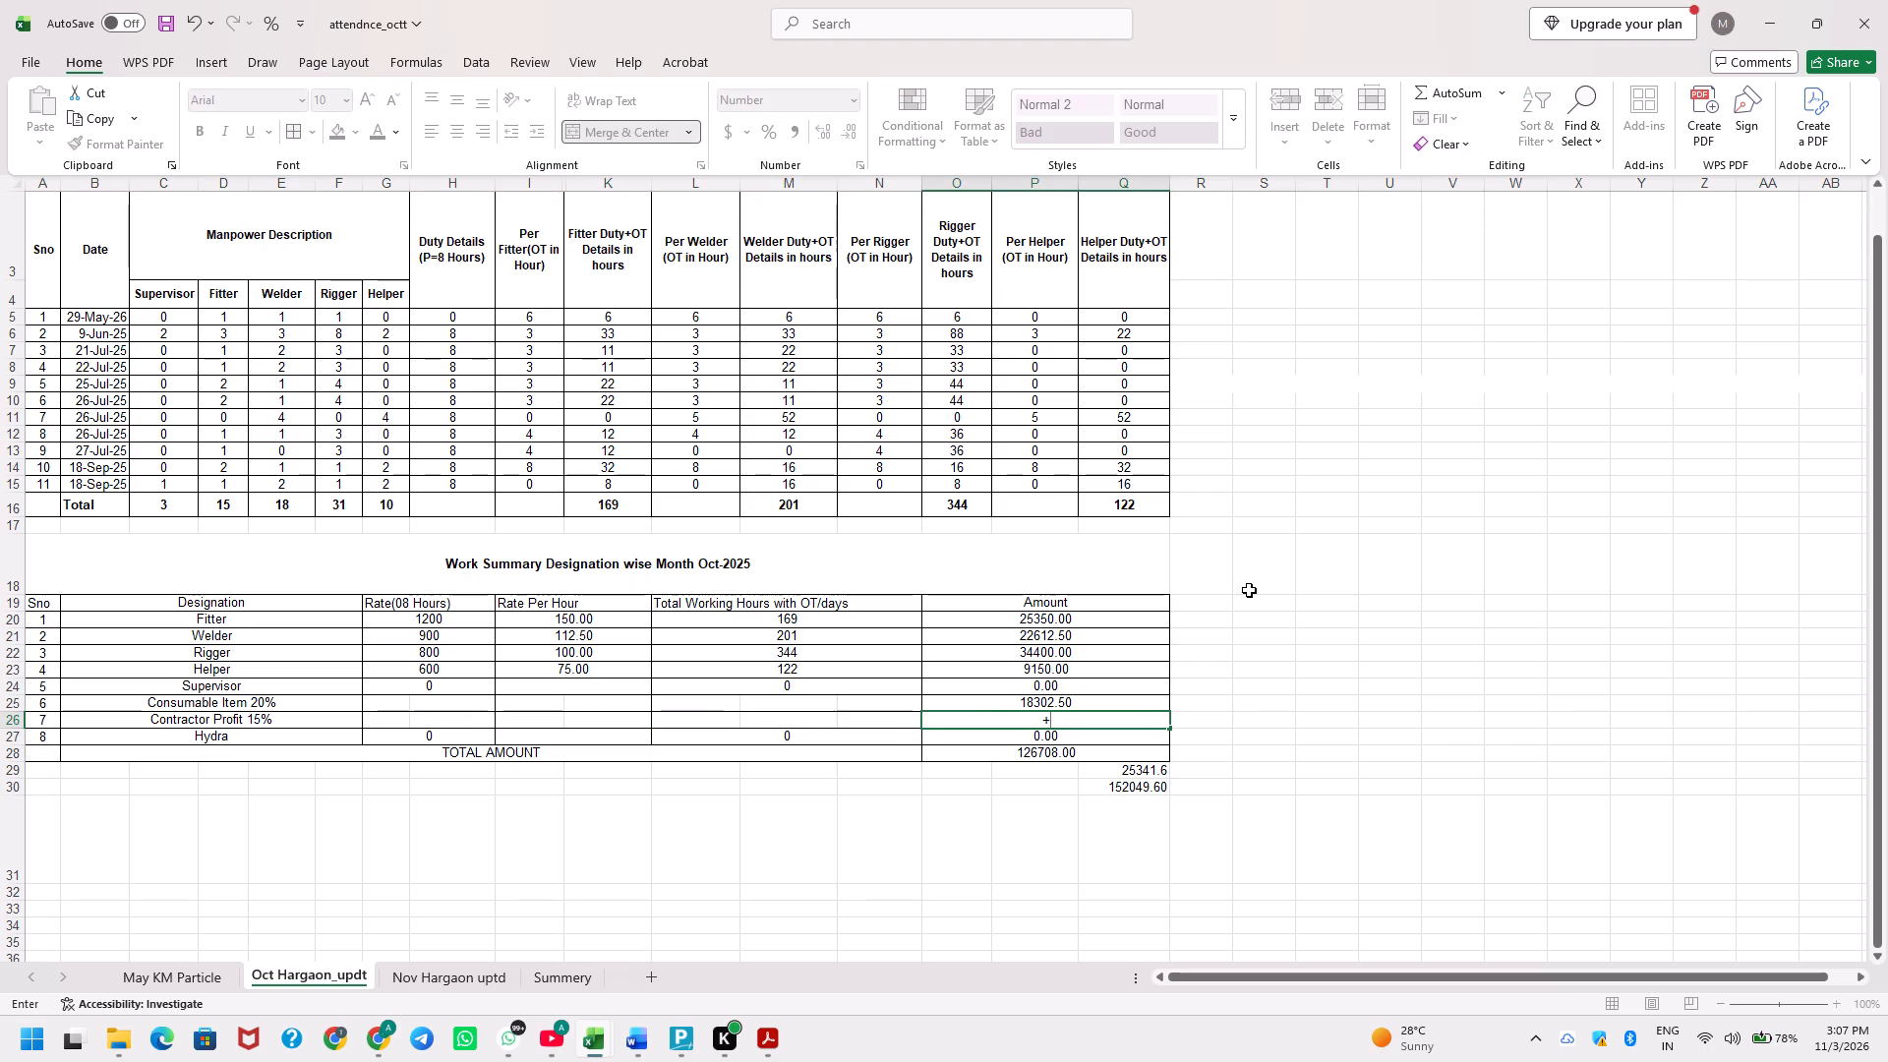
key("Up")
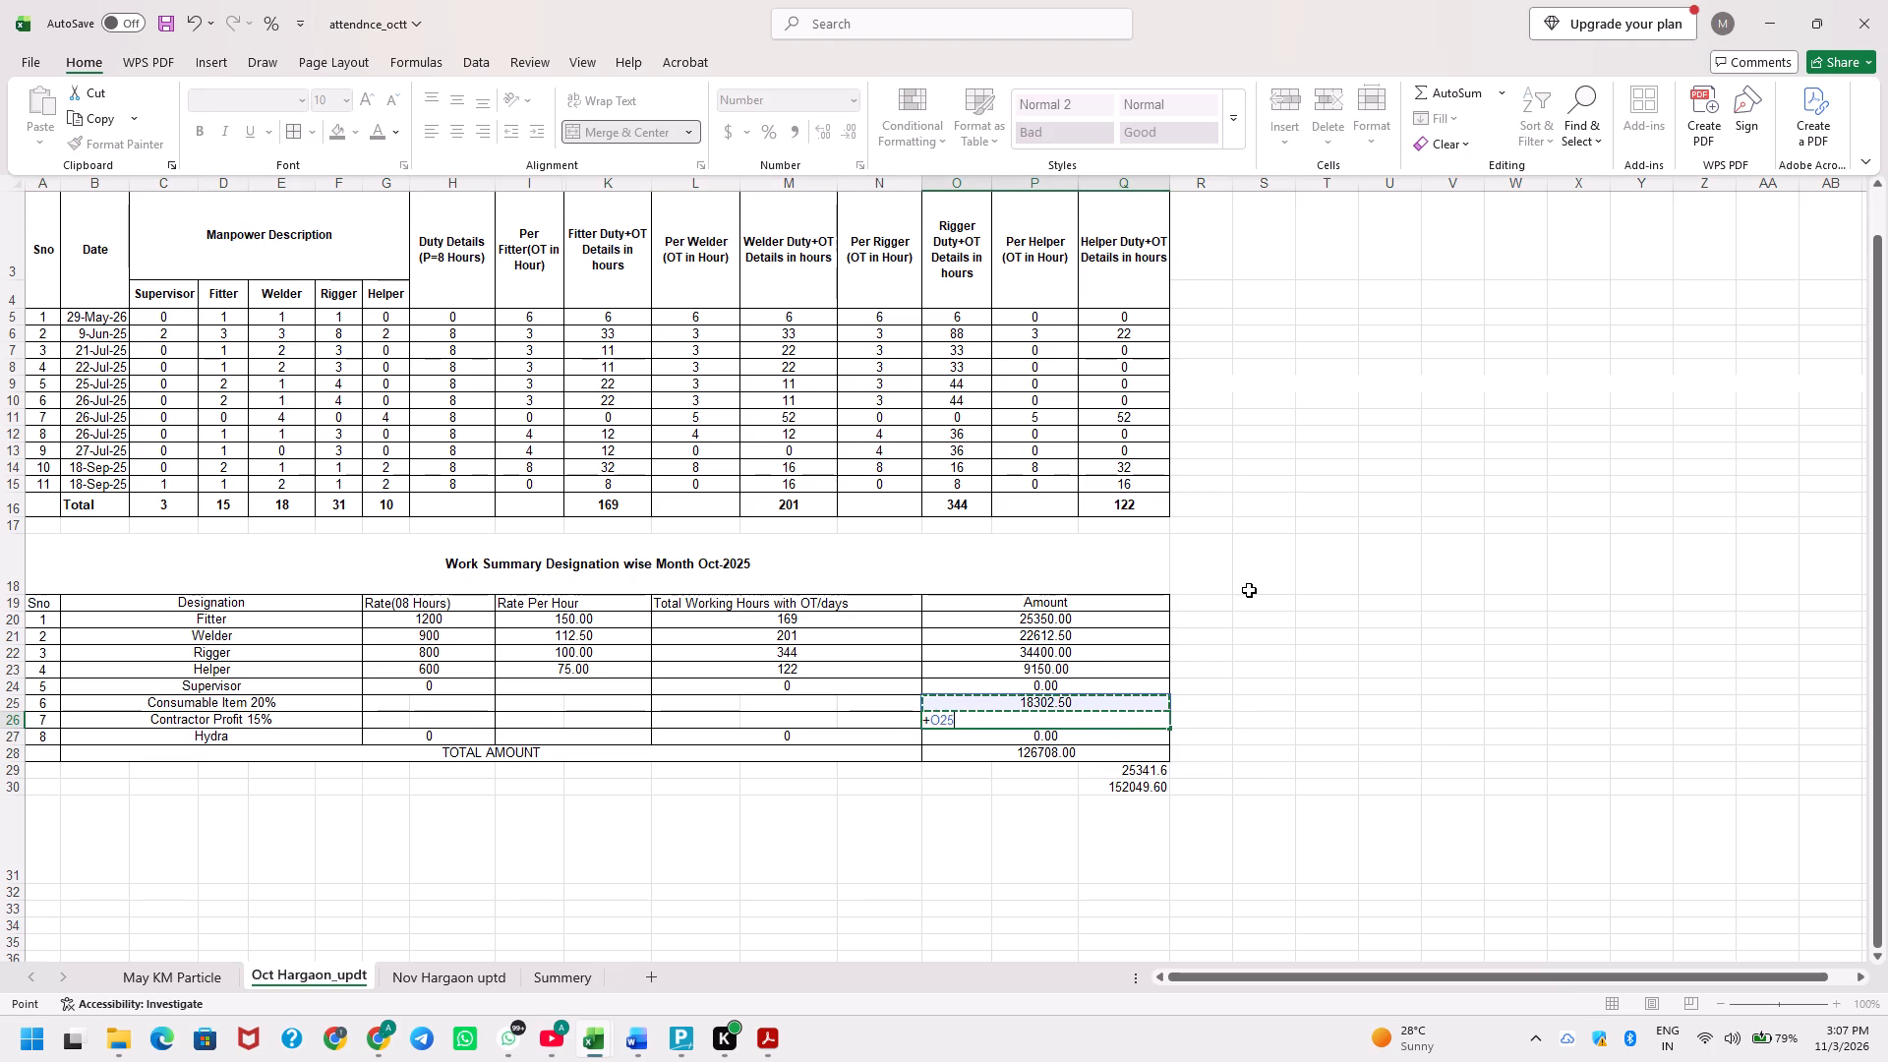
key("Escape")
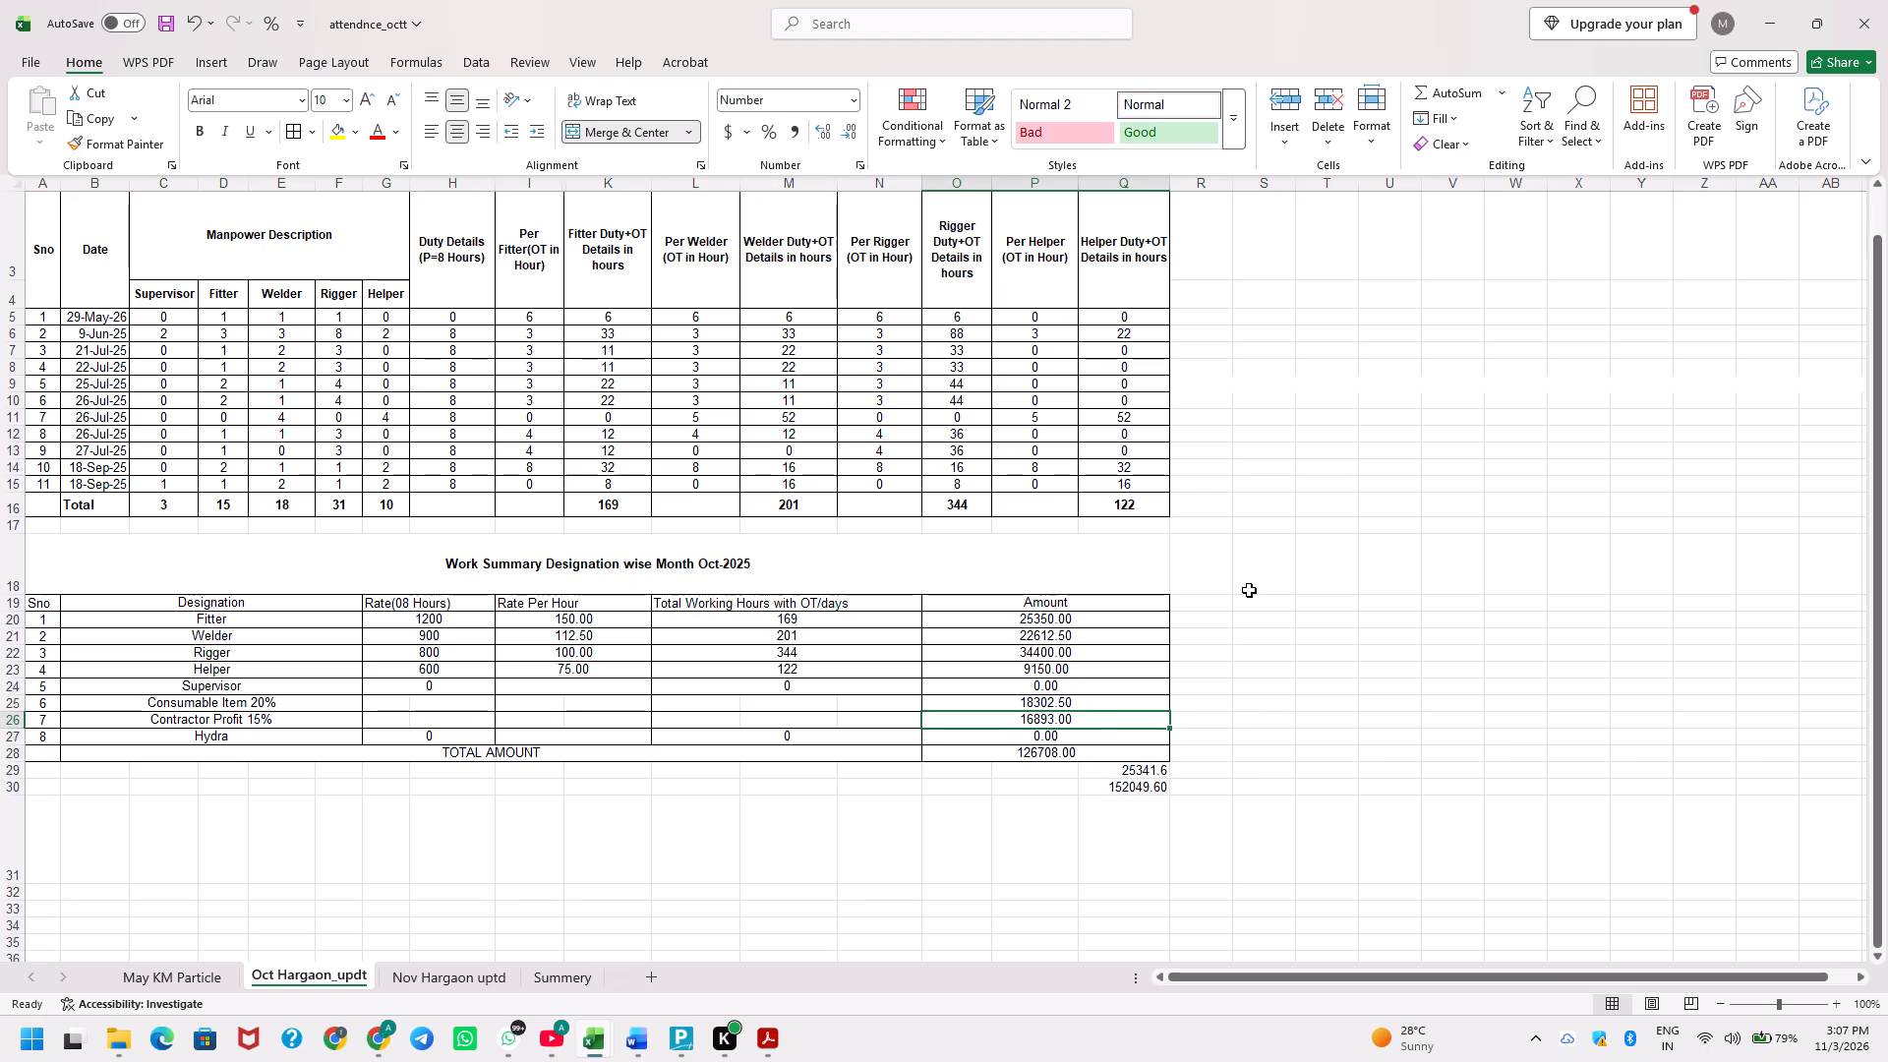
Replace the Supervisor amount with a SUM of the Fitter, Welder, Rigger and Helper amounts.
key("Up")
key("Up")
key("ctrl+Left")
key("ctrl+Left")
key("ctrl+Left")
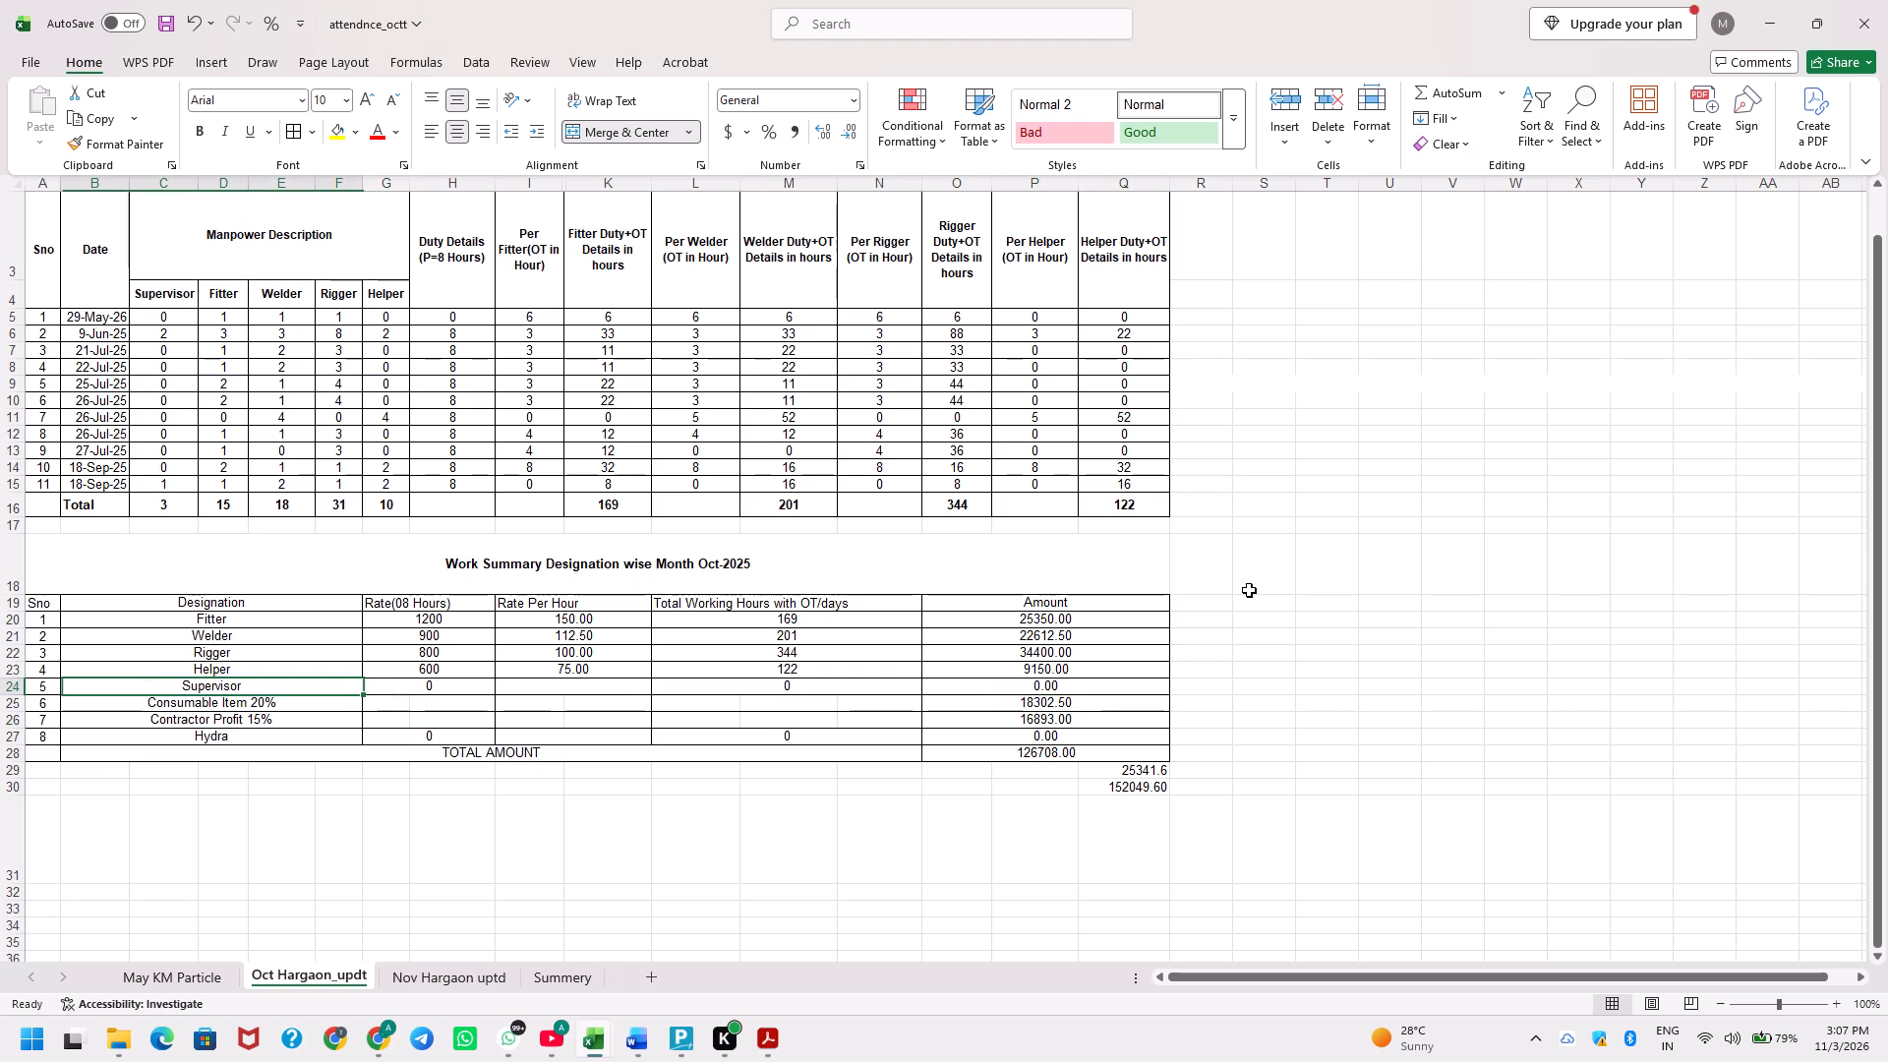
key("Right")
key("Right")
key("Right")
key("Right")
key("Right")
key("Left")
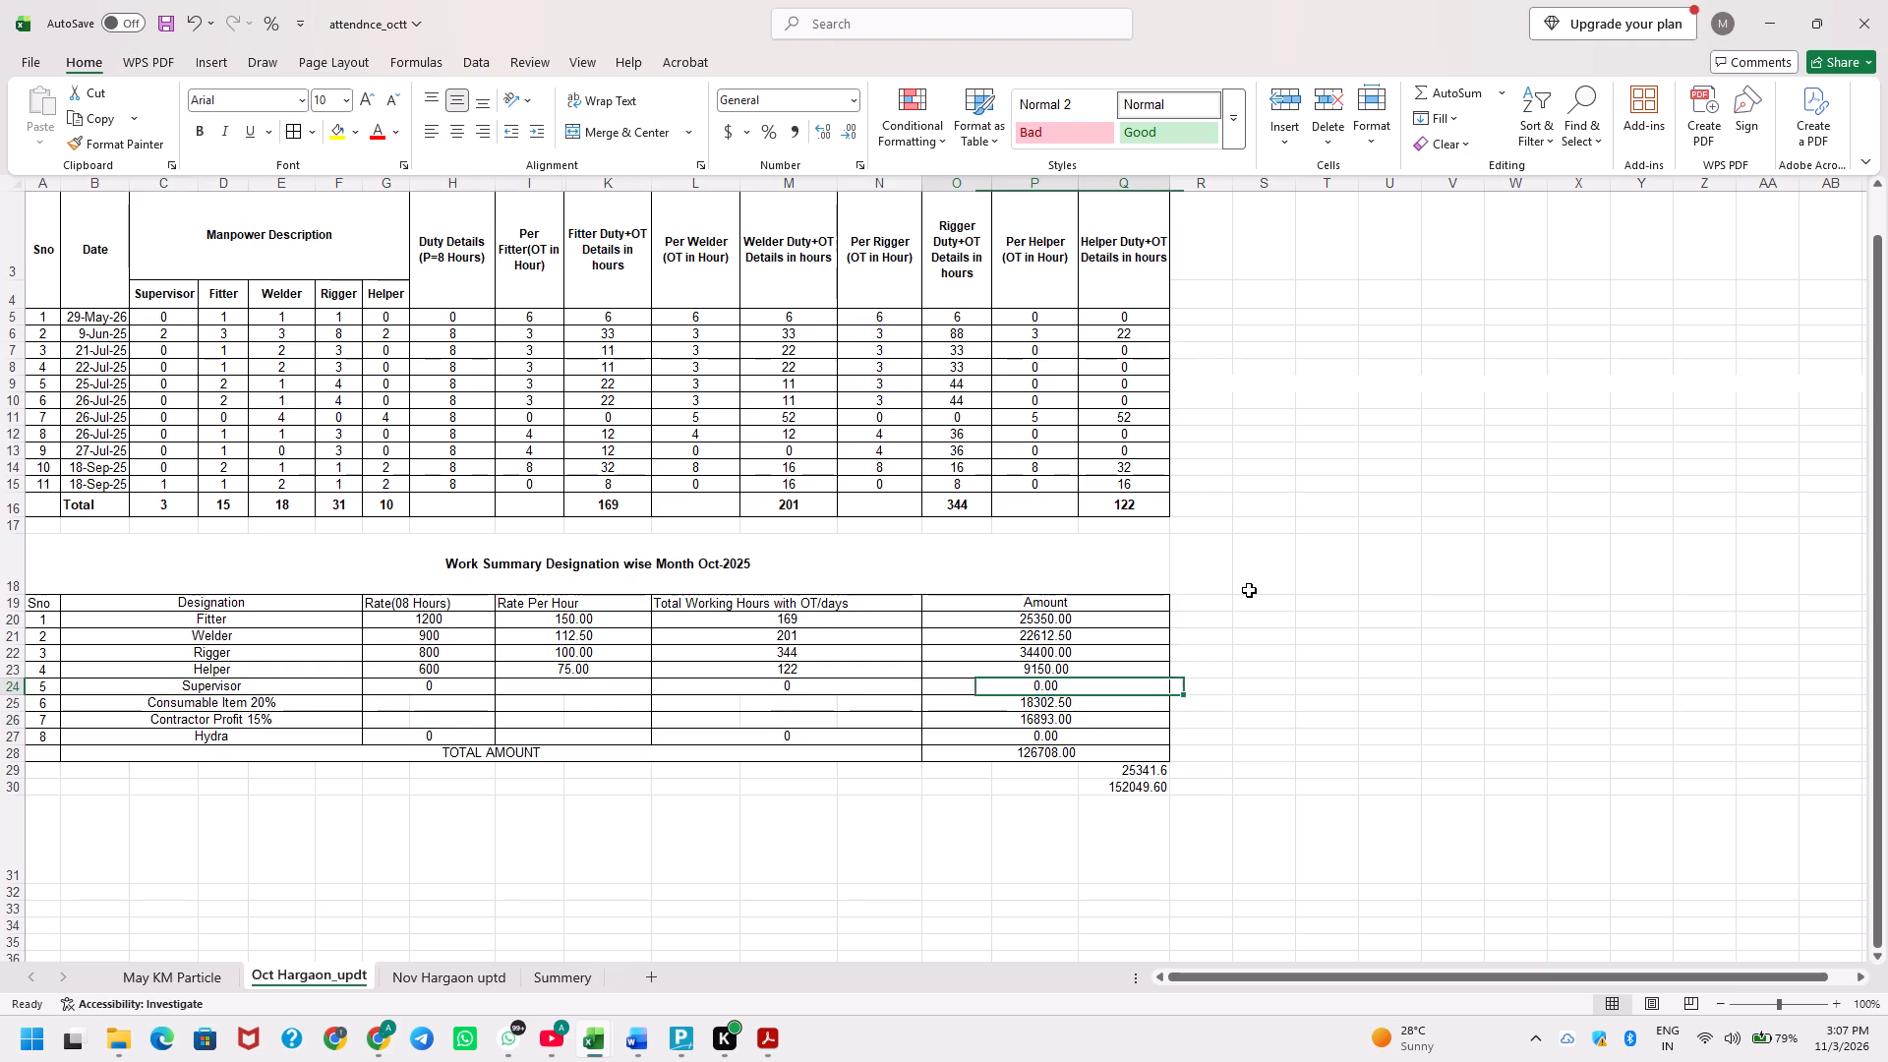
key("alt+equal")
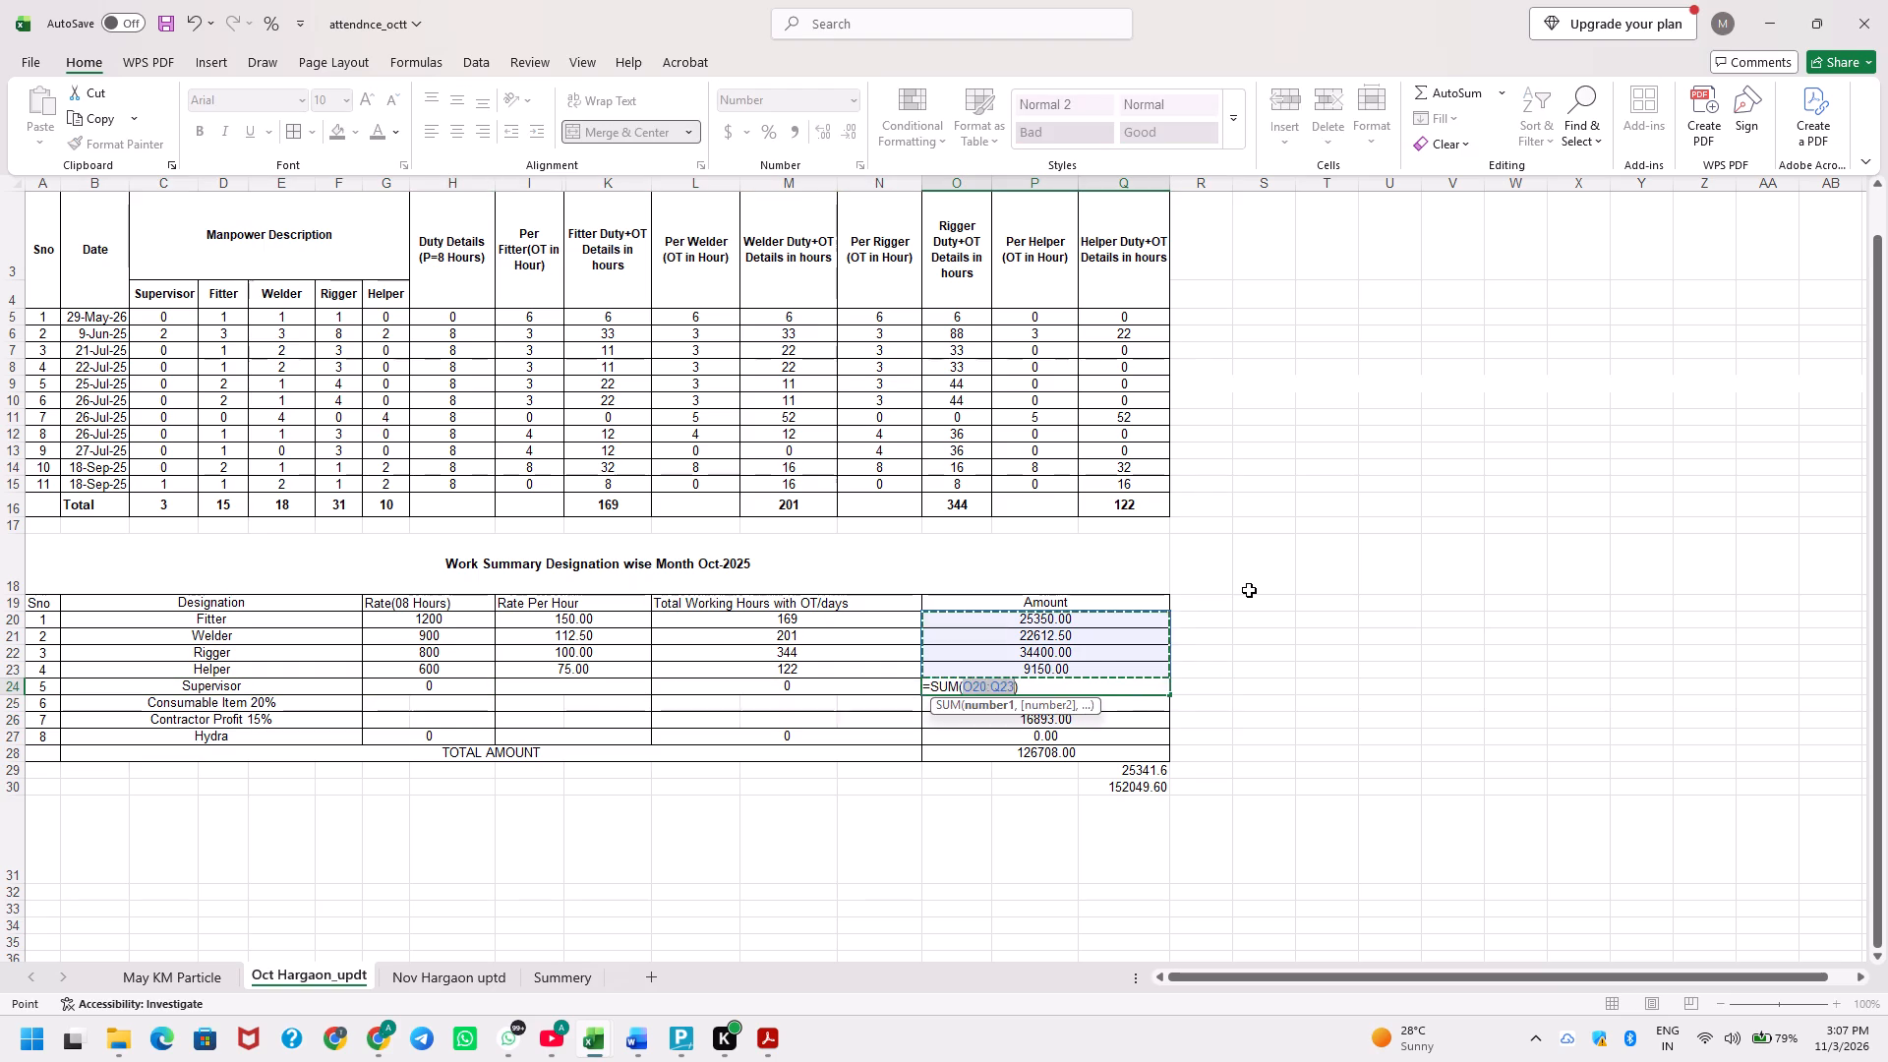
key("Return")
Replace the Consumable Item 20% amount with a formula multiplying the Supervisor row amount by 20%.
key("Up")
key("Down")
key("plus")
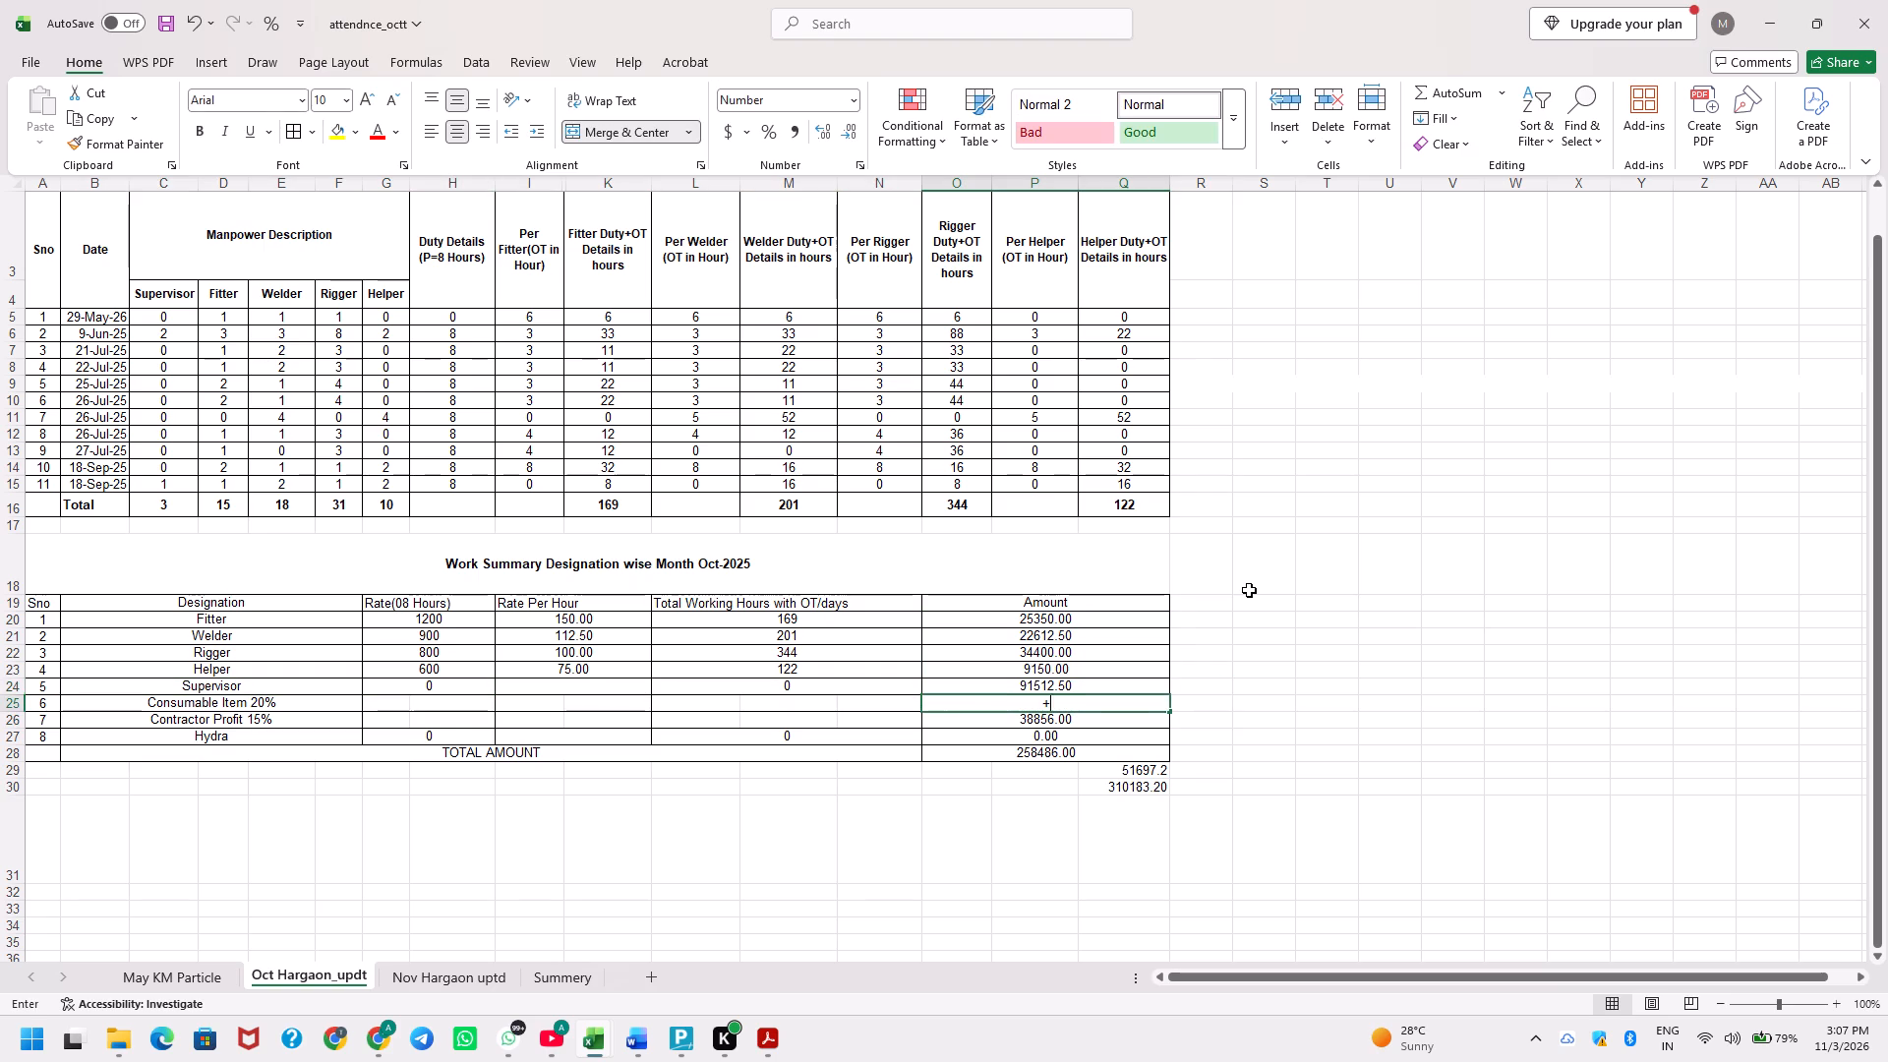
key("Up")
key("asterisk")
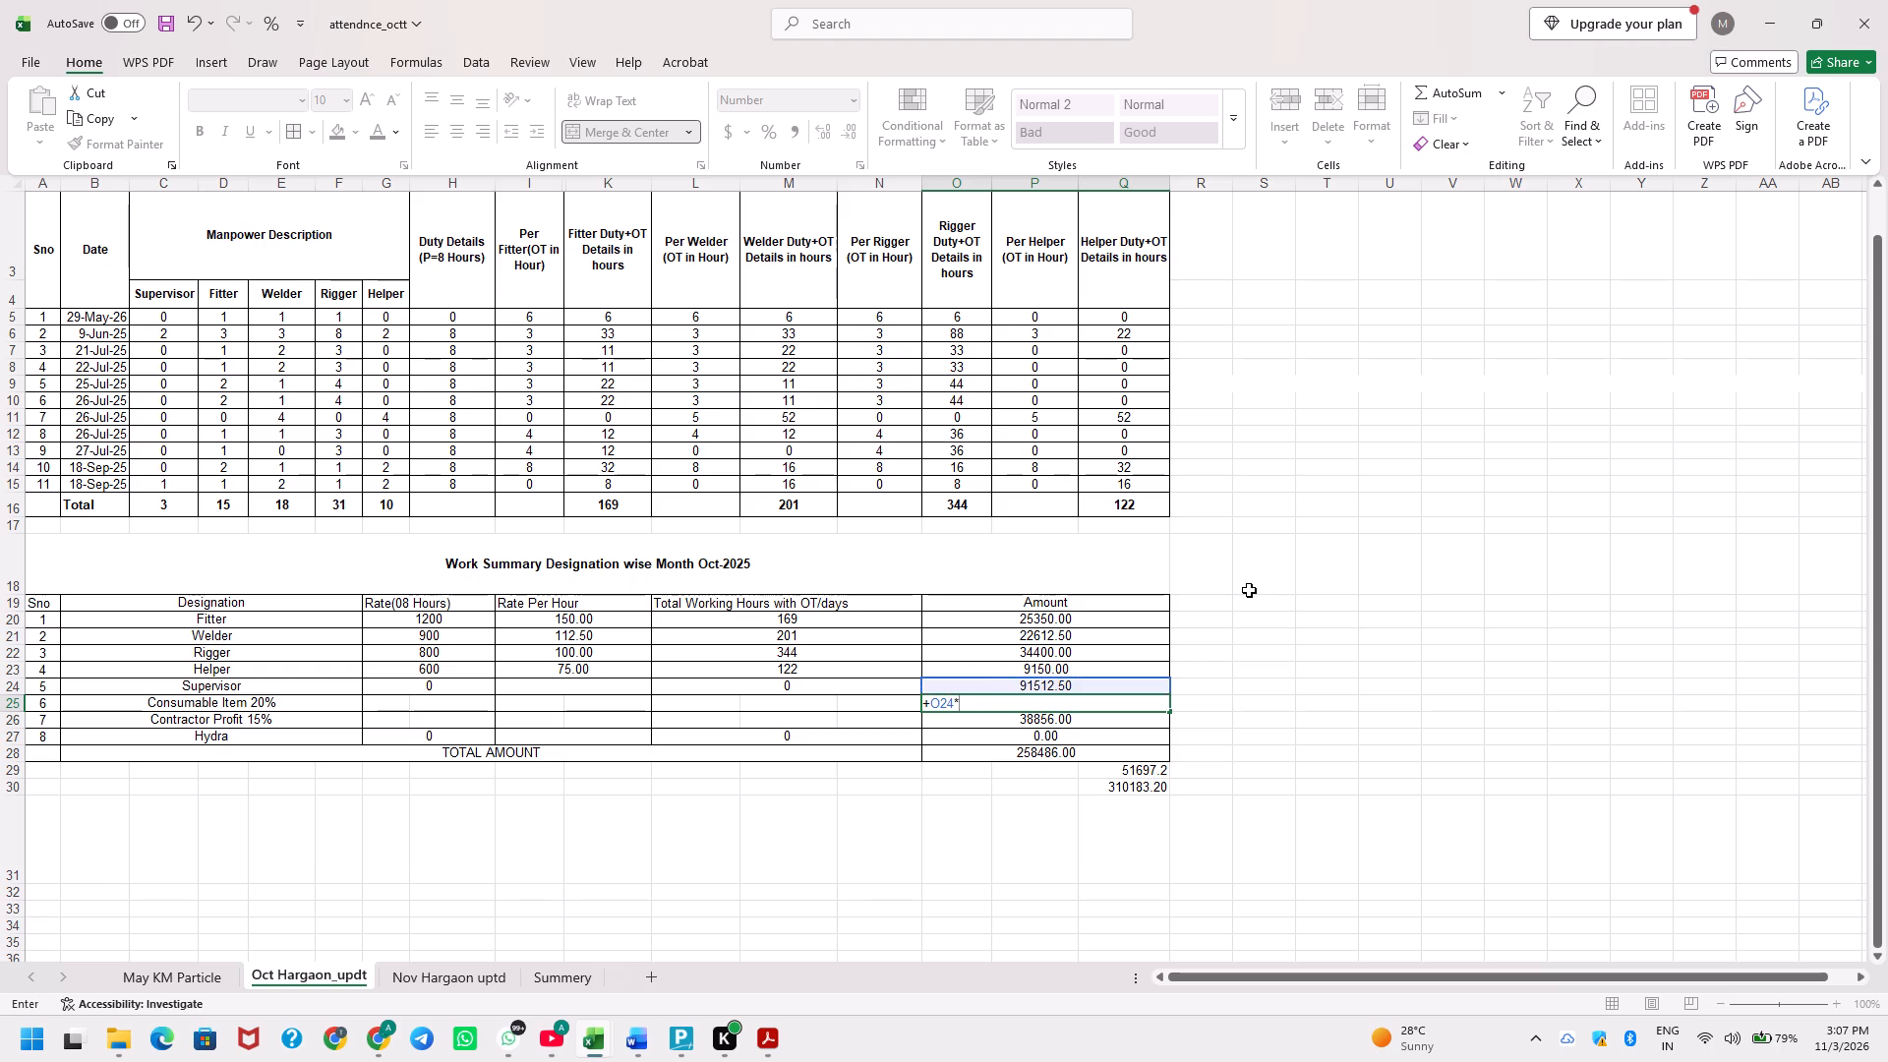
type("20")
key("shift+percent")
key("Return")
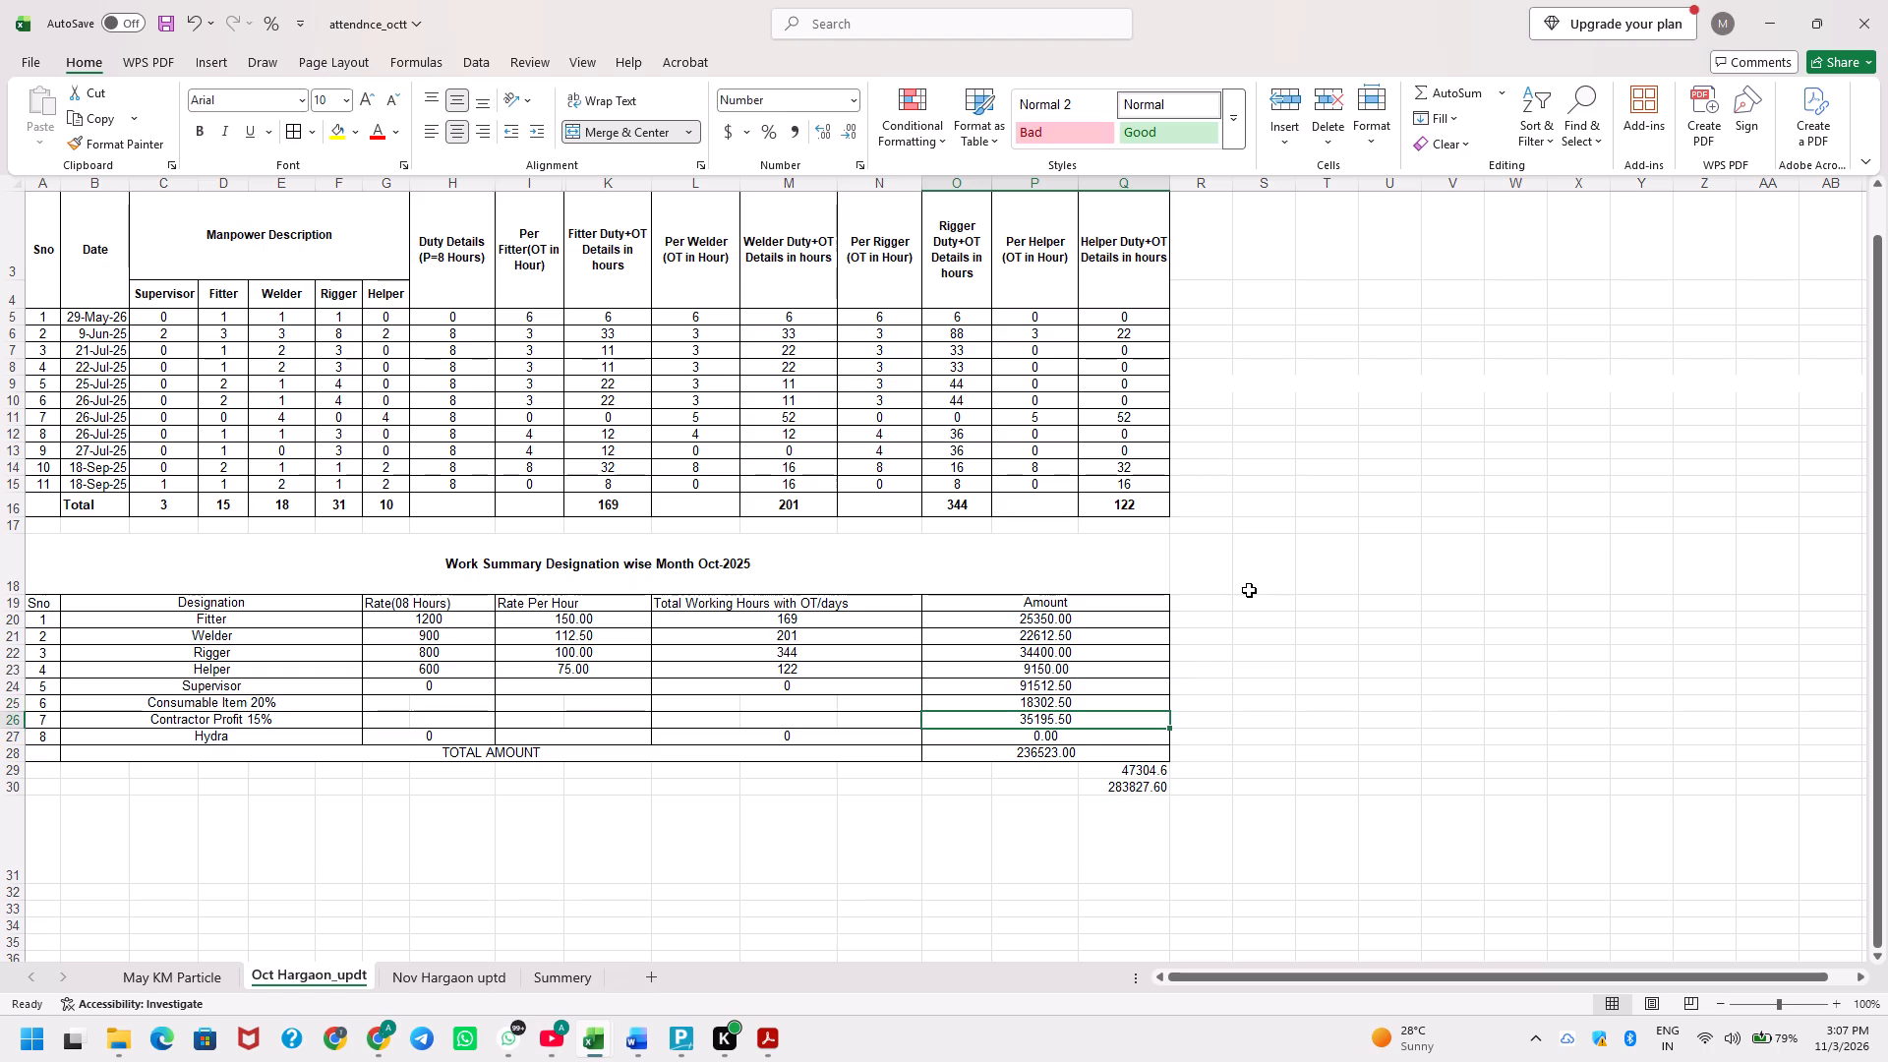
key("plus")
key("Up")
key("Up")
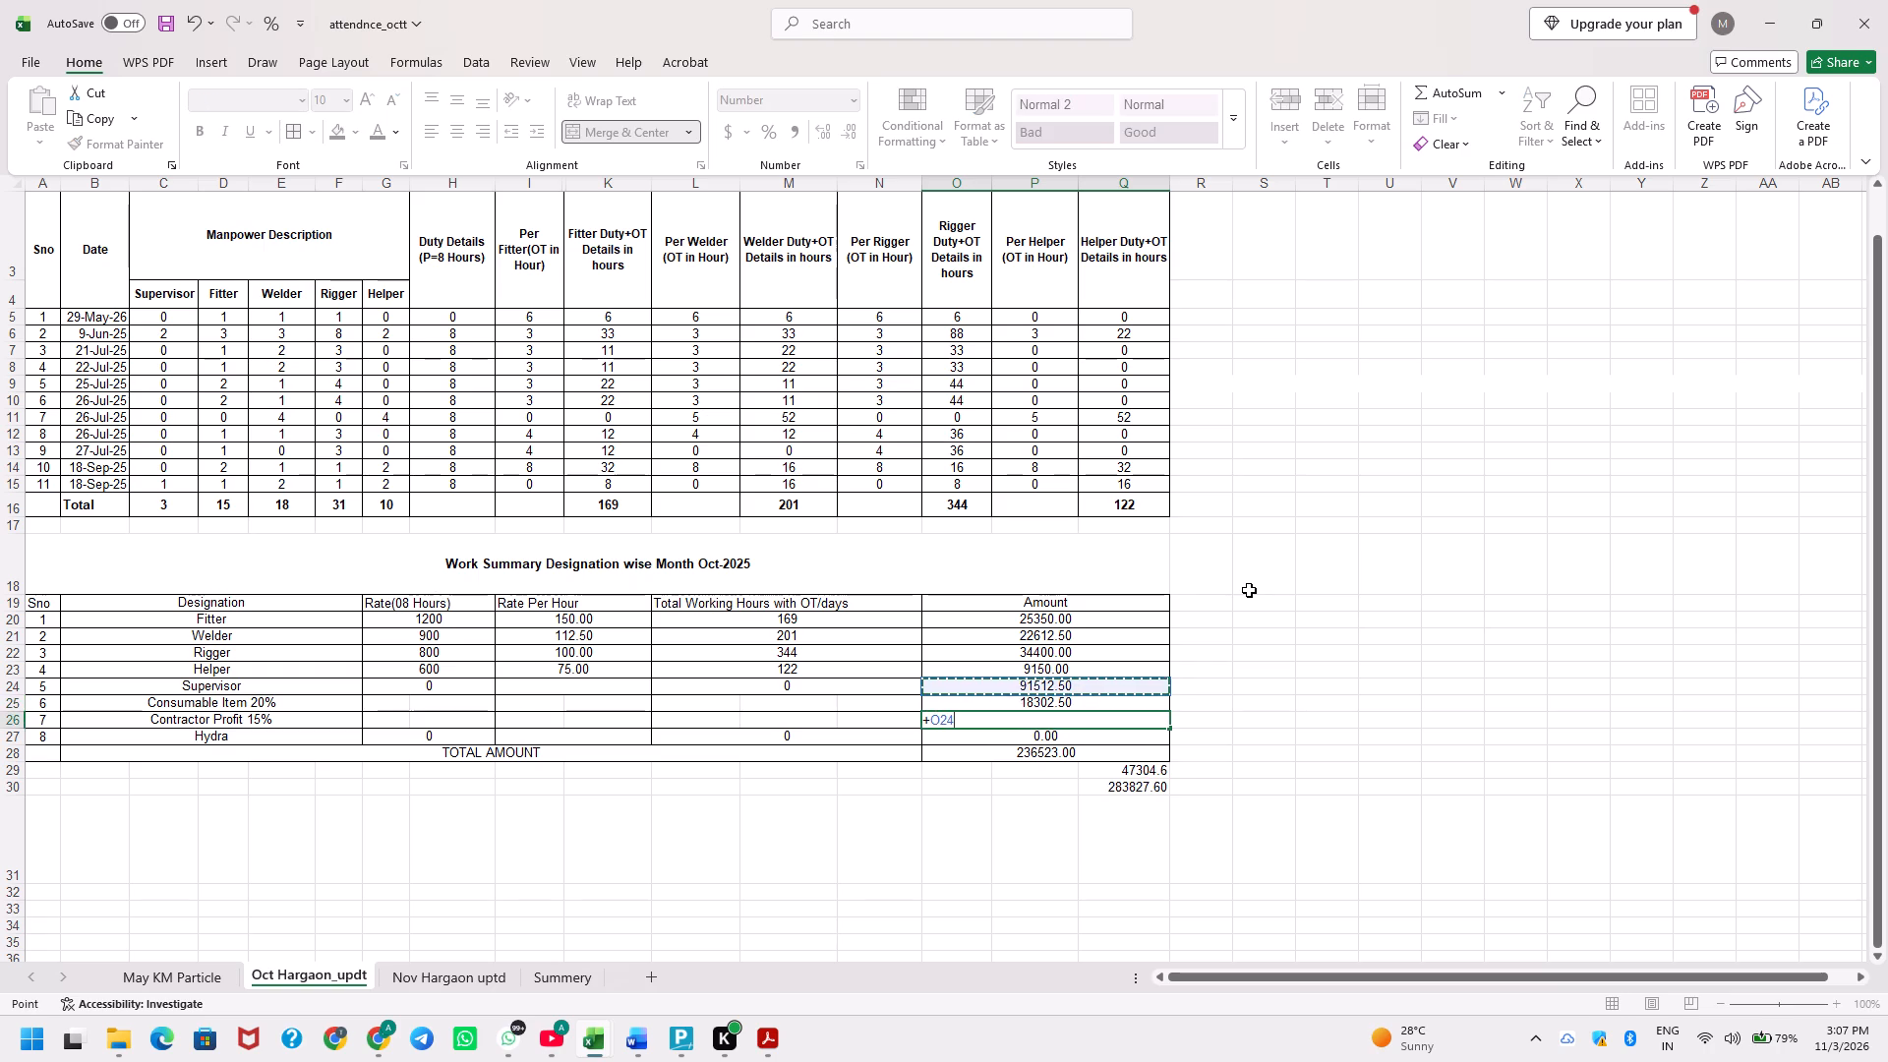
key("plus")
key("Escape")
Set the Contractor Profit 15% amount to the SUM of the Supervisor and Consumable Item amounts multiplied by 15%.
key("plus")
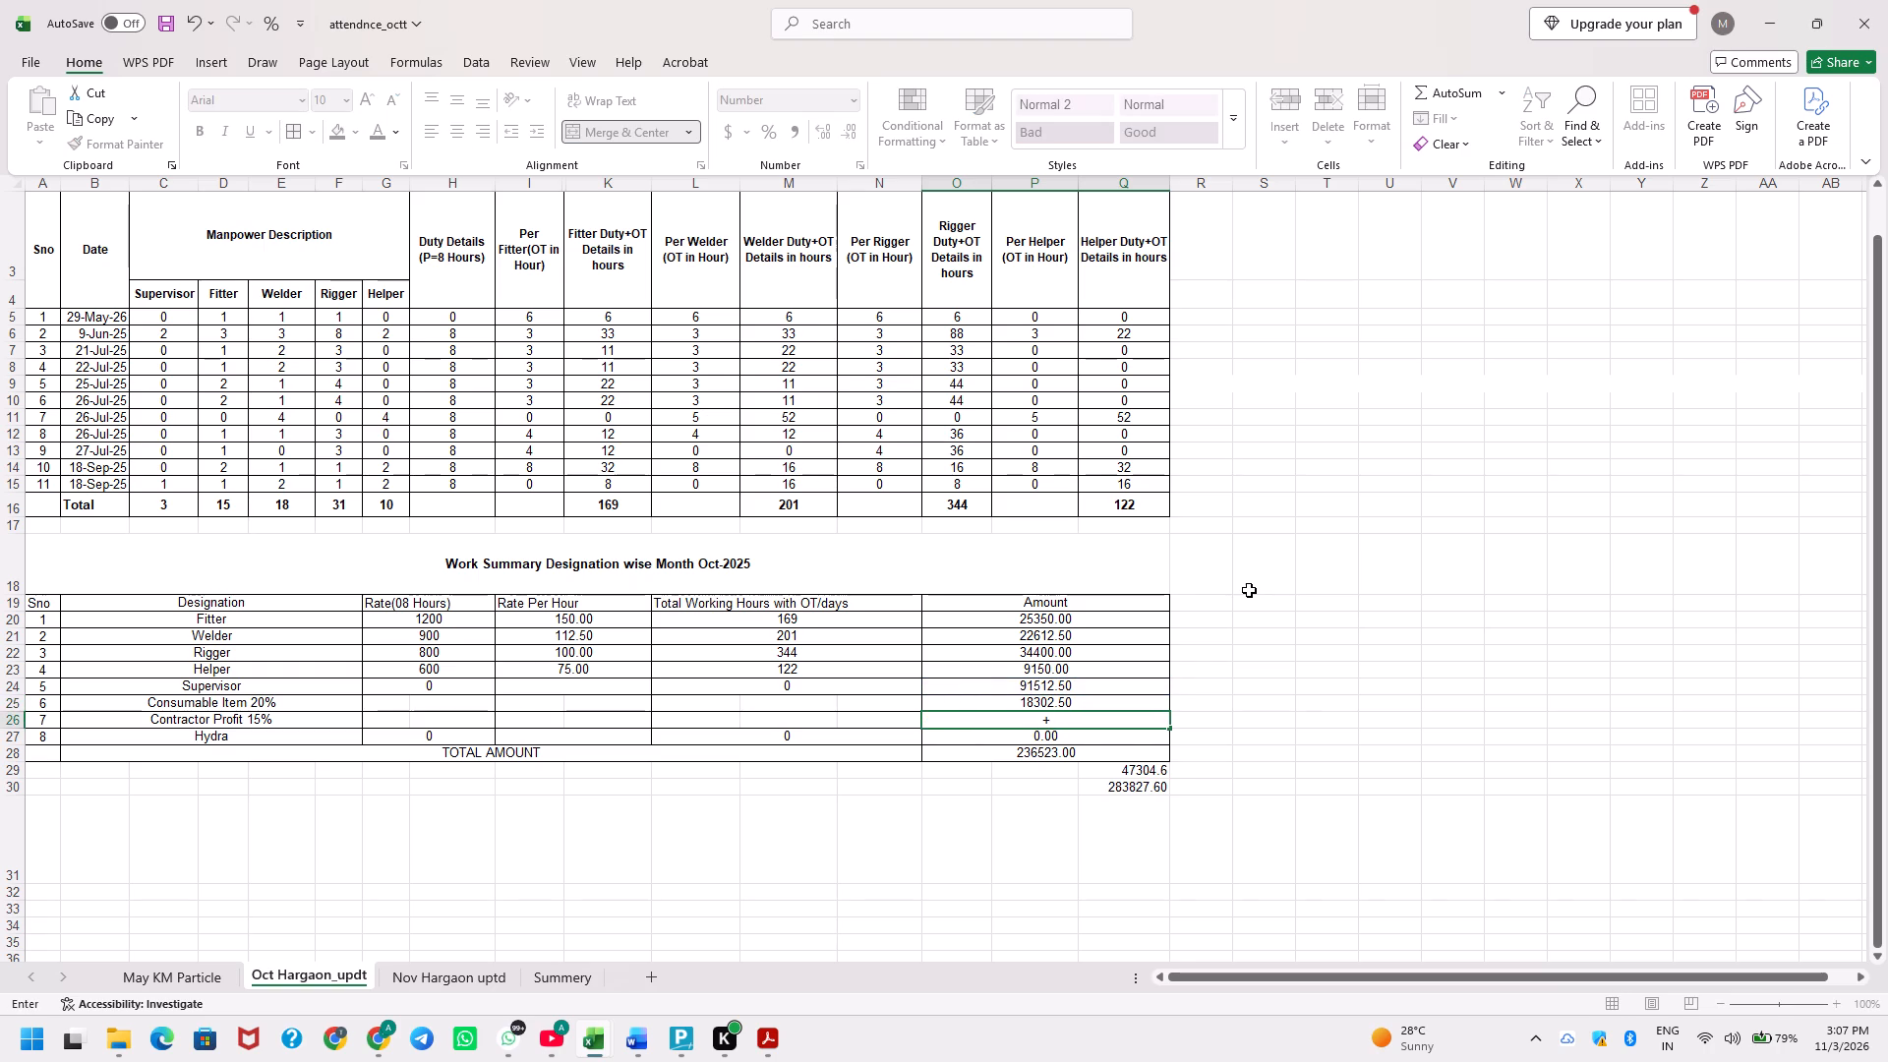
type("sum")
key("Tab")
key("Up")
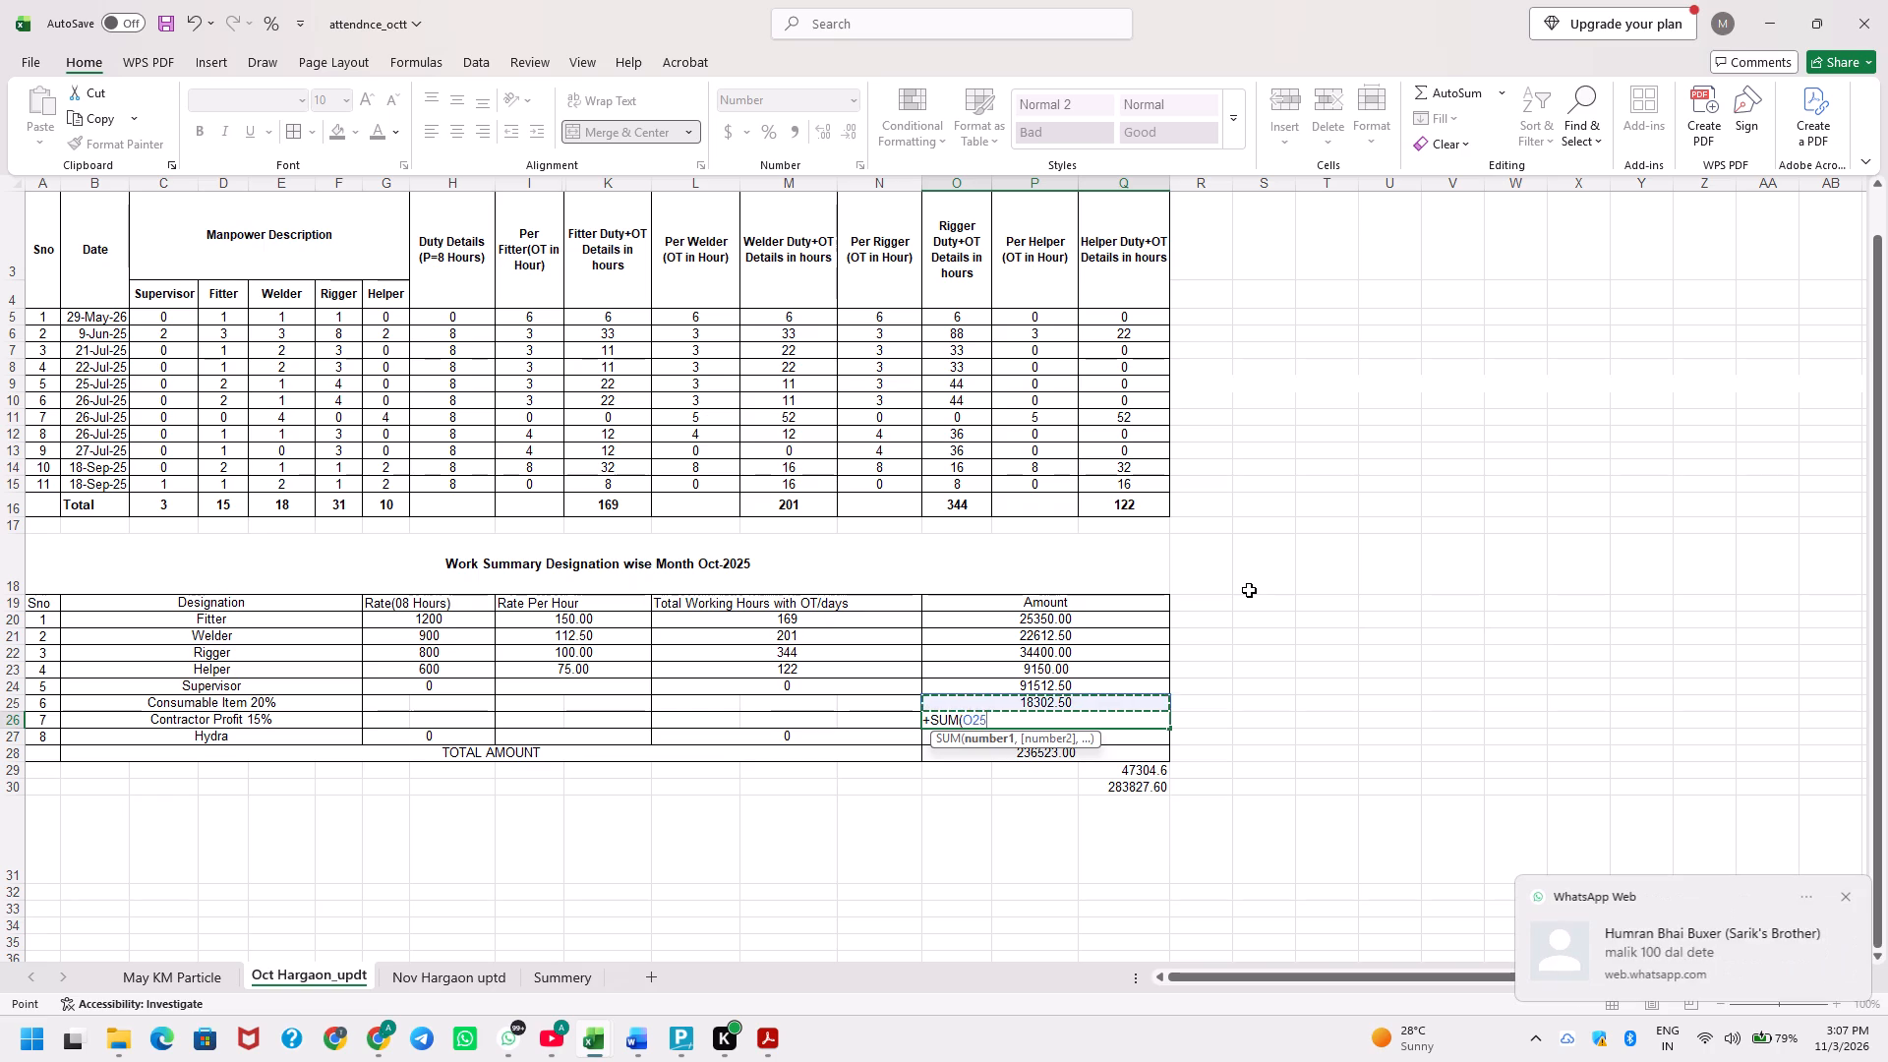
key("shift+Up")
key("shift+parenright")
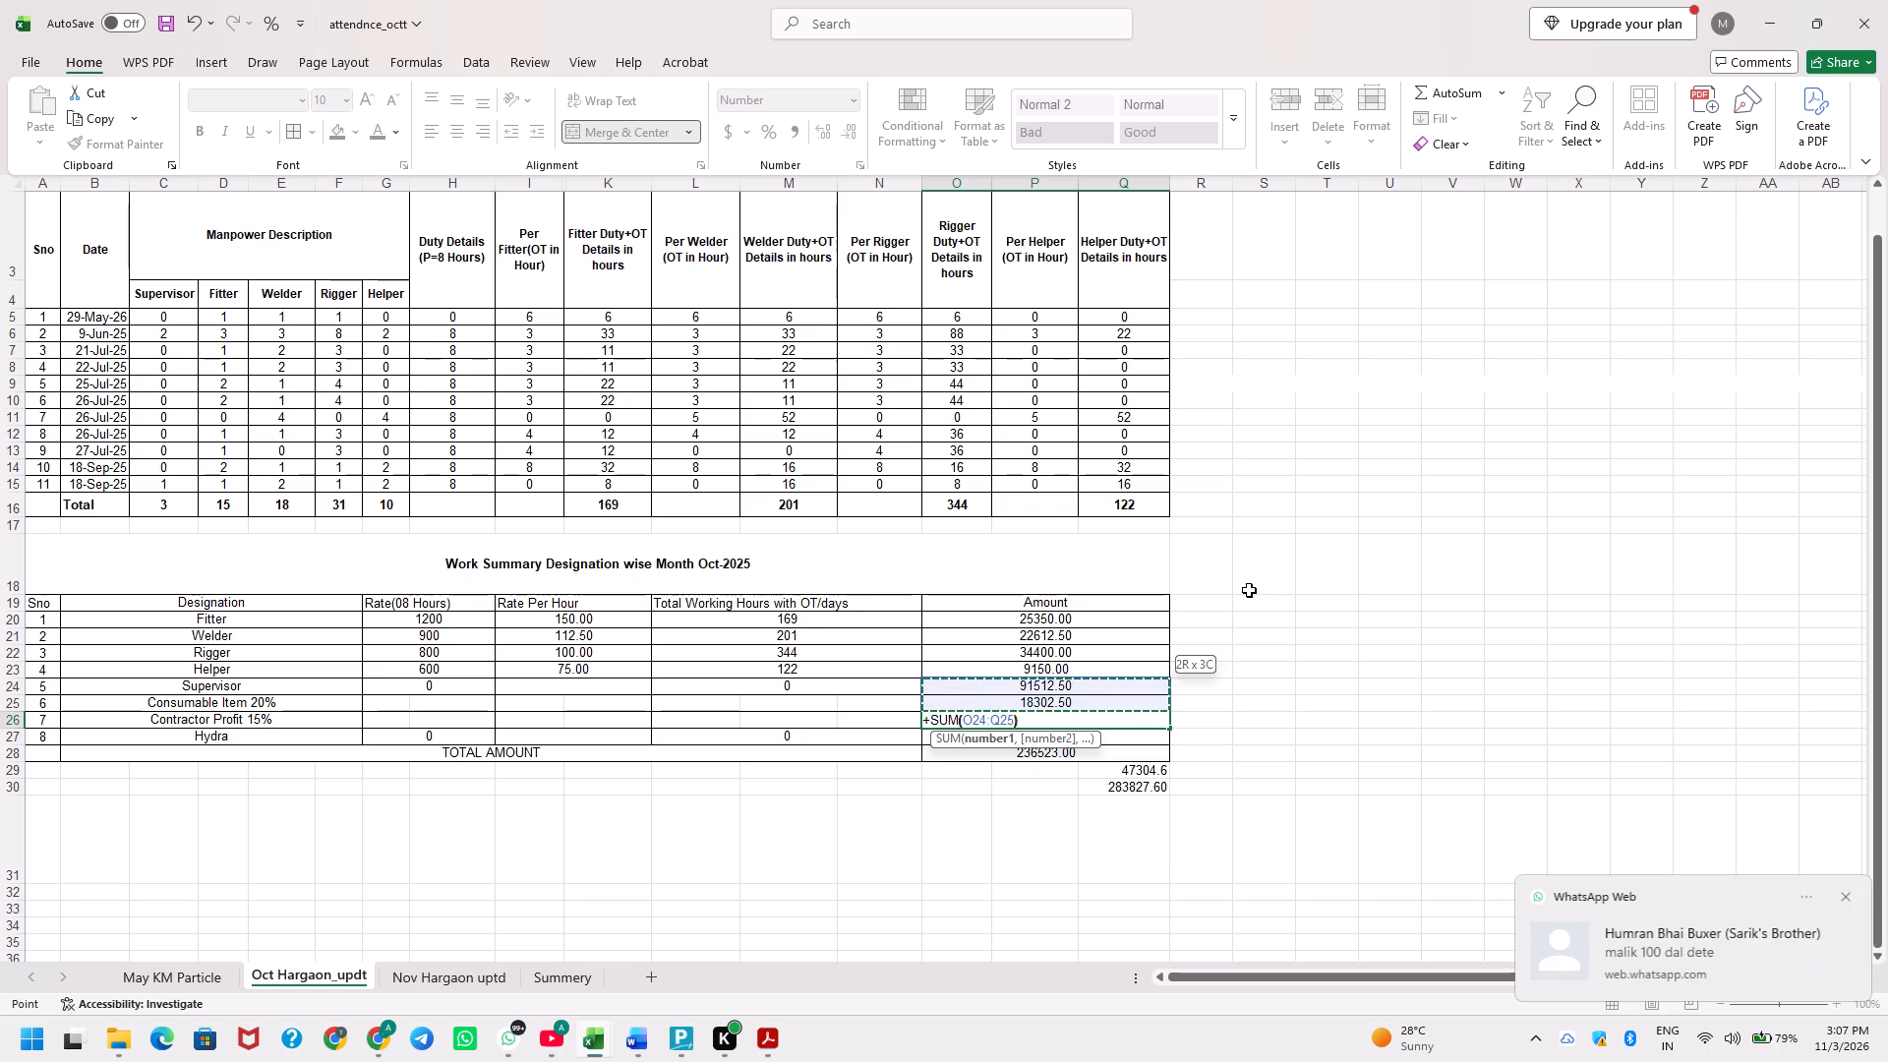
key("asterisk")
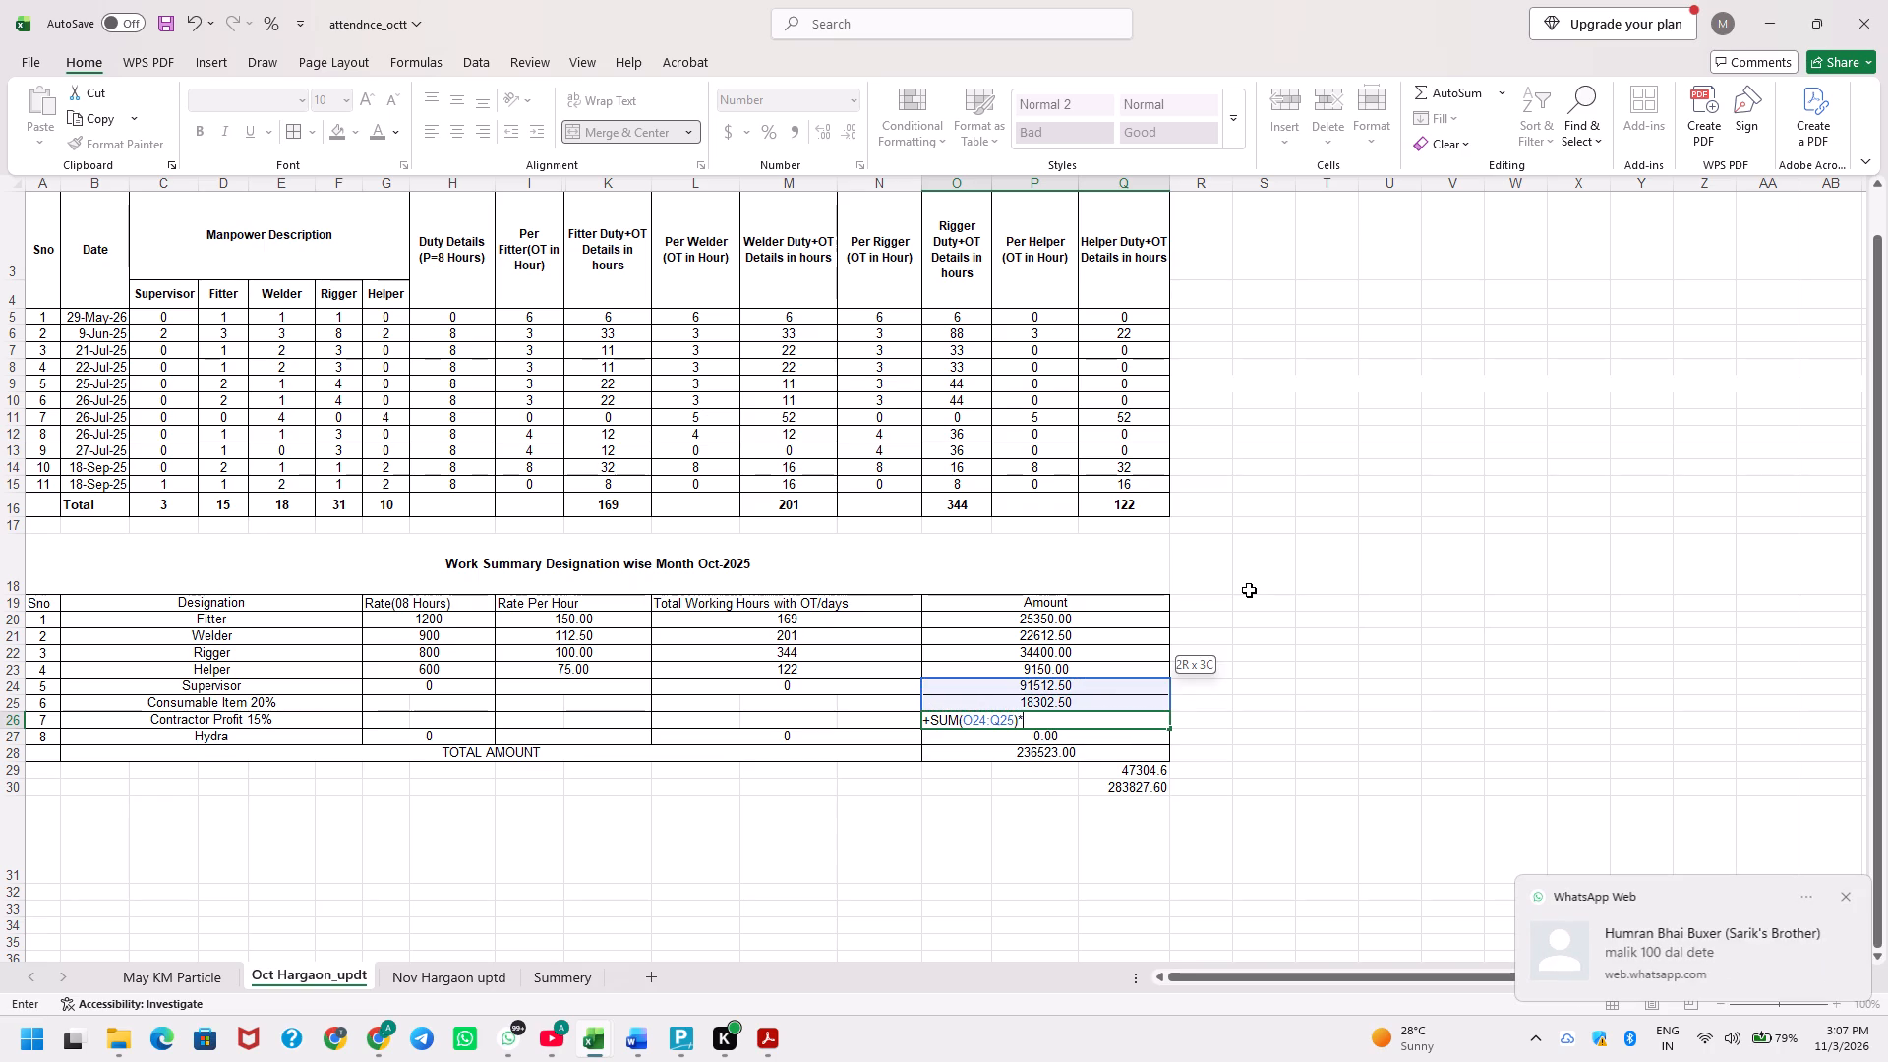
type("15")
key("shift+percent")
key("Return")
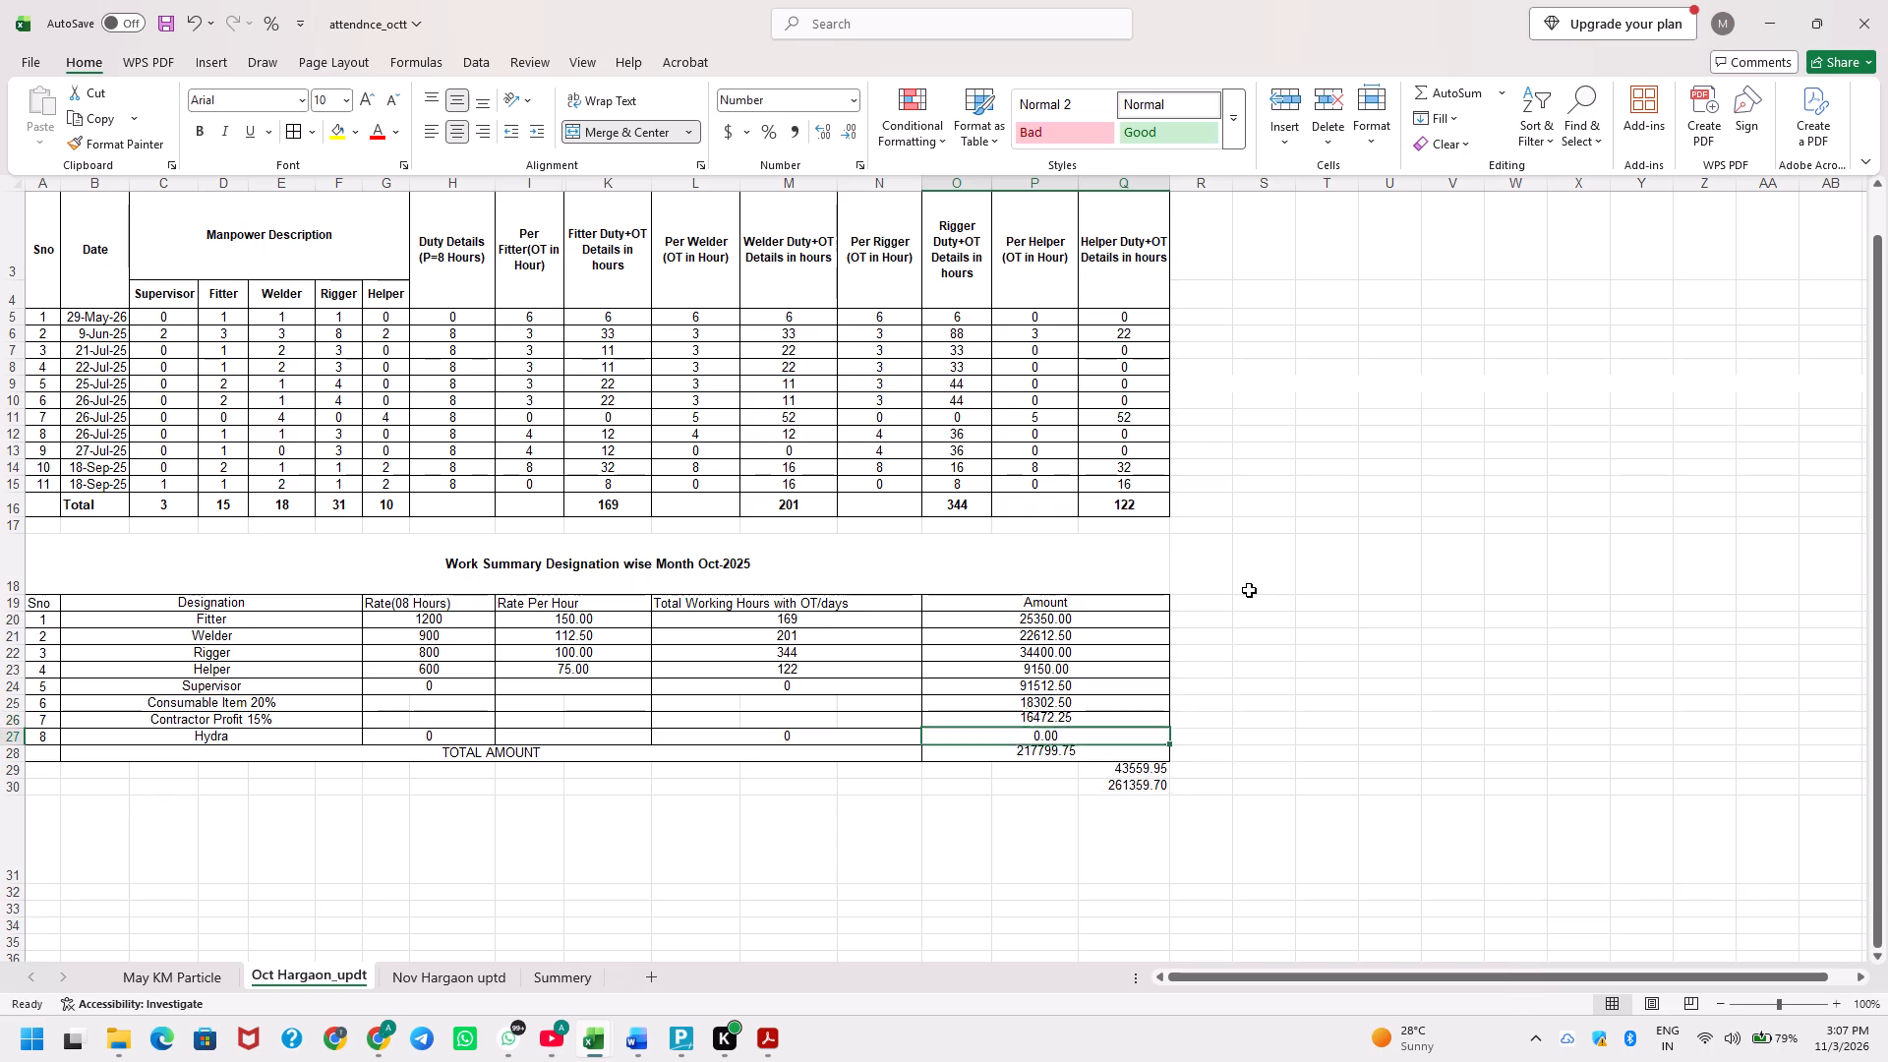
key("Up")
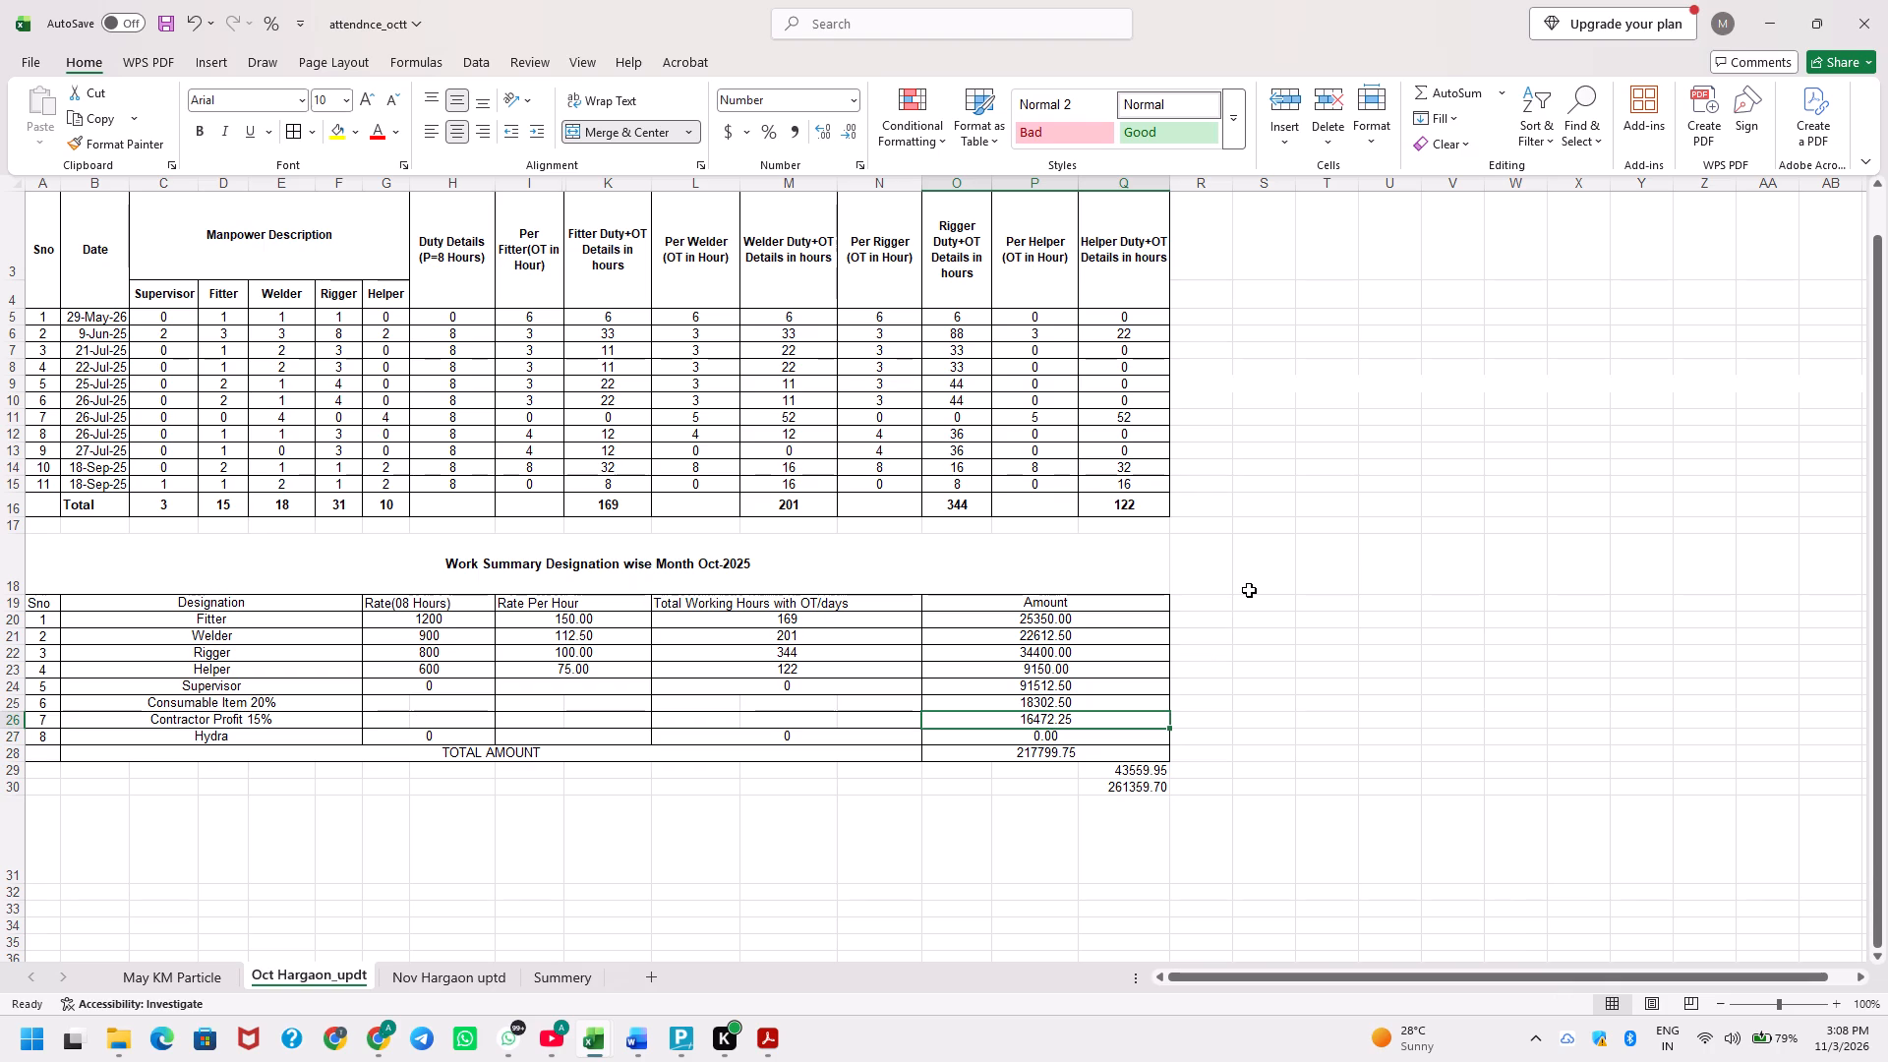
Replace the TOTAL AMOUNT formula with a SUM of the Supervisor through Hydra amounts.
key("Down")
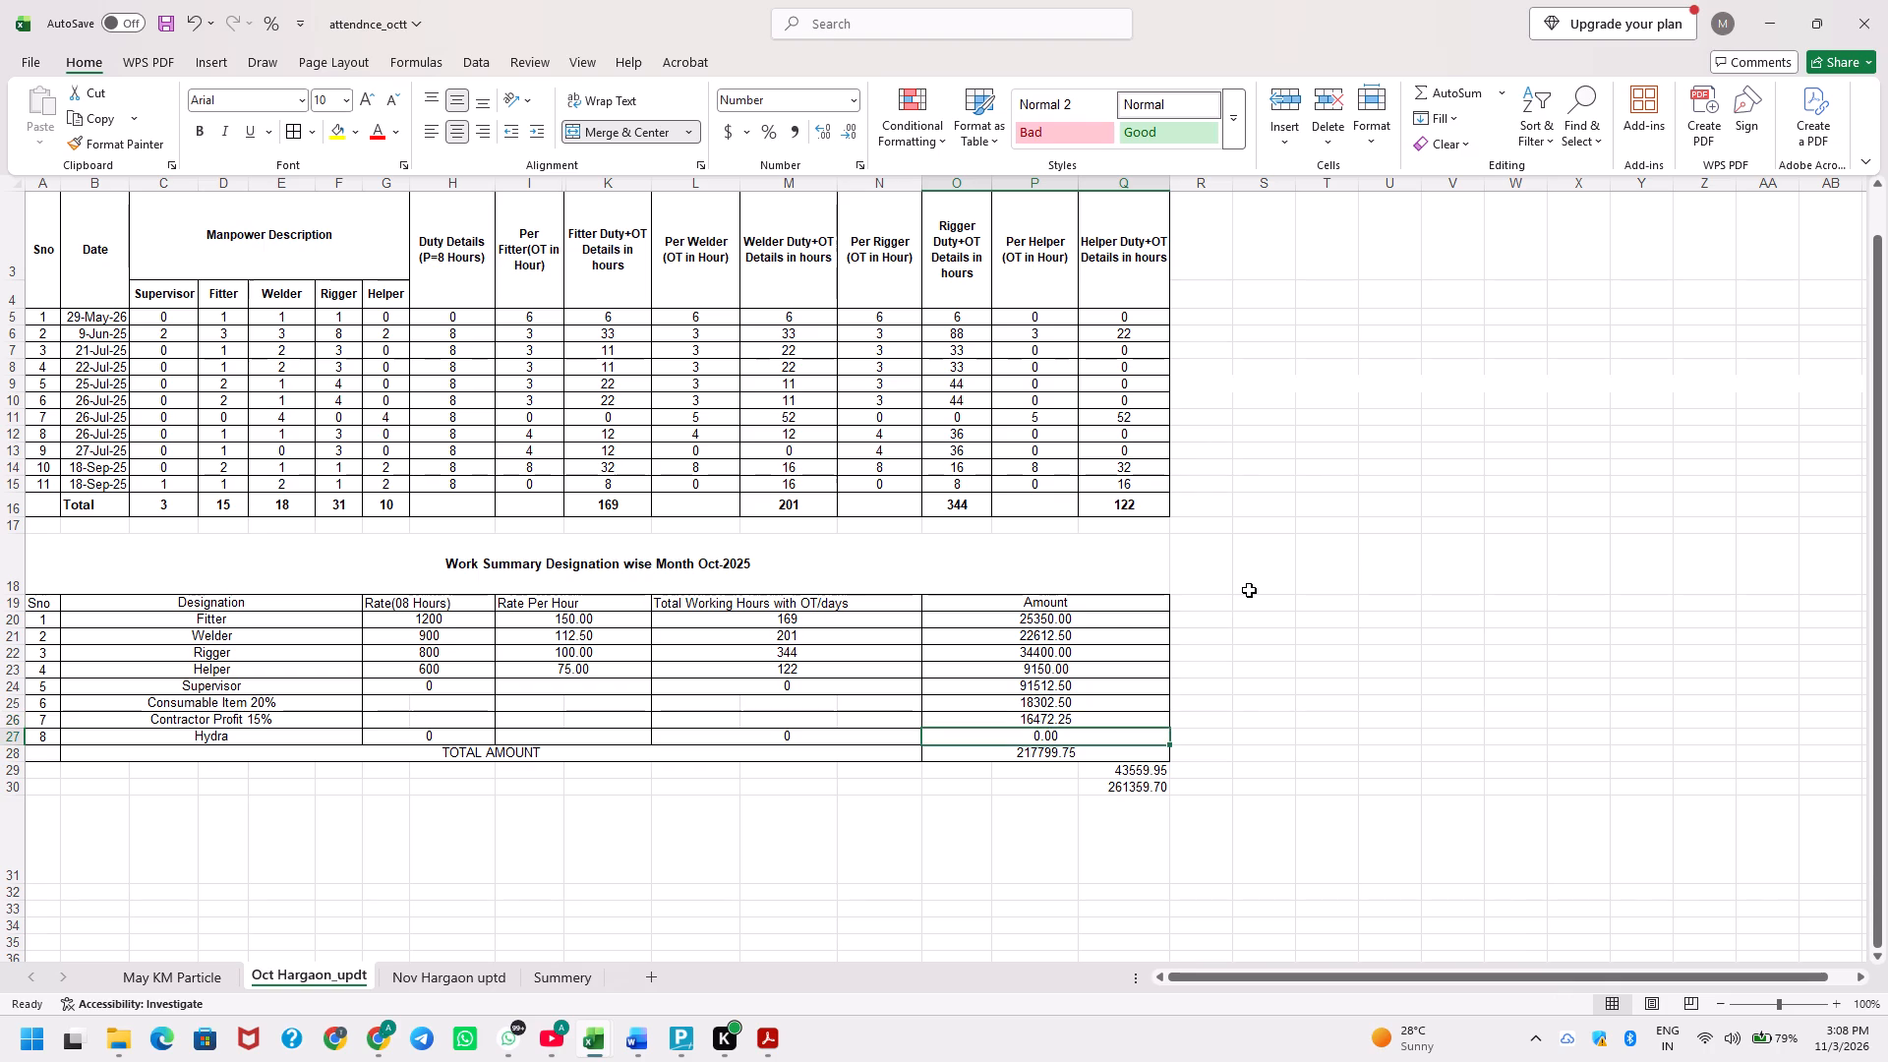
key("Down")
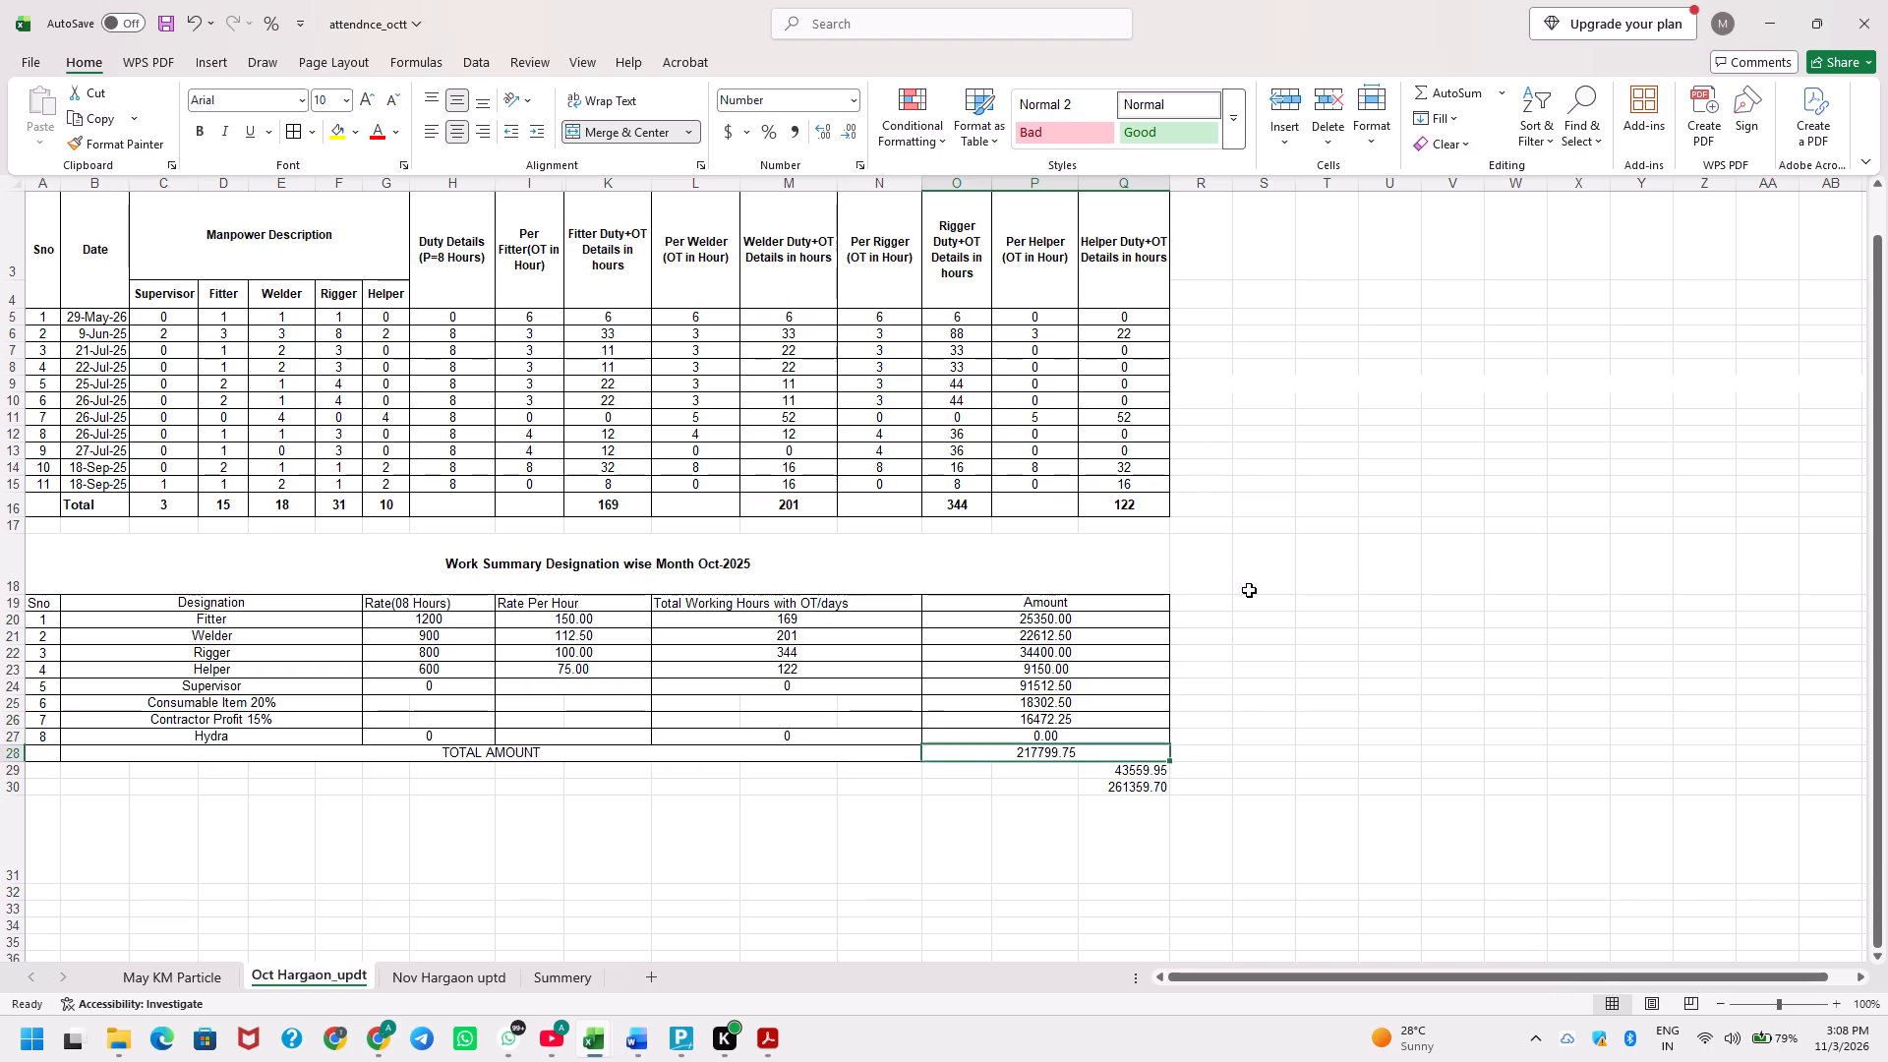
key("F2")
key("Escape")
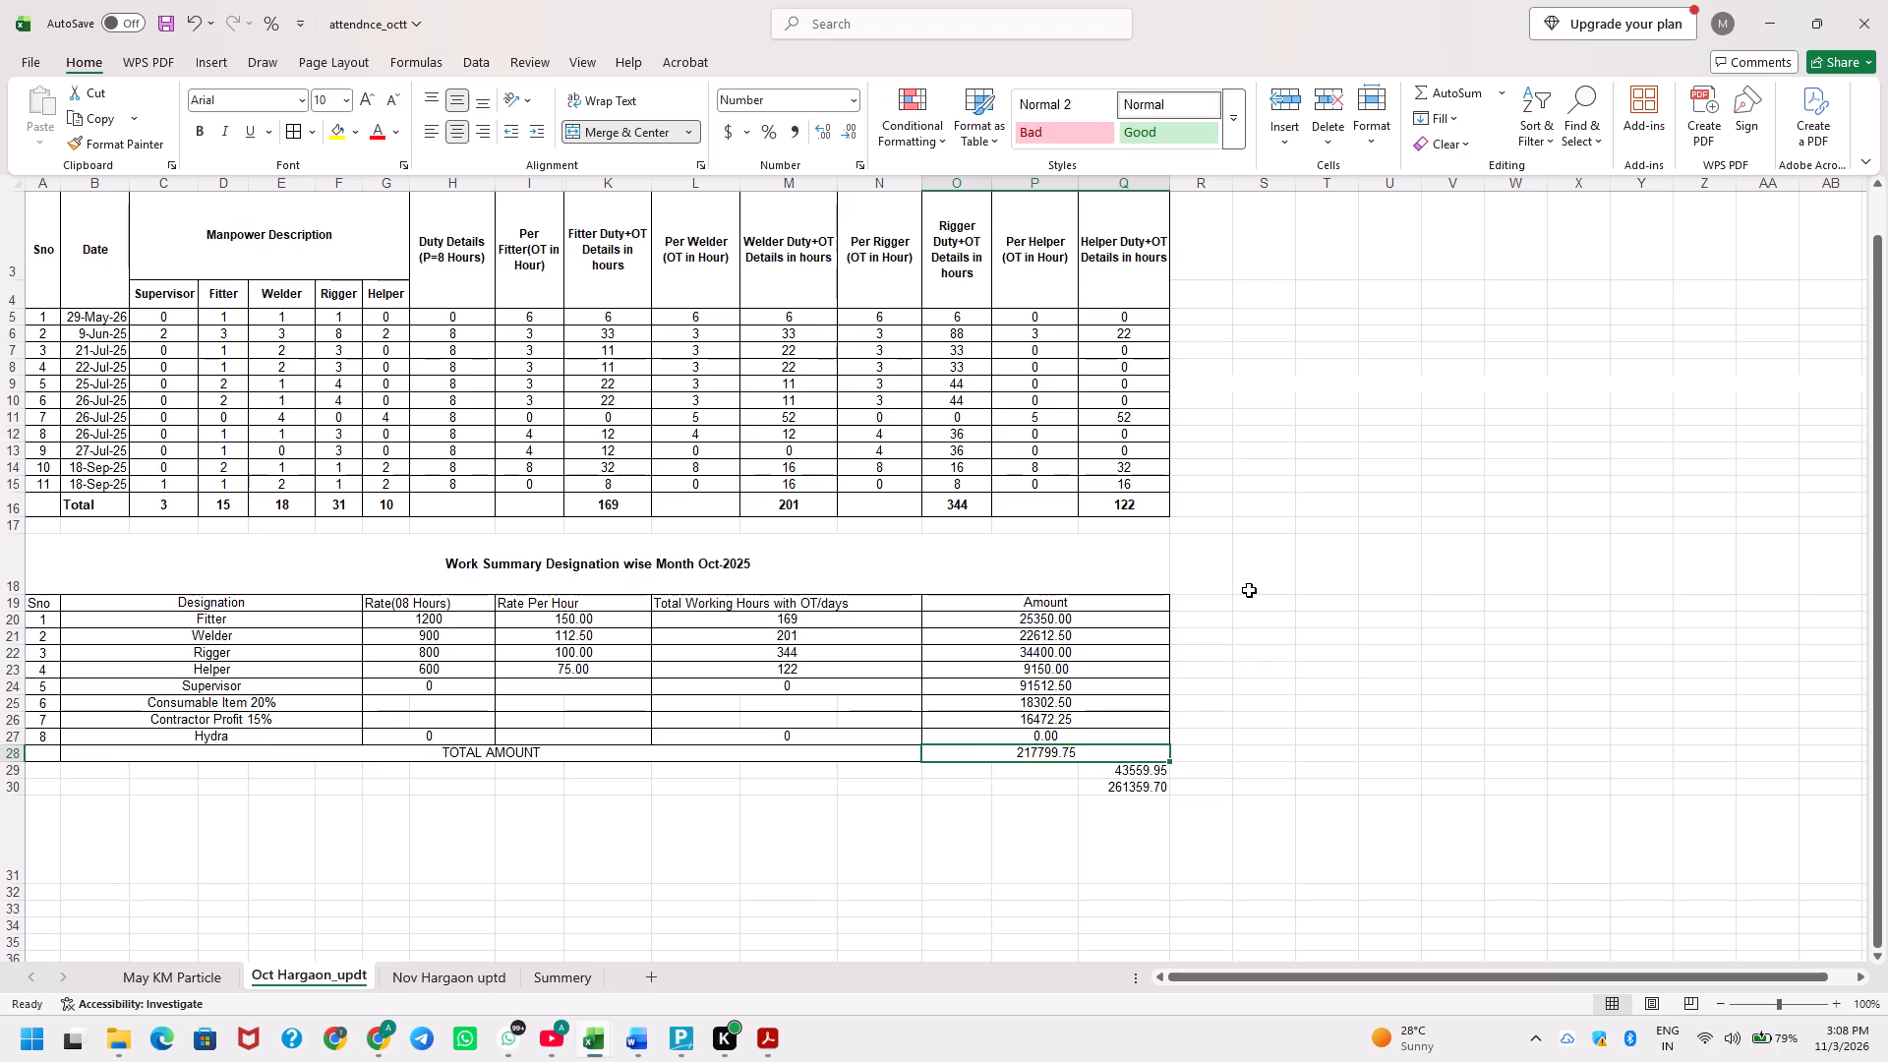
key("plus")
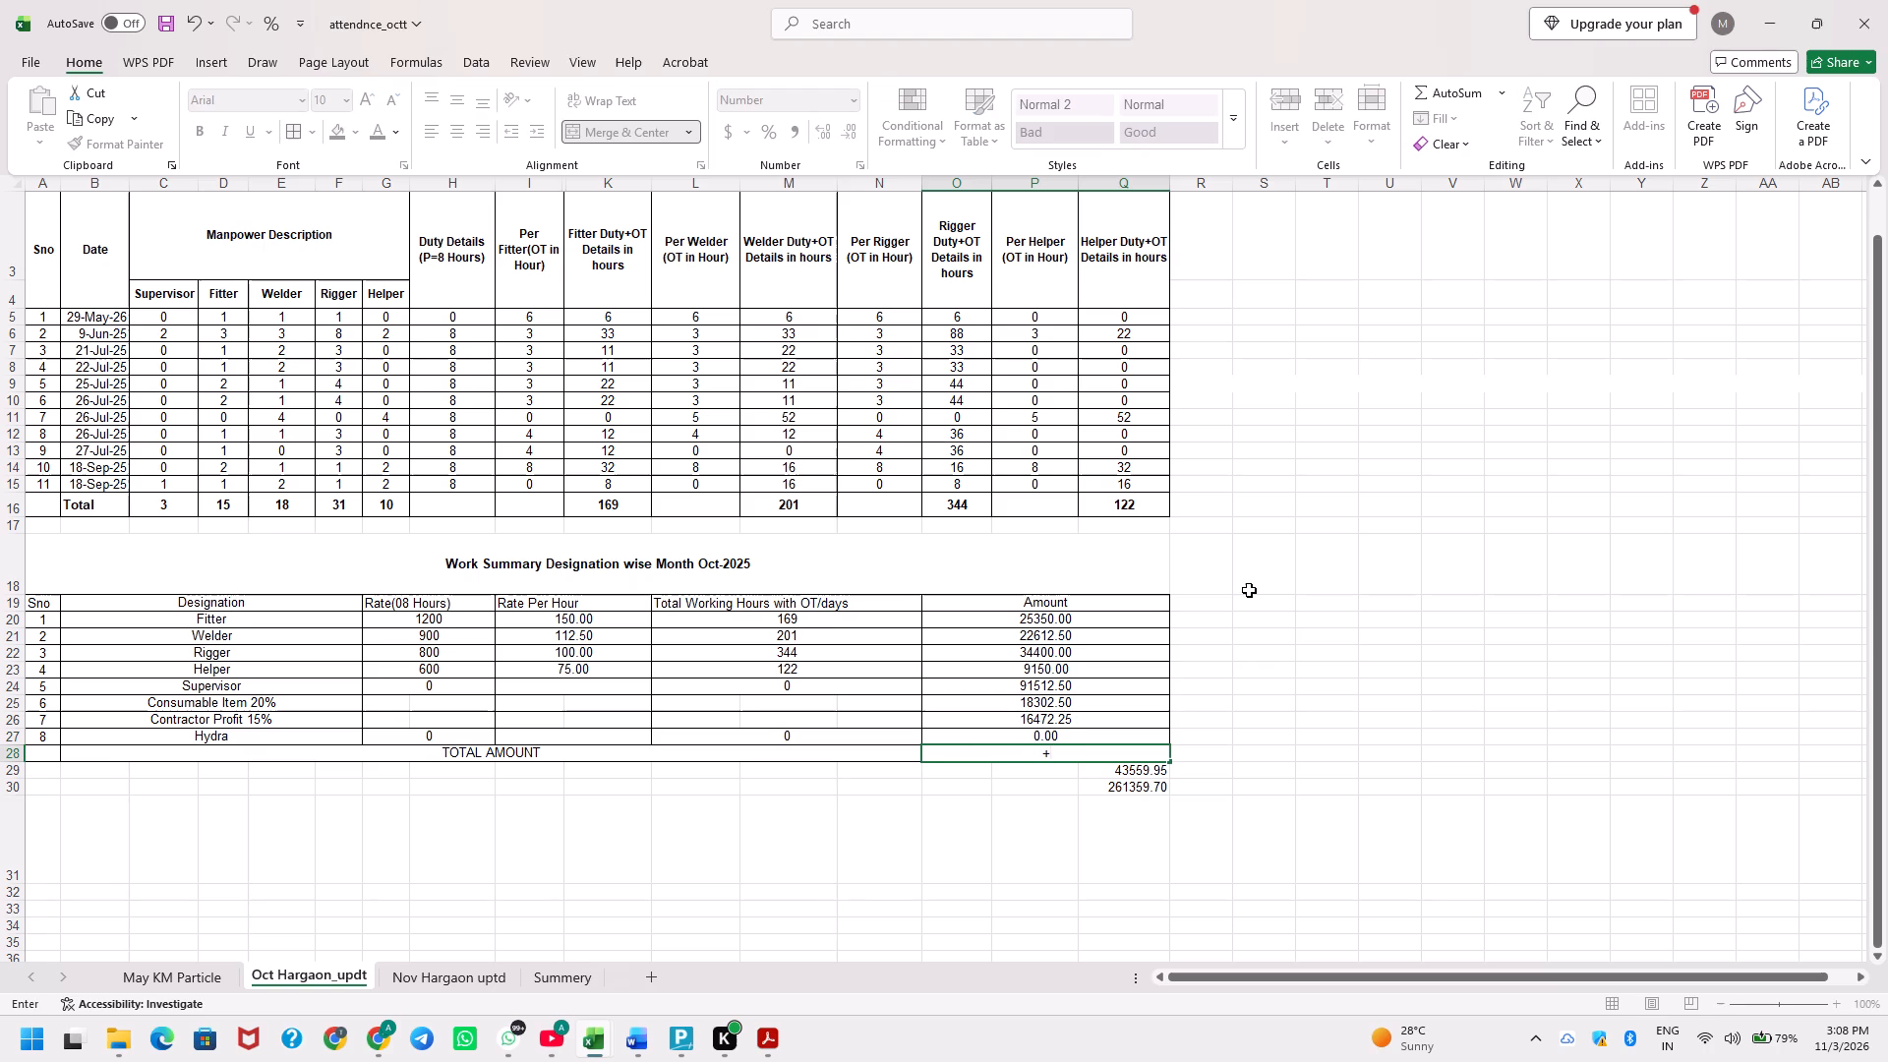
type("sy")
key("BackSpace")
type("um")
key("Tab")
key("Up")
key("shift+Up")
key("shift+Up")
key("shift+Up")
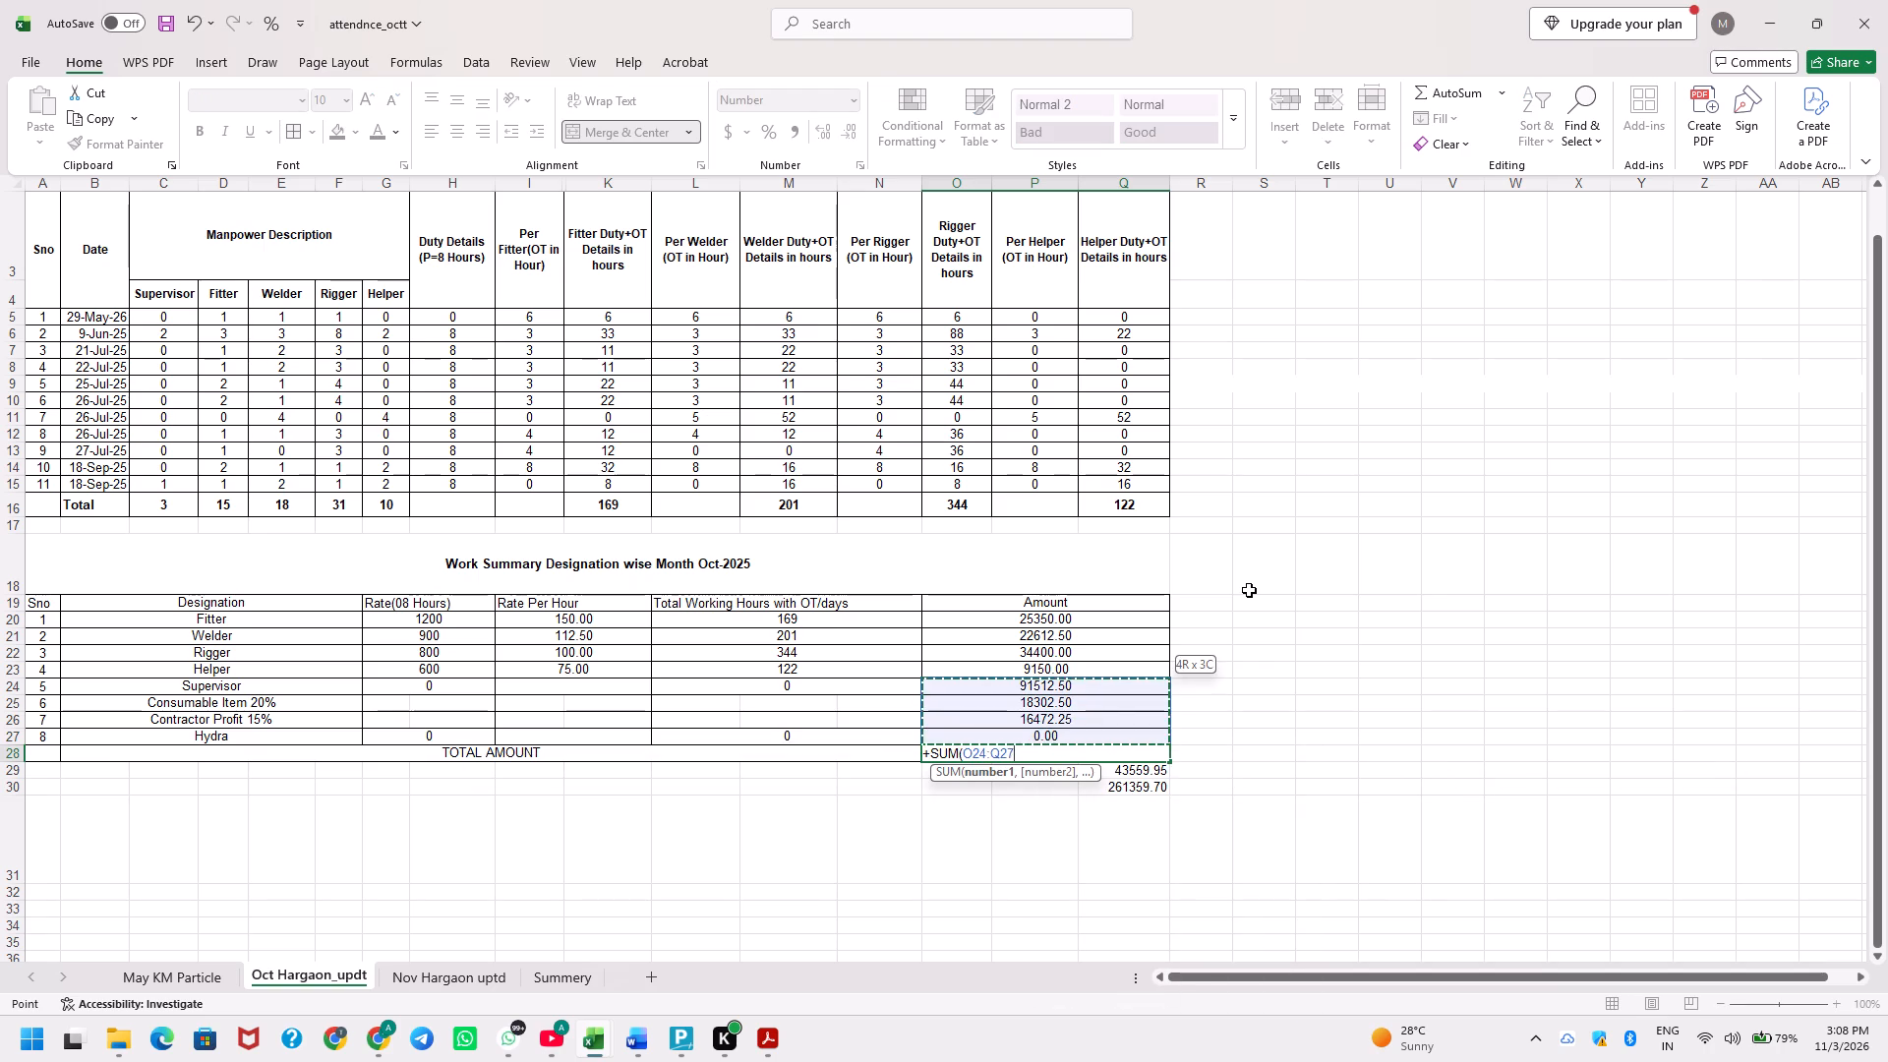
key("shift+parenright")
key("Return")
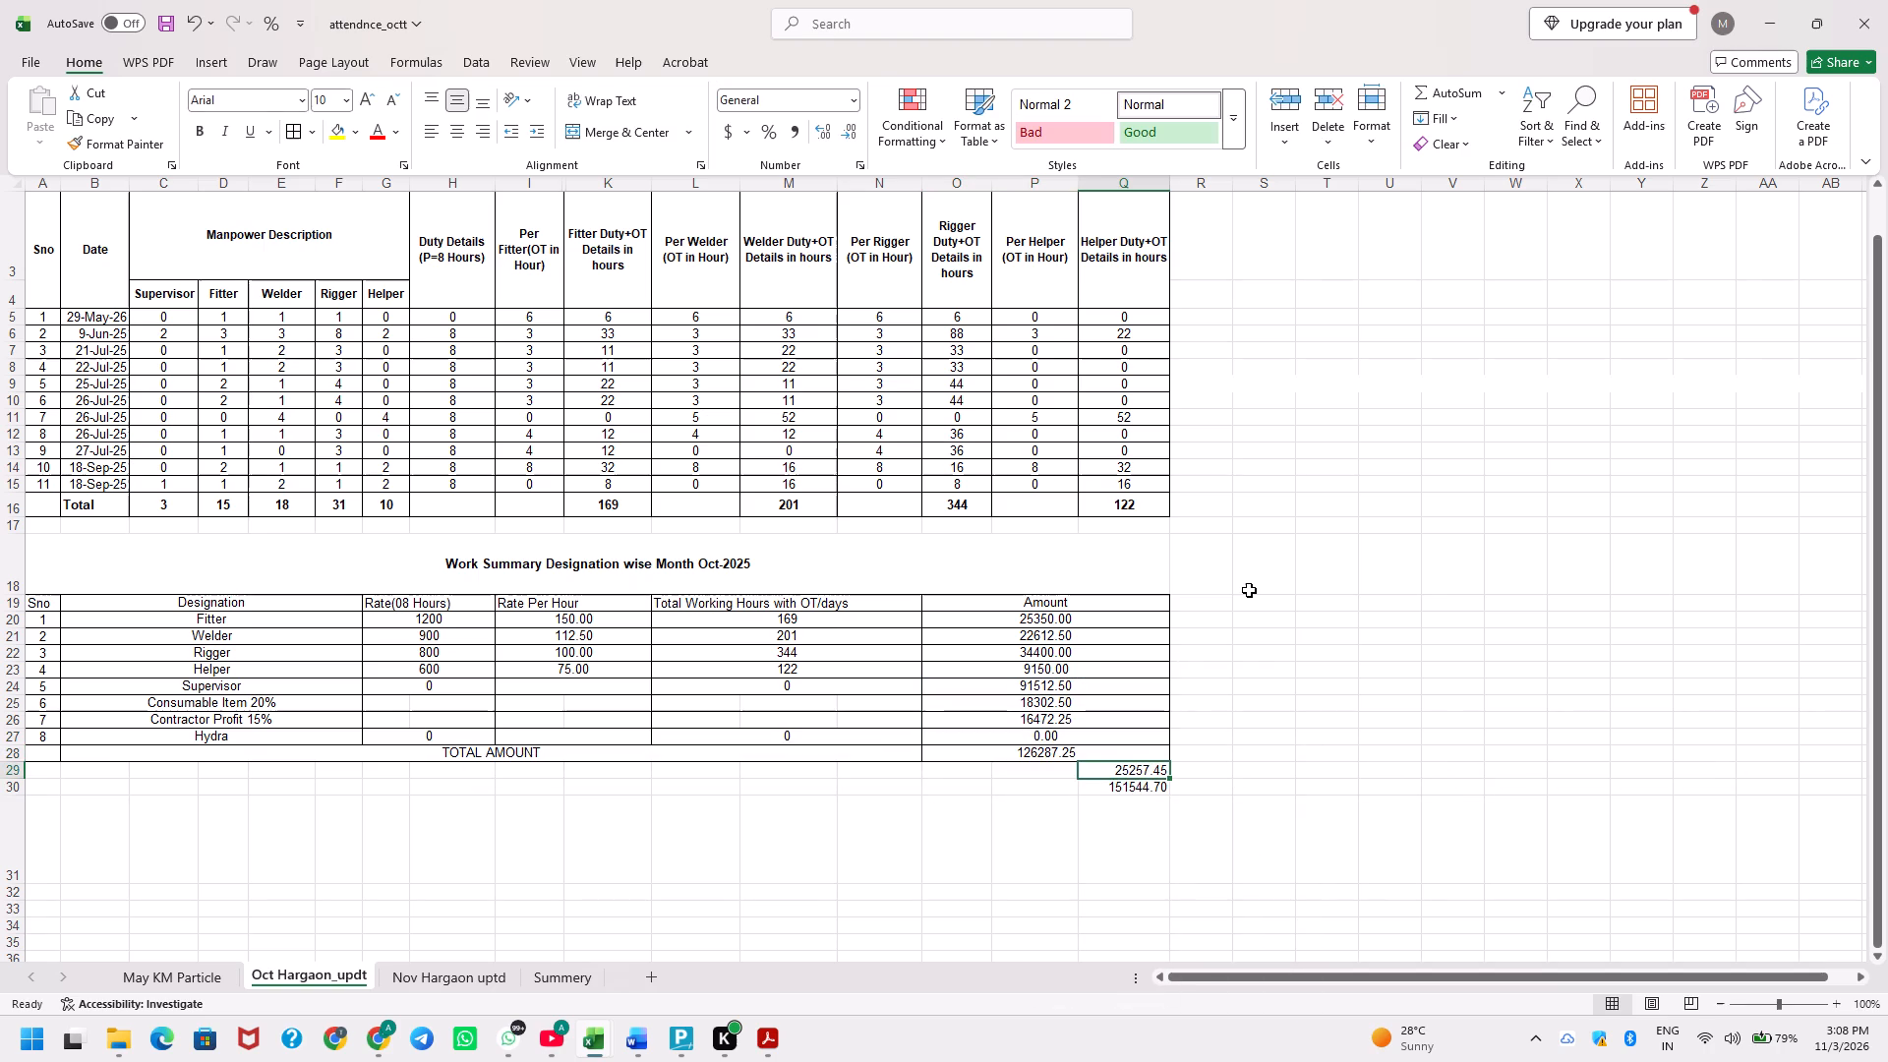
key("Up")
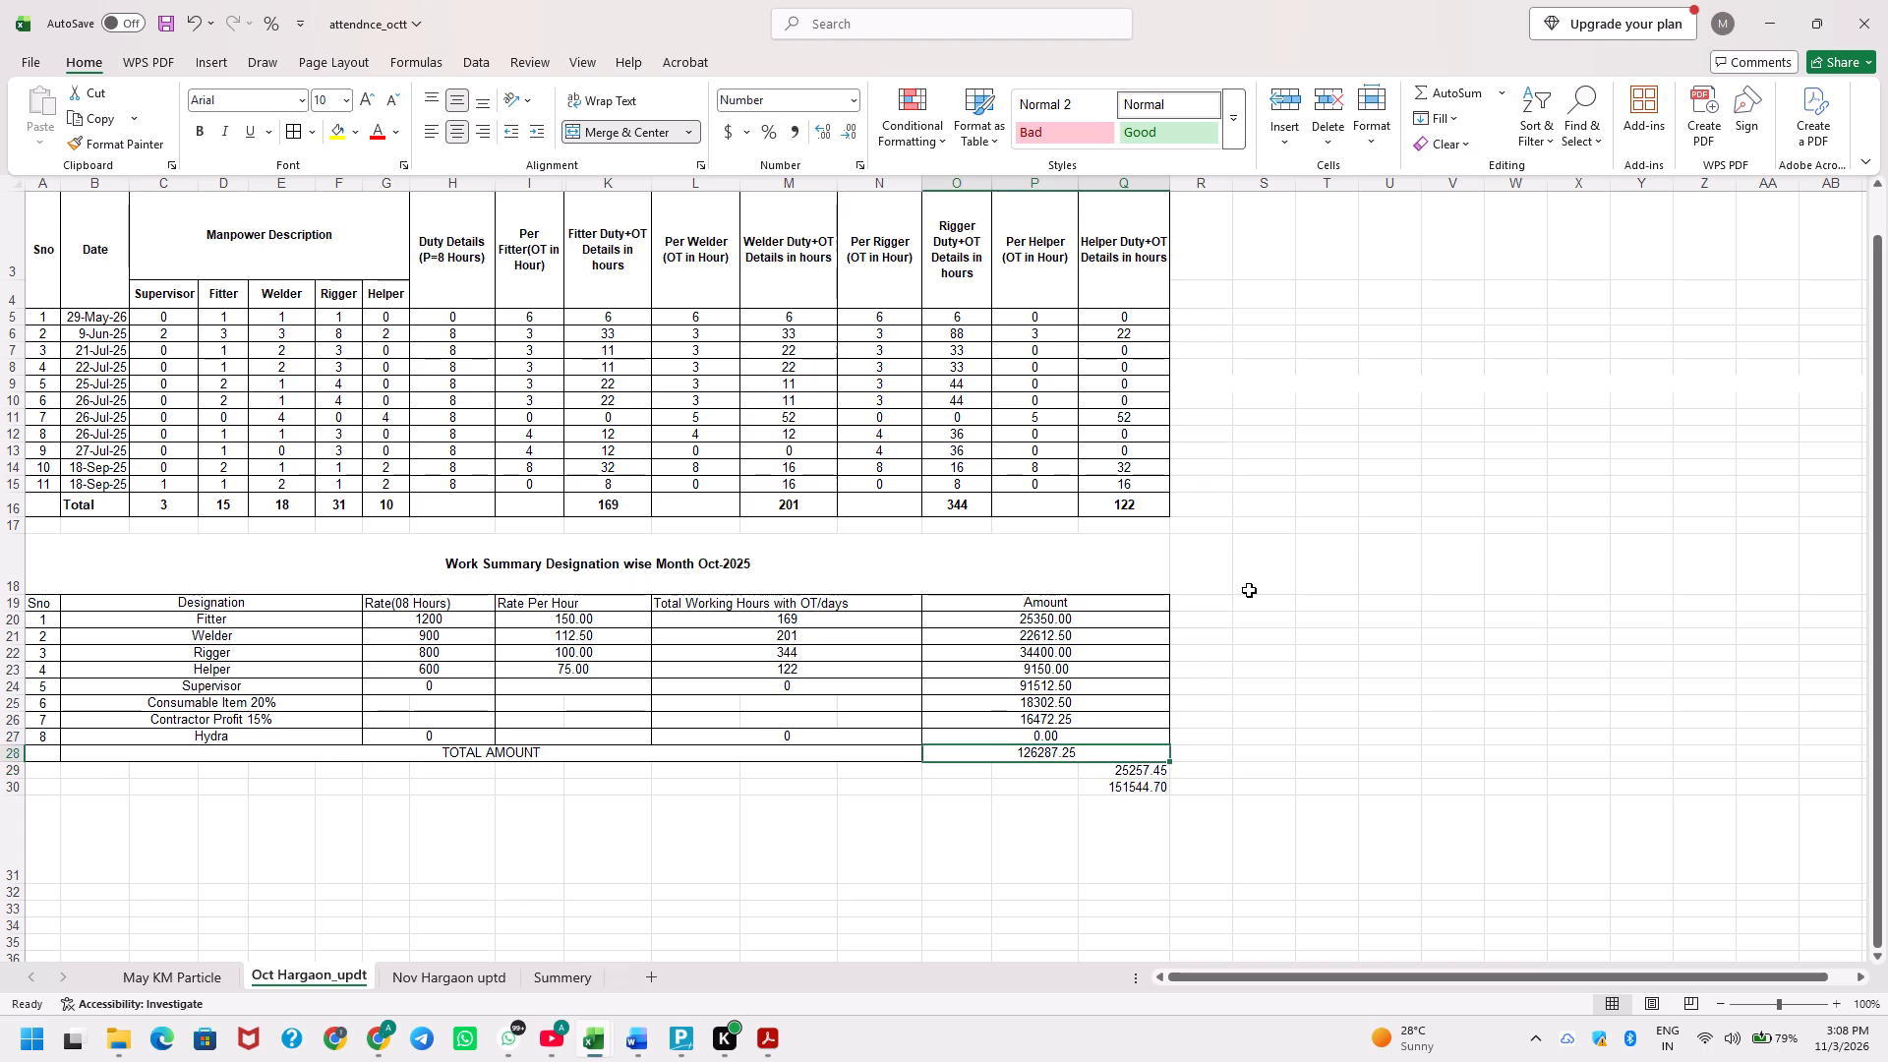
Delete the two values beneath the TOTAL AMOUNT row and save the workbook.
key("Down")
key("shift+Down")
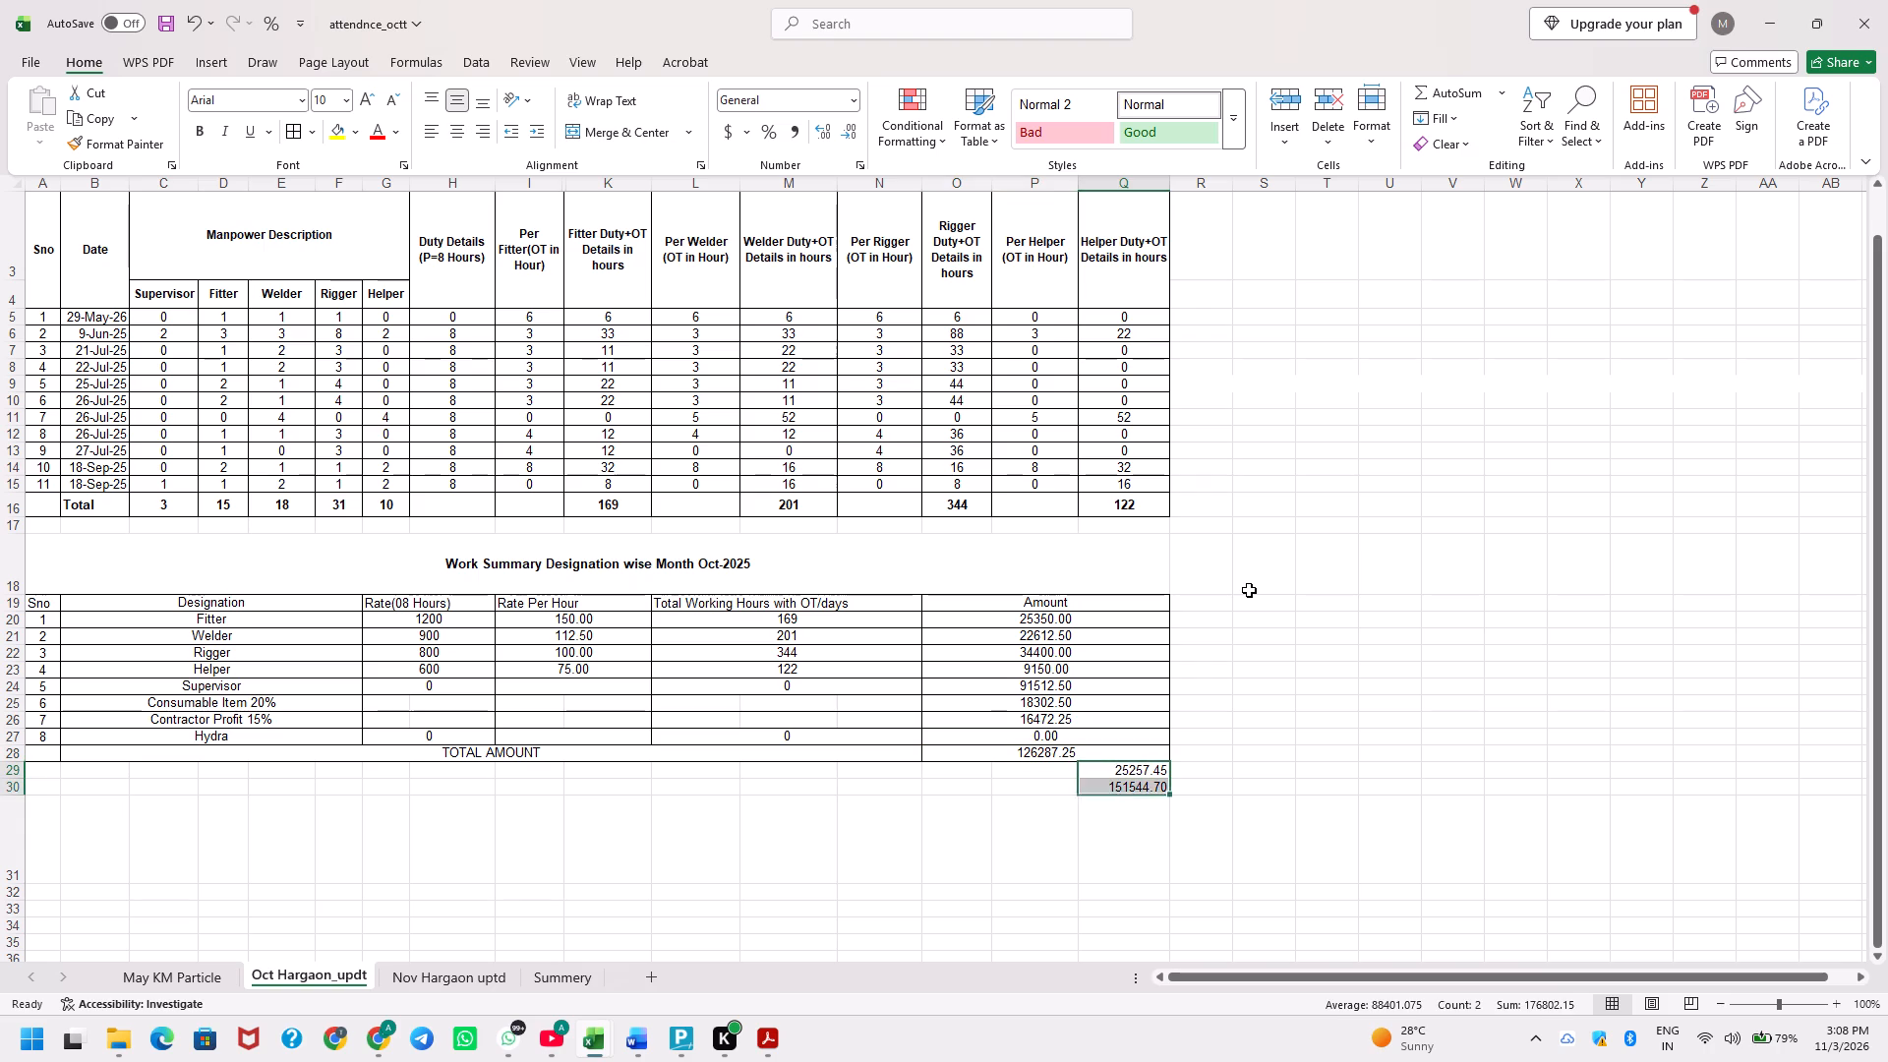
key("shift+Down")
key("shift+Up")
key("Delete")
key("ctrl+s")
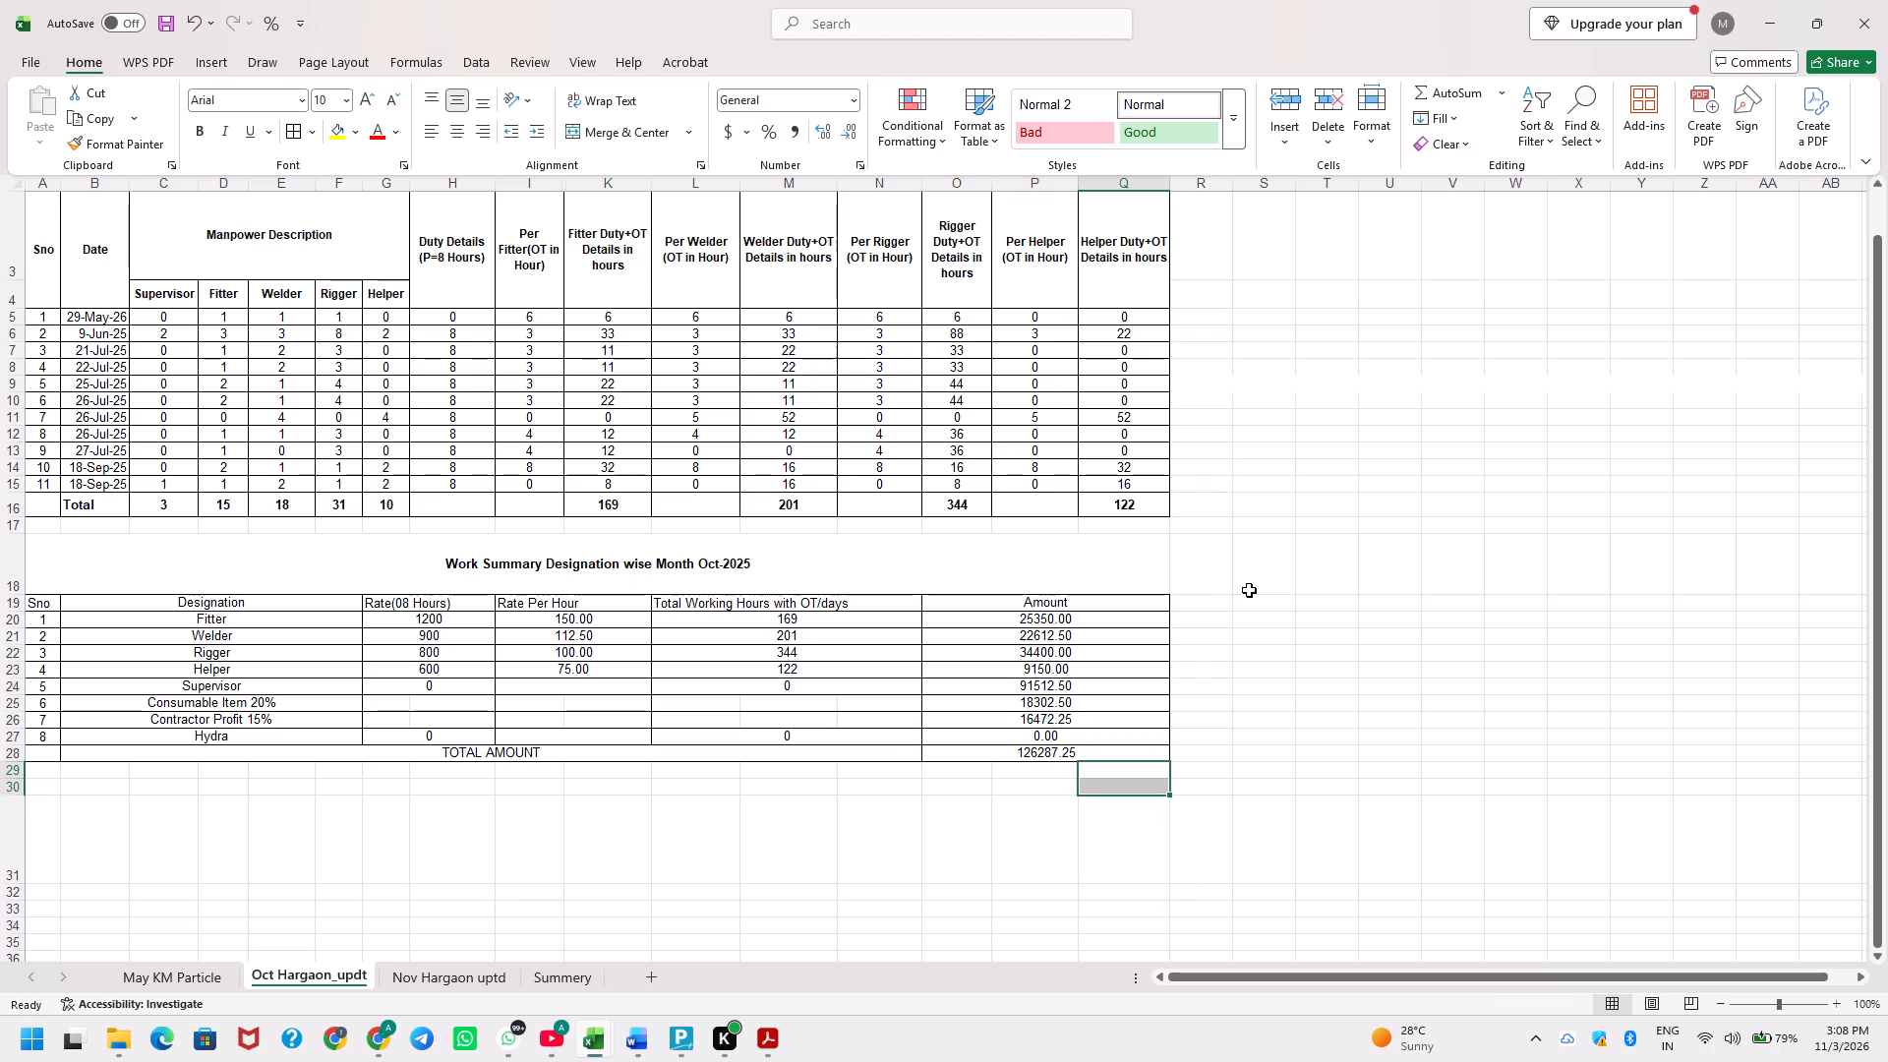
key("Up")
key("Up")
key("ctrl+s")
Review the Supervisor through Hydra rows and the TOTAL AMOUNT in the work summary.
key("Left")
key("Left")
key("Up")
key("Up")
key("Up")
key("Left")
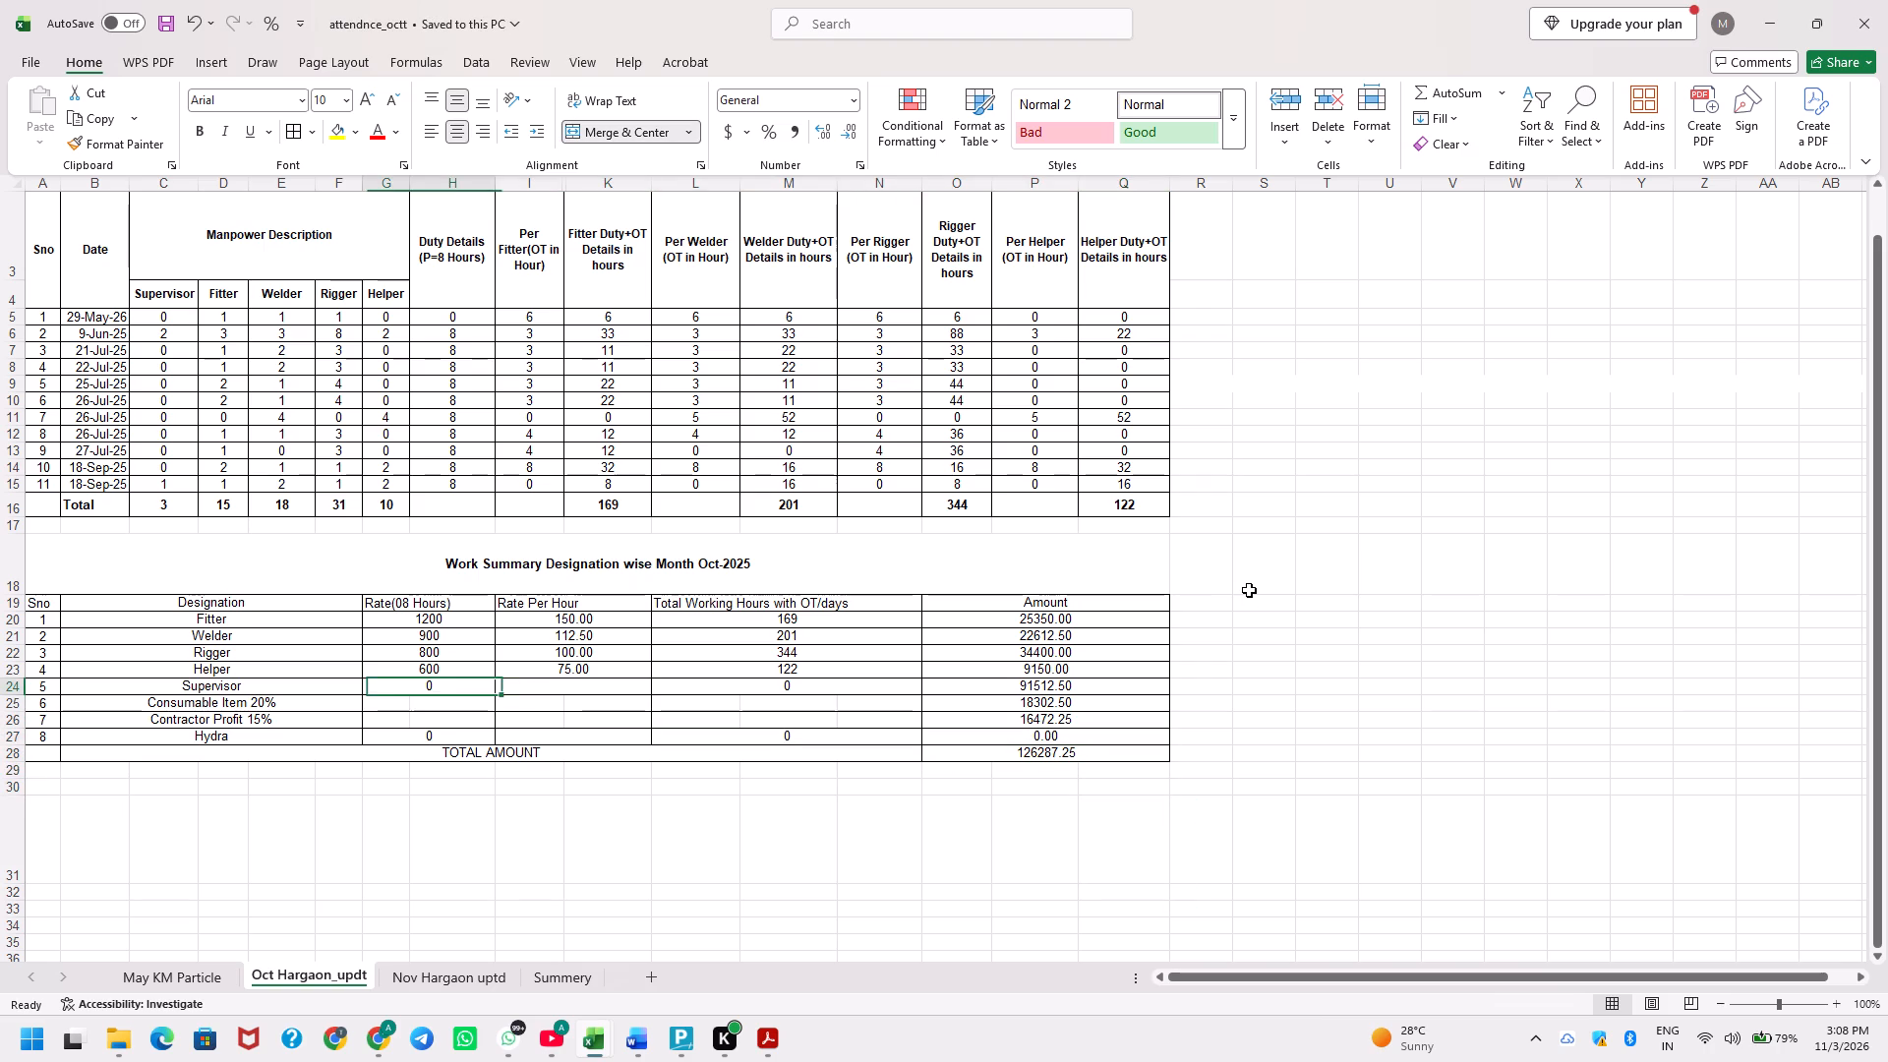
key("Left")
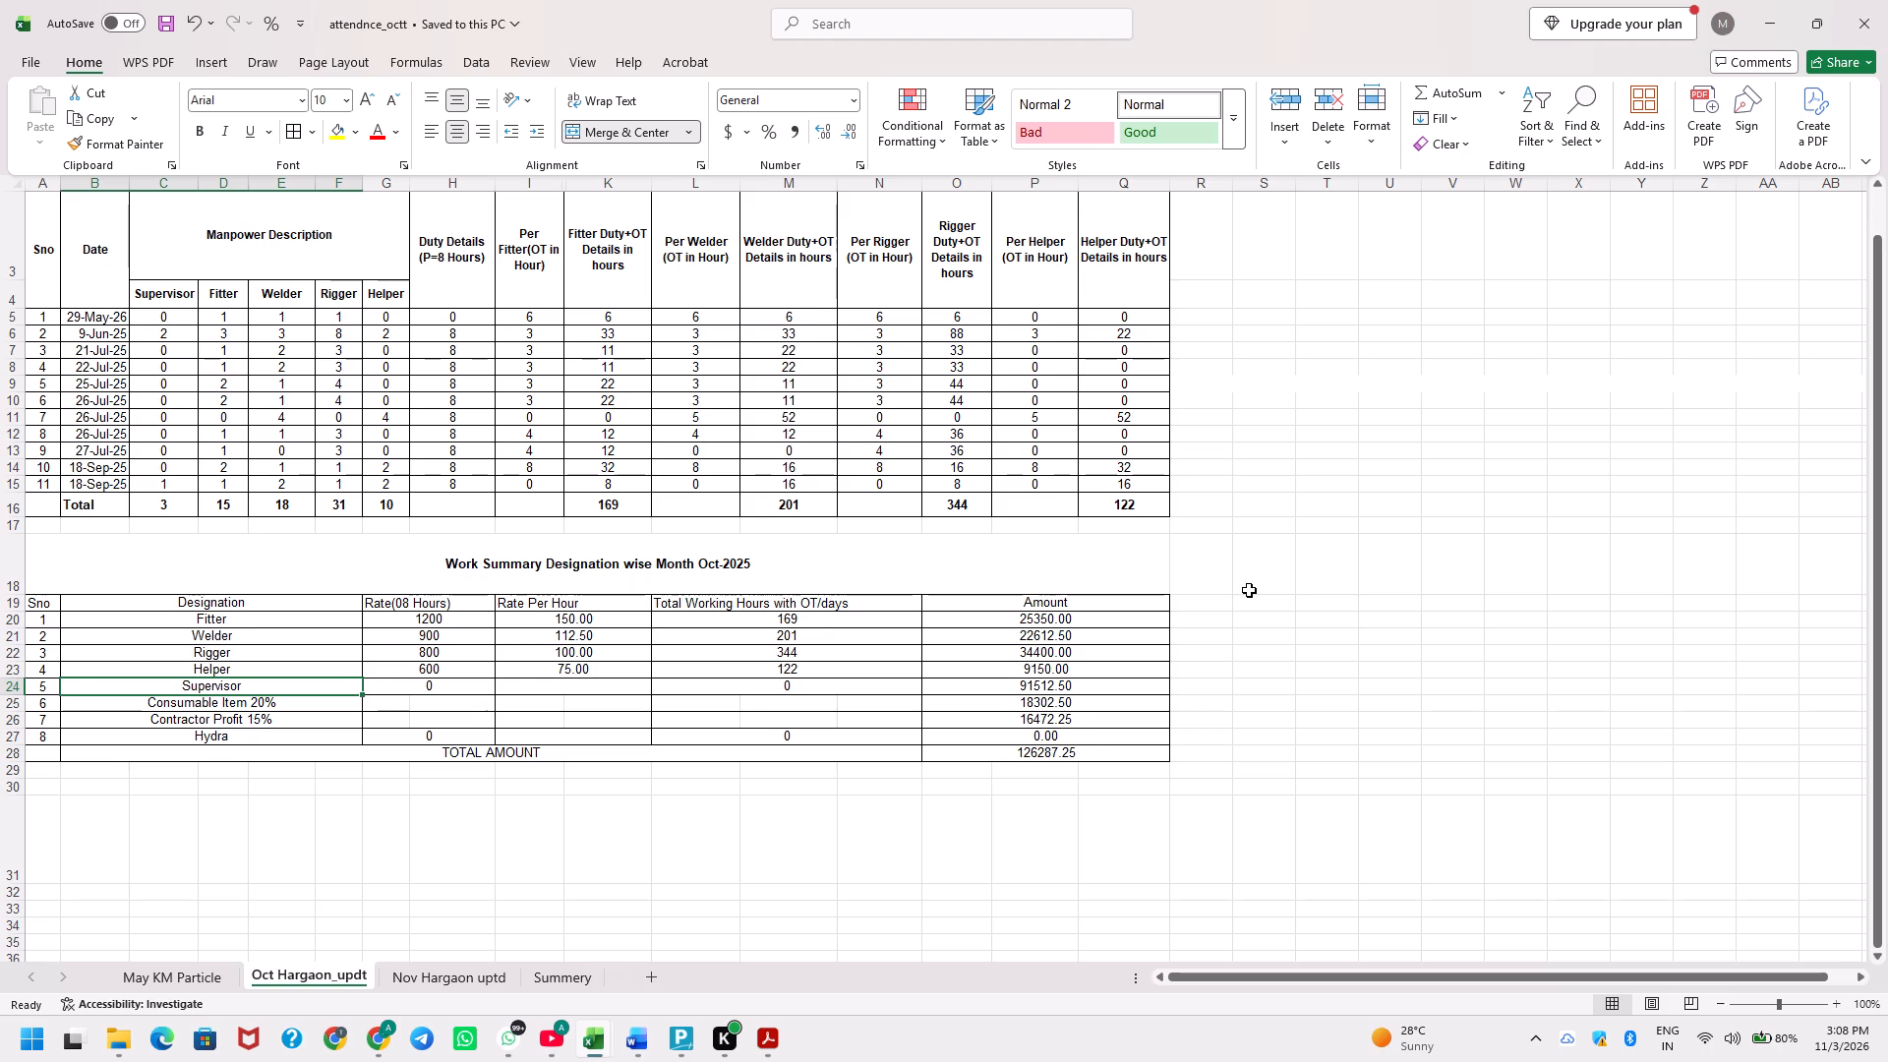
key("Down")
key("Down")
key("Down")
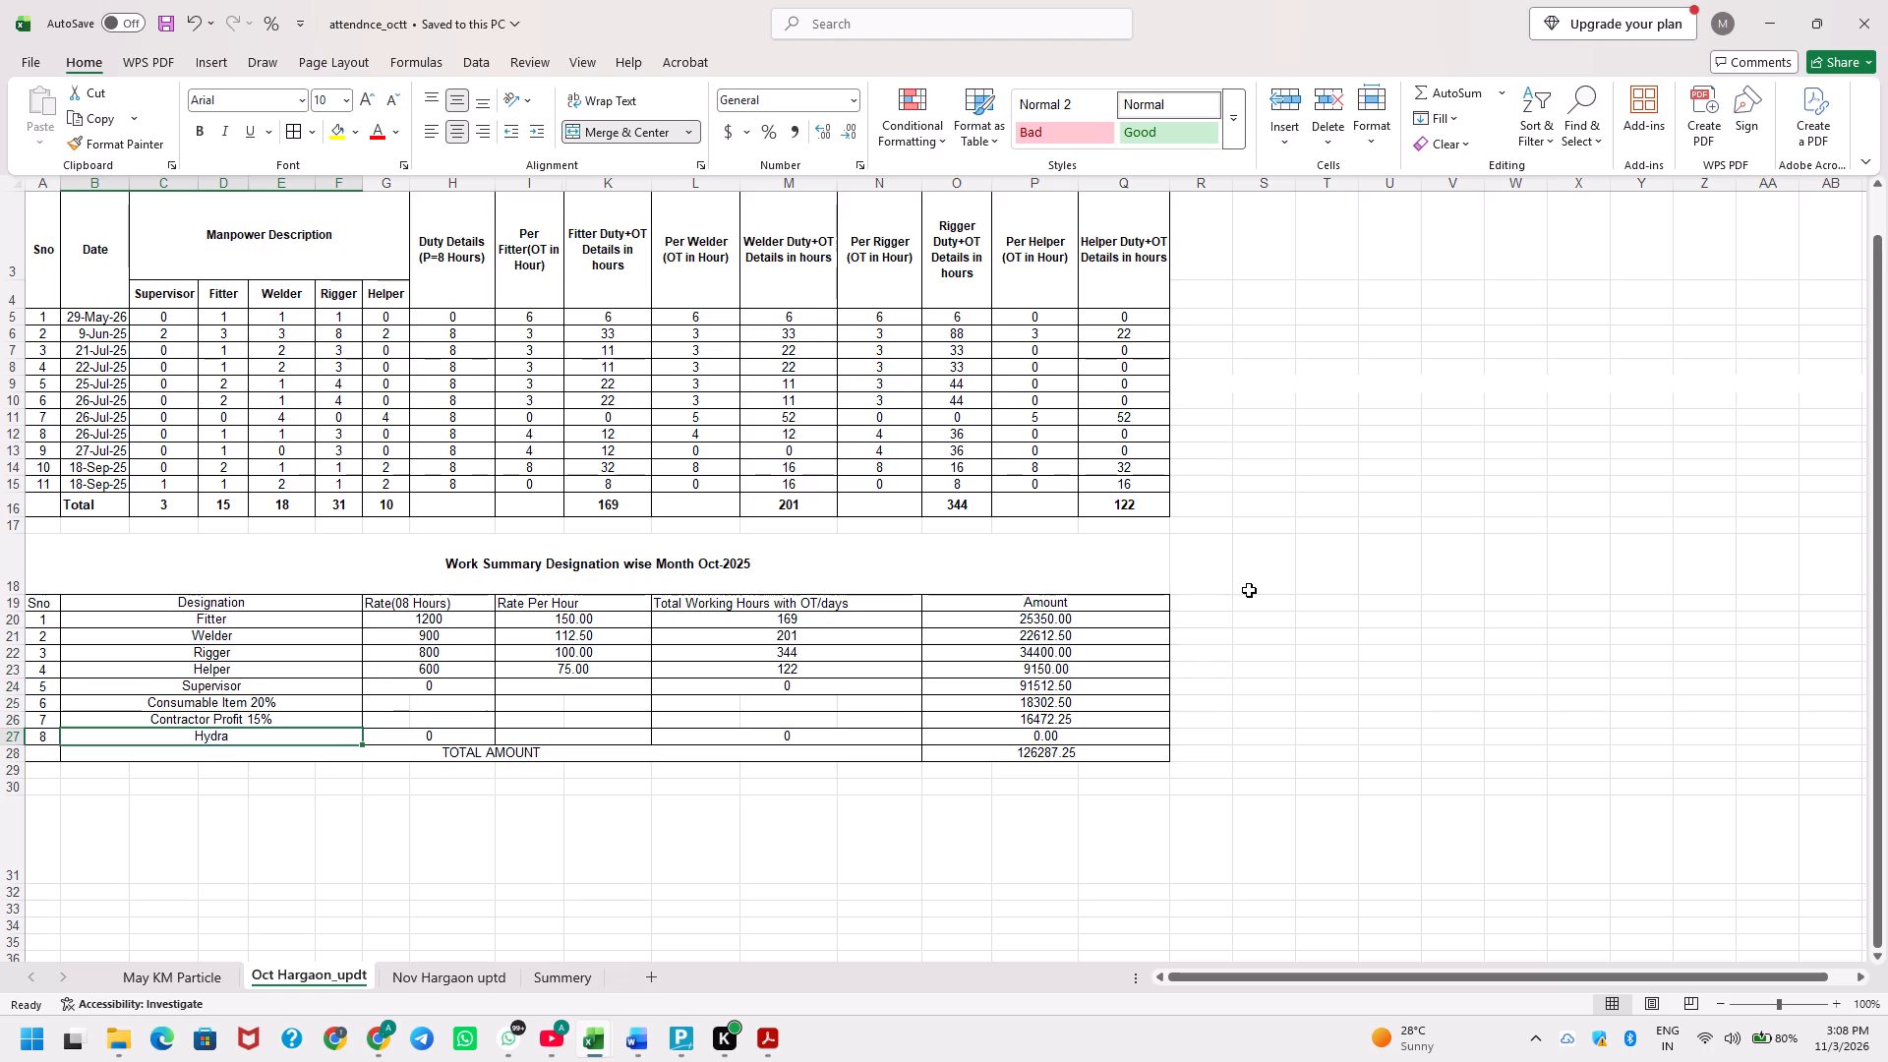
key("Right")
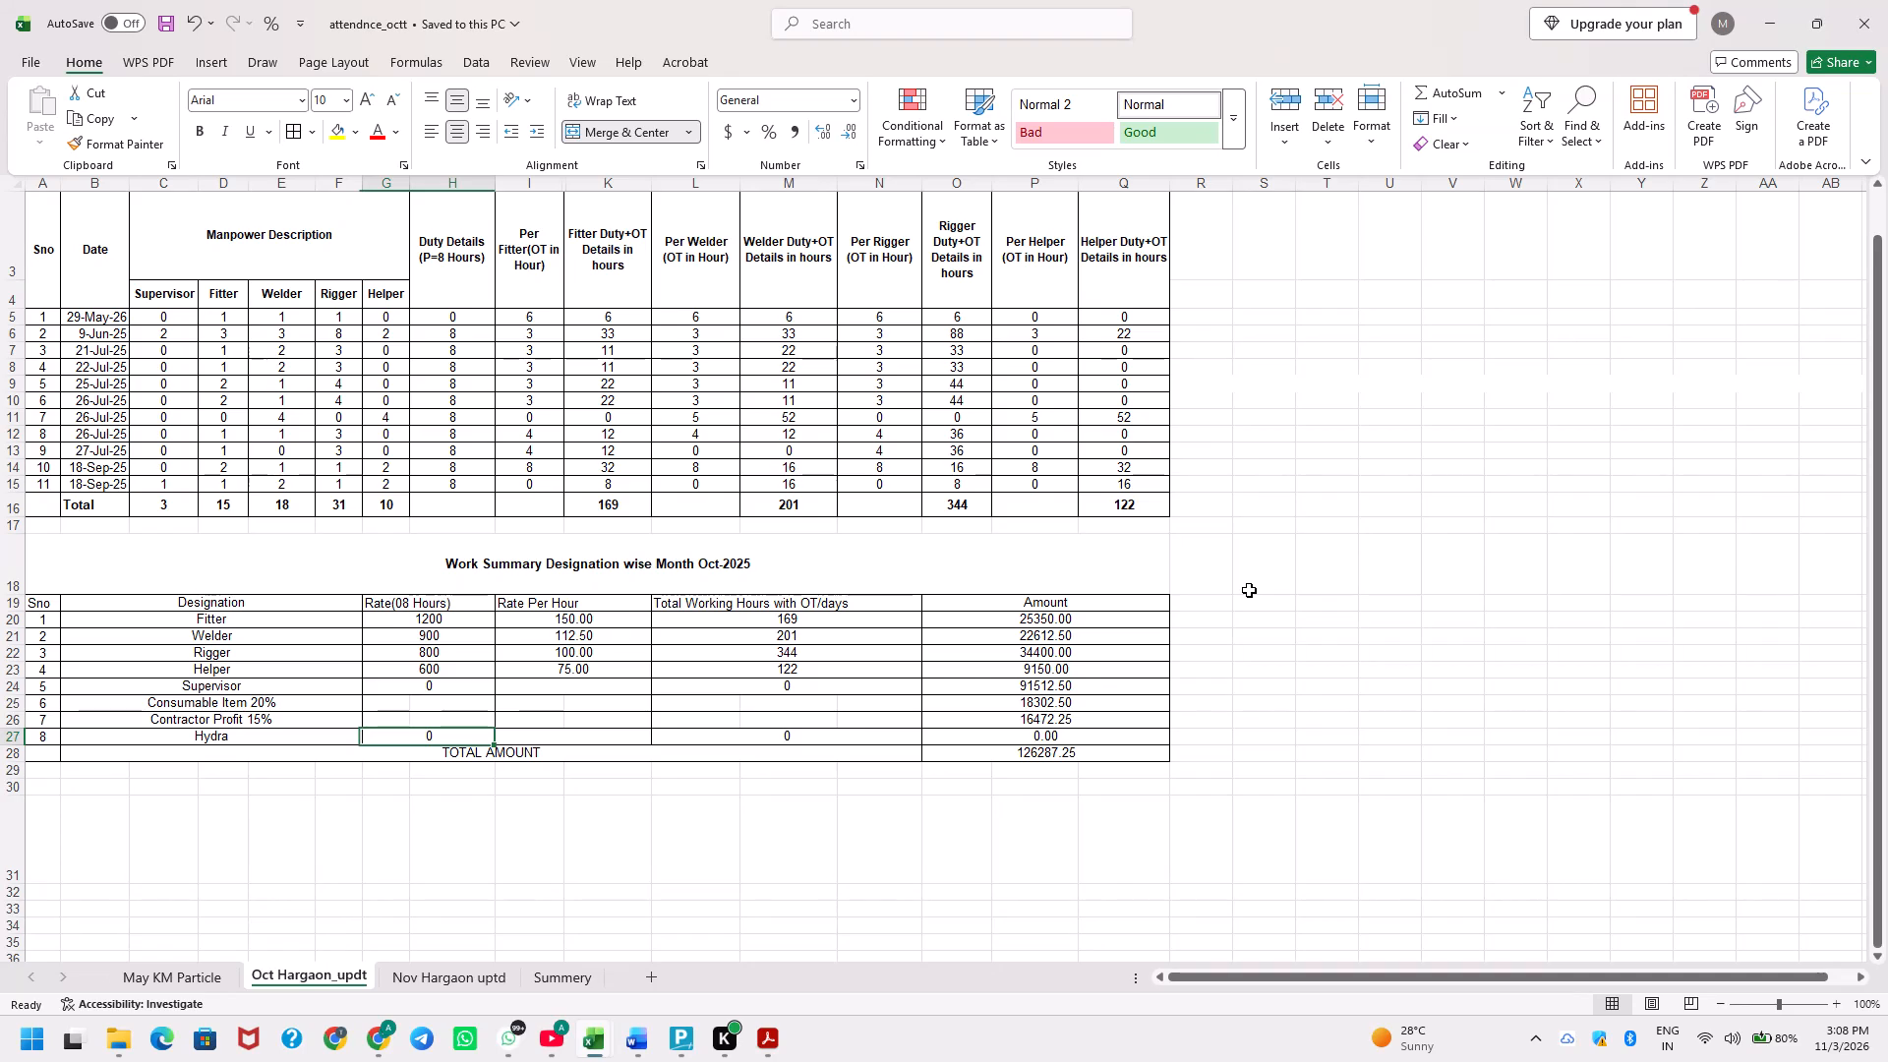
key("Right")
key("Right")
key("Right")
key("Right")
key("Left")
key("Down")
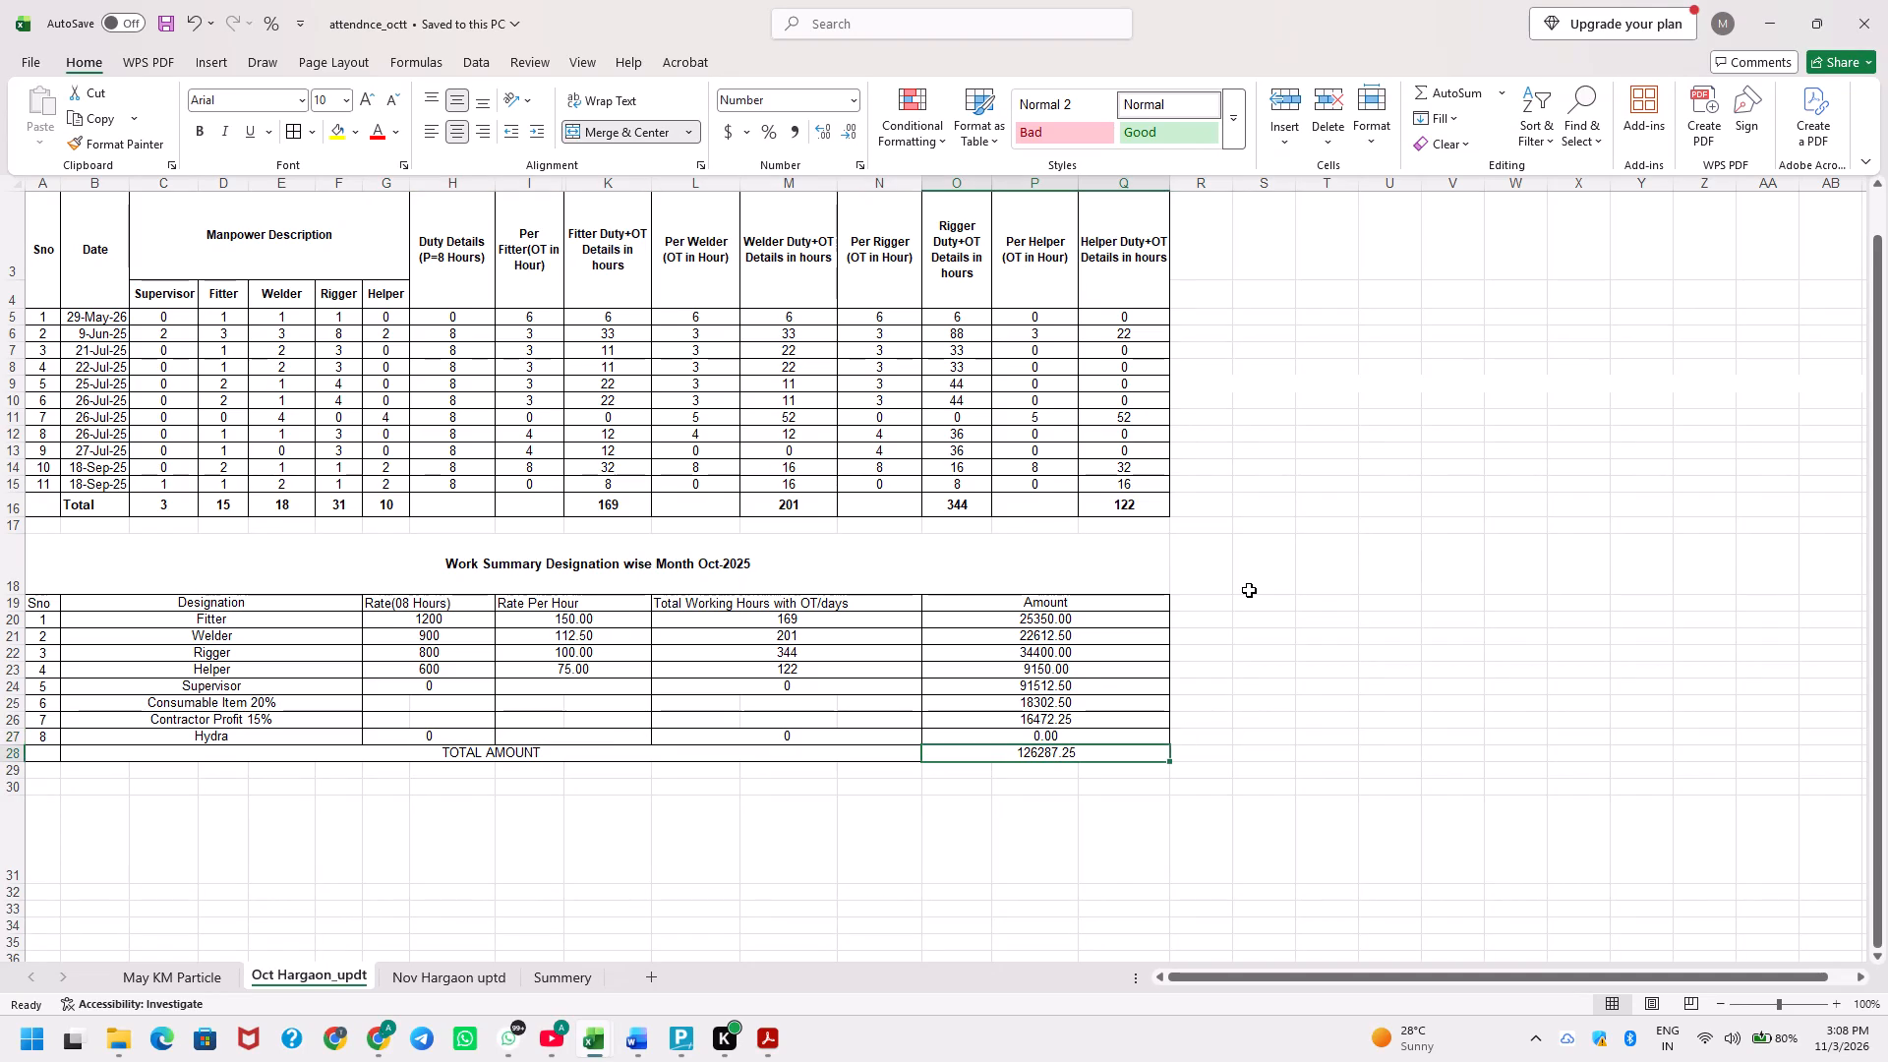
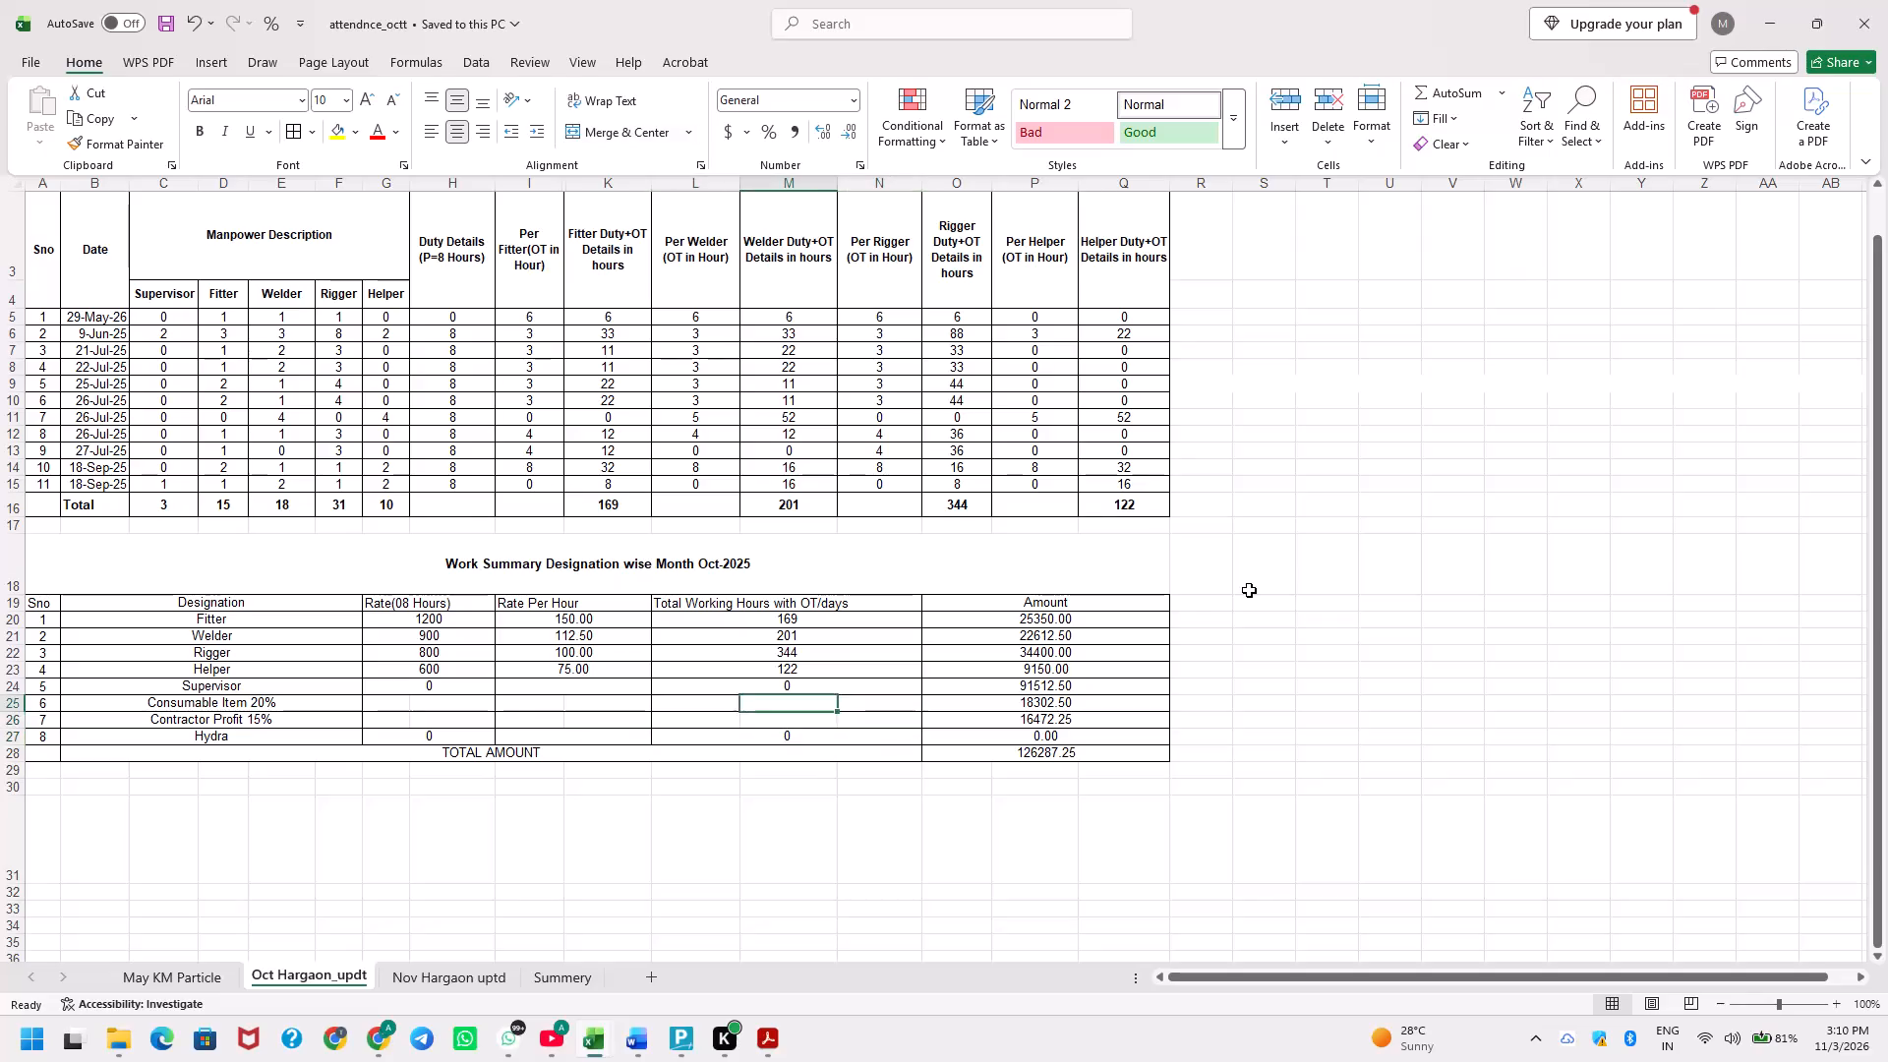
Set the Hydra Rate(08 Hours) in the work summary to 900.
key("Left")
key("Left")
key("Down")
key("Down")
key("Left")
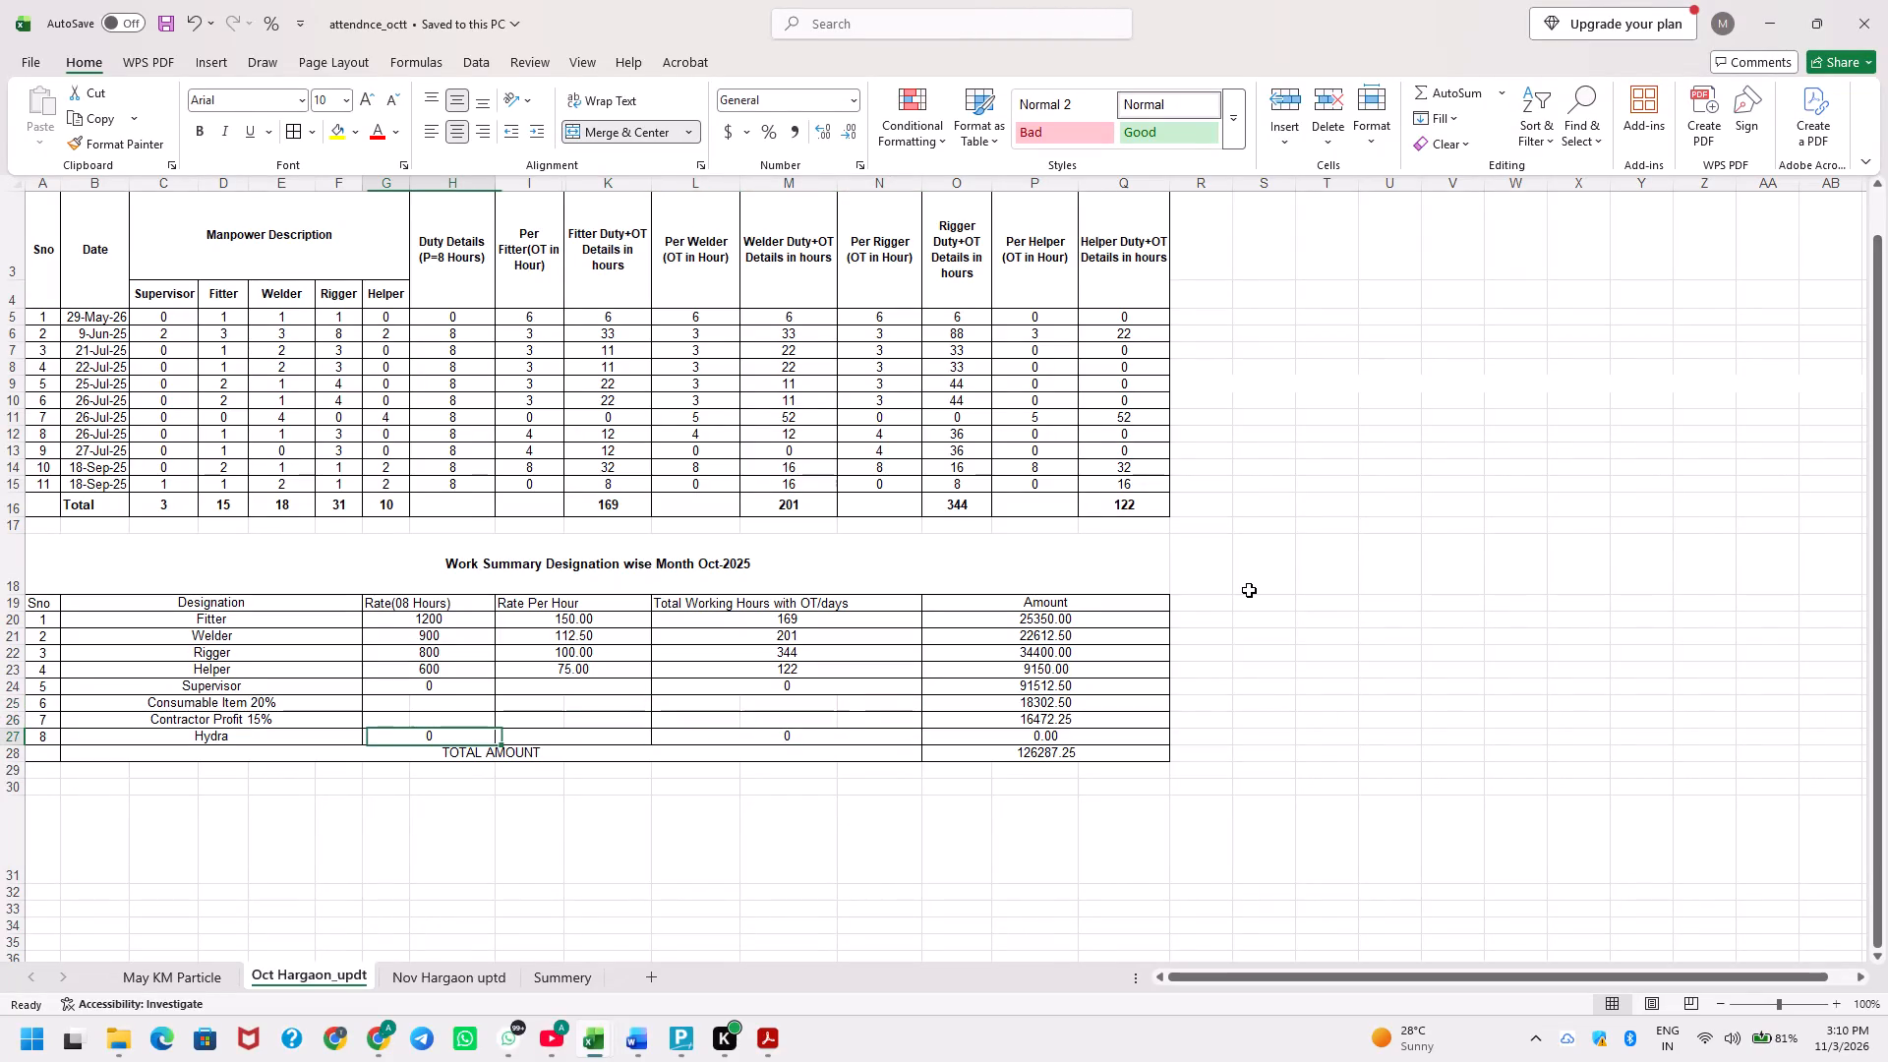
type("900")
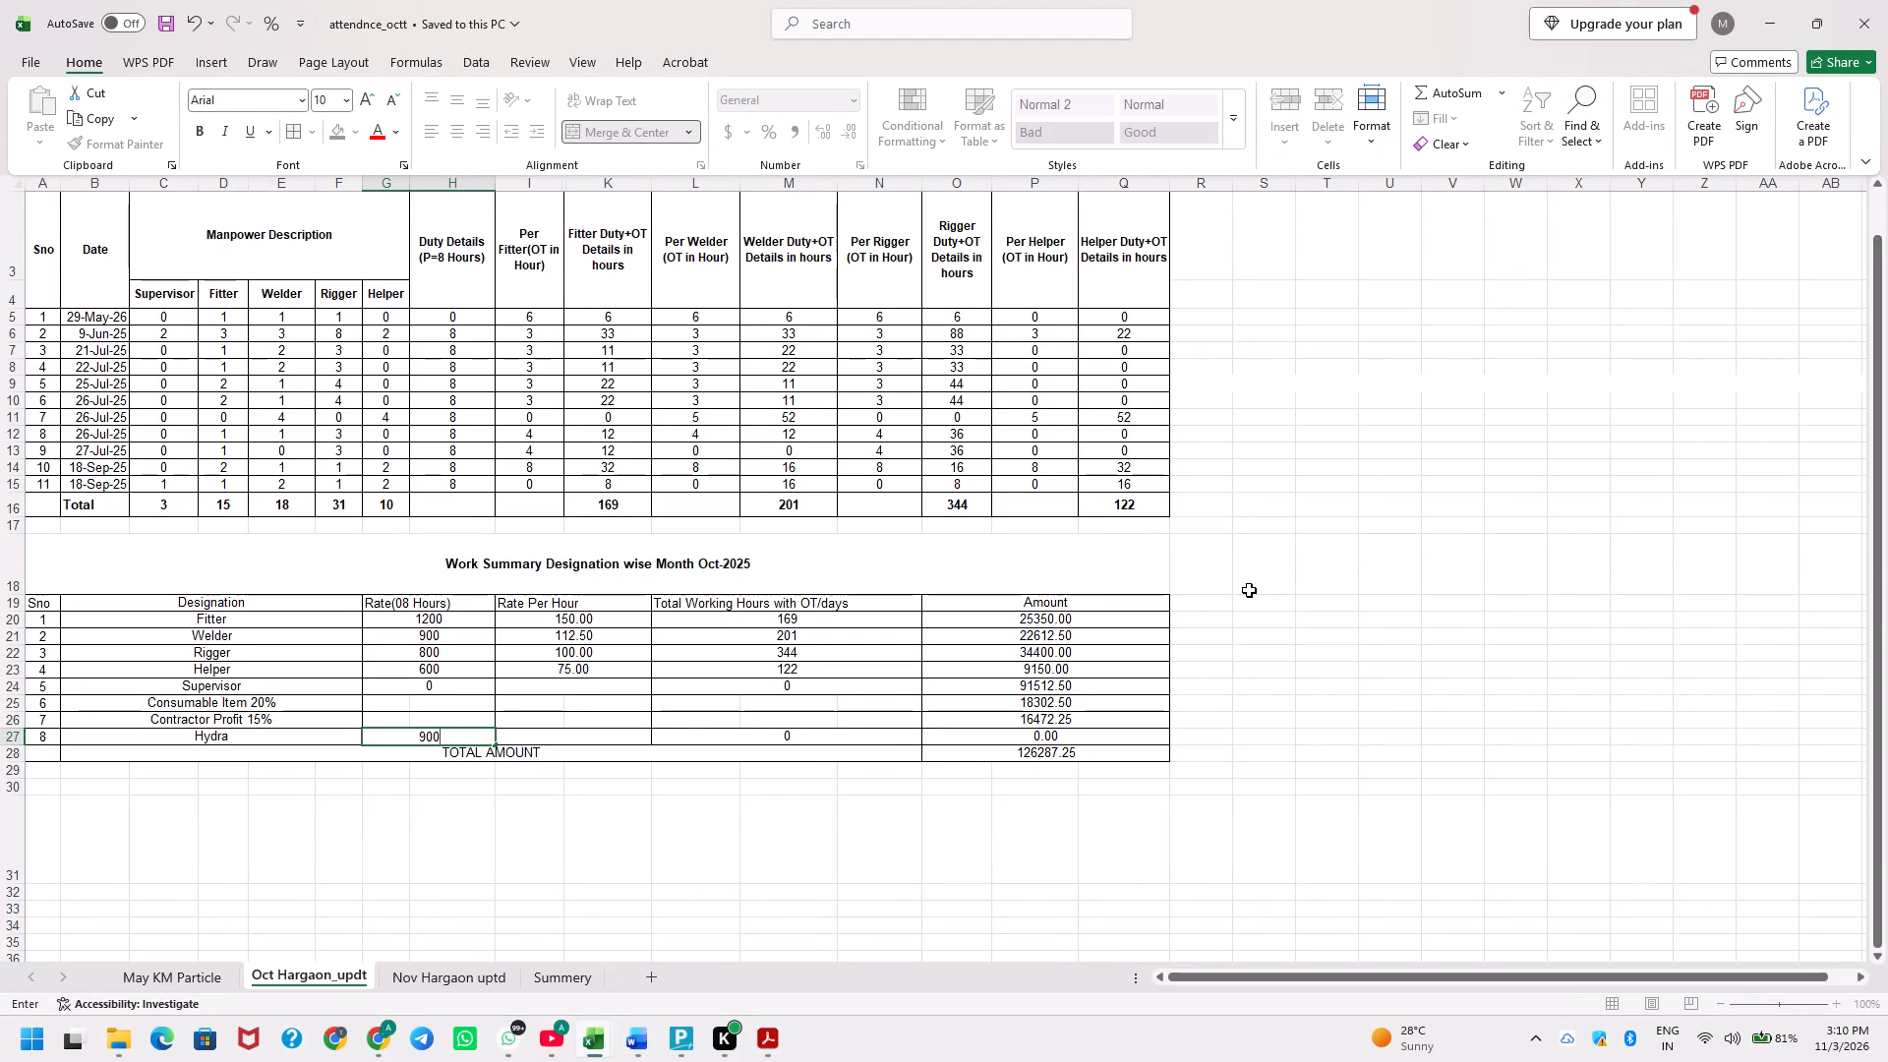
key("Tab")
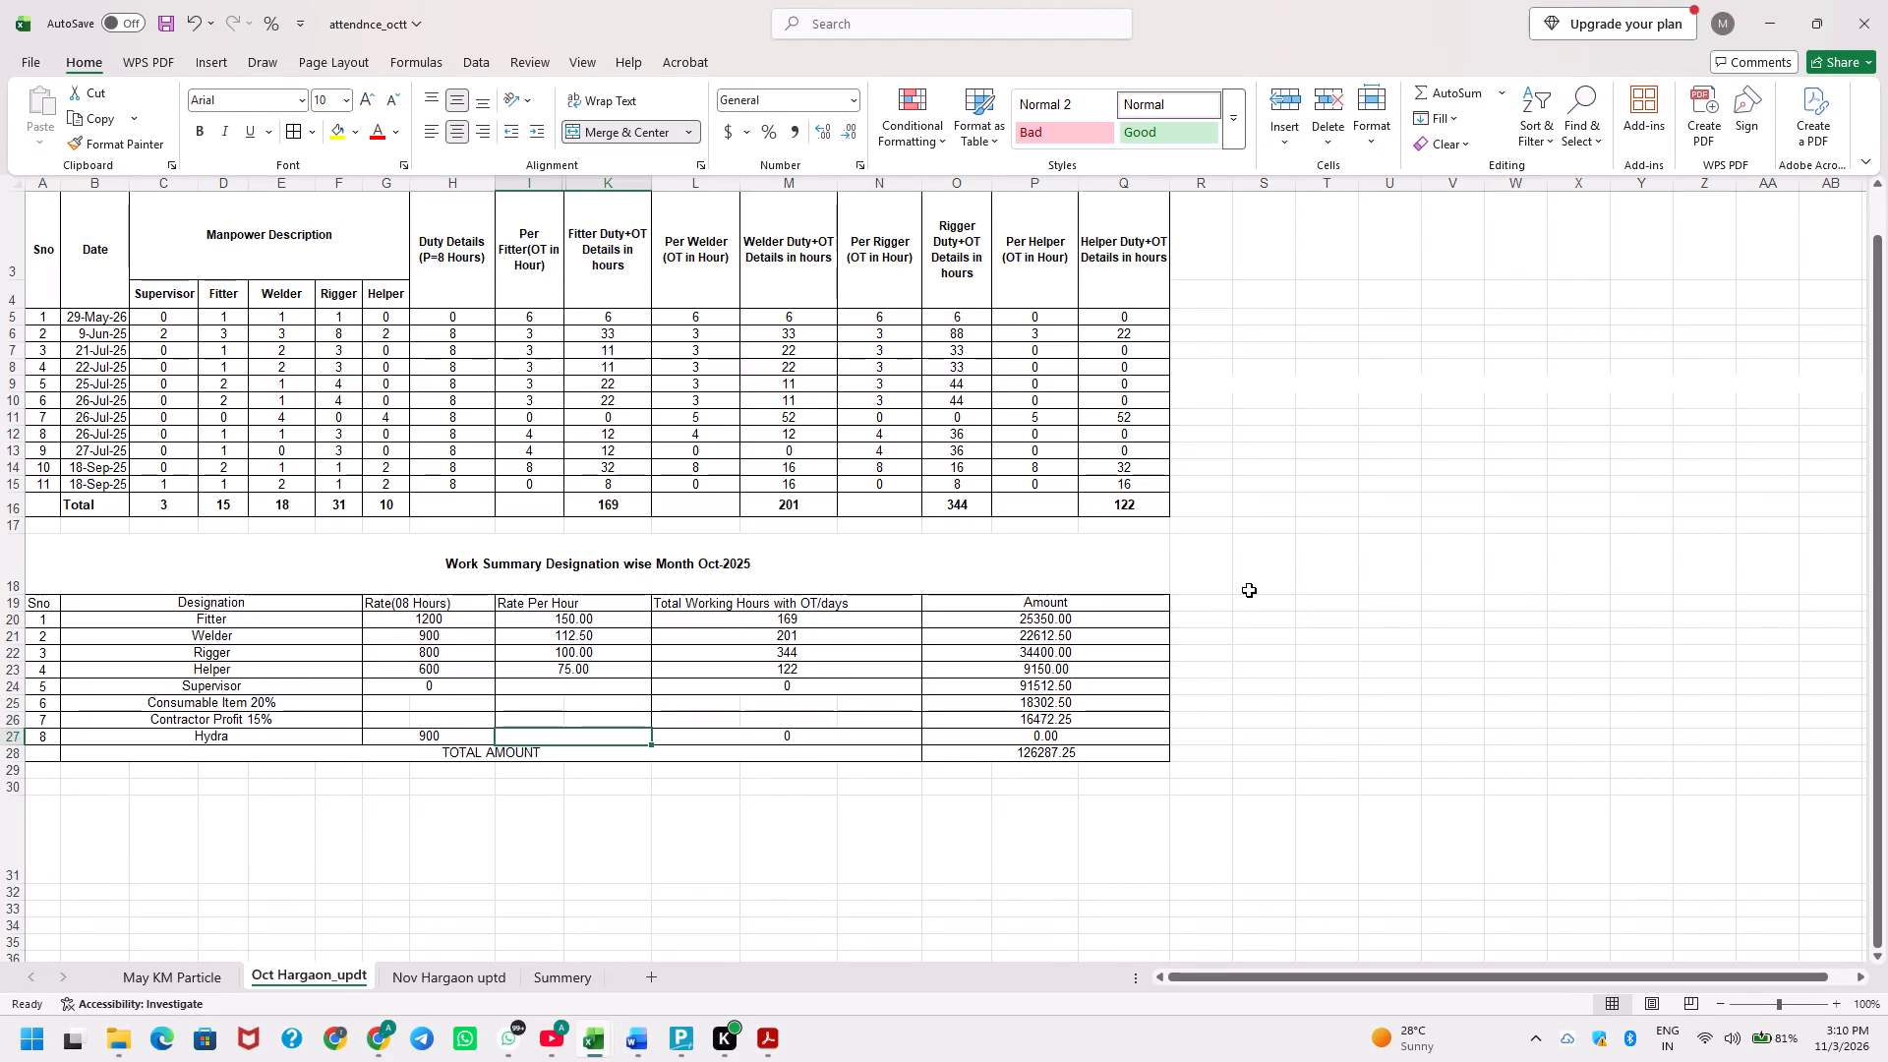
Examine the Rate Per Hour formulas for the Fitter, Welder, Rigger and Helper rows of the work summary.
key("Up")
key("Up")
key("Up")
key("Up")
key("Up")
key("Up")
key("Up")
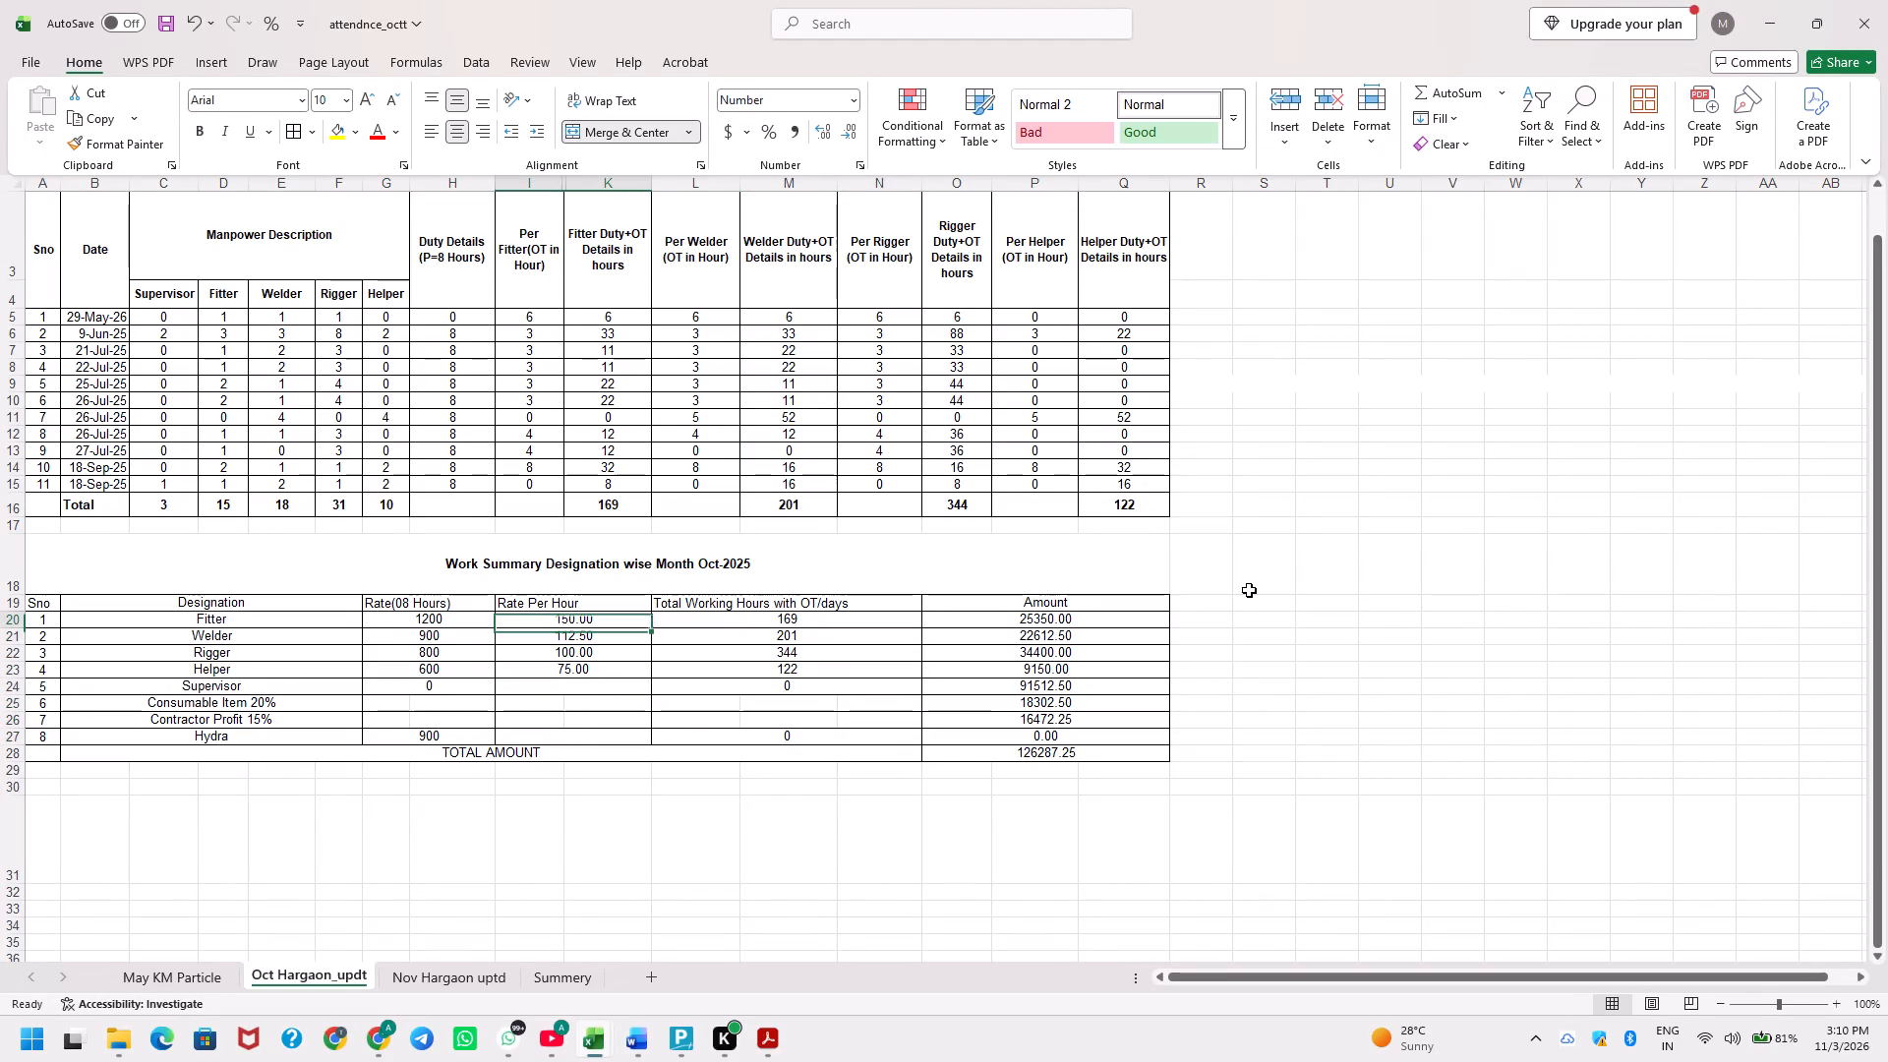
key("F2")
key("Escape")
key("Down")
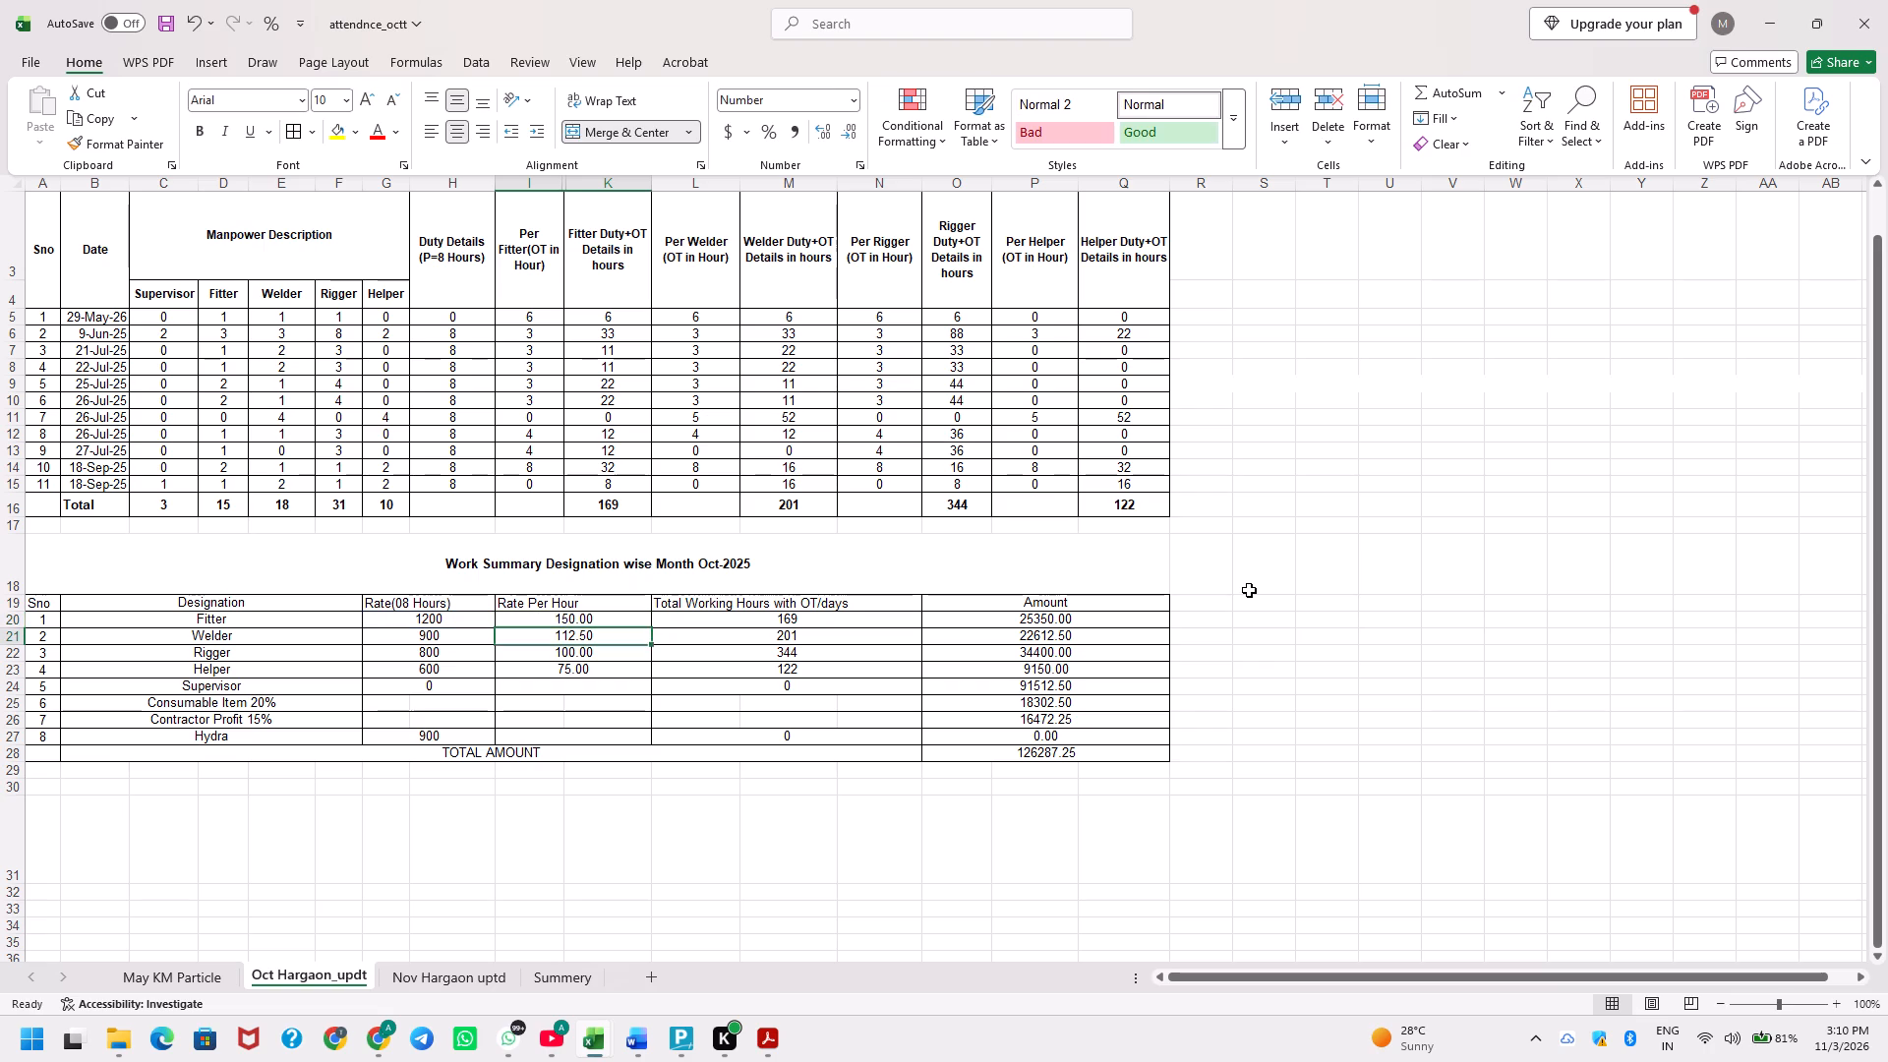
key("Up")
key("F2")
key("Escape")
key("Down")
key("F2")
key("Escape")
key("Down")
key("F2")
key("Escape")
key("Down")
key("F2")
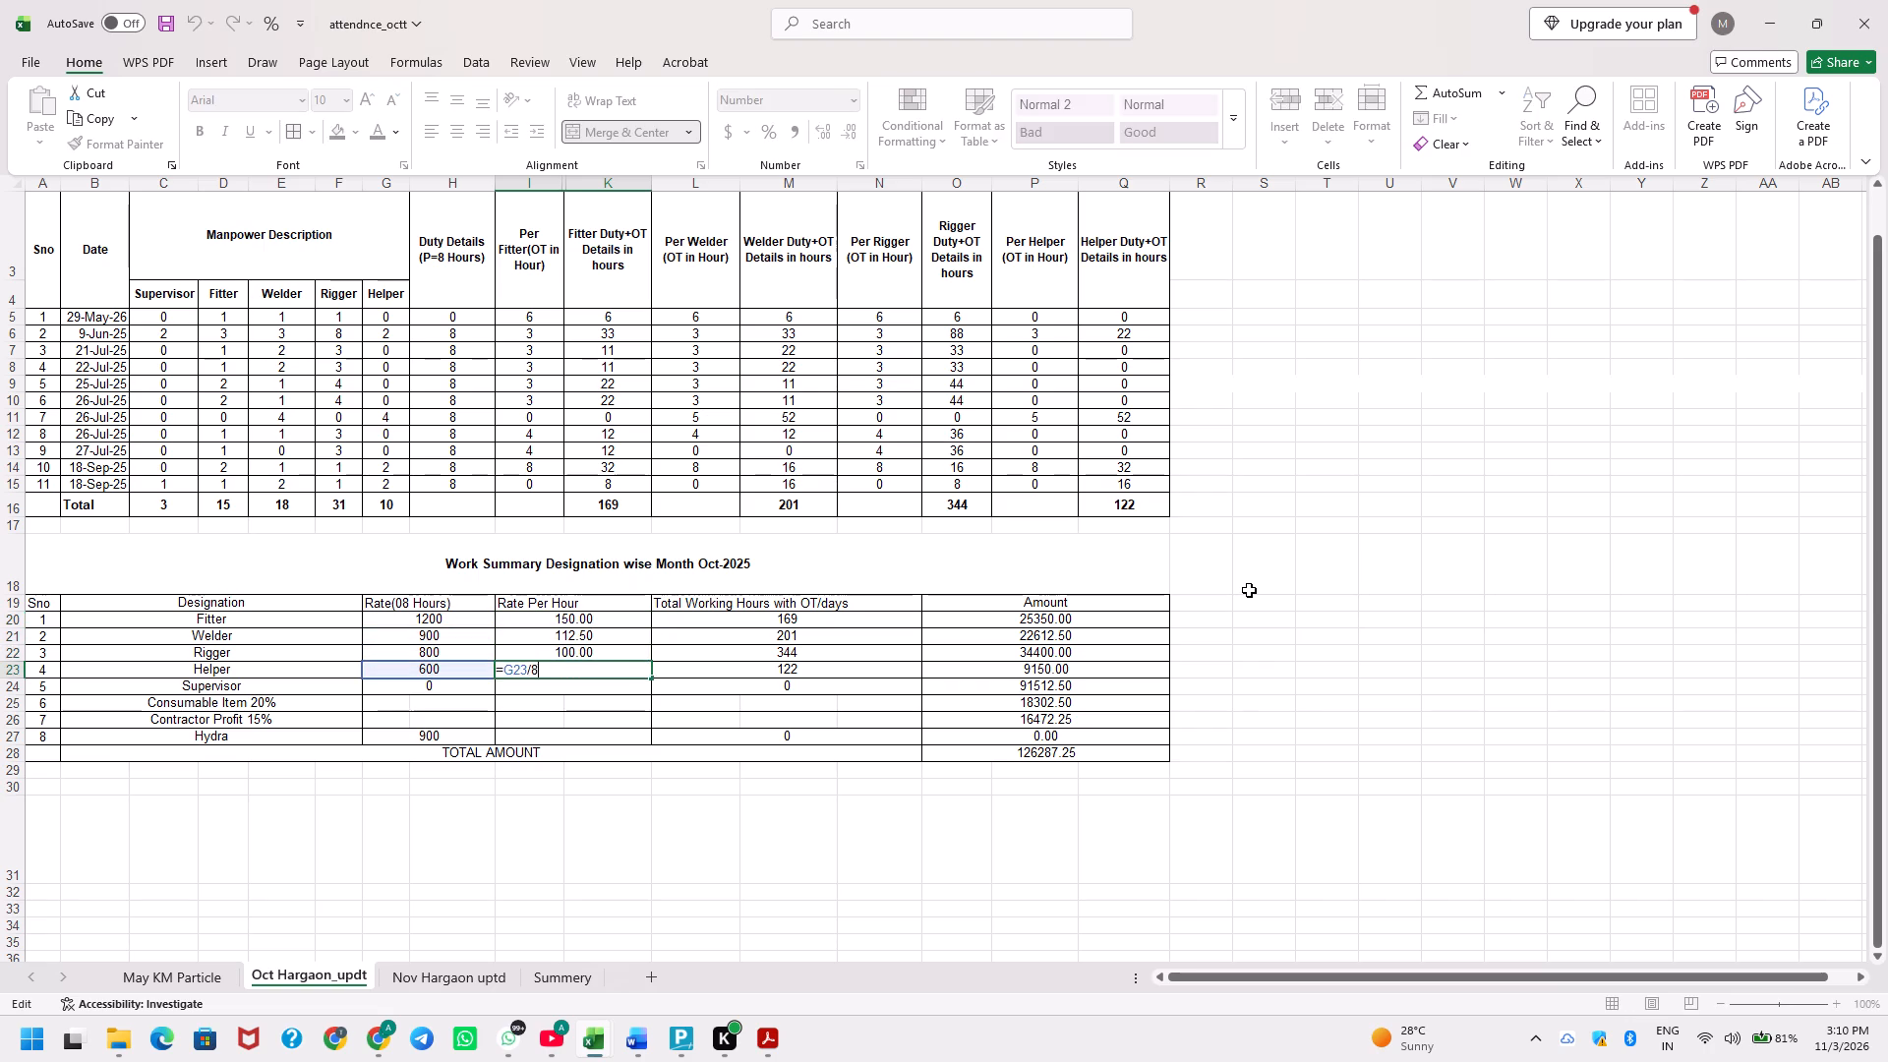
key("Escape")
key("Down")
key("Down")
key("Down")
key("Down")
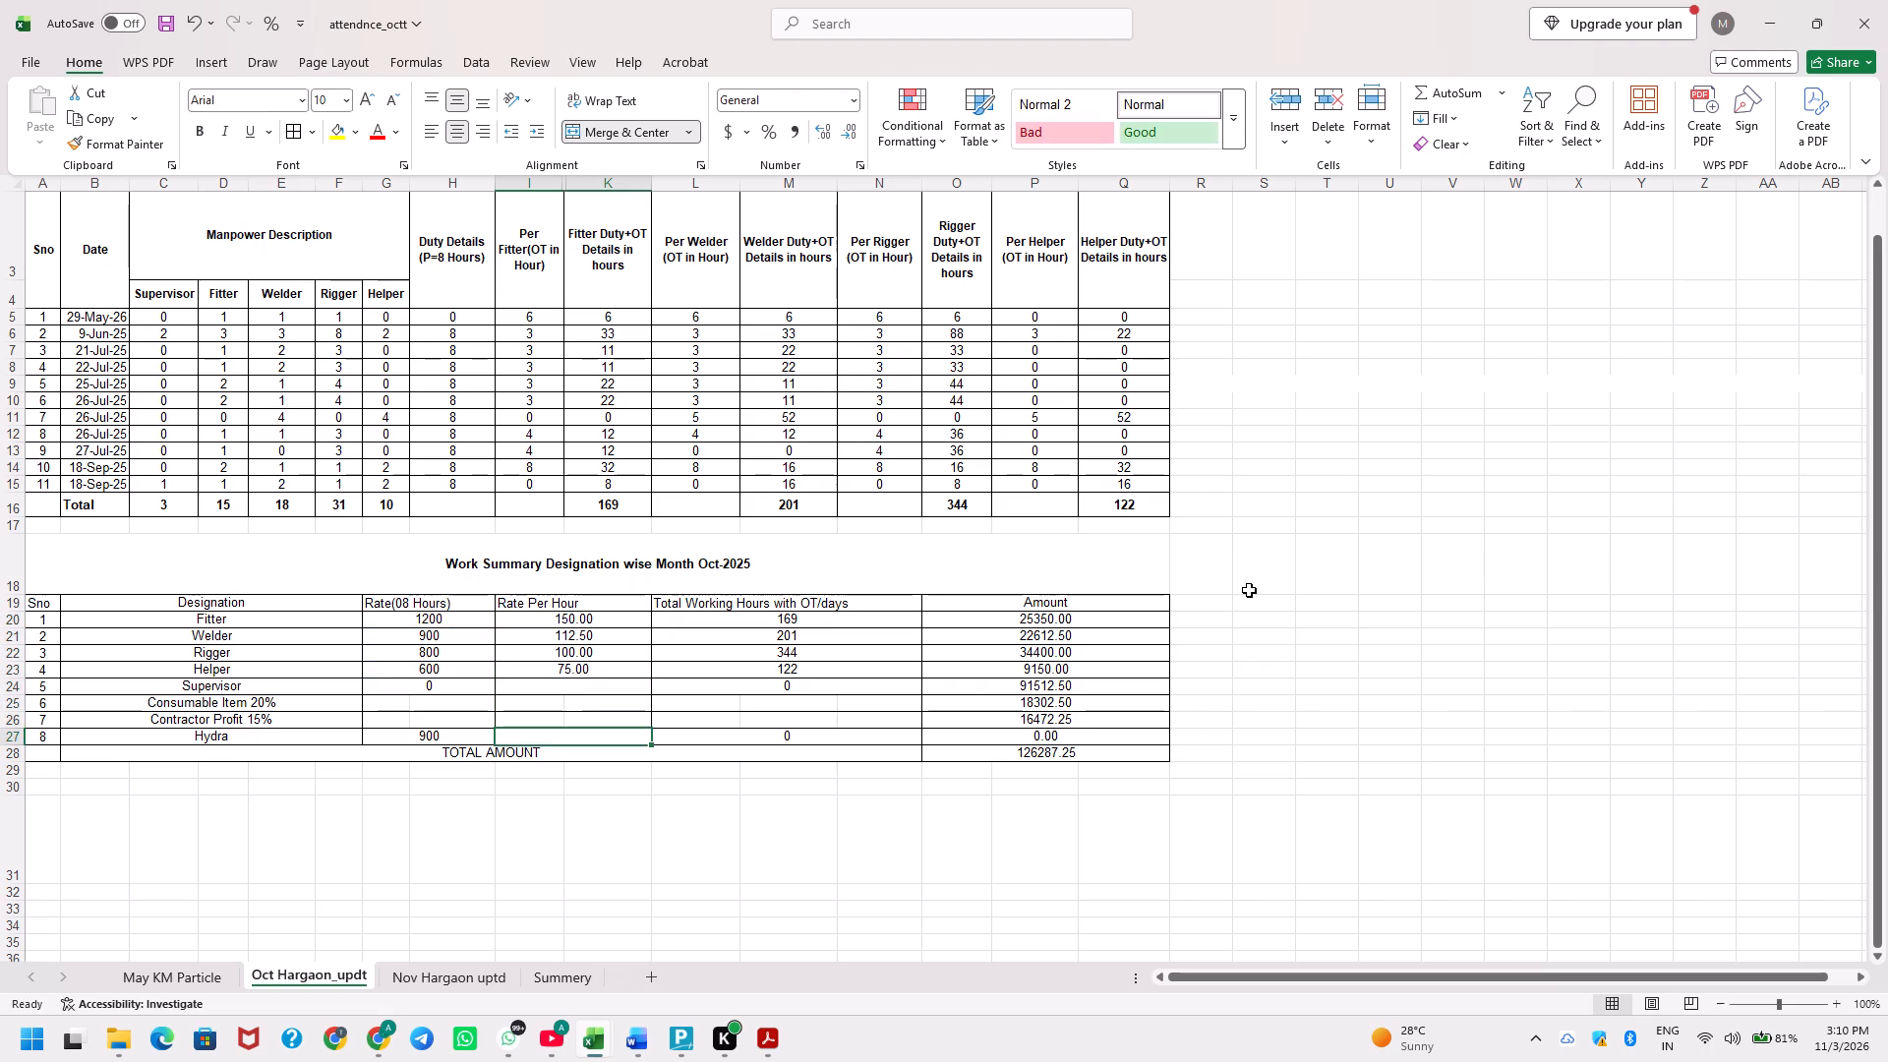
Fill the Supervisor row's blank merged Rate Per Hour cell down through the Consumable Item 20% and Contractor Profit 15% rows.
key("Up")
key("Up")
key("shift+Right")
key("ctrl+d")
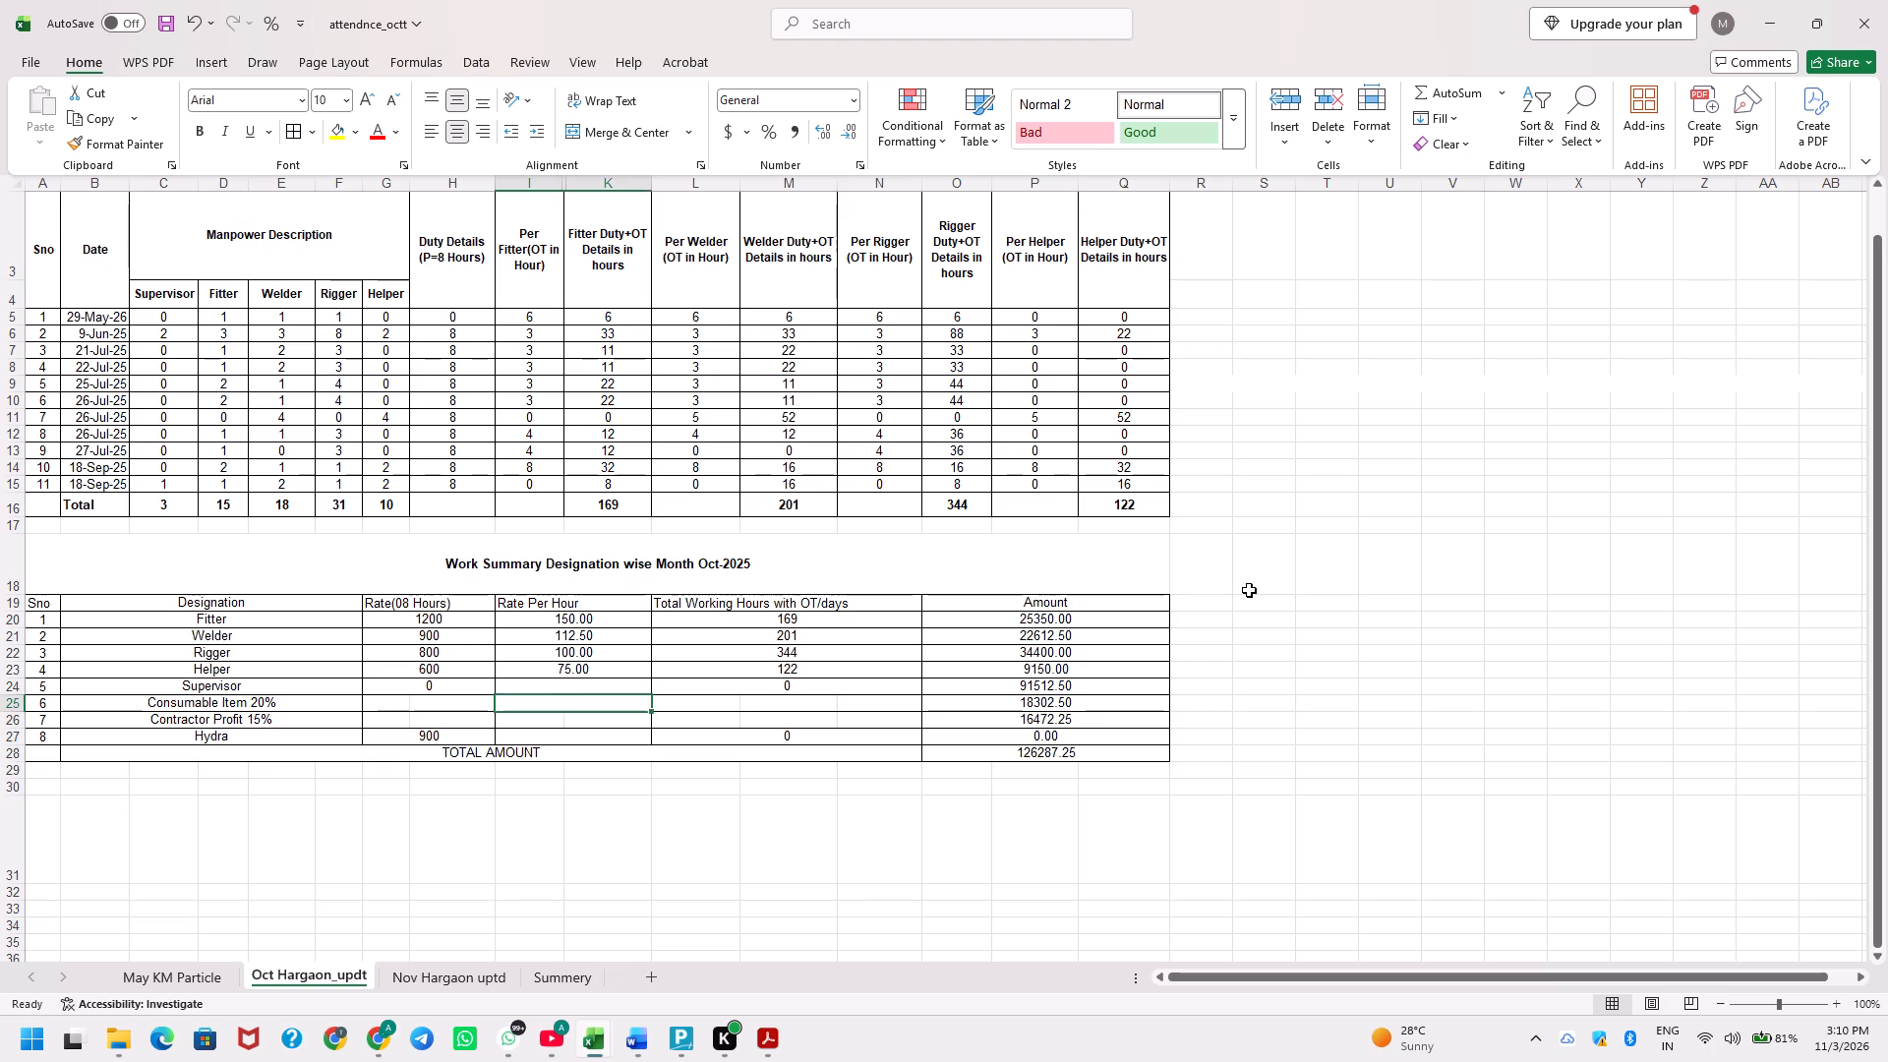
key("Down")
key("shift+Right")
key("ctrl+d")
key("Down")
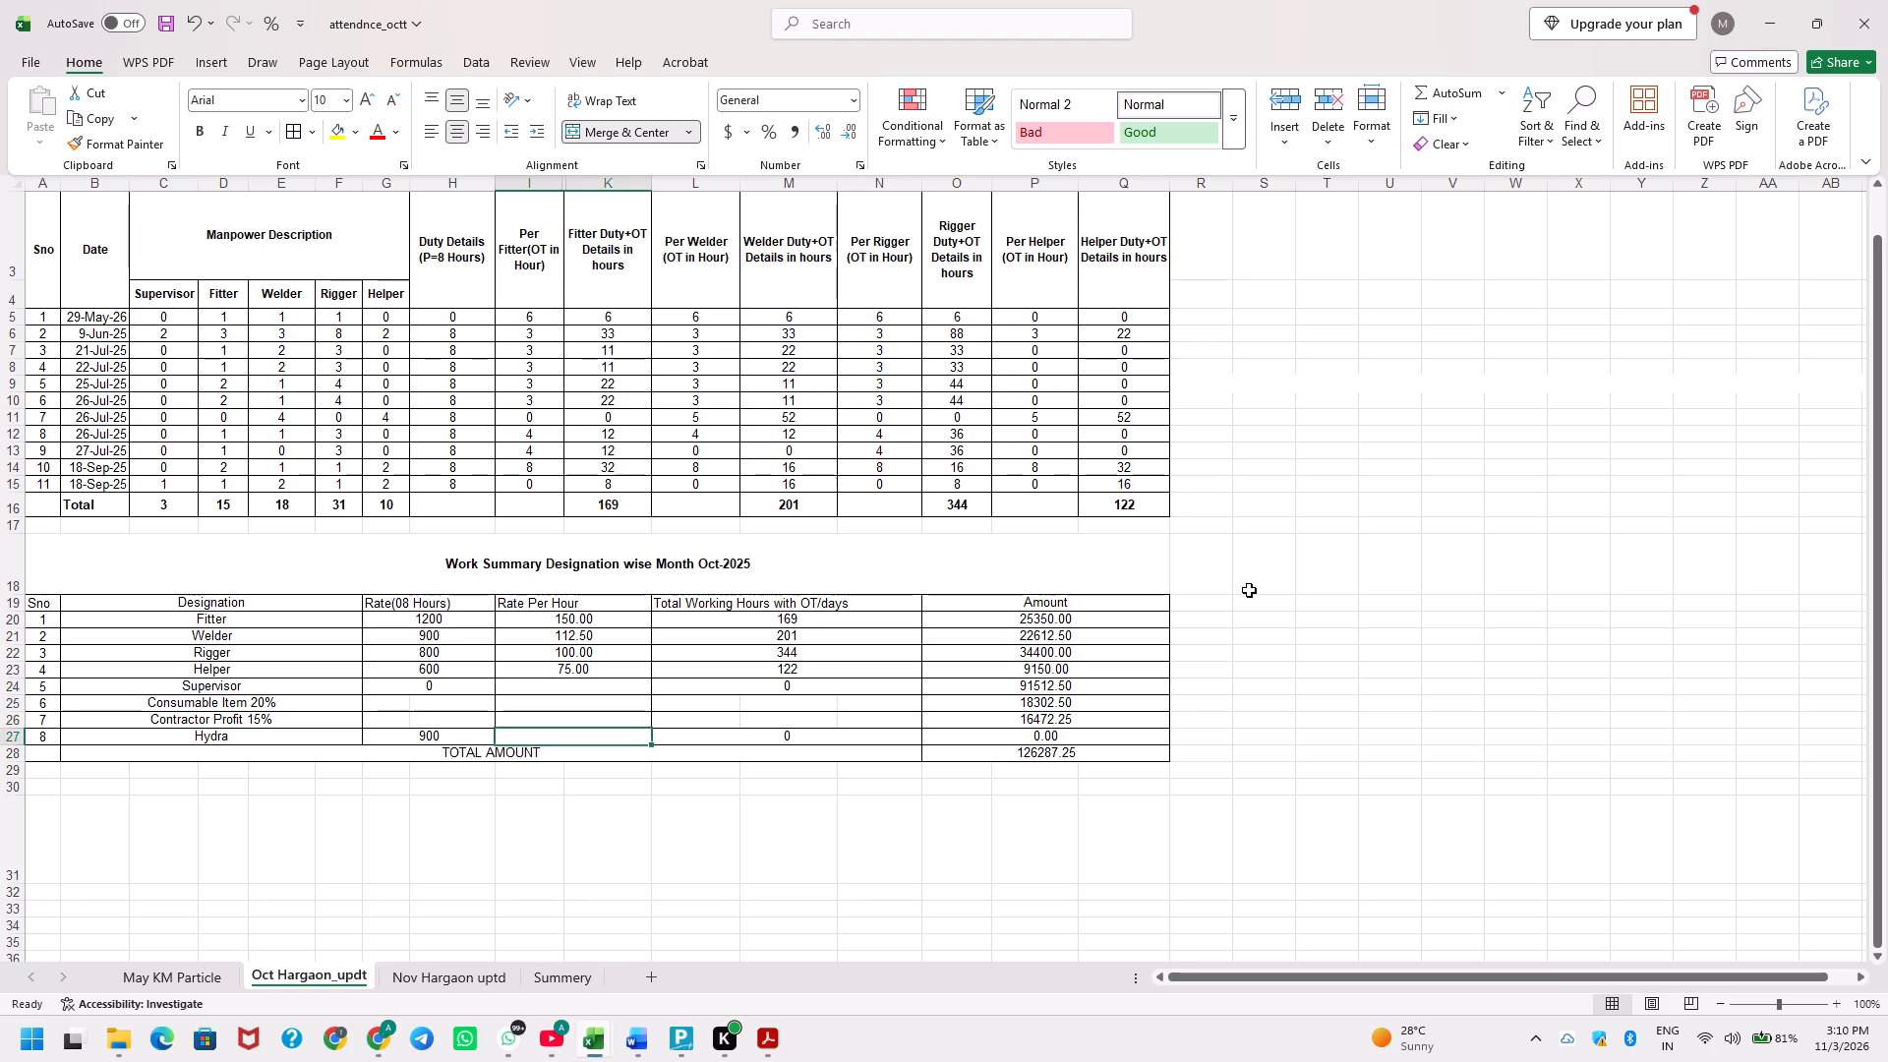
Enter a Hydra Rate Per Hour formula that divides its 8-hour rate in G27 by 8.
key("F2")
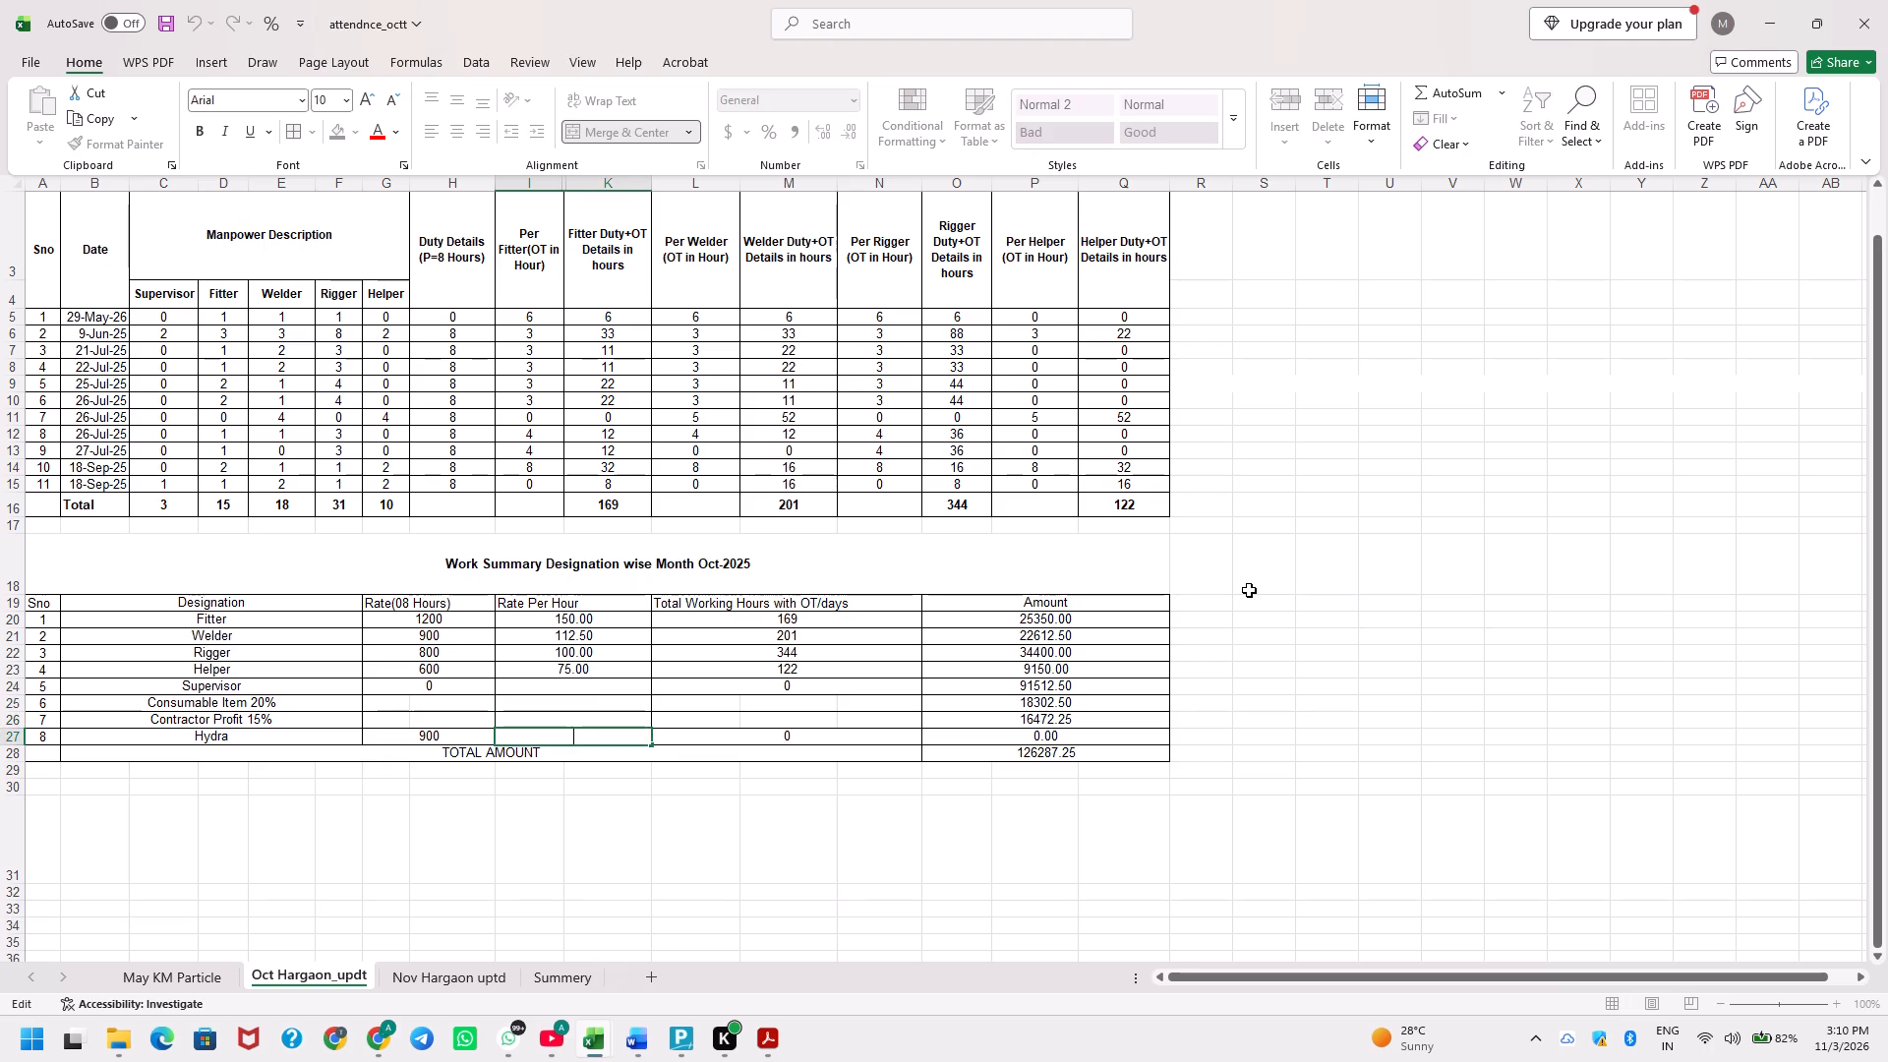
key("Escape")
key("plus")
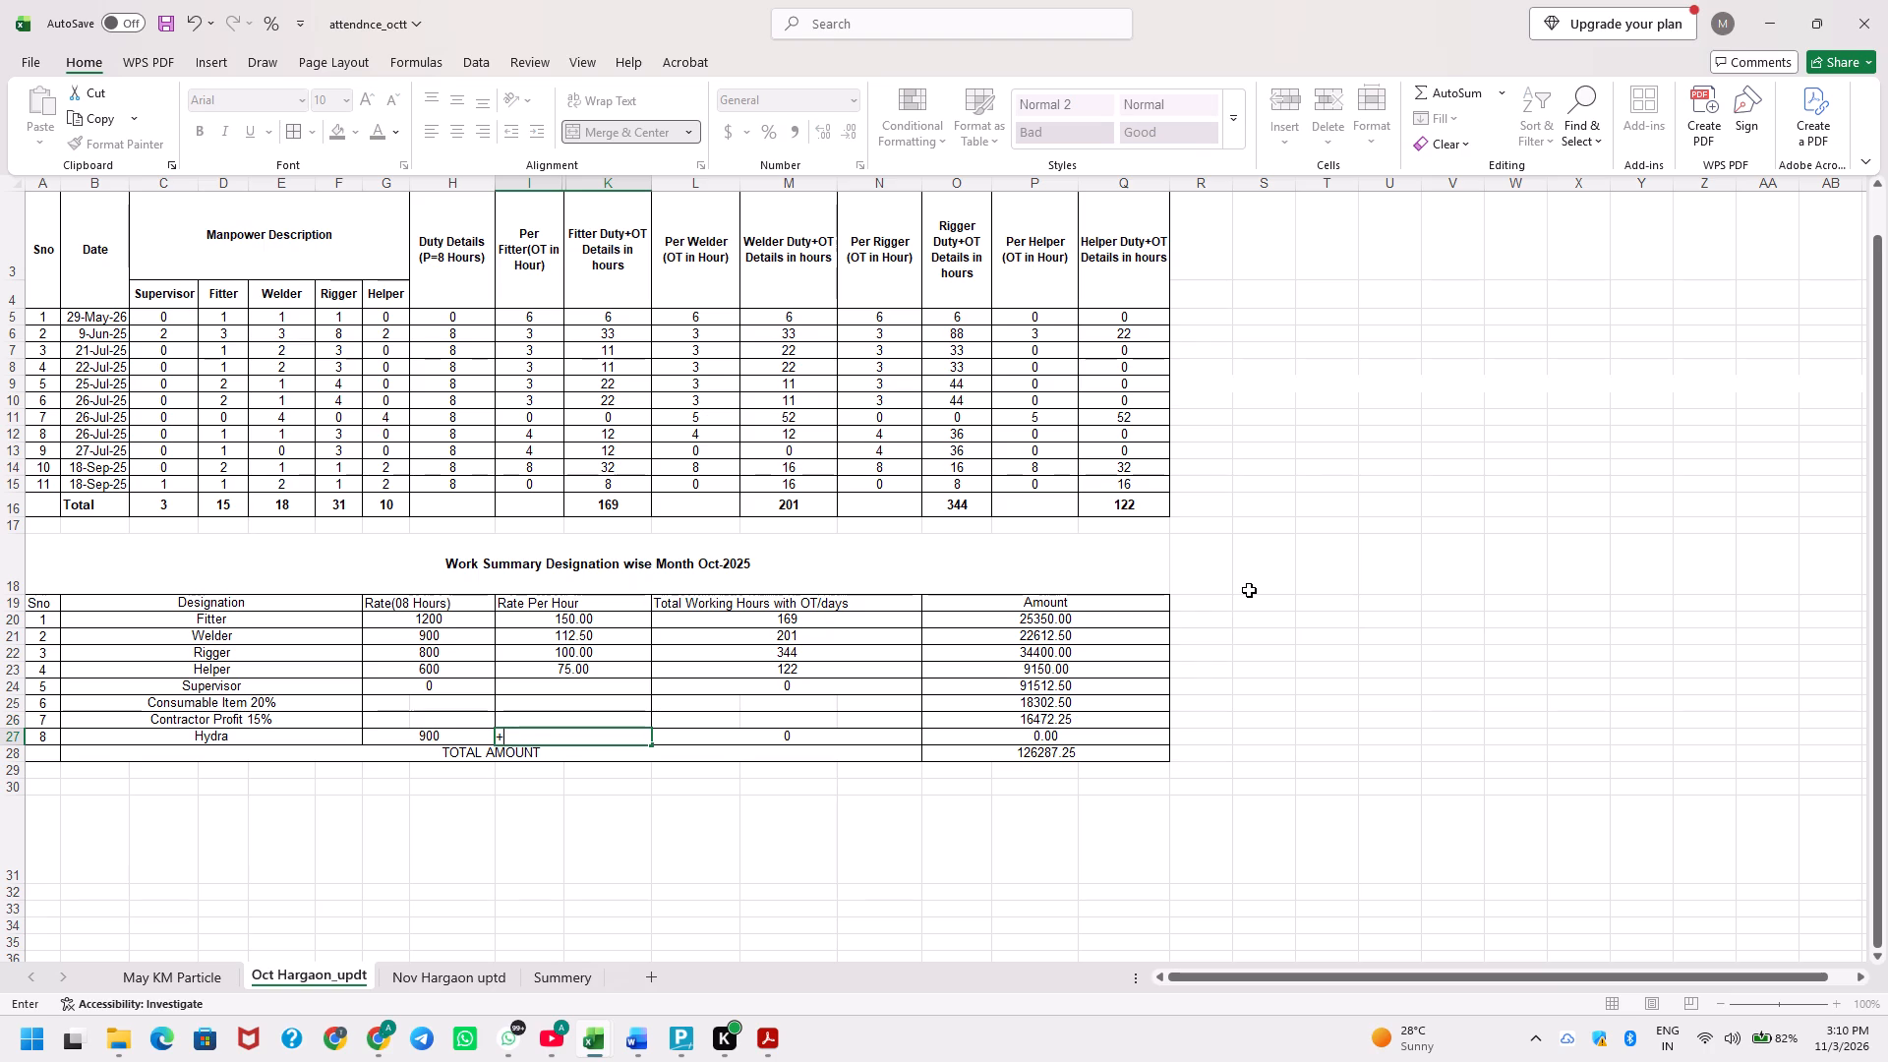
key("Left")
key("asterisk")
key("BackSpace")
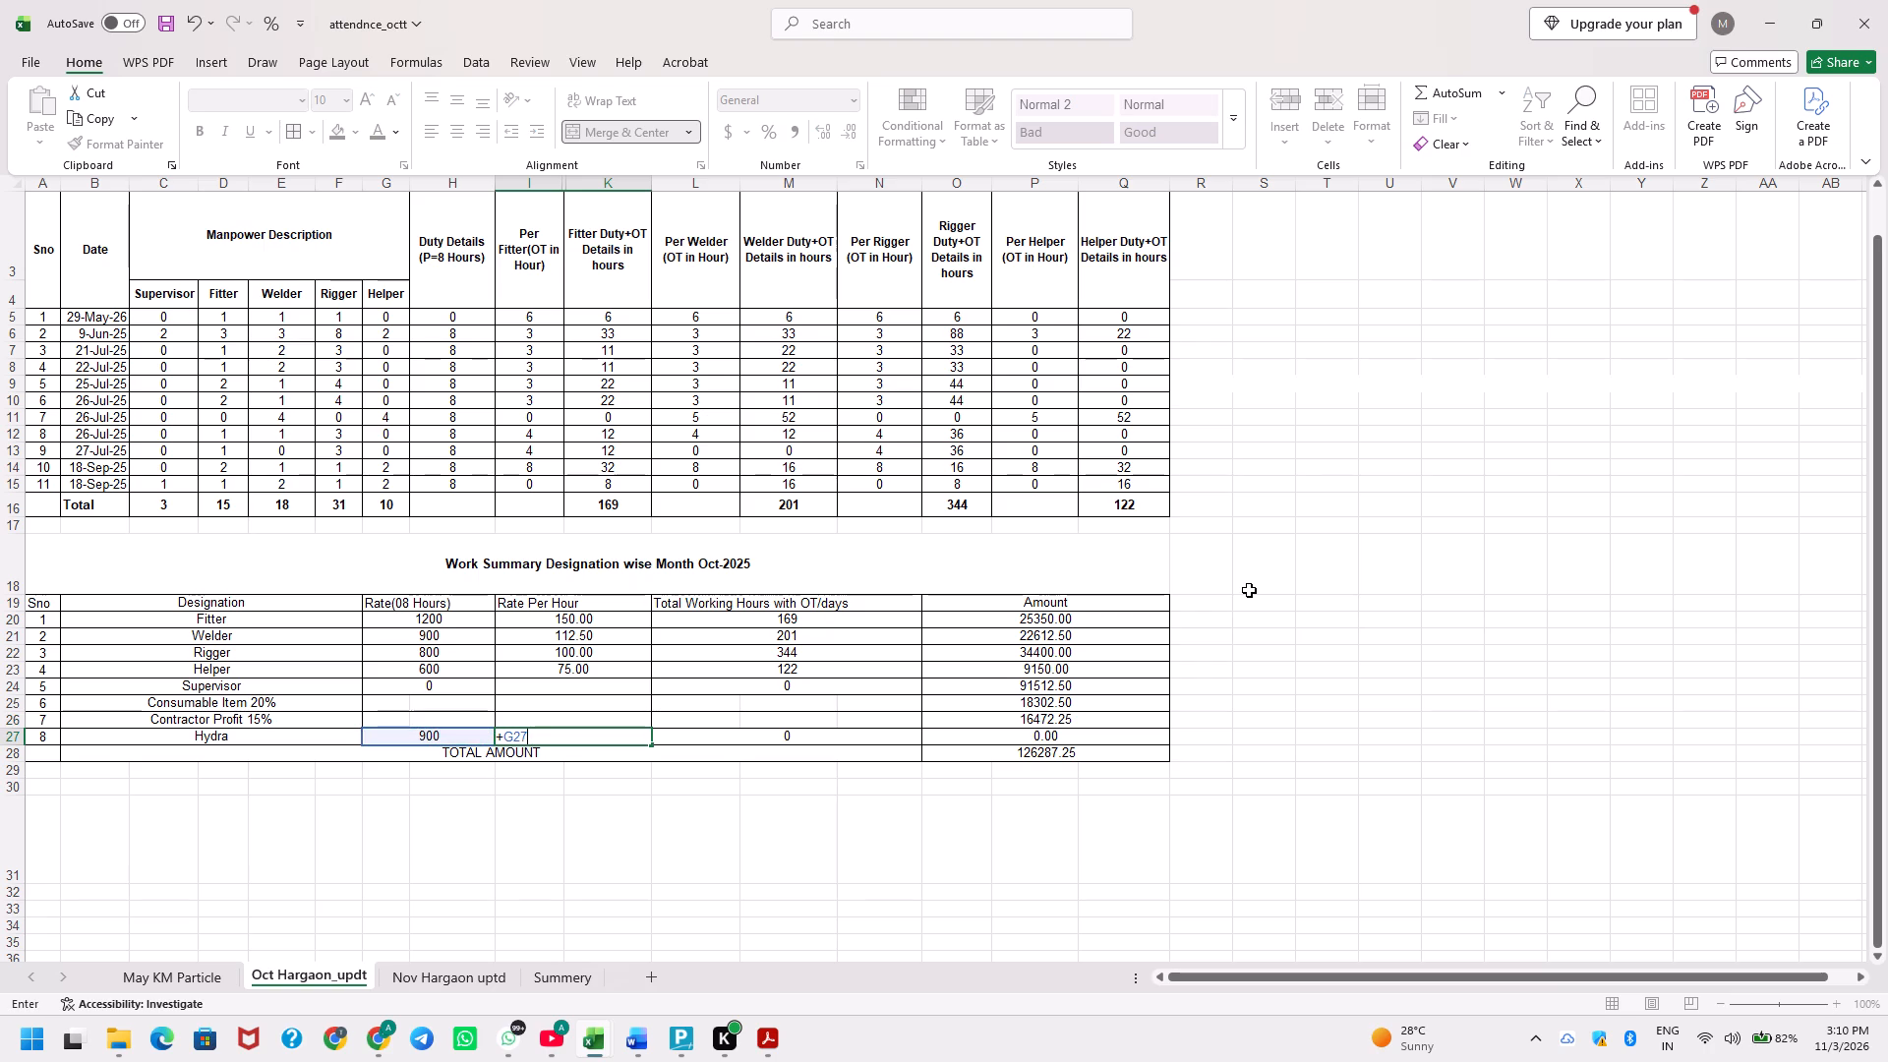
type("/8")
key("Return")
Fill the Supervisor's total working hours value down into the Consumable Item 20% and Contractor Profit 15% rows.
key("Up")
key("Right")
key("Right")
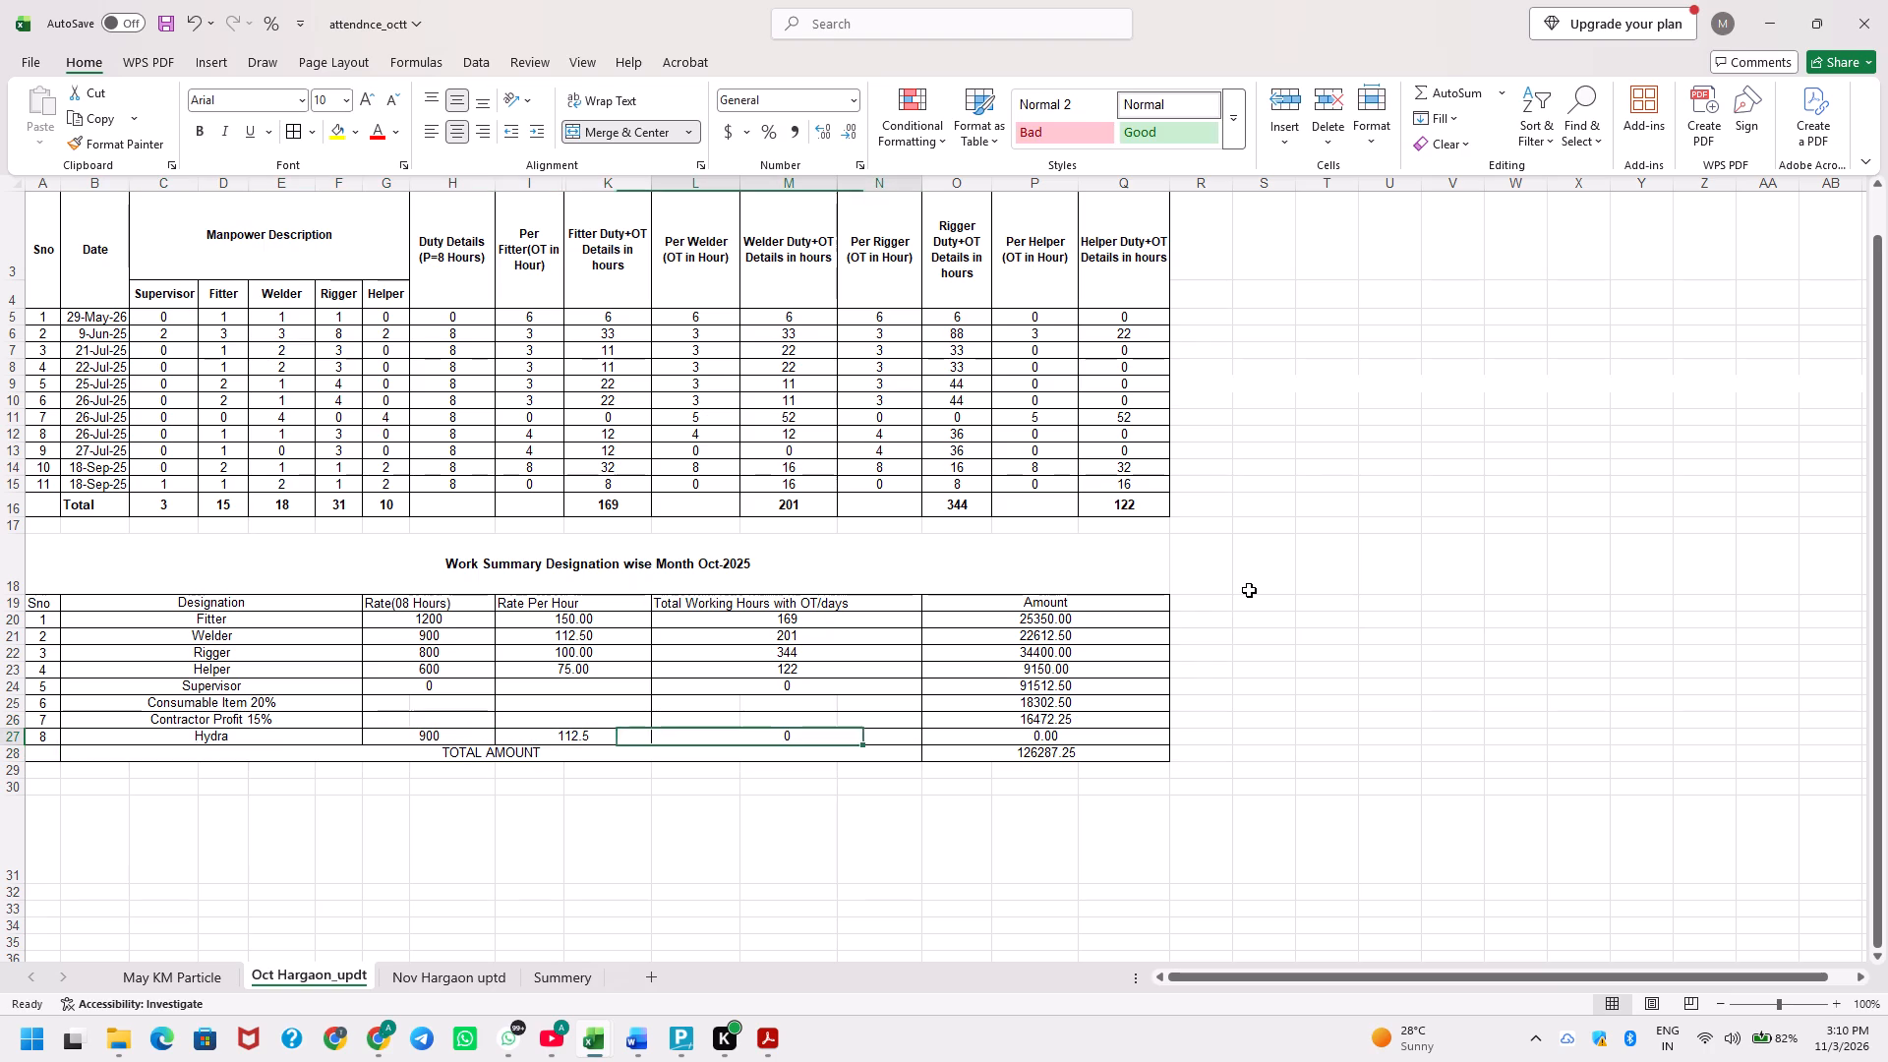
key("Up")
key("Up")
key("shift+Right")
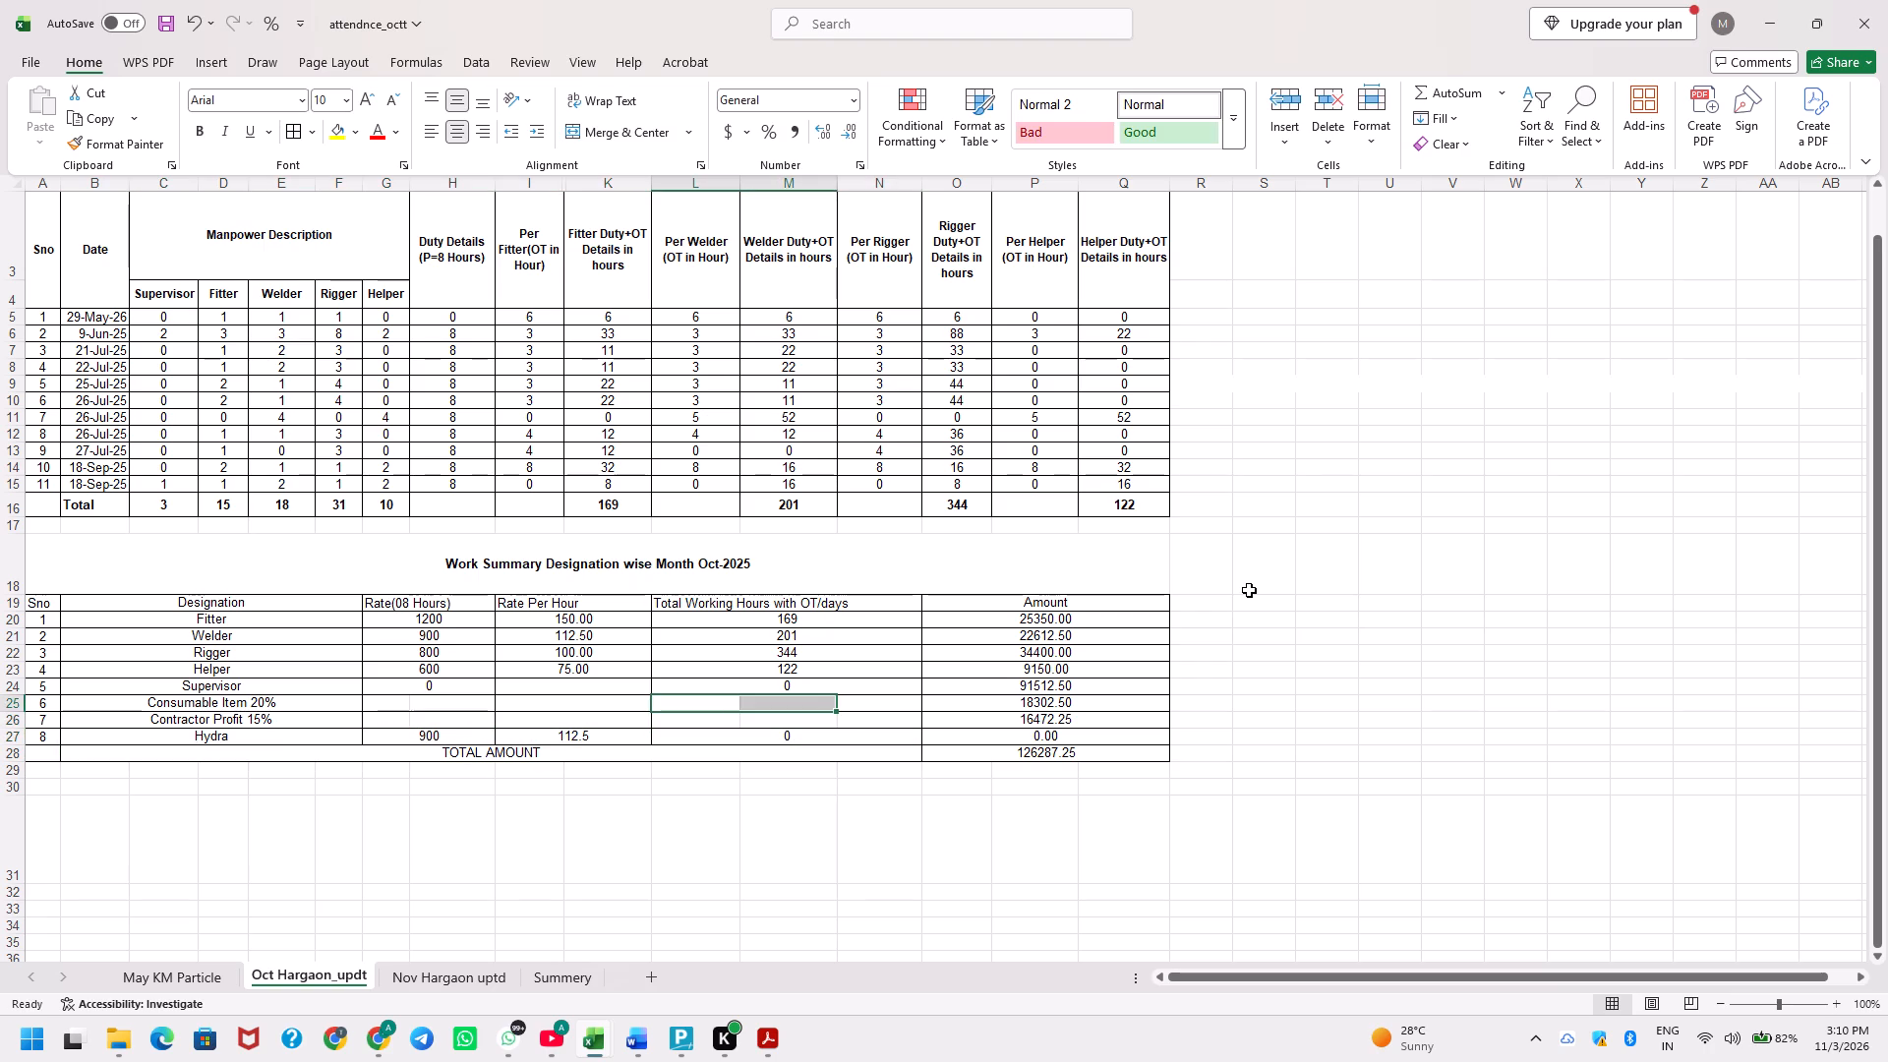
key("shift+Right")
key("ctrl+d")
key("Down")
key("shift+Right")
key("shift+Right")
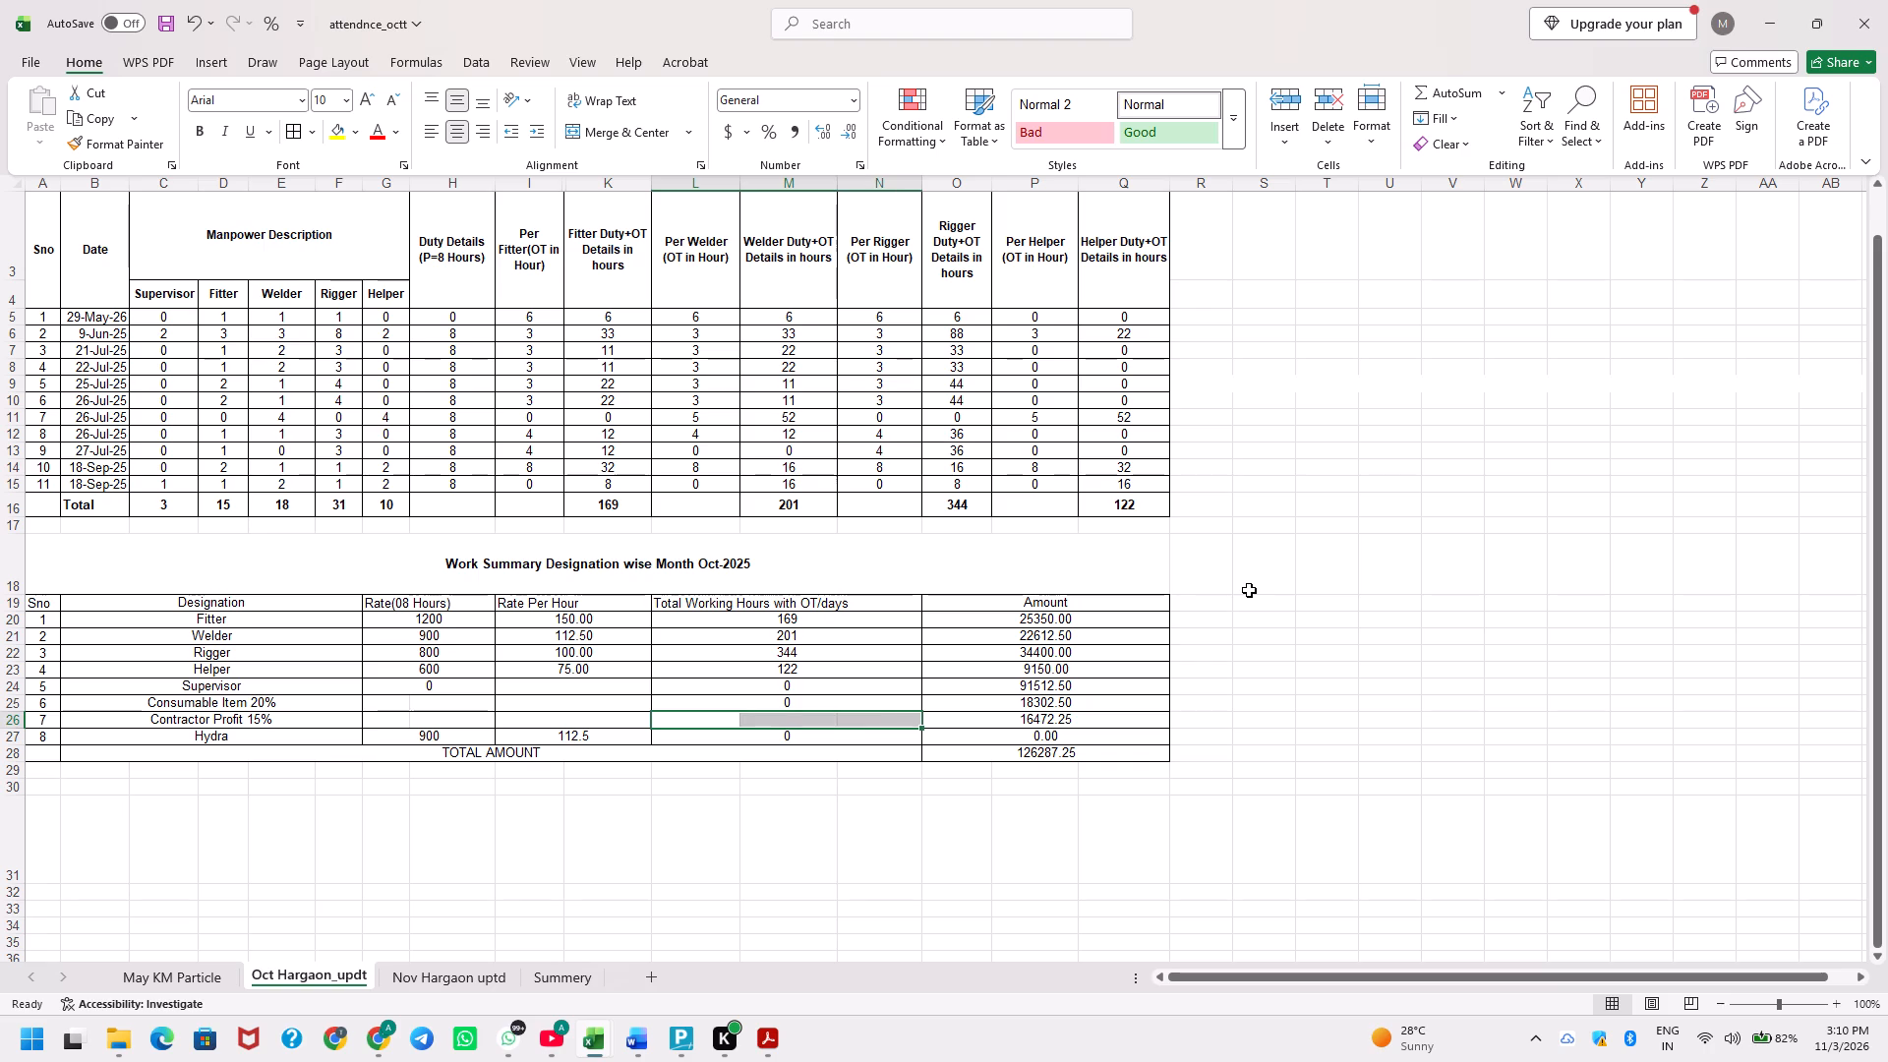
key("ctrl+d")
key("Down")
Apply the Comma style to the total working hours cells of the Supervisor, Consumable Item and Contractor Profit rows.
key("Up")
key("Up")
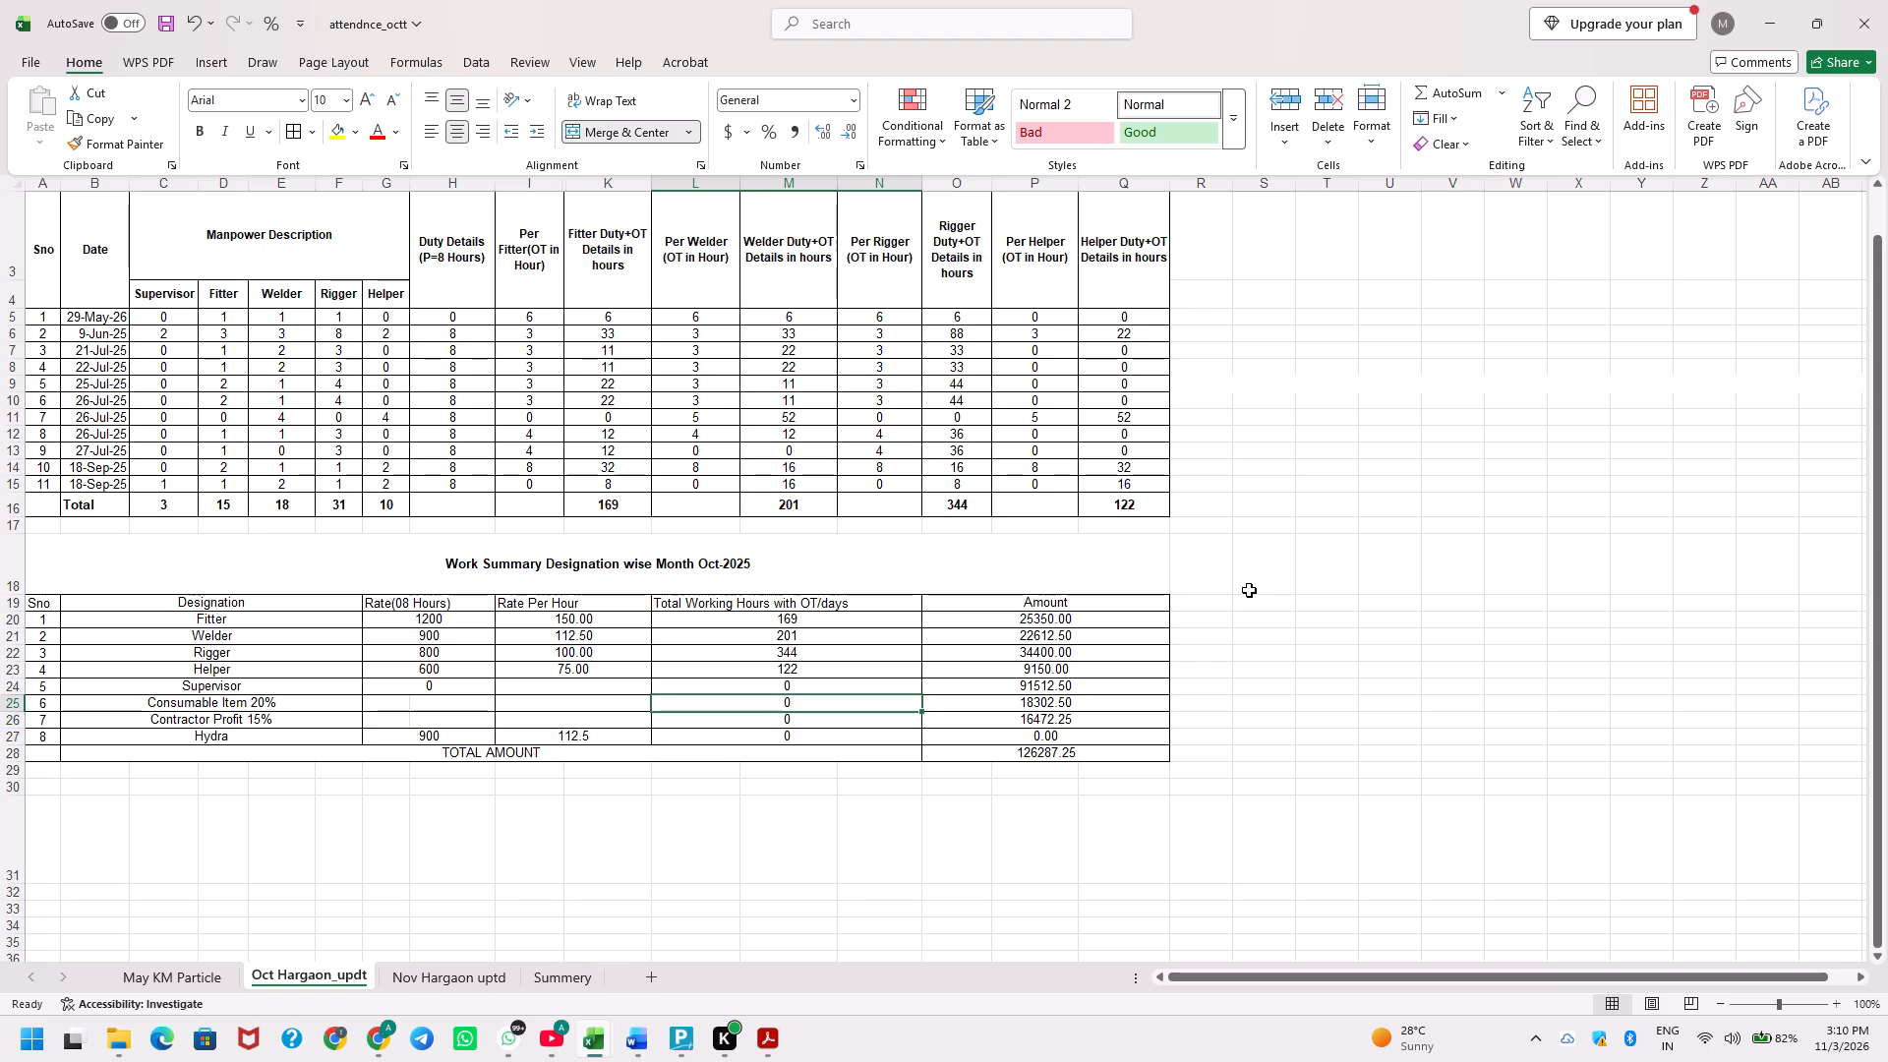
key("Up")
key("shift+Down")
key("shift+Down")
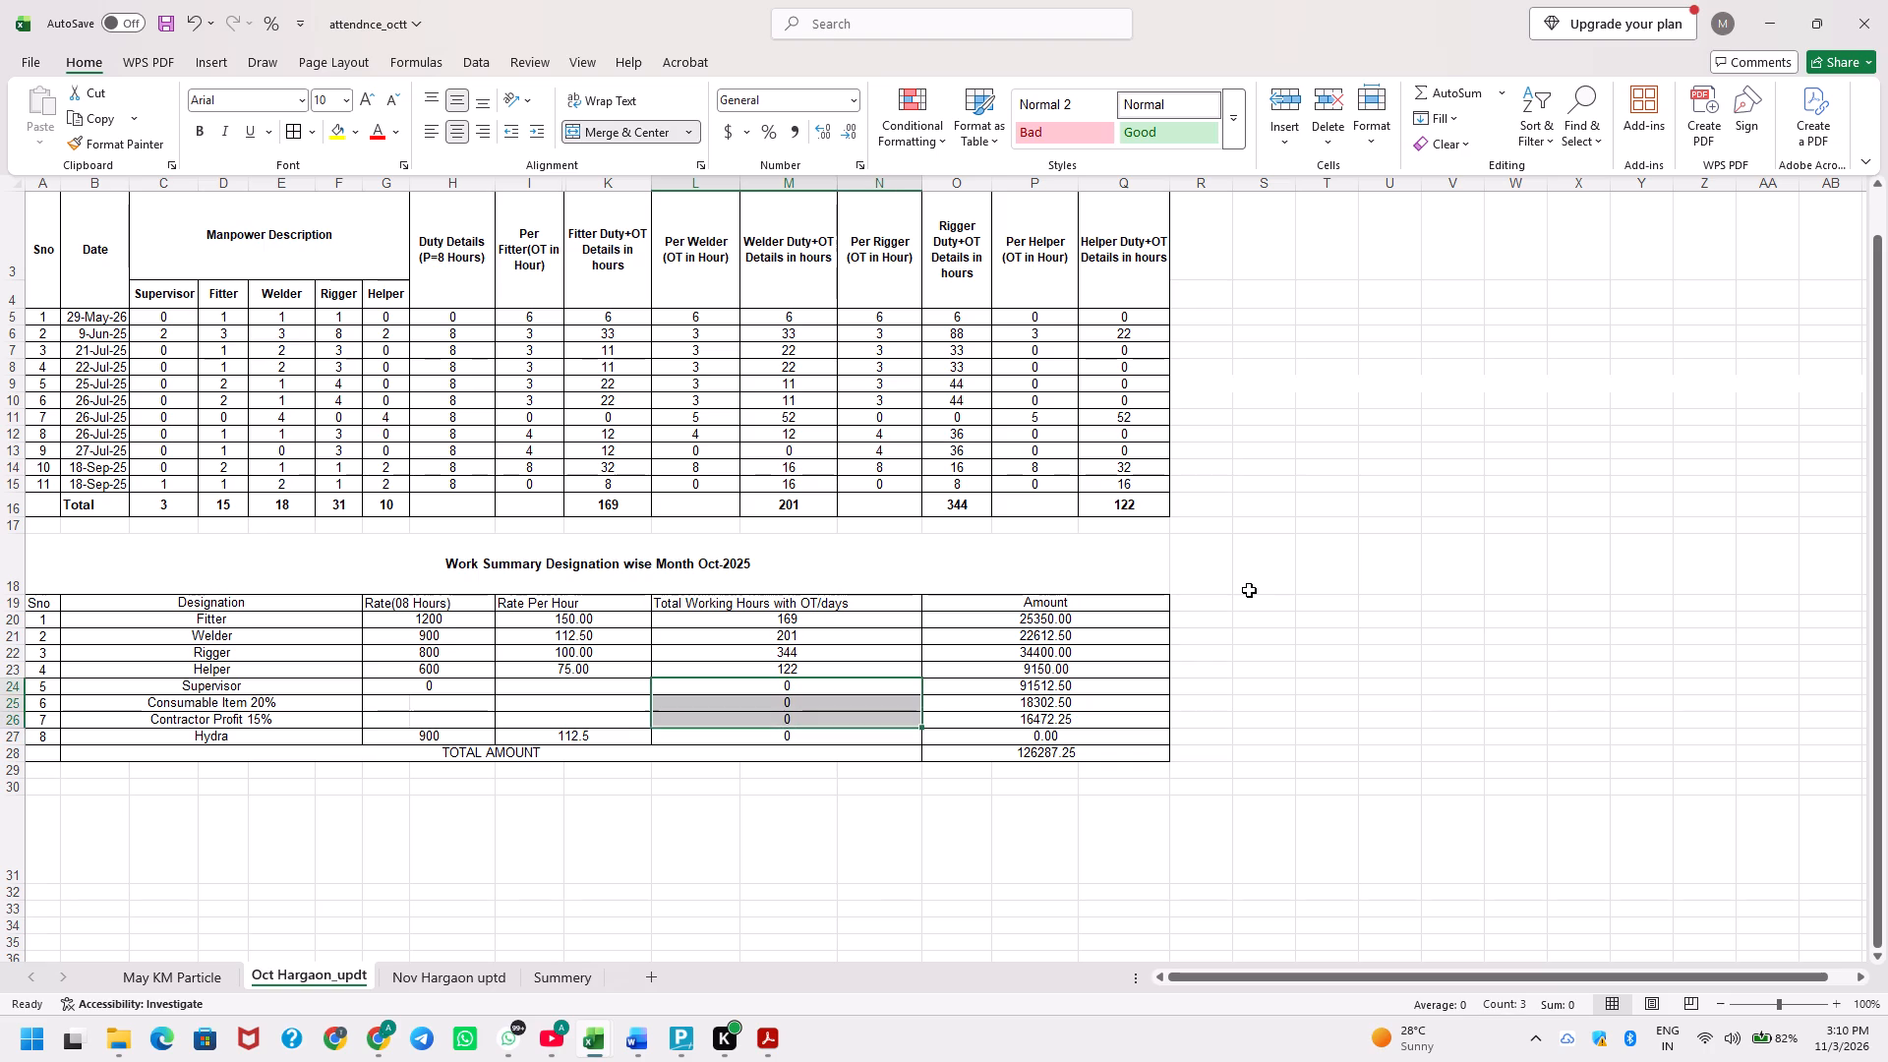
type("hk")
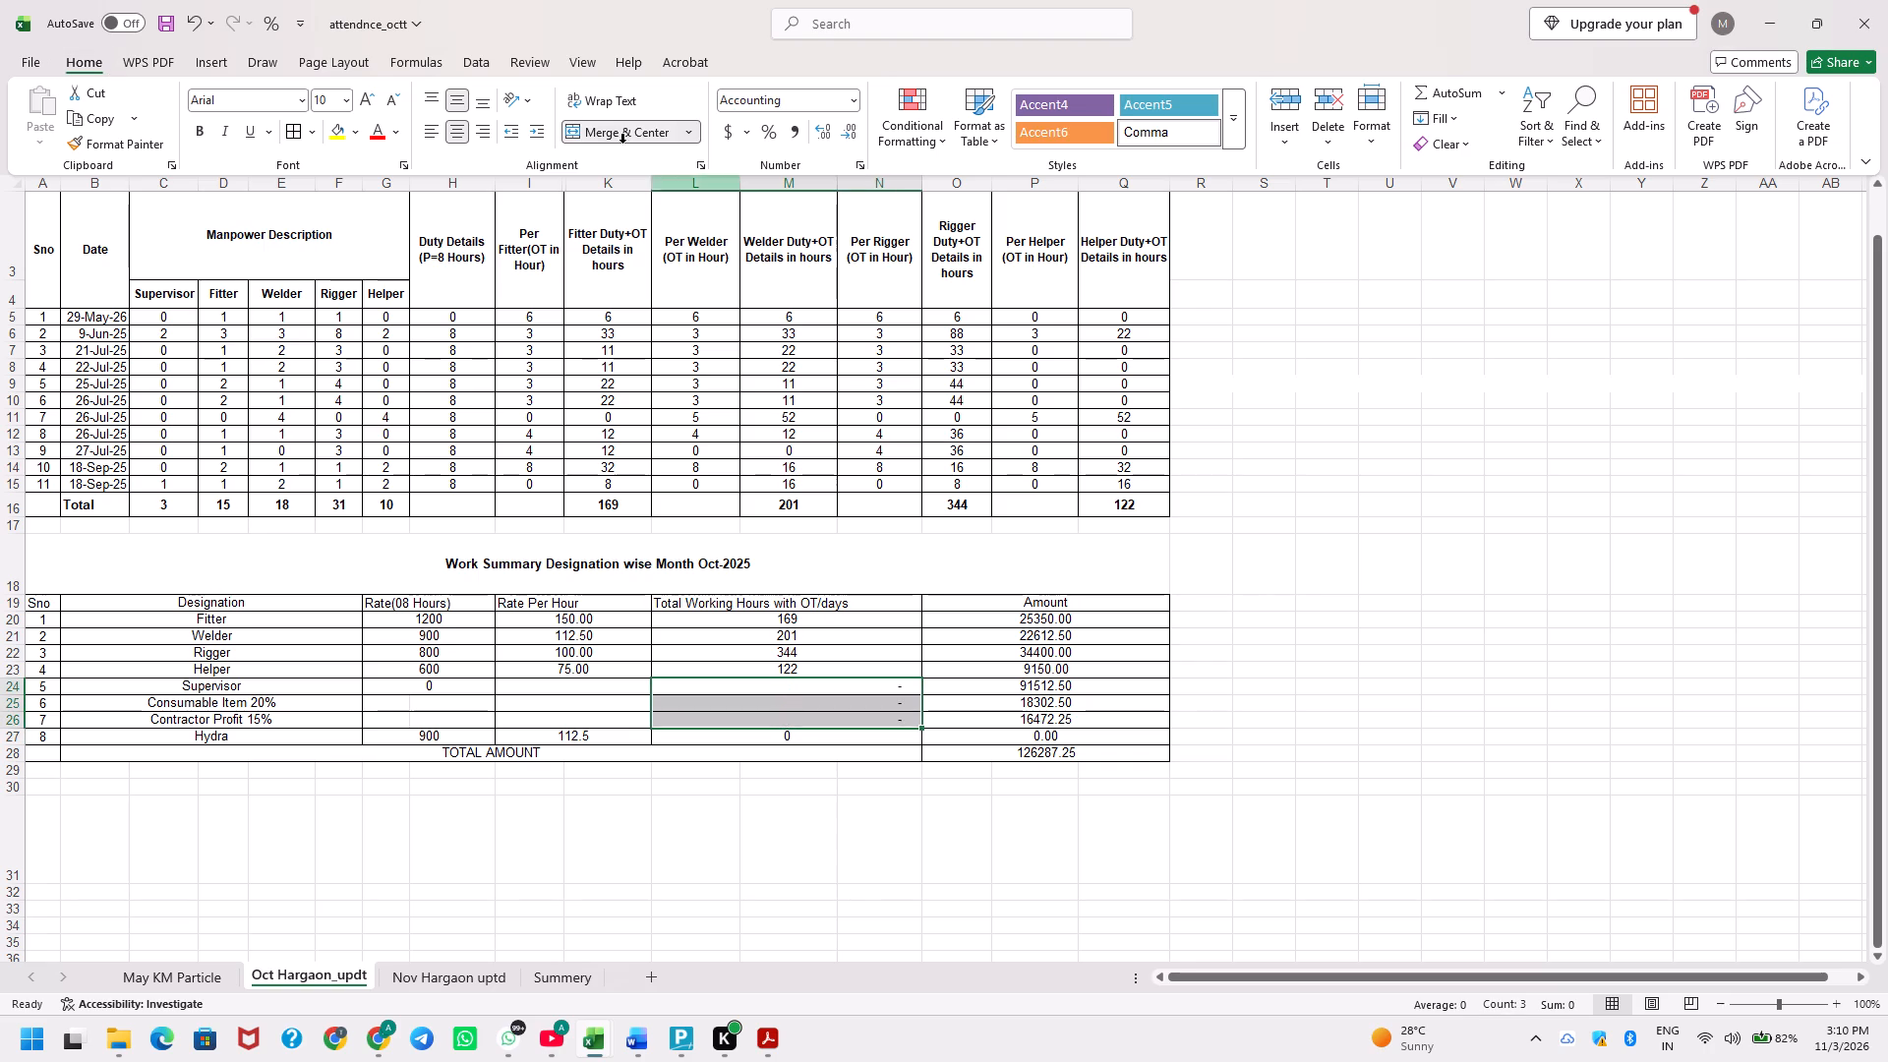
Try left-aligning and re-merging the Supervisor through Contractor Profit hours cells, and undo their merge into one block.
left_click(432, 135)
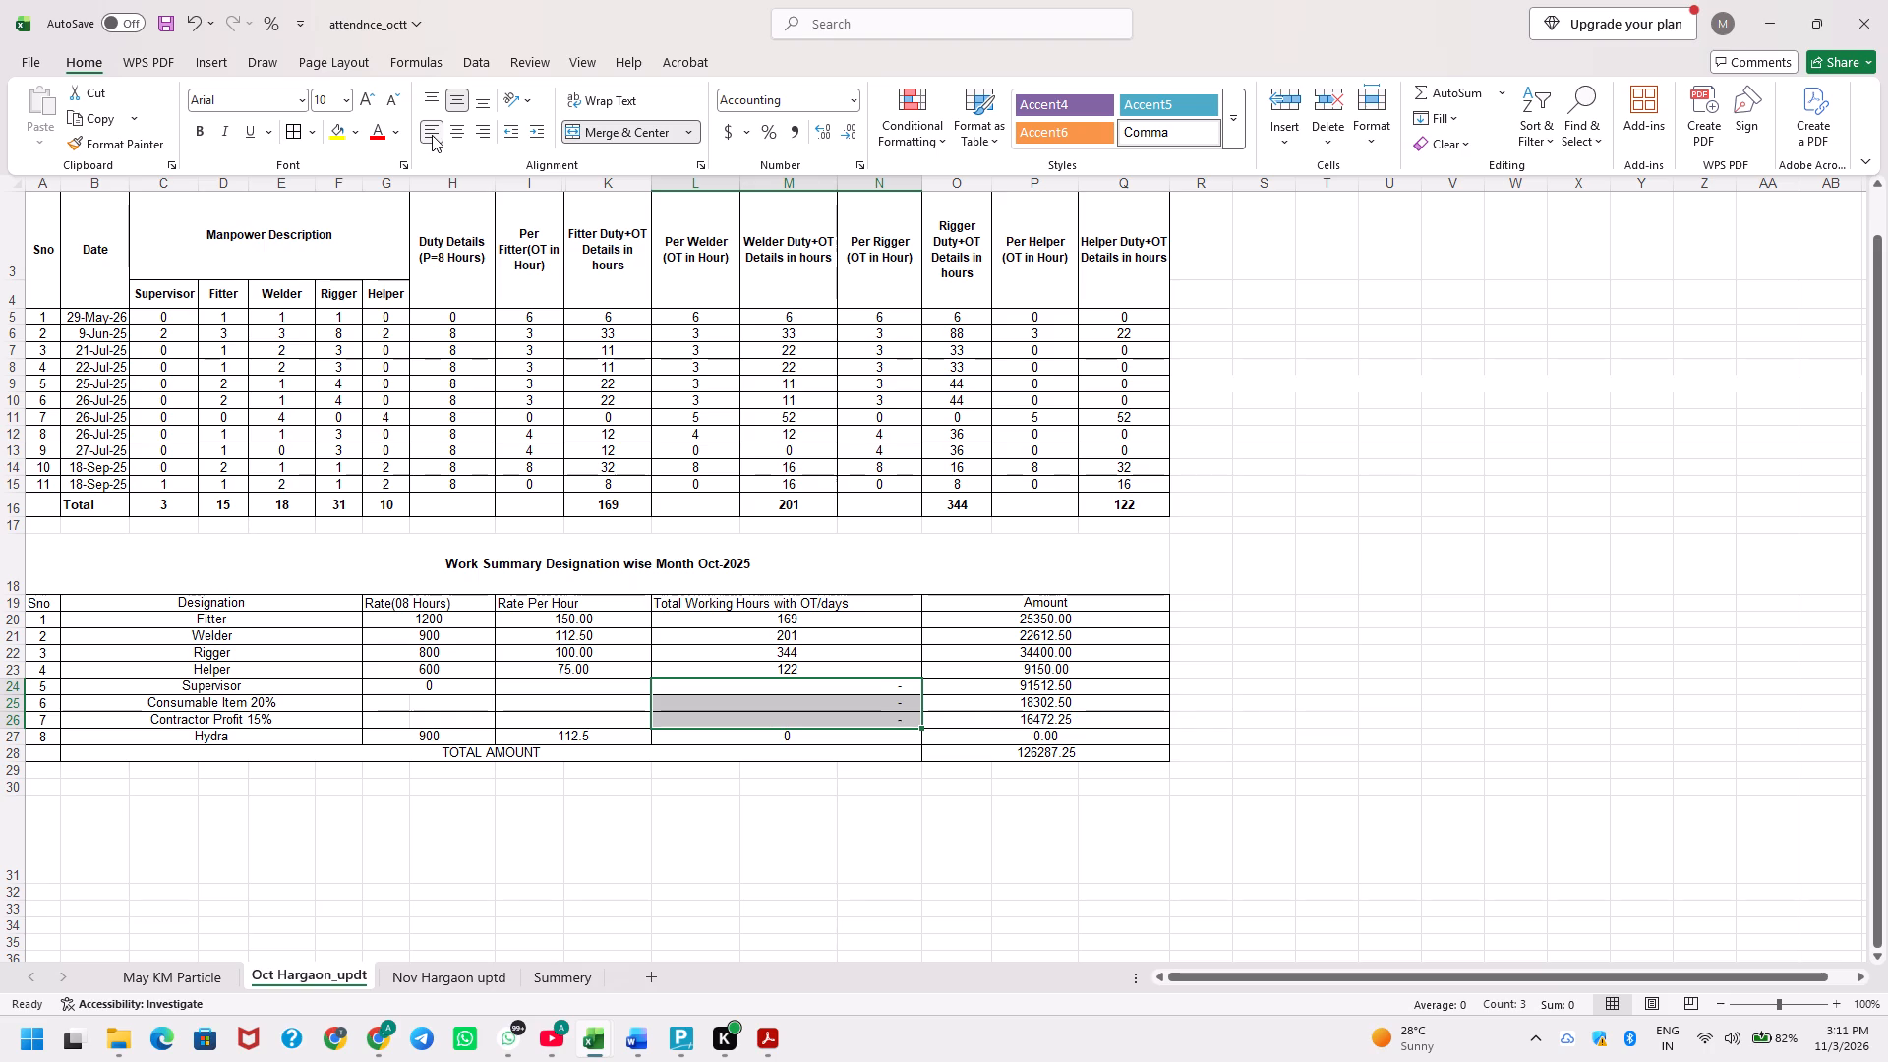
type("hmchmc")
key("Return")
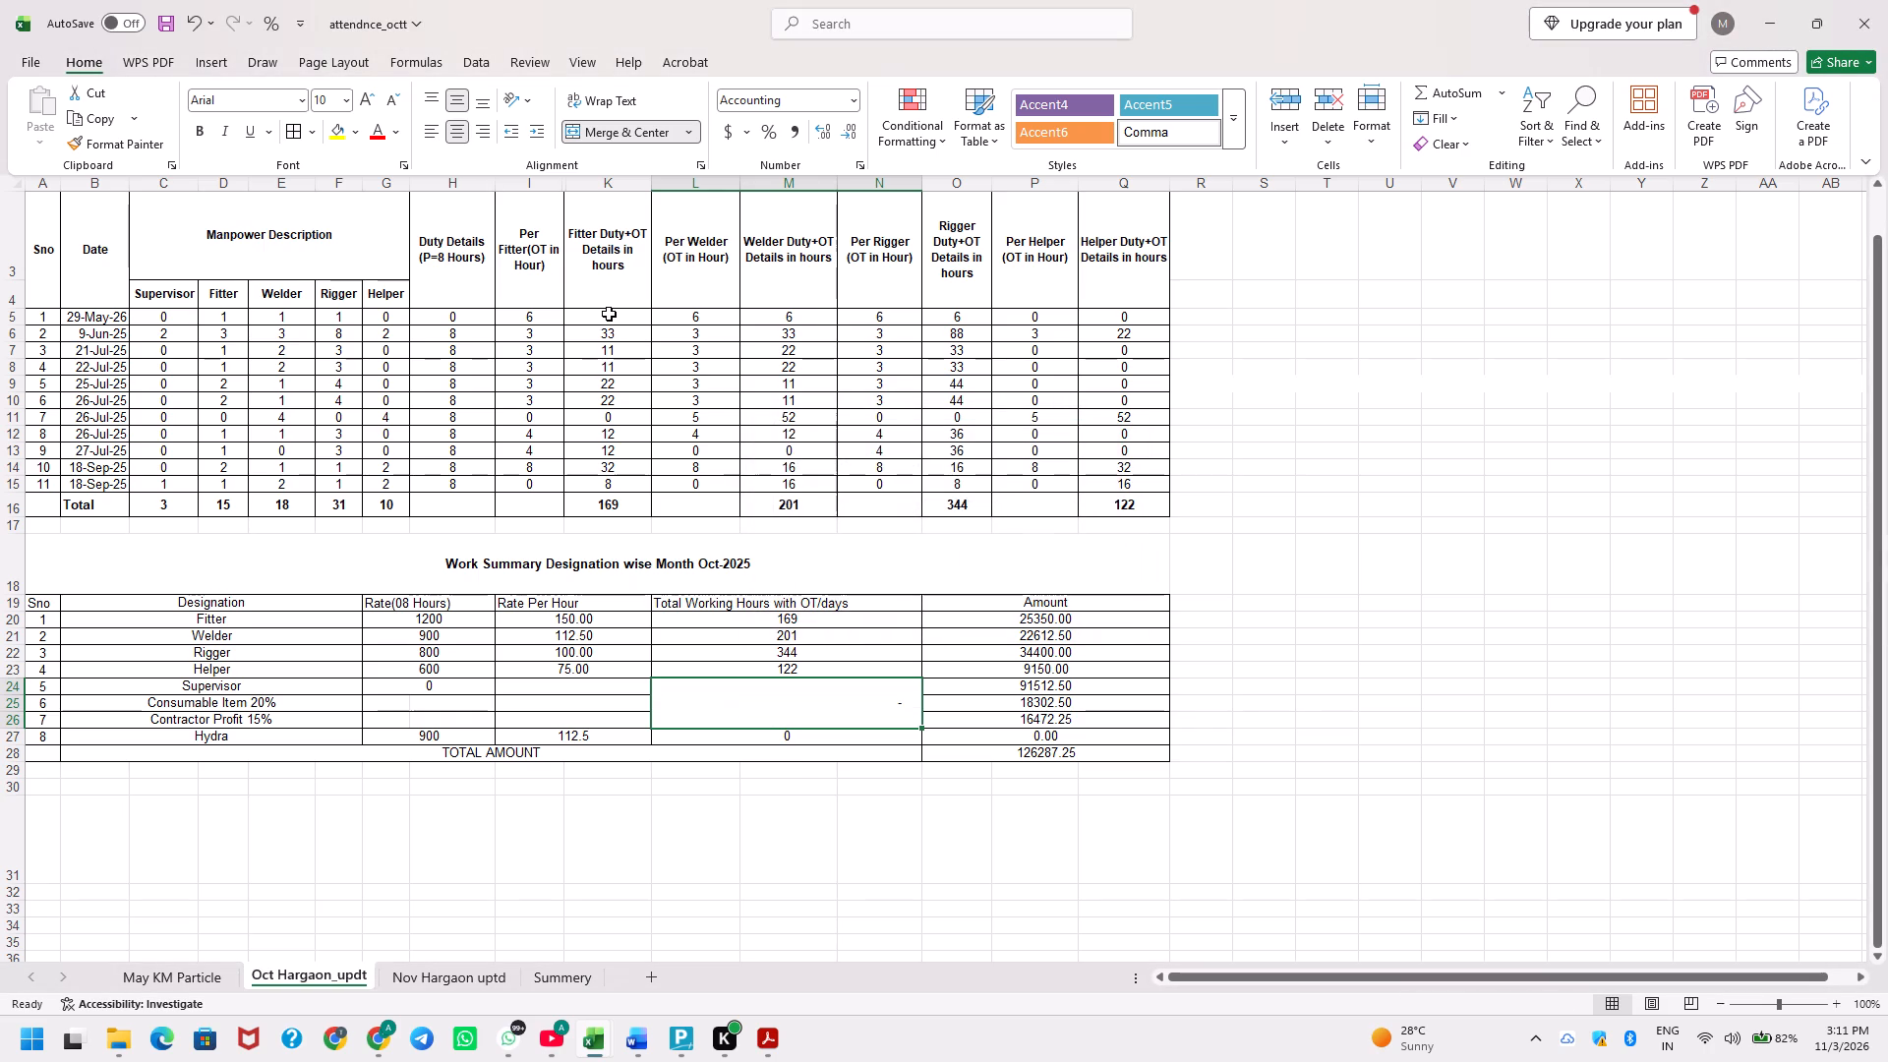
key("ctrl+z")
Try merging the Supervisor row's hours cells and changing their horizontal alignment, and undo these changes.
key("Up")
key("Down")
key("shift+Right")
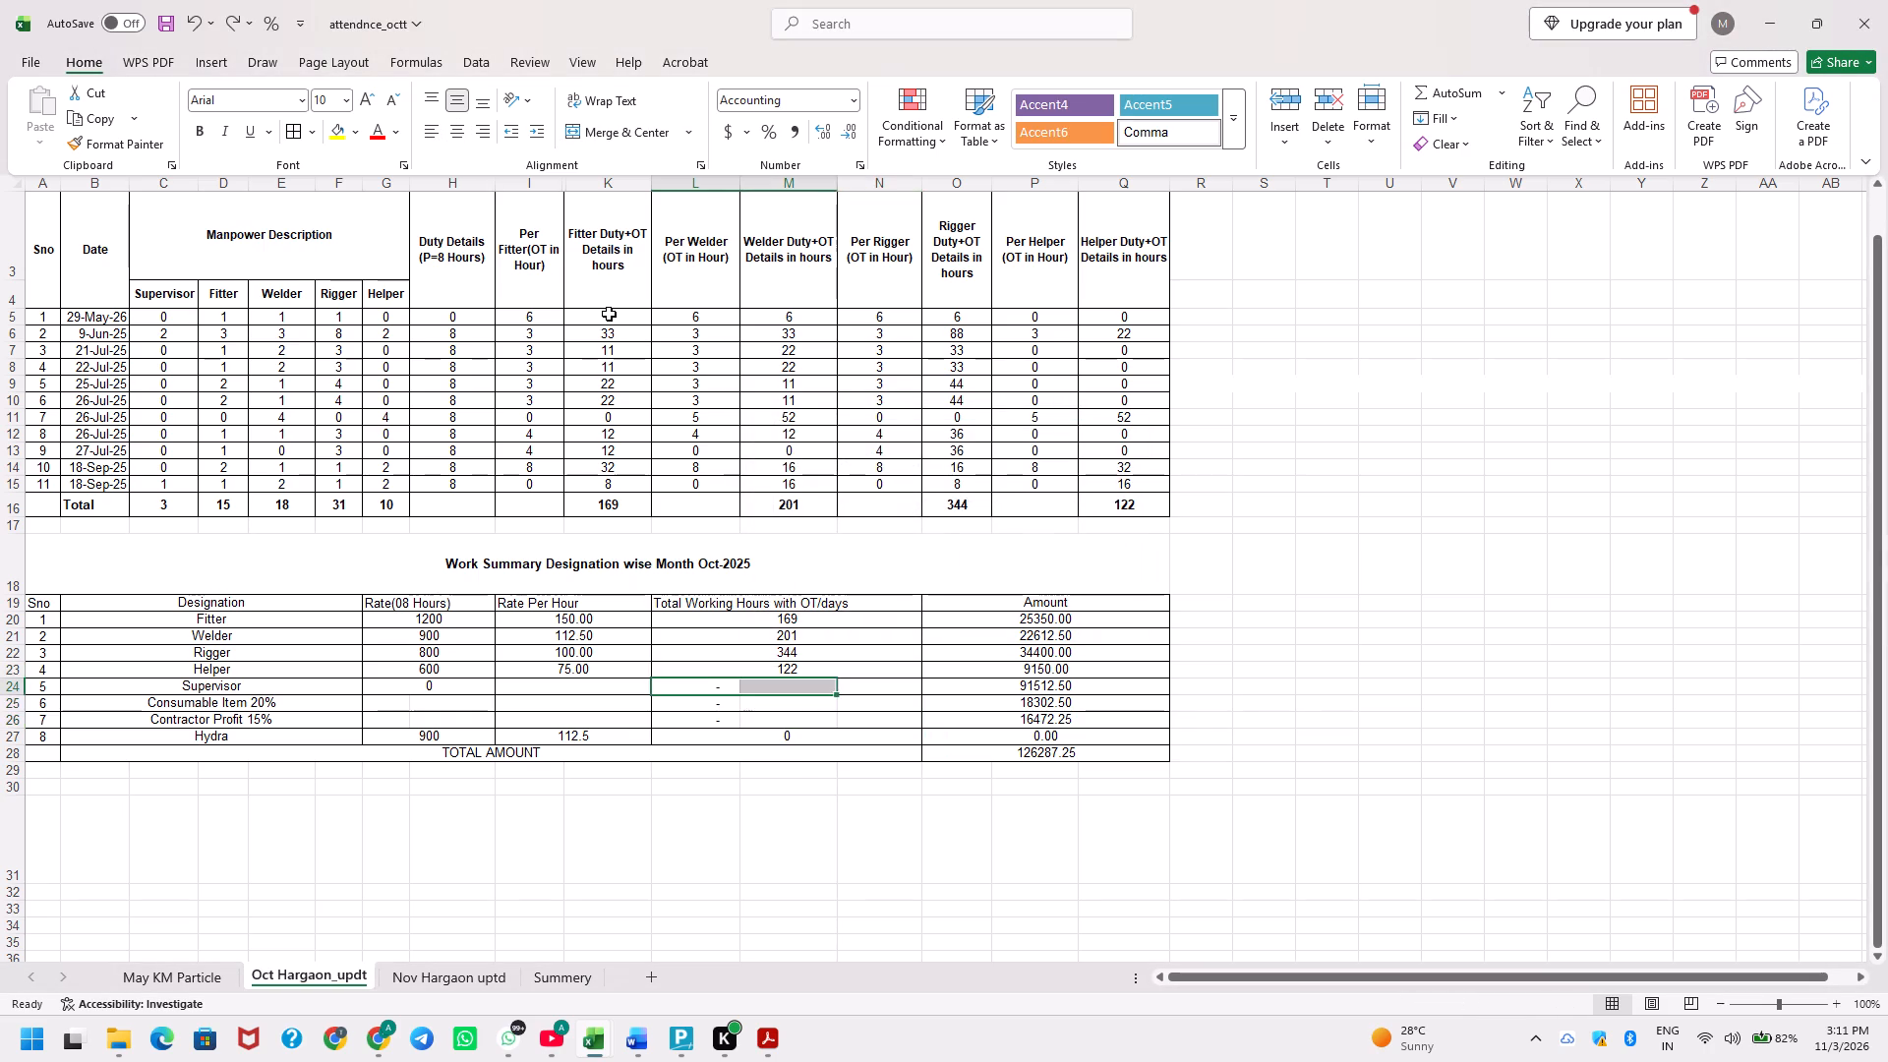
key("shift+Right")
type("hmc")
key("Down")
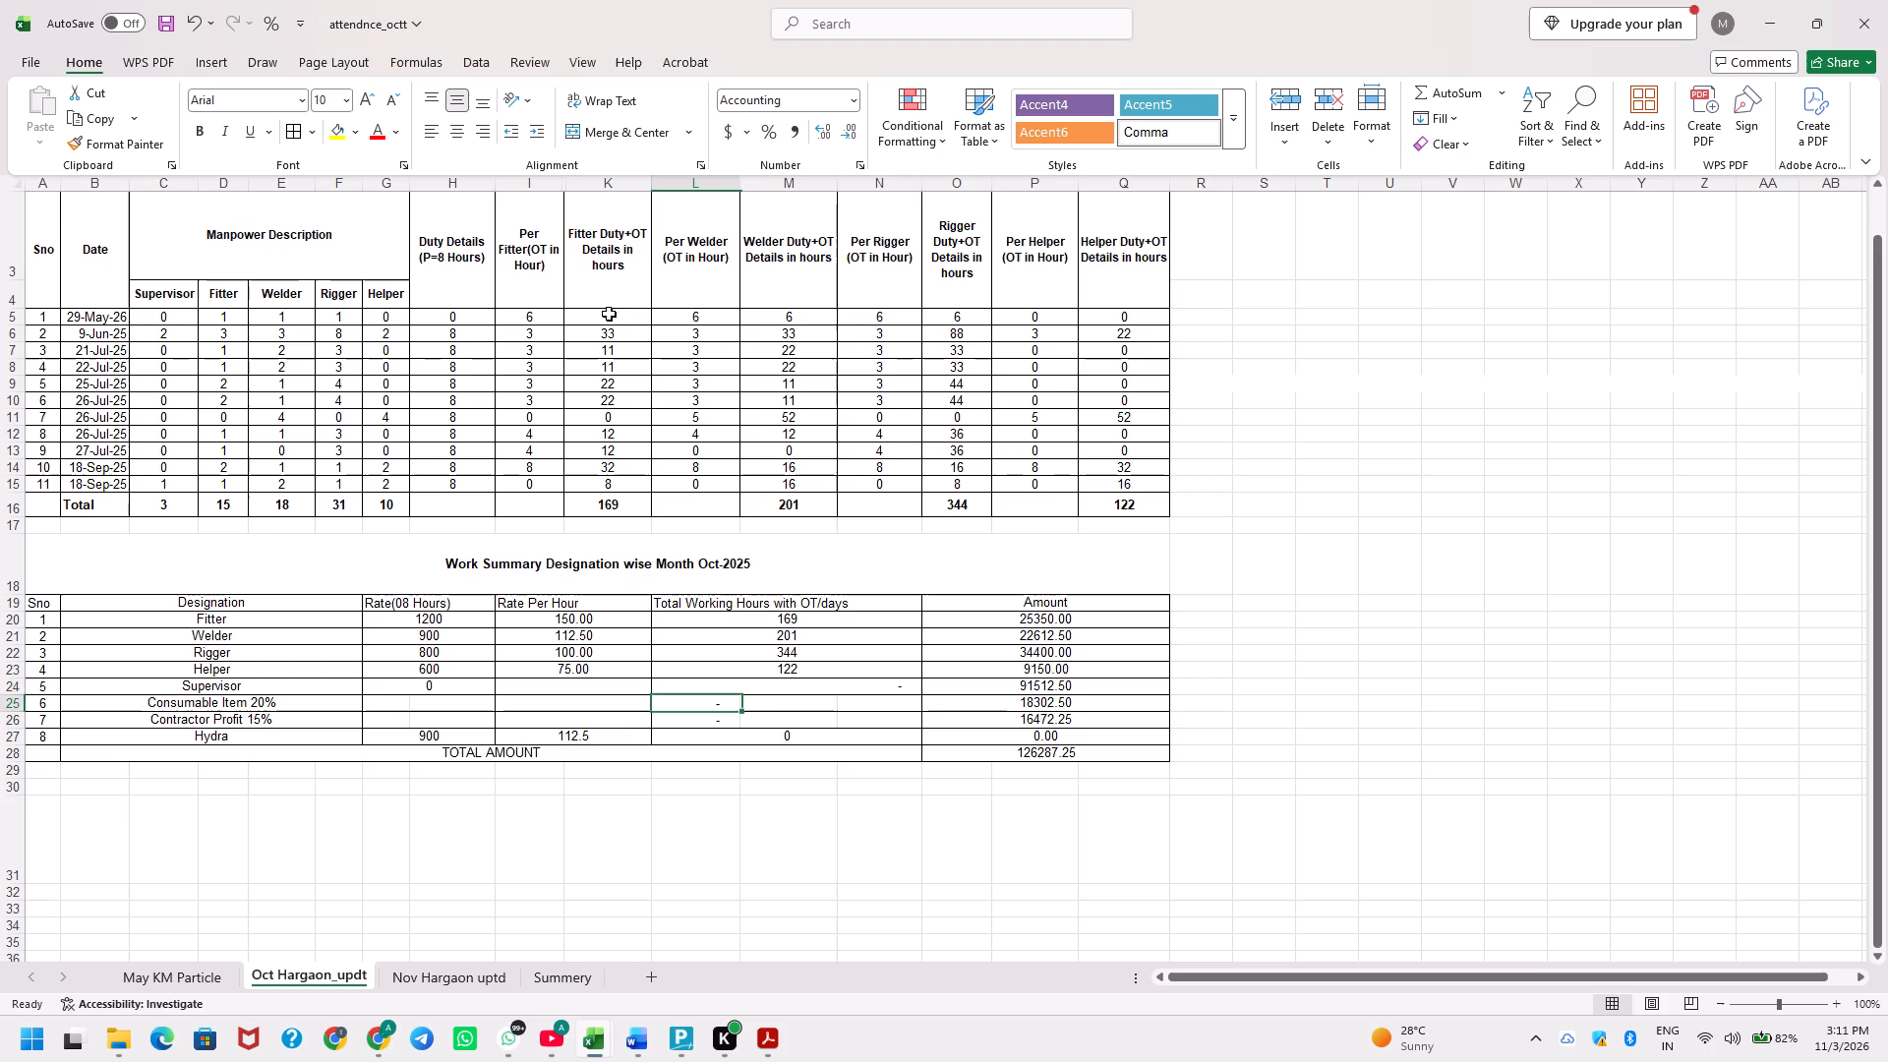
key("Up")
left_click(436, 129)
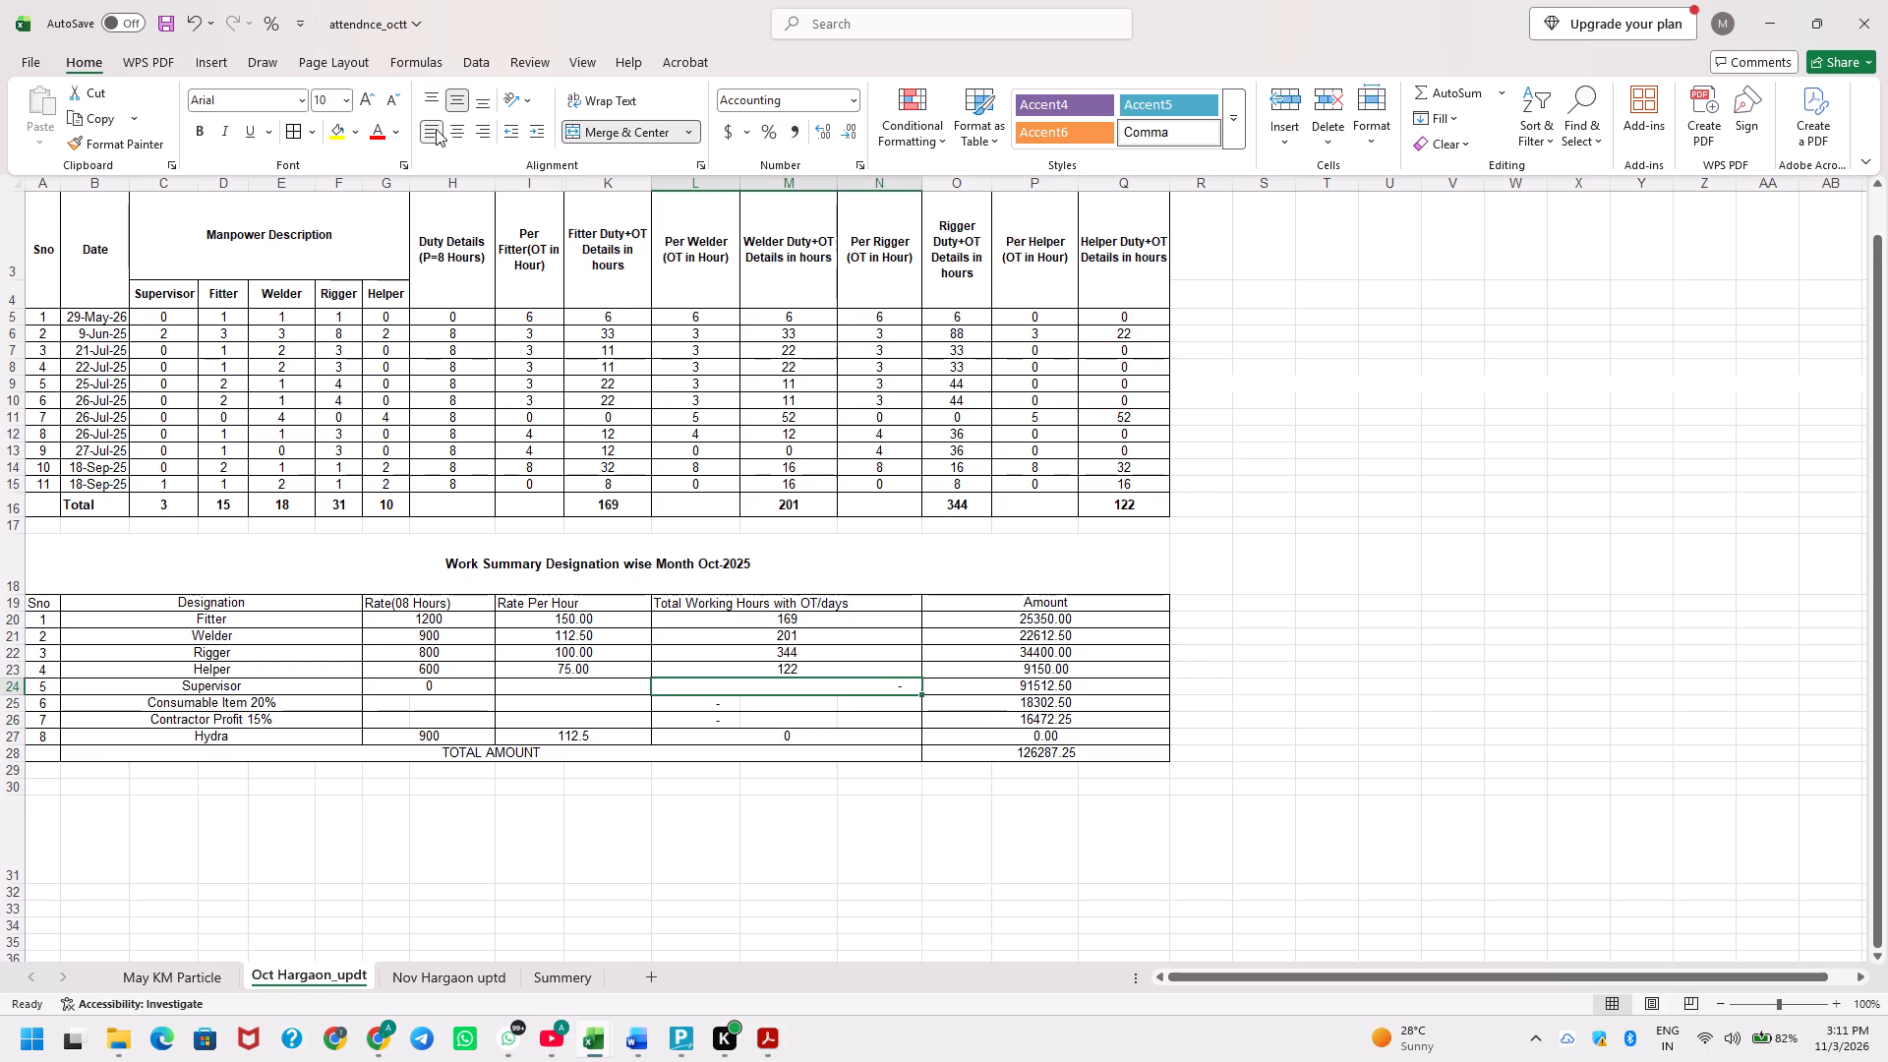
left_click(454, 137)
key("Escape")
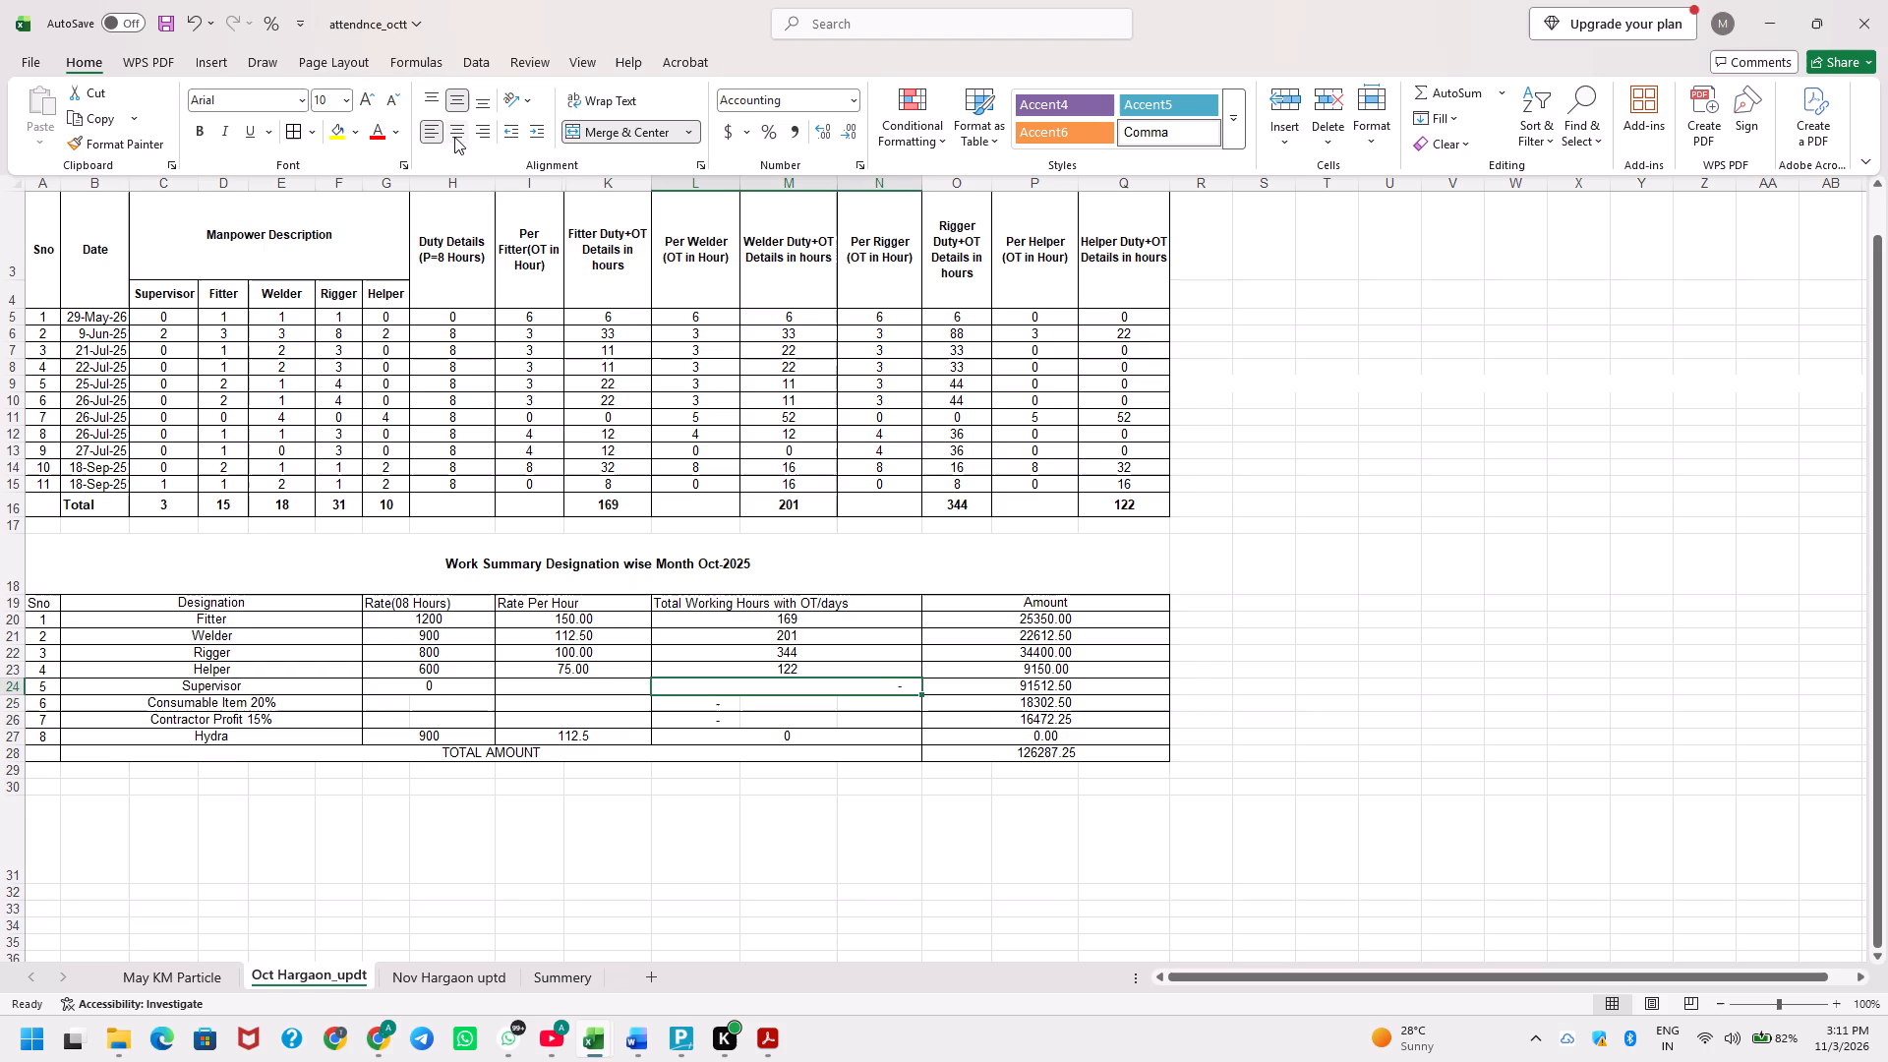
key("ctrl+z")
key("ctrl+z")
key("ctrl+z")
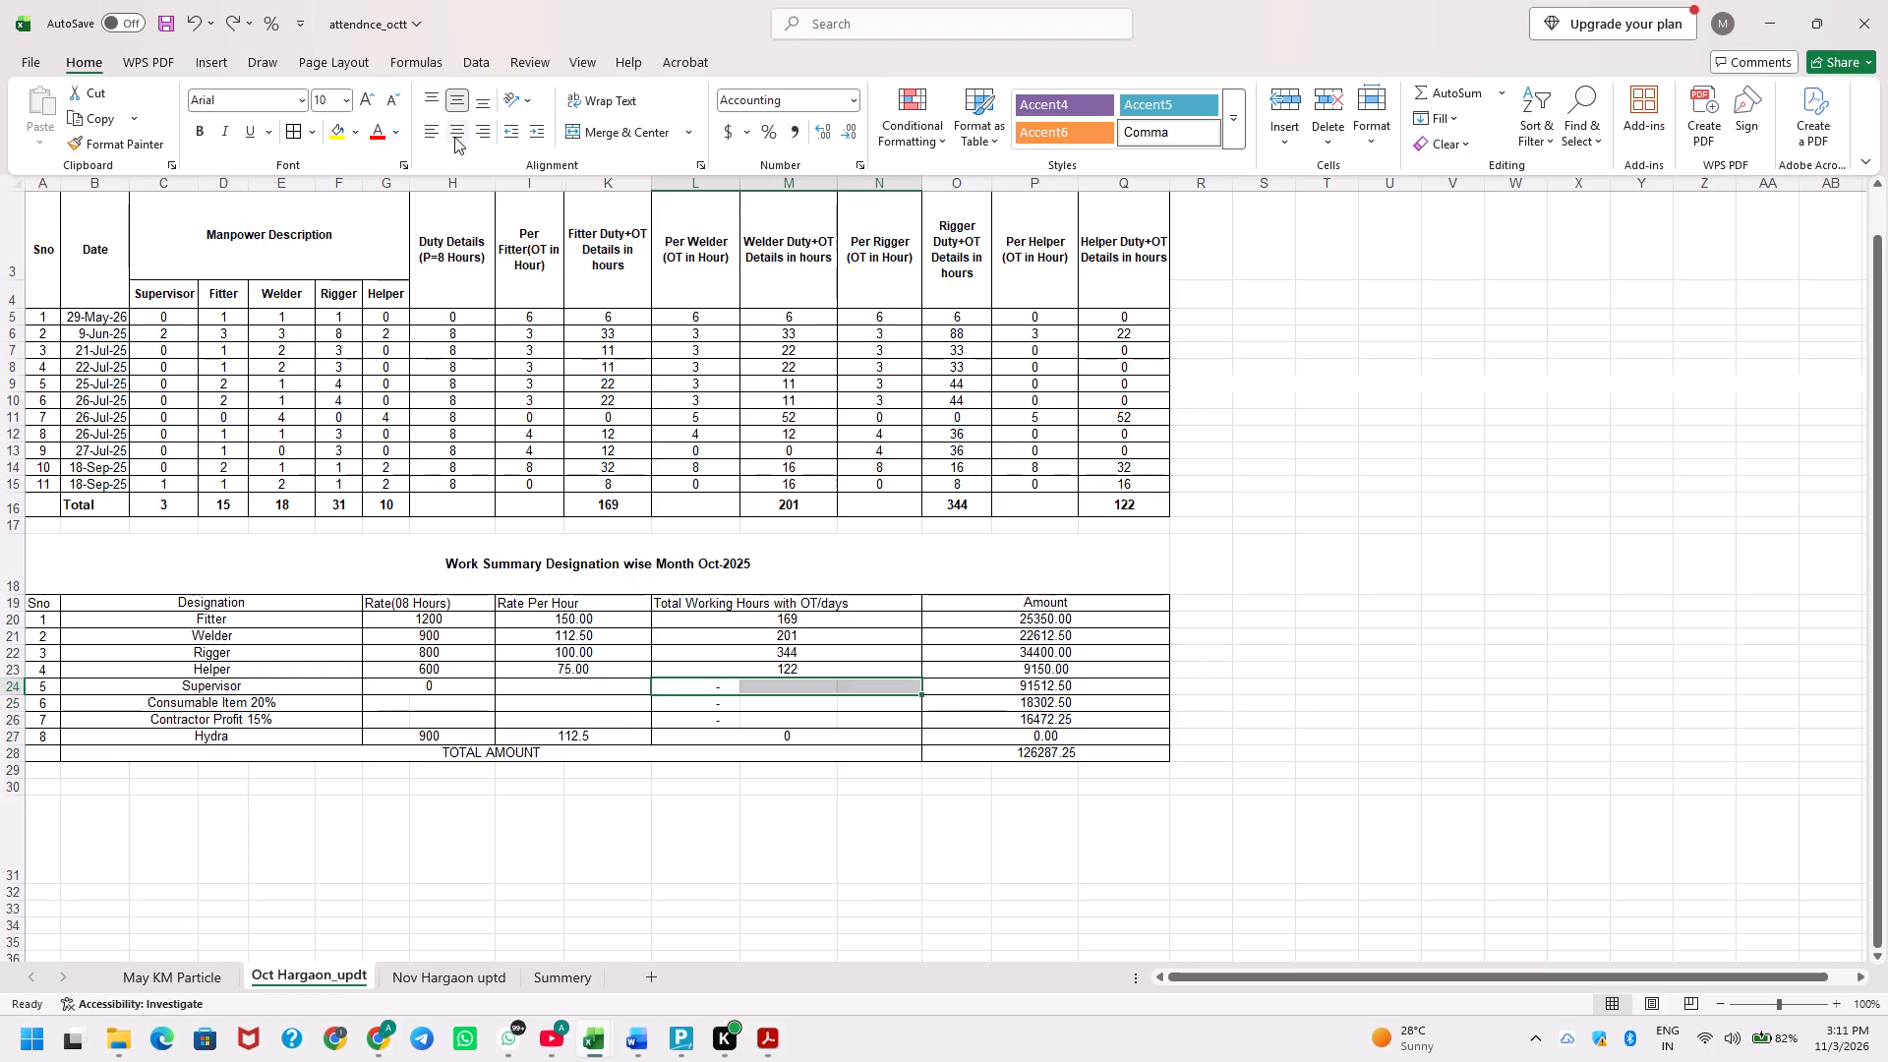
Delete the total working hours values in the Supervisor, Consumable Item and Contractor Profit rows.
key("Down")
key("Up")
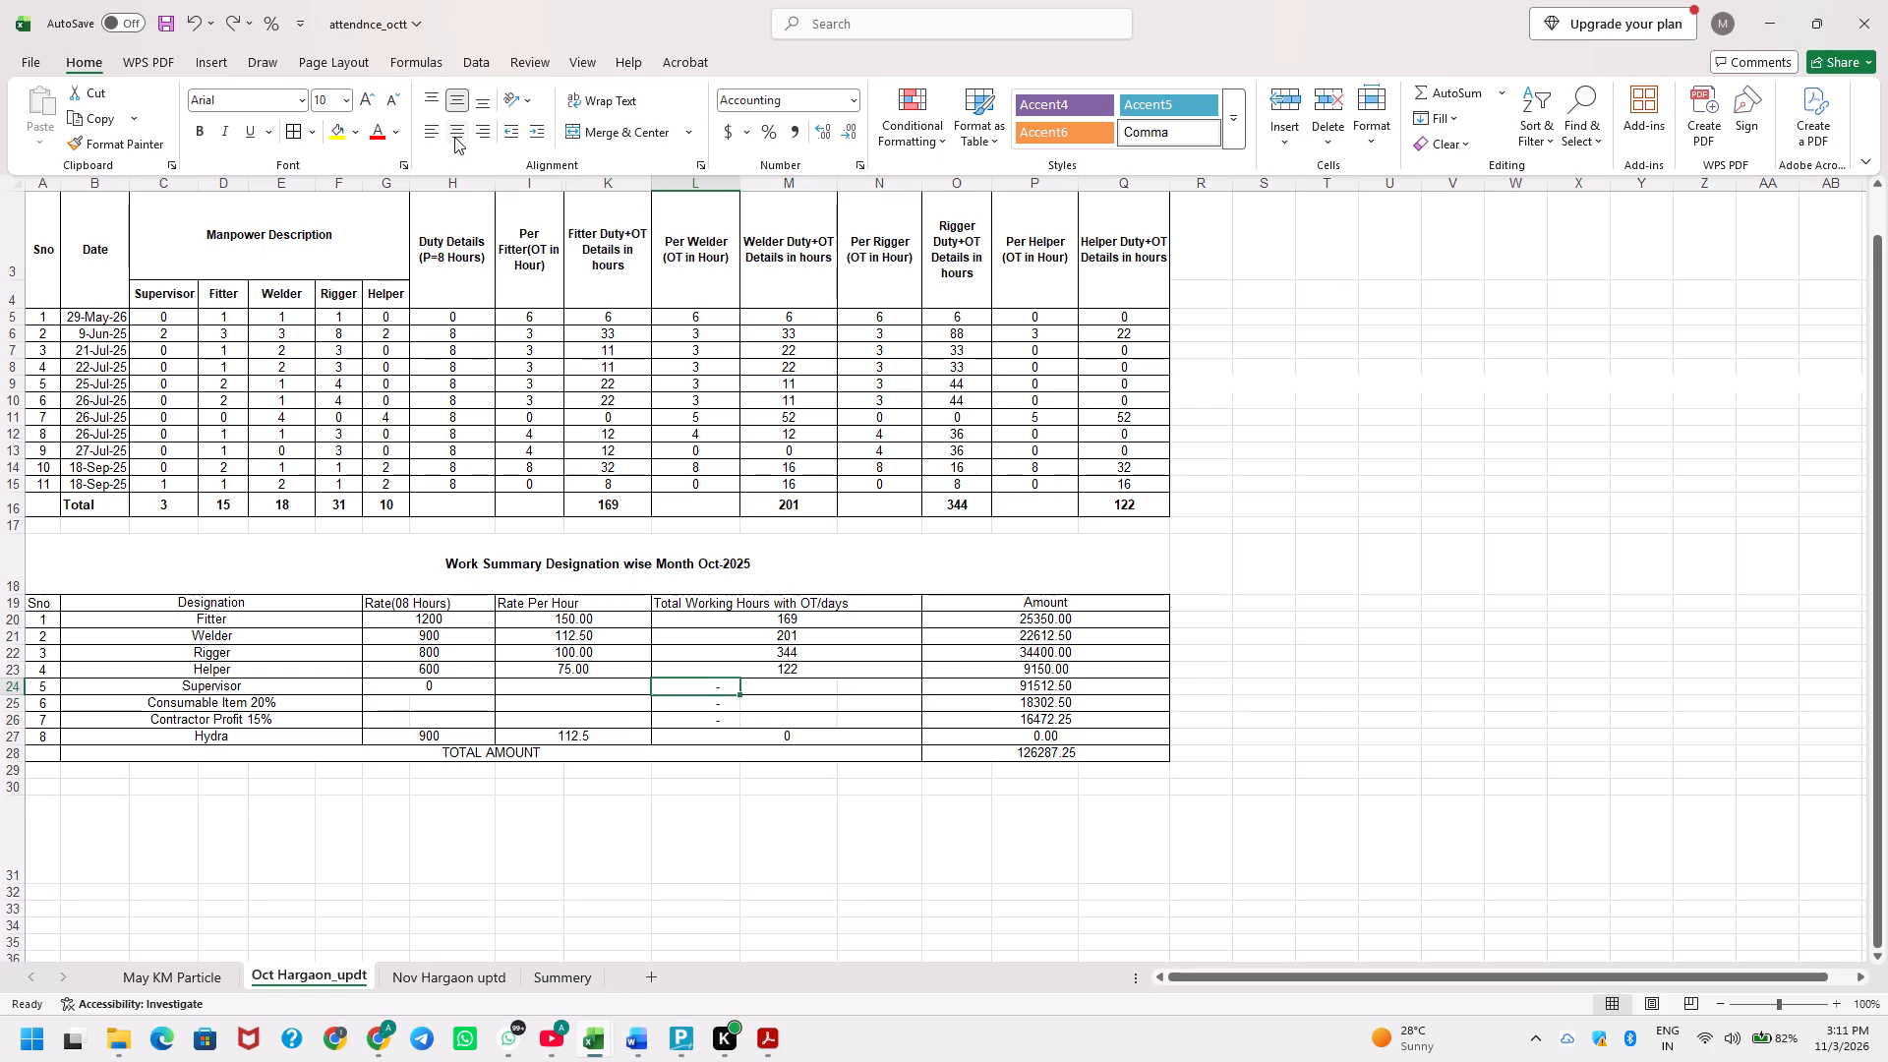
key("shift+Down")
key("shift+Down")
key("Delete")
key("Right")
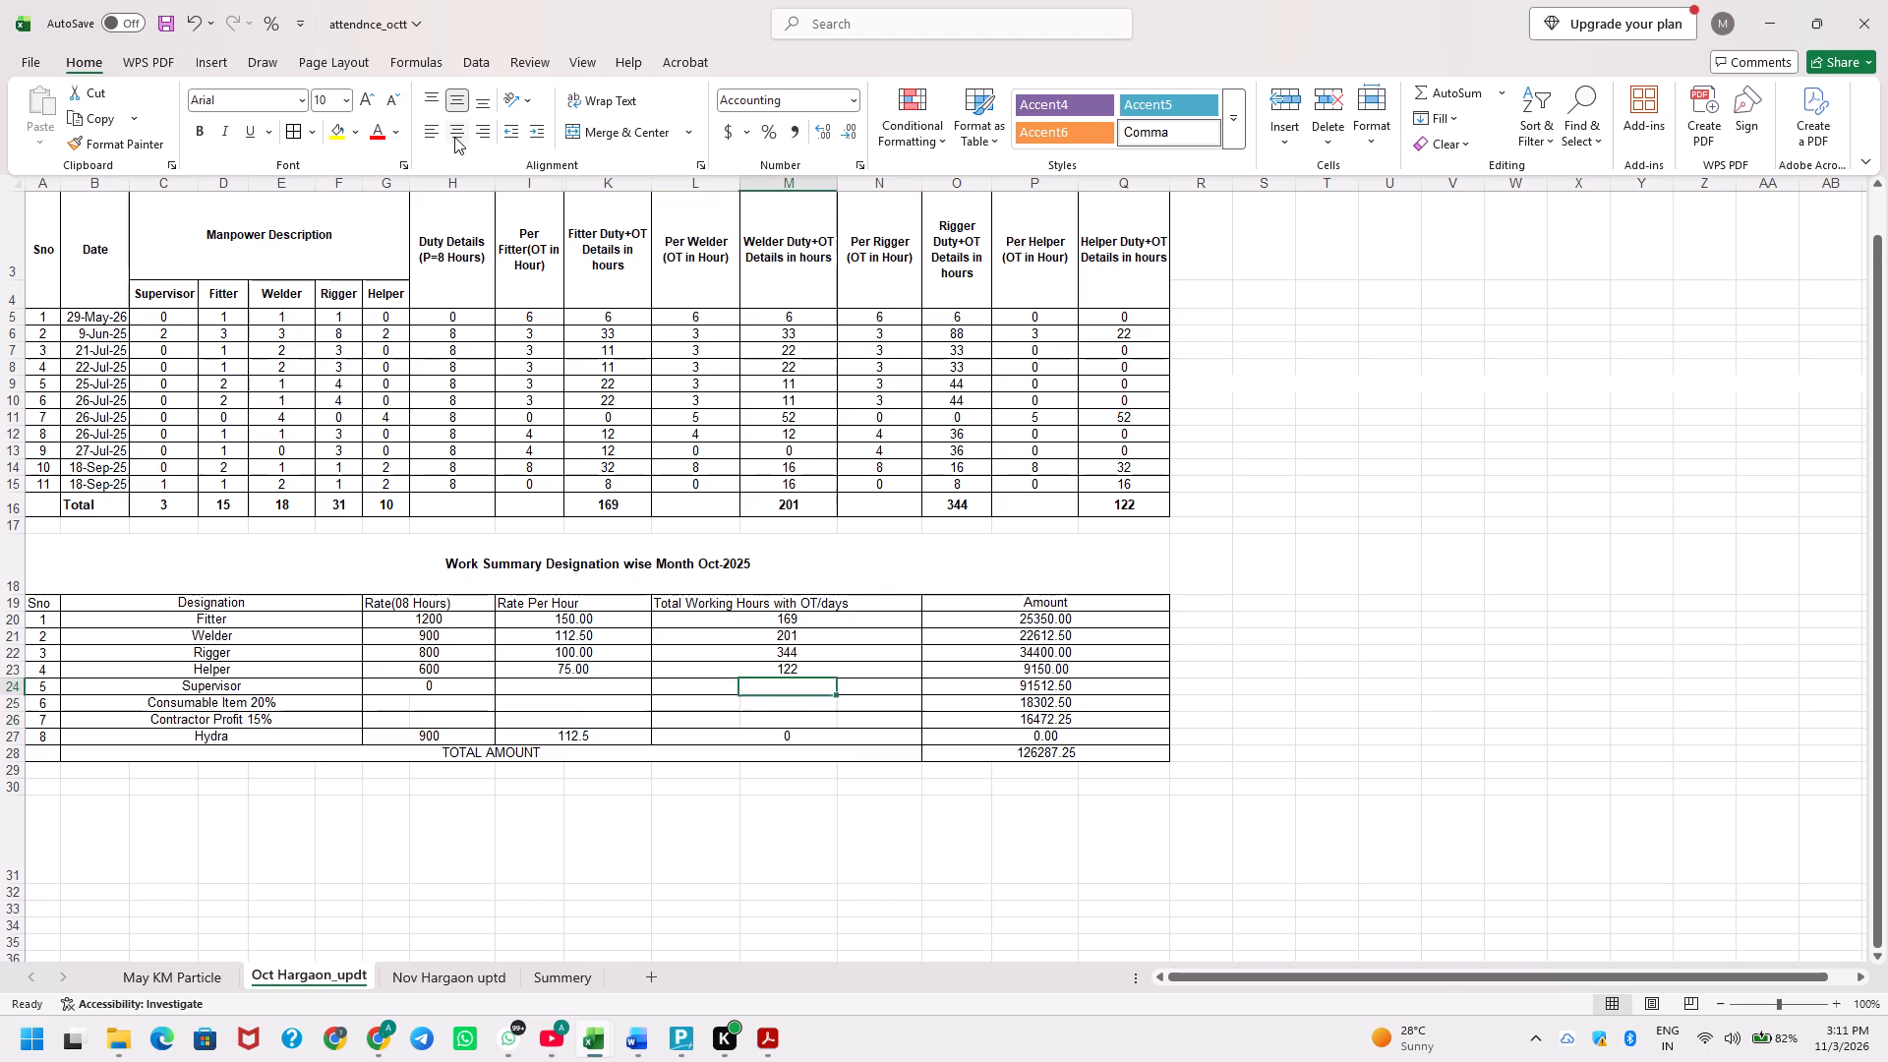
Merge and center columns L to N separately in the Supervisor, Consumable Item and Contractor Profit rows.
key("Left")
key("shift+Right")
key("shift+Right")
type("hmc")
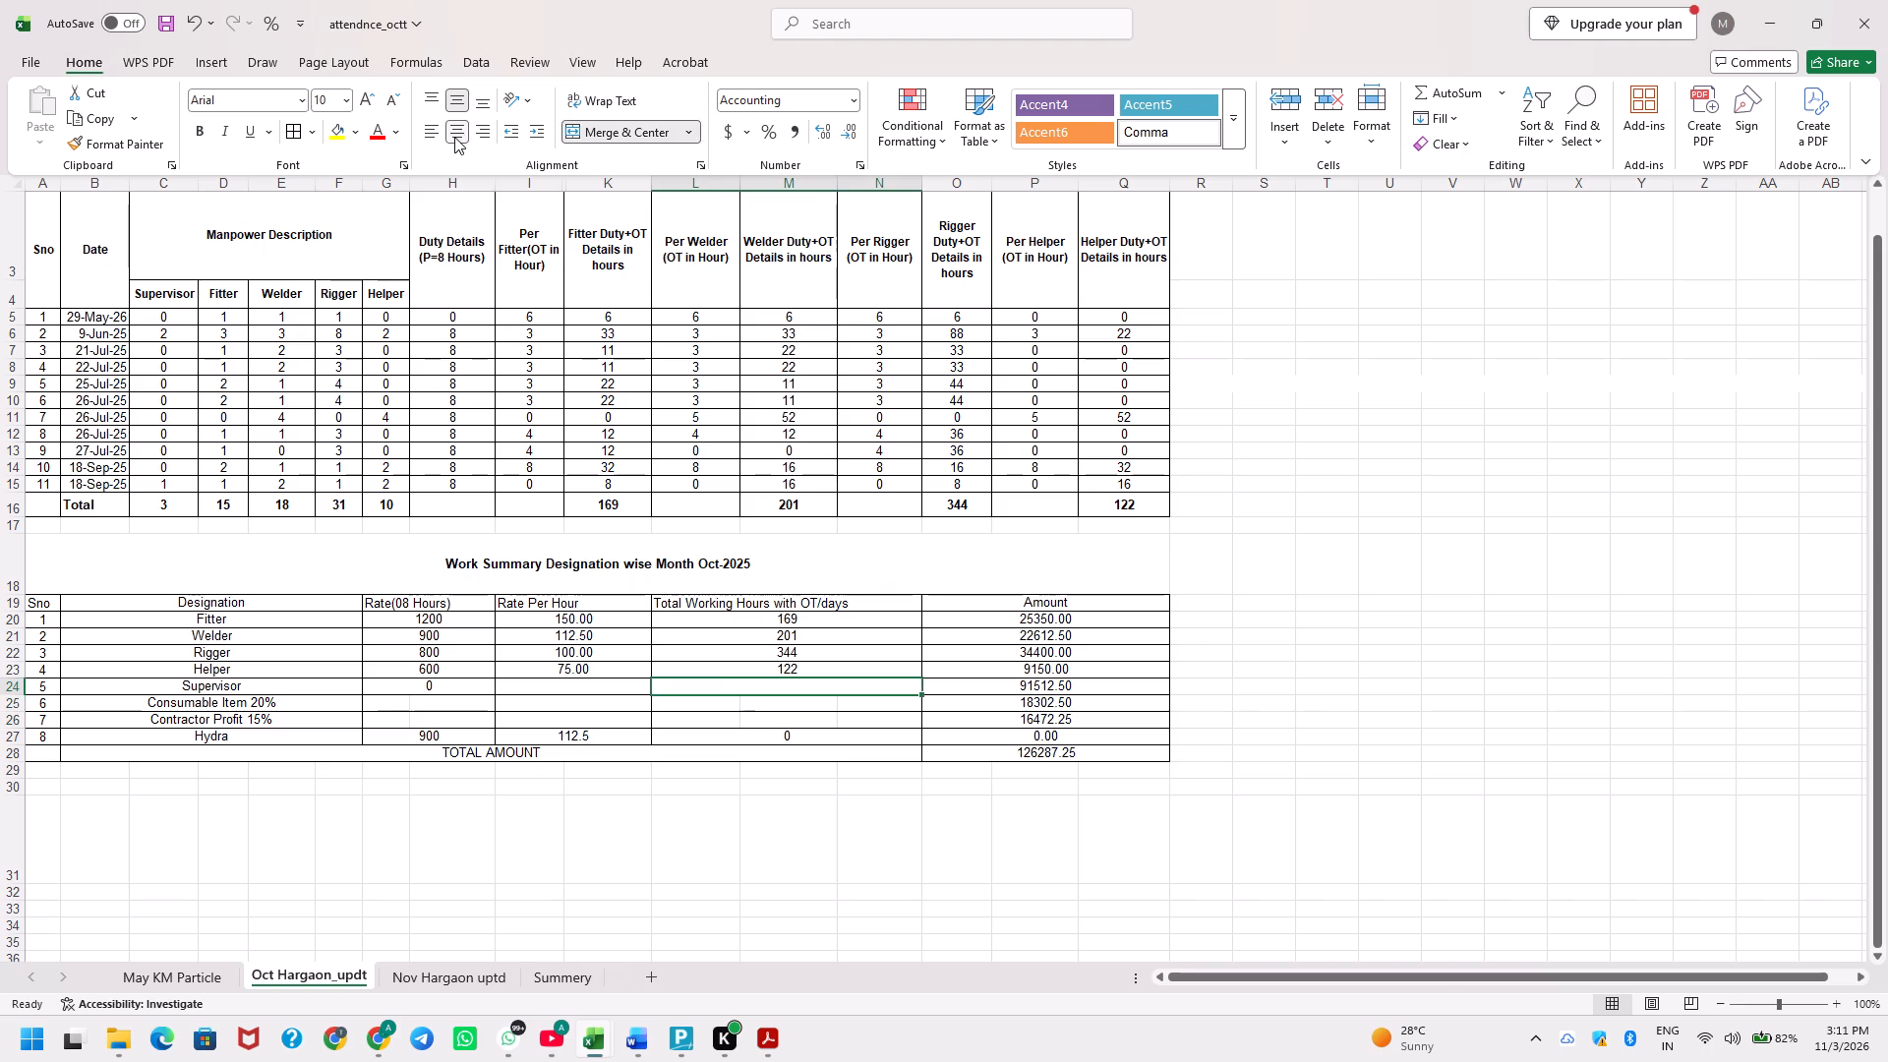
key("Down")
key("shift+Right")
key("shift+Right")
type("jhmc")
key("Escape")
key("Escape")
type("hmc")
key("Down")
key("shift+Right")
key("shift+Right")
type("hmc")
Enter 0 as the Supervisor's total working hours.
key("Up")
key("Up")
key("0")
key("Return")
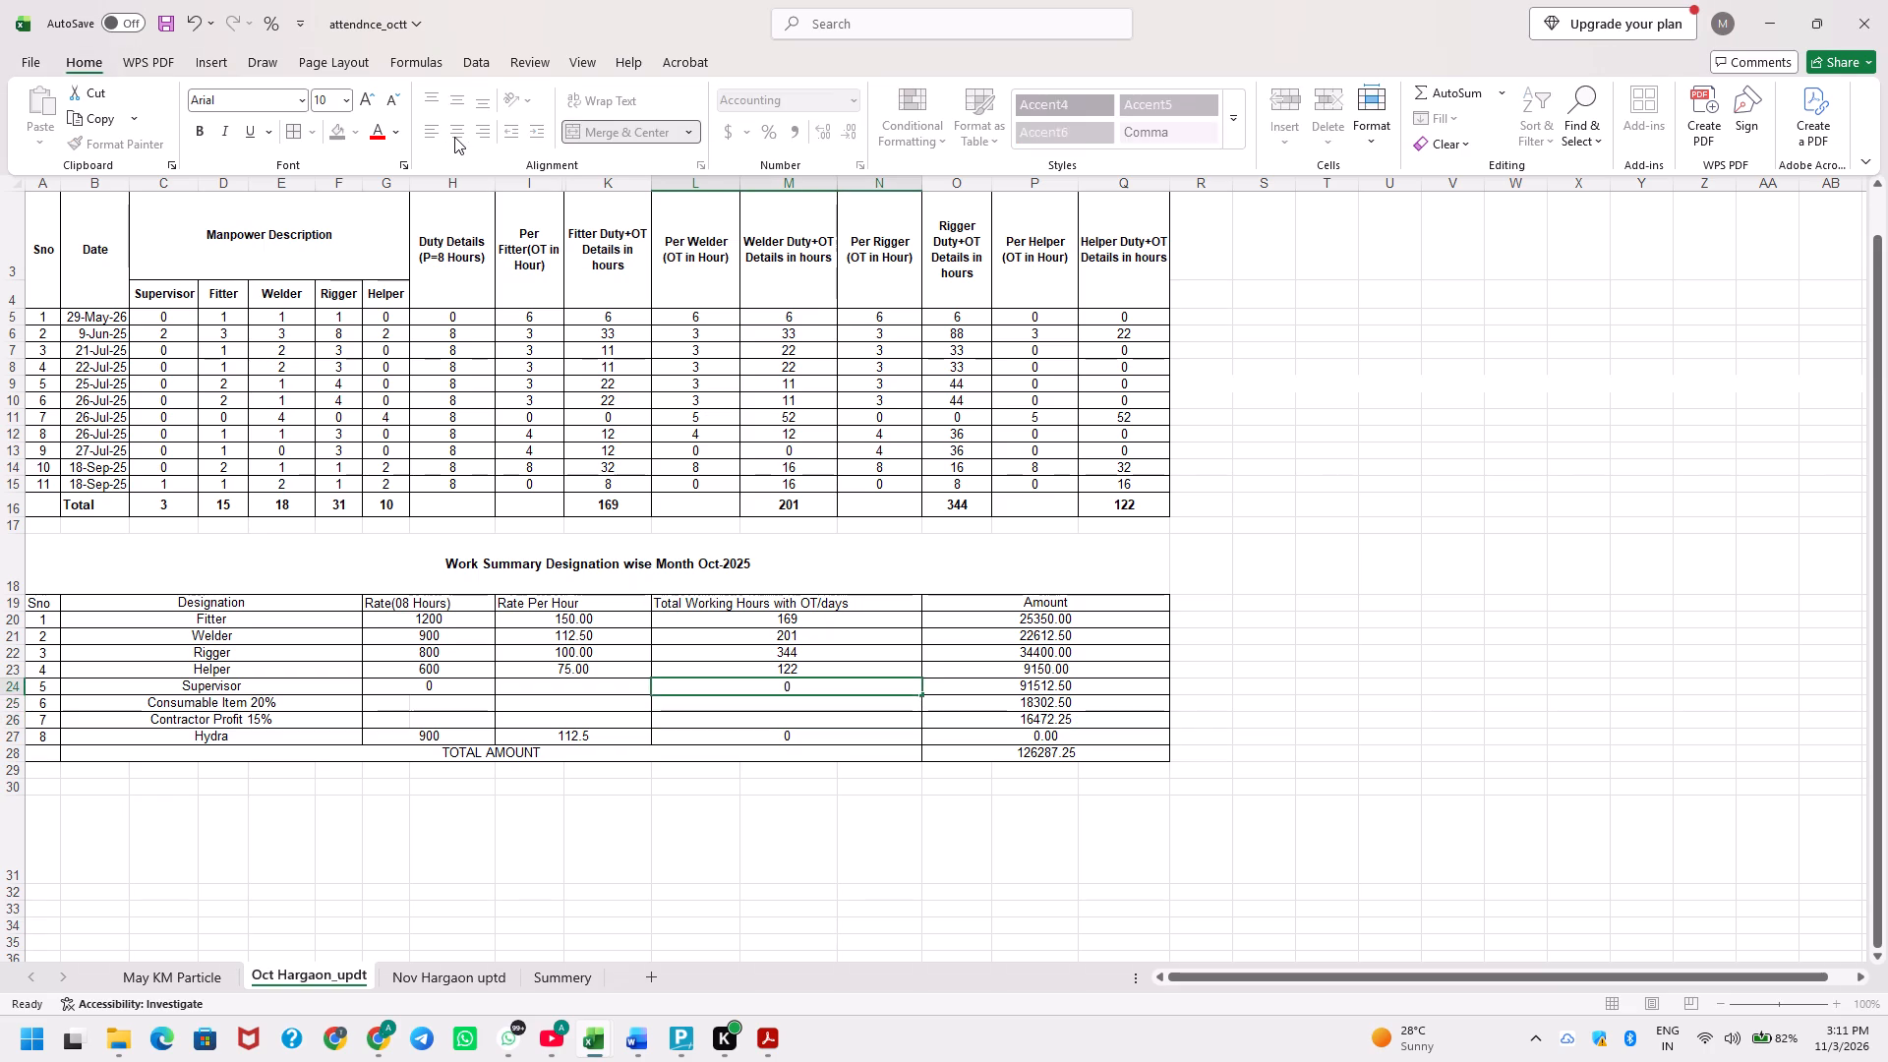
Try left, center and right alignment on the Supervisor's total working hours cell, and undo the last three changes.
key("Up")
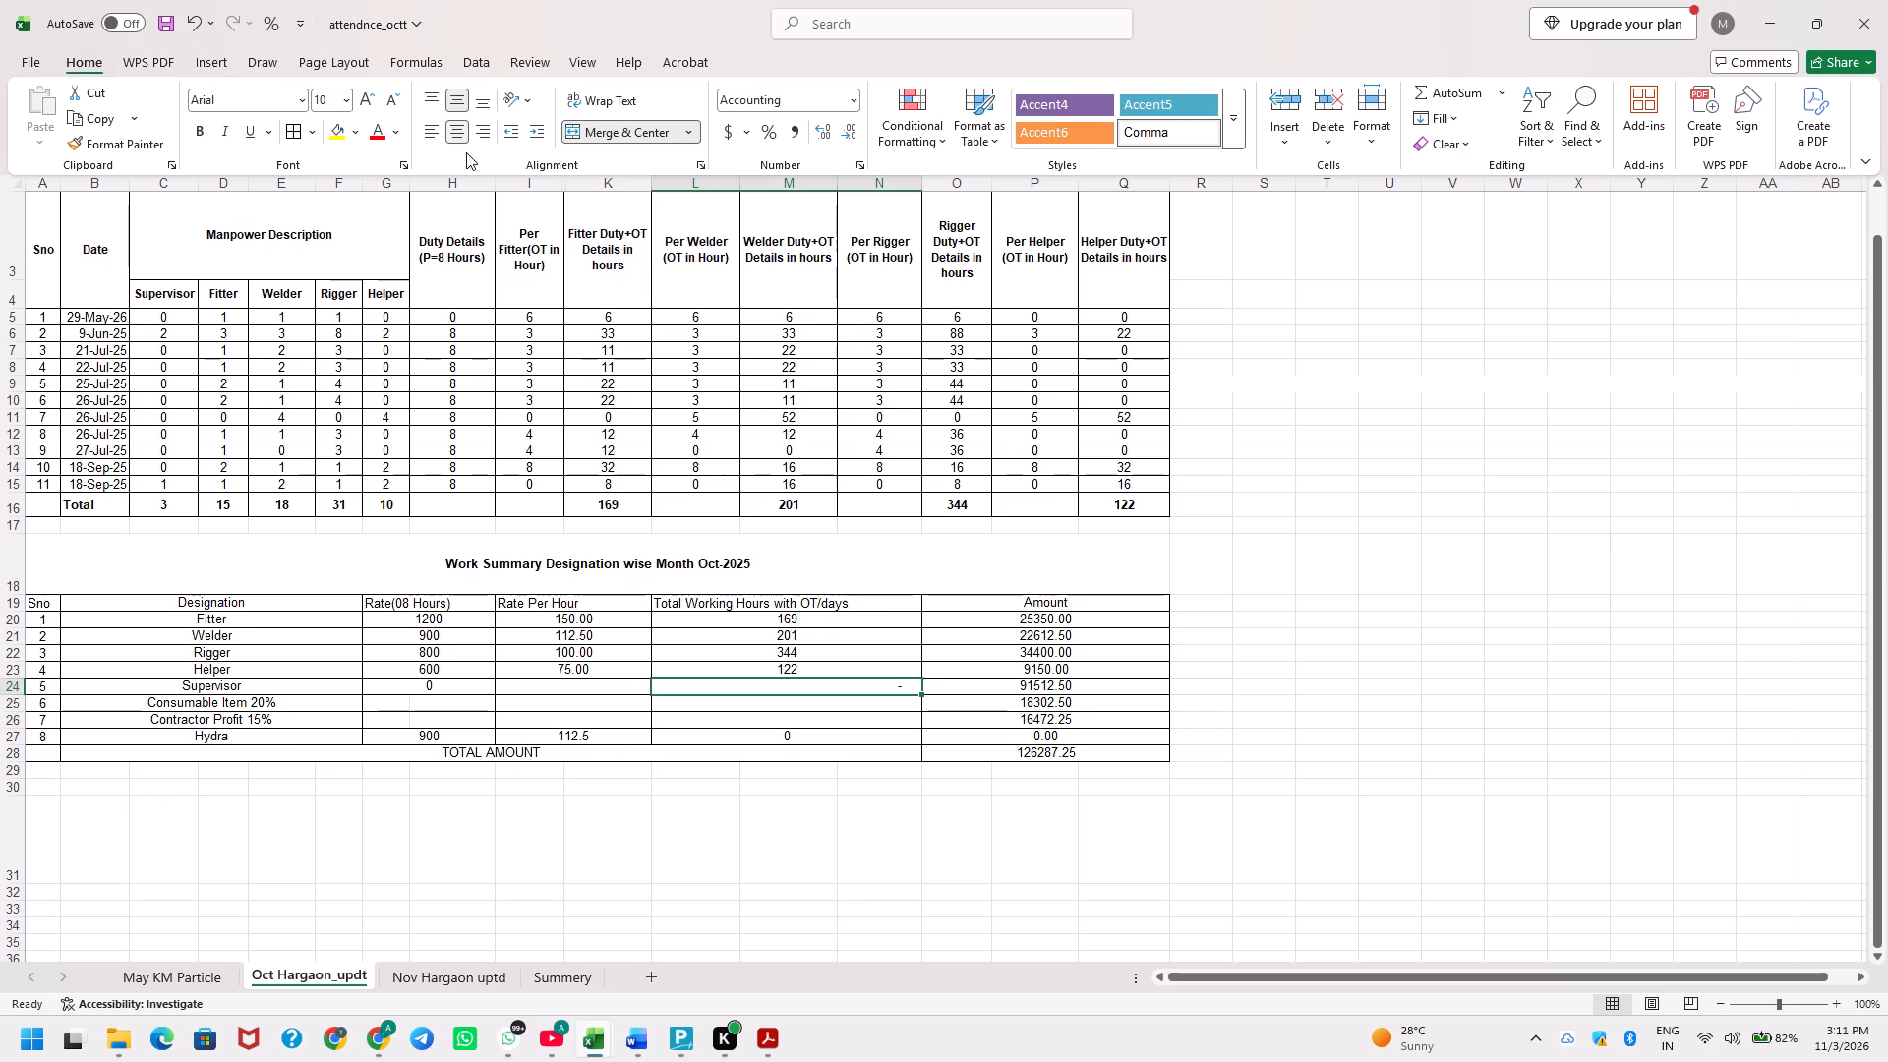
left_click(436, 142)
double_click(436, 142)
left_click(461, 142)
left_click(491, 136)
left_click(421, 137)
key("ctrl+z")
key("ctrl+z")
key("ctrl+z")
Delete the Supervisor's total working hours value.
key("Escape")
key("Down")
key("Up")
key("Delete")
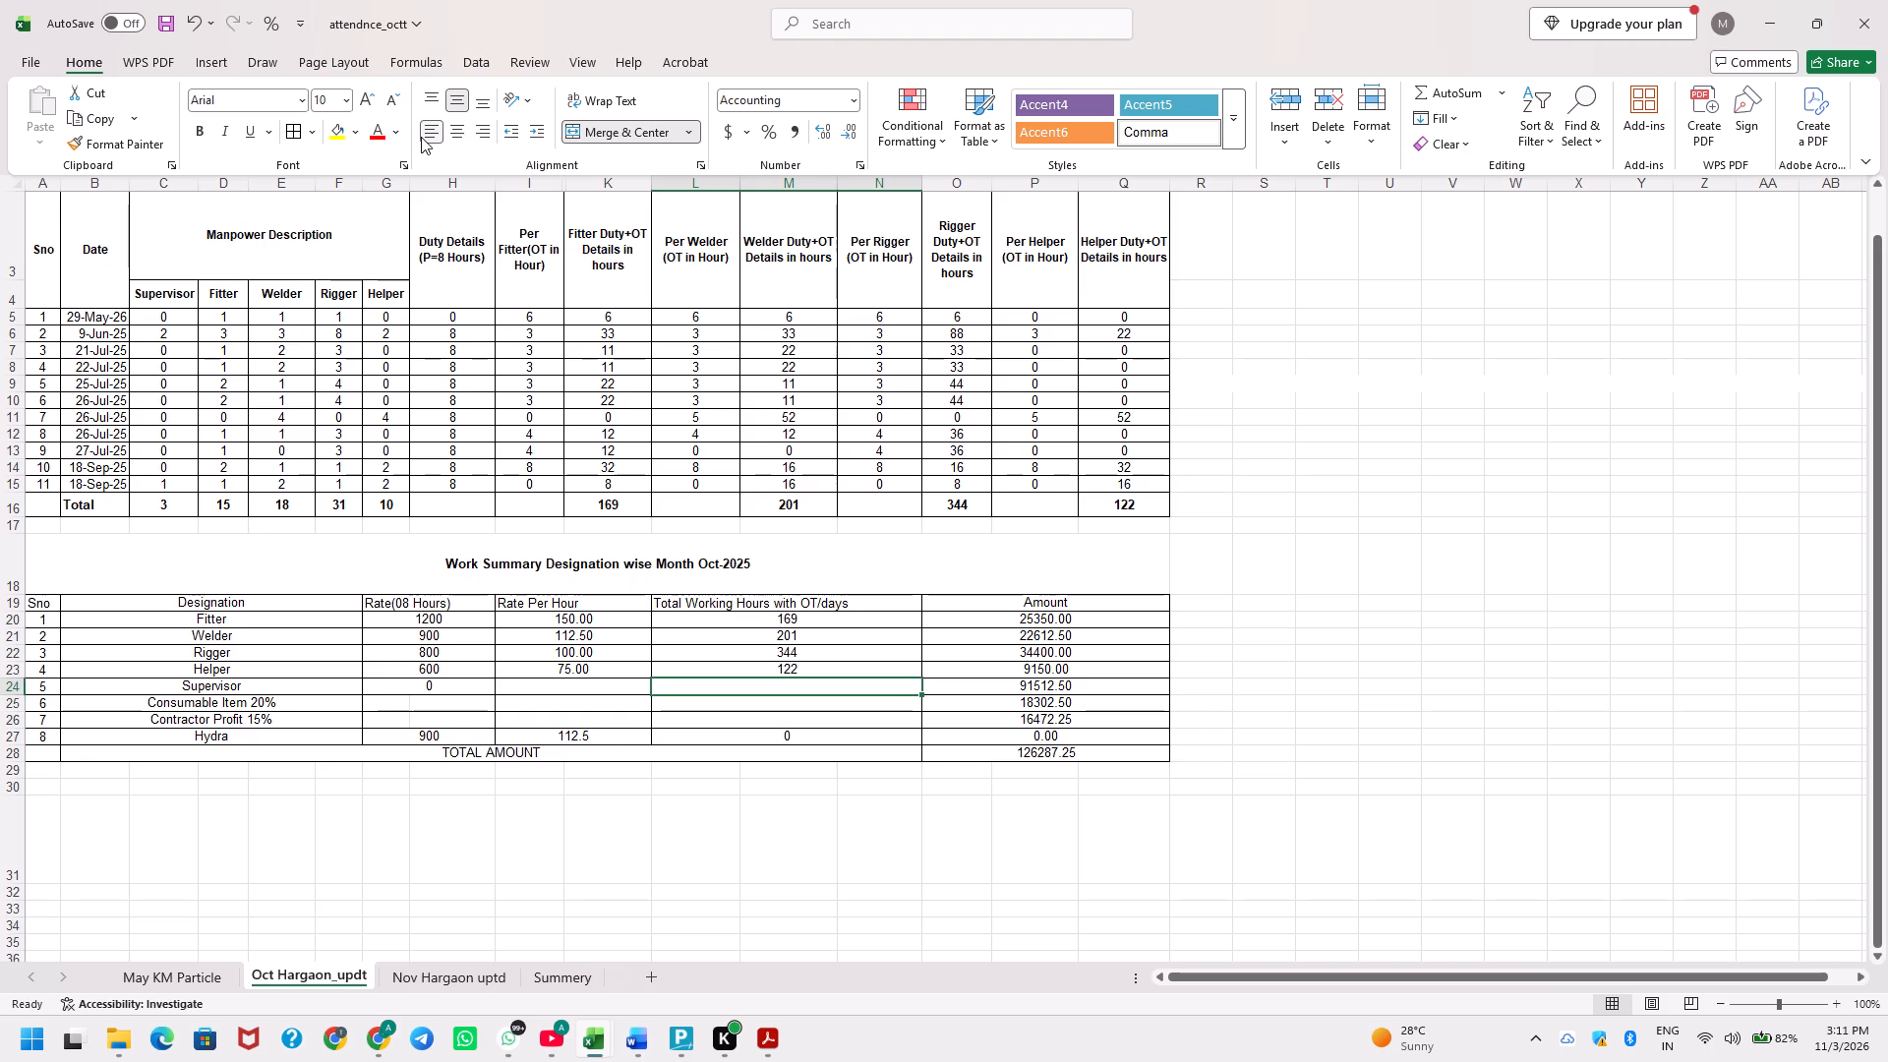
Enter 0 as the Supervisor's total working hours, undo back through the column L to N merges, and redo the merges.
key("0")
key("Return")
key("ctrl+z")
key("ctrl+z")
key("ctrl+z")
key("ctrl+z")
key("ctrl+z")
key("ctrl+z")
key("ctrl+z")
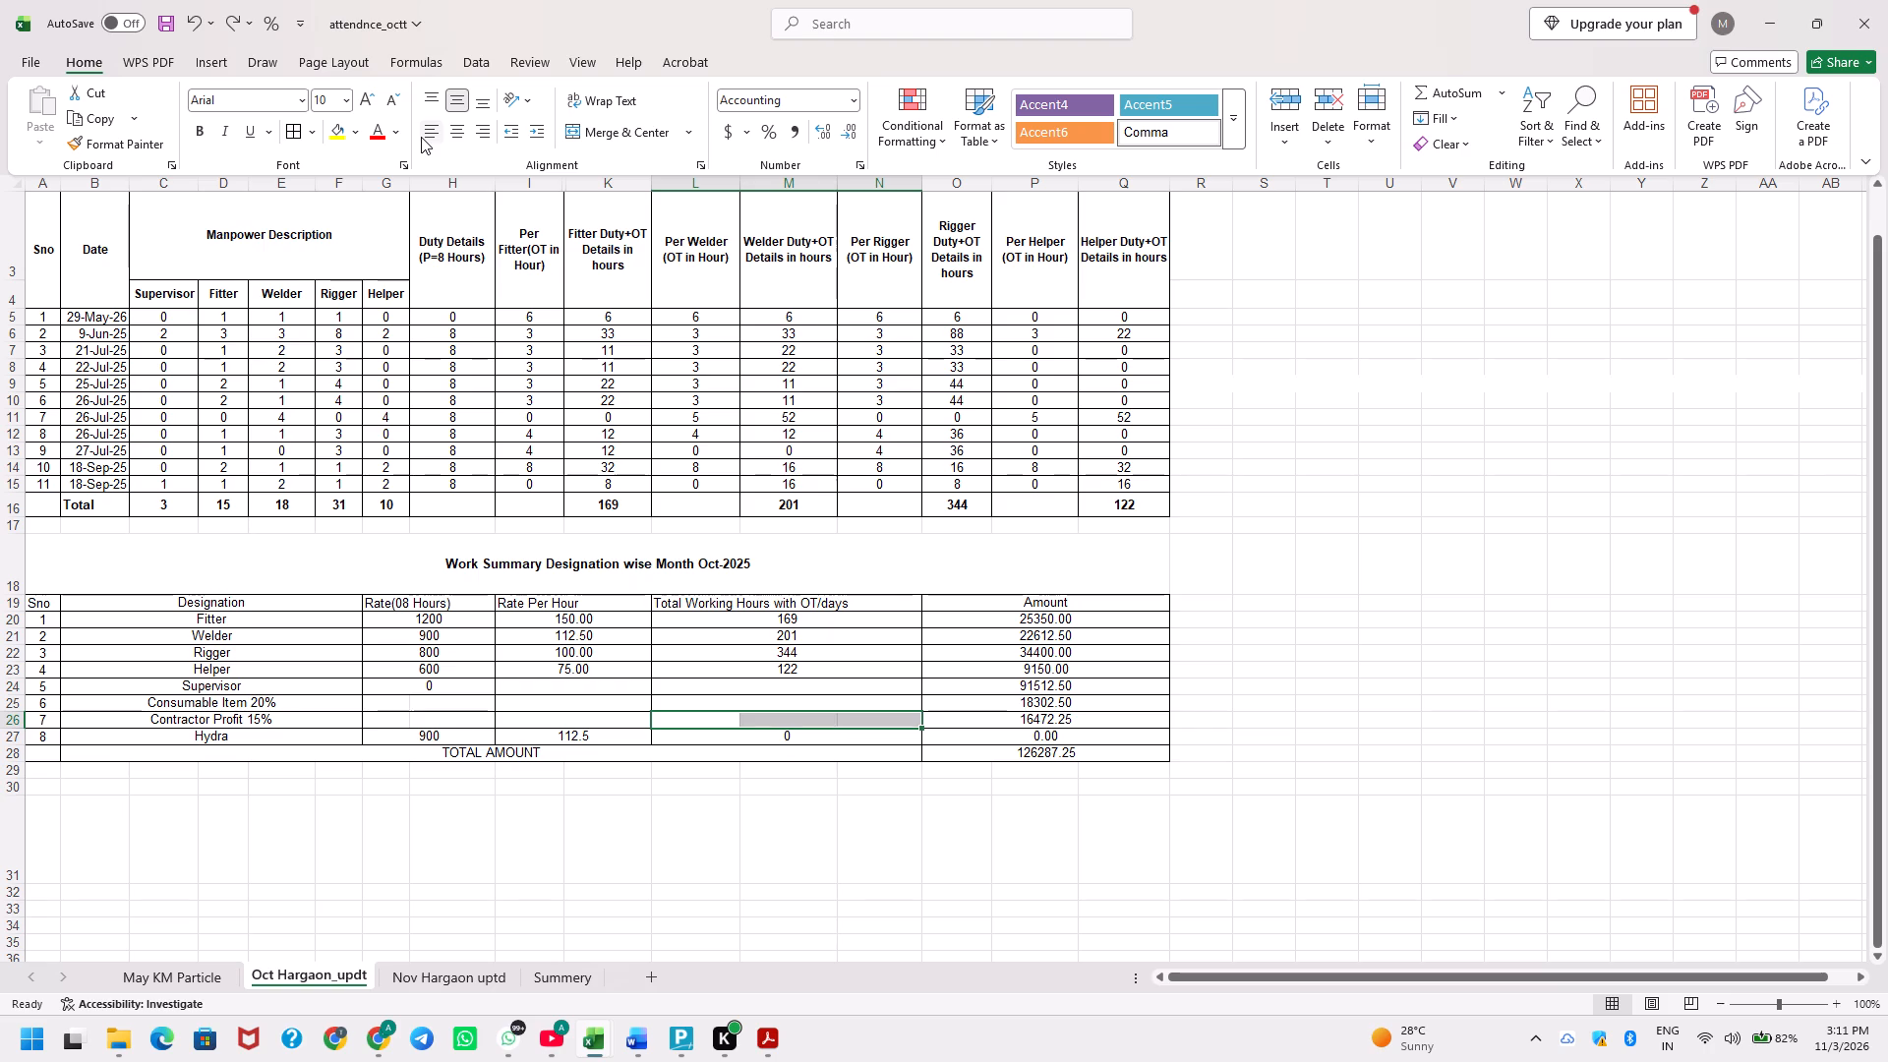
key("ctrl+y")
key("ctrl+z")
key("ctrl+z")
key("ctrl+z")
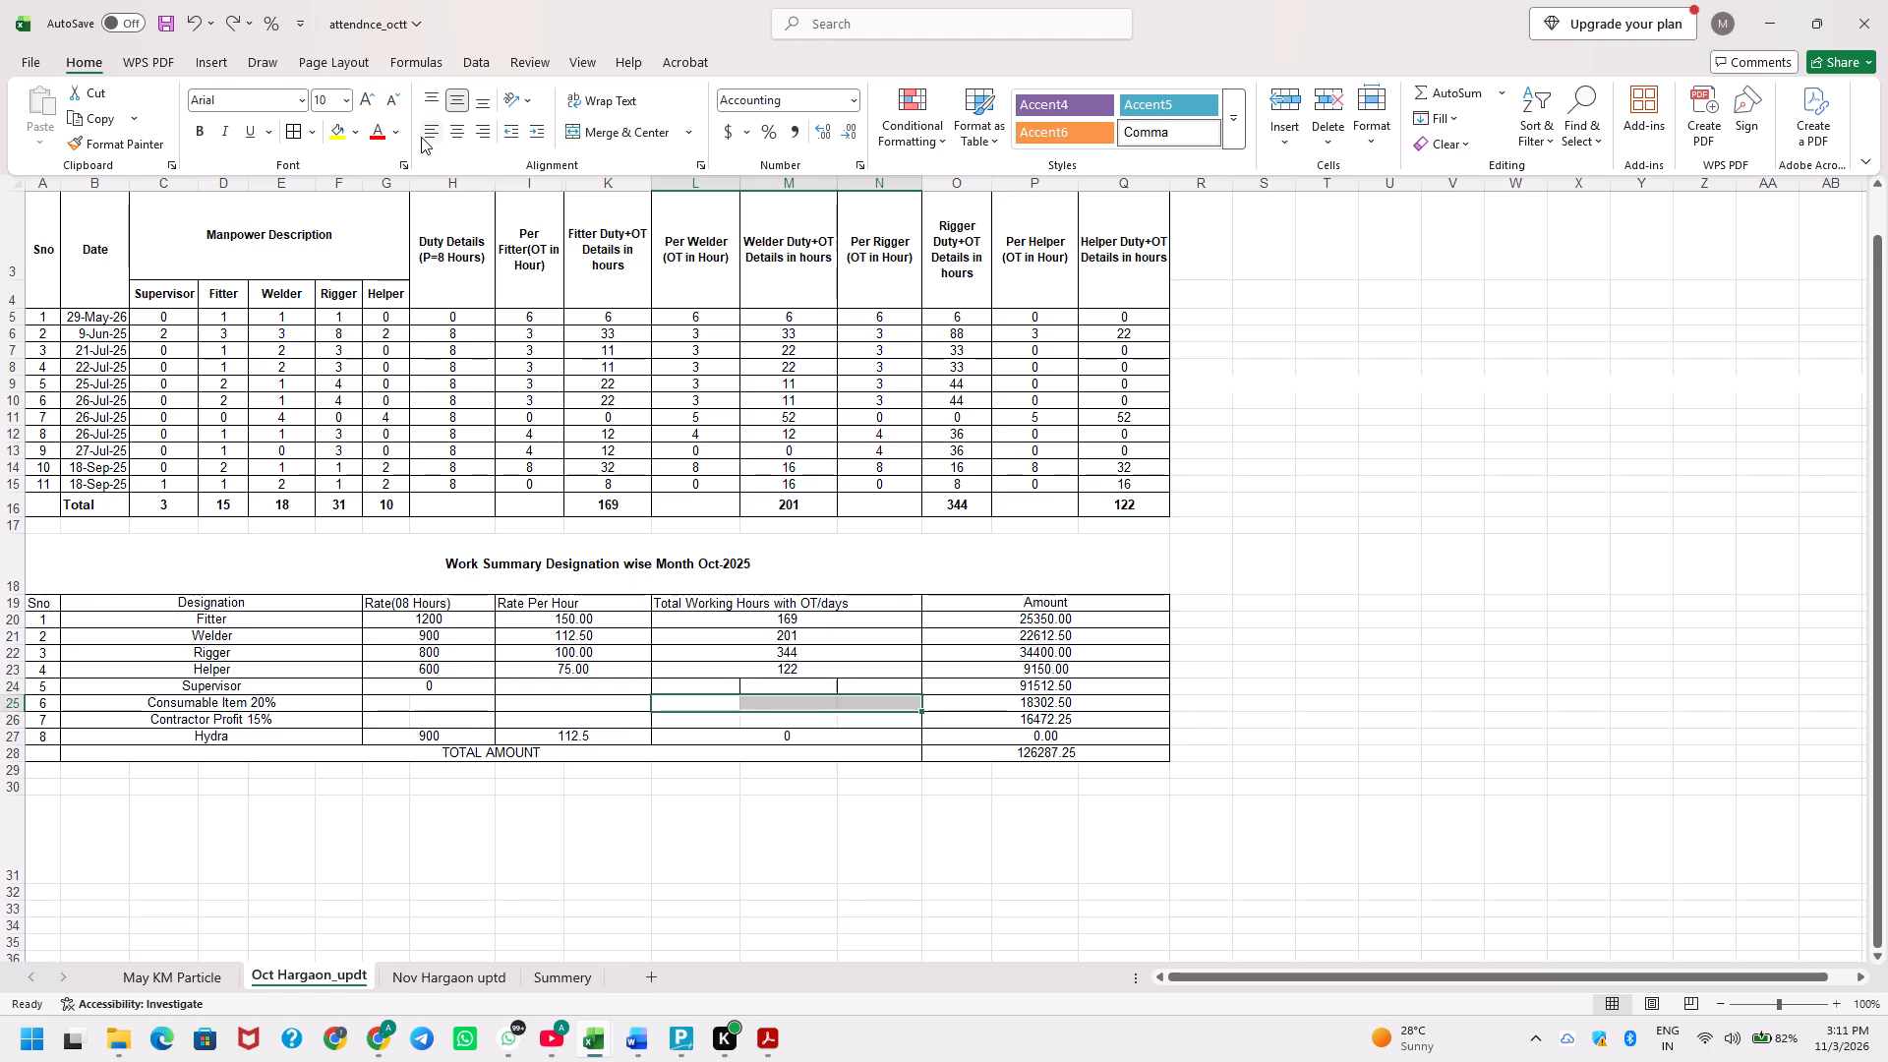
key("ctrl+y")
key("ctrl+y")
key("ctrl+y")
Fill the Helper's total working hours cell down to the Supervisor row and set the Supervisor's hours to 0.
key("Up")
key("Up")
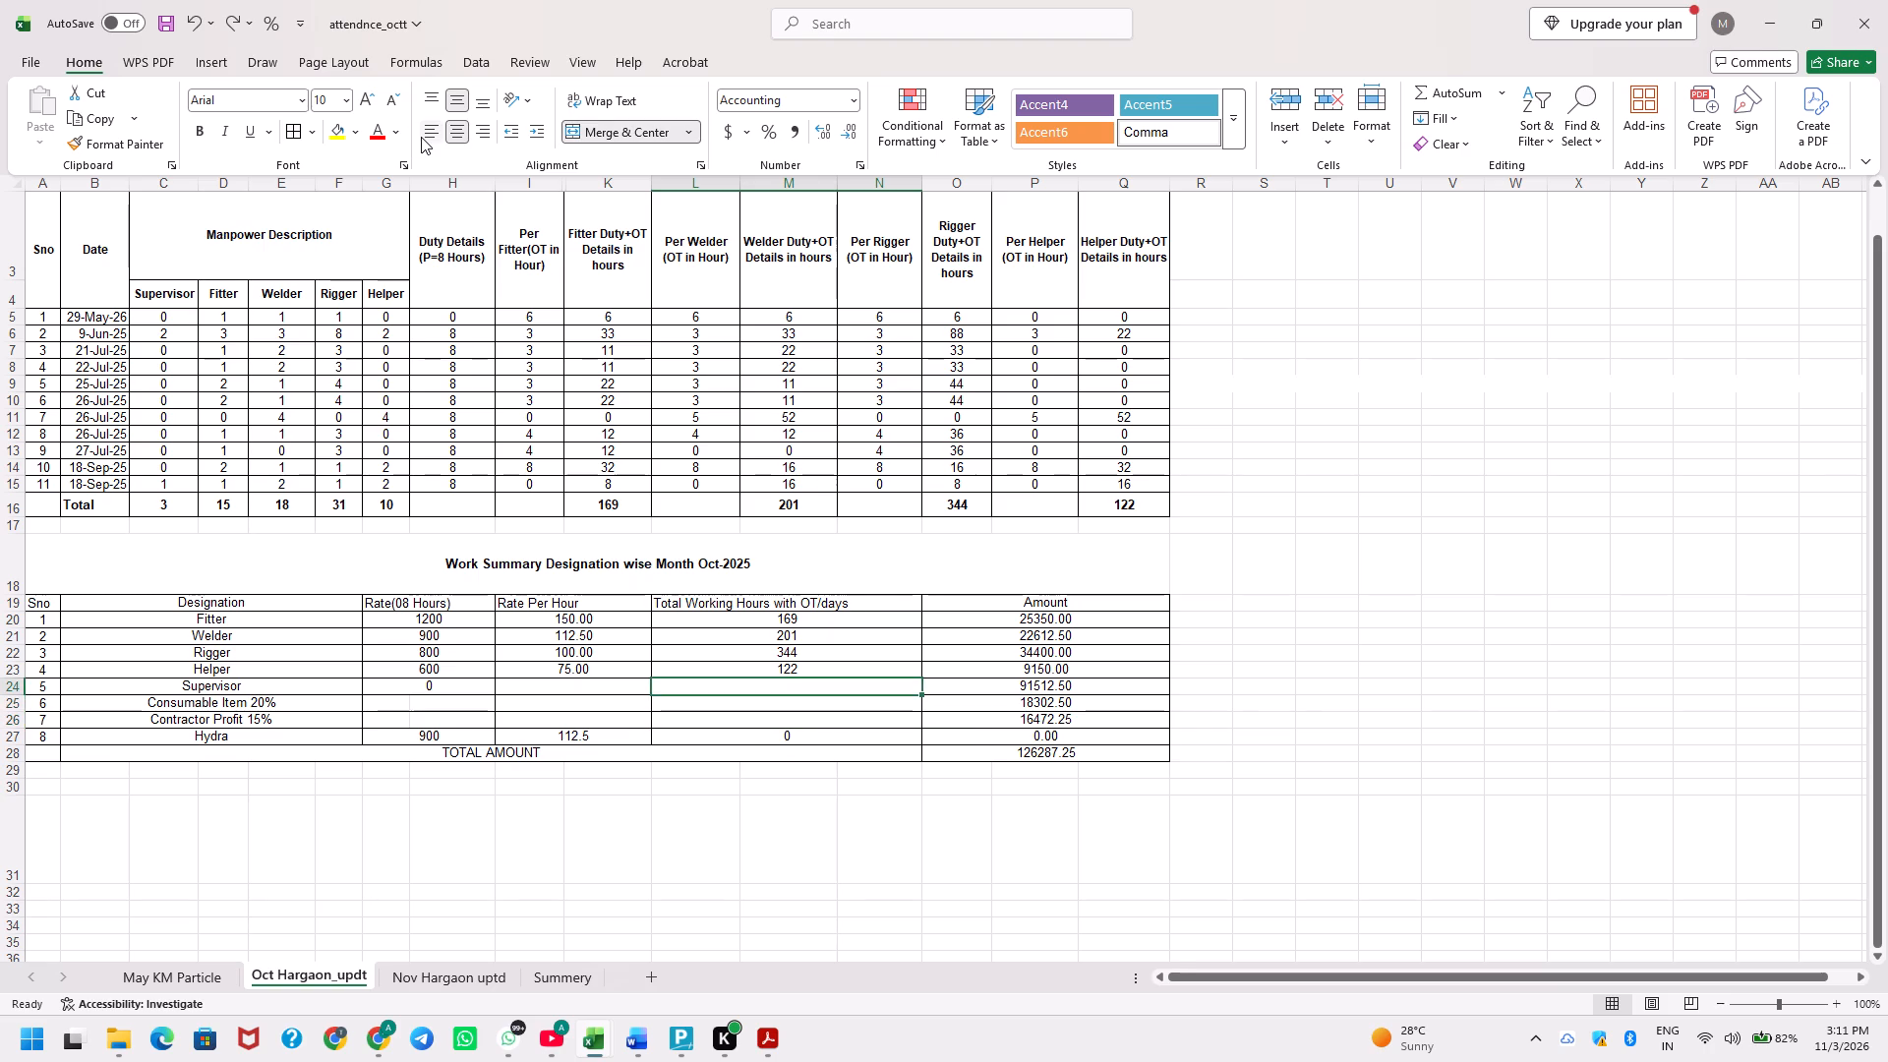
key("0")
key("Return")
key("Up")
key("Up")
key("Down")
key("ctrl+d")
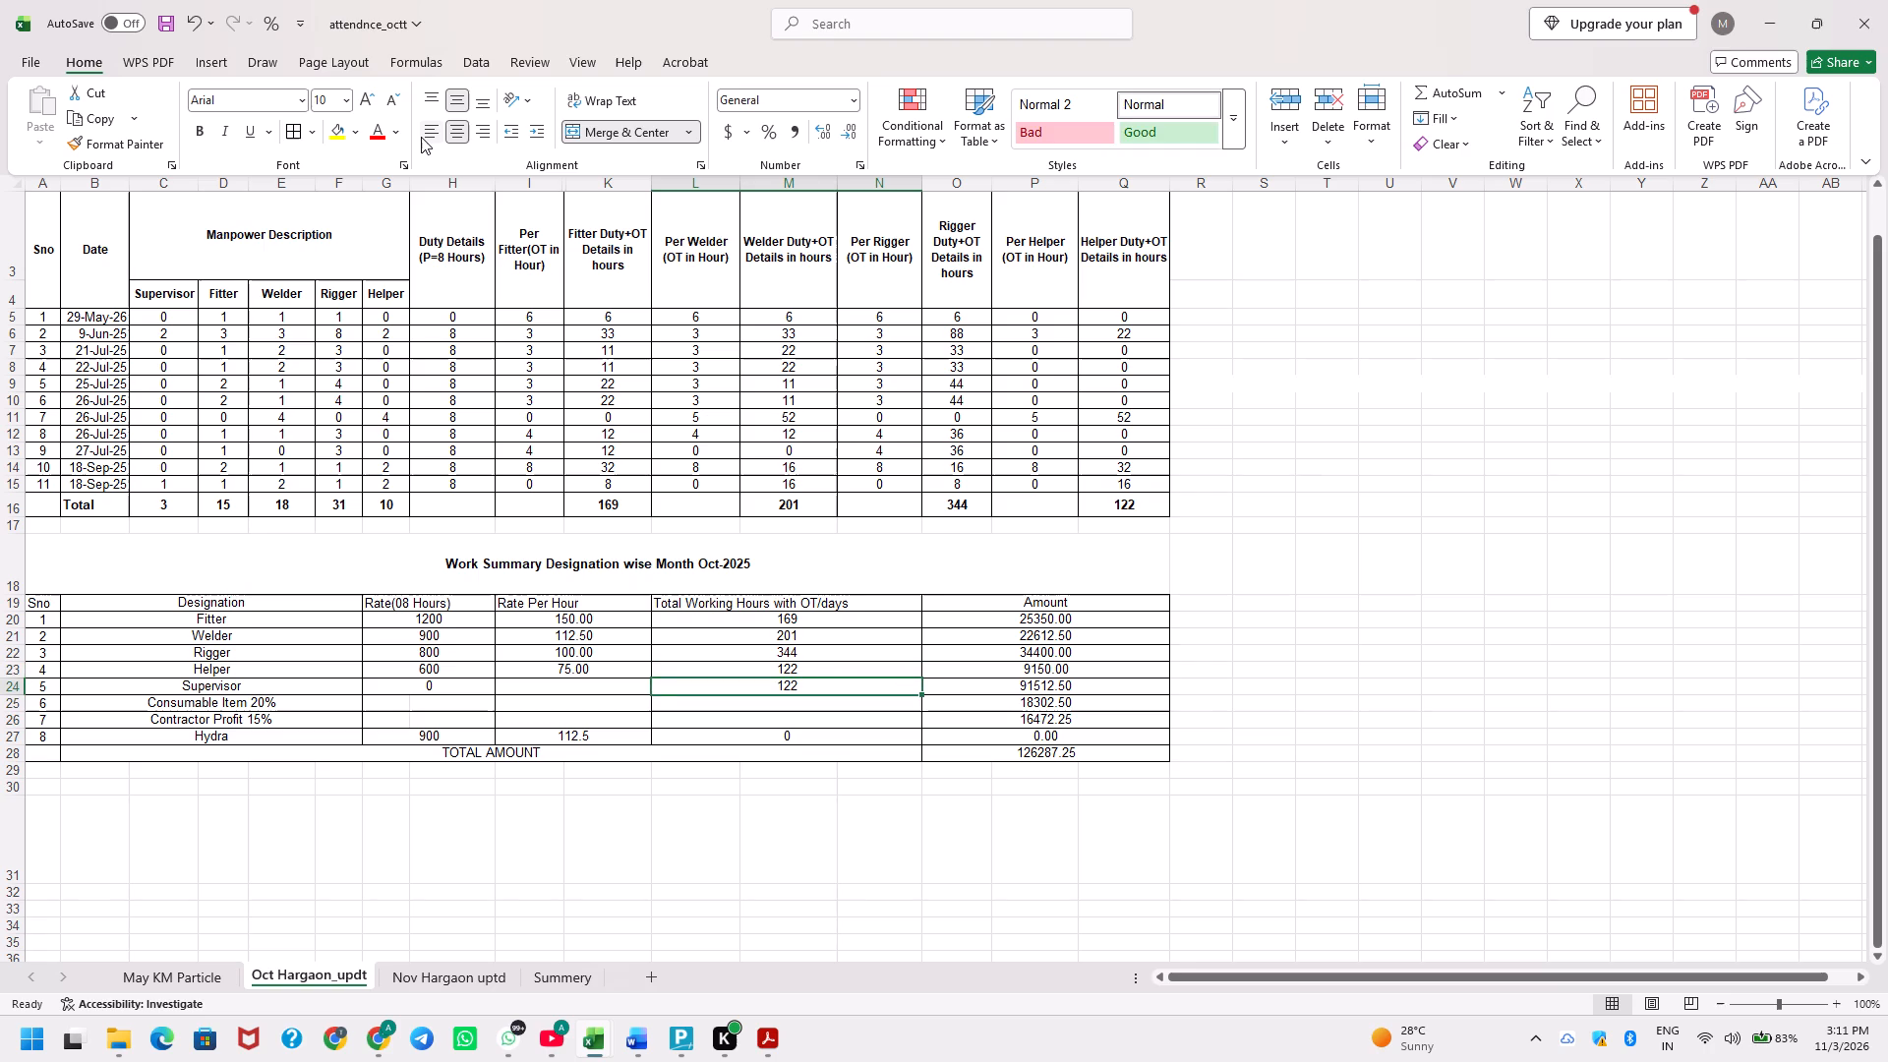
key("Down")
key("Up")
key("0")
key("Return")
Fill the Supervisor's 0 working hours down into the Consumable Item and Contractor Profit rows.
key("ctrl+d")
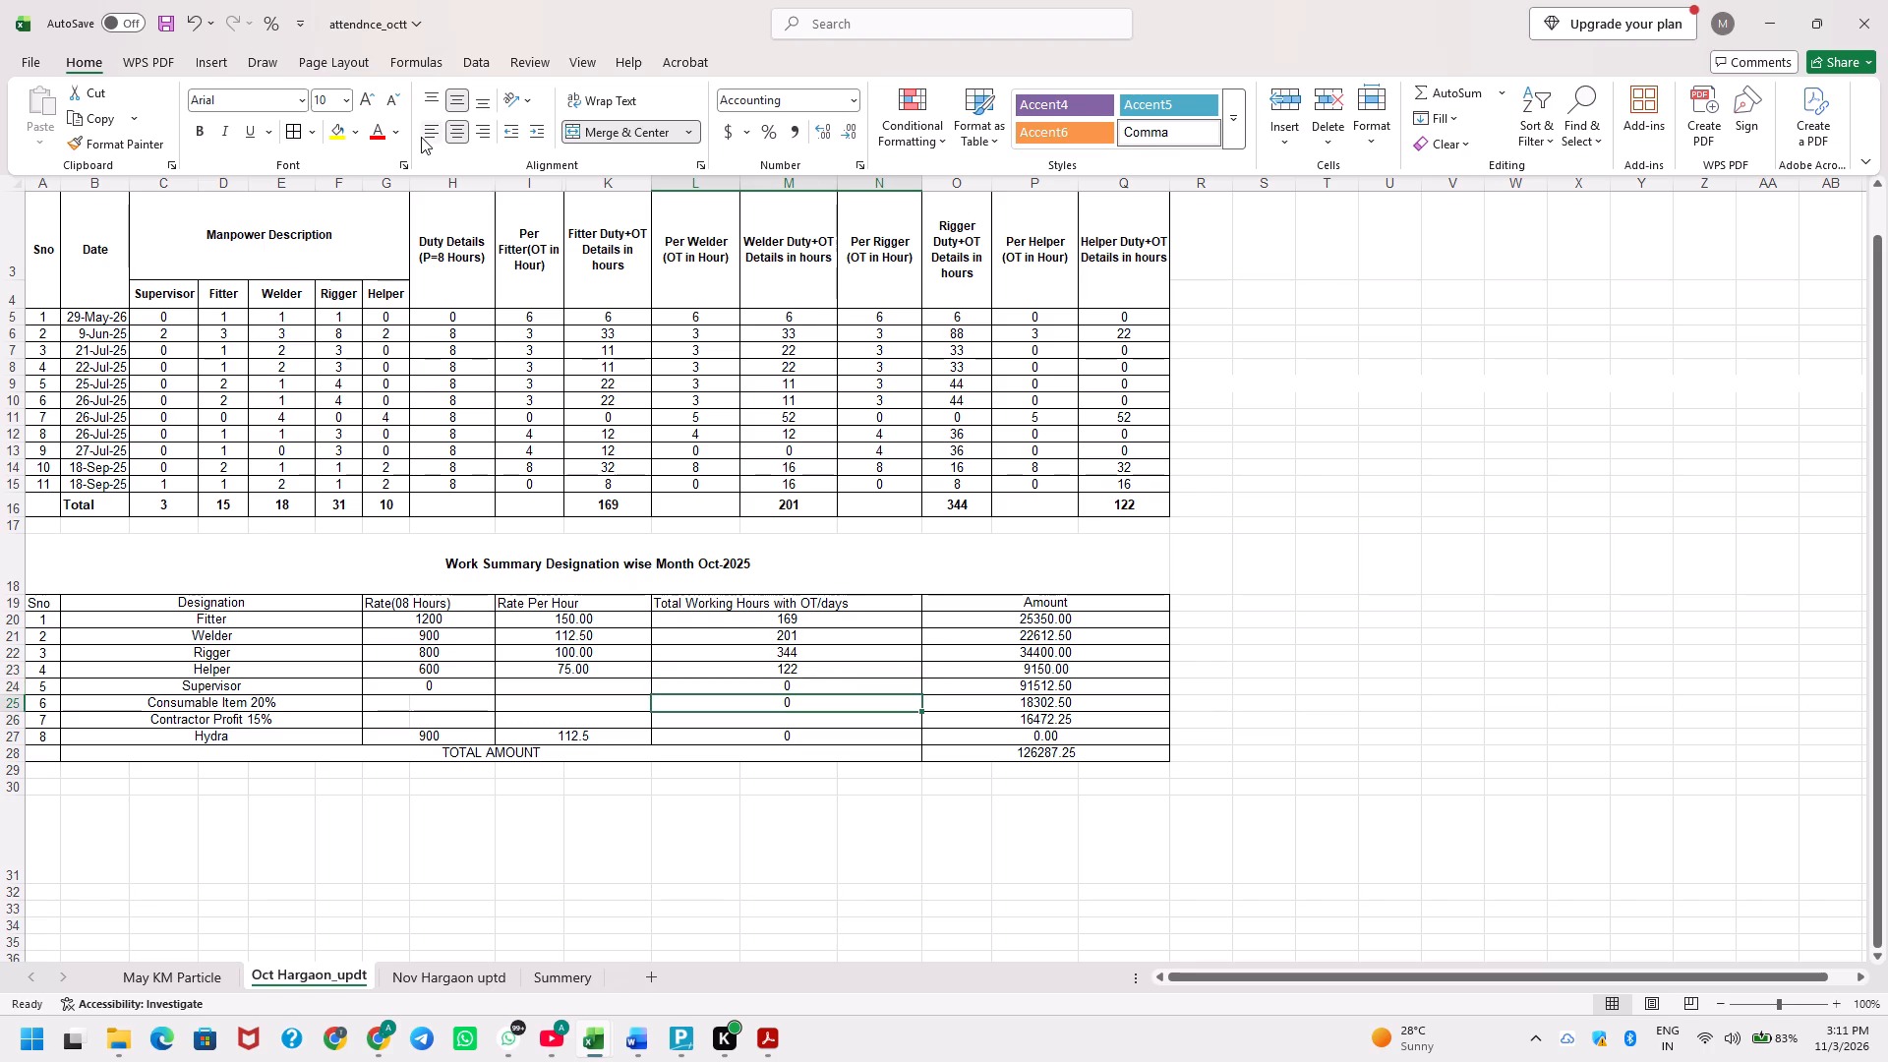
key("Return")
key("ctrl+d")
key("Return")
key("Up")
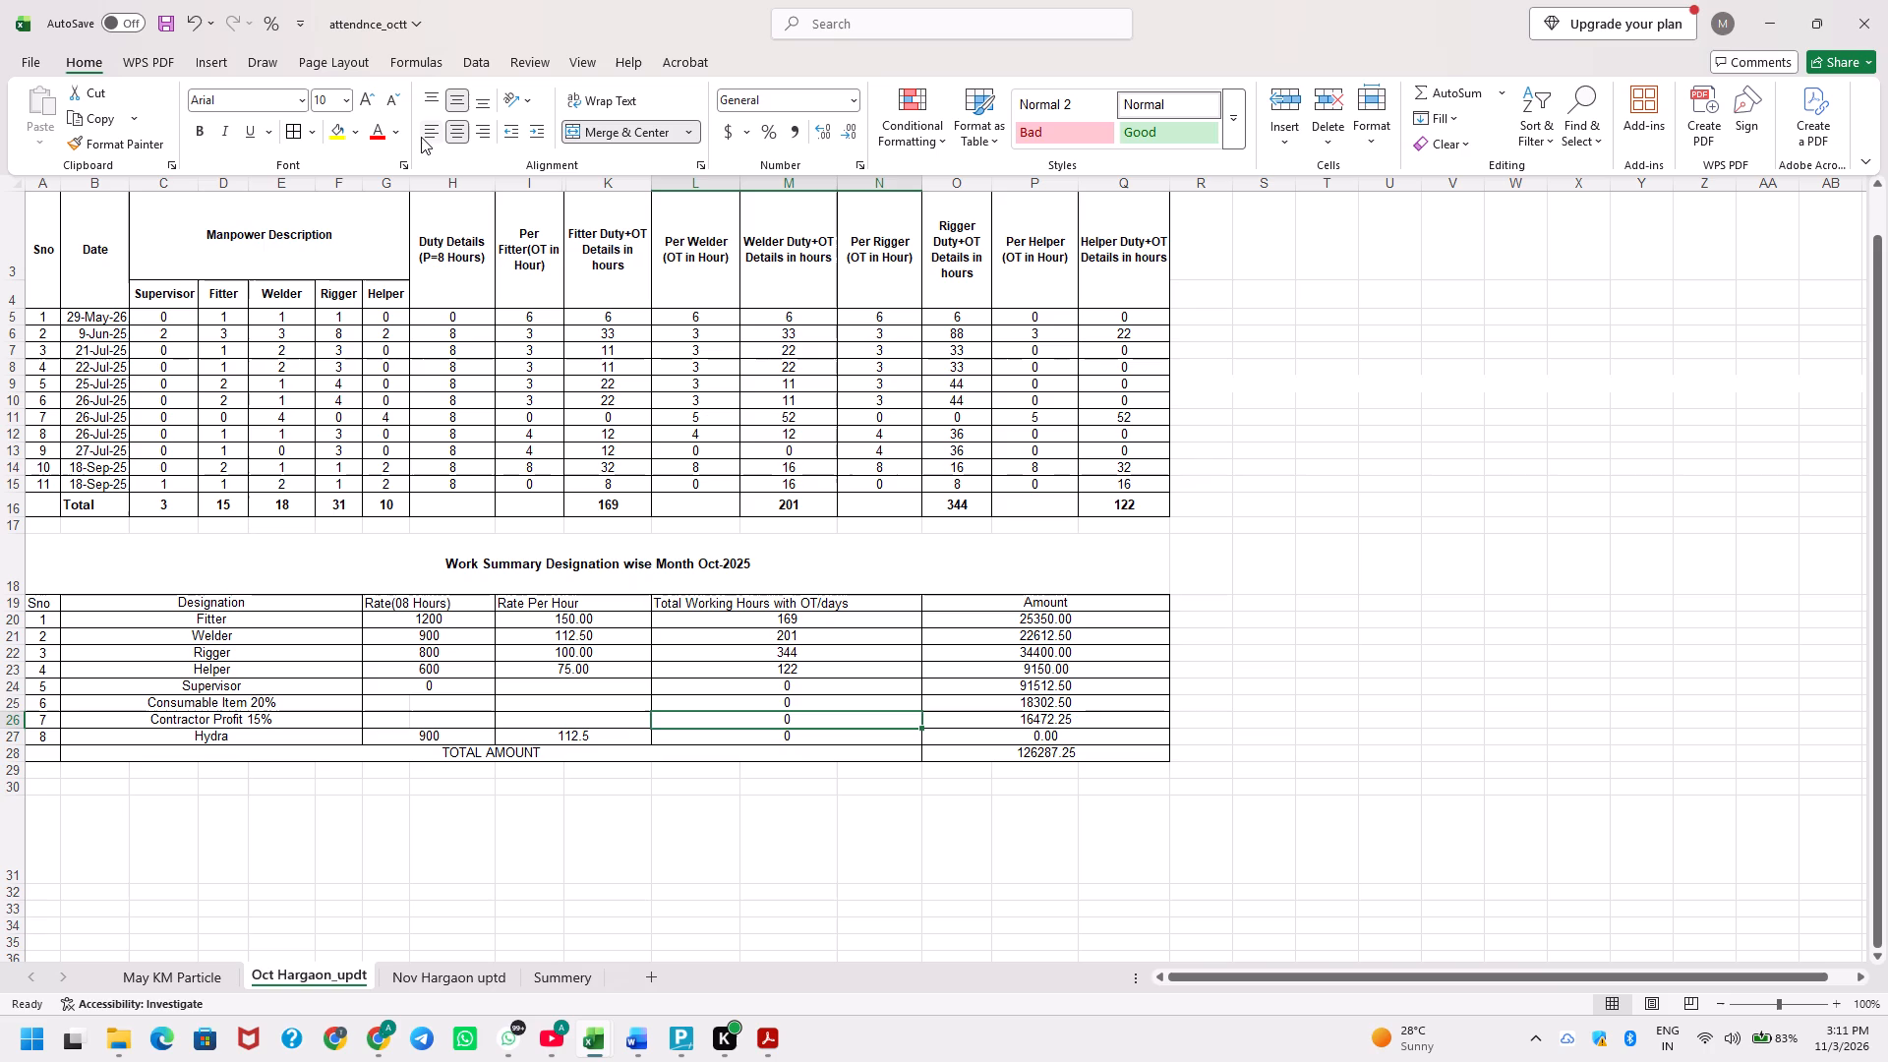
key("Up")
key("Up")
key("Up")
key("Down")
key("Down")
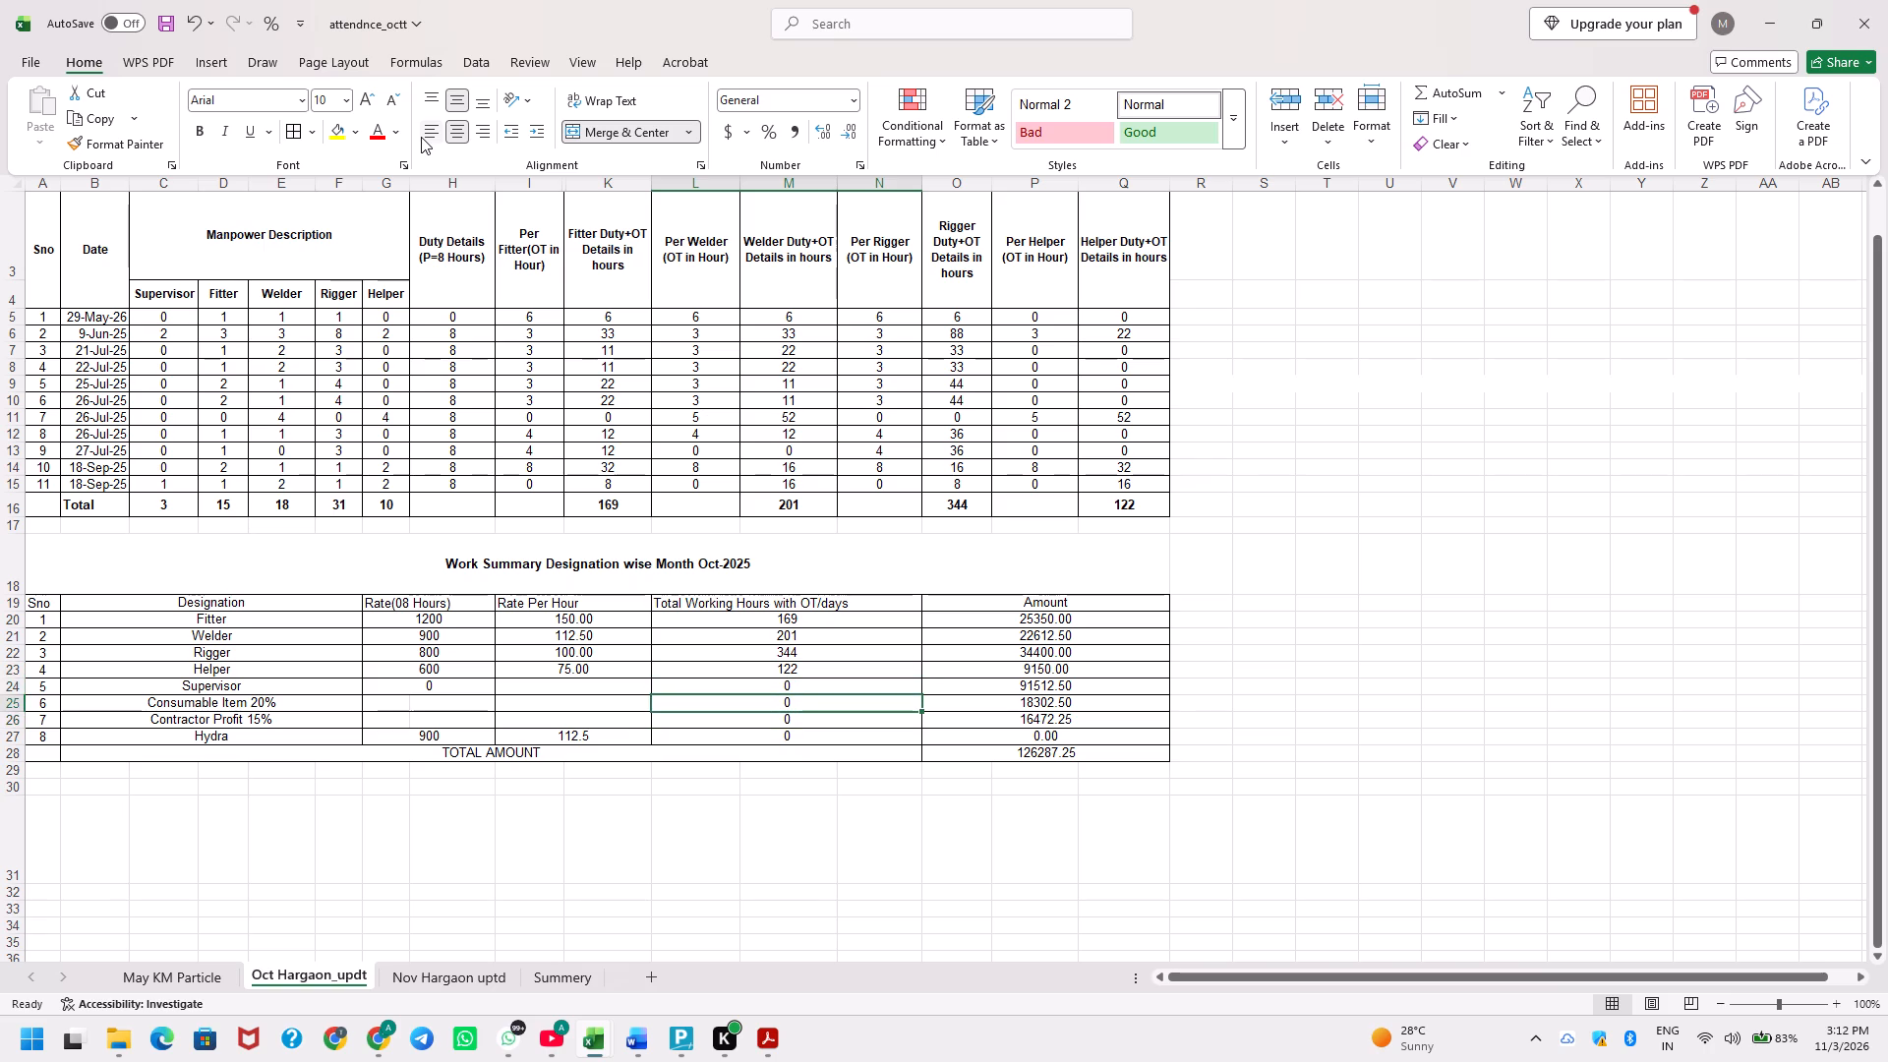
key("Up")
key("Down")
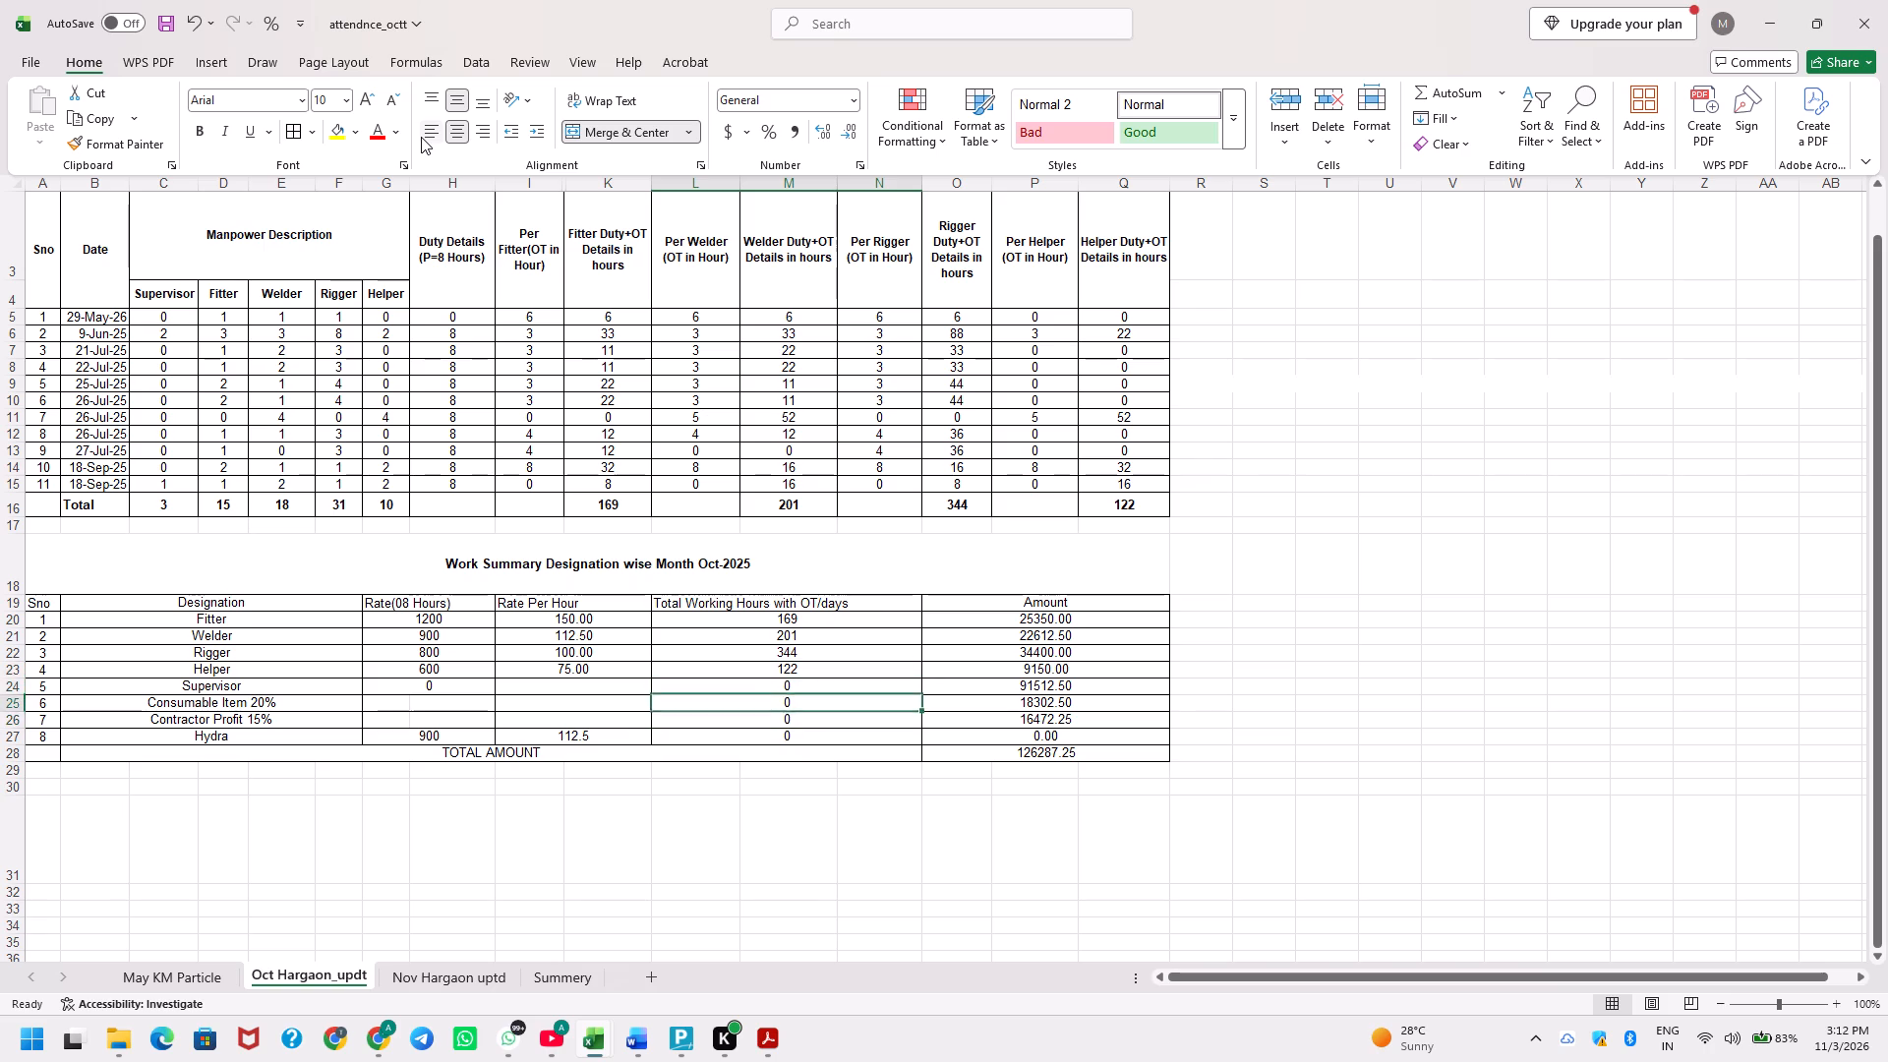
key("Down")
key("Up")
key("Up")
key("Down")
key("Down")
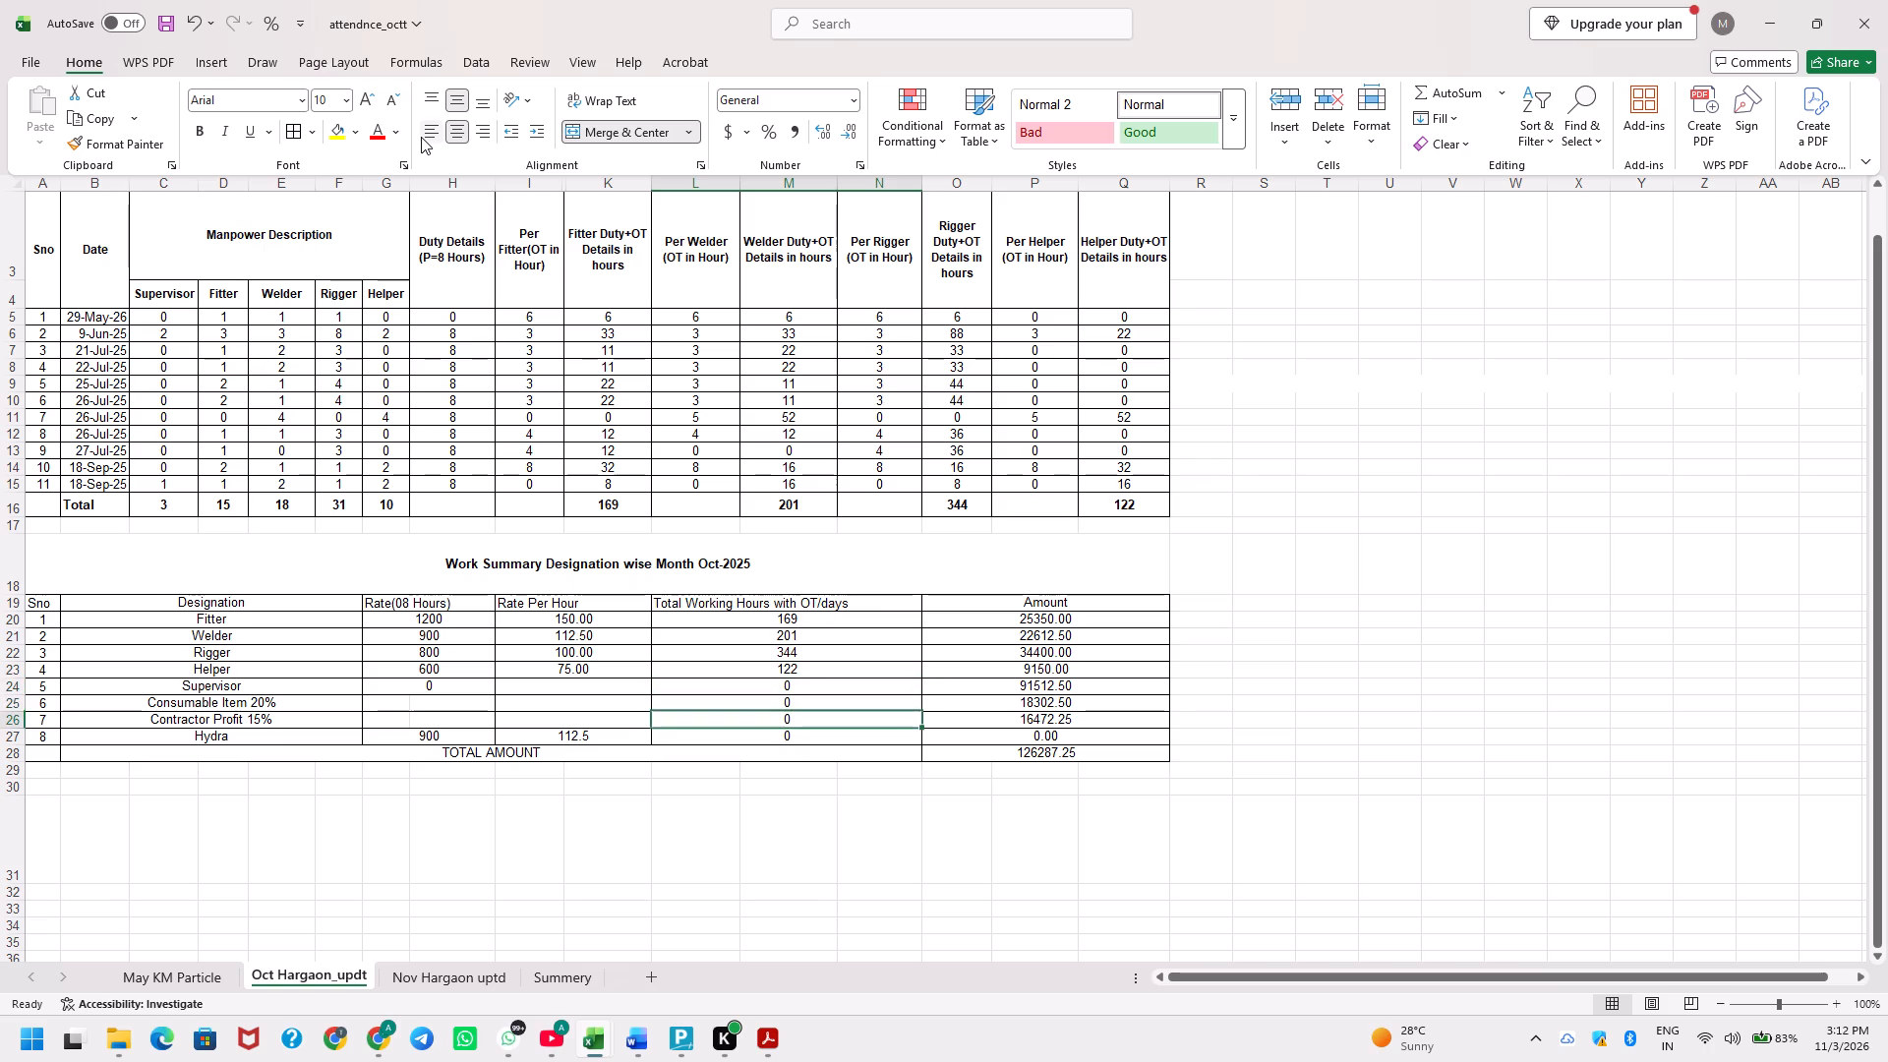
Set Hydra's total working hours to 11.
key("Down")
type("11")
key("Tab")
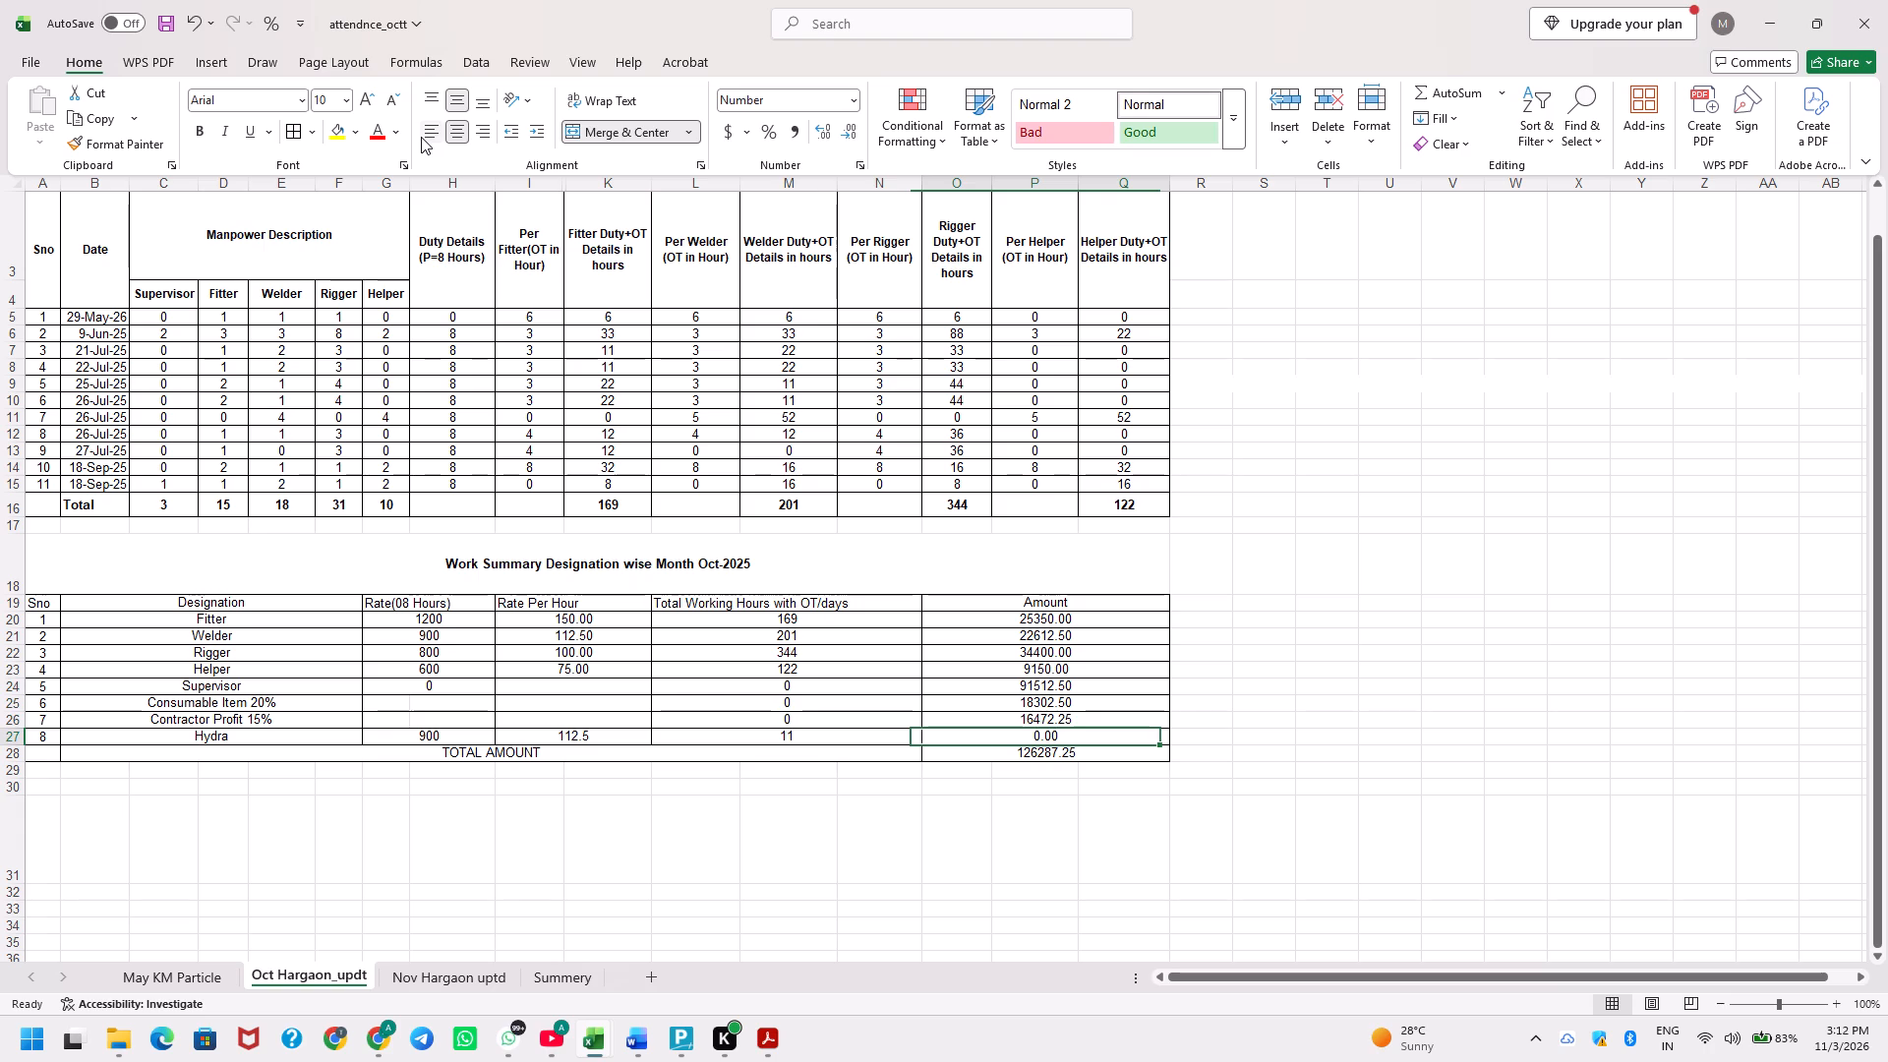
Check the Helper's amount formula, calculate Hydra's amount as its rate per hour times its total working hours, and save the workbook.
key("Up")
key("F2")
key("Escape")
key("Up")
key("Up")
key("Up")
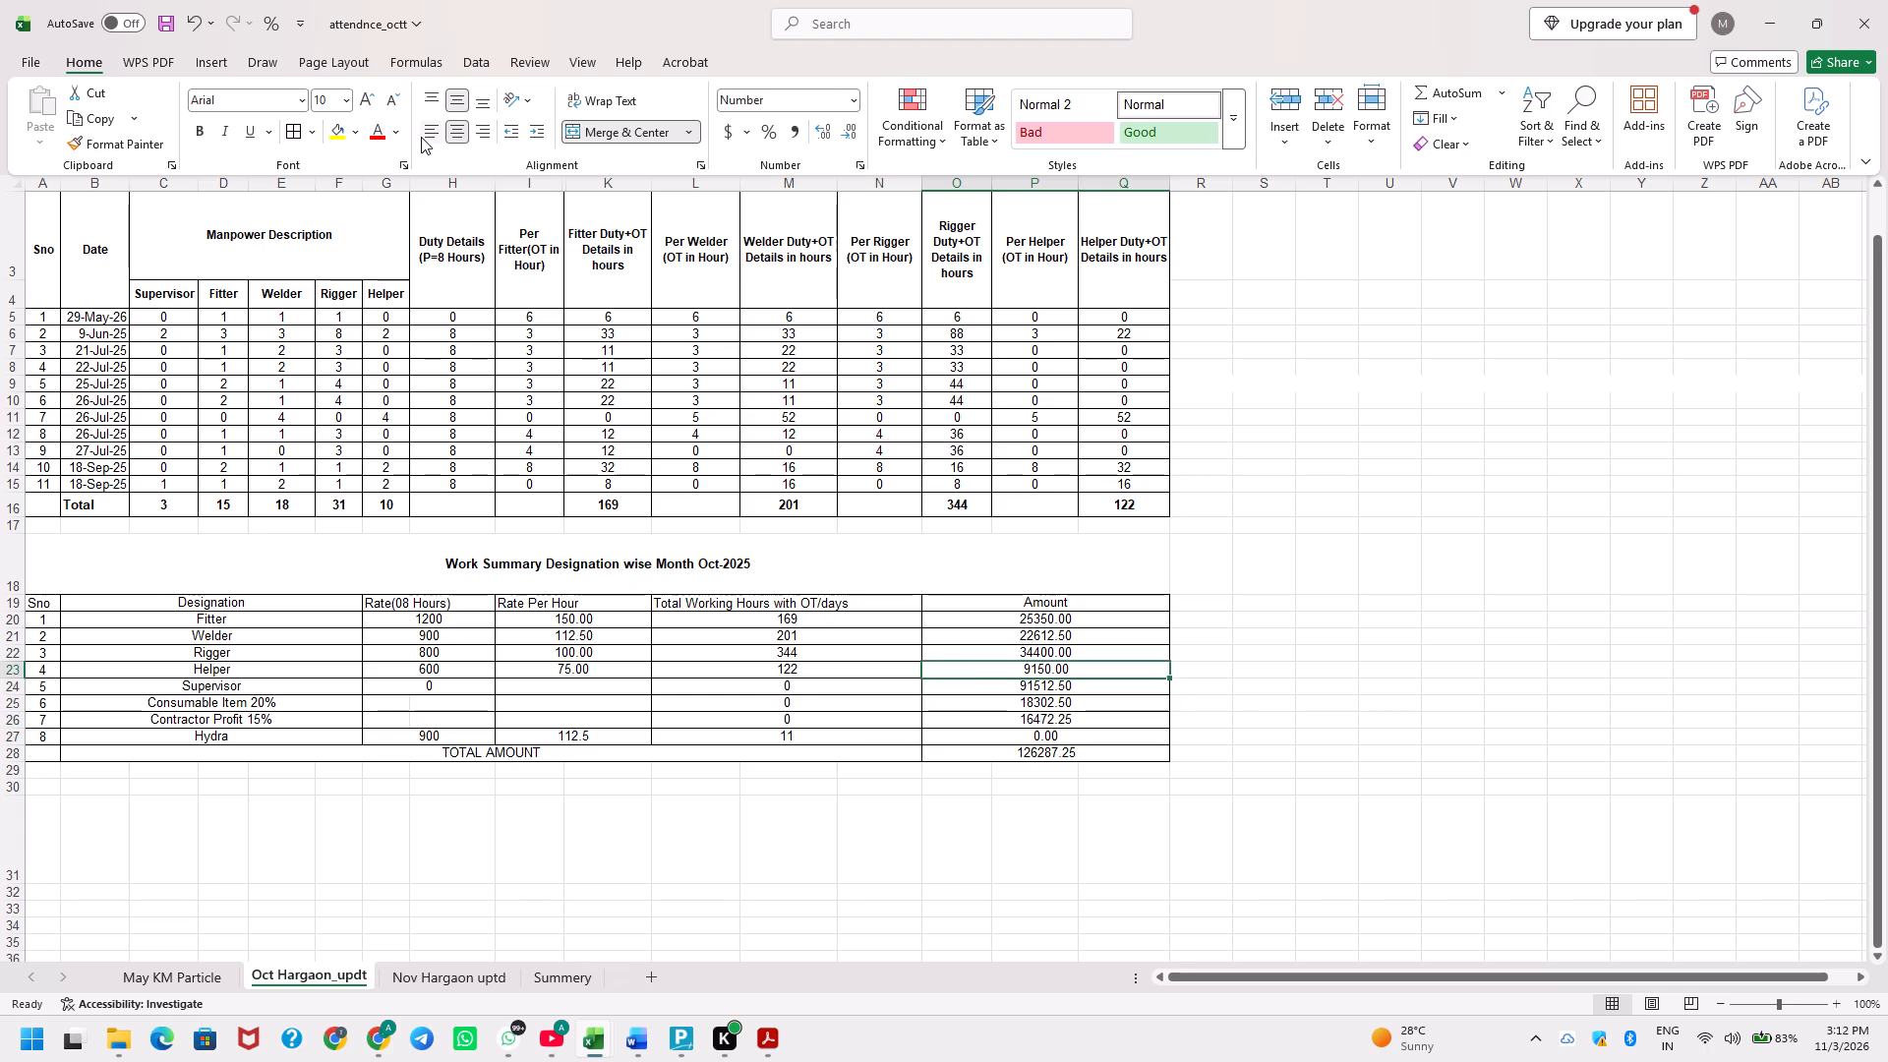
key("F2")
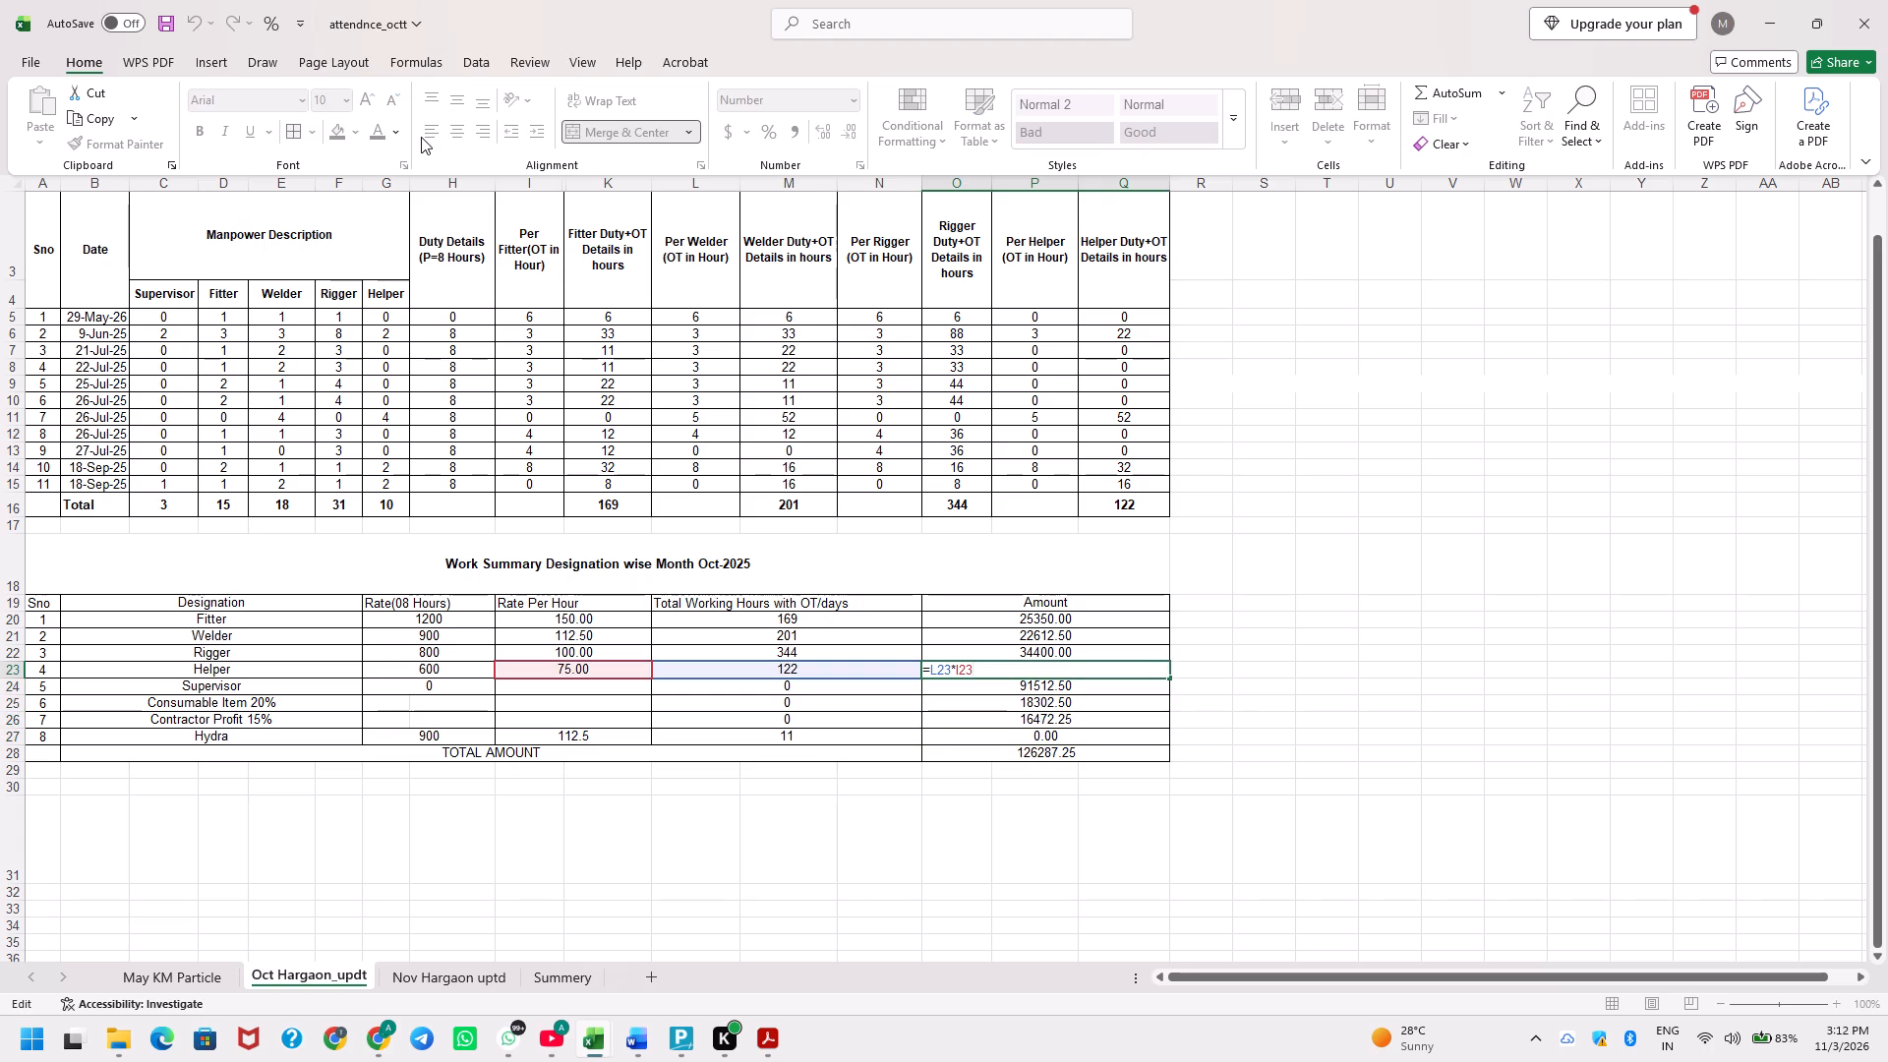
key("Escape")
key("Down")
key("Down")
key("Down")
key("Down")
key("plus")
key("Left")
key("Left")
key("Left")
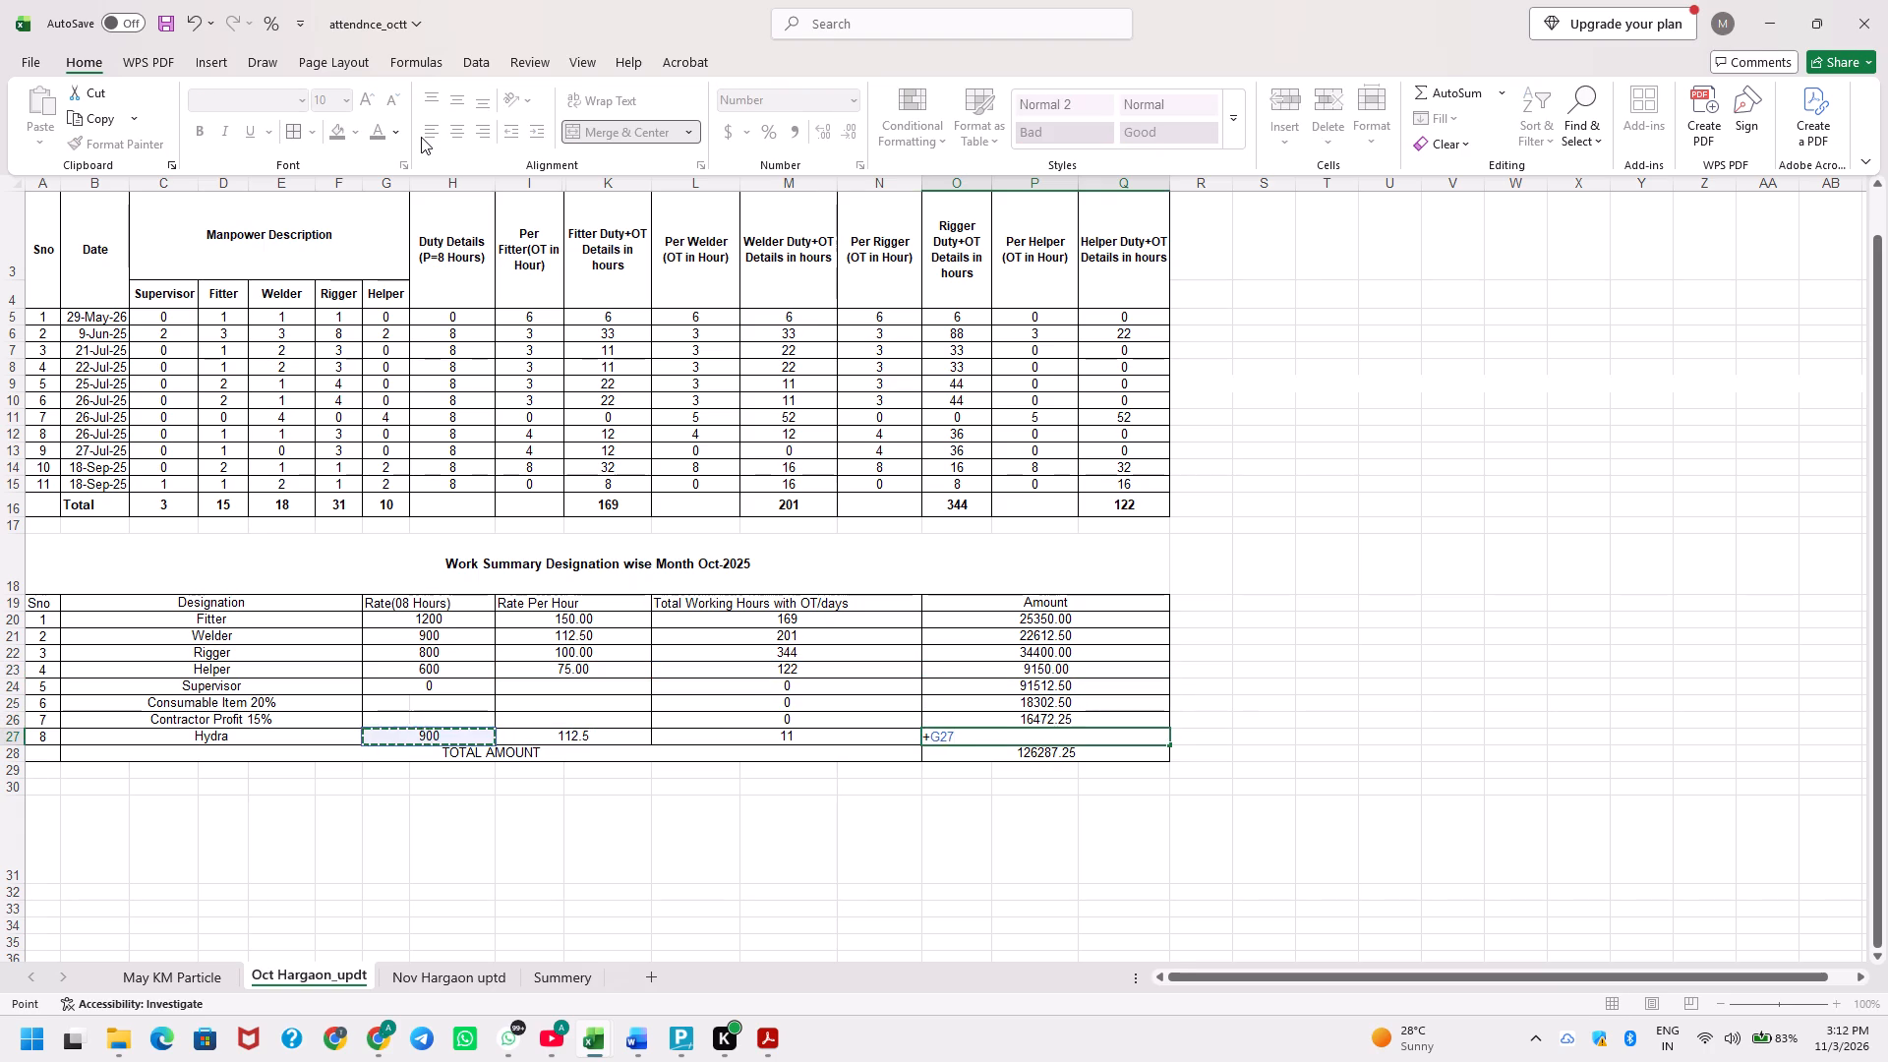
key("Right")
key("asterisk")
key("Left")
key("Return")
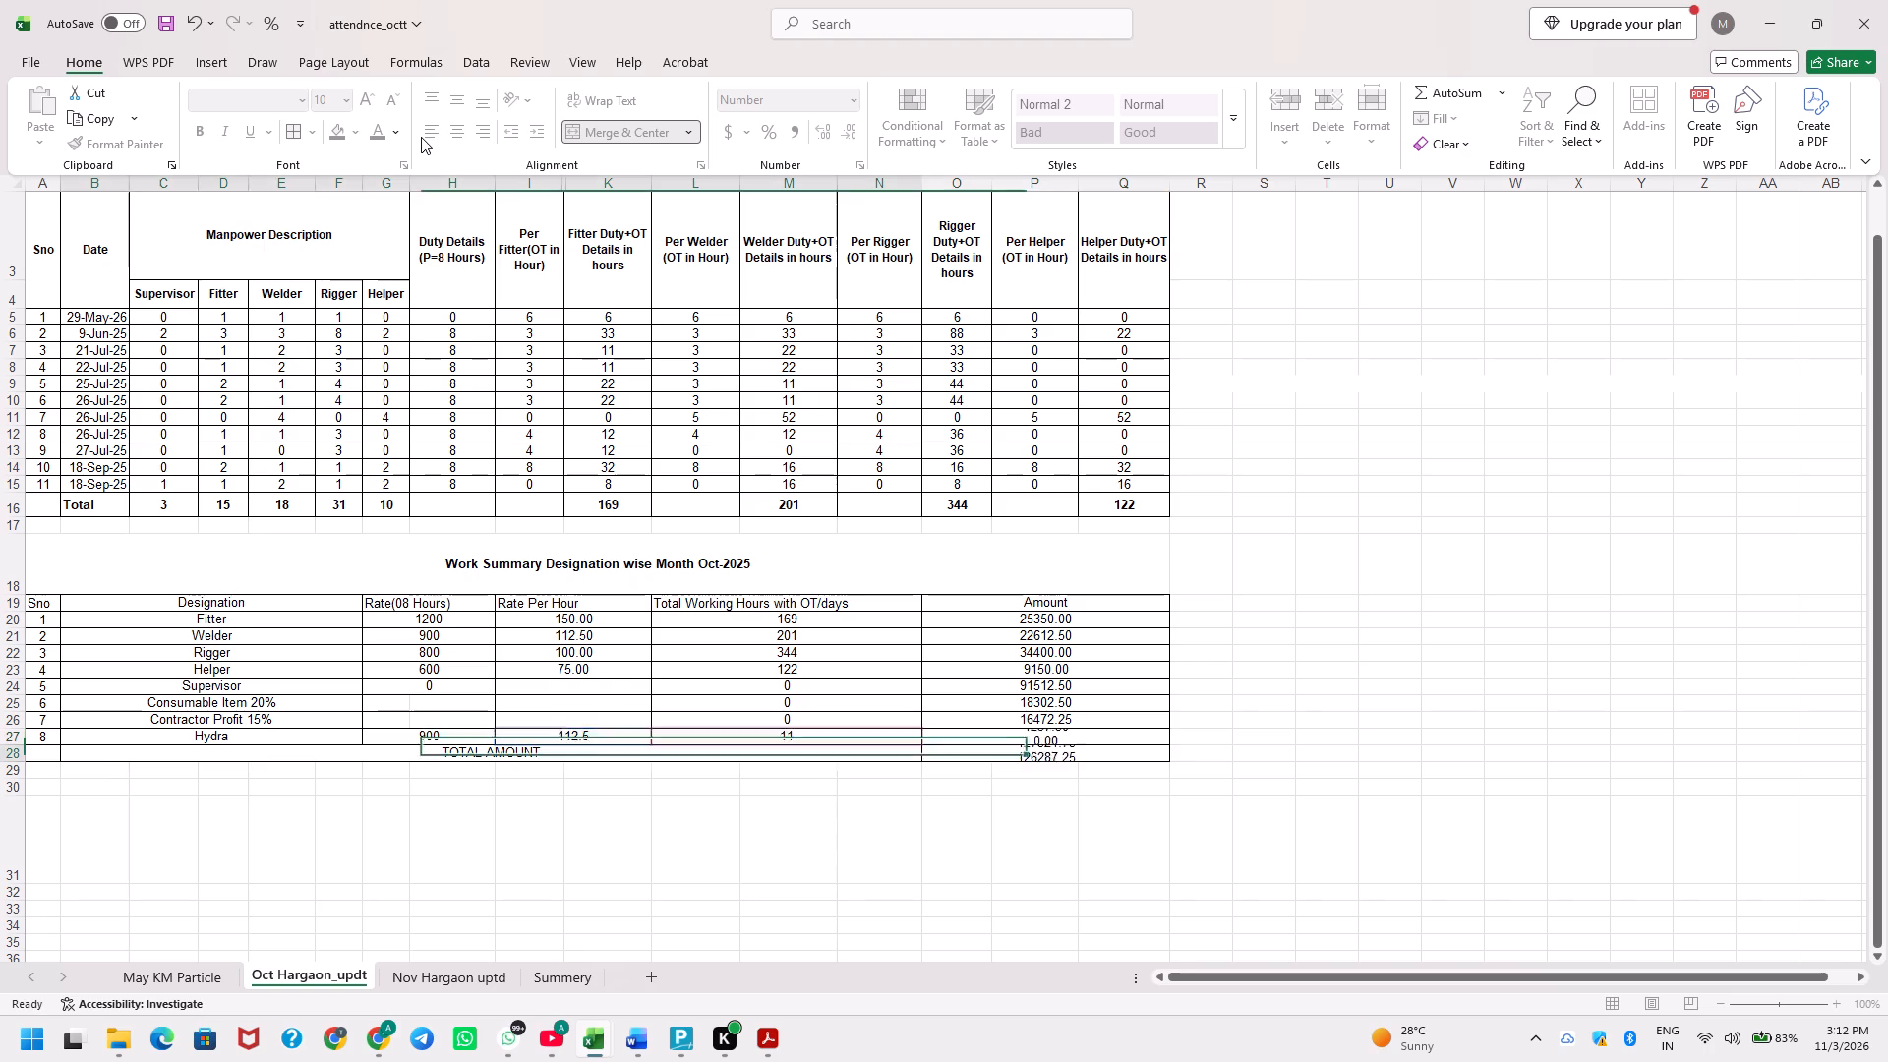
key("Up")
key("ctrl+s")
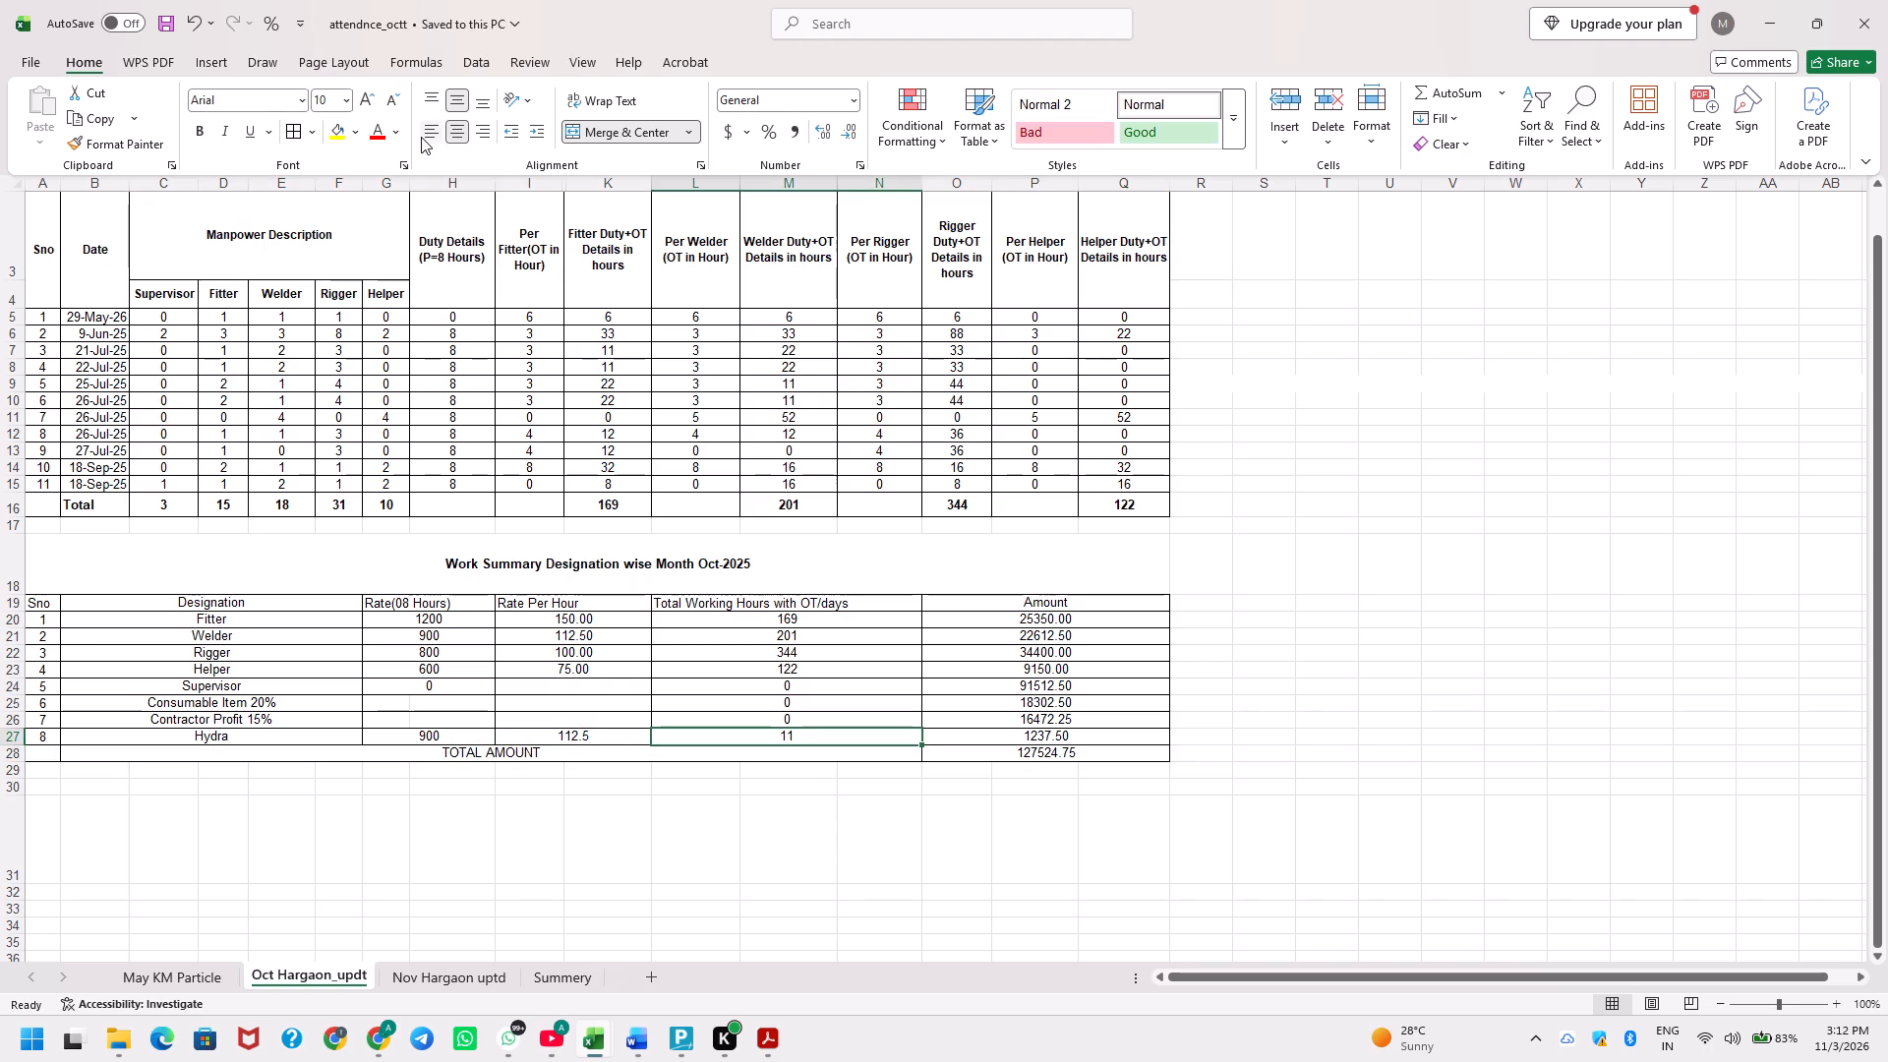
Delete the entire Hydra row from the work summary and save the workbook.
key("shift+space")
key("ctrl+minus")
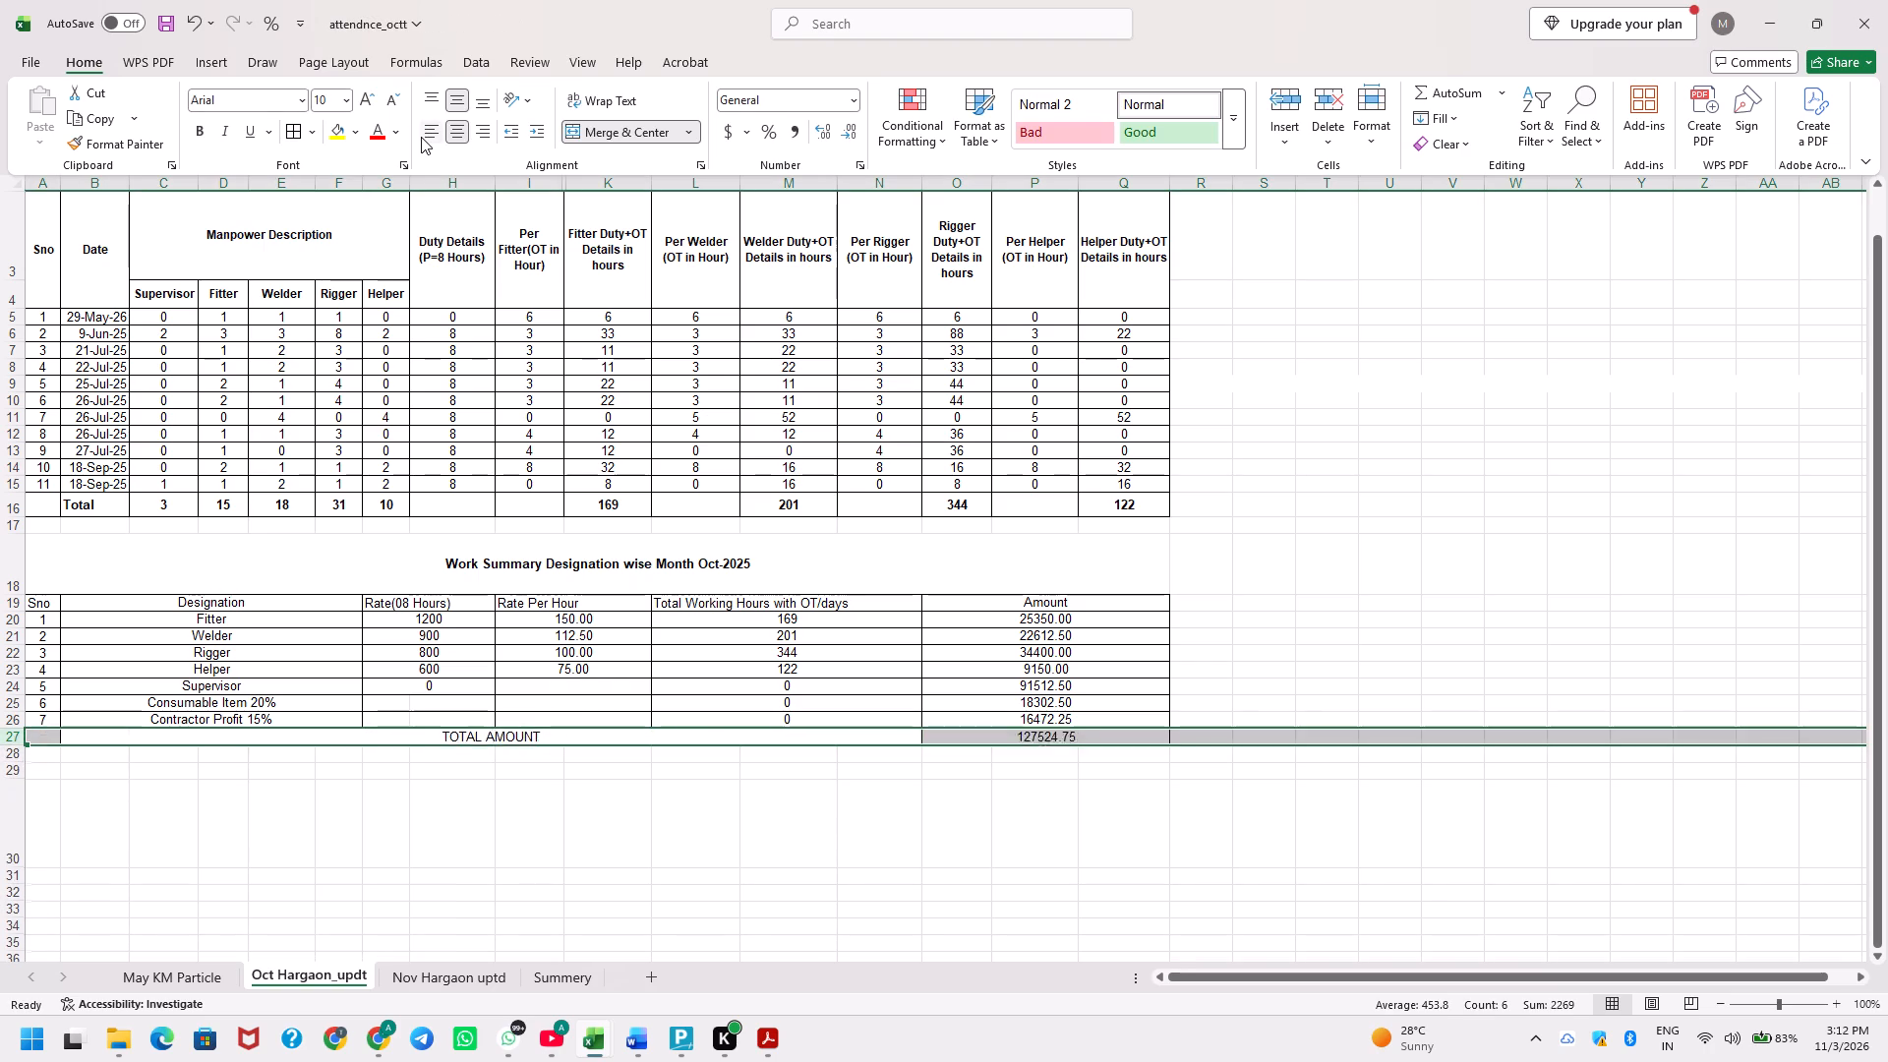
key("Up")
key("ctrl+s")
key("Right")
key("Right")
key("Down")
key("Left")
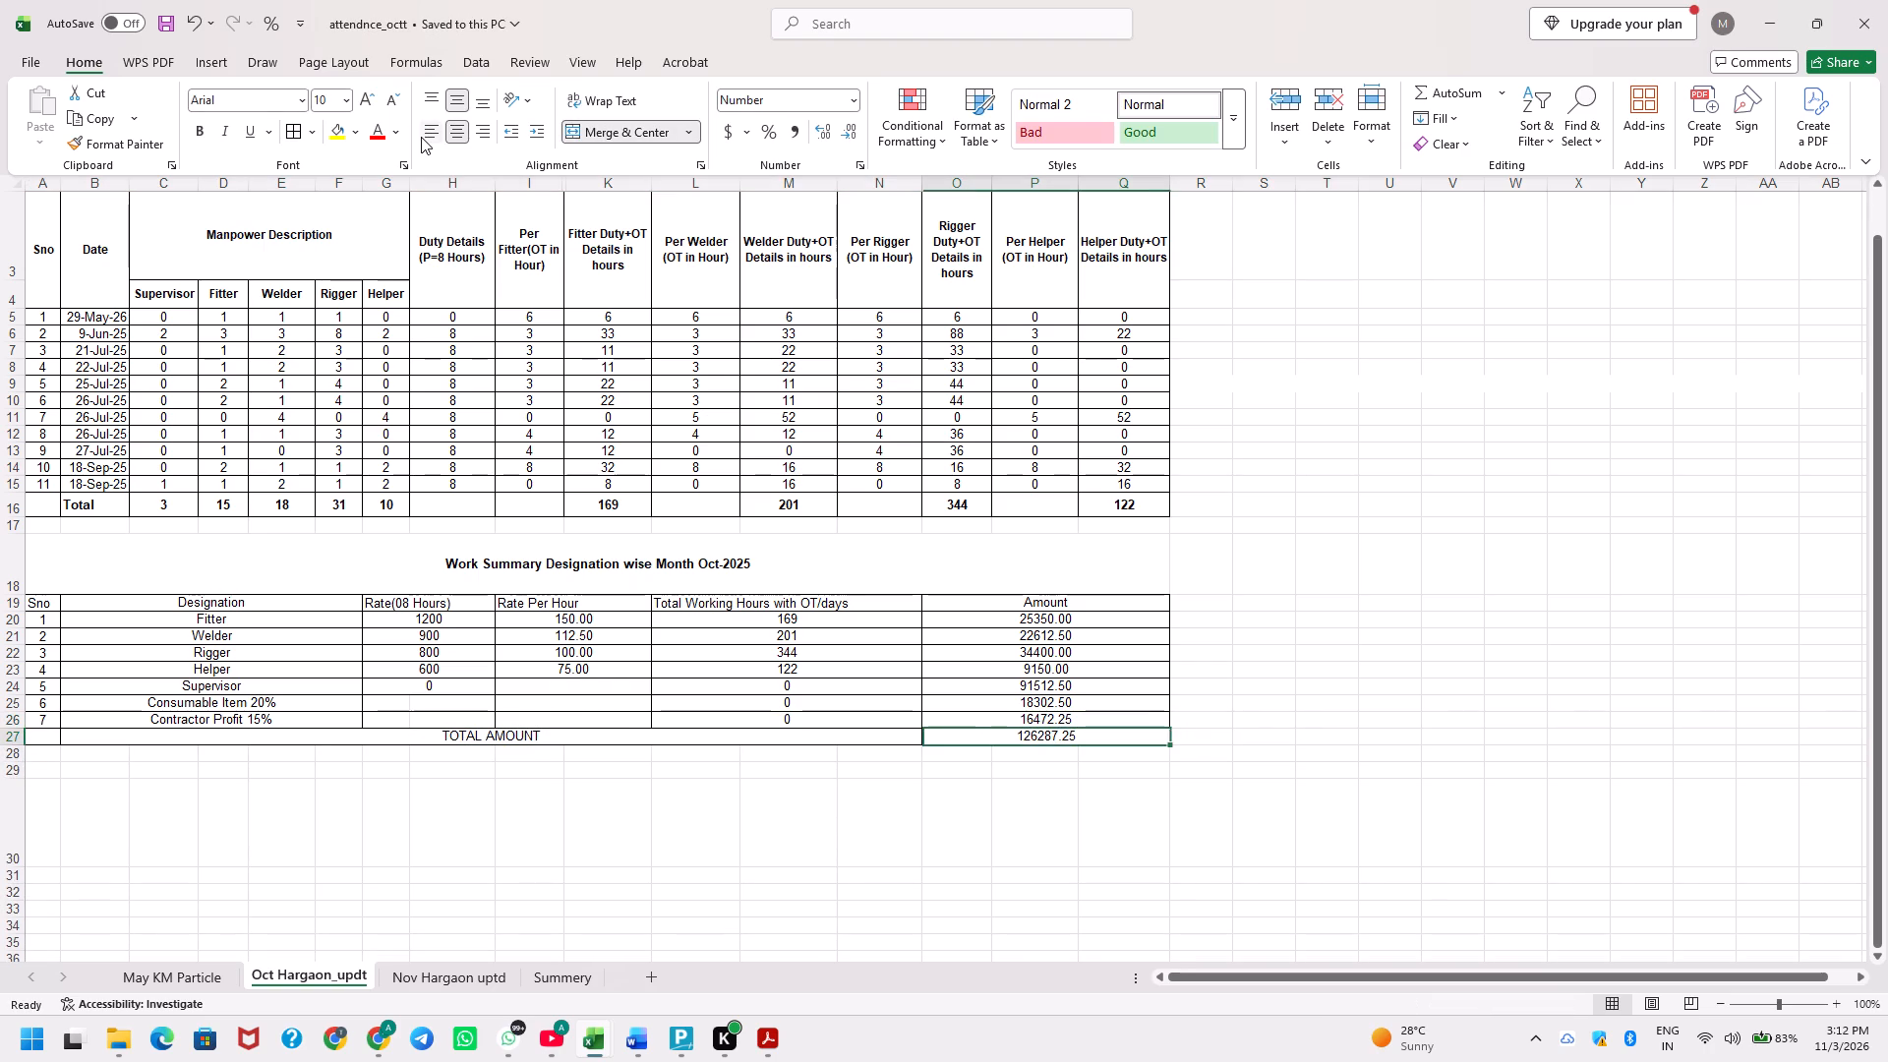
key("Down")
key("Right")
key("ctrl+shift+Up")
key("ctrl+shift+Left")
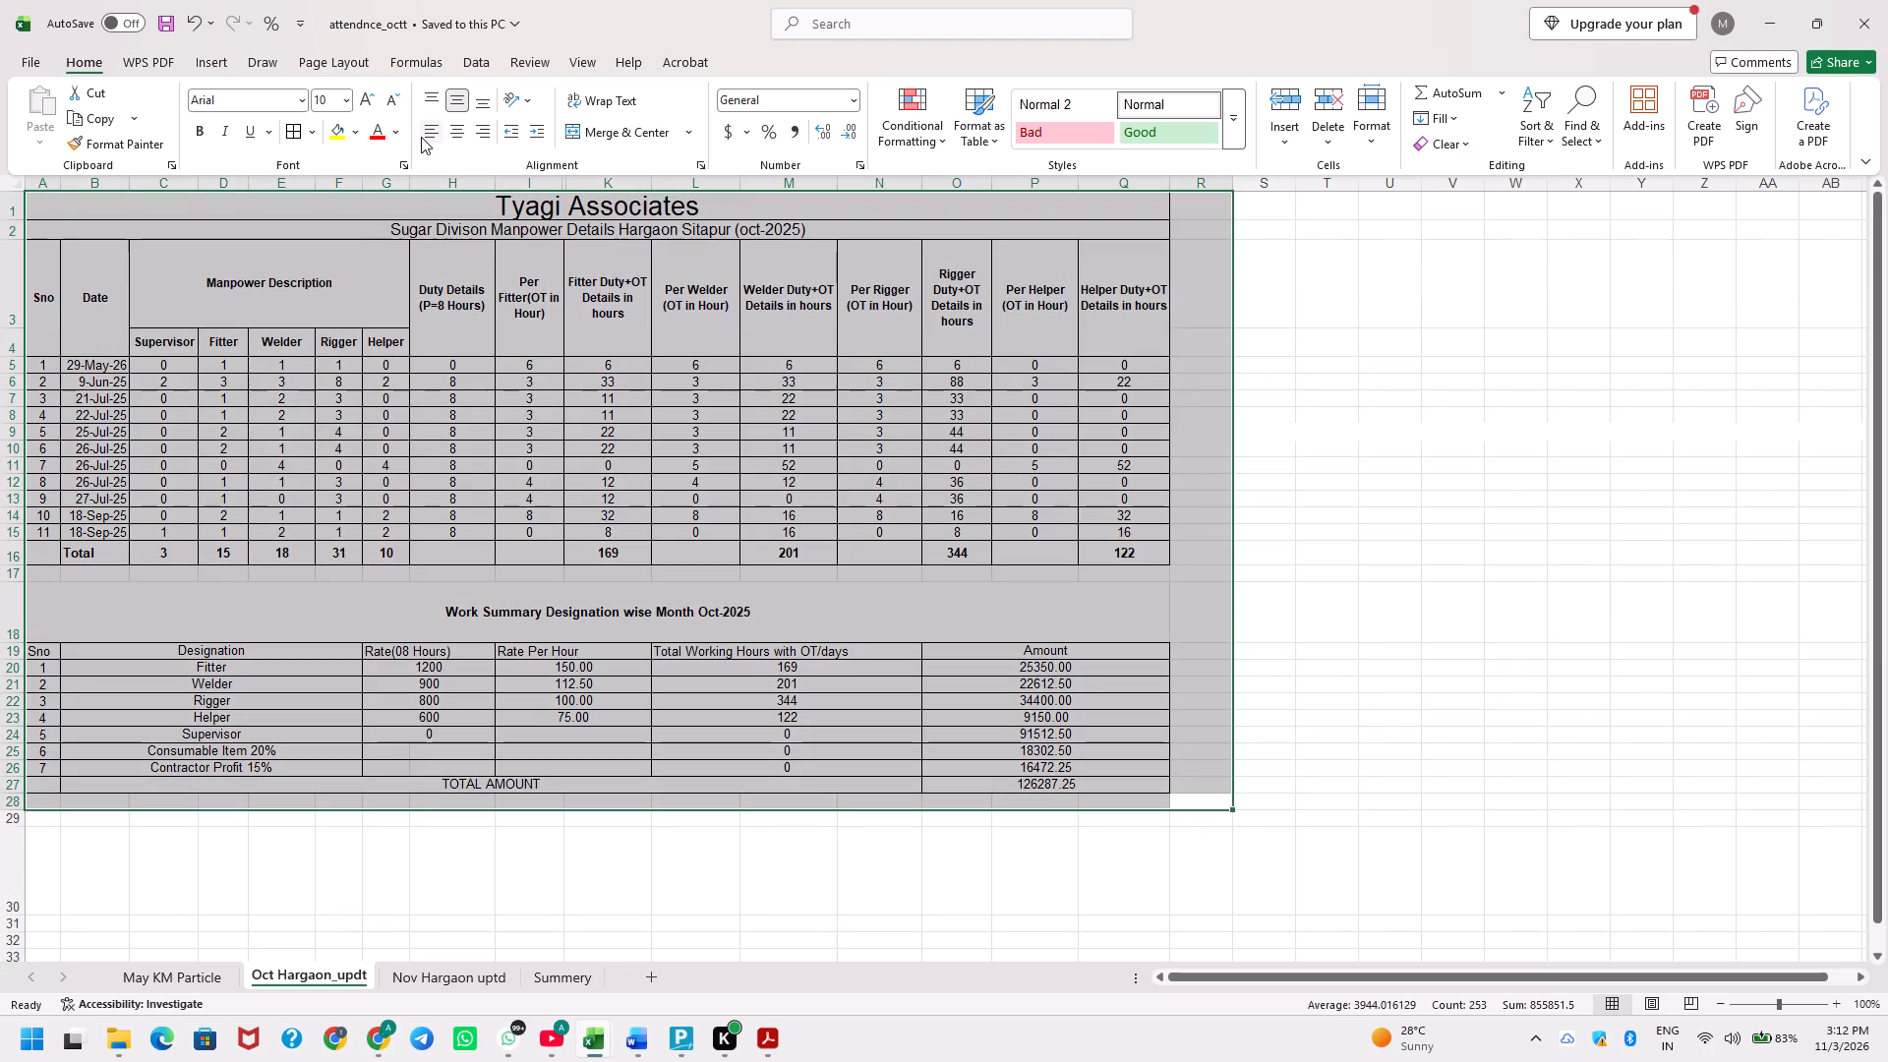
Copy the Remark header and its entries from the May KM Particle sheet into the October Hargaon table, beside the Helper Duty+OT column.
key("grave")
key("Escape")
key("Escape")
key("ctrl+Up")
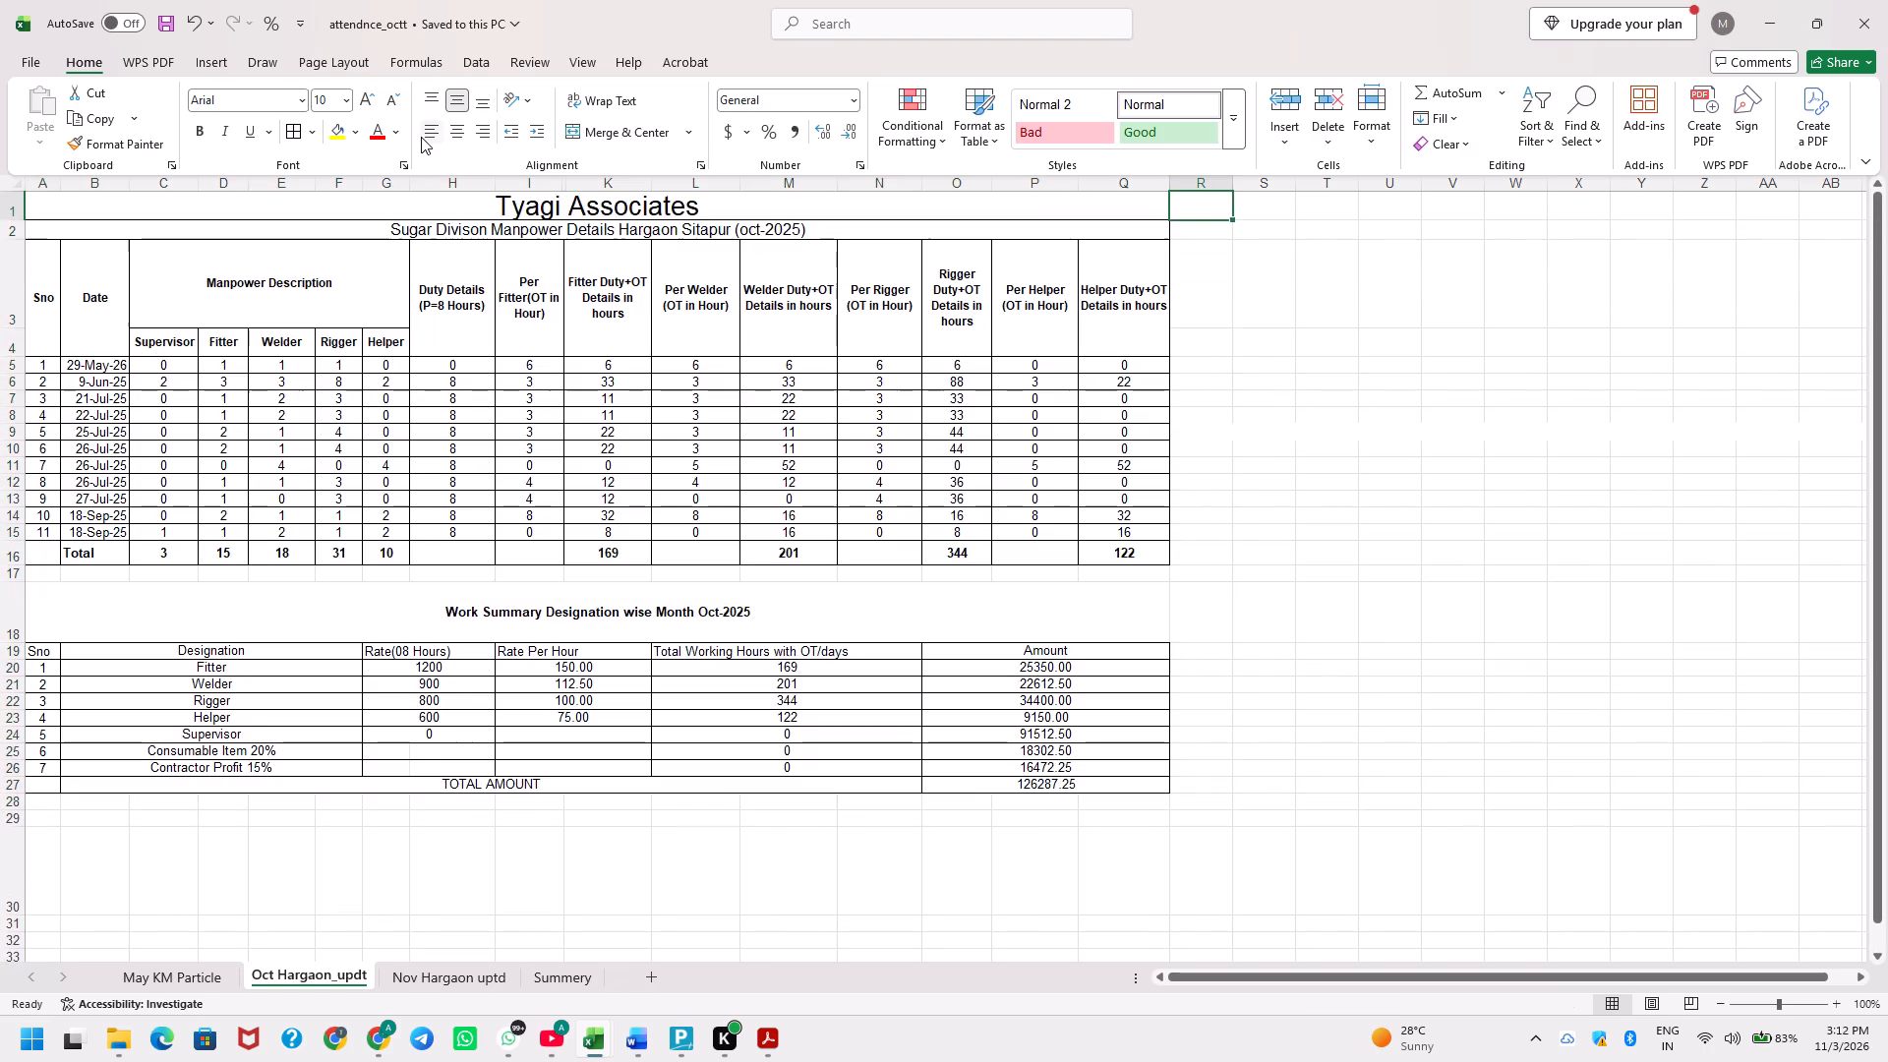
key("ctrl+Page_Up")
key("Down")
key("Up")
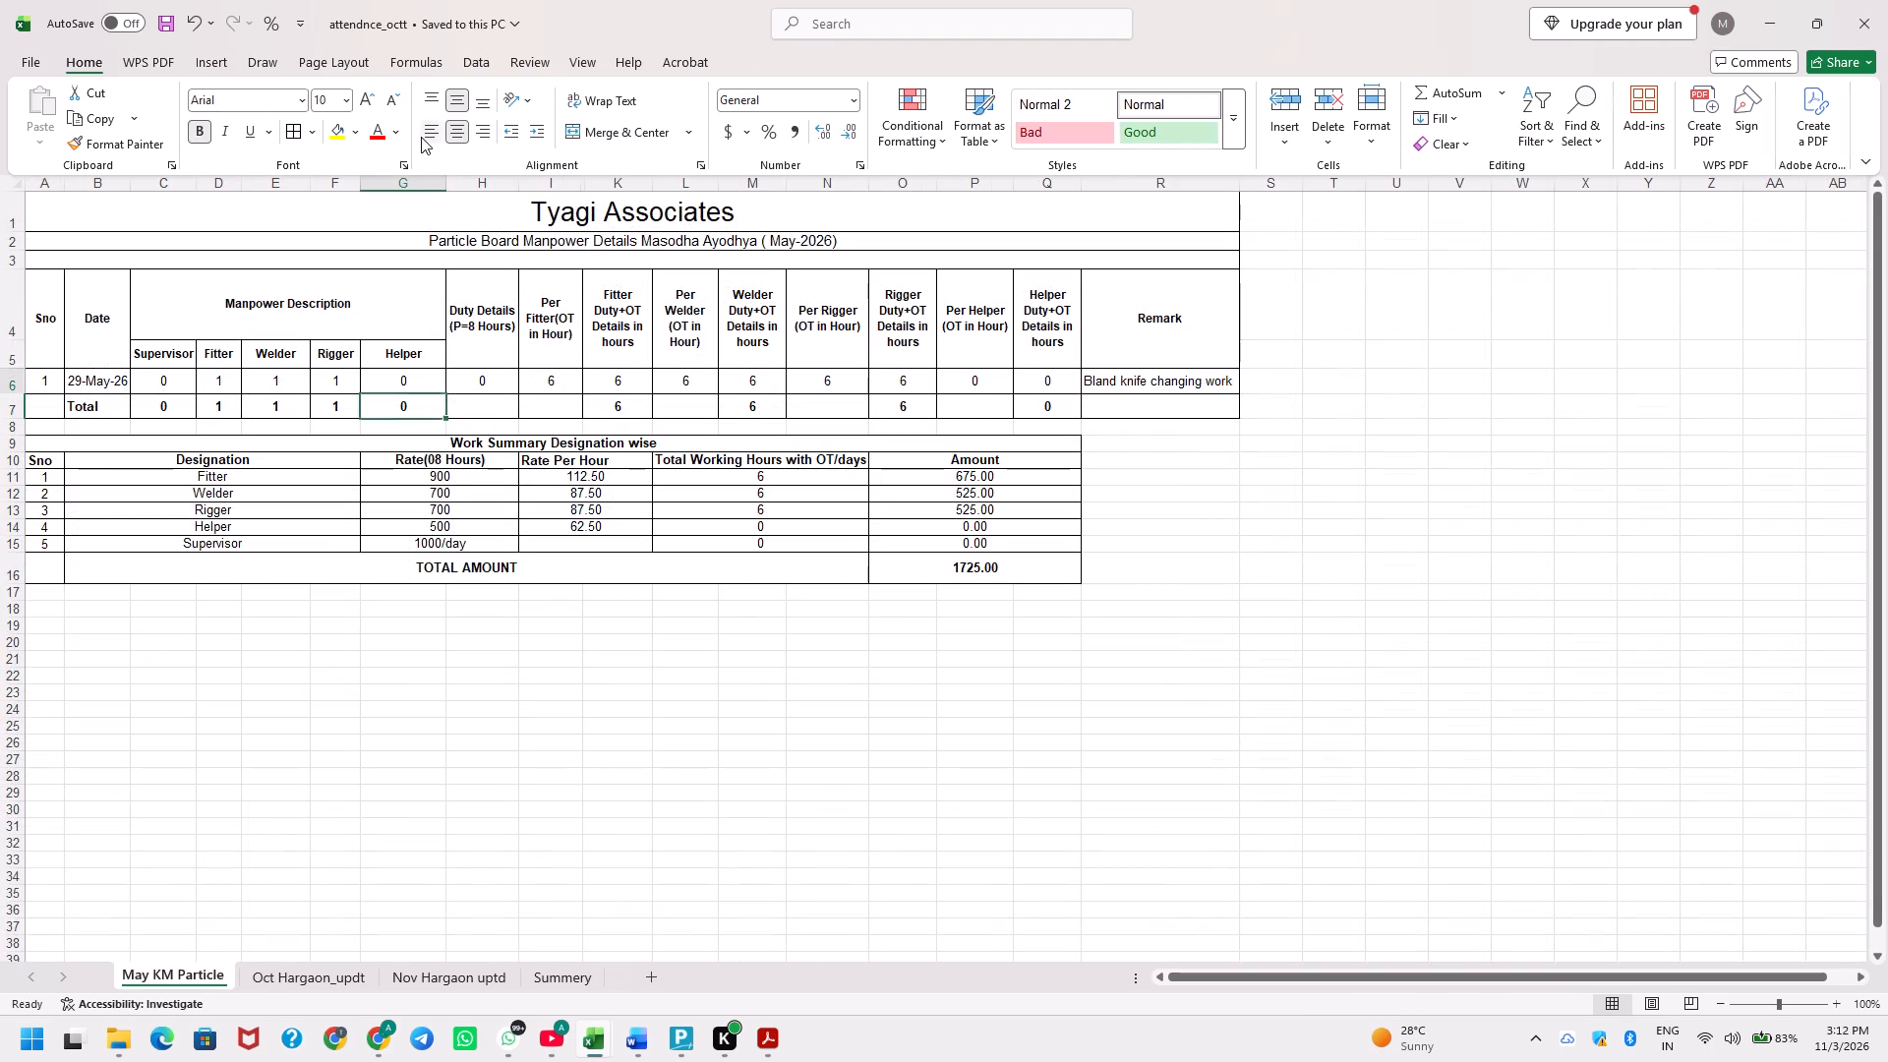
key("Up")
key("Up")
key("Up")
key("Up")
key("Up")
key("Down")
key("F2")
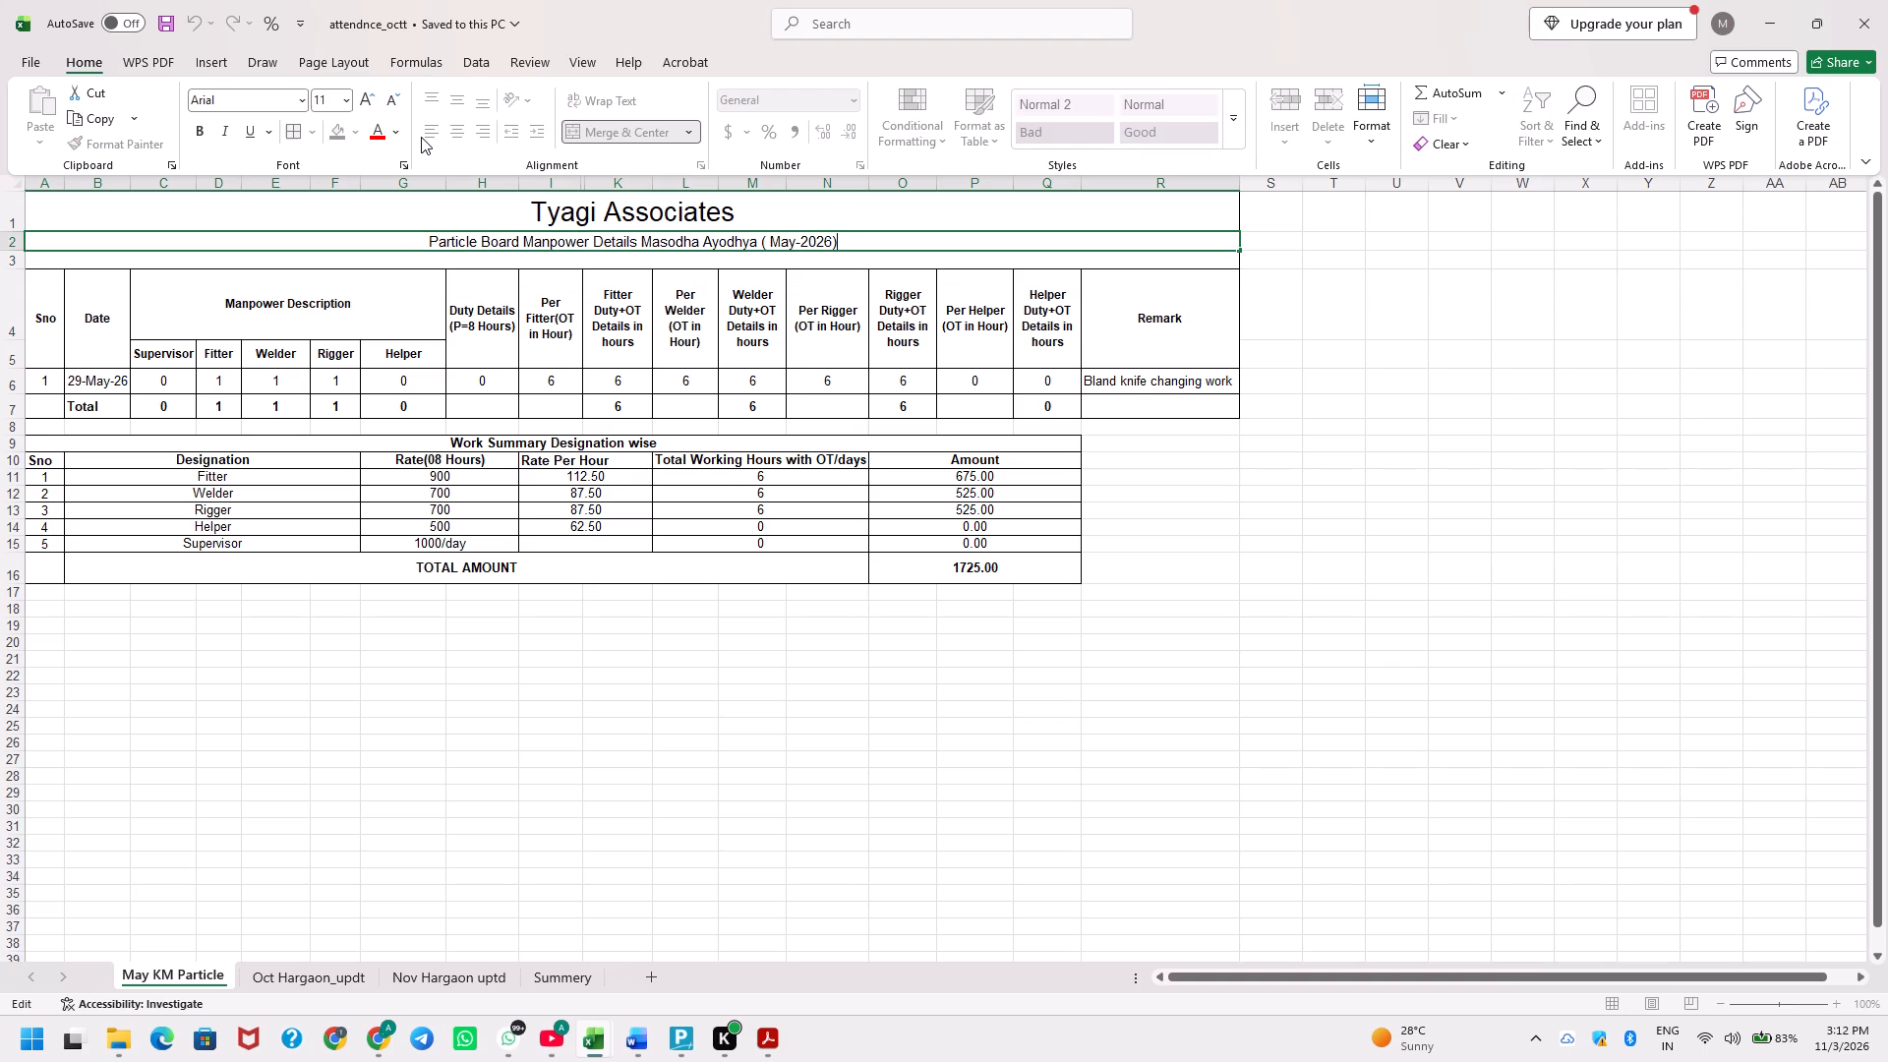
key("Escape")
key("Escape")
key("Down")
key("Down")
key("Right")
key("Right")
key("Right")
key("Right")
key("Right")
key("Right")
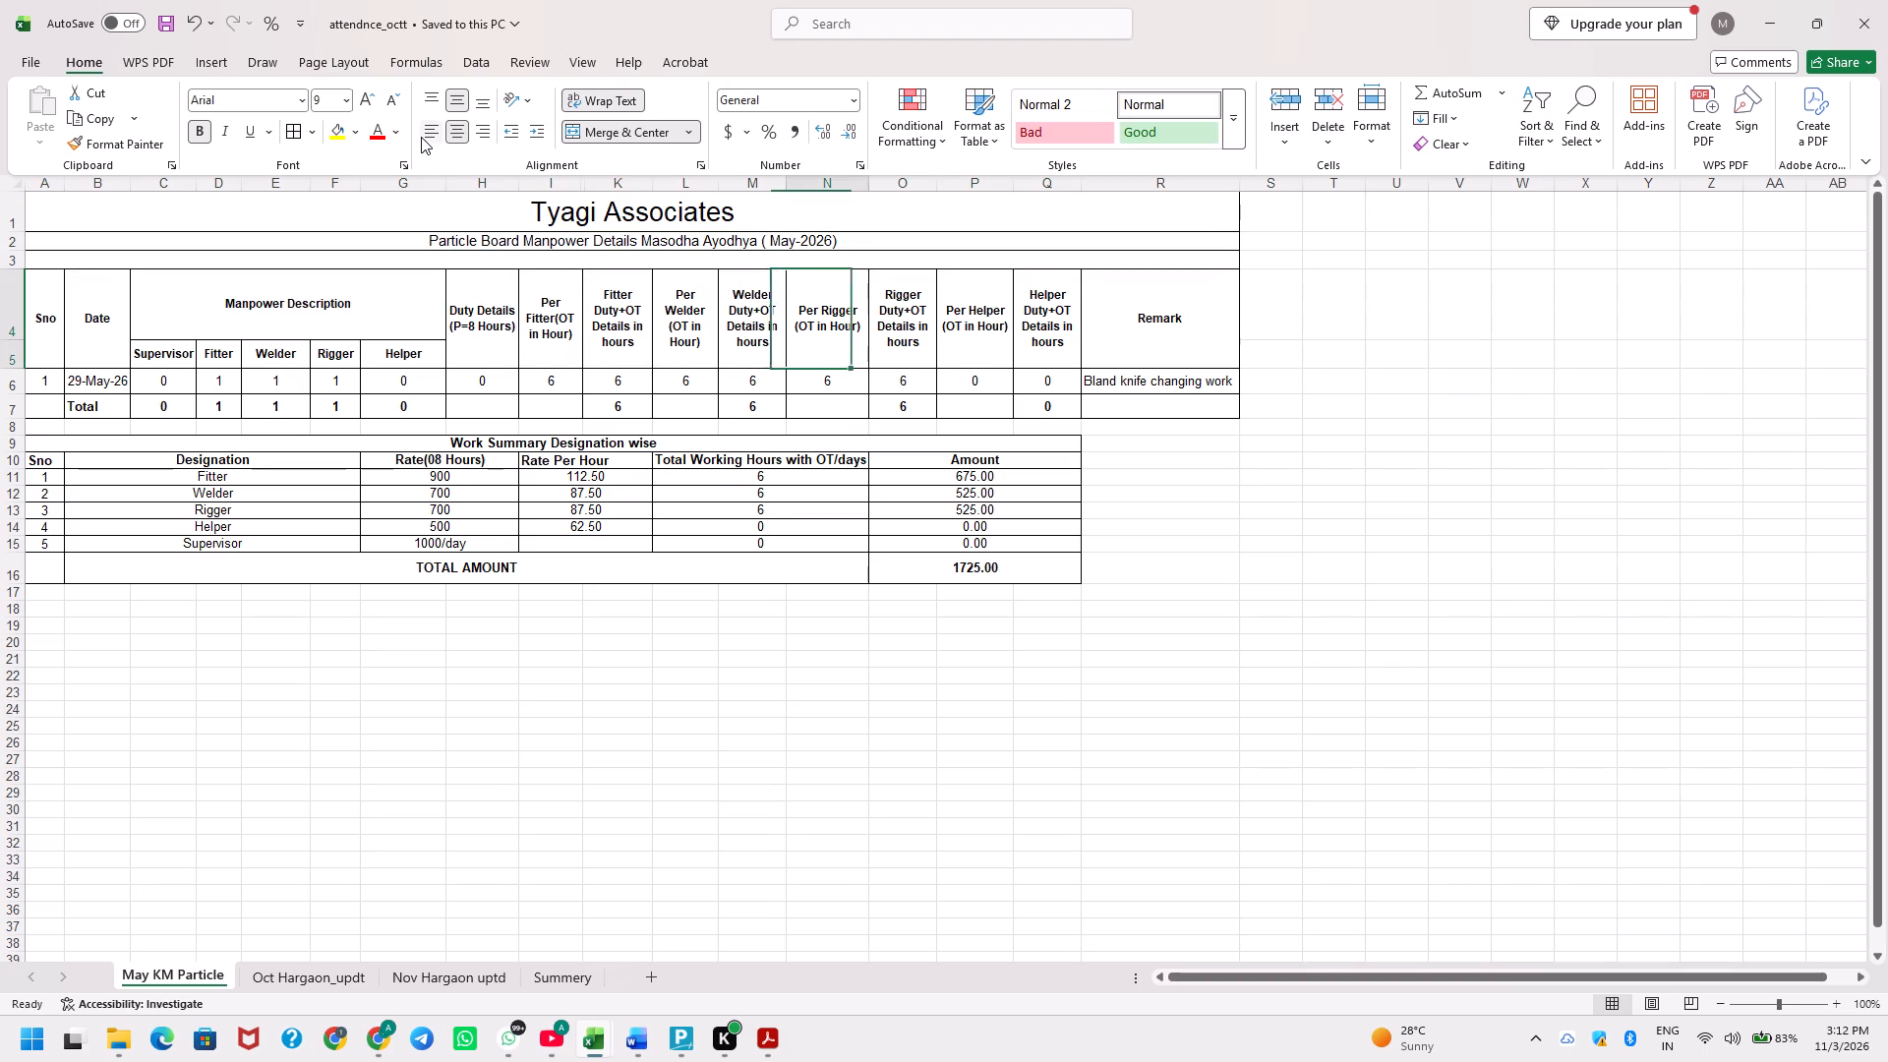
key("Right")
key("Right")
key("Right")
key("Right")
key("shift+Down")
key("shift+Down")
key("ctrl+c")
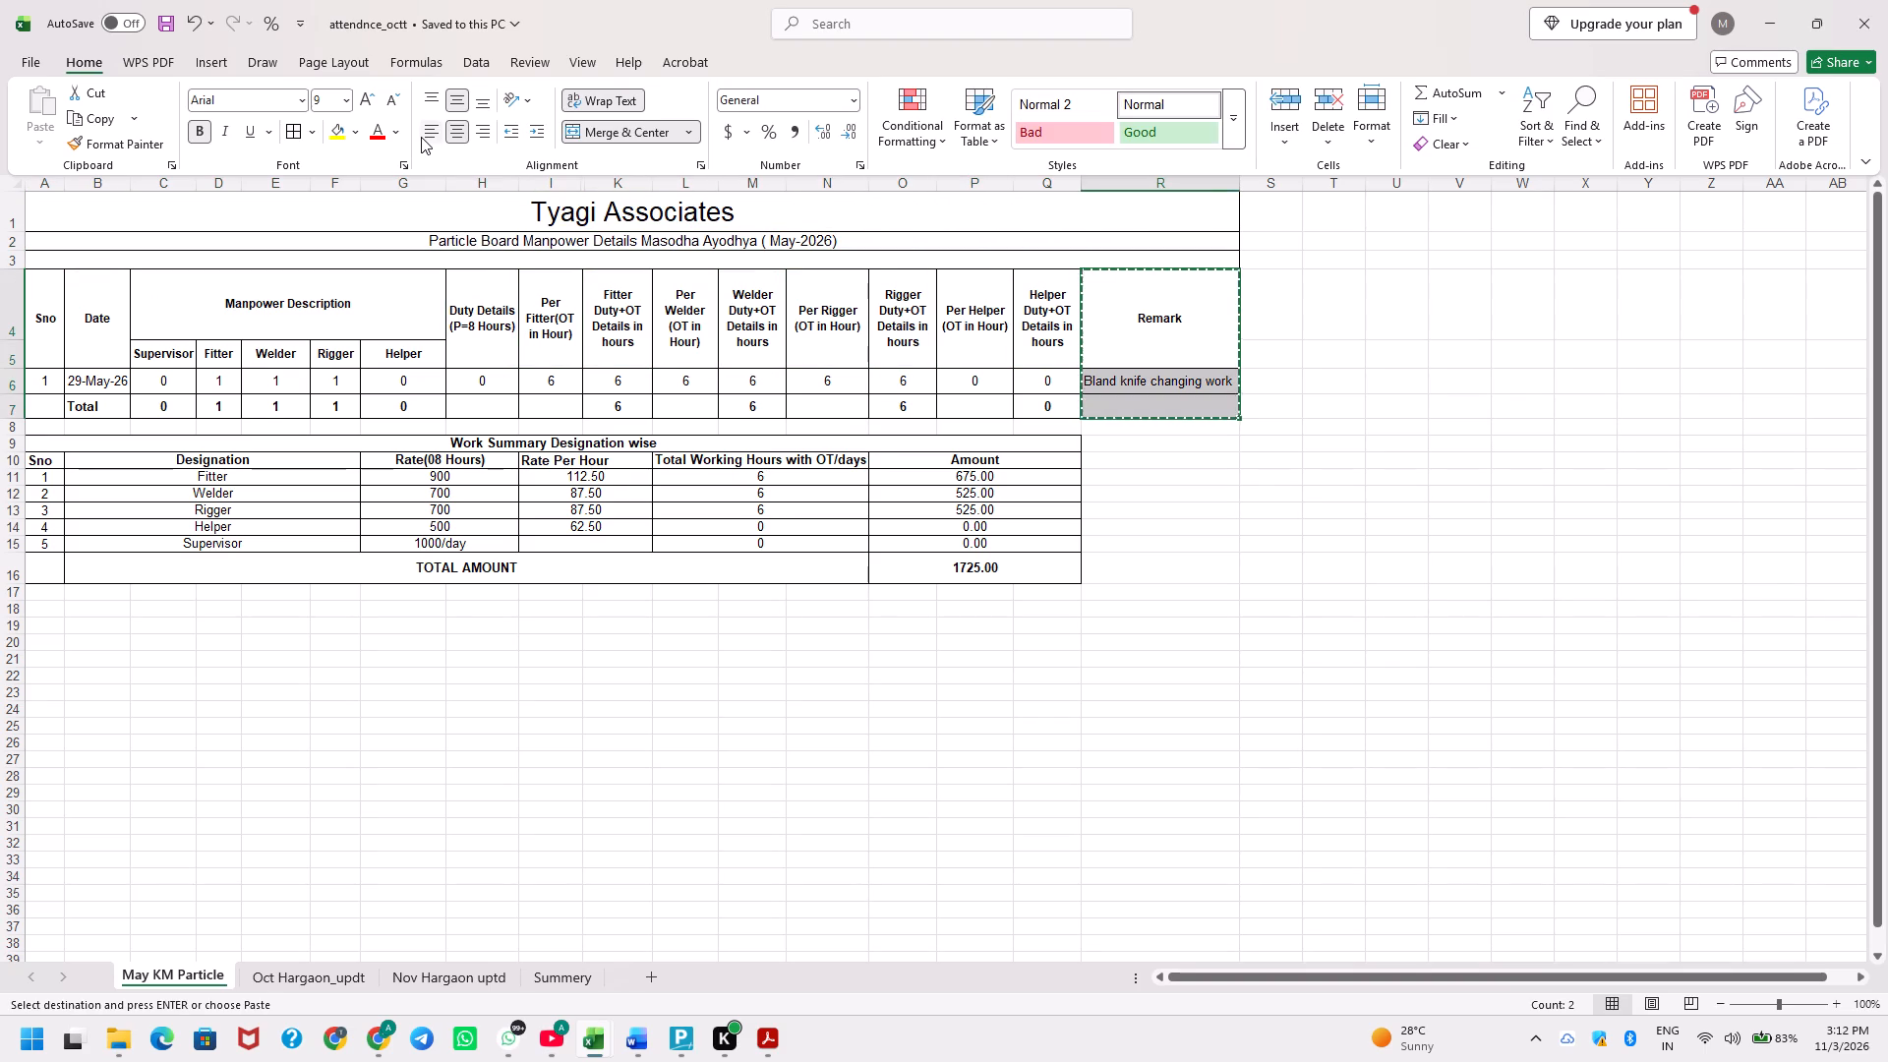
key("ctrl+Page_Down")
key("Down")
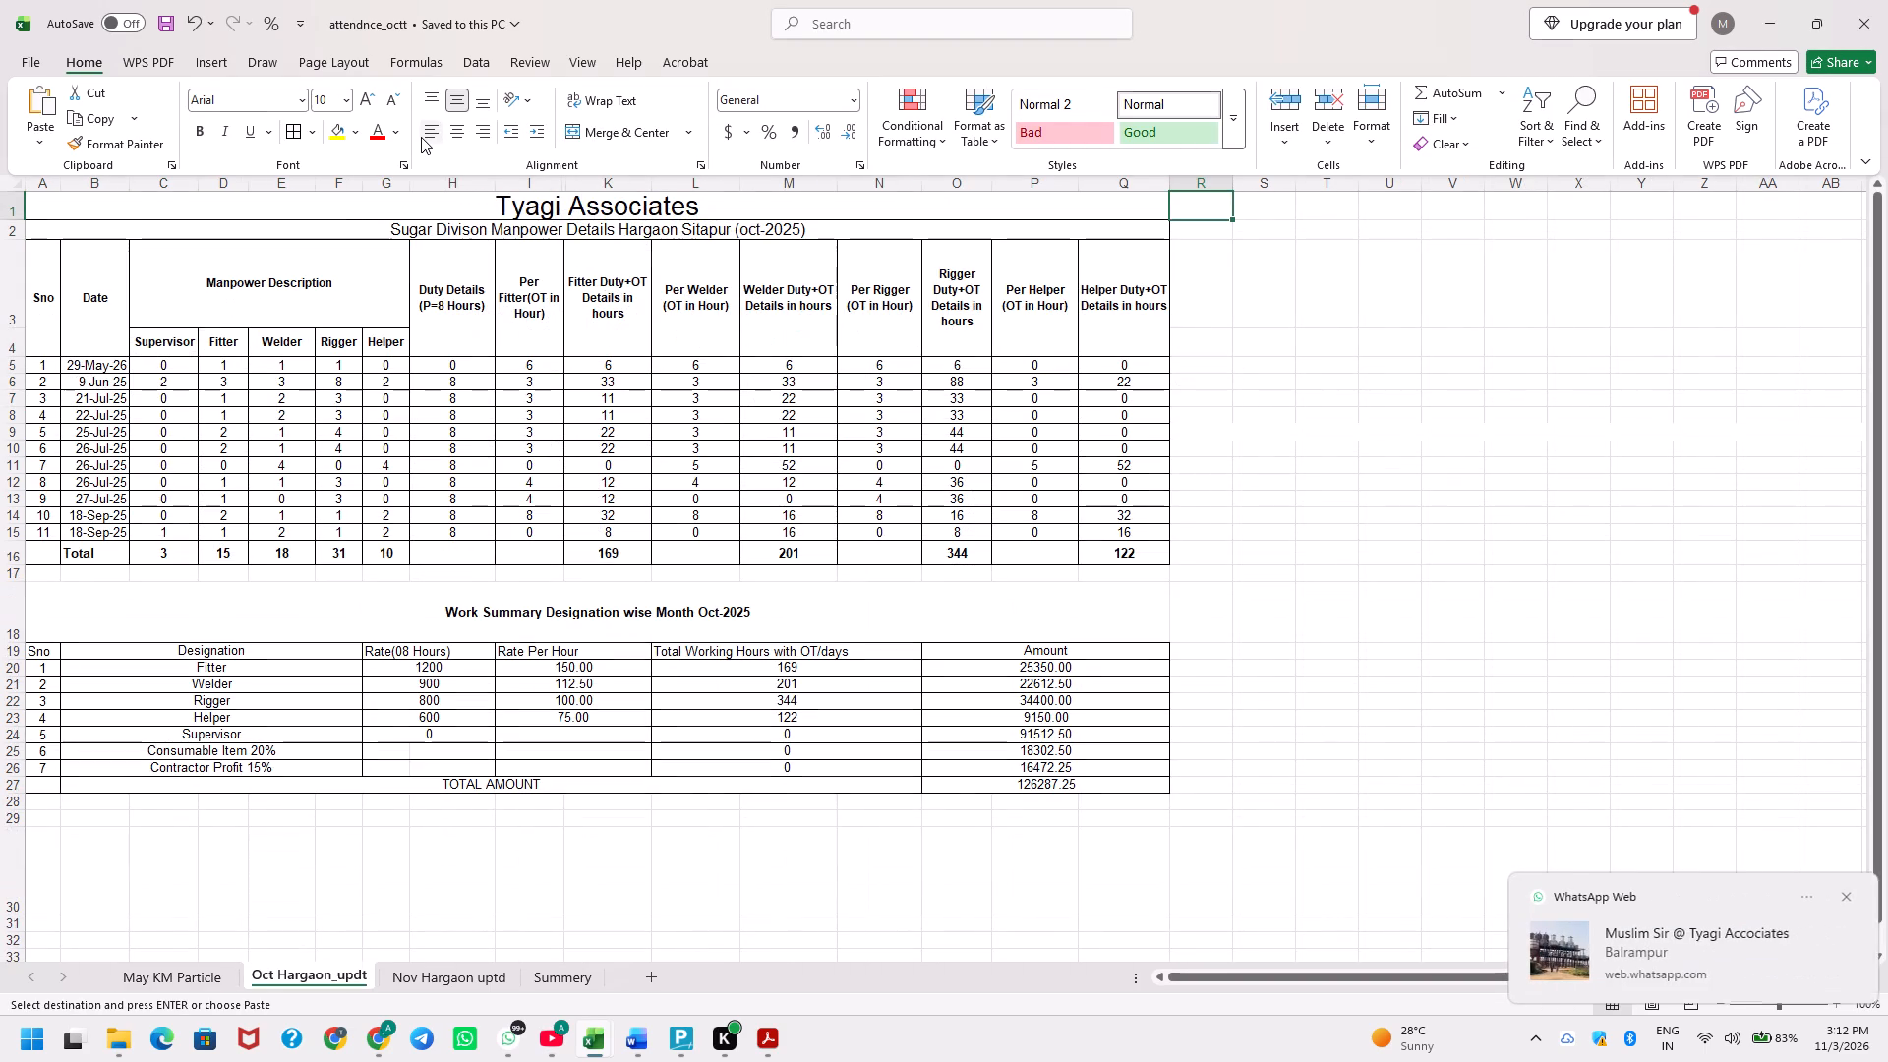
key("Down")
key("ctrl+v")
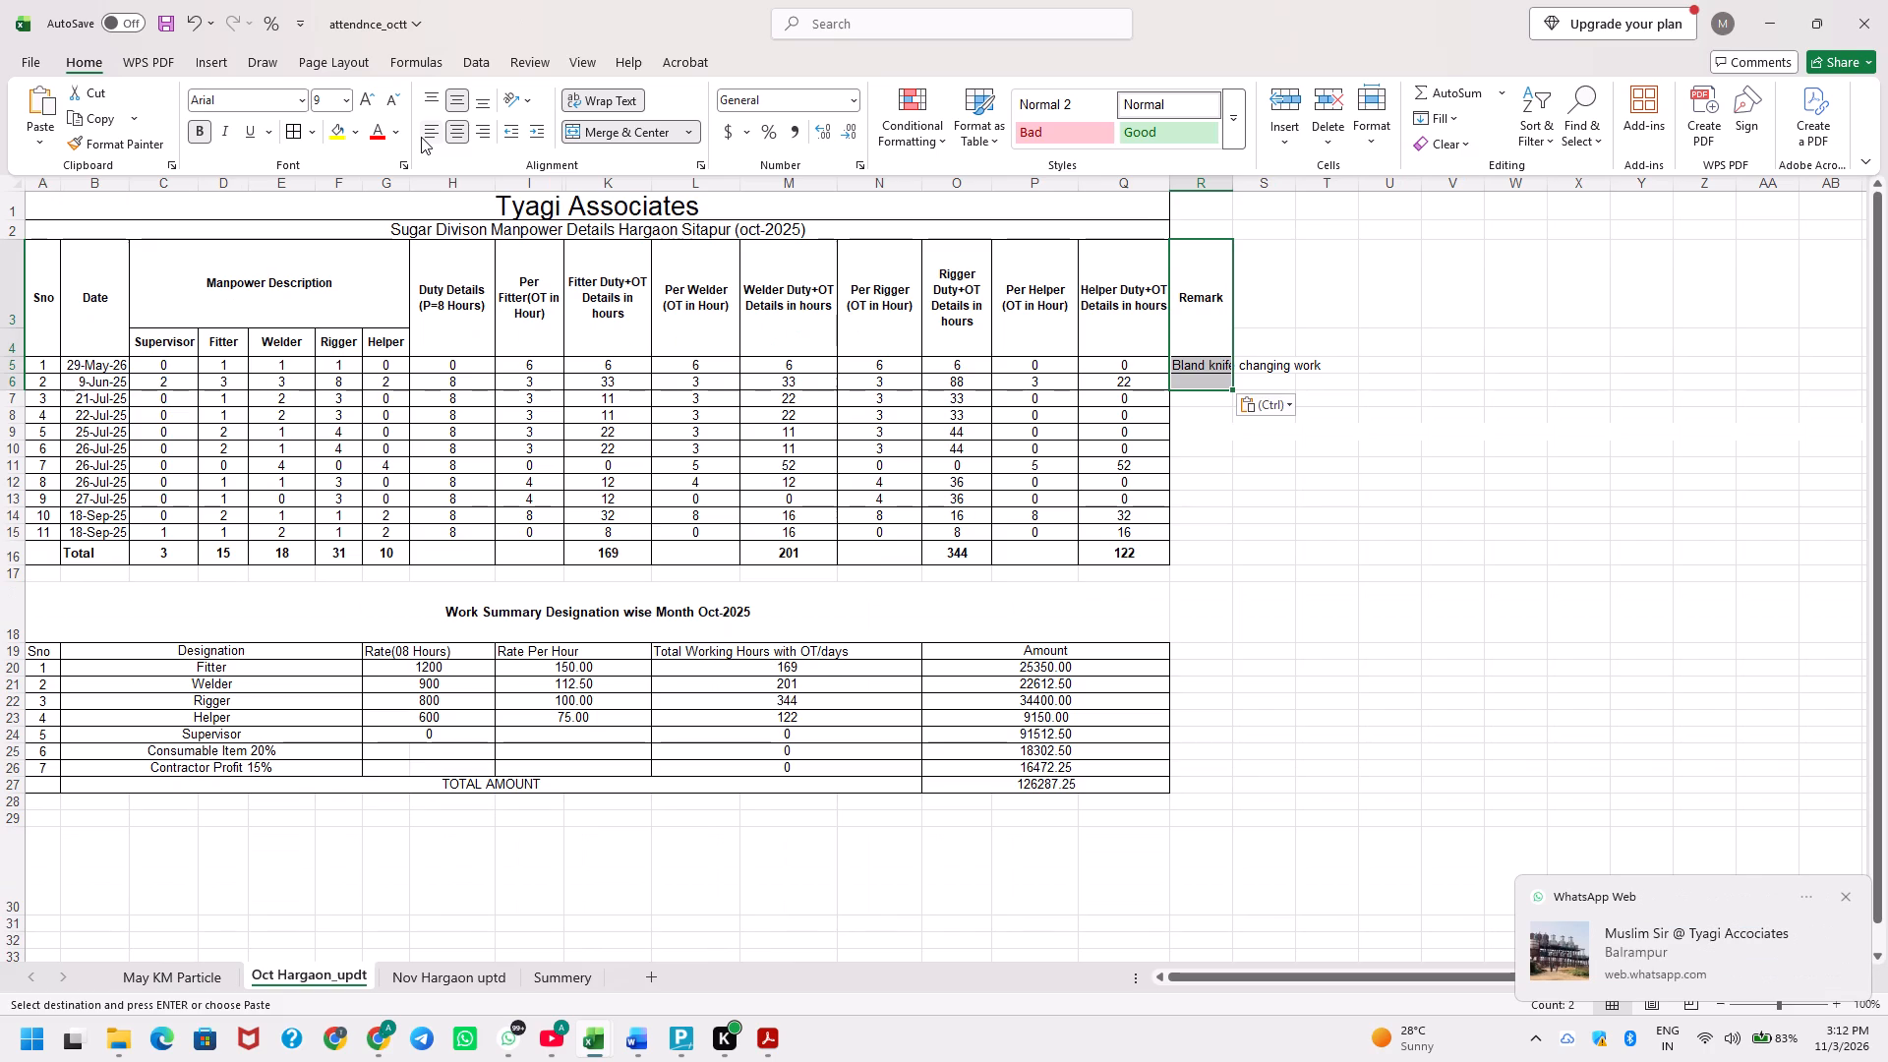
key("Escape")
Autofit the October sheet's Remark column to the width of the "Bland knife changing work" entry.
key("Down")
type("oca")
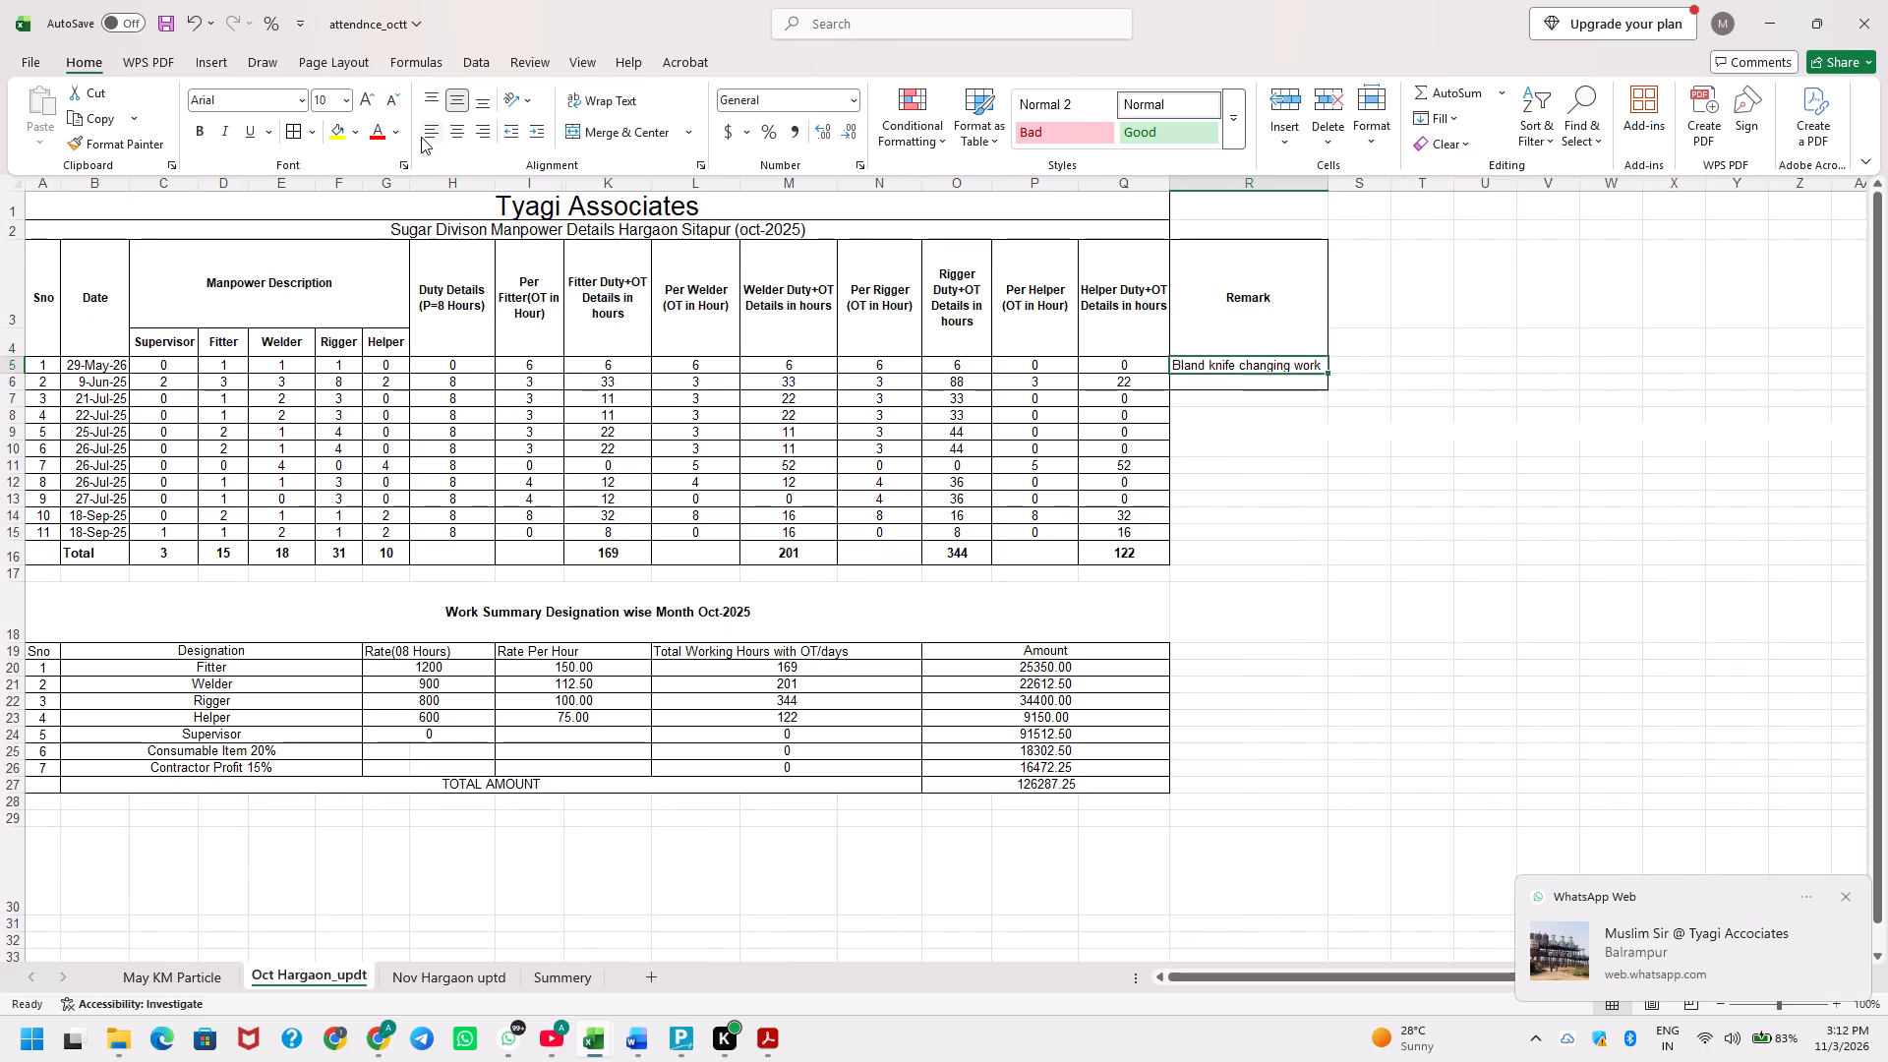
Look up the 6/9/2026 work description in the tyagi associate Ayodhya workbook and start entering it, beginning "Ma", as the October sheet's 9-Jun remark.
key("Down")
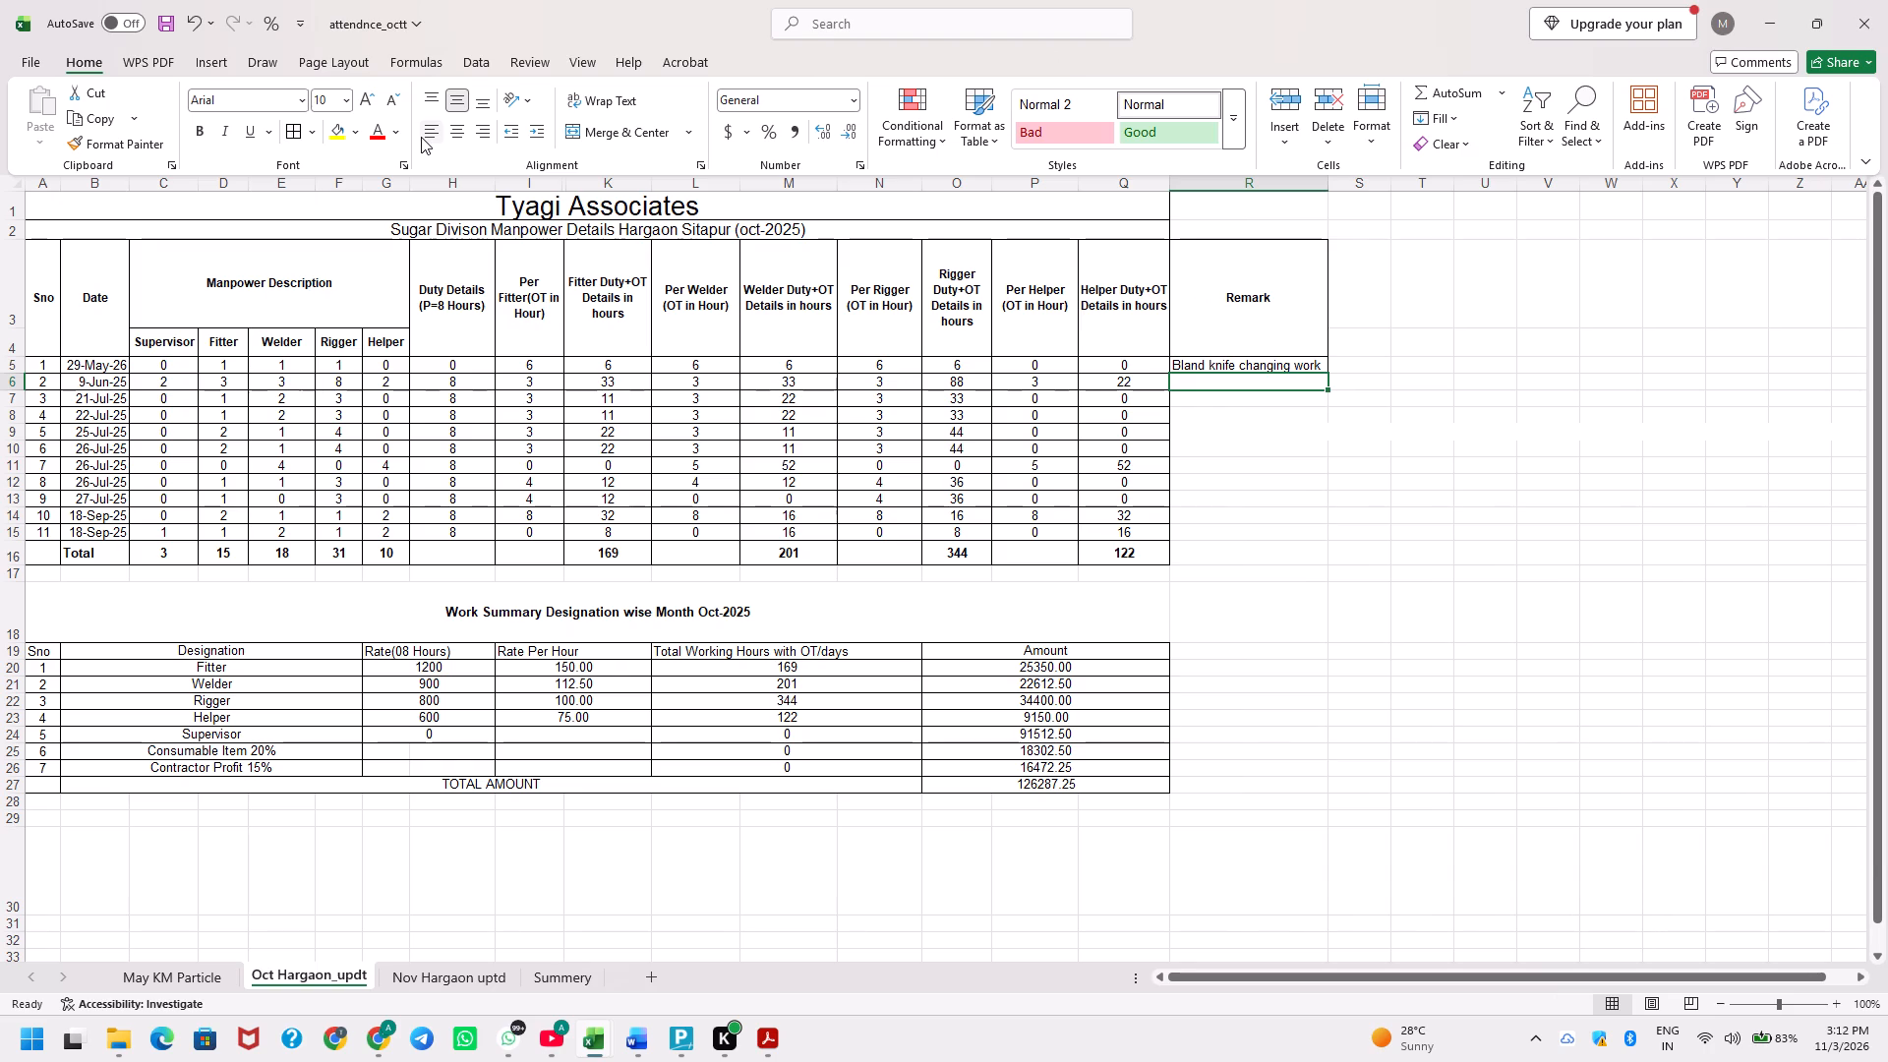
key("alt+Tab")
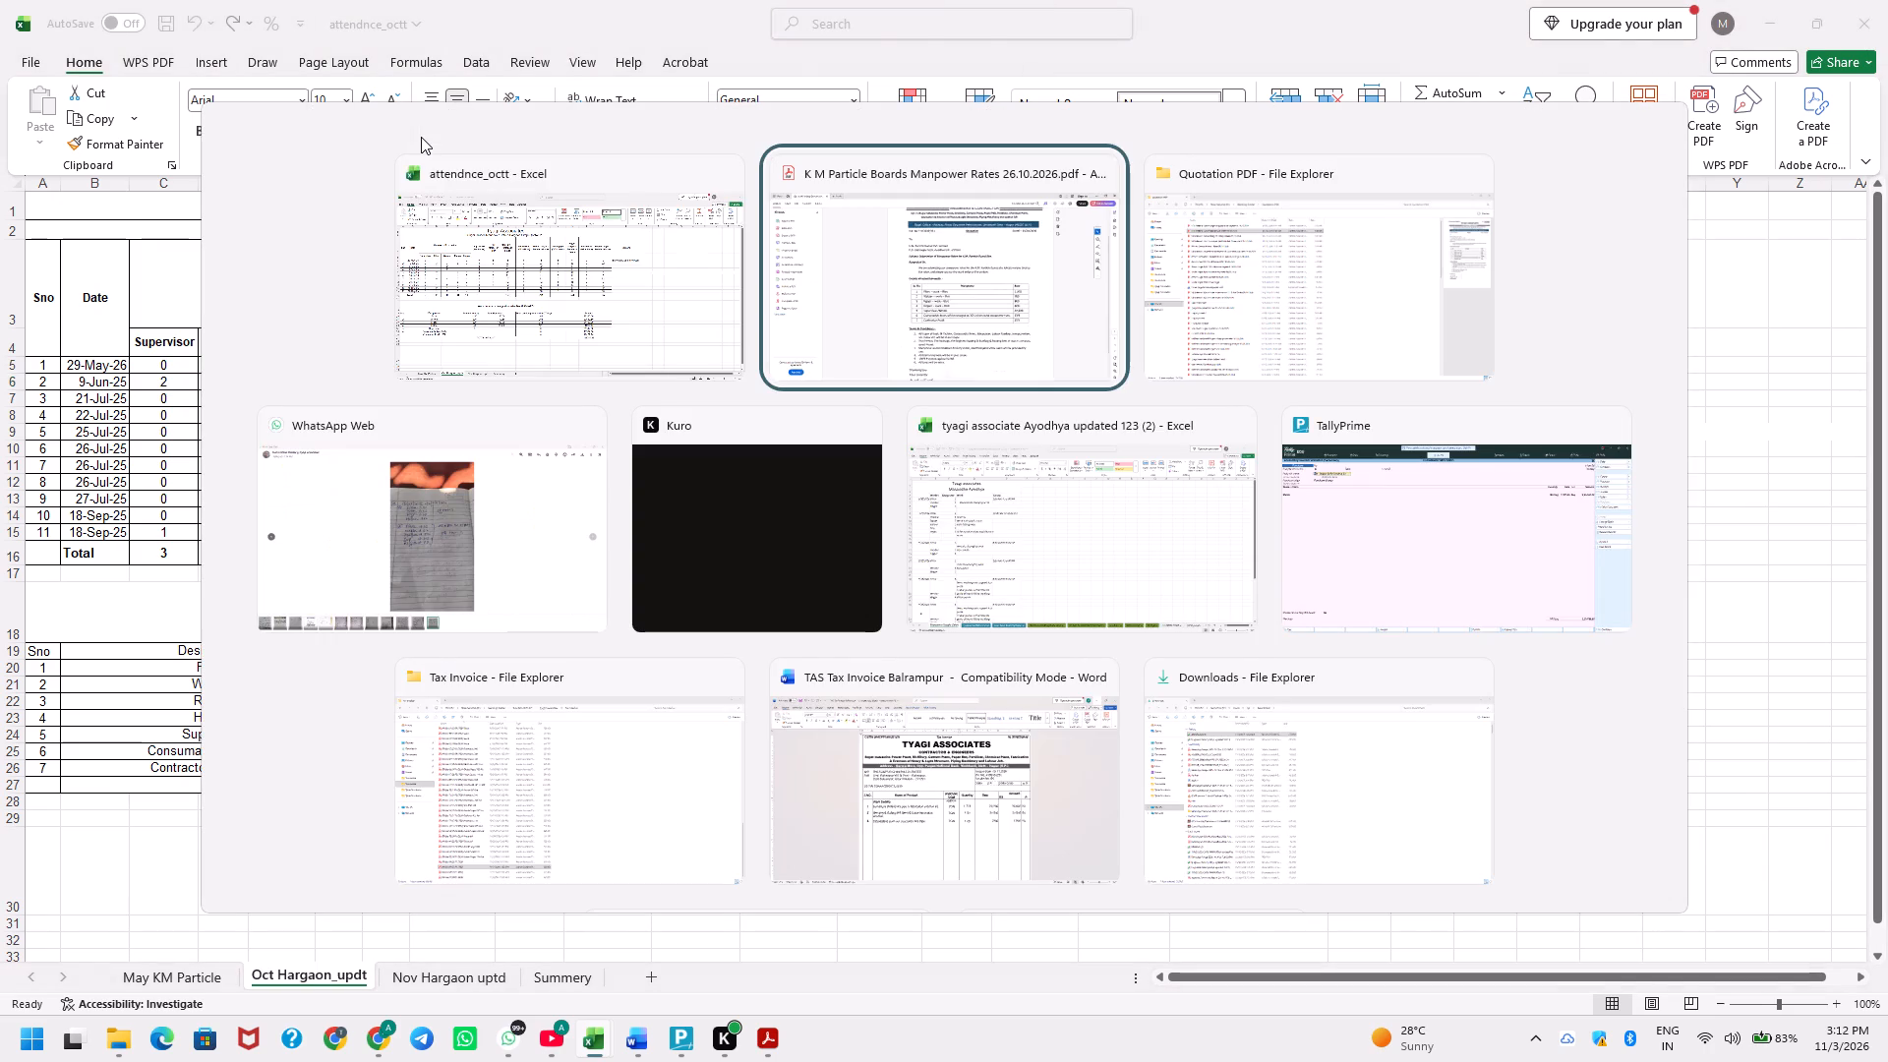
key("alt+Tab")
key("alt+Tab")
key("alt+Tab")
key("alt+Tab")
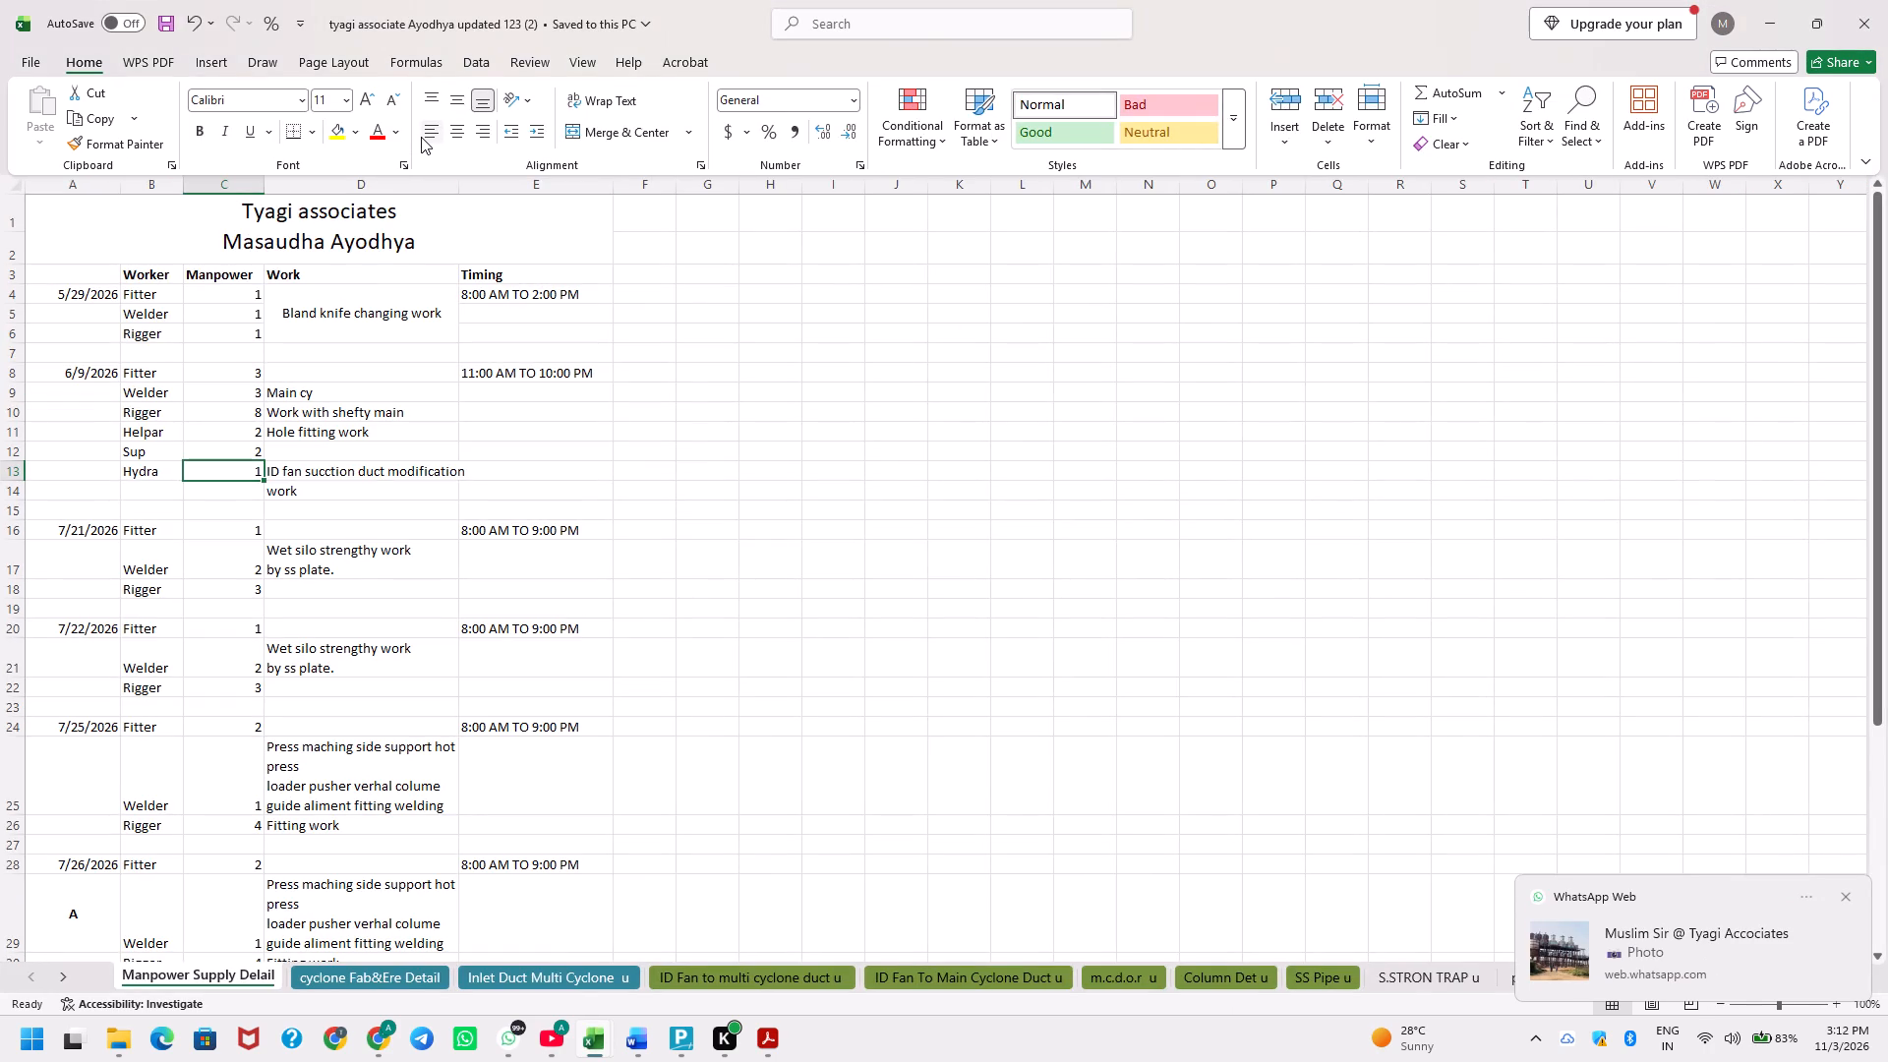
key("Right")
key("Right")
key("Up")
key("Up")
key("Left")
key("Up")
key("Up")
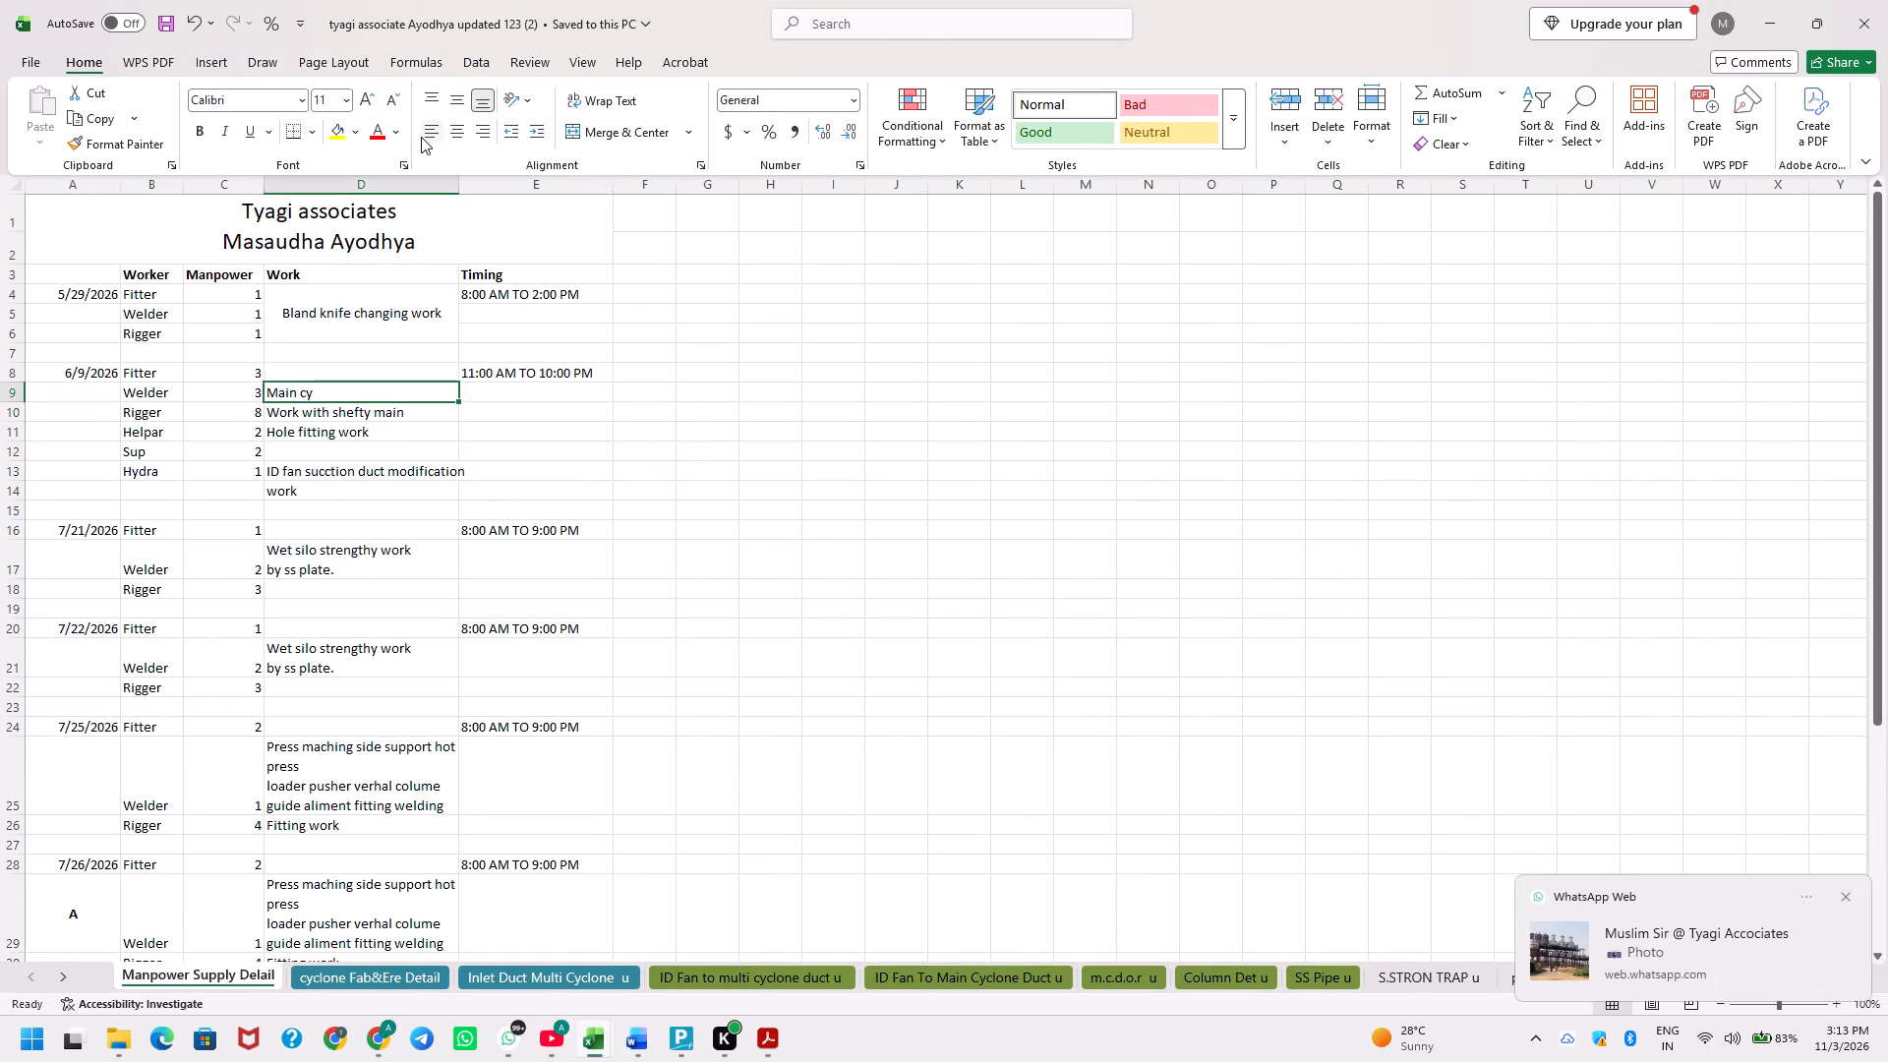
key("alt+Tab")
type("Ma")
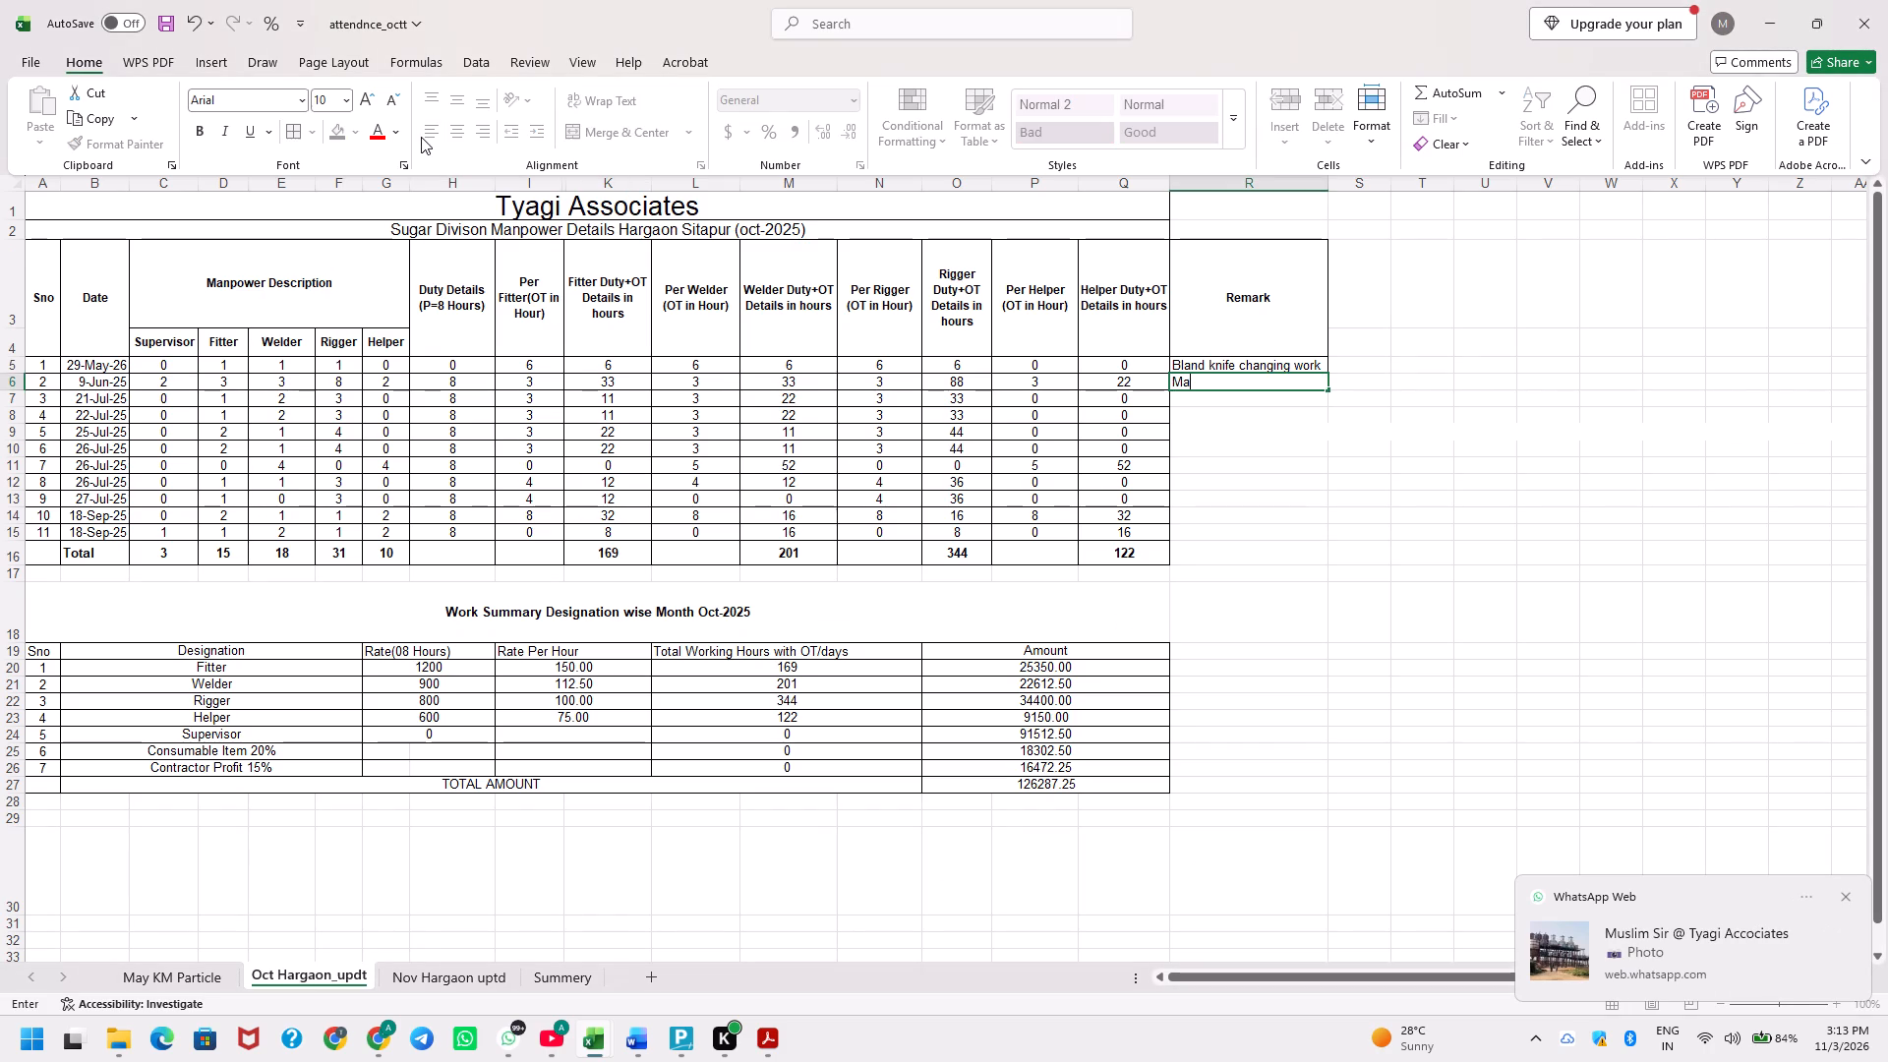
Enter "Main Cyclone" as the 9-Jun row's remark, checking the work description in the tyagi associate Ayodhya workbook.
key("Tab")
key("alt+Tab")
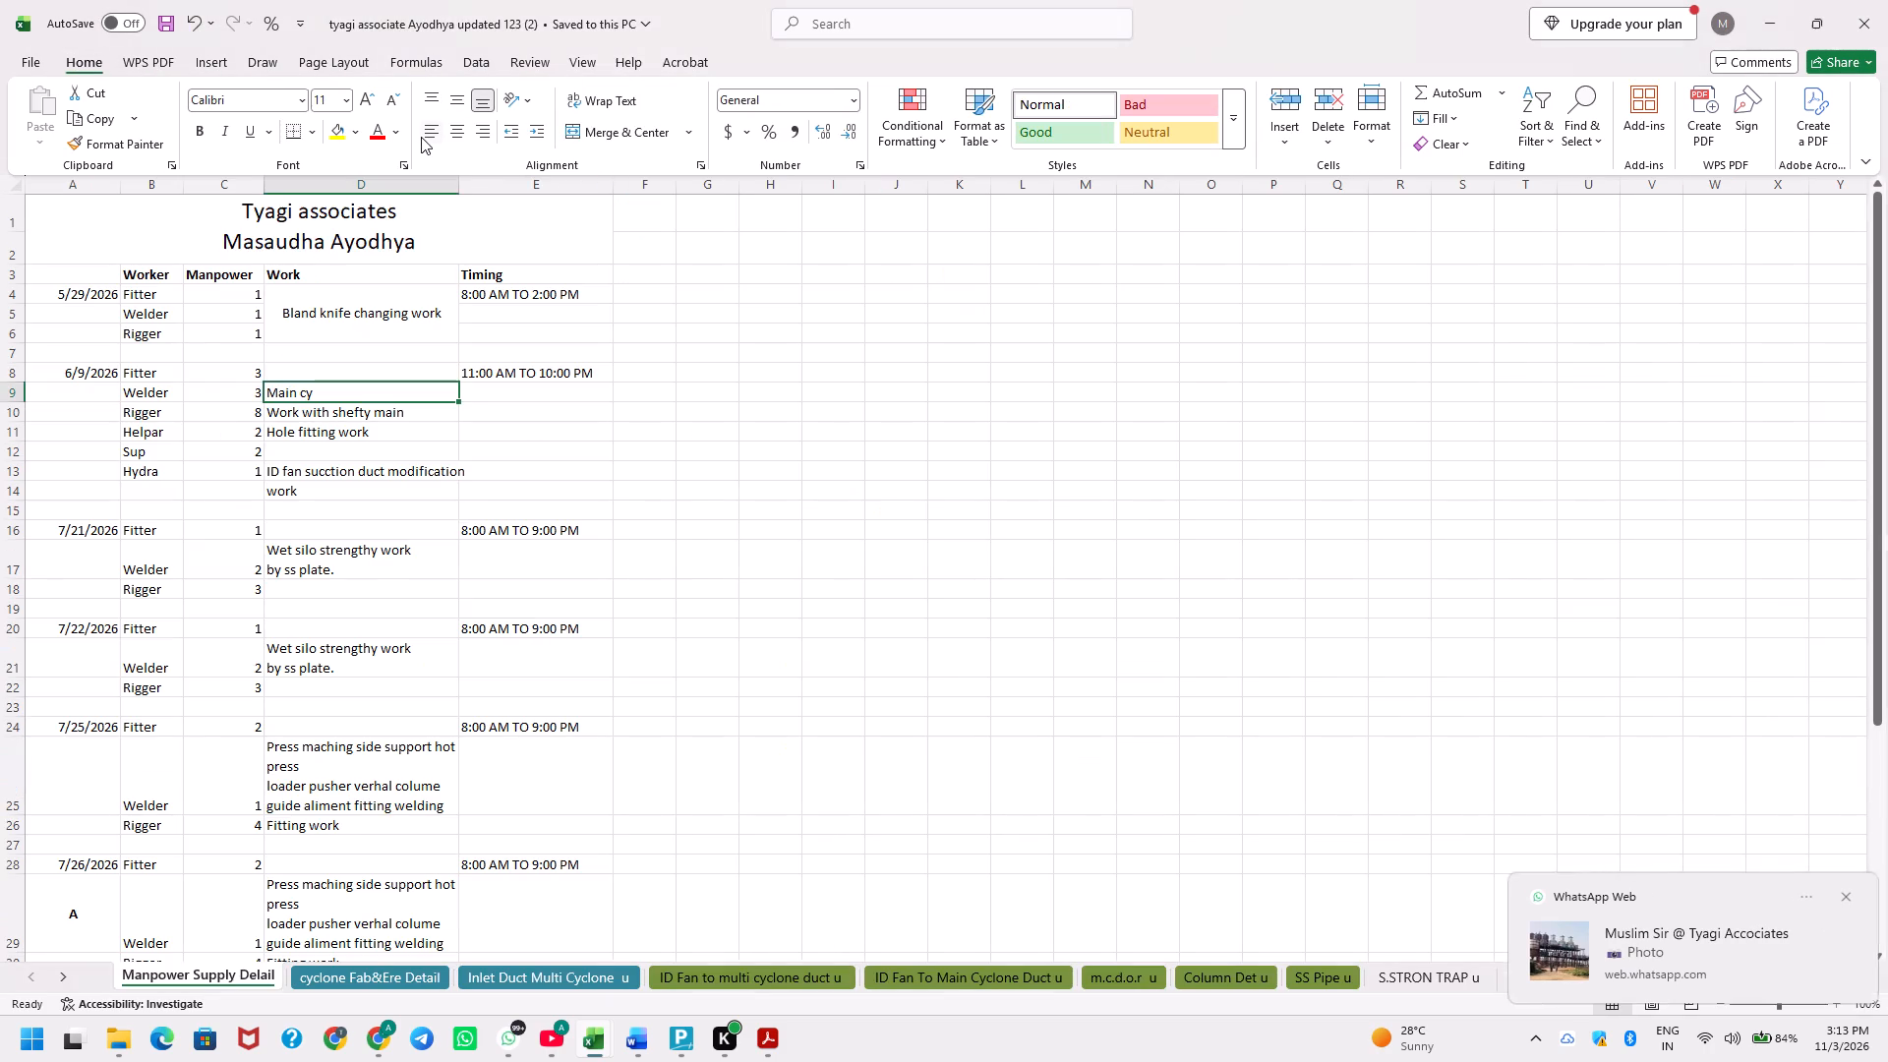
key("alt+Tab")
key("Left")
key("F2")
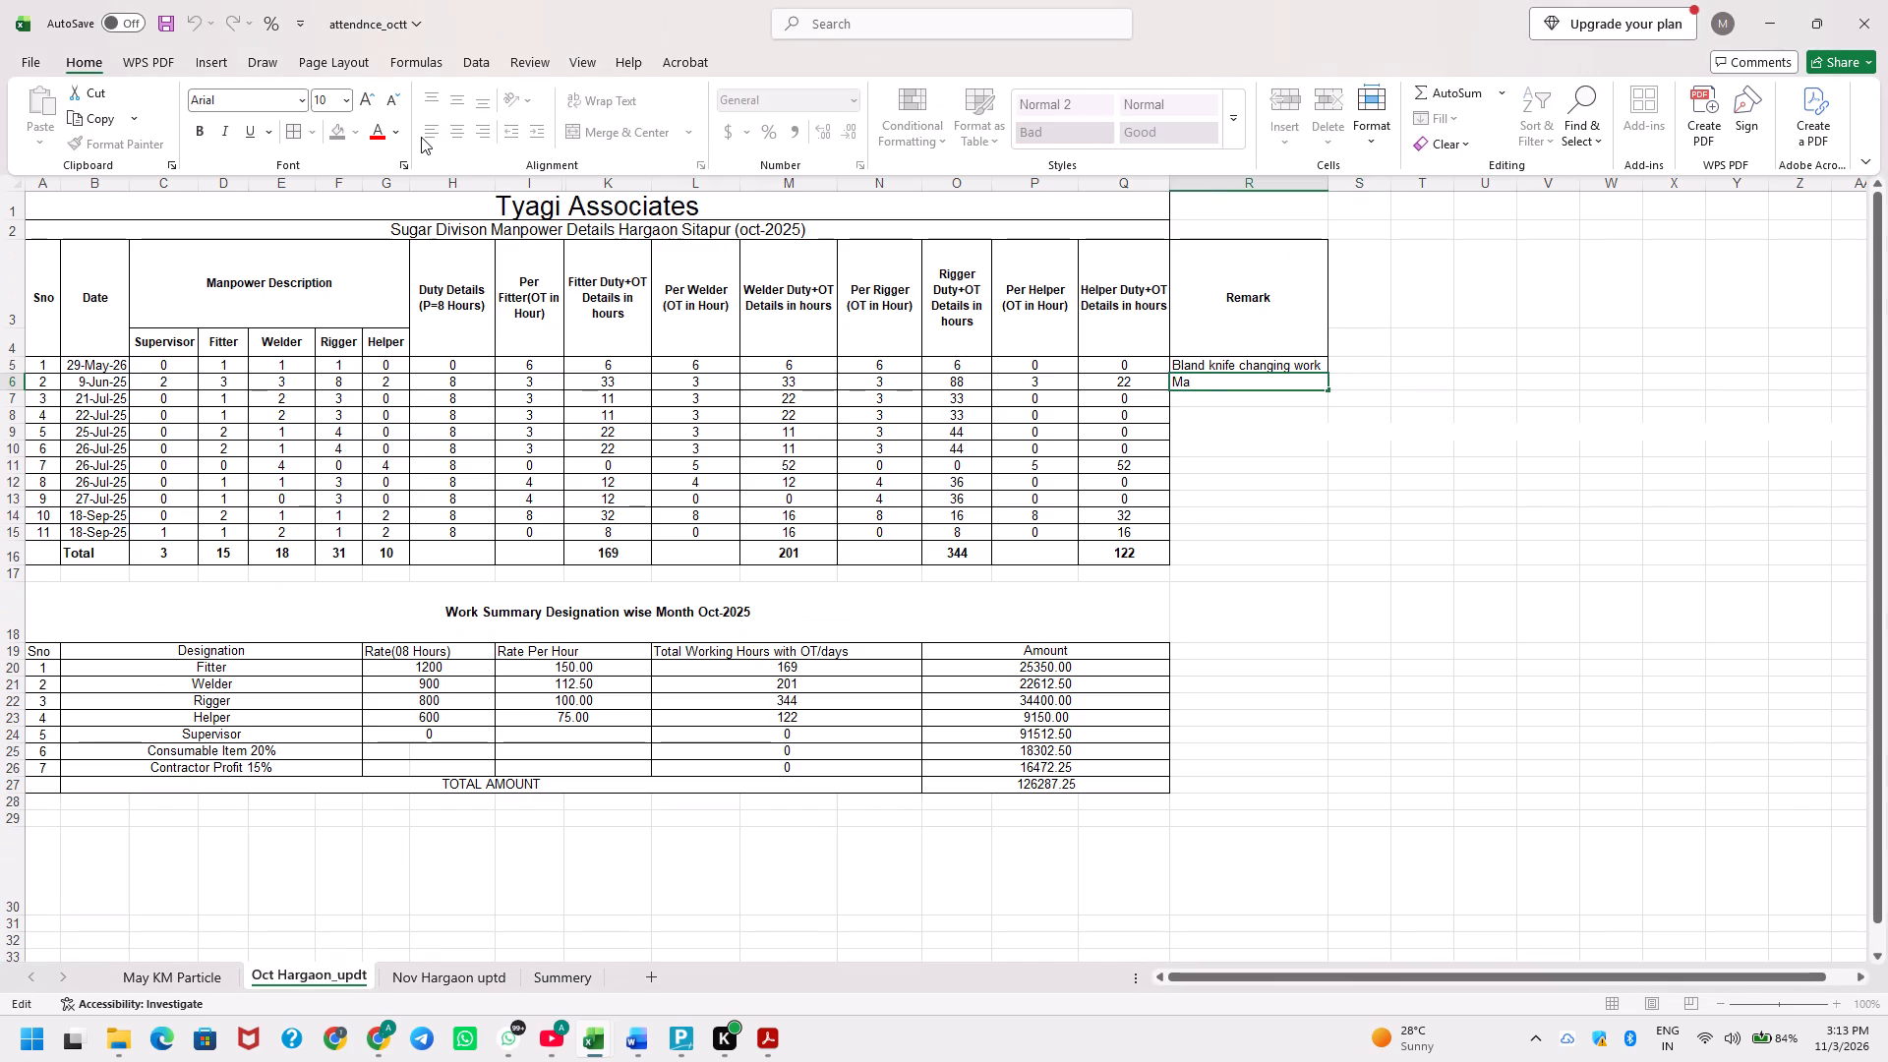
type("in")
key("space")
type("Cyclone")
key("space")
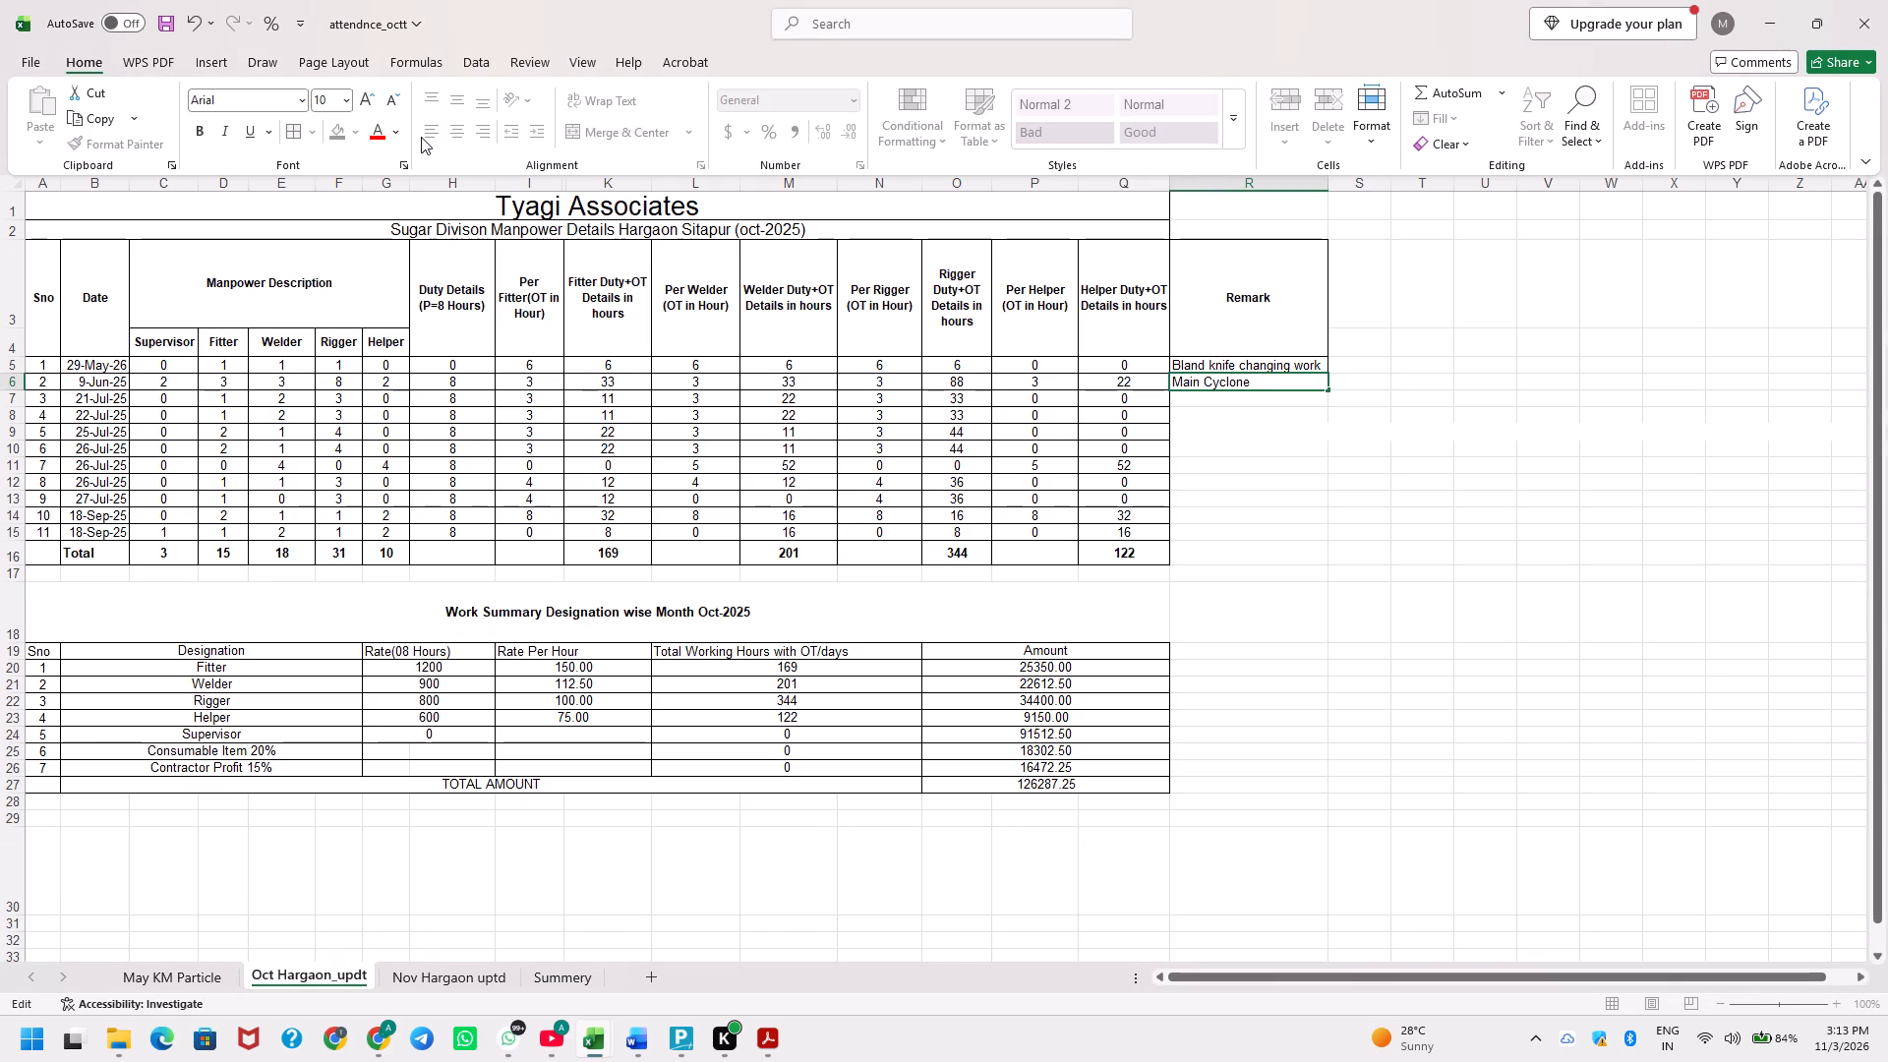
type("&")
key("space")
key("alt+Tab")
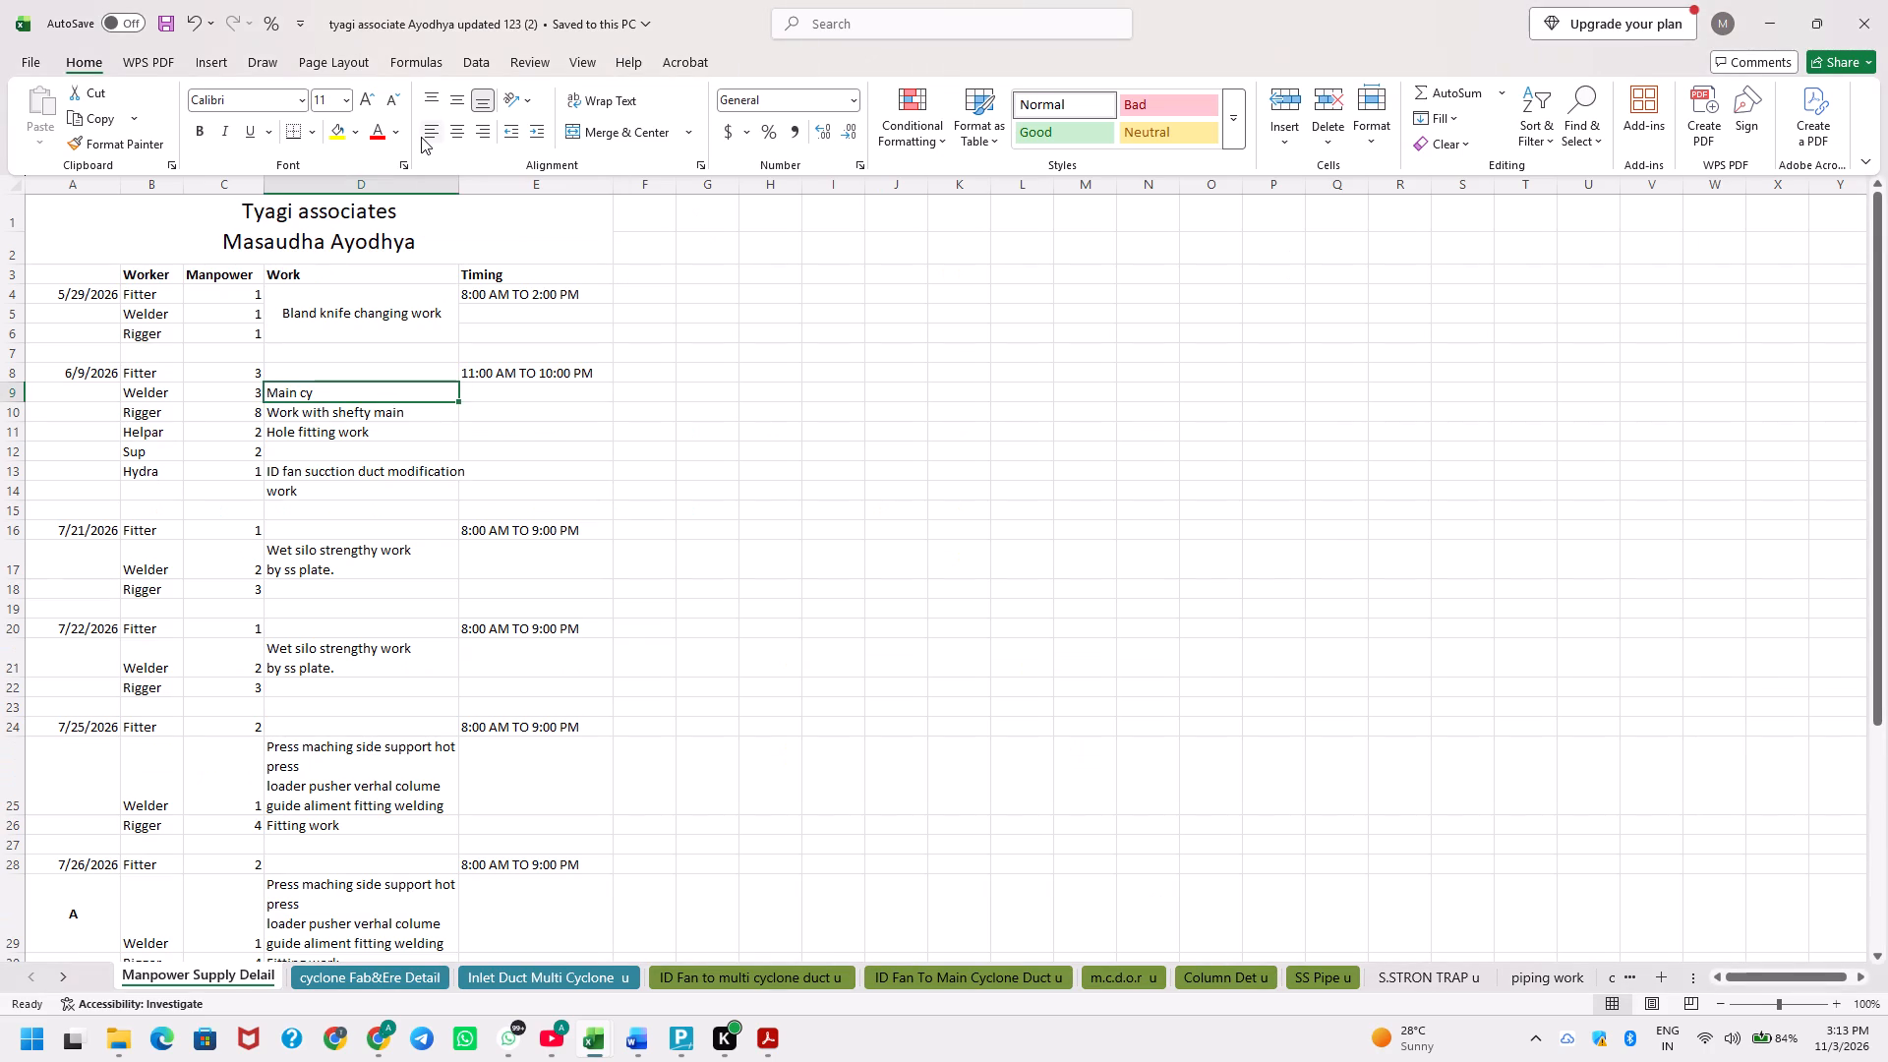
key("alt+Tab")
key("BackSpace")
key("BackSpace")
key("BackSpace")
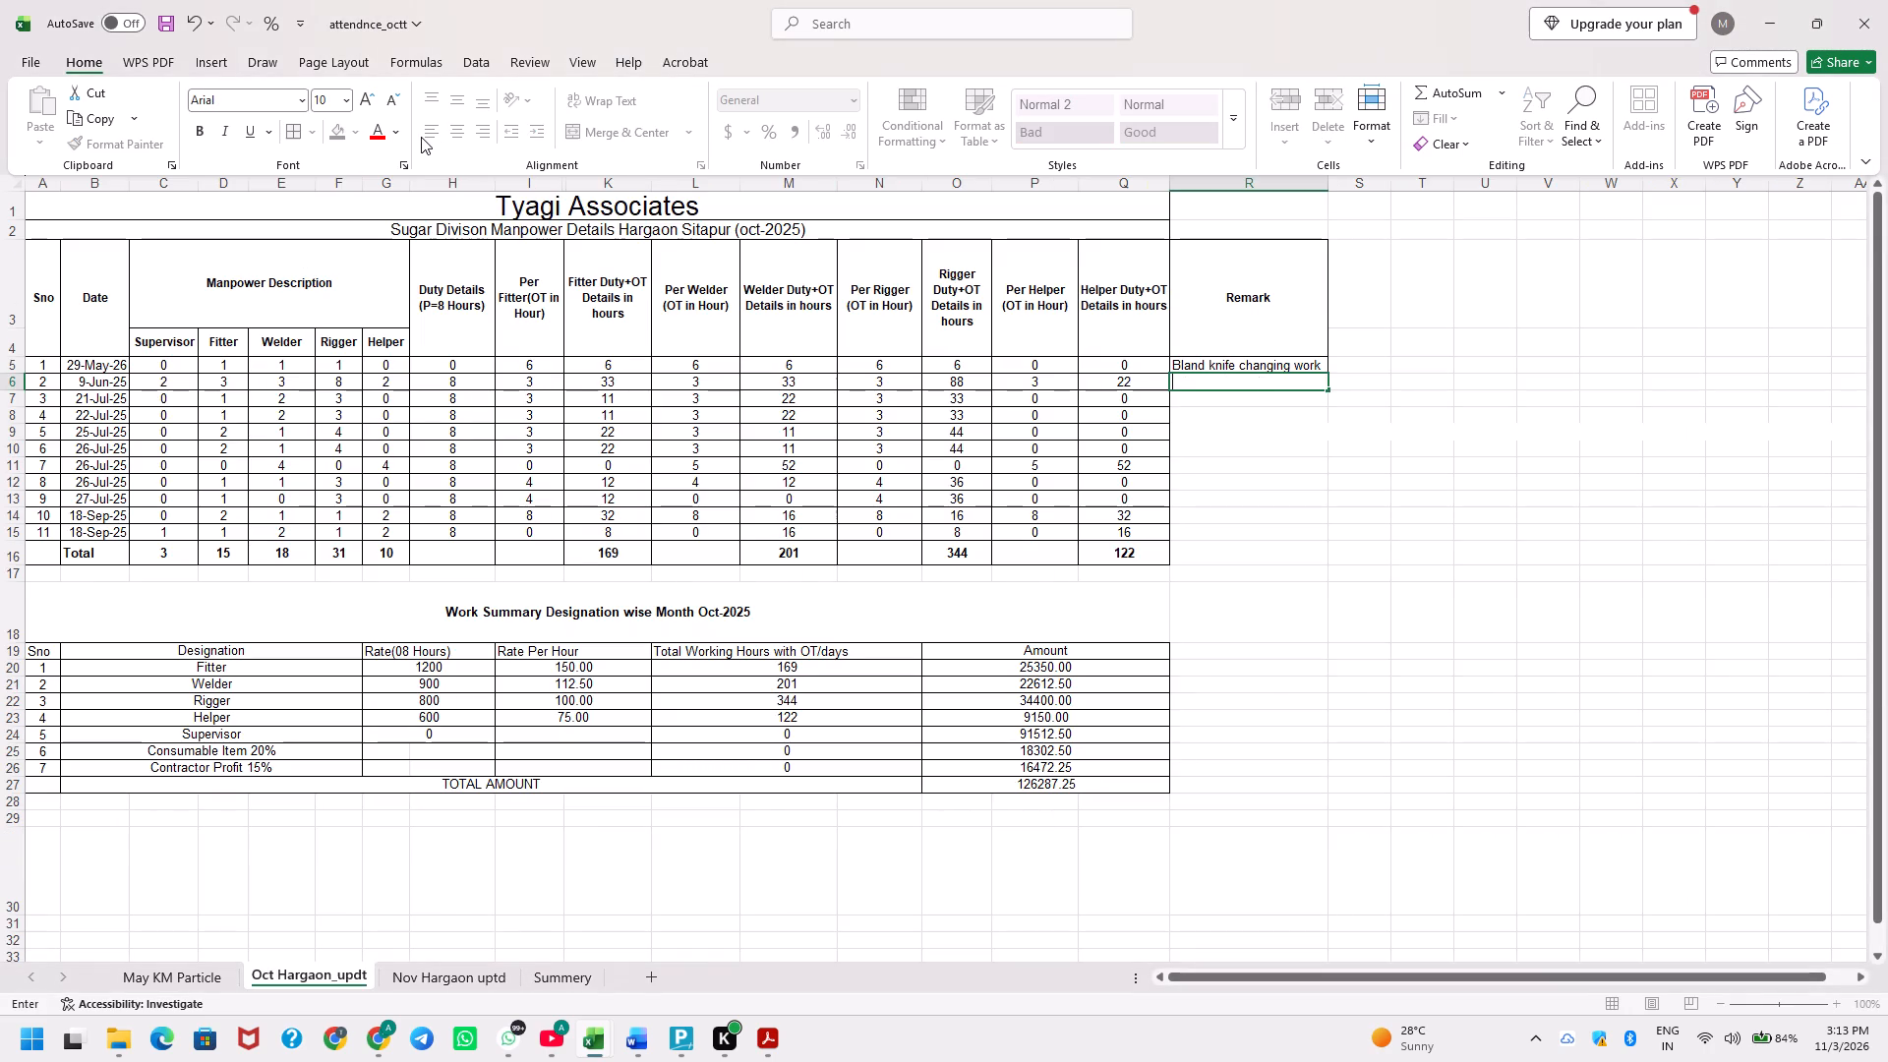
key("Escape")
key("F2")
key("Right")
key("BackSpace")
key("BackSpace")
key("BackSpace")
Append ", work with safty Man" to the 9-Jun row's remark.
type(",")
key("space")
type("work with sa")
type("fty")
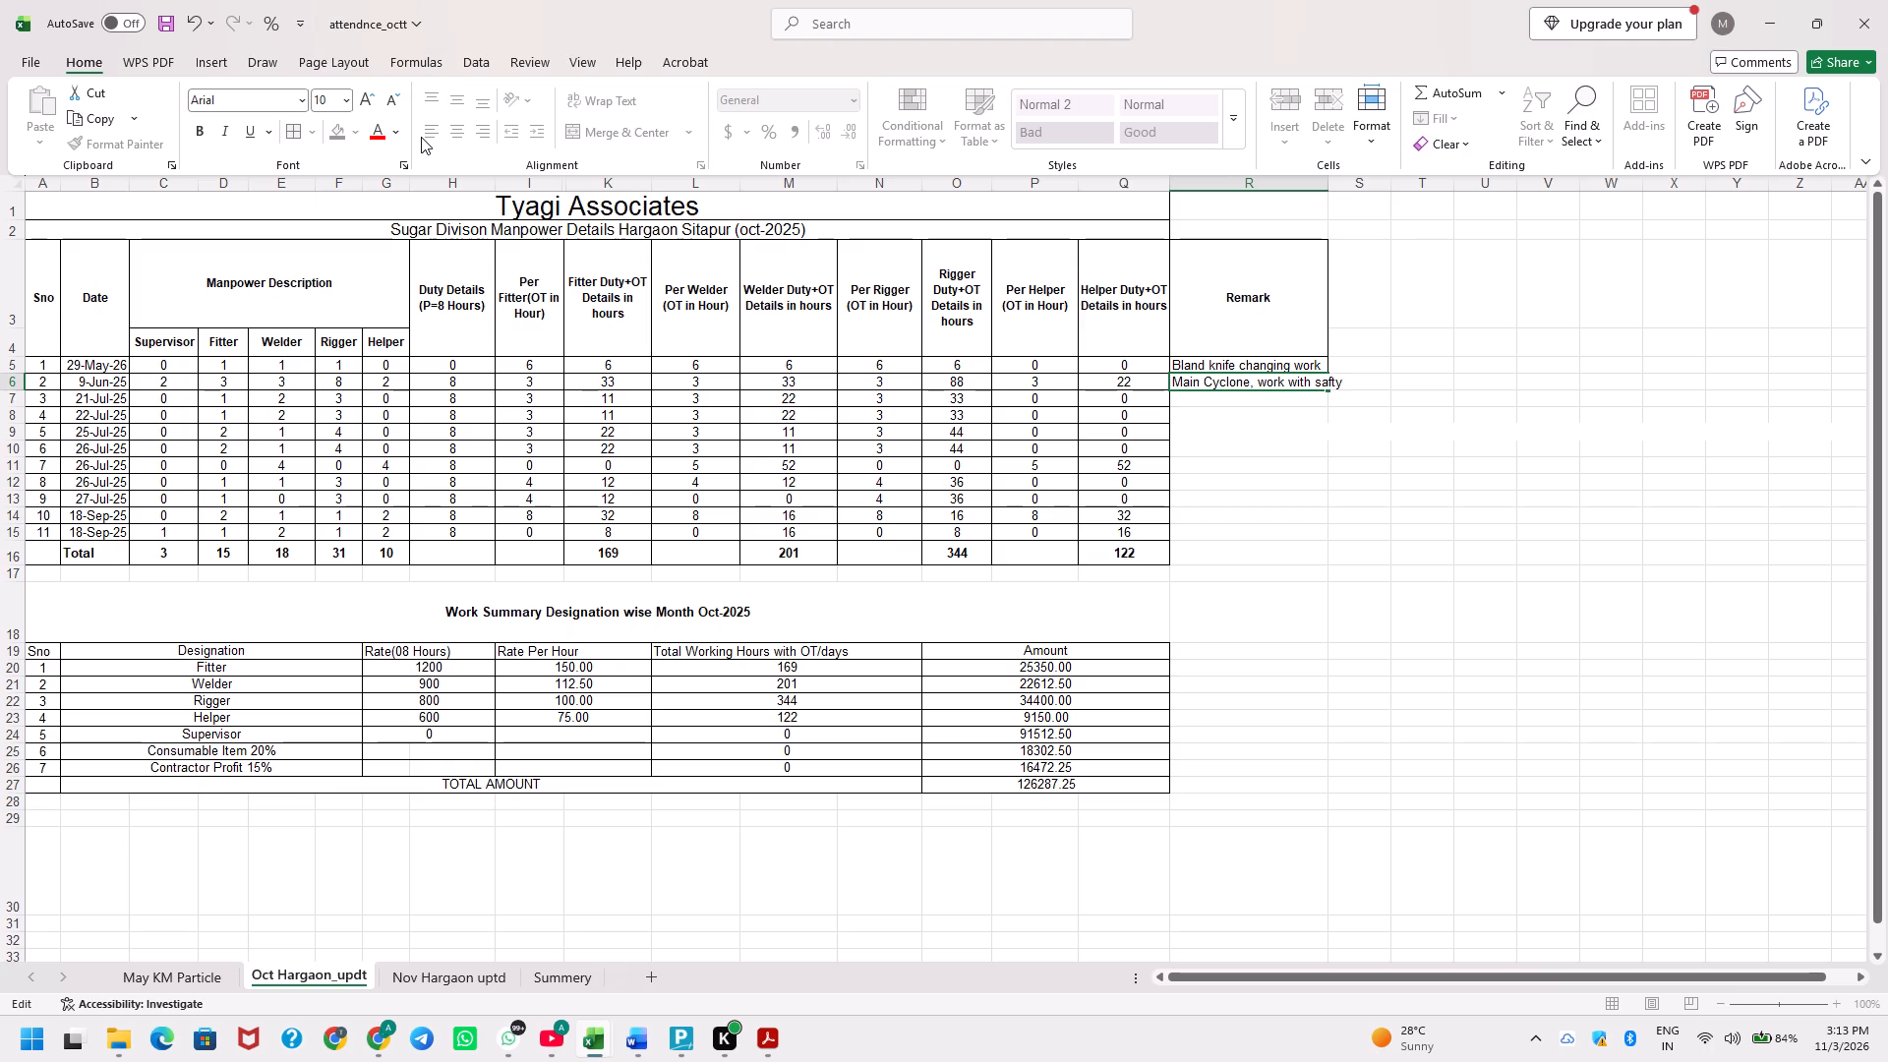
key("space")
type("Man")
key("space")
Append ", Hole Fitting Work" to the 9-Jun row's remark, following the work description in the Ayodhya workbook.
key("alt+Tab")
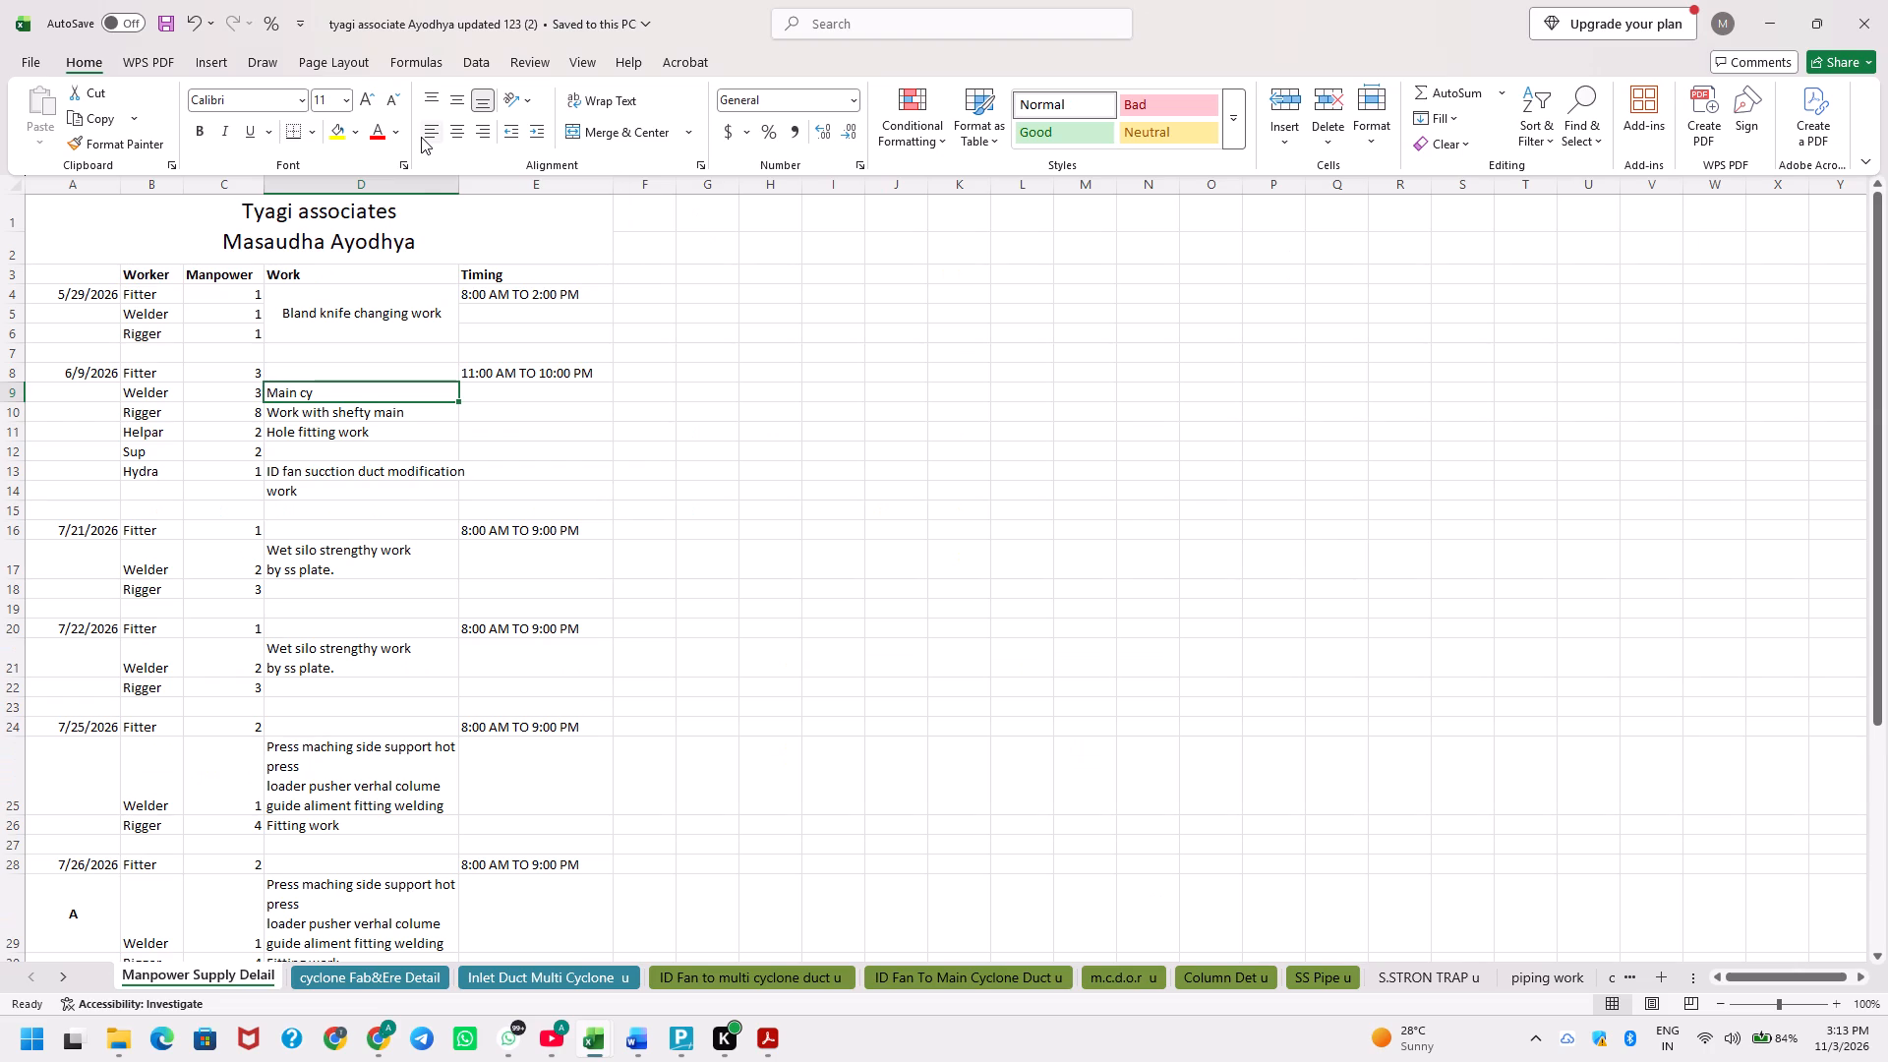
key("alt+Tab")
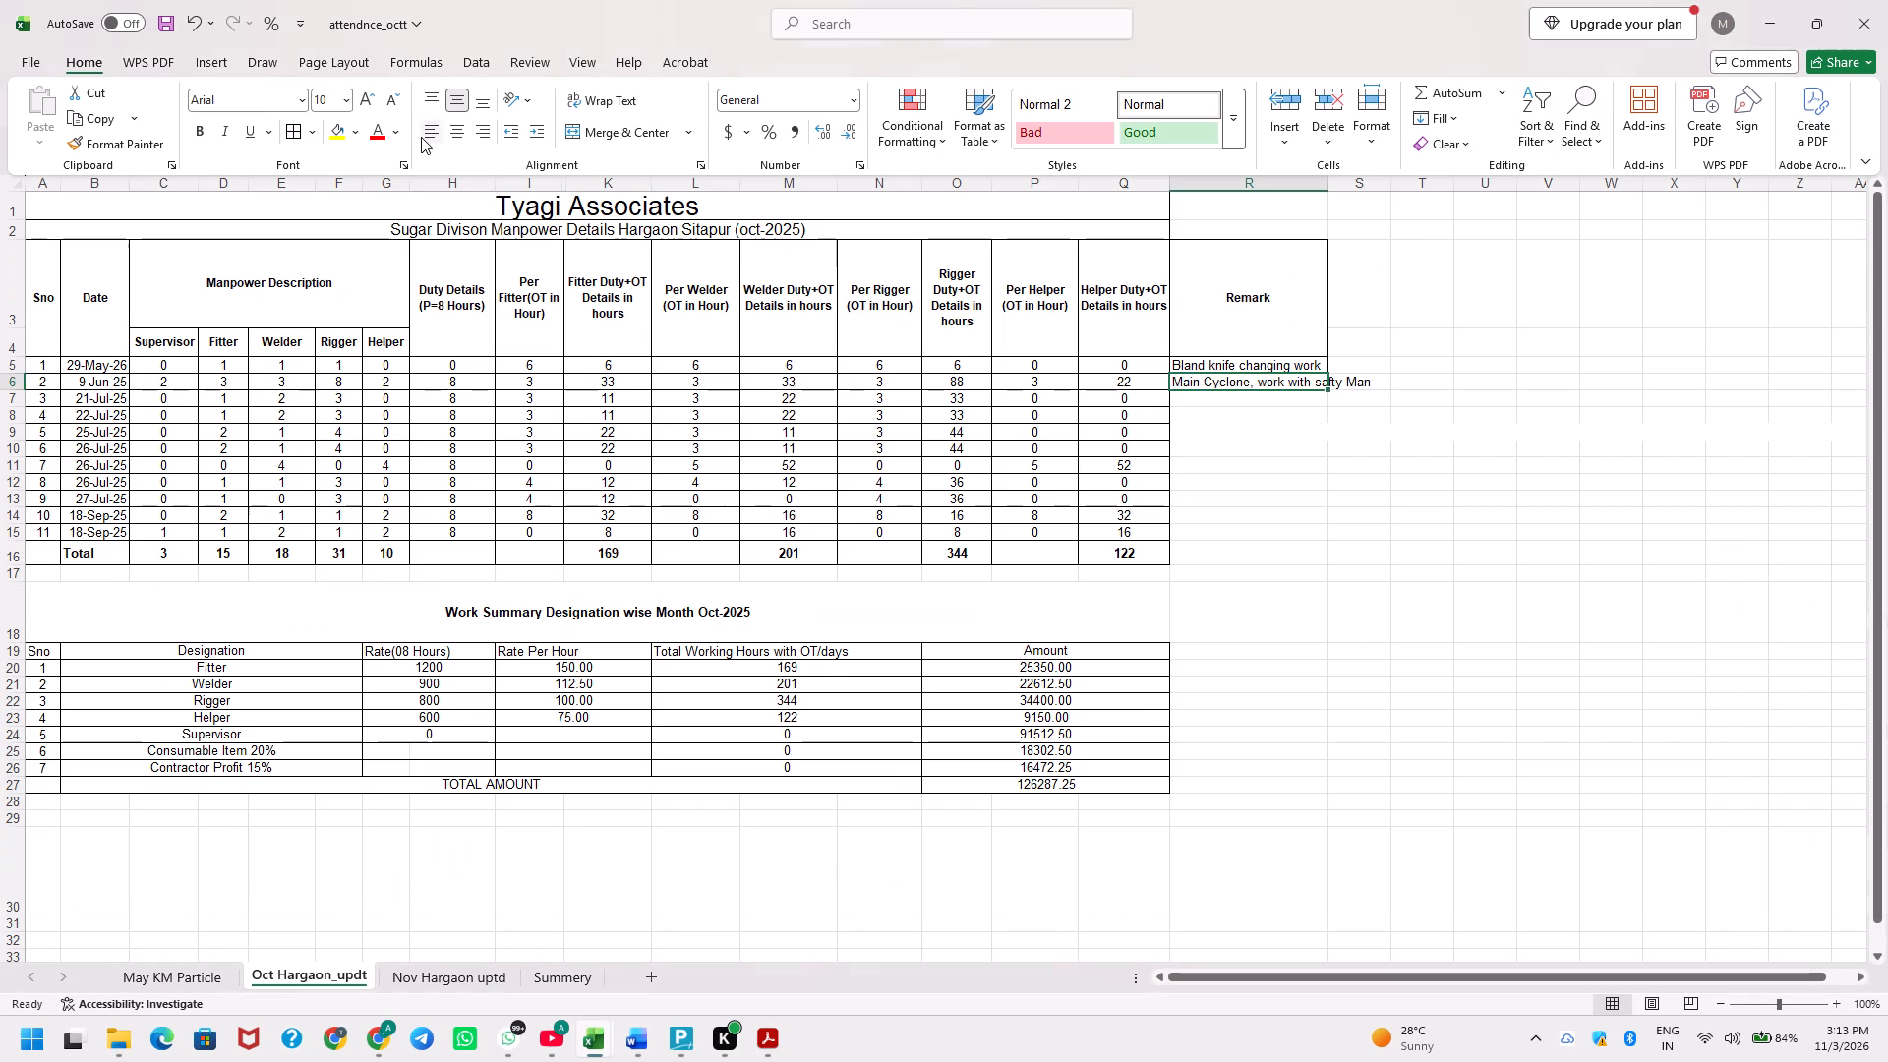
key("F2")
key("BackSpace")
type(", H")
type("ole")
key("space")
key("alt+Tab")
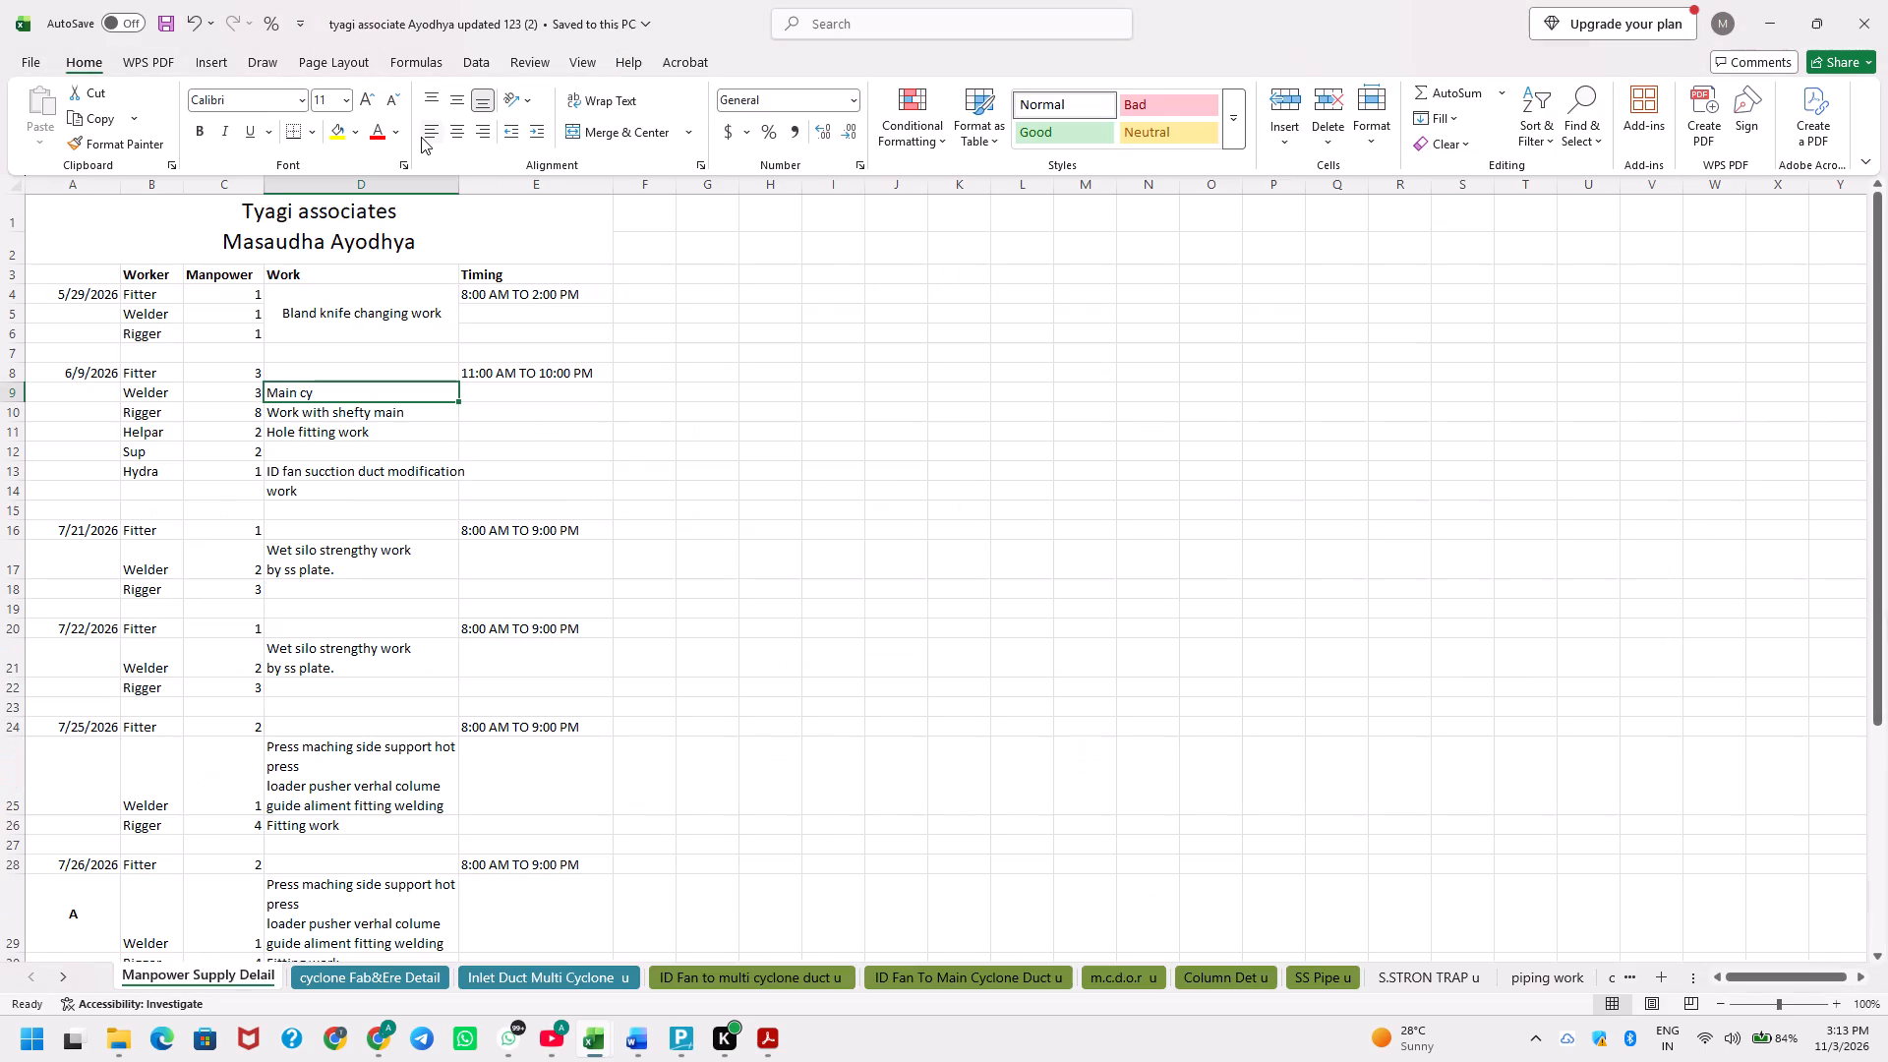
key("alt+Tab")
key("F2")
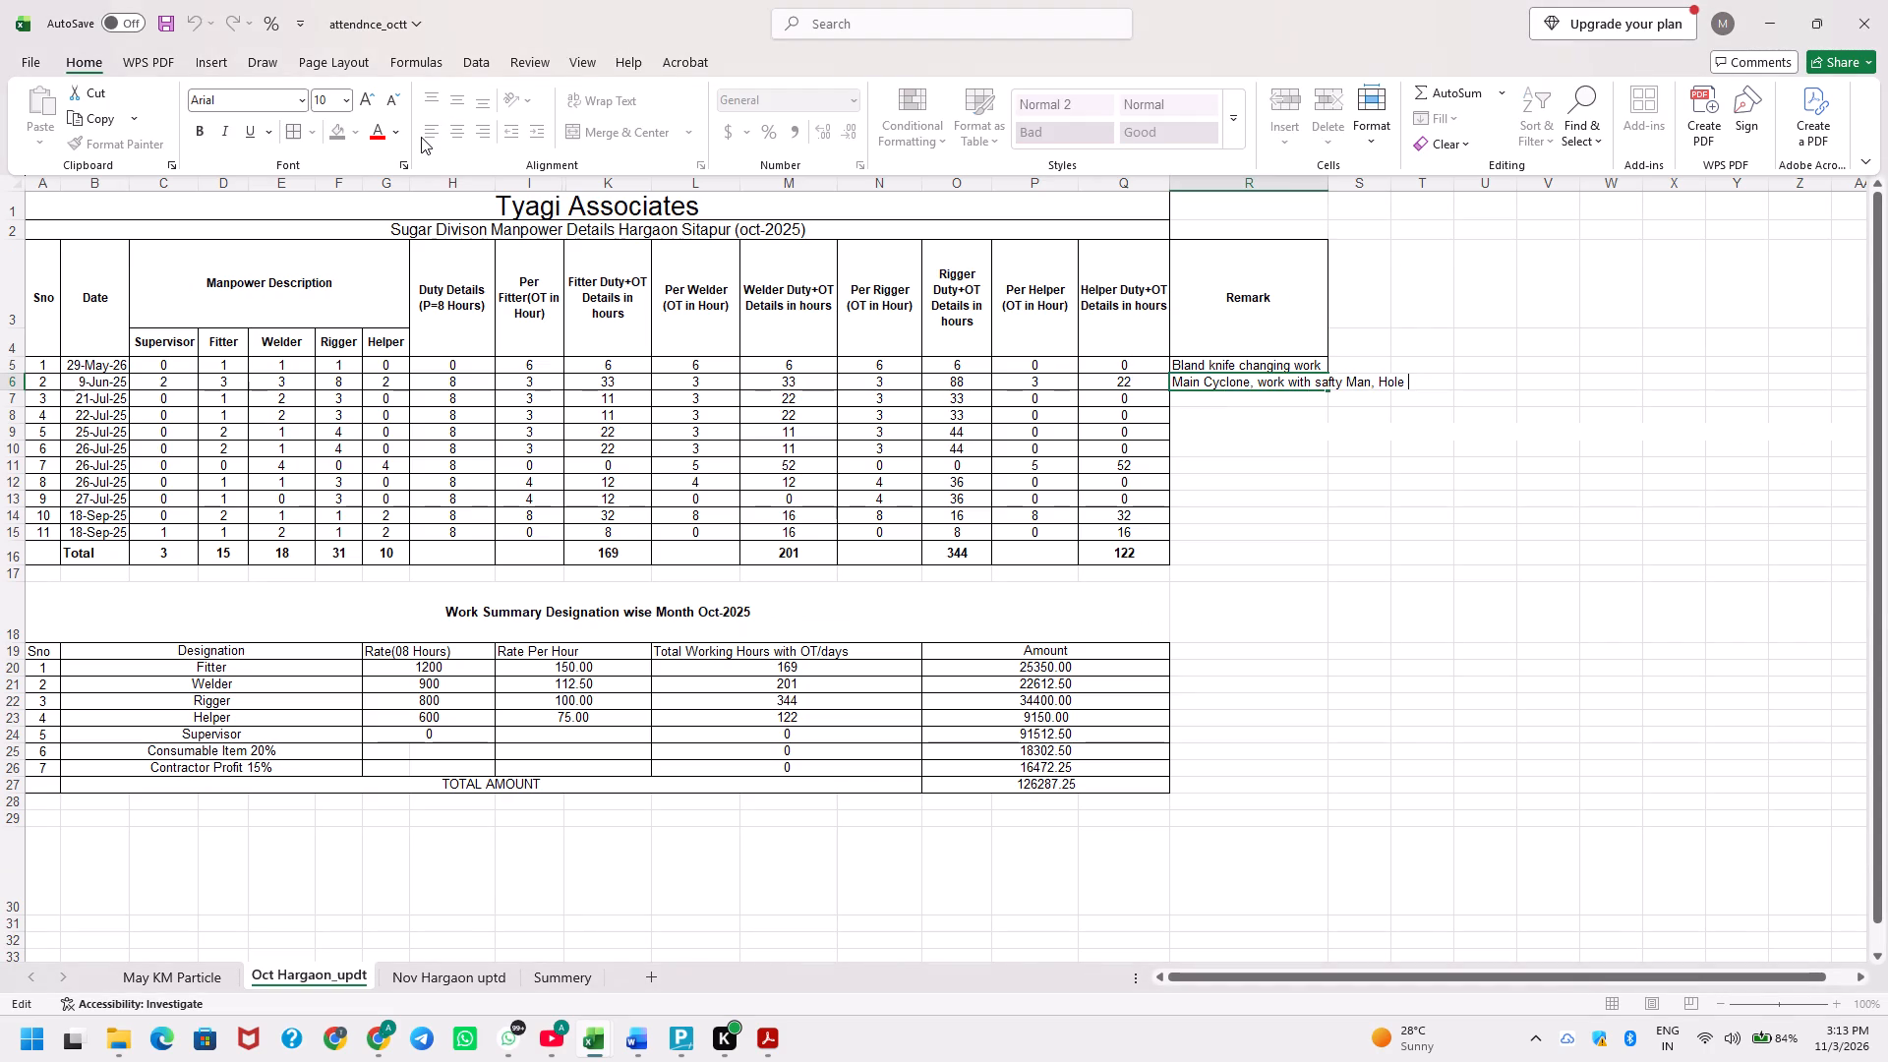
type("Fitti")
type("nh")
key("BackSpace")
type("g Work")
key("Return")
key("Up")
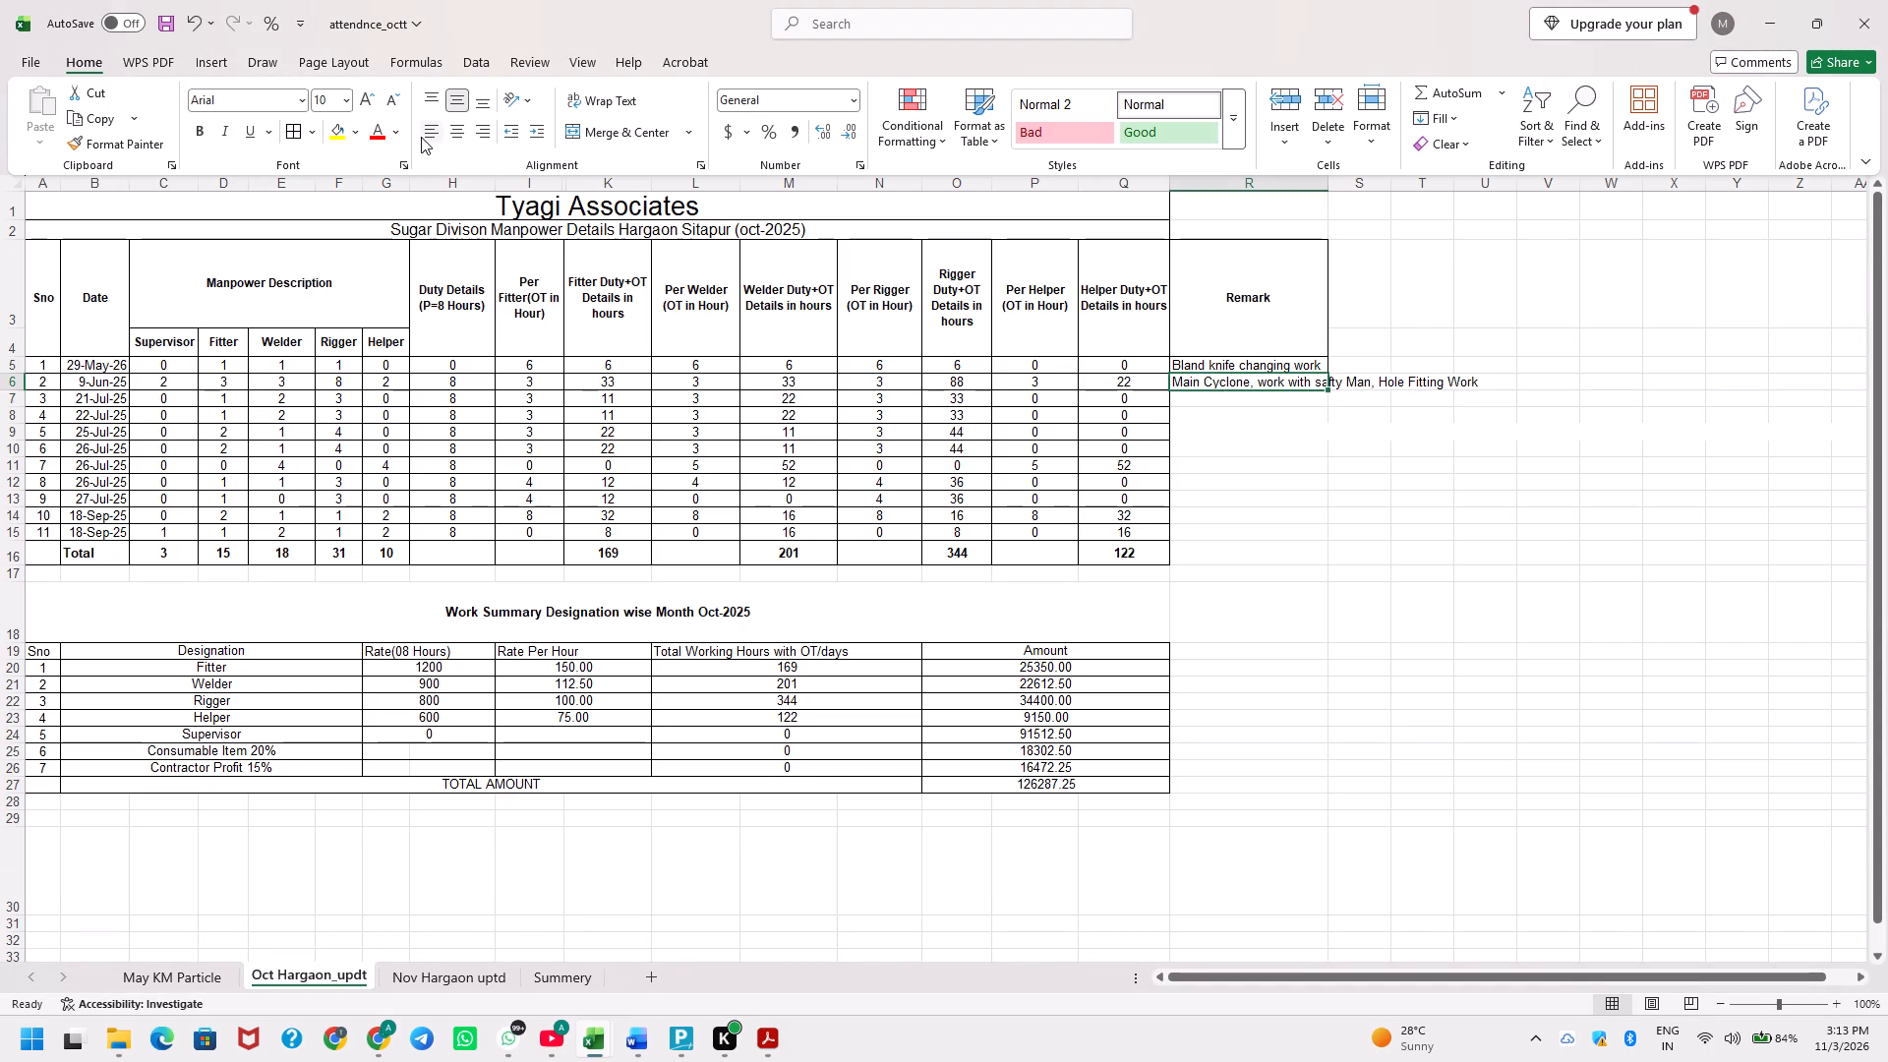
Wrap the 9-Jun row's remark text, and centre both the 9-Jun and 29-May remarks horizontally.
type("hw")
key("Down")
key("Up")
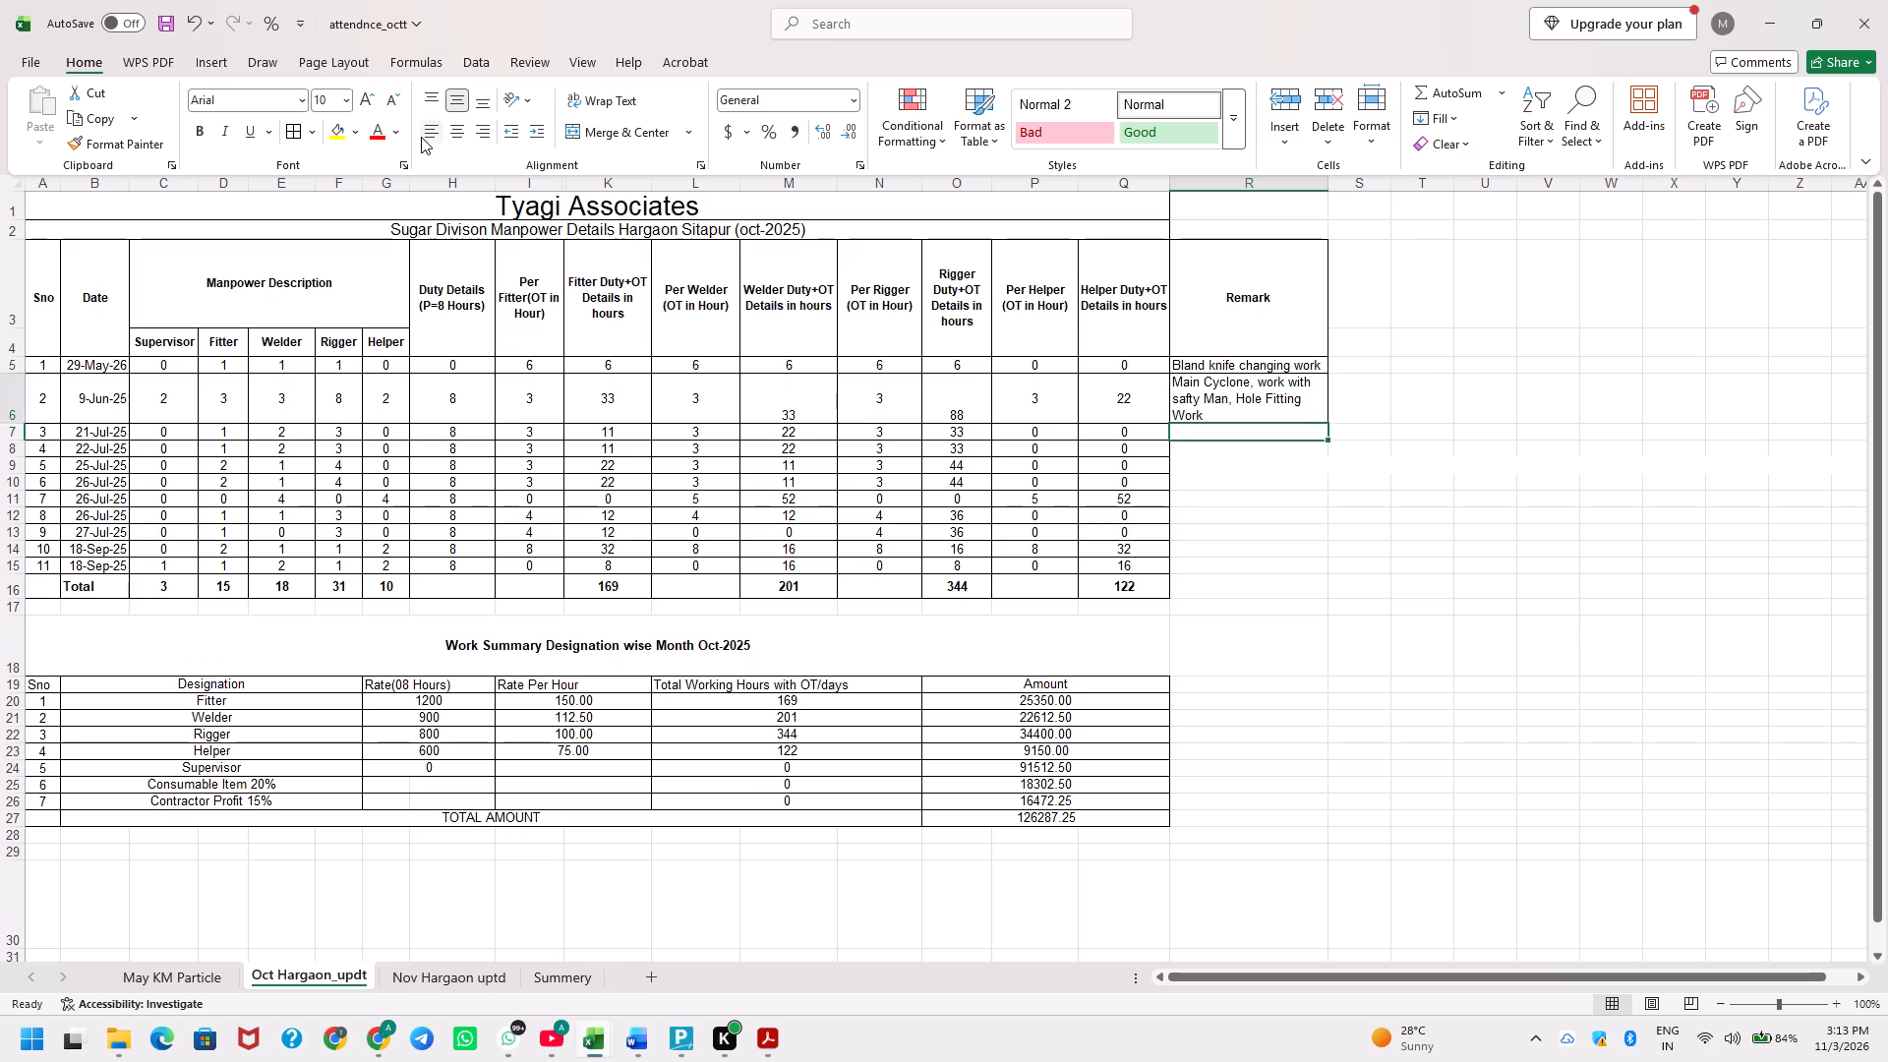
left_click(462, 132)
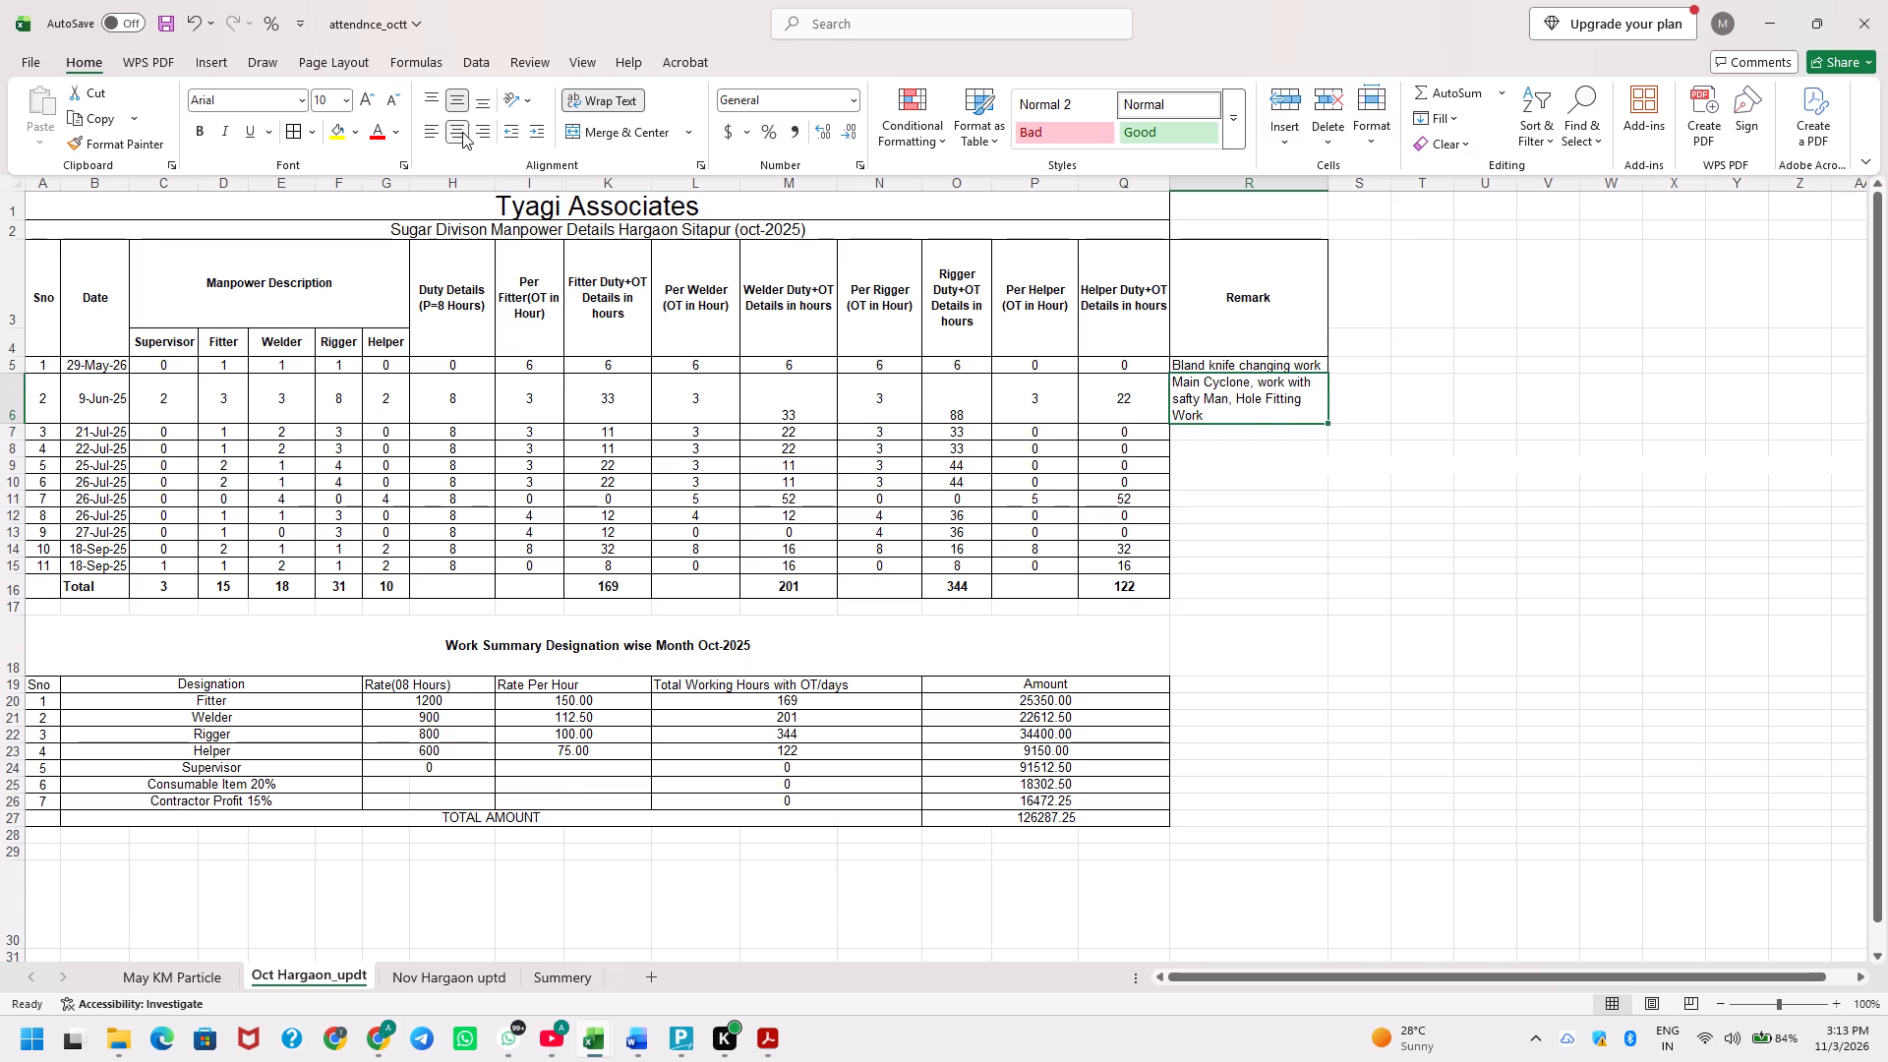
key("Up")
left_click(462, 132)
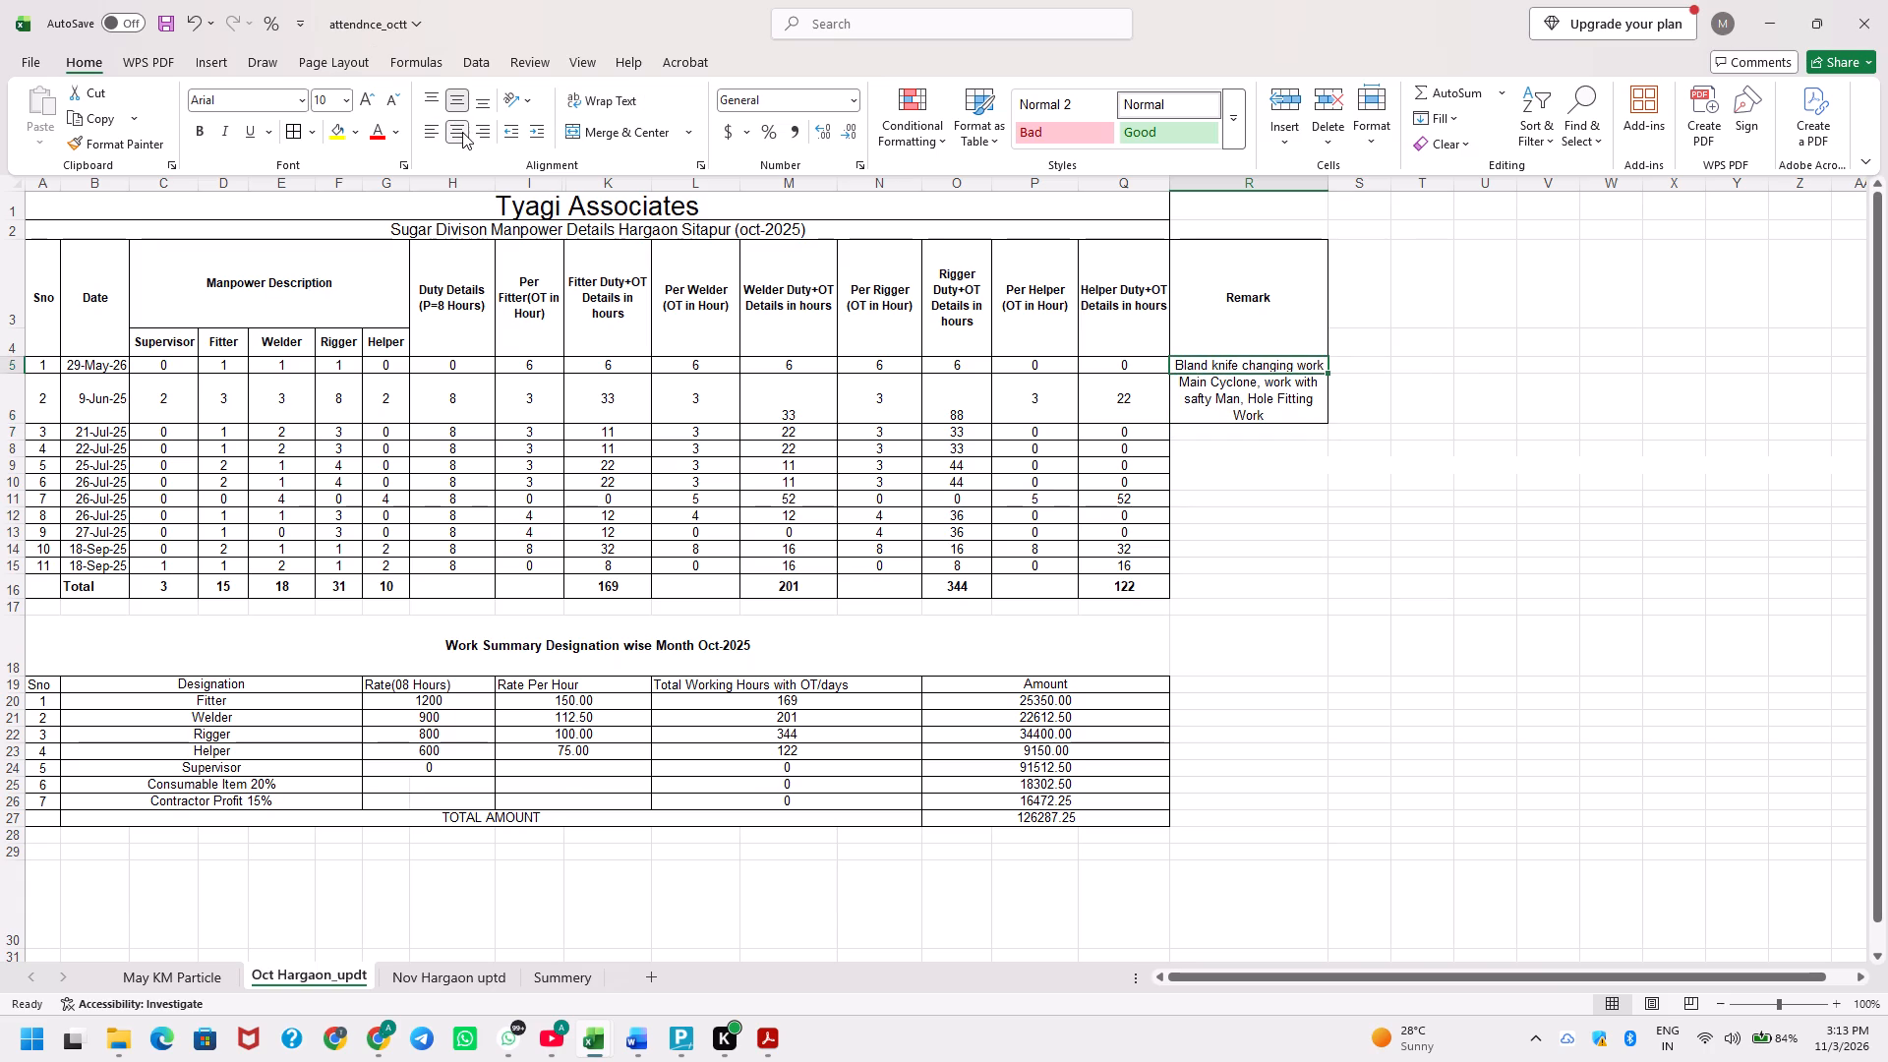
Copy the 7/21 work description "Wet silo strengthy work by ss plate." from the Ayodhya workbook into the 21-Jul row's remark.
key("Down")
key("Down")
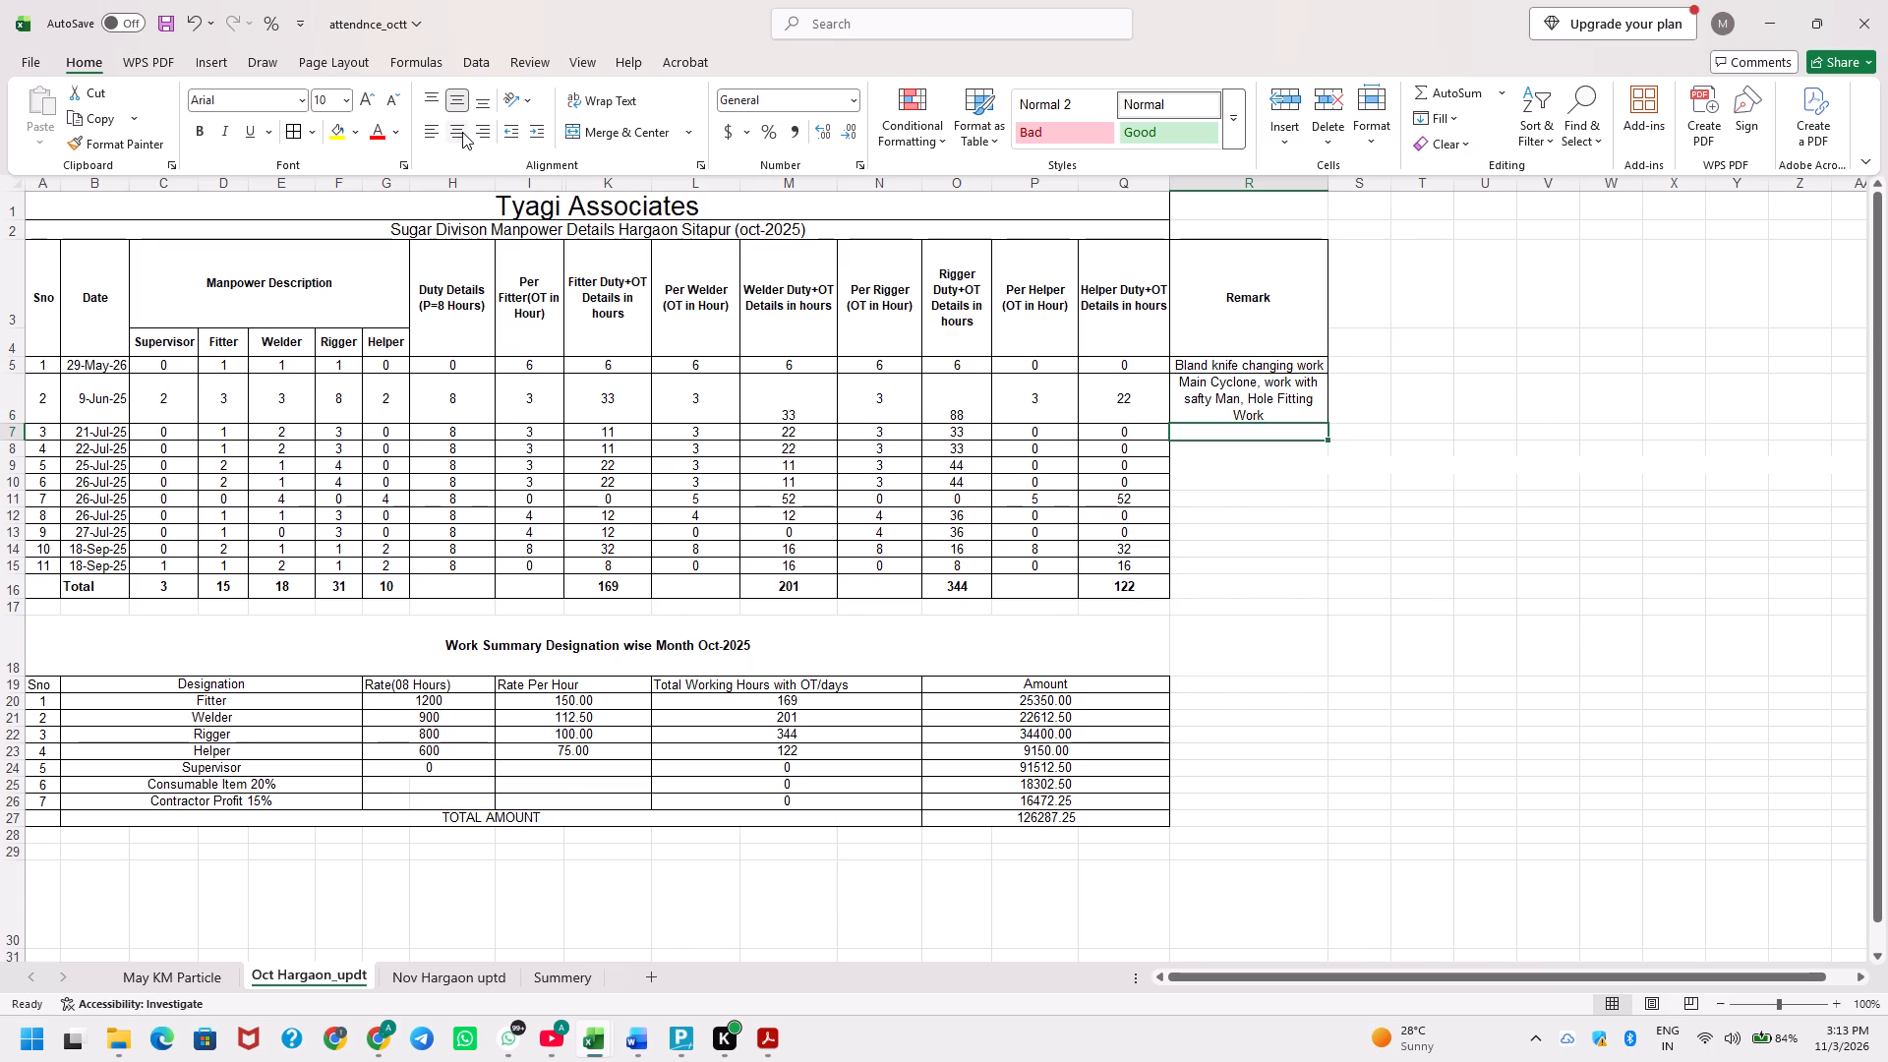
key("alt+Tab")
key("Down")
key("Down")
key("Down")
key("Down")
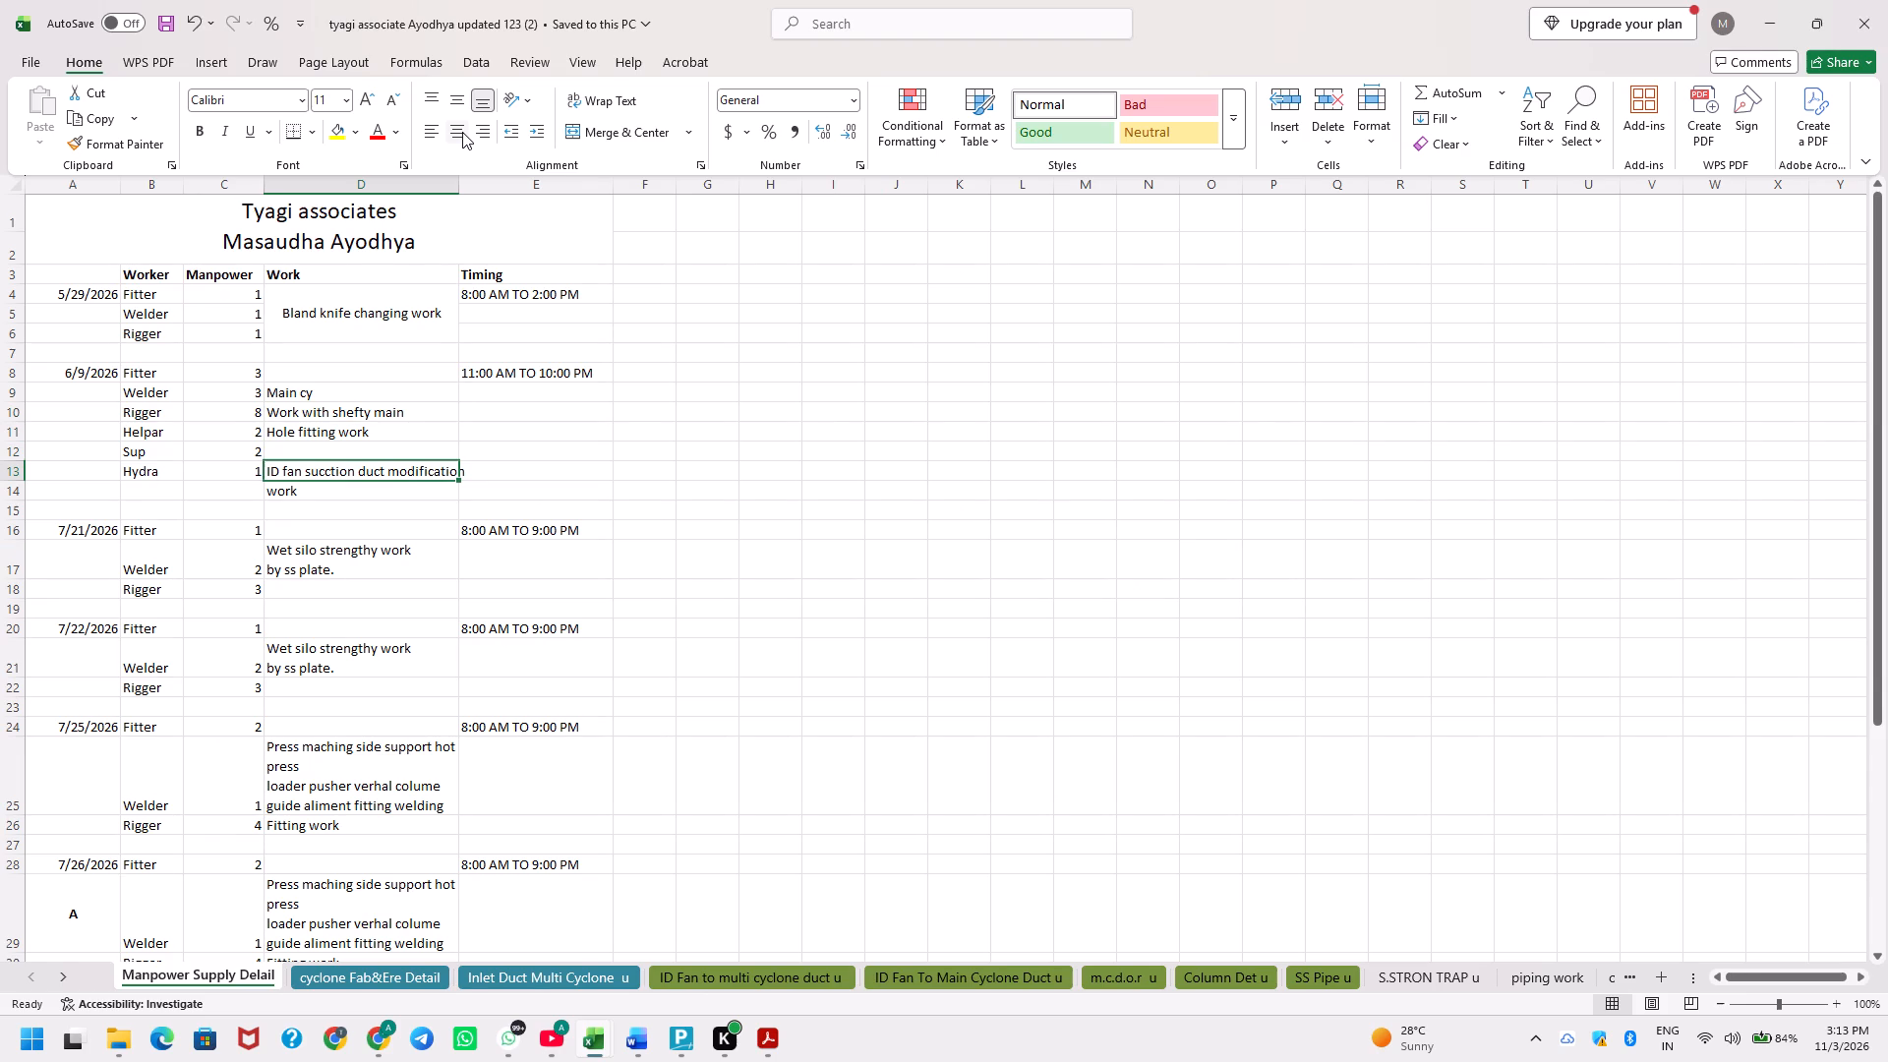
key("Down")
key("Down")
key("Down")
key("Down")
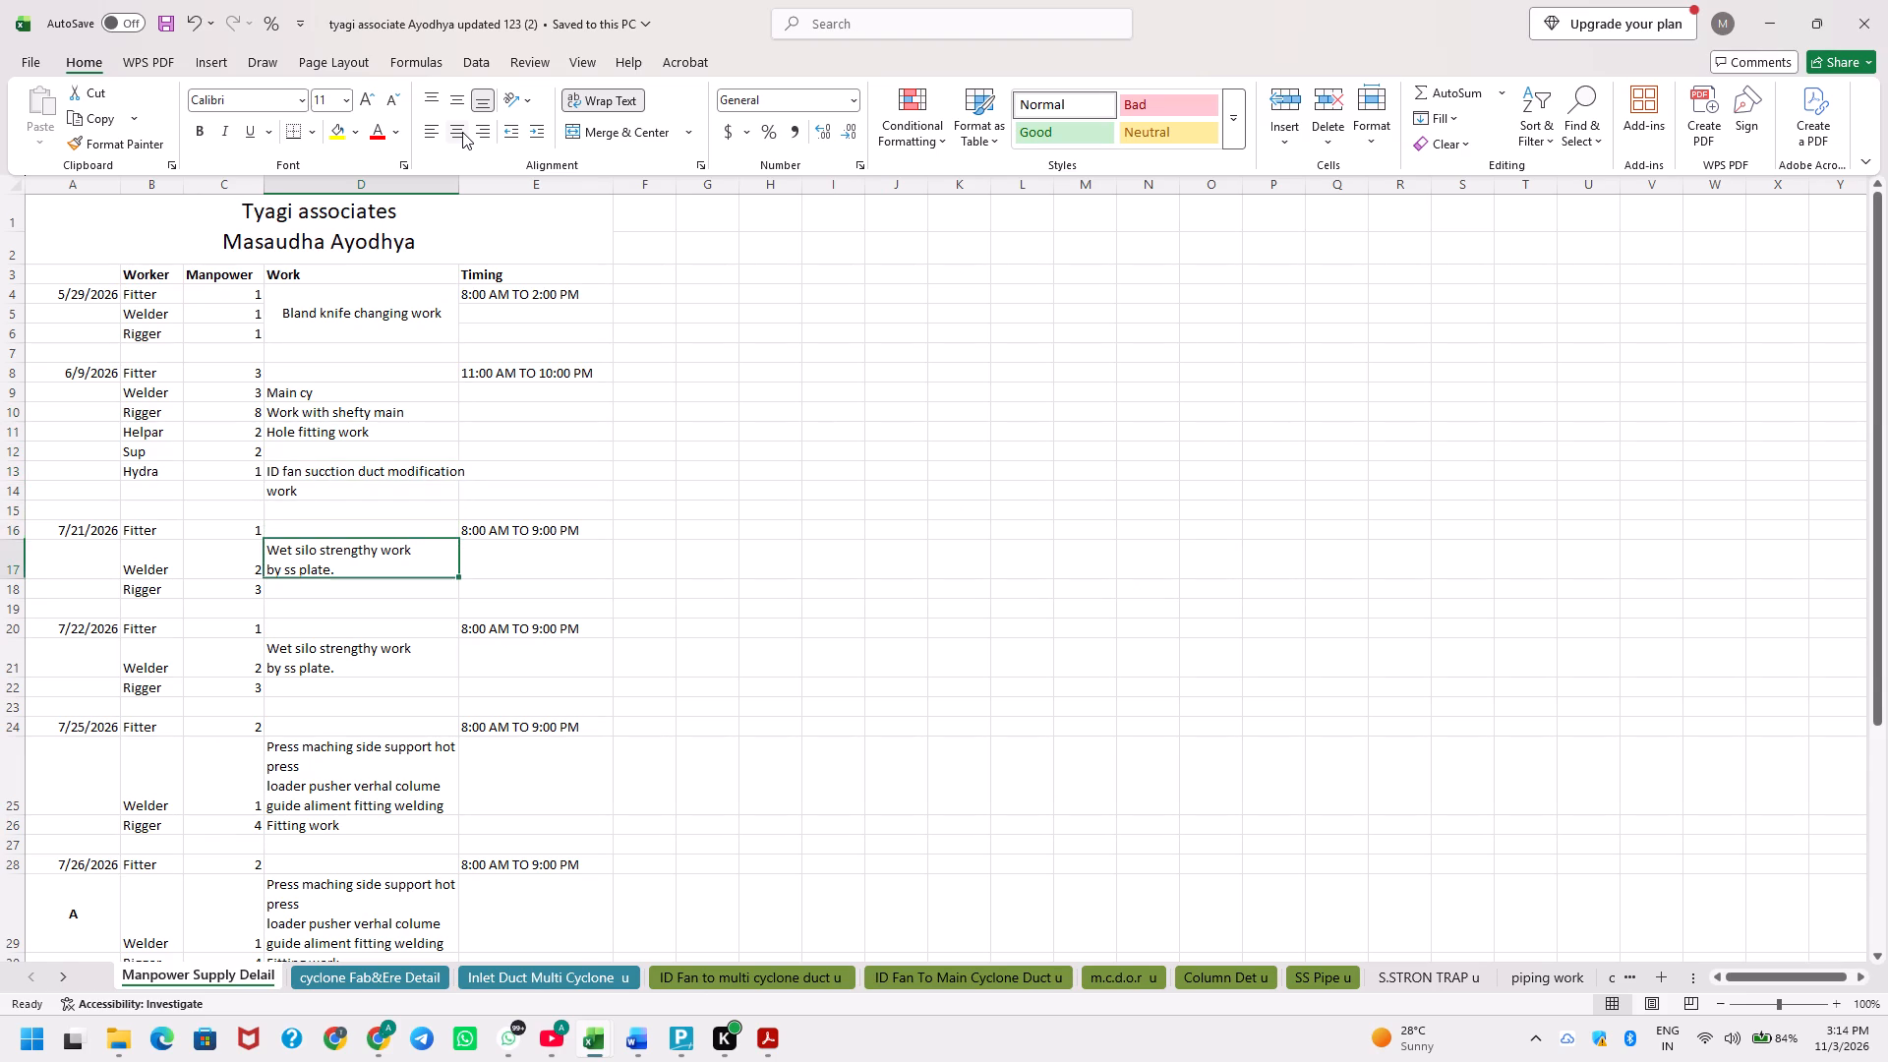
key("F2")
key("ctrl+a")
key("ctrl+c")
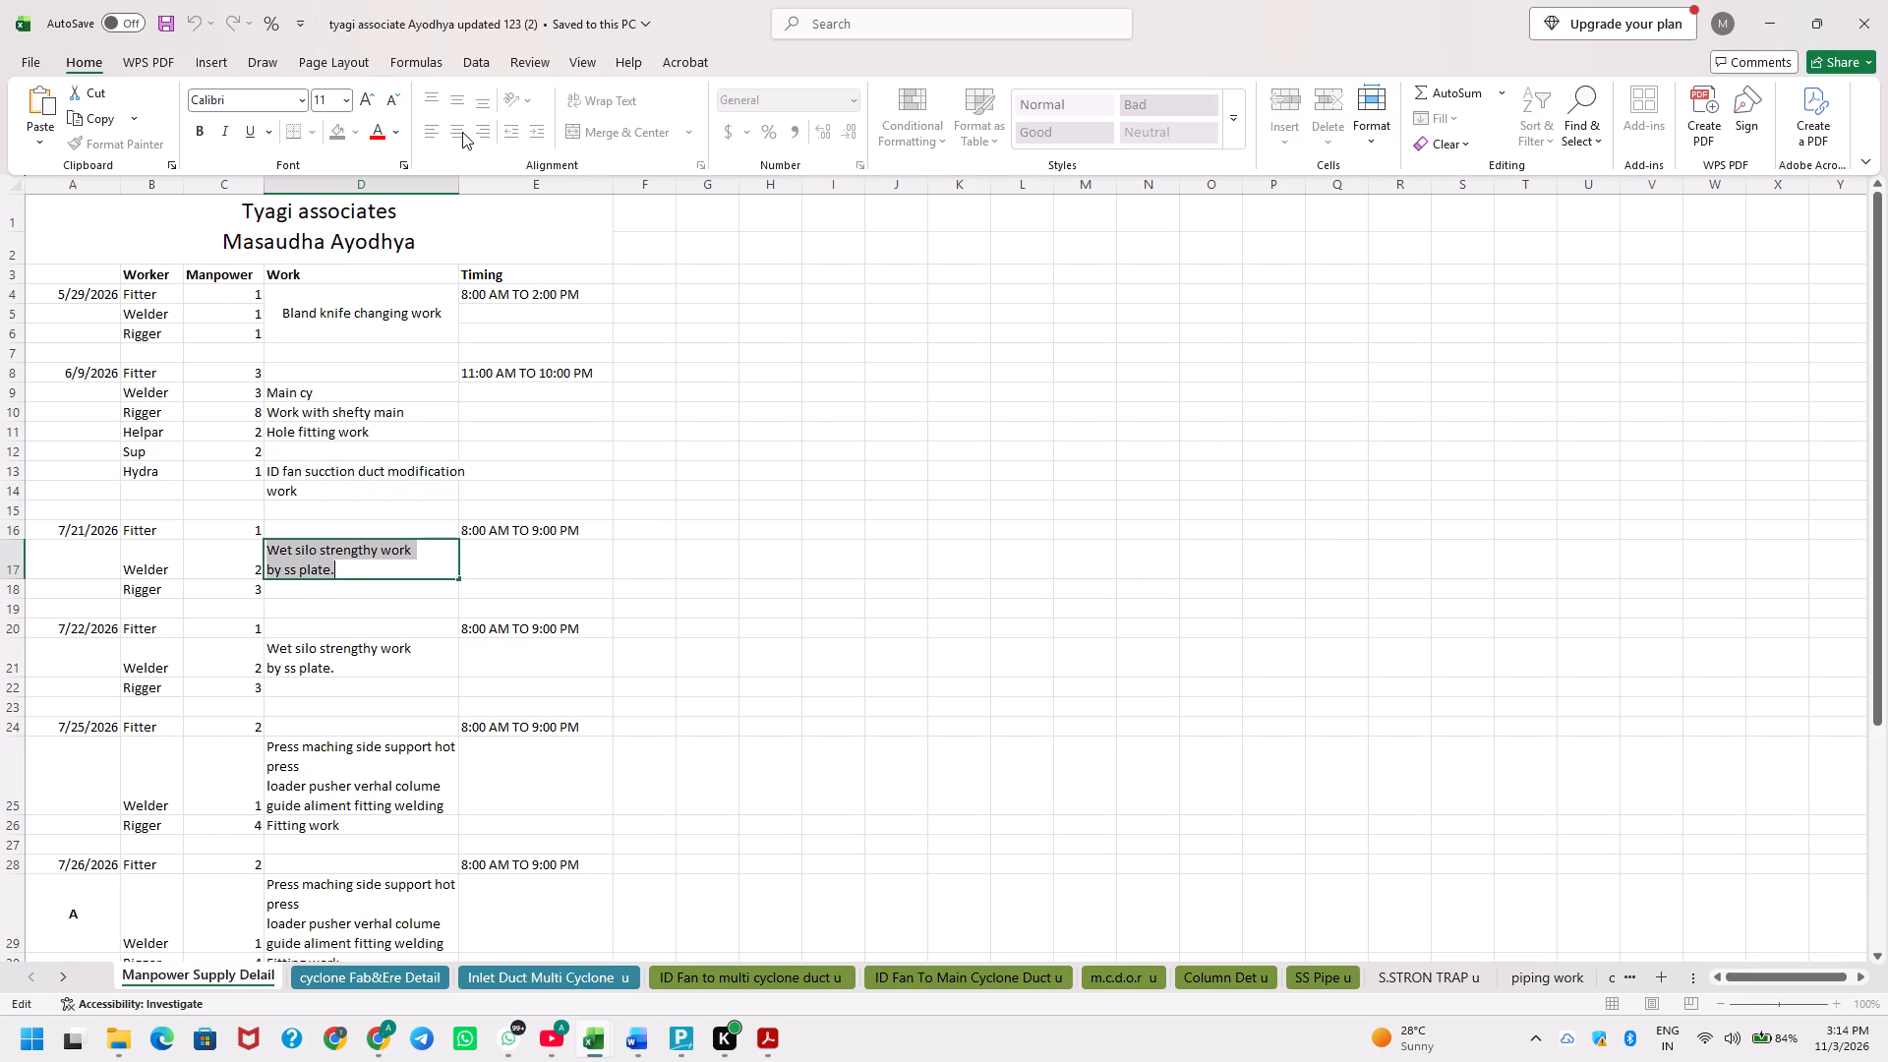
key("alt+Tab")
key("F2")
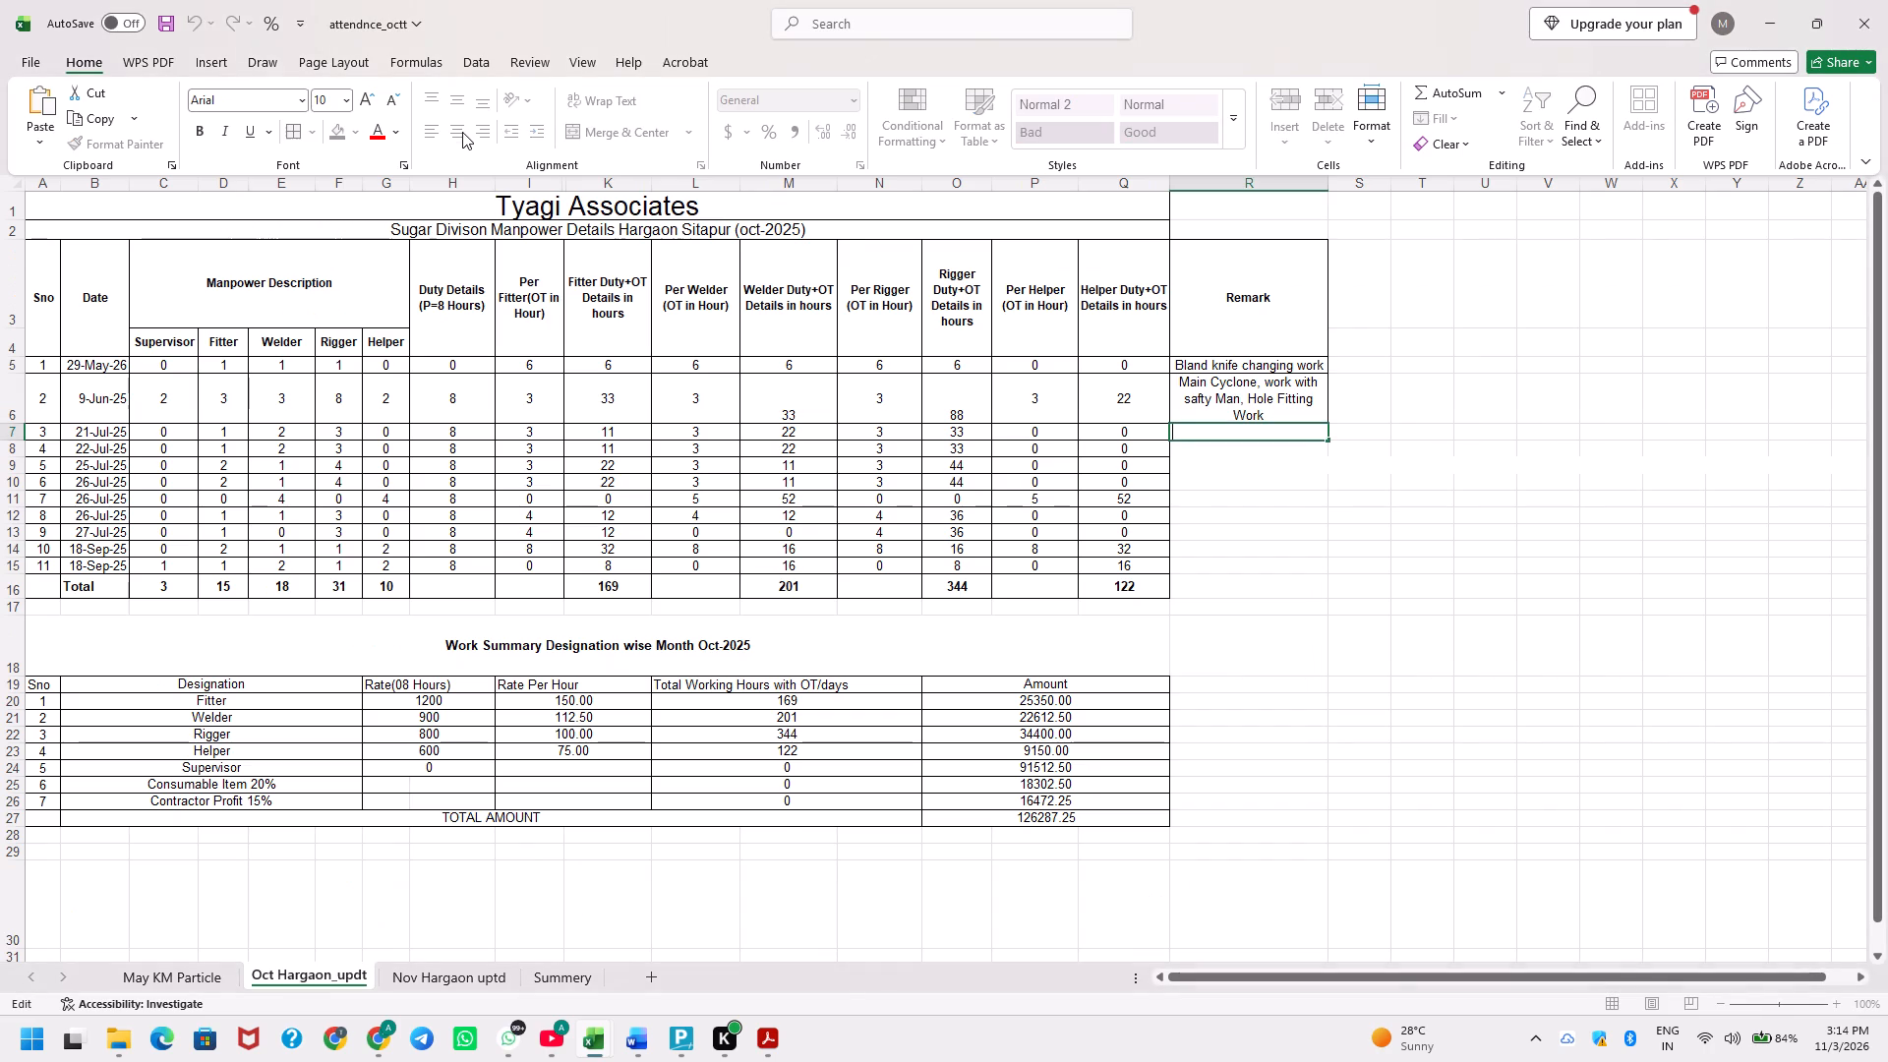
key("ctrl+v")
key("Return")
Centre the 21-Jul row's remark horizontally.
key("Up")
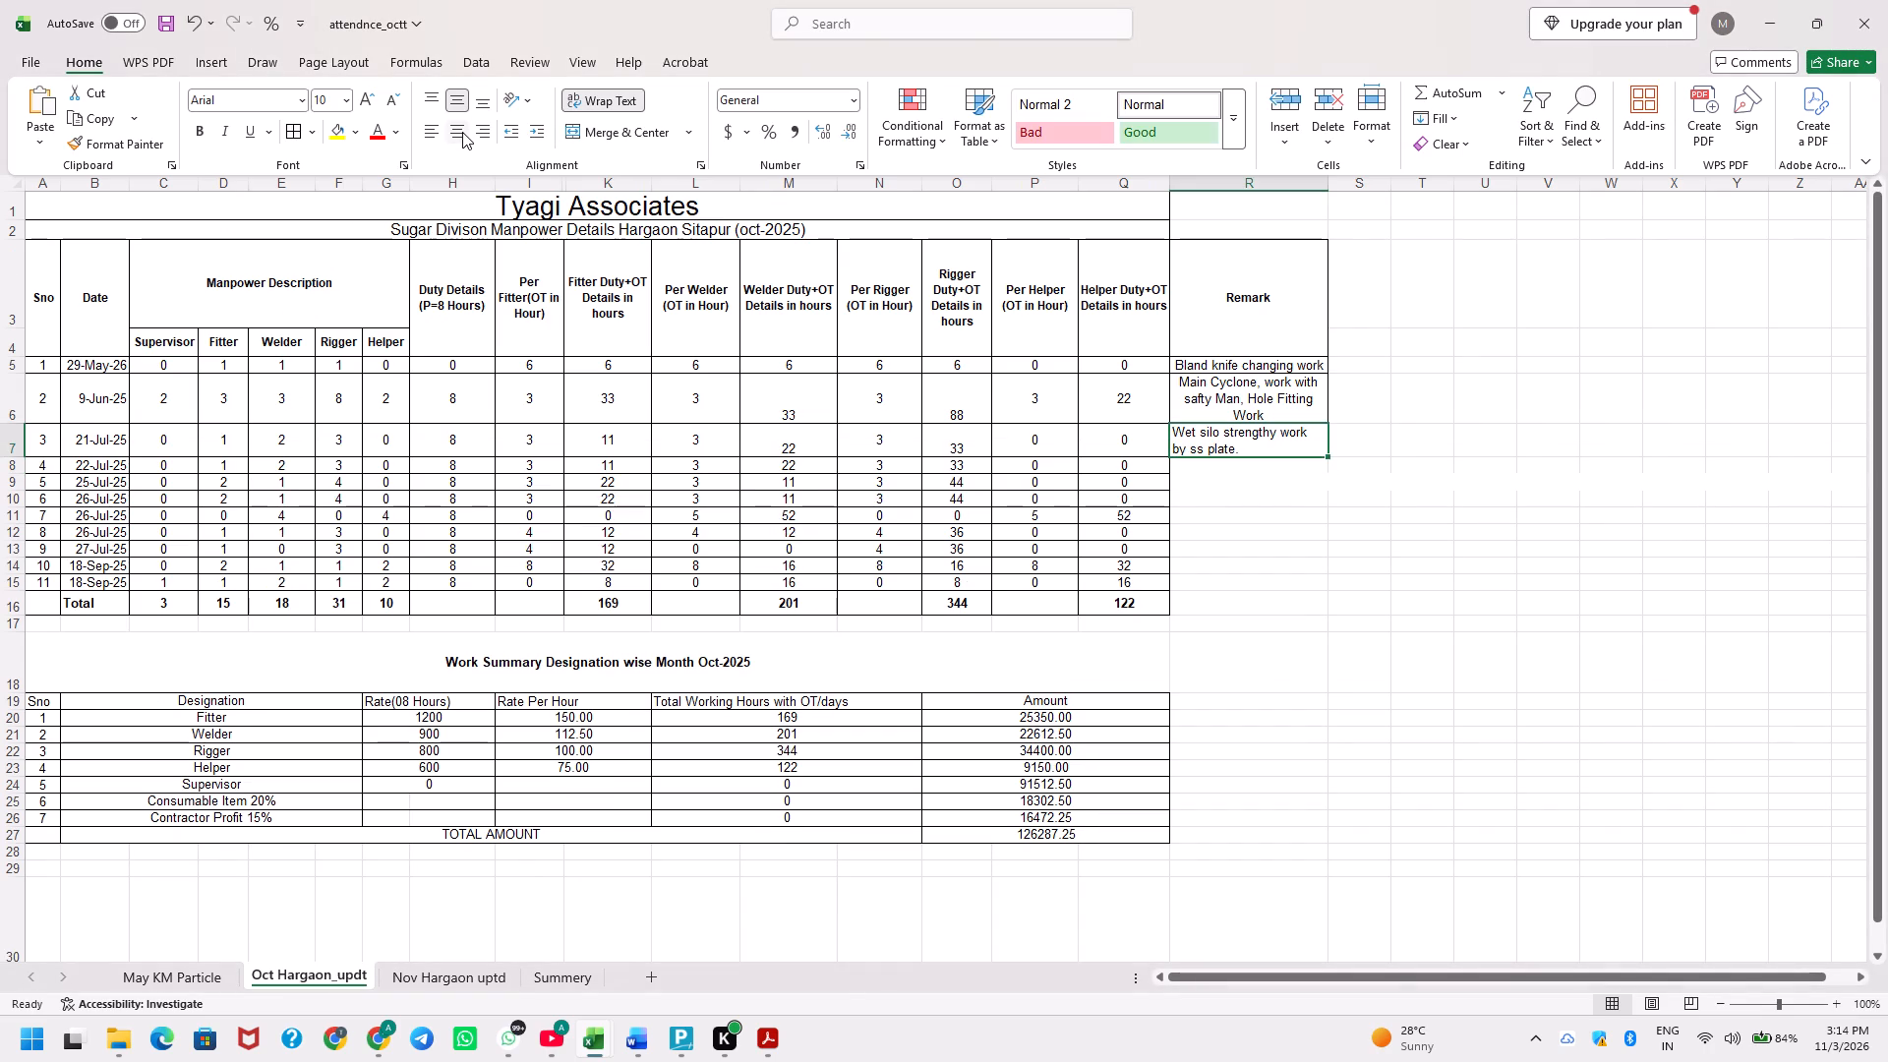
key("ctrl+e")
key("Escape")
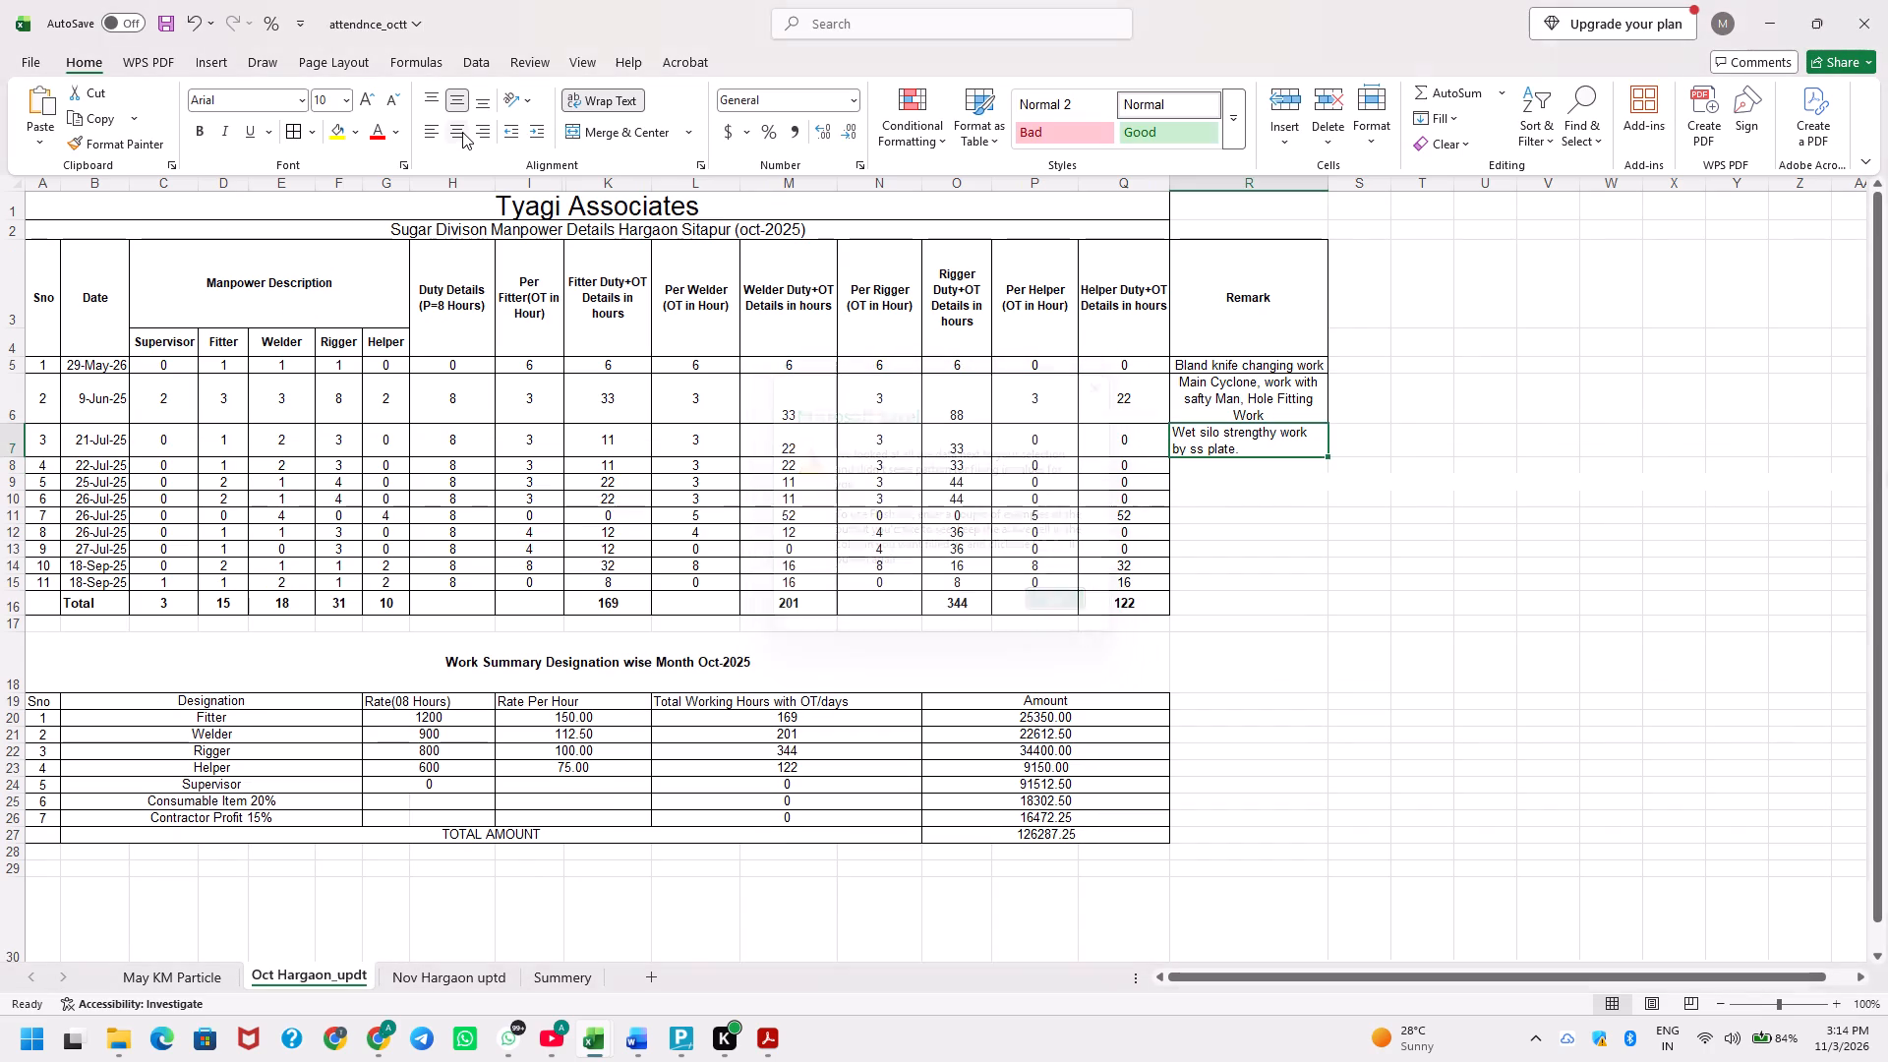
key("Escape")
left_click(453, 134)
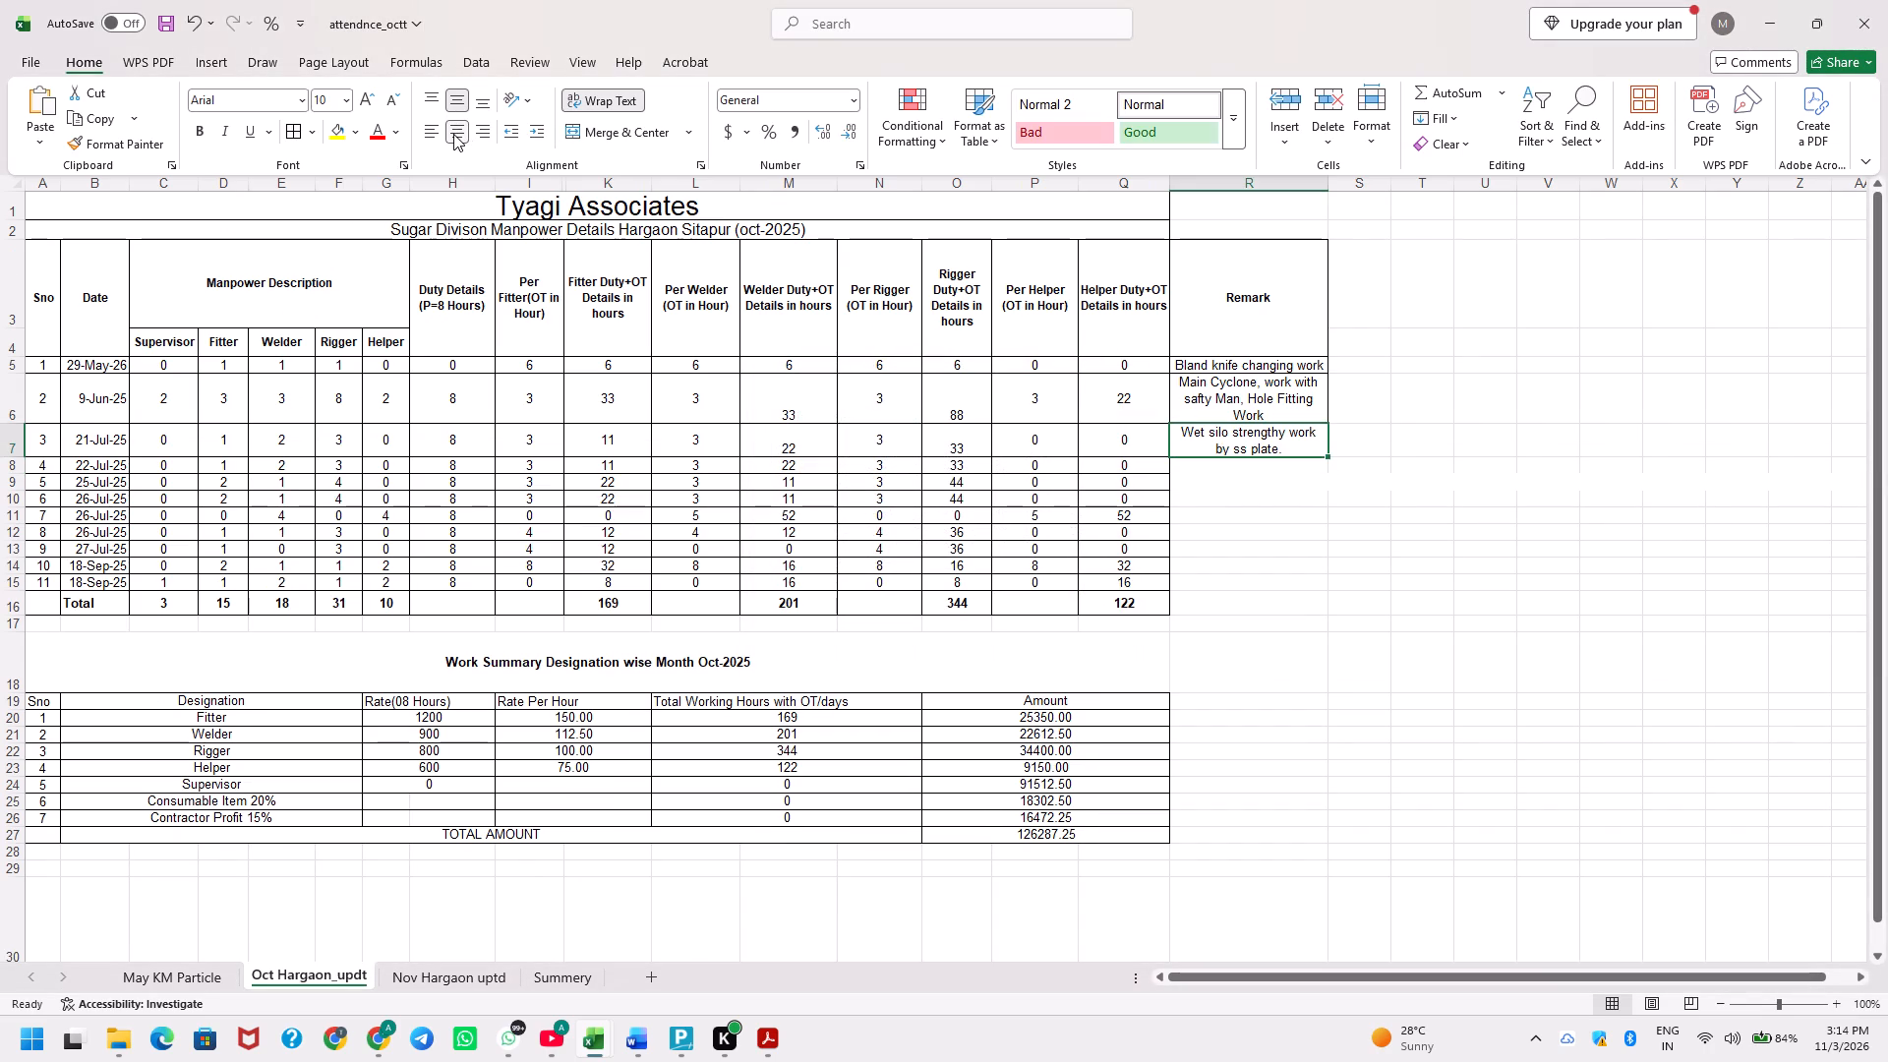
Copy the 7/22 work description "Wet silo strengthy work by ss plate." from the Ayodhya workbook into the 22-Jul row's remark and centre it.
key("Down")
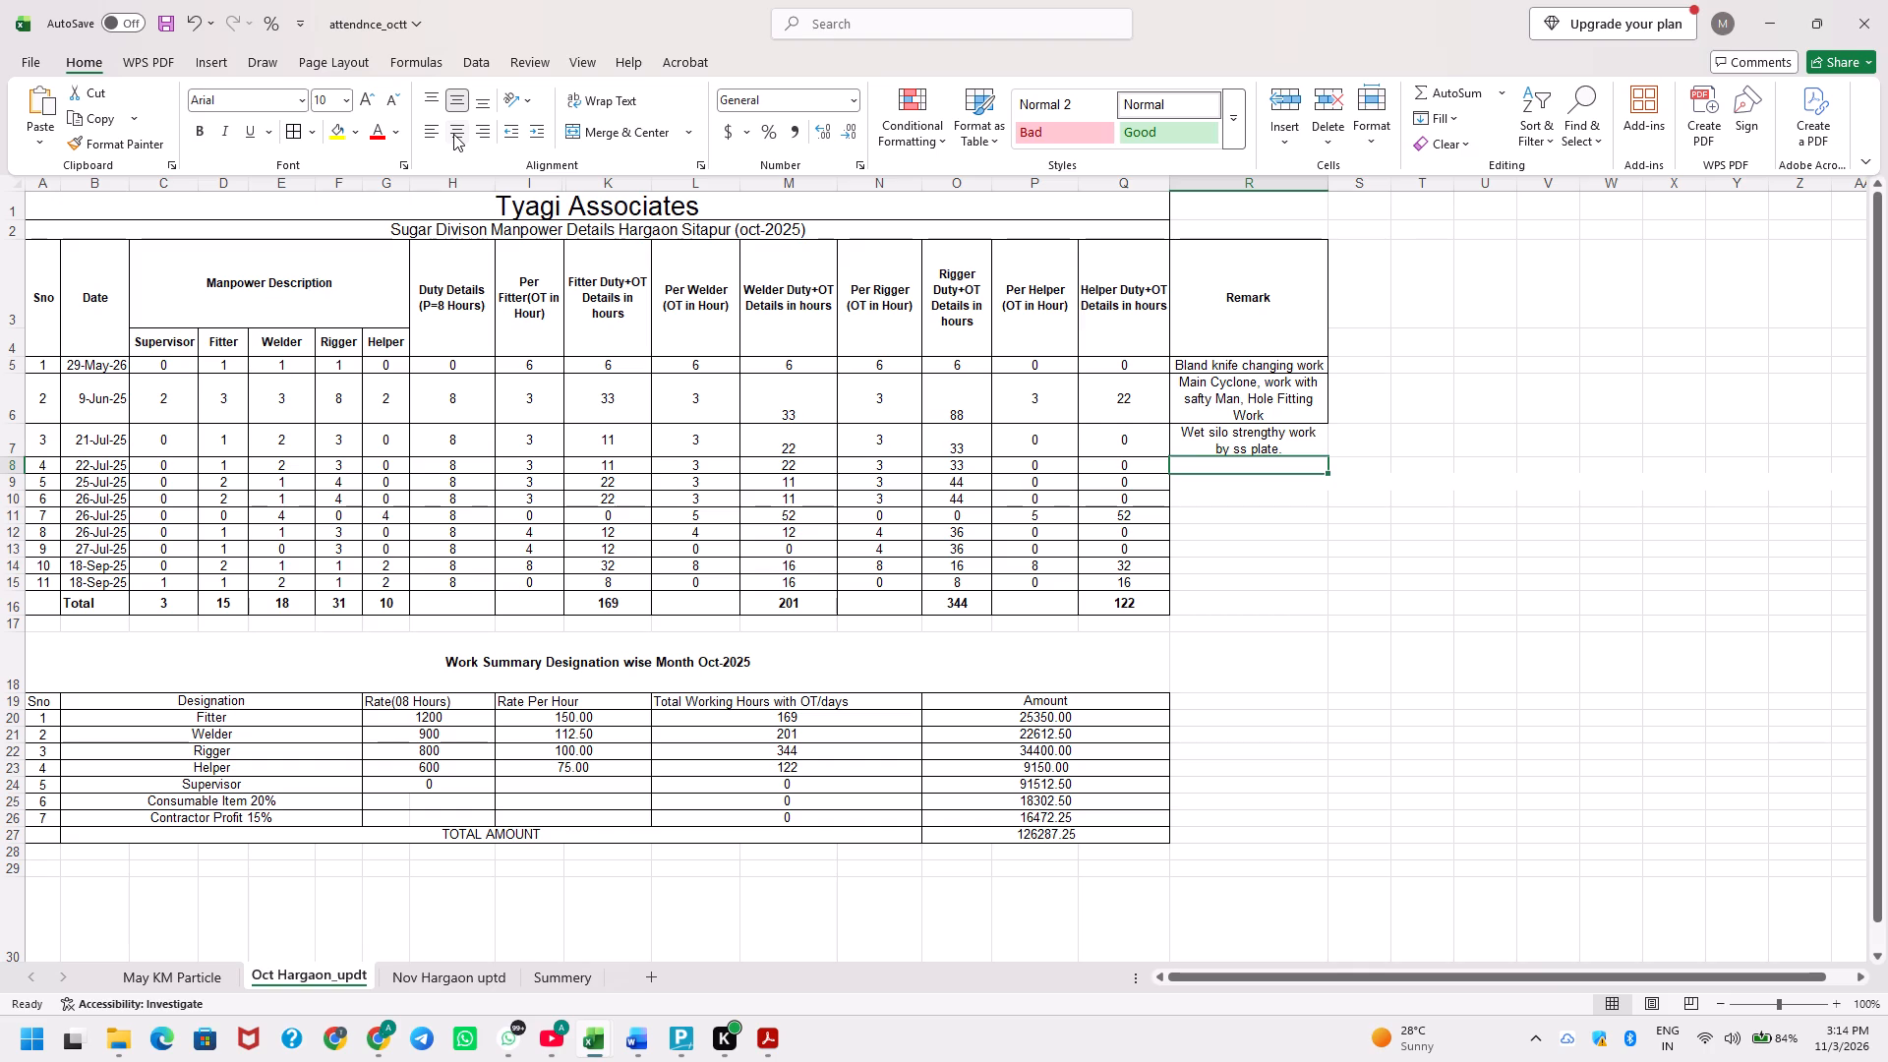
key("alt+Tab")
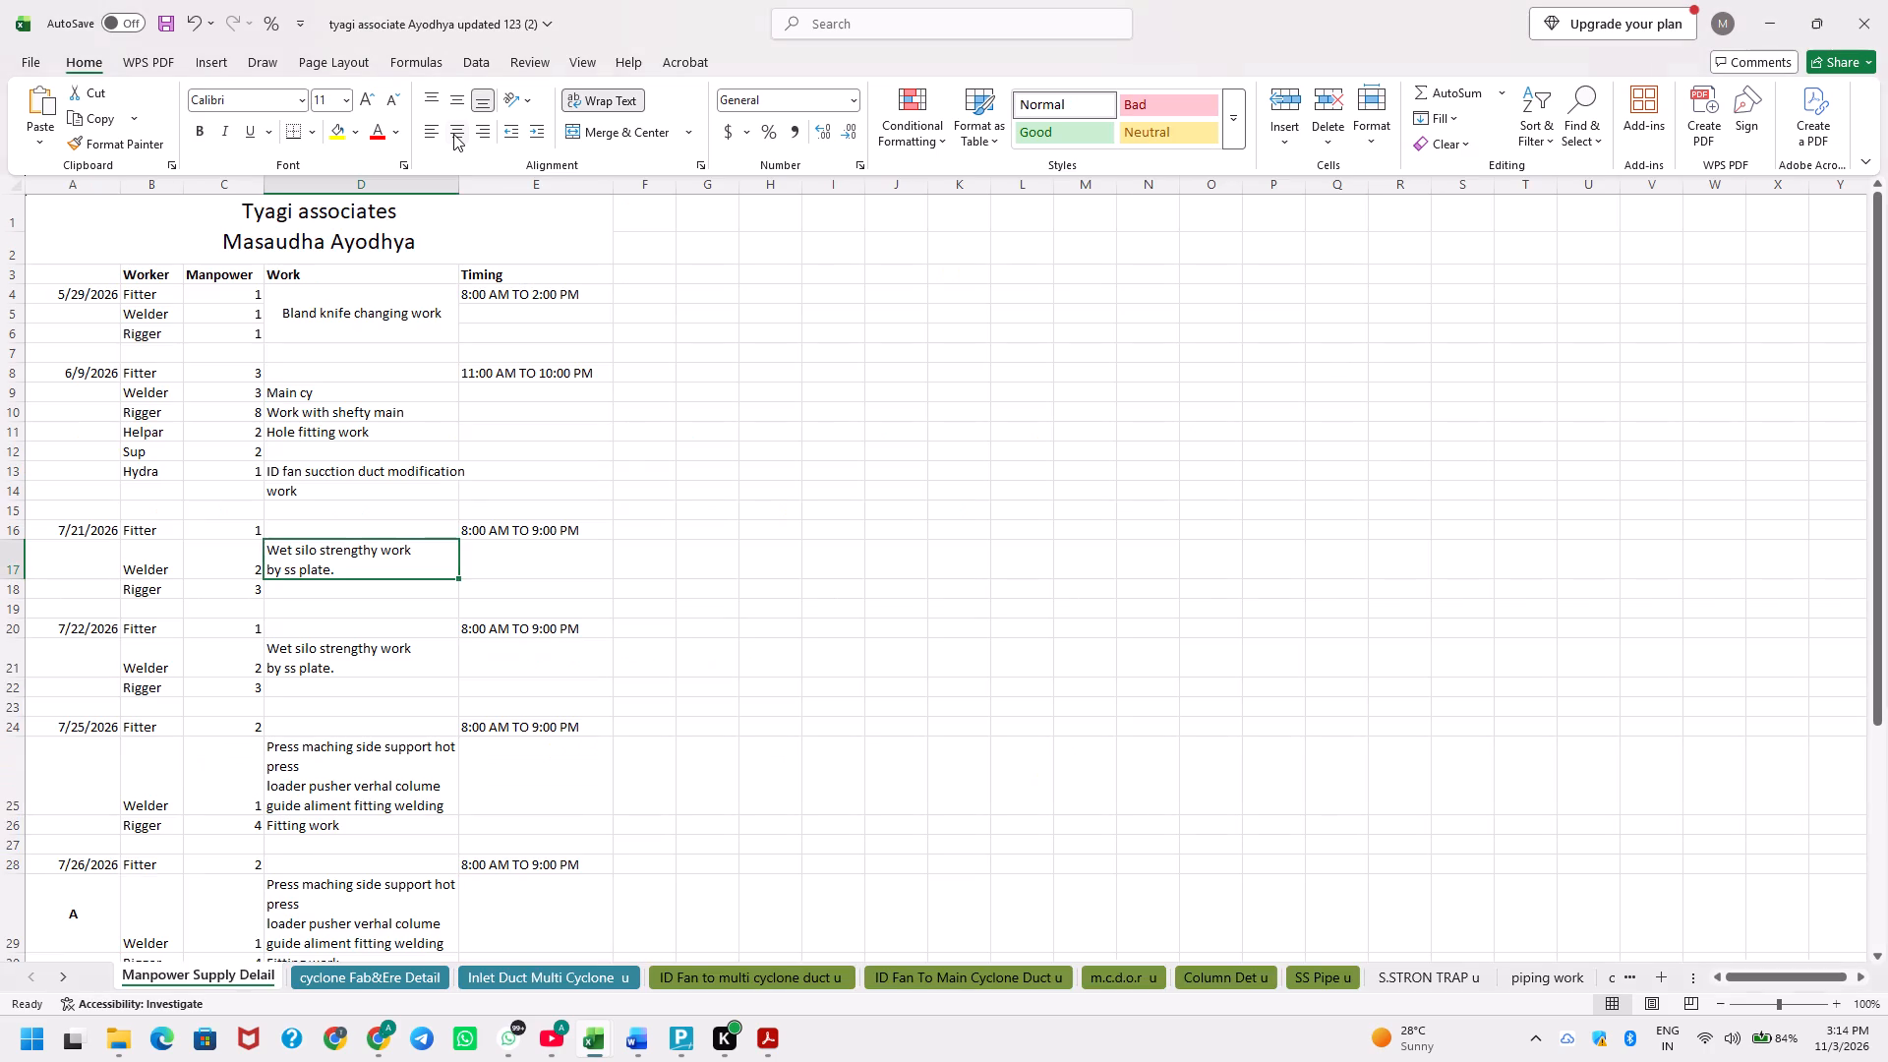
key("Down")
key("Down")
key("Down")
key("Down")
key("F2")
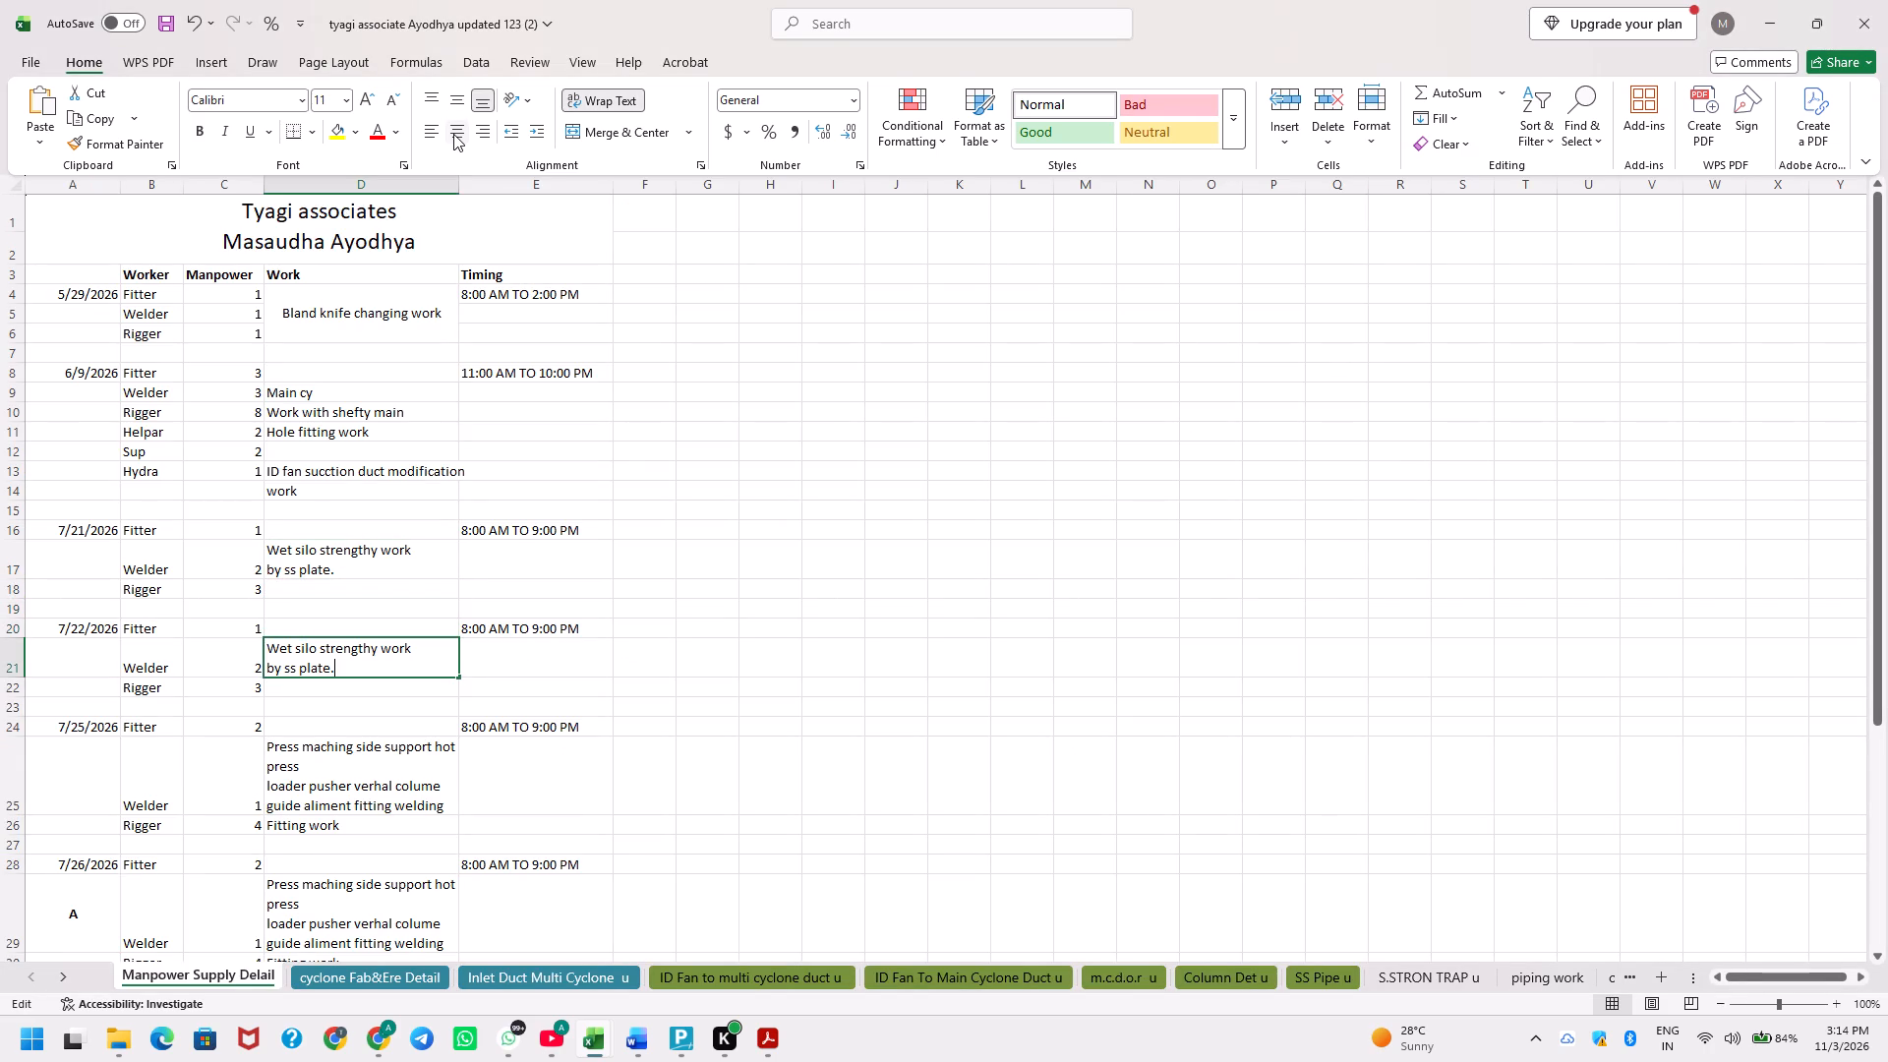
key("ctrl+a")
key("ctrl+c")
key("ctrl+c")
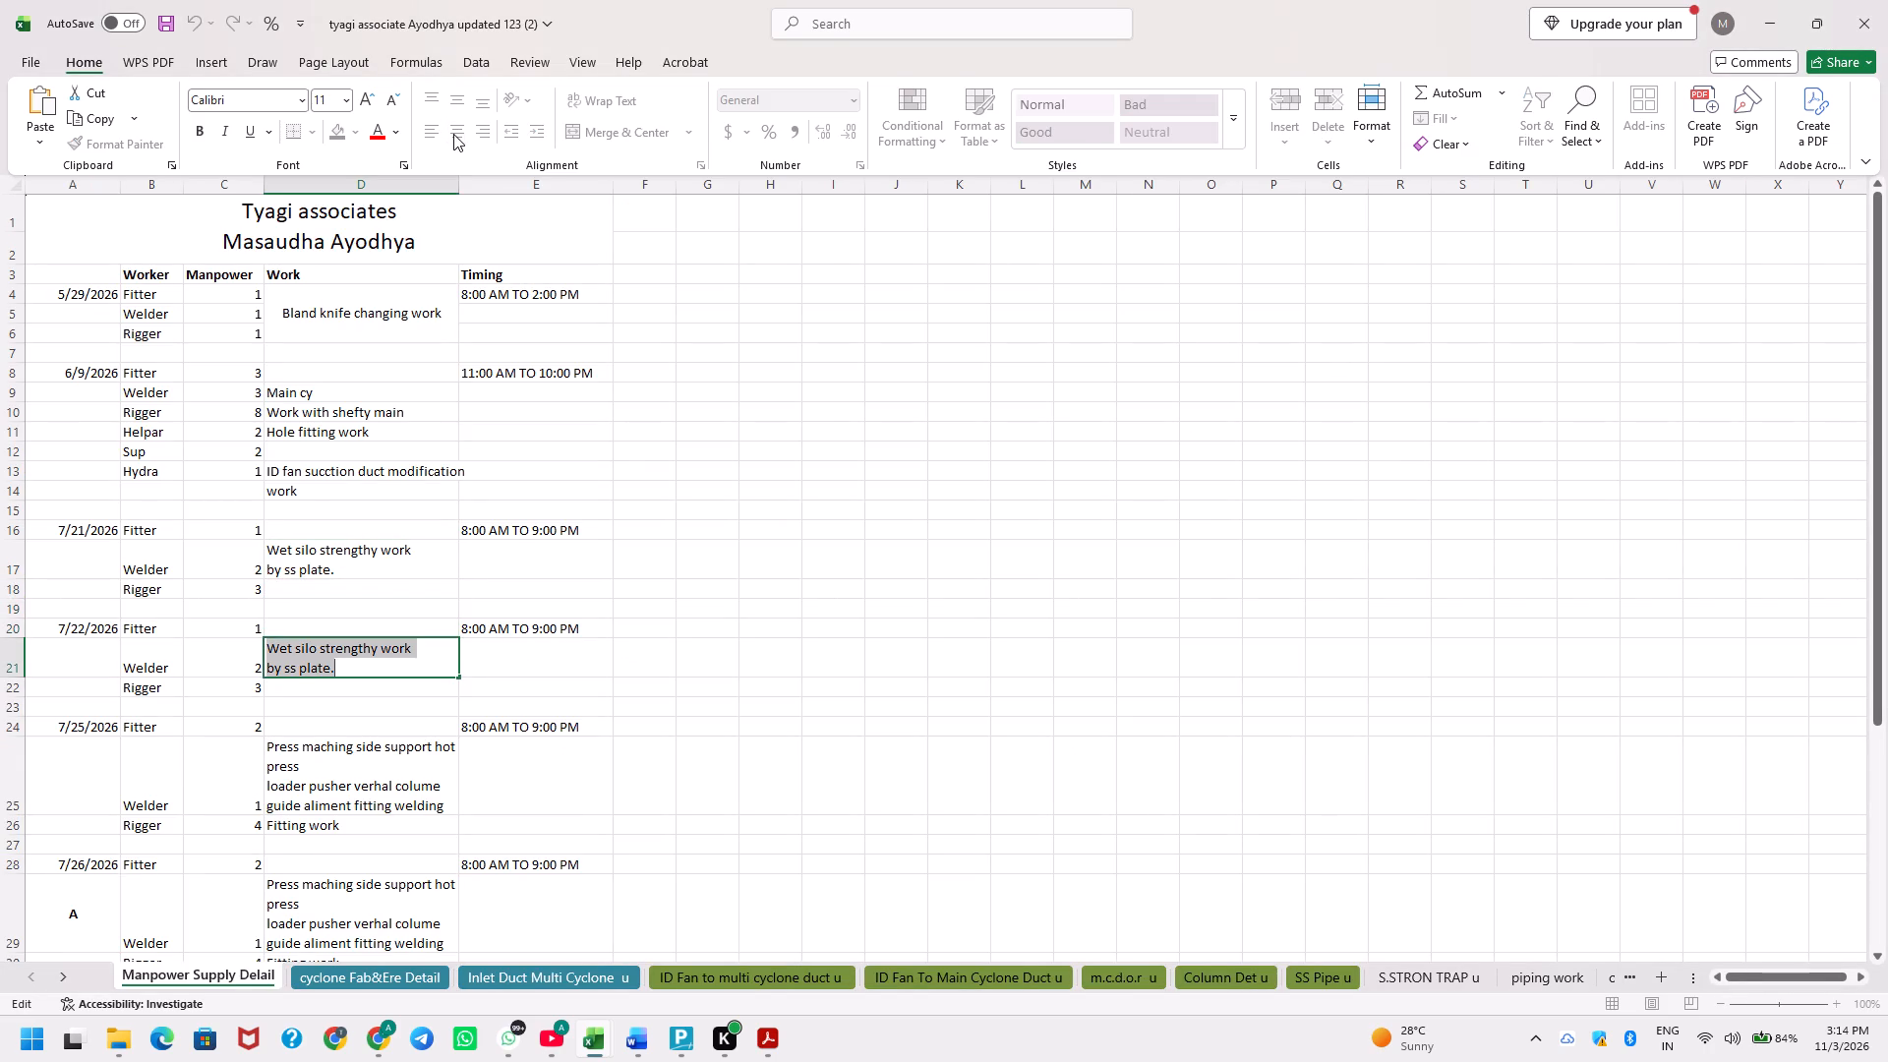
key("Return")
key("alt+Tab")
key("F2")
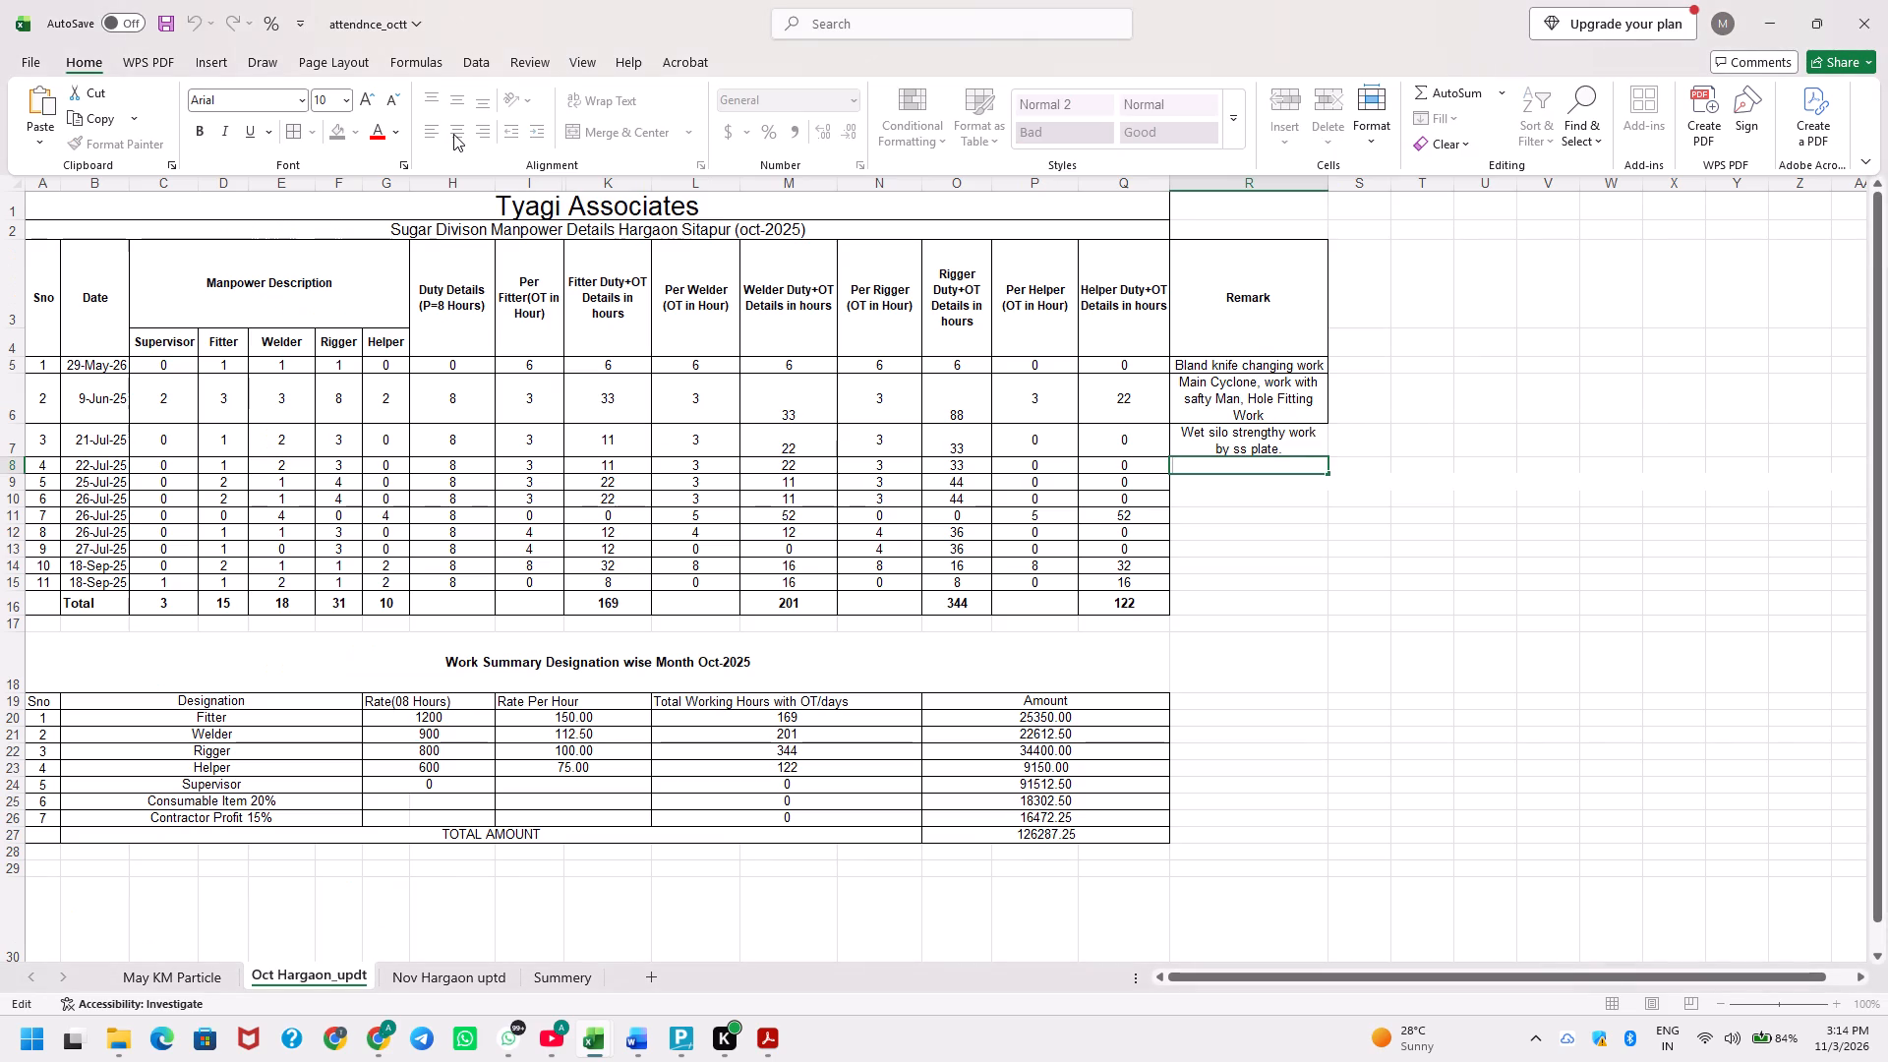
key("ctrl+v")
key("Return")
key("Up")
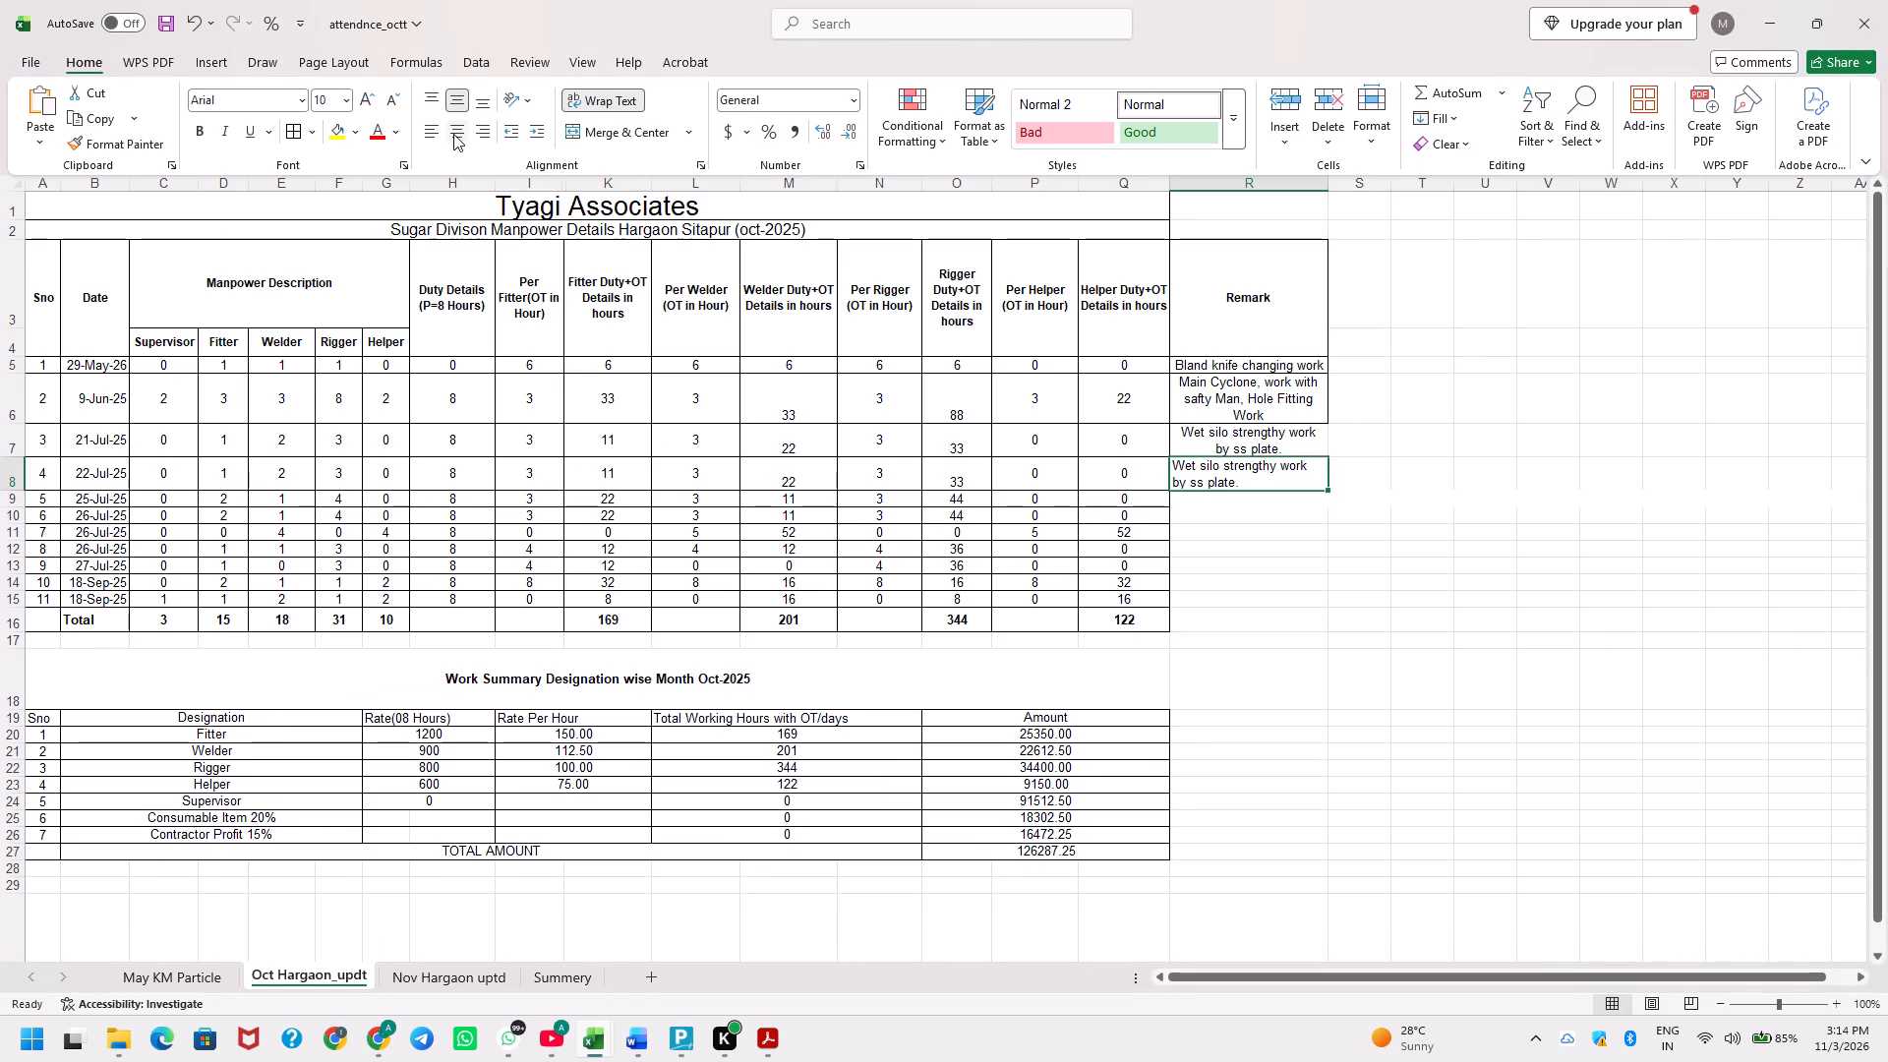
left_click(453, 134)
Copy the 7/25 work description beginning "Press maching side support hot press" from the Ayodhya workbook into the 25-Jul row's remark and centre it.
key("Down")
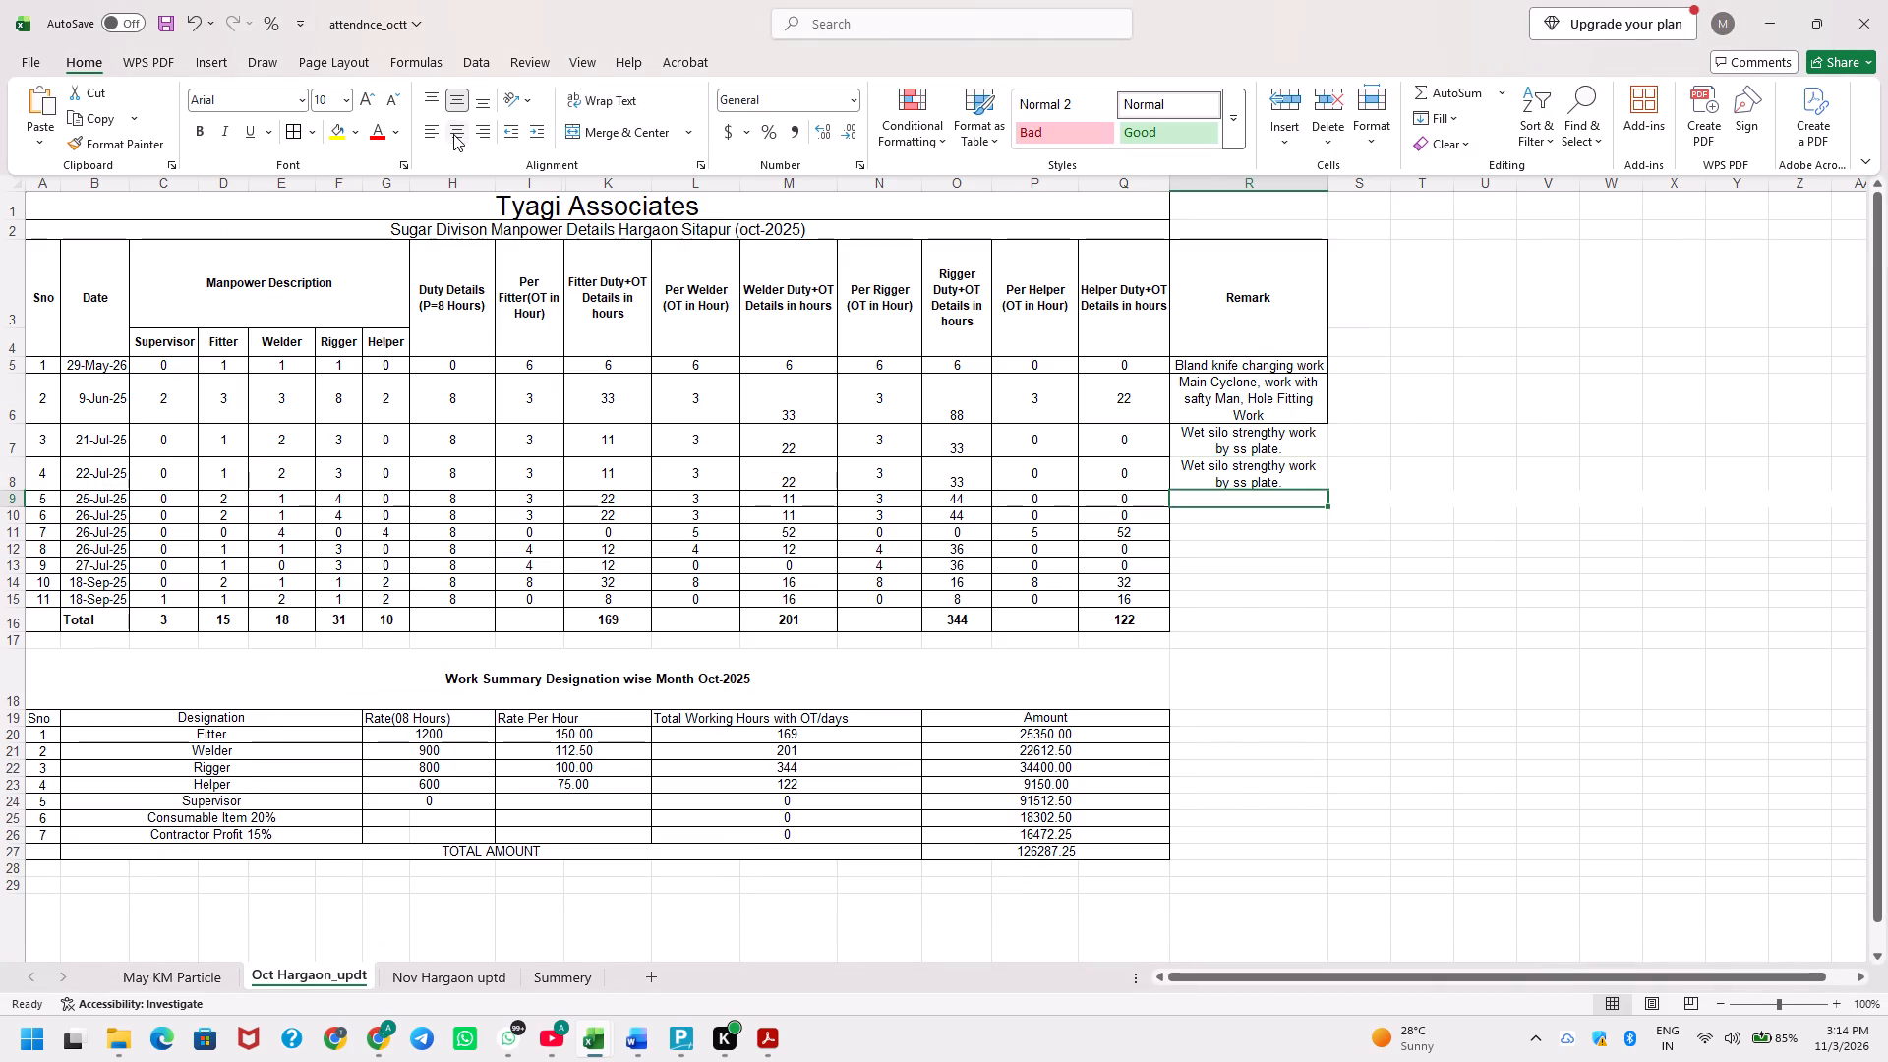
key("alt+Tab")
key("Down")
key("Down")
key("Down")
key("Down")
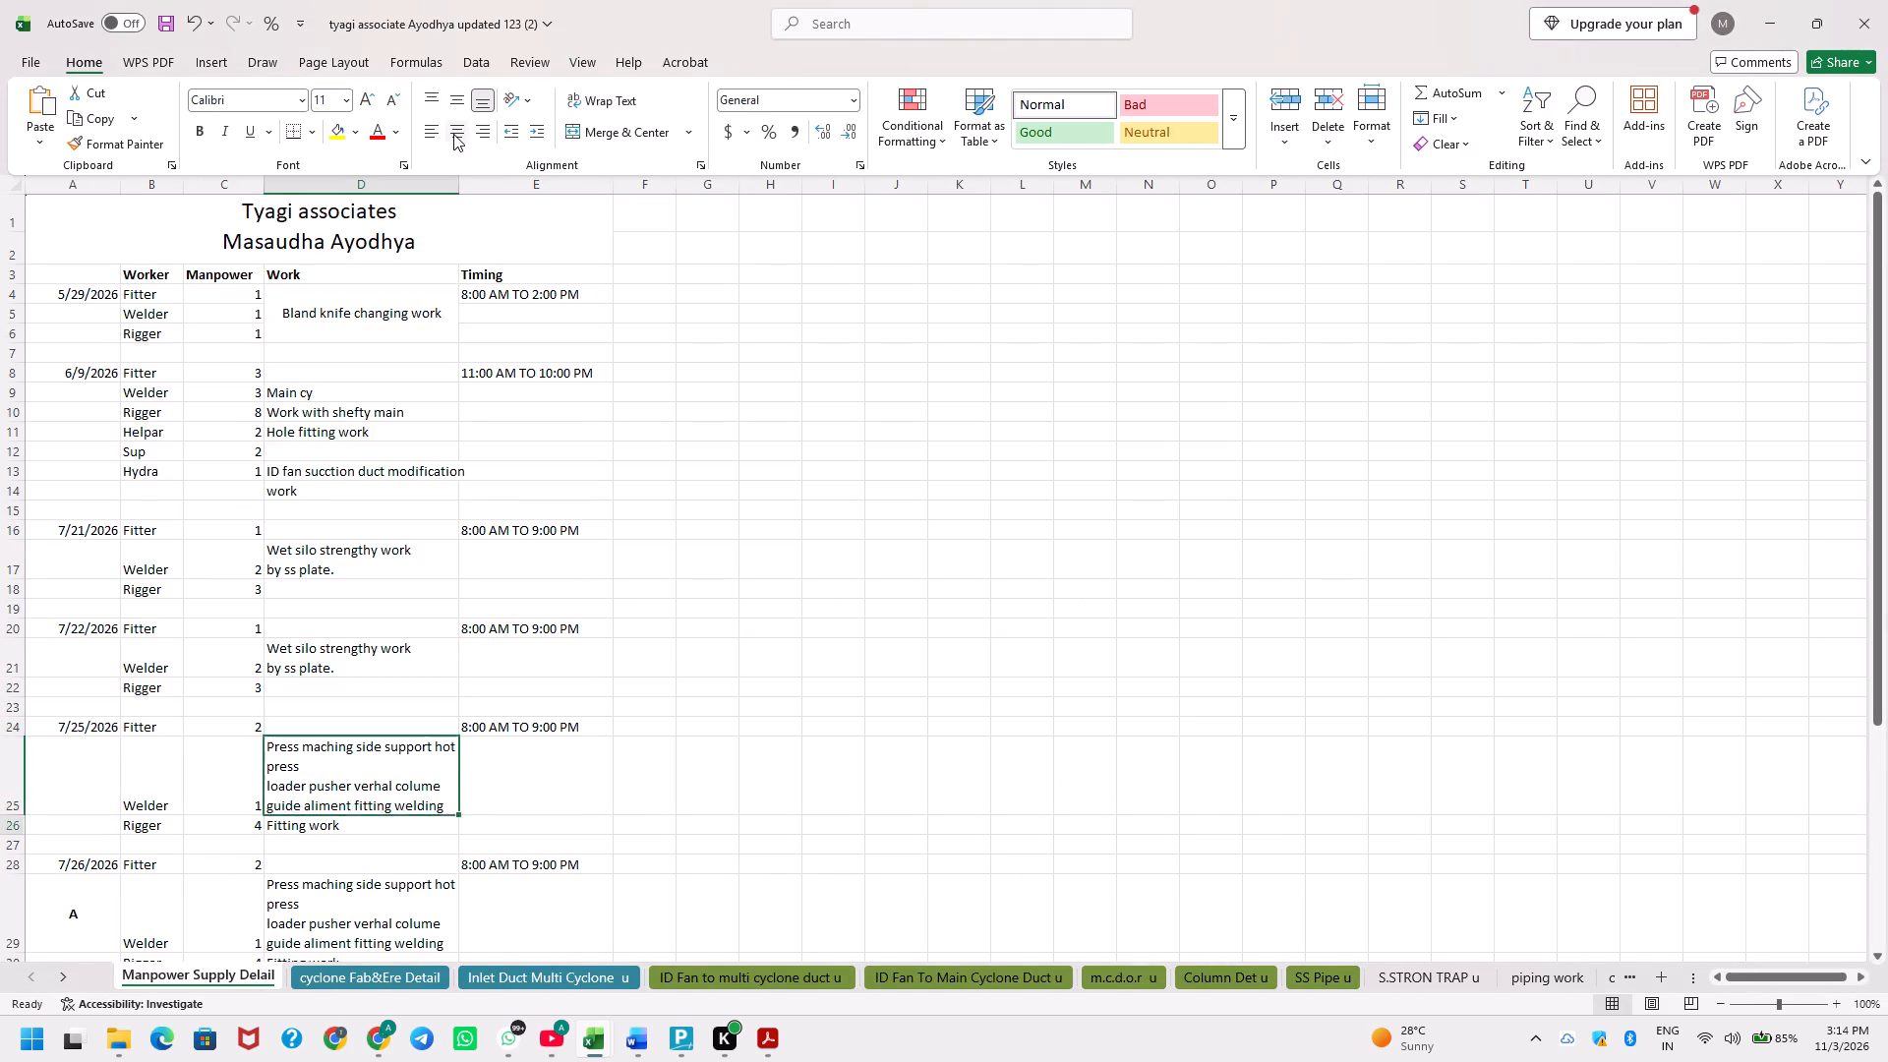
key("Up")
key("F2")
key("ctrl+a")
key("ctrl+c")
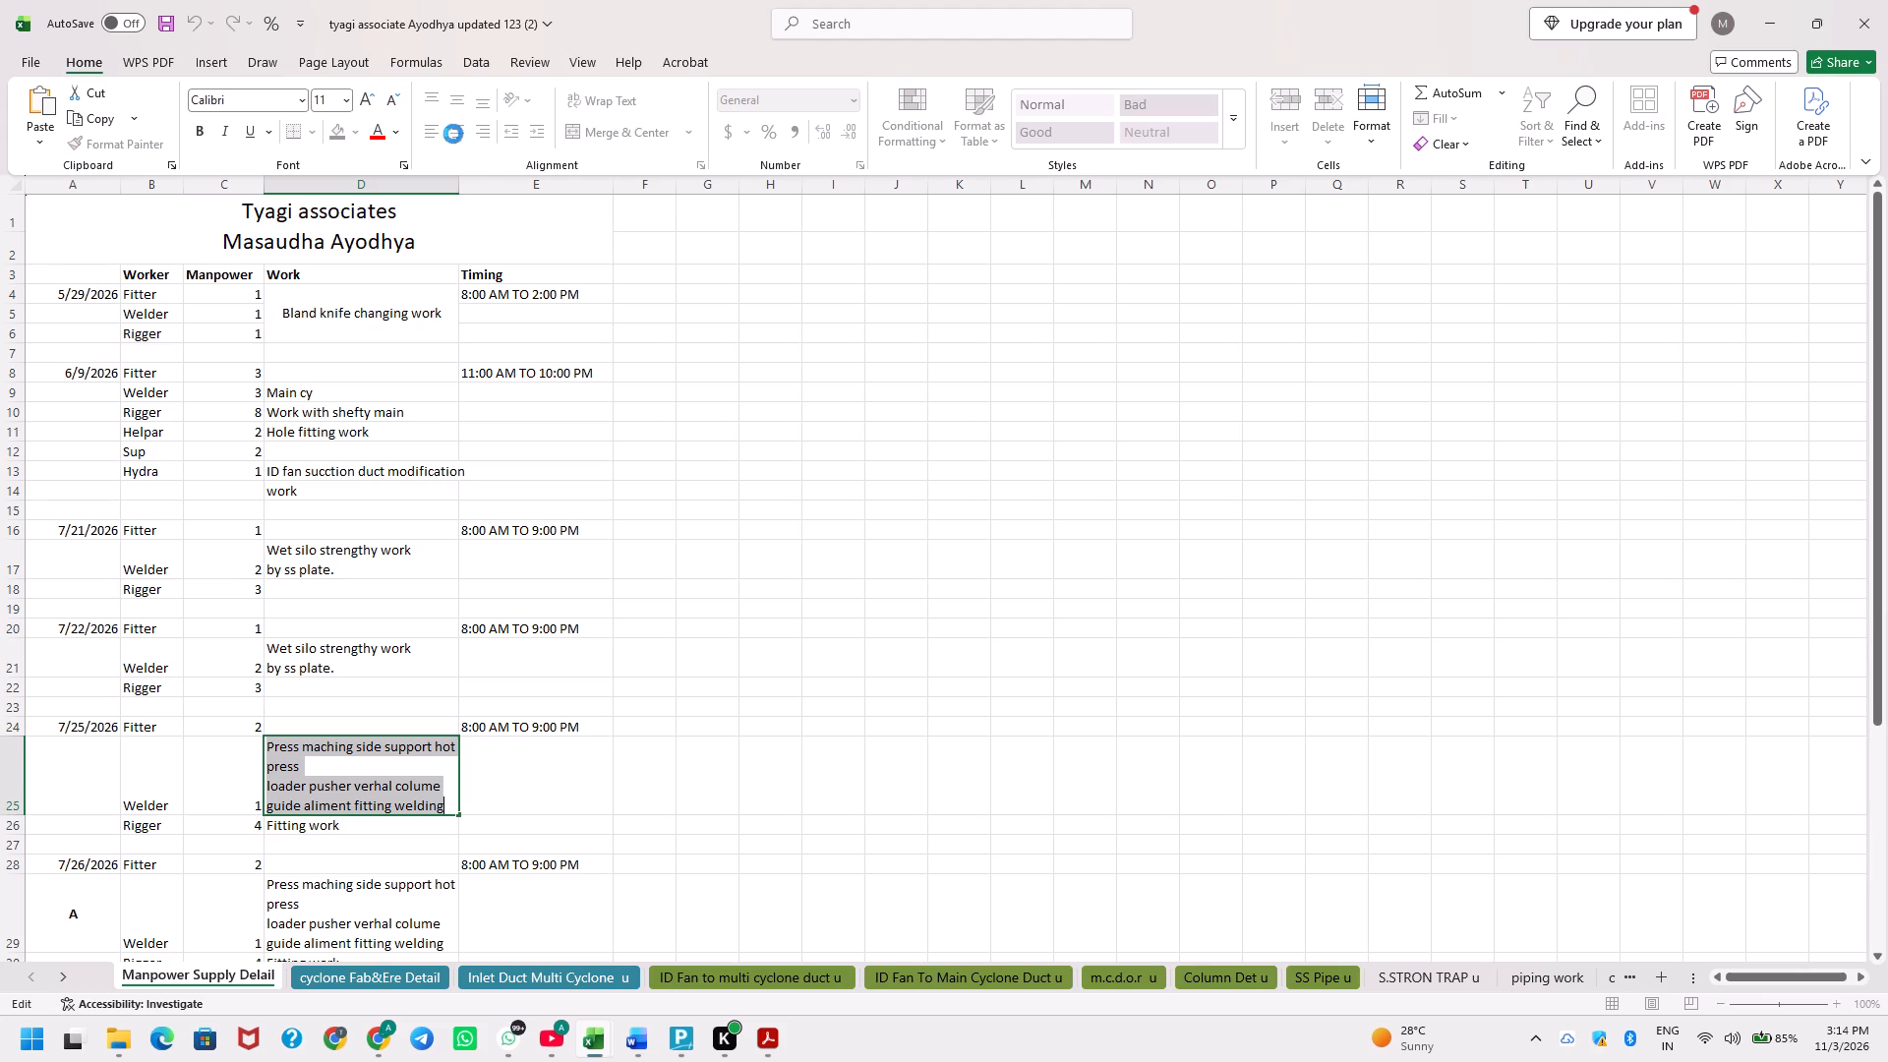
key("ctrl+c")
key("Return")
key("alt+Tab")
key("F2")
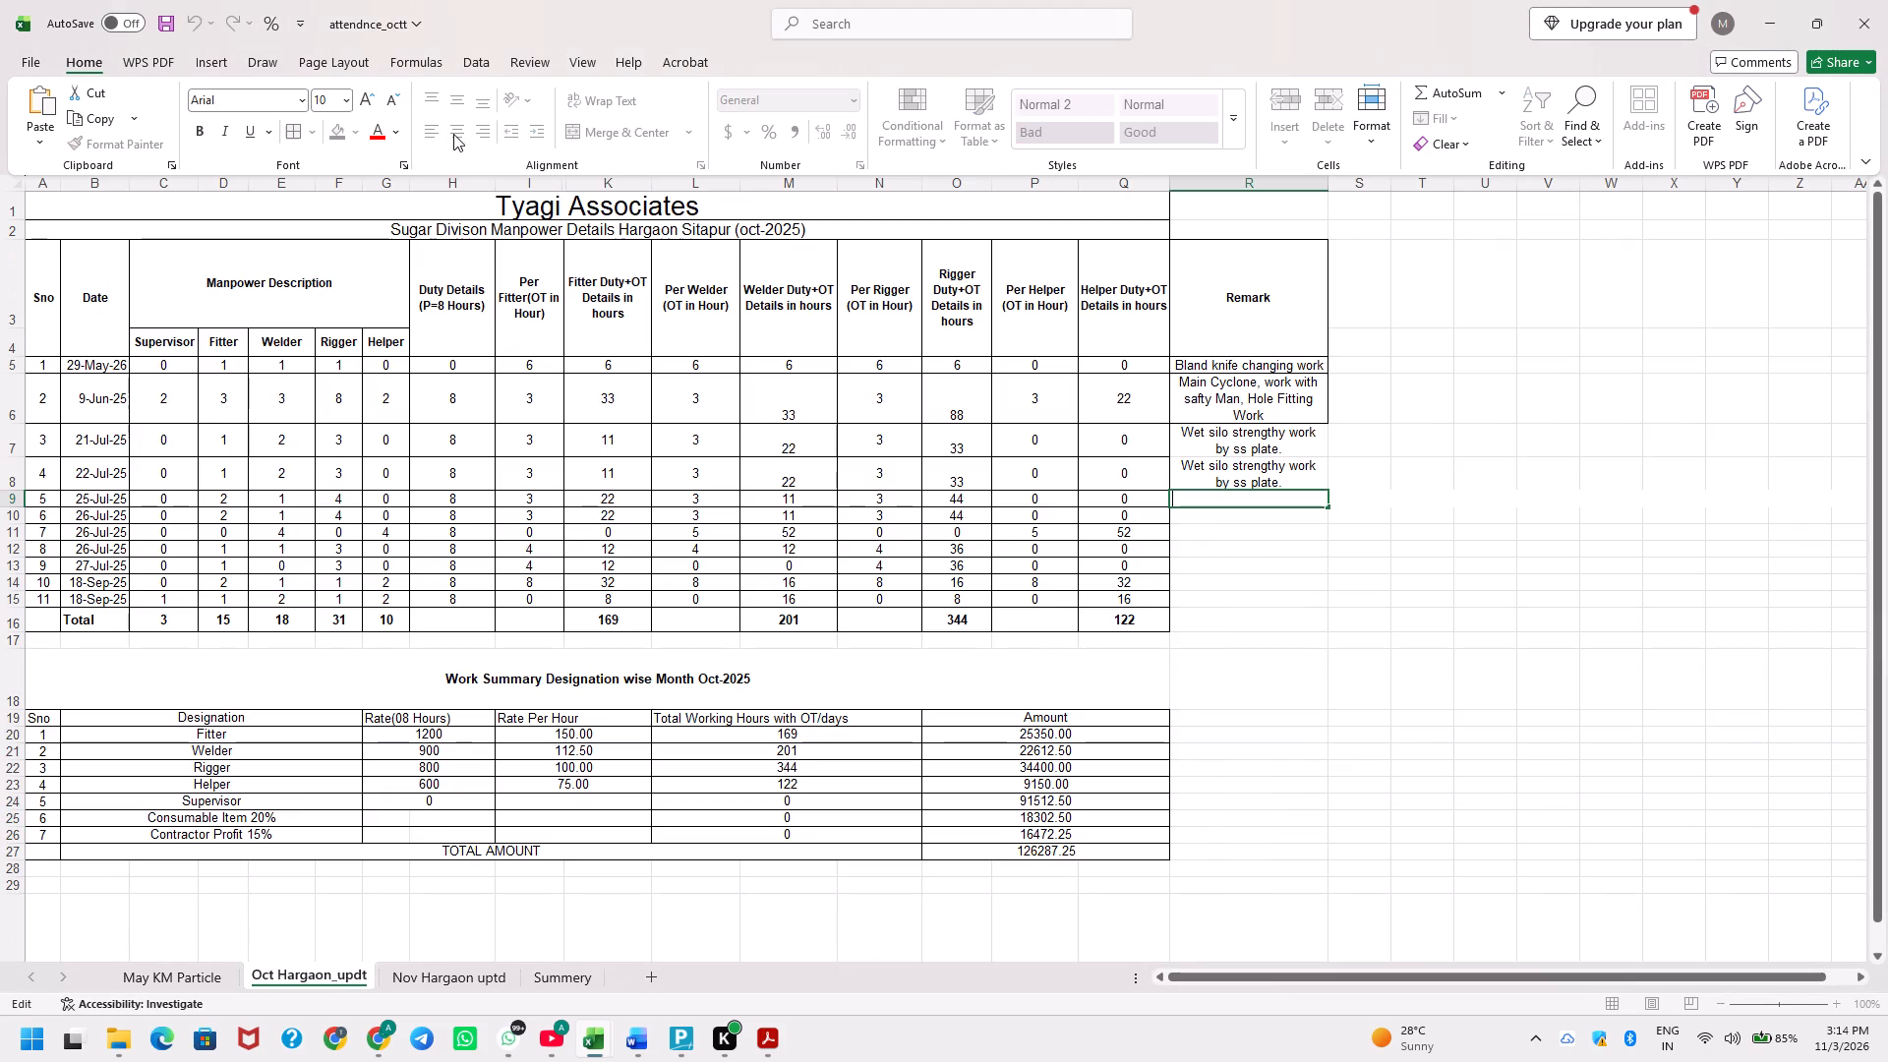
key("ctrl+v")
key("Return")
key("Up")
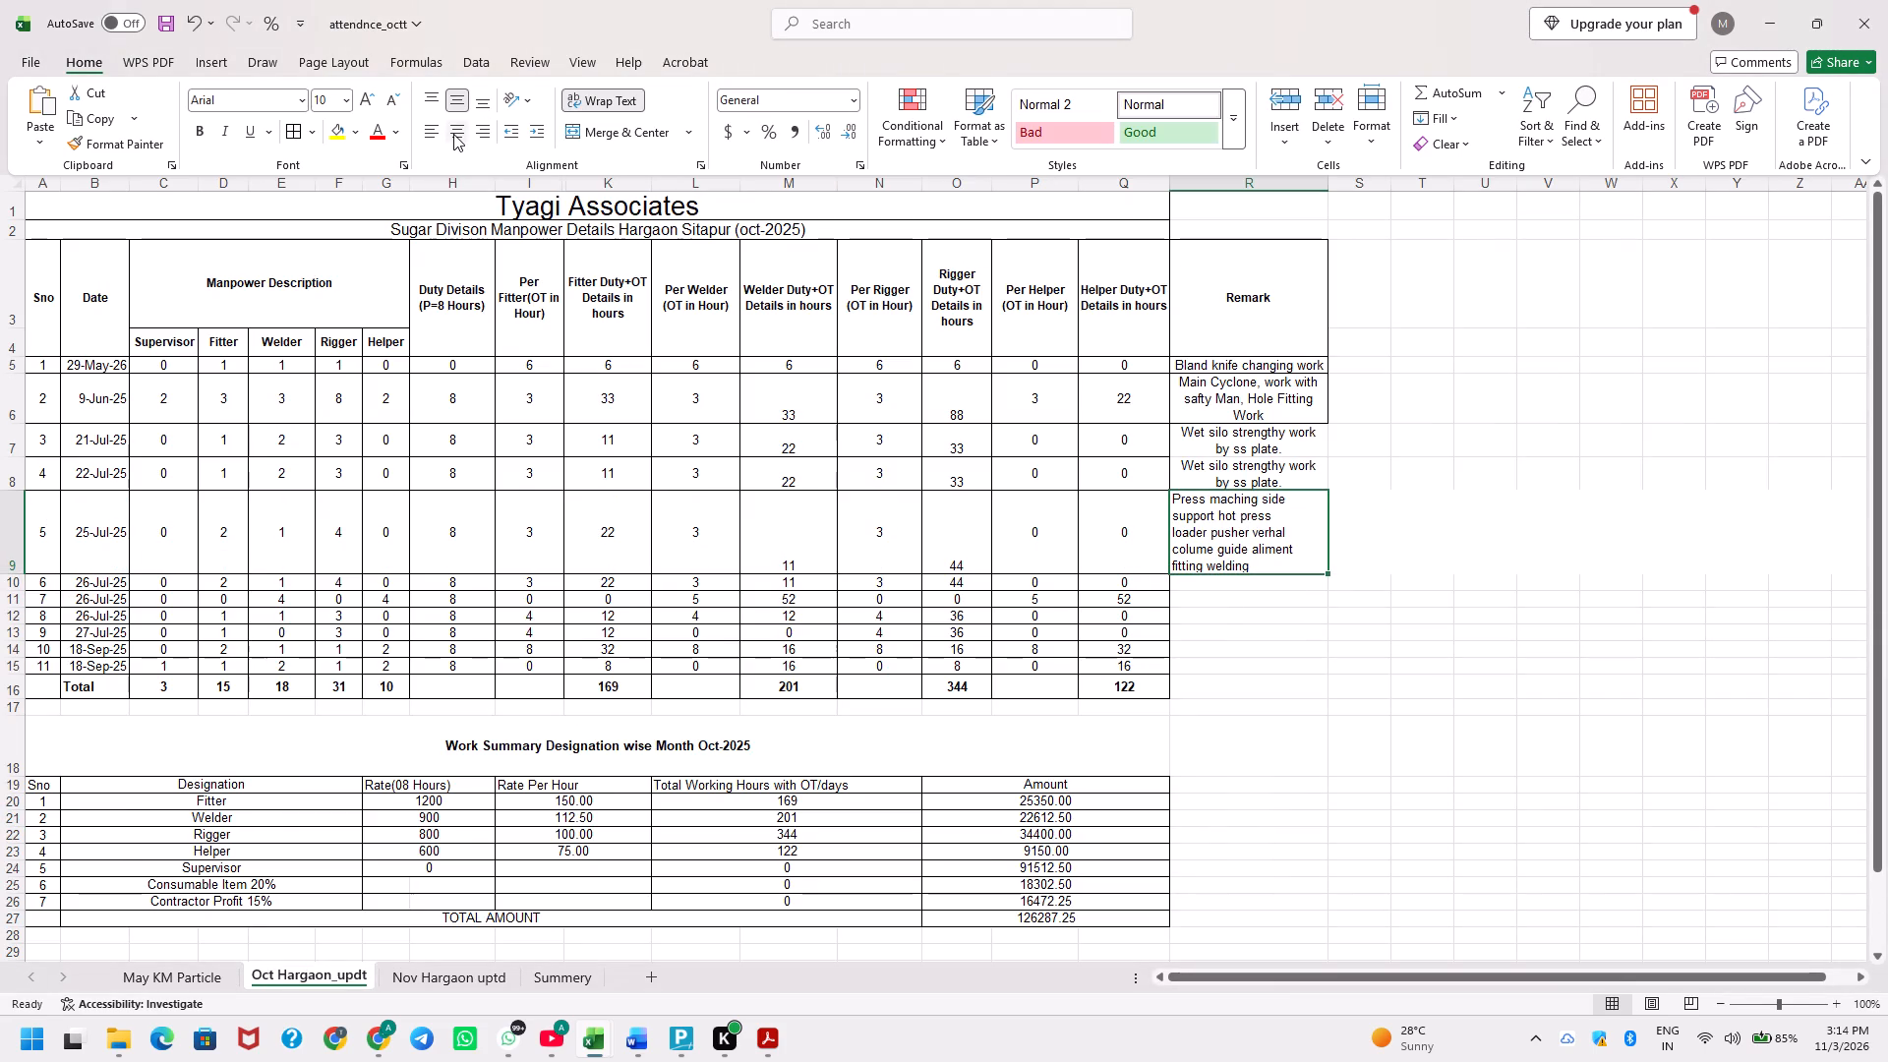
left_click(453, 134)
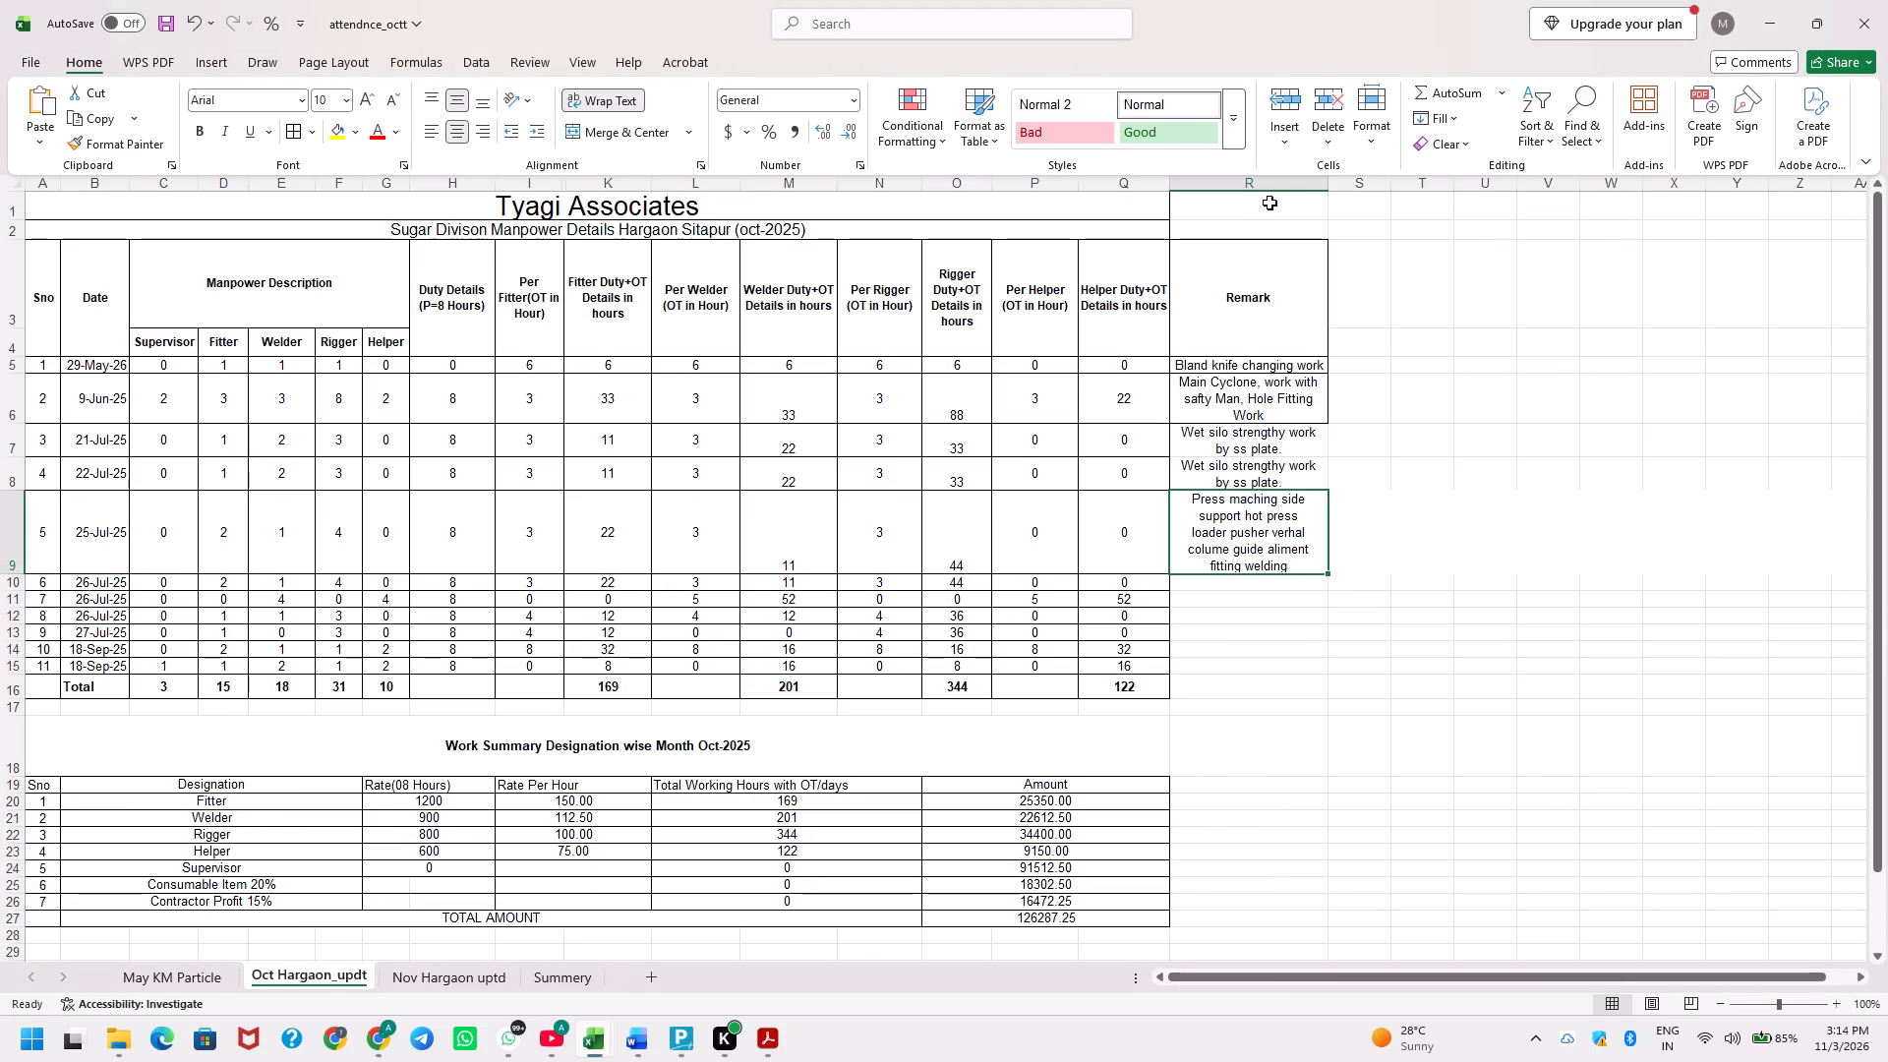
Widen the Remark column until the 25-Jul row's remark wraps onto three lines.
left_click_drag(1331, 184, 1360, 189)
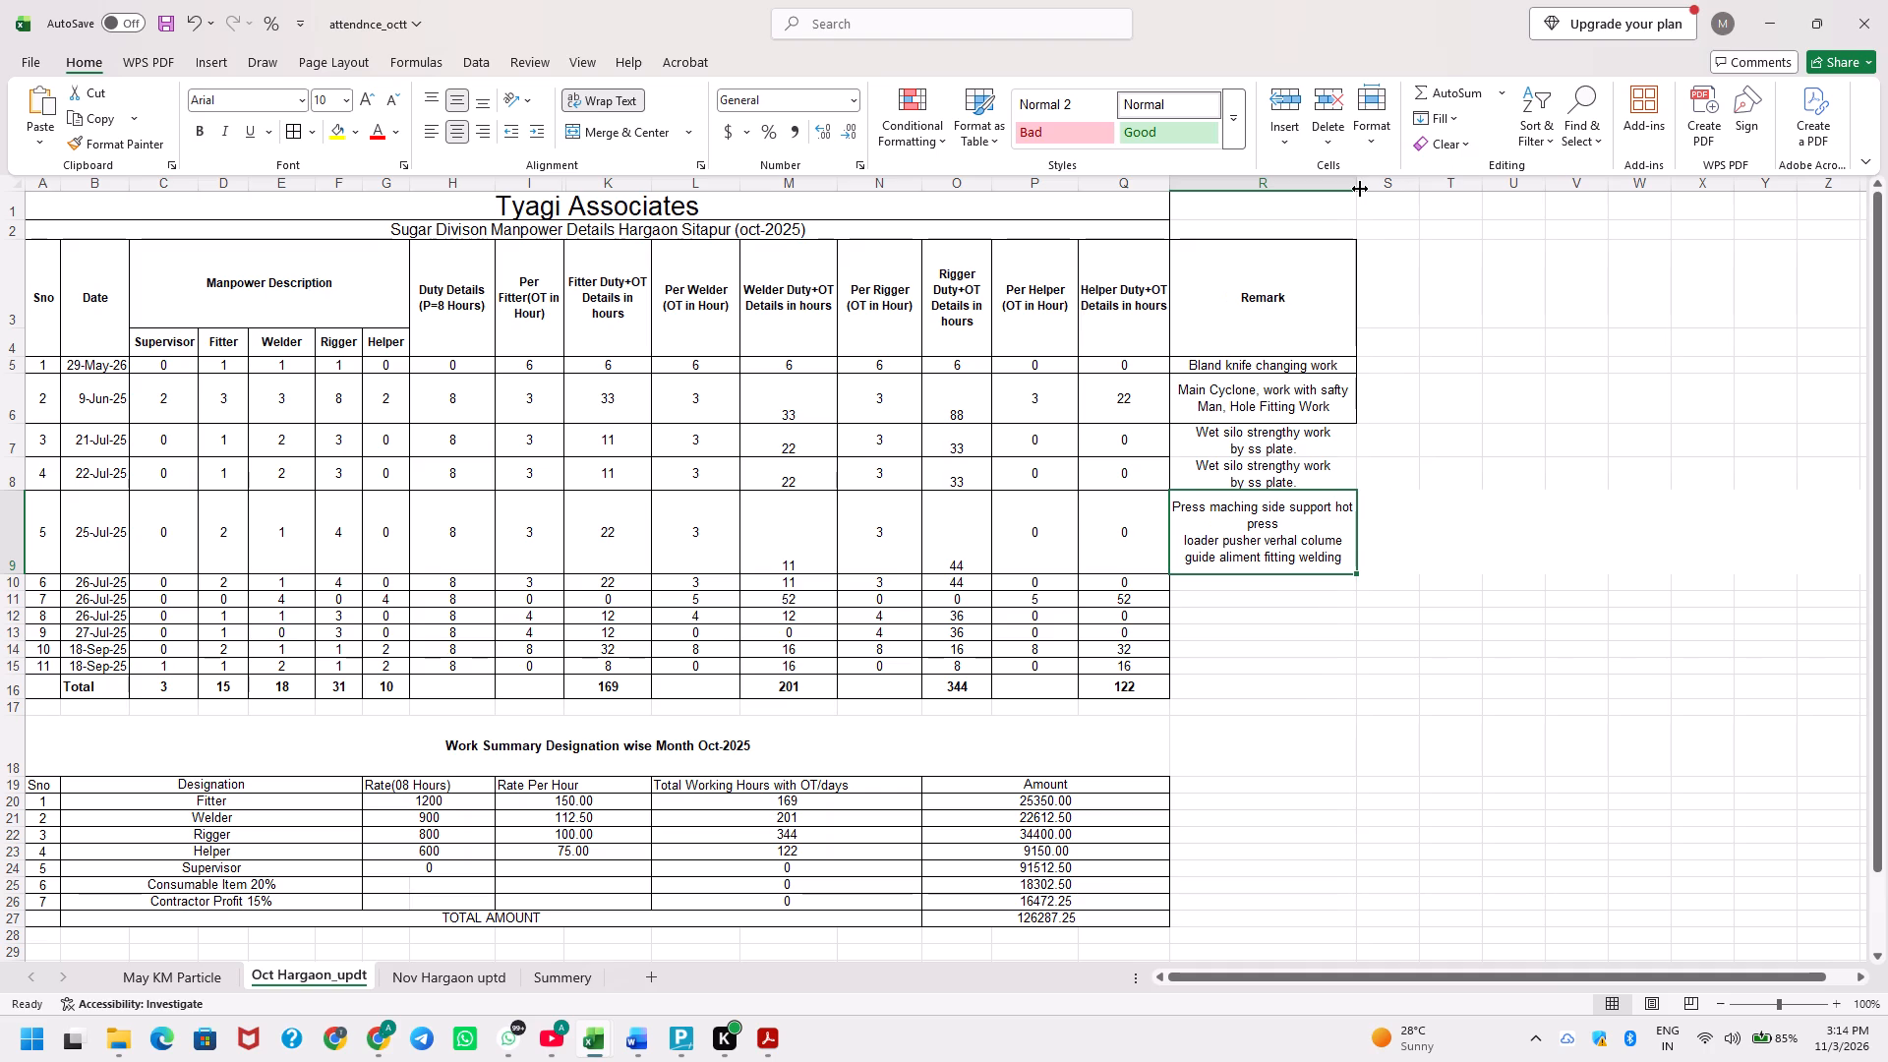
left_click_drag(1355, 190, 1353, 191)
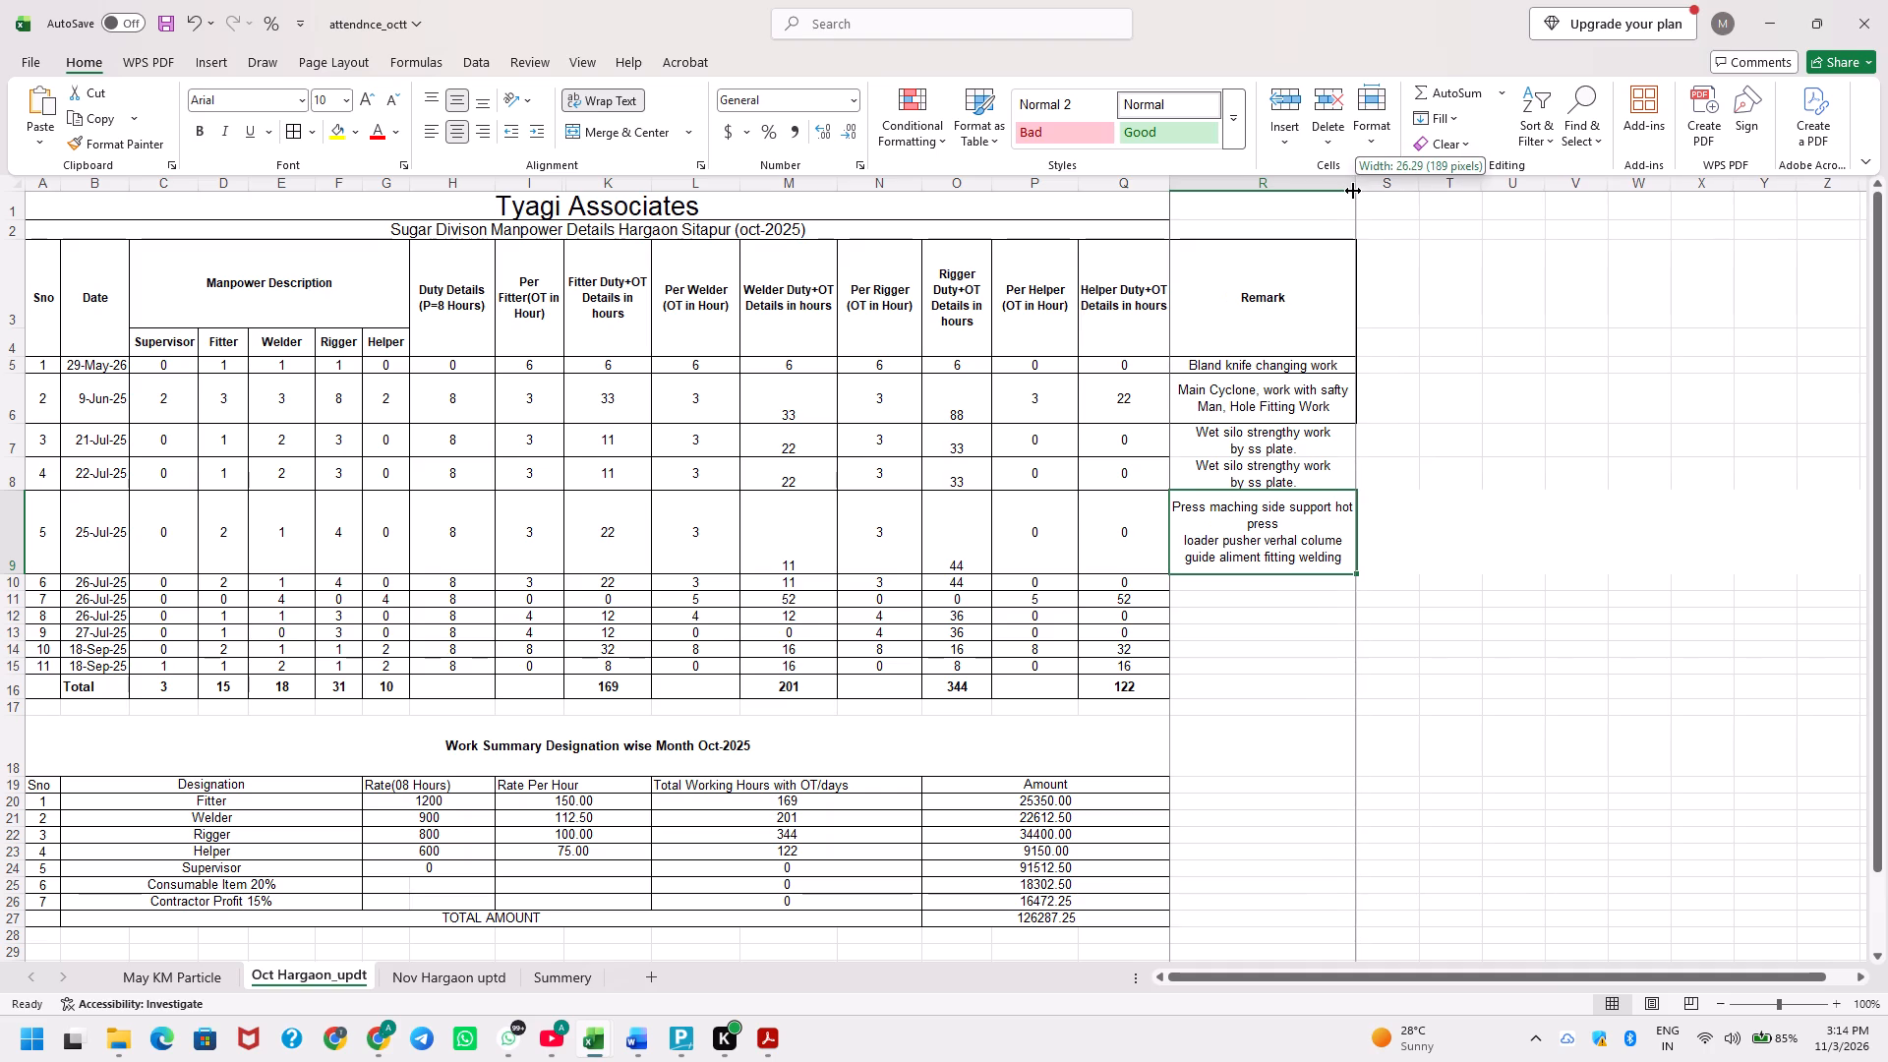
left_click_drag(1353, 191, 1343, 193)
left_click(1343, 193)
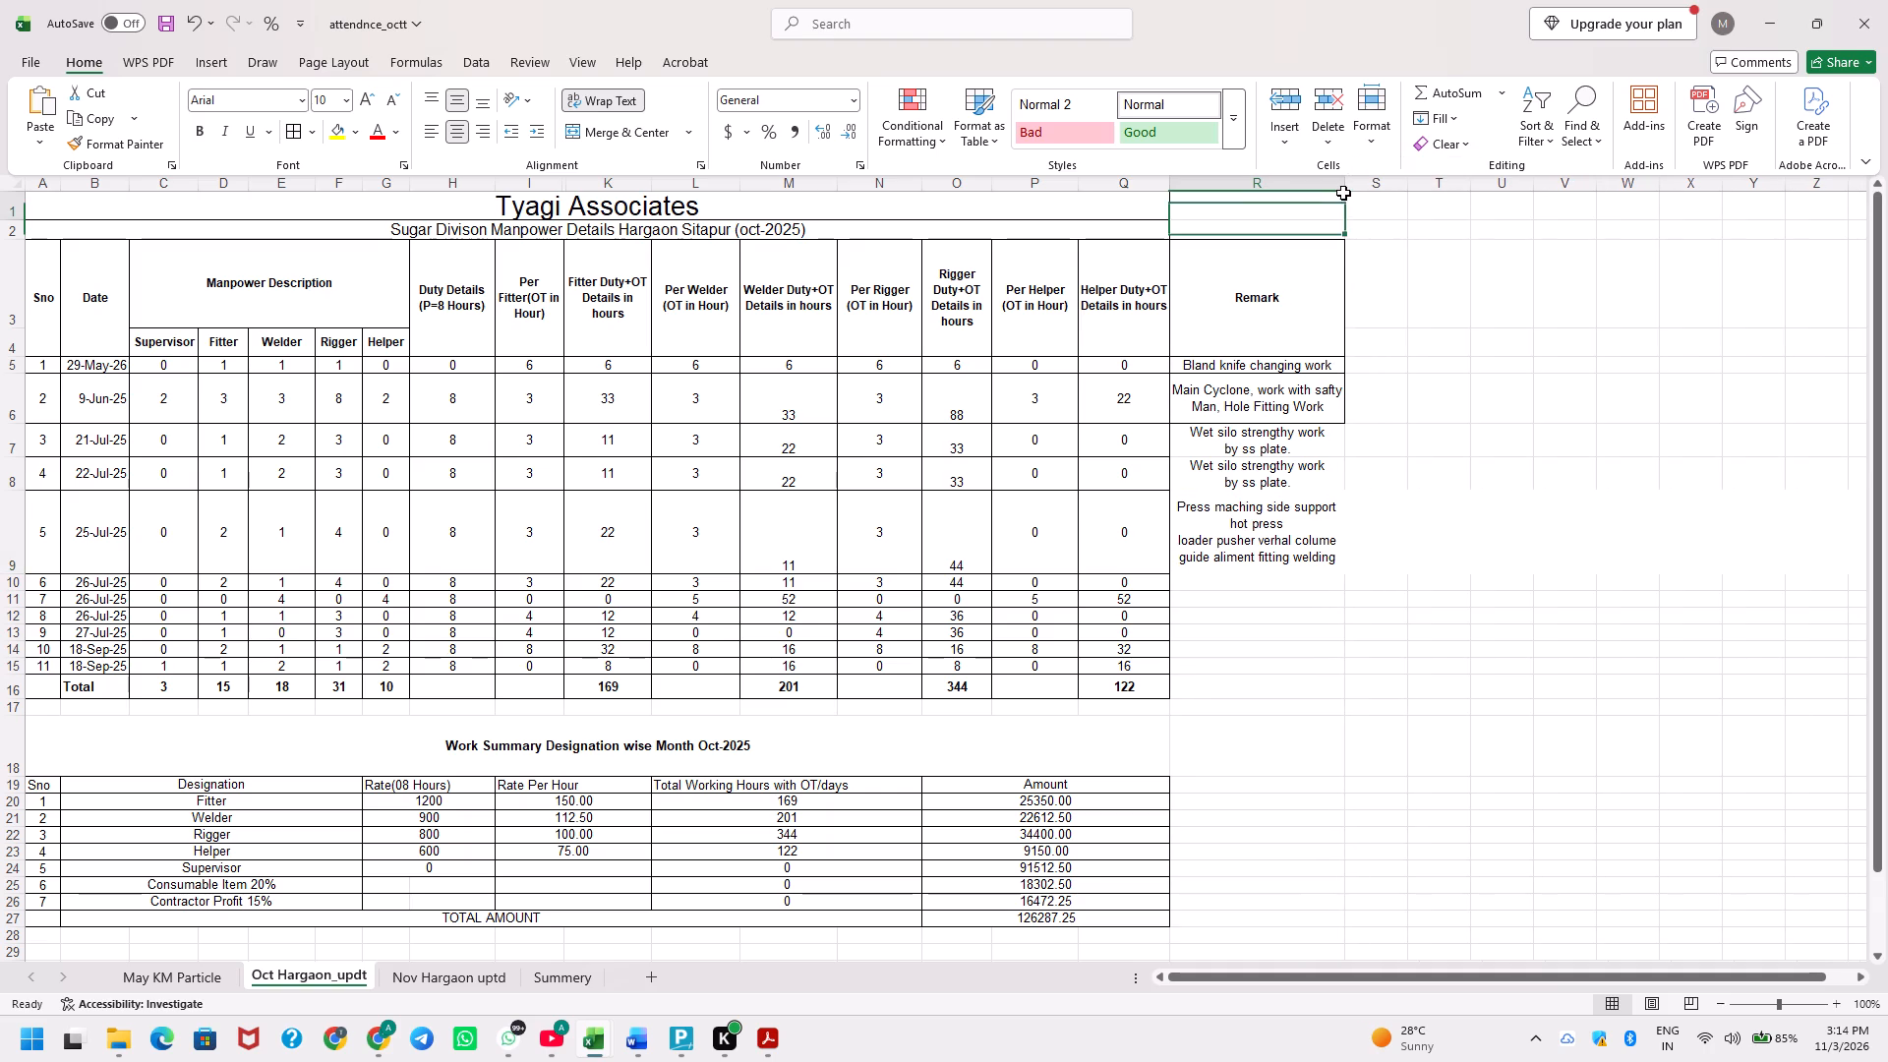
left_click_drag(1344, 186, 1306, 189)
left_click_drag(1307, 185, 1324, 185)
left_click_drag(1324, 185, 1346, 182)
left_click_drag(1346, 182, 1367, 180)
left_click_drag(1367, 180, 1391, 173)
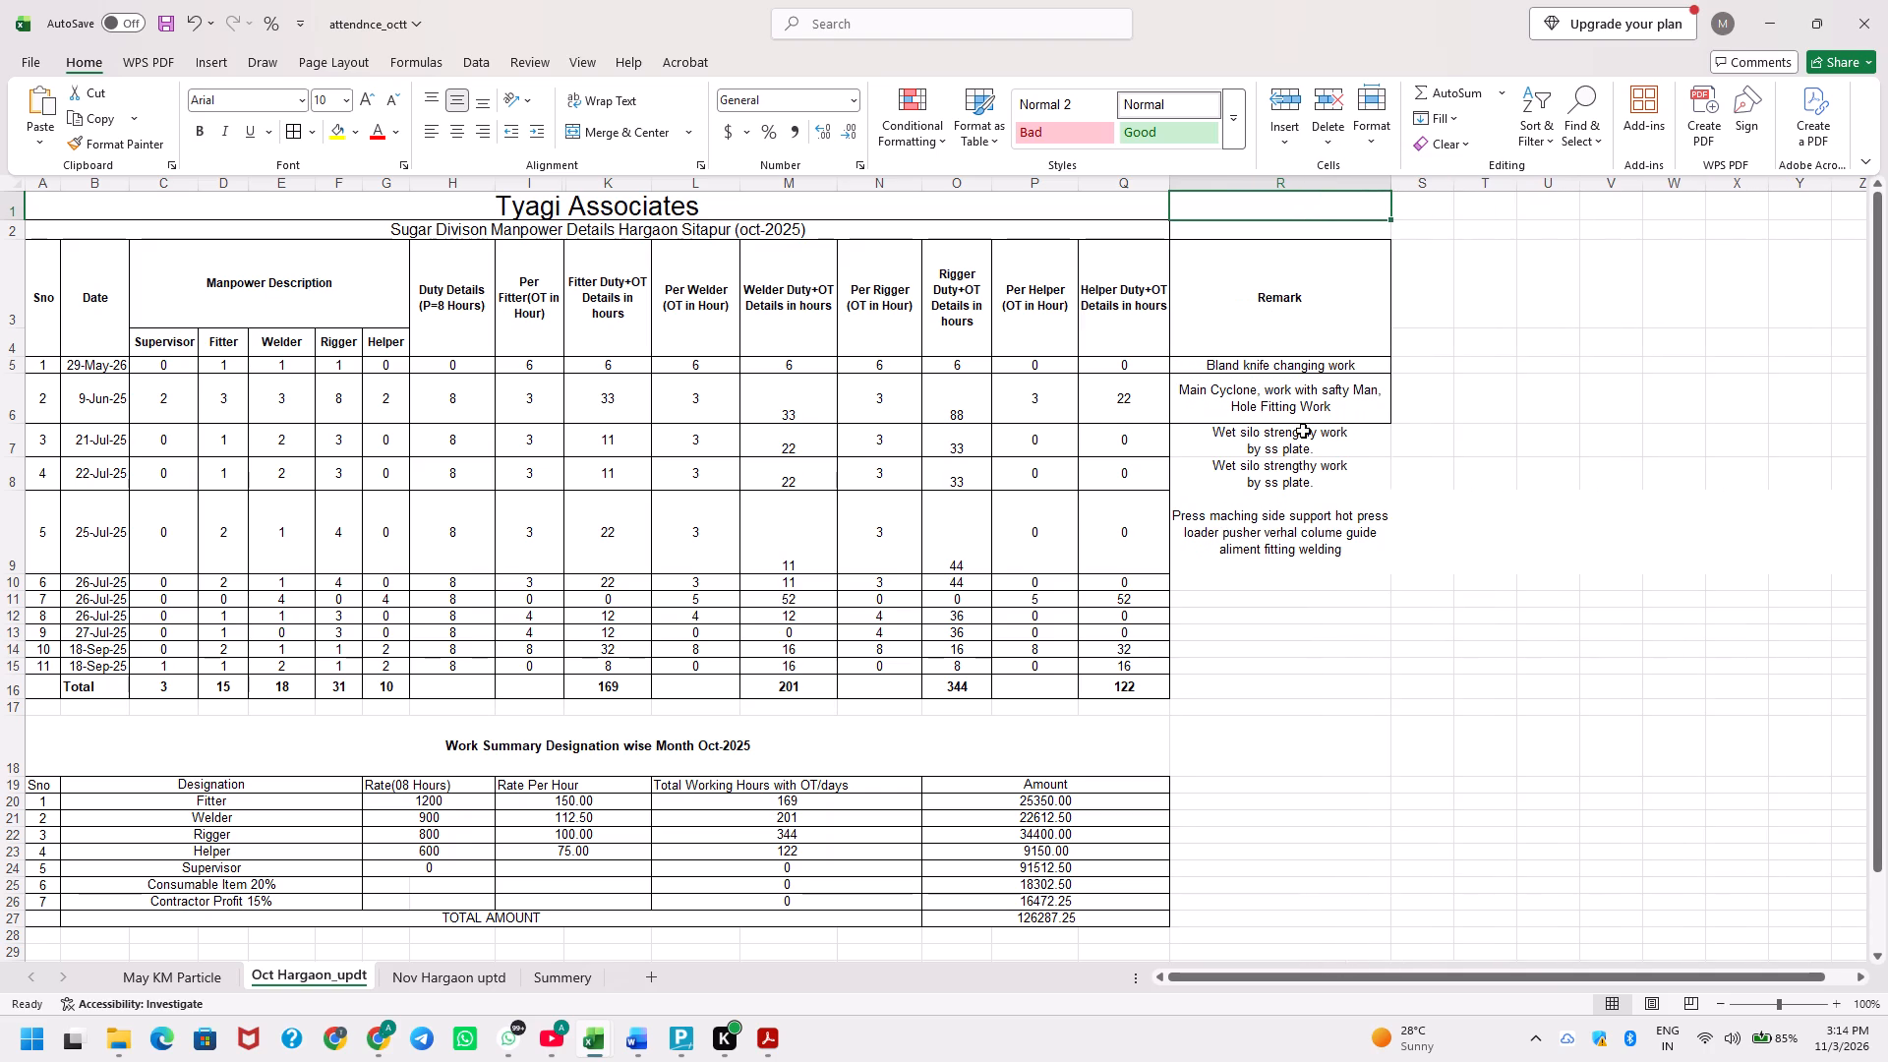
Apply all borders to the Remark column cells from the 29-May row down through the Total row.
left_click(1323, 393)
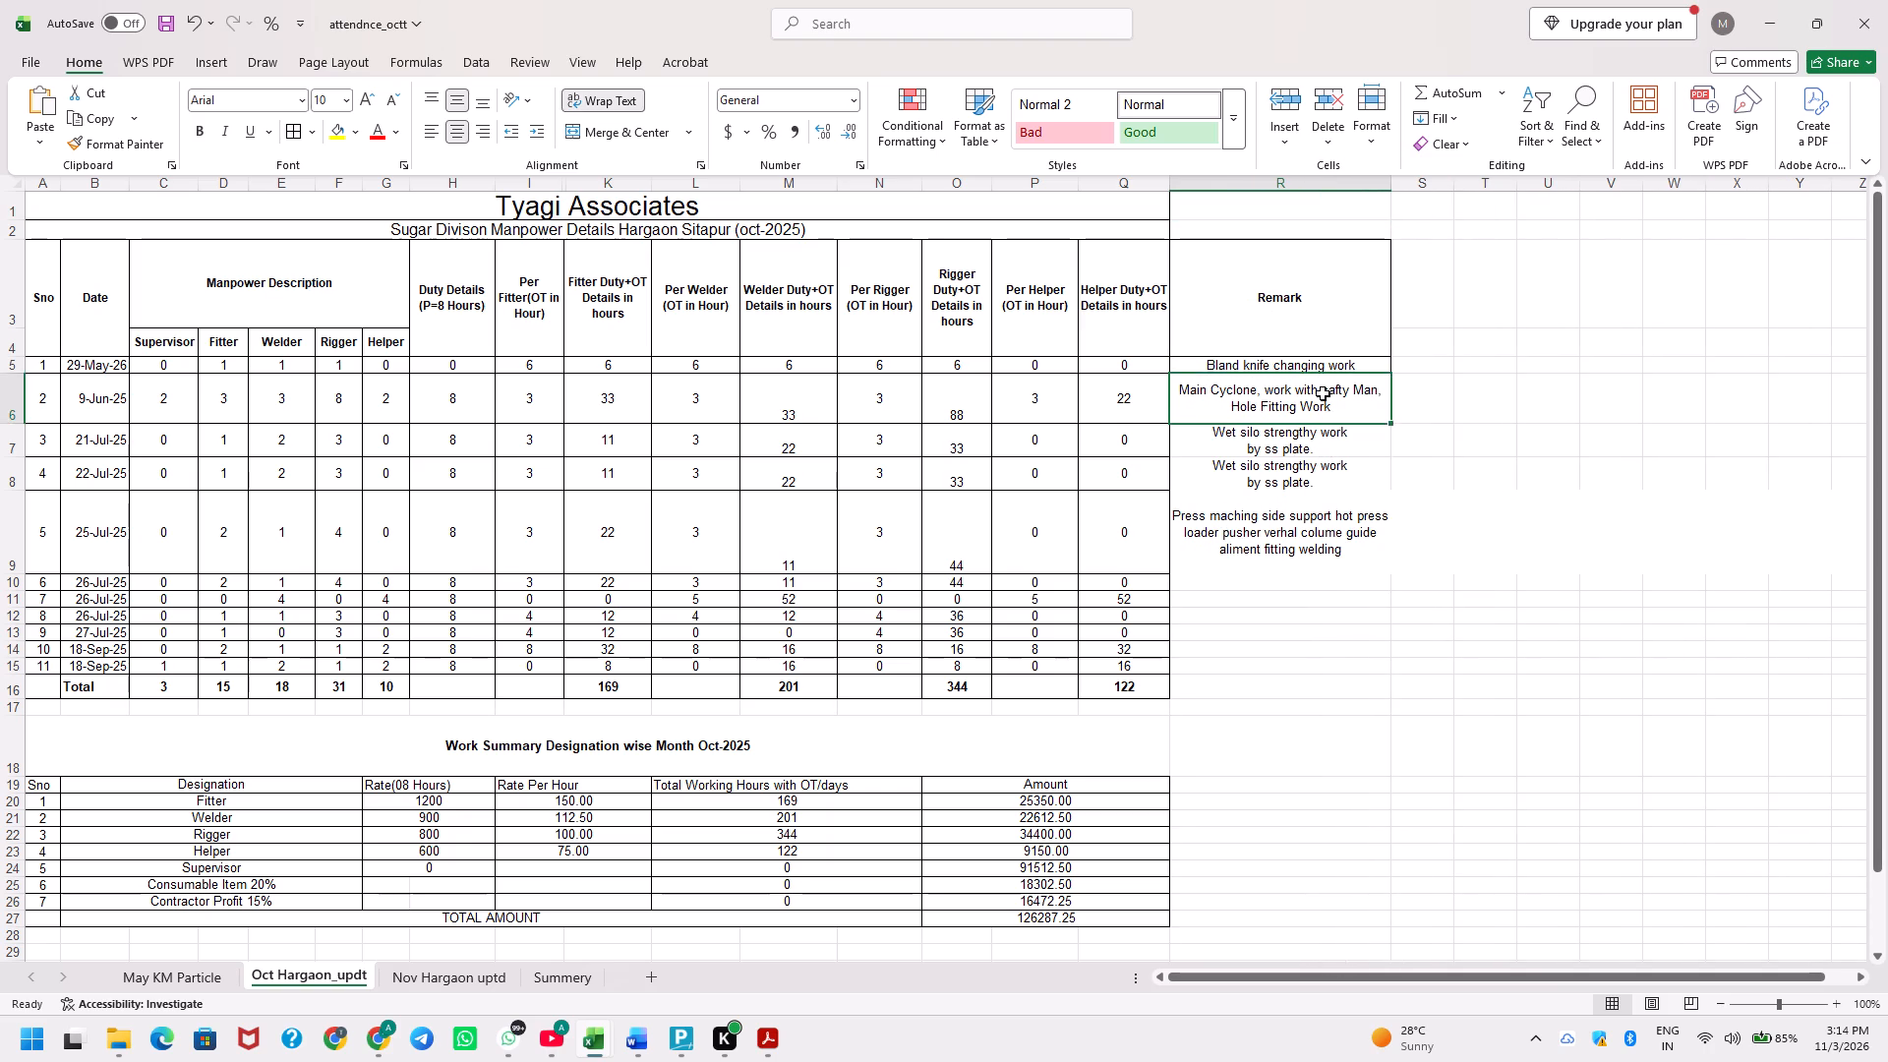
key("Up")
key("Down")
key("Up")
key("shift+Down")
key("shift+Down")
key("shift+Down")
key("shift+Down")
key("shift+Down")
key("shift+Down")
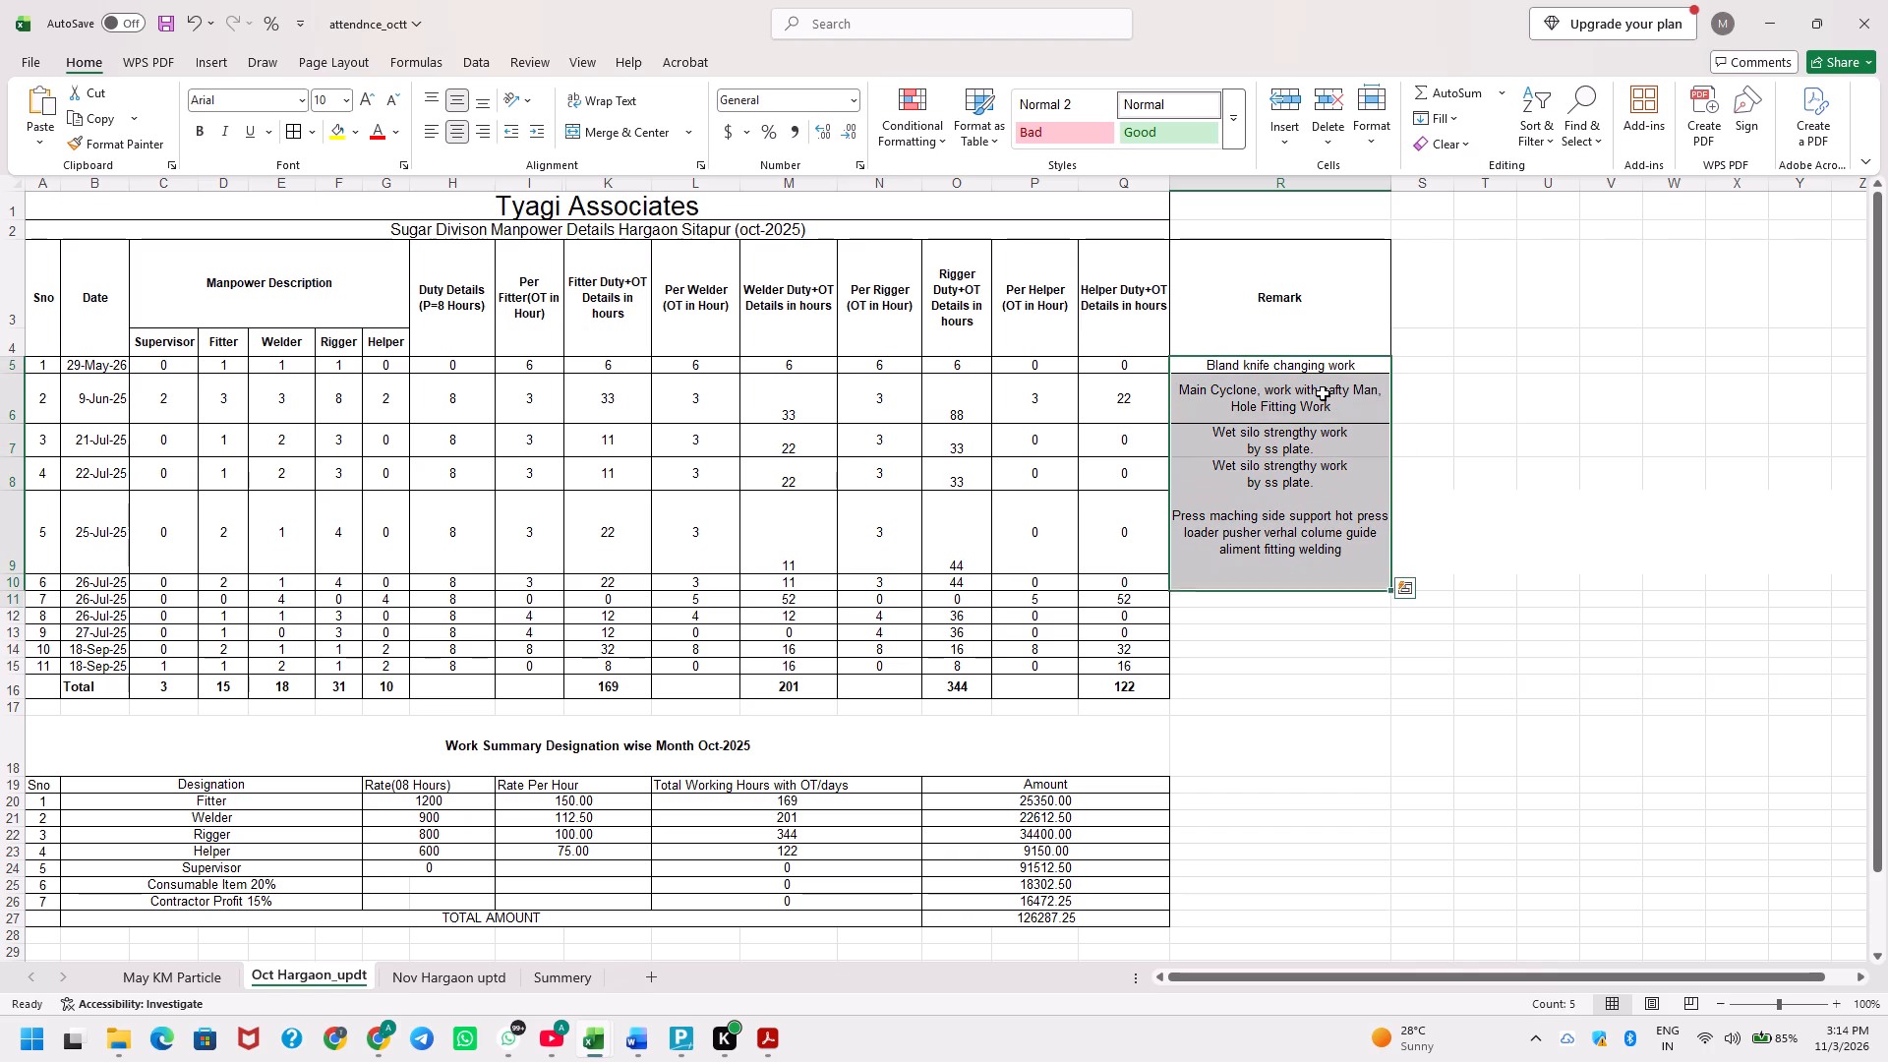
key("shift+Down")
key("shift+Down")
key("shift+Down")
key("shift+Down")
key("shift+Down")
type("hba")
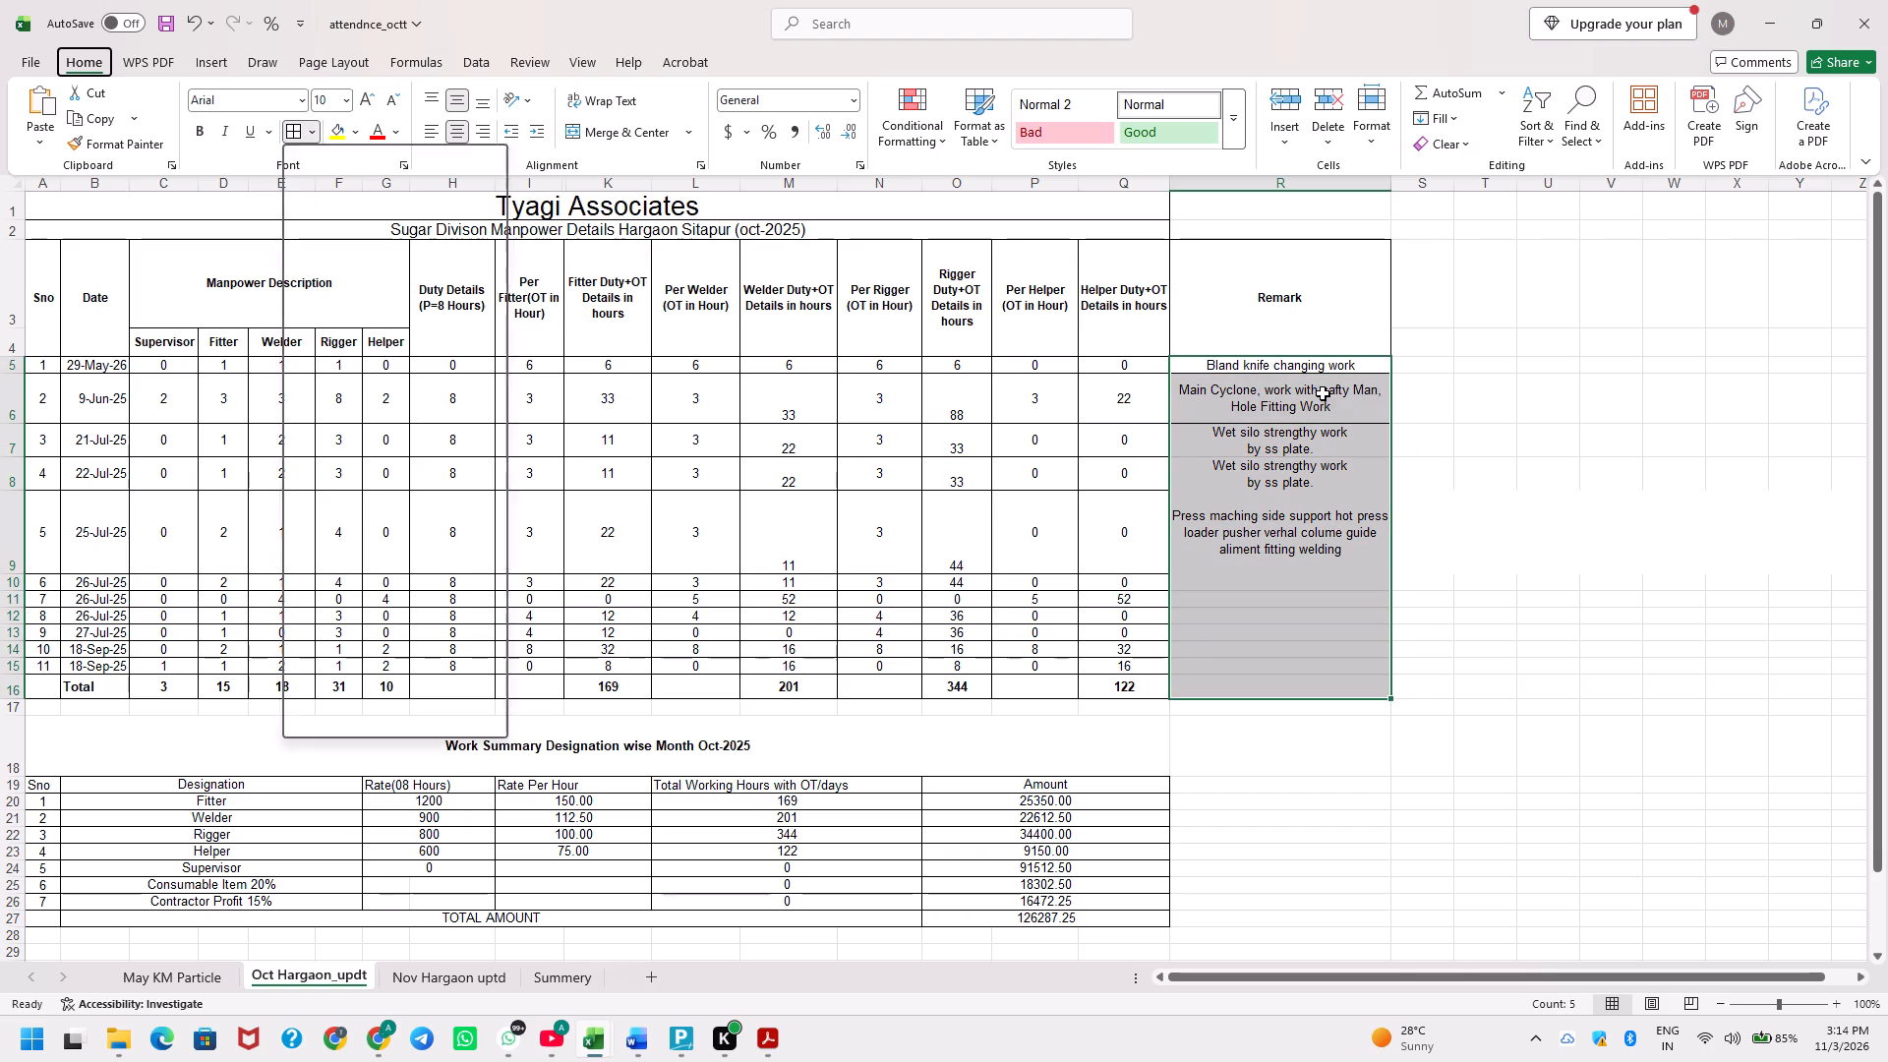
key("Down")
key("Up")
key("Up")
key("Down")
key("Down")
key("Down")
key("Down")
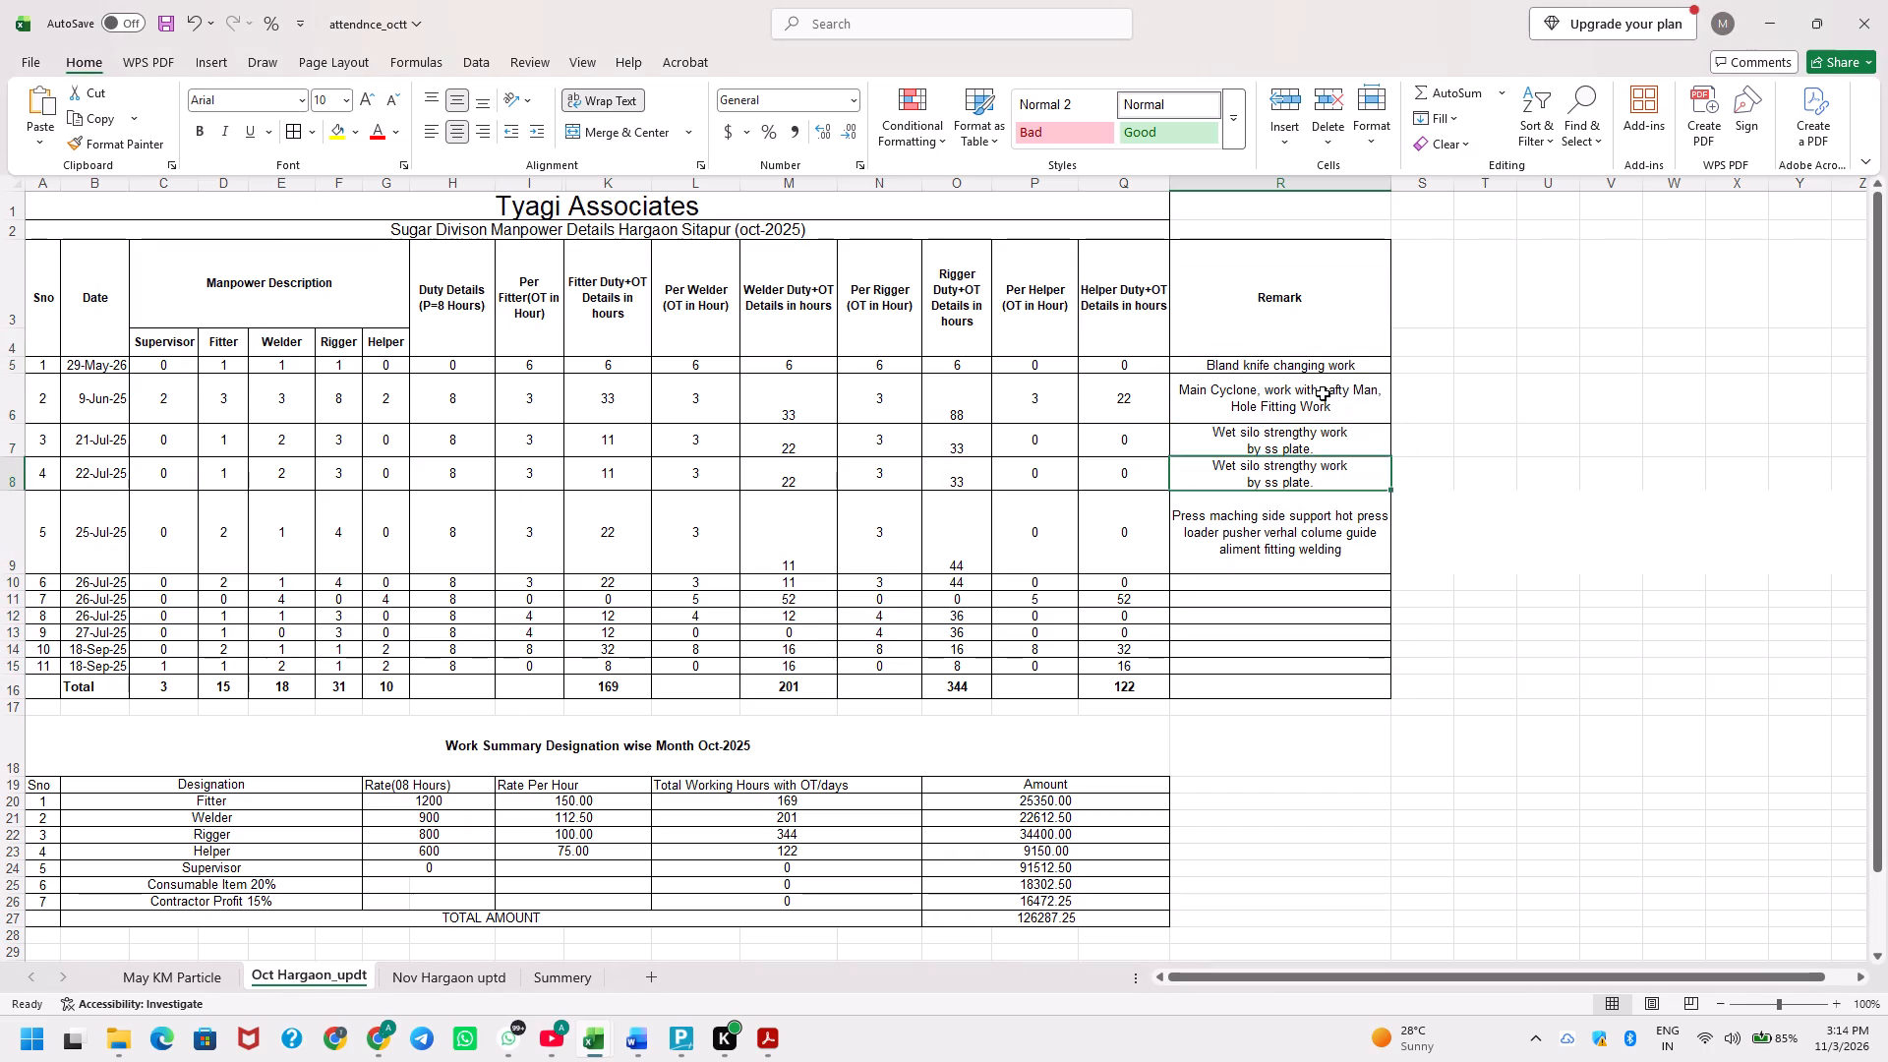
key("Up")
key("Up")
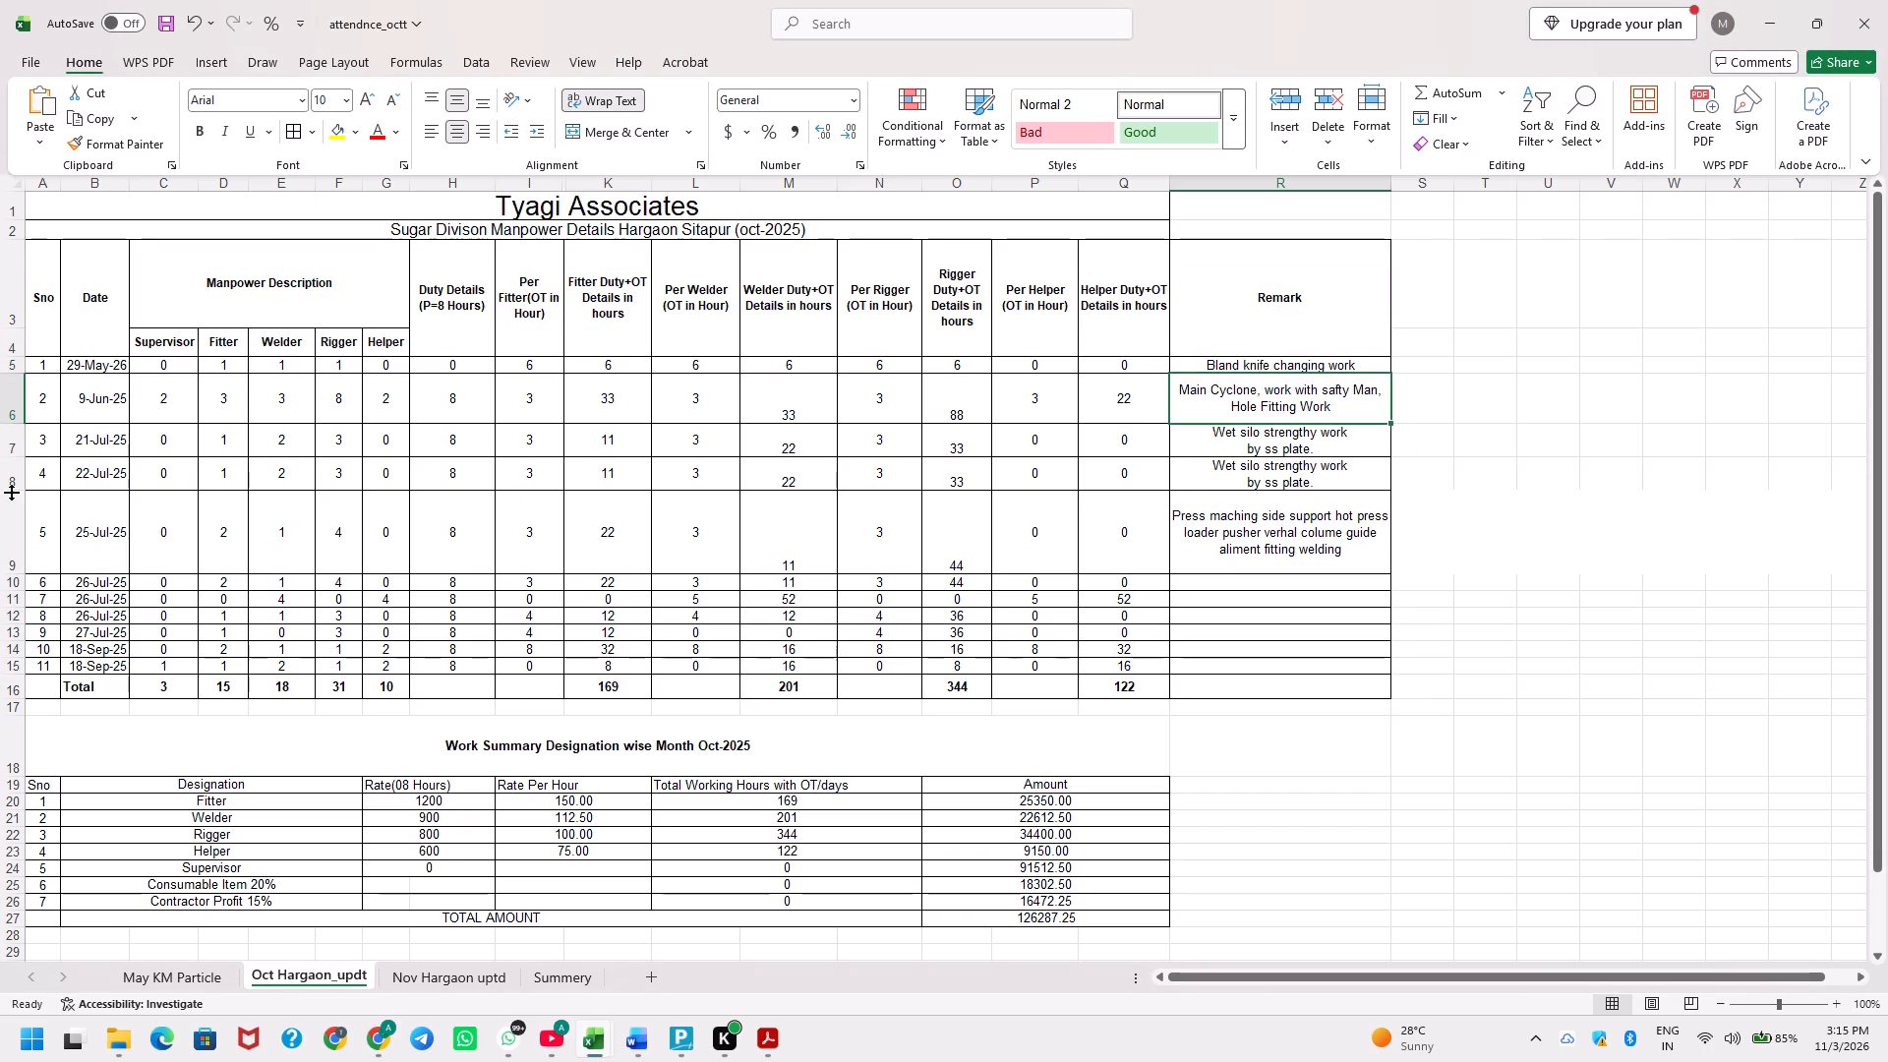
Make the 21-Jul and 22-Jul rows slightly taller and autofit the 25-Jul row's height to its remark.
left_click(12, 487)
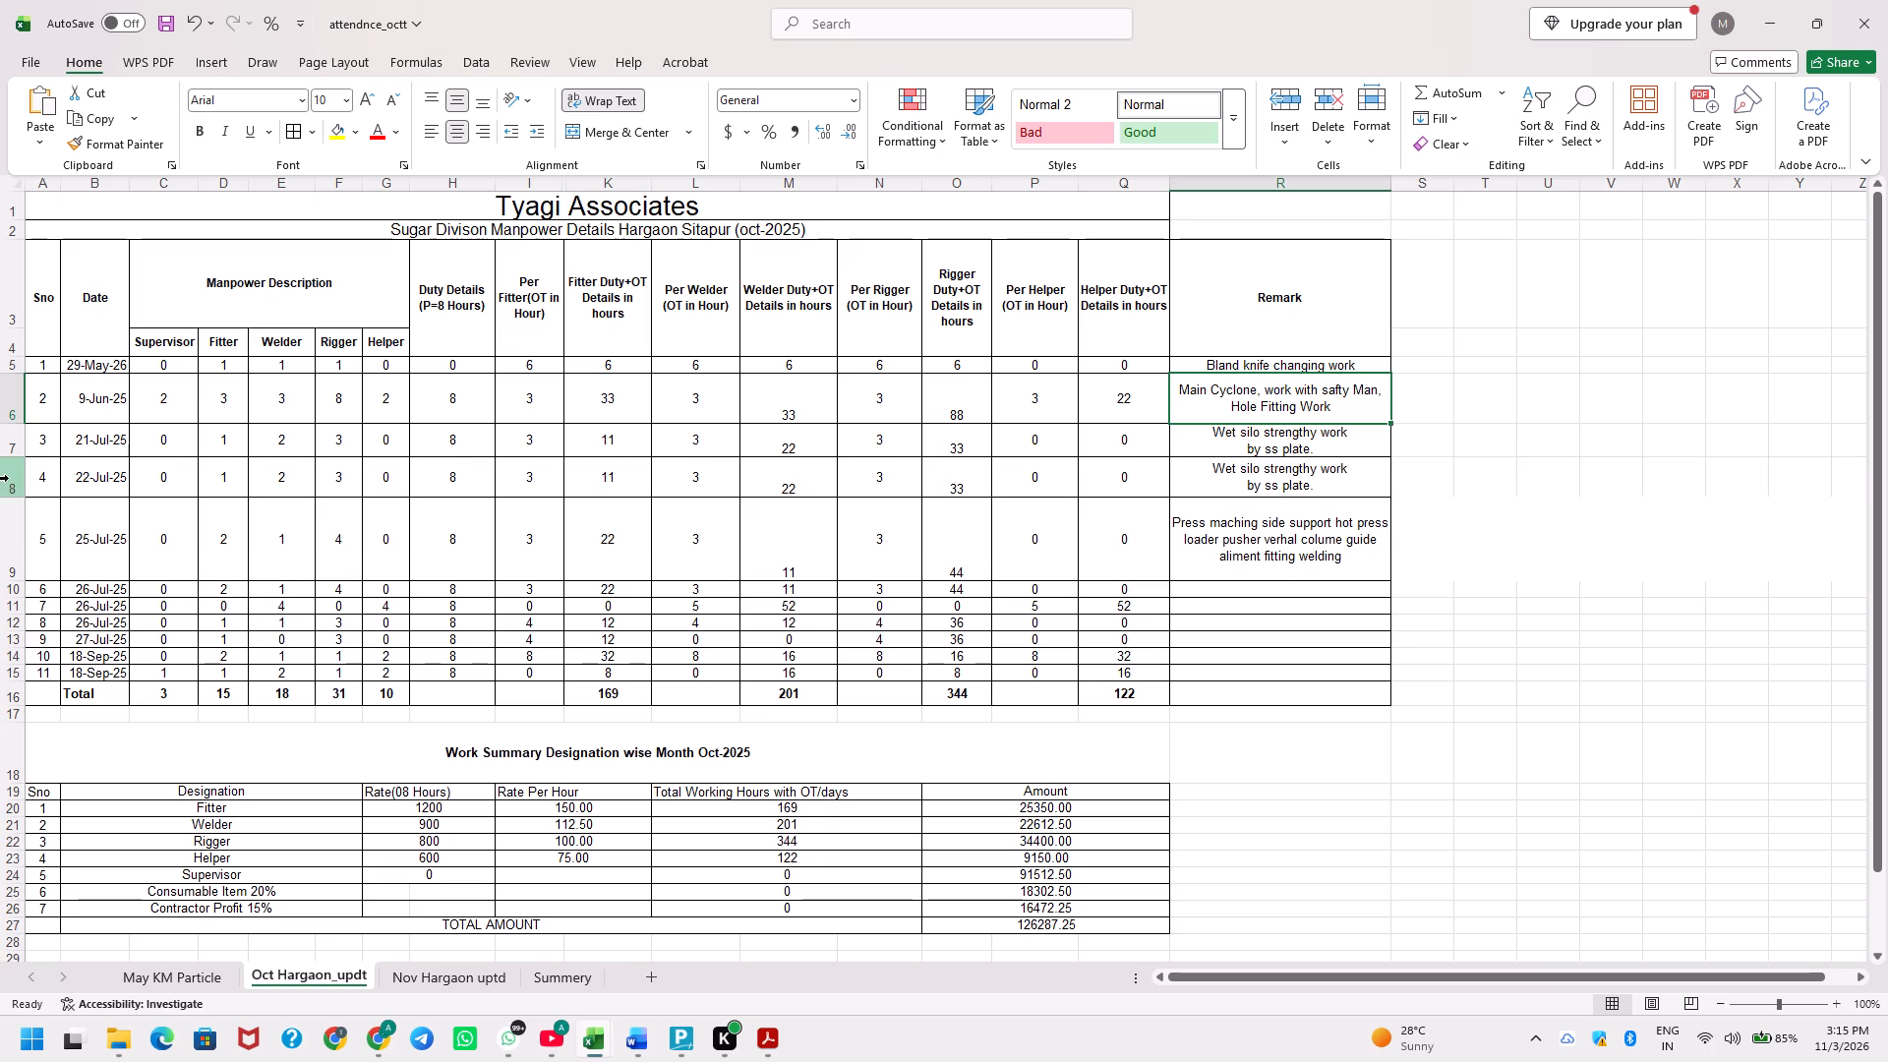
left_click(11, 456)
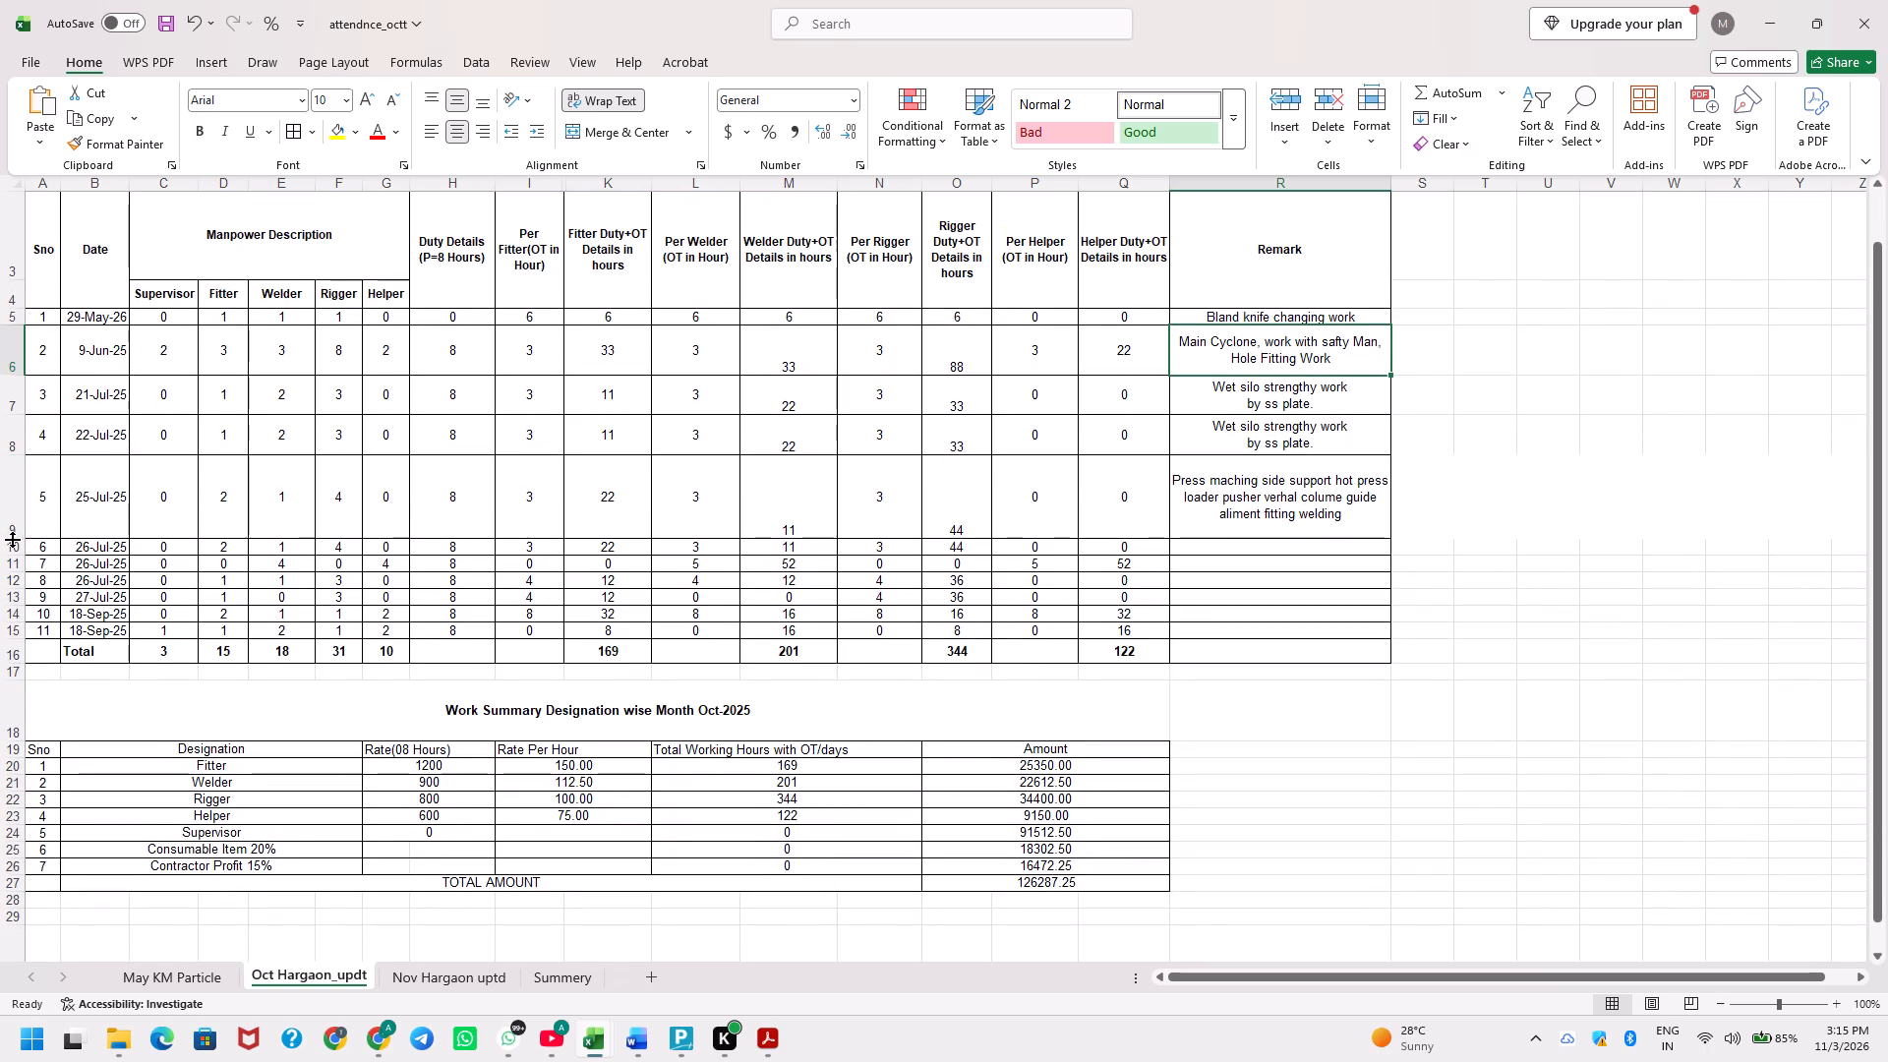
double_click(12, 539)
Vertically centre the 25-Jul row's Welder hours, Per Rigger OT and Rigger hours cells.
left_click(818, 503)
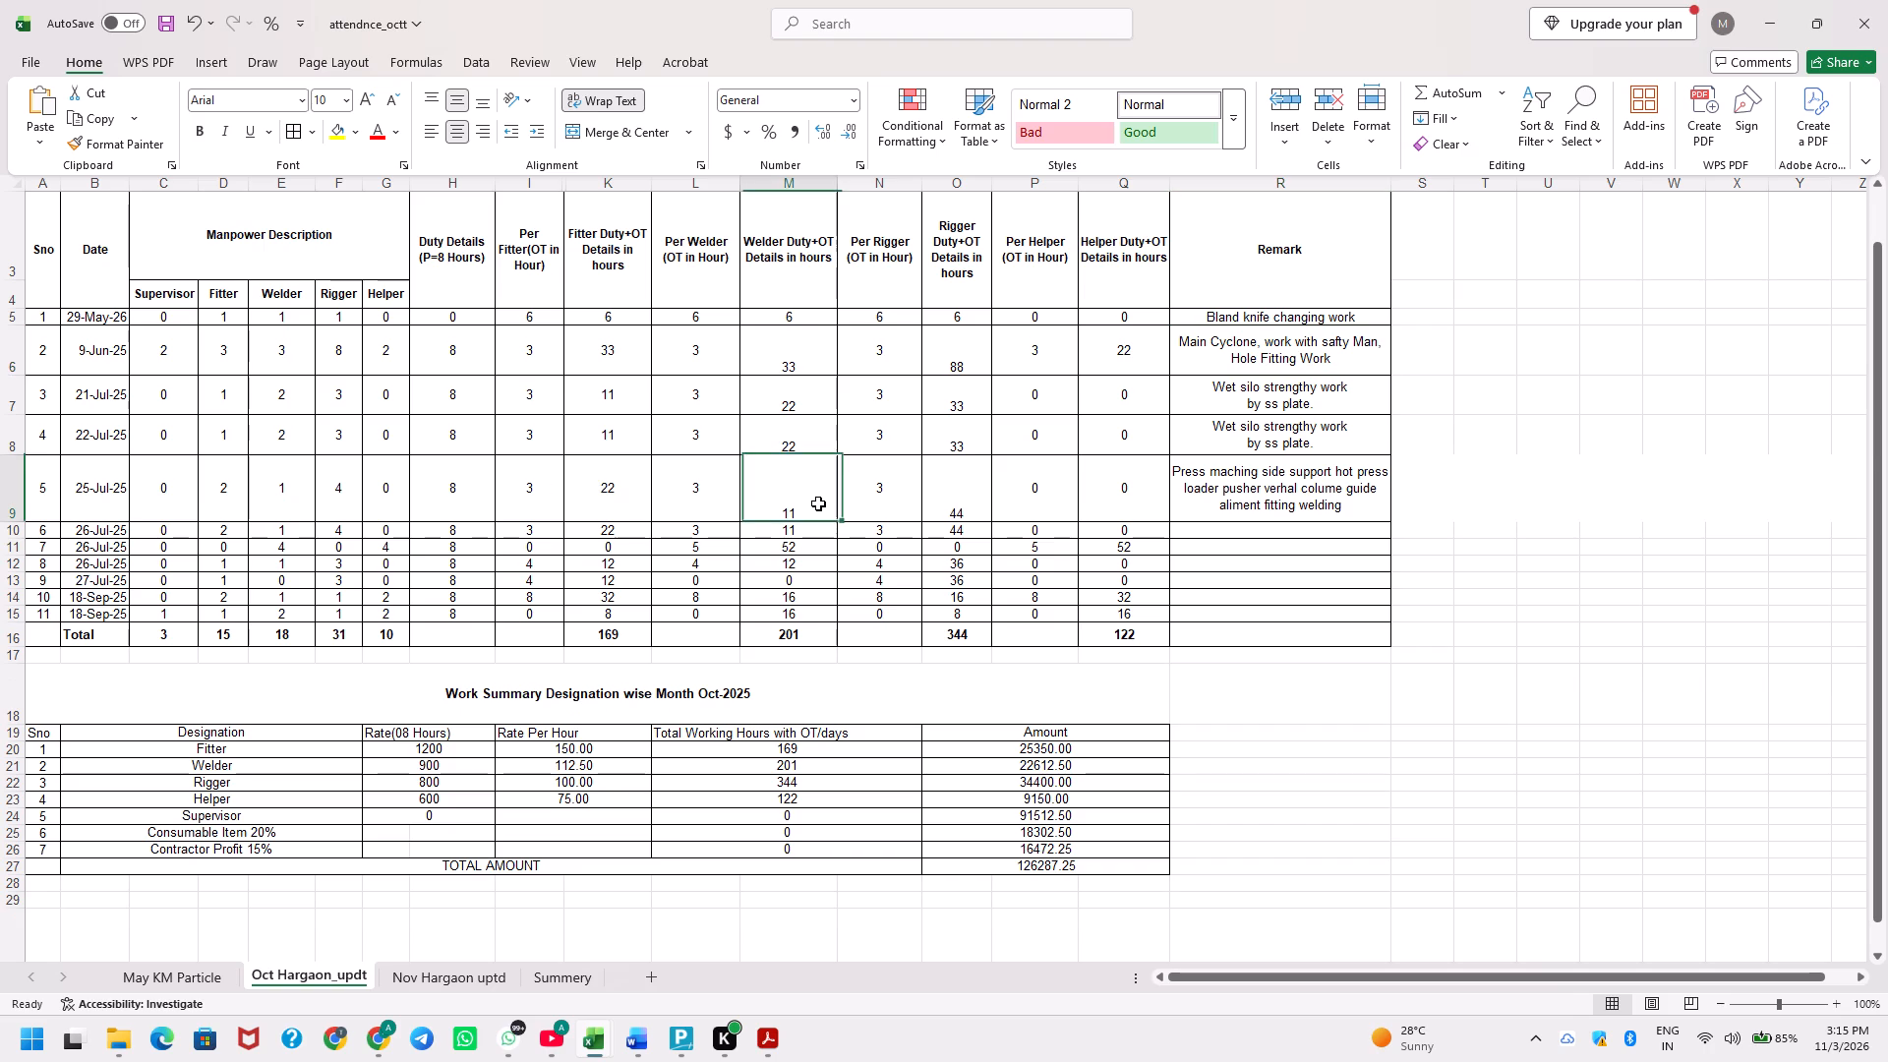
key("shift+Right")
key("shift+Right")
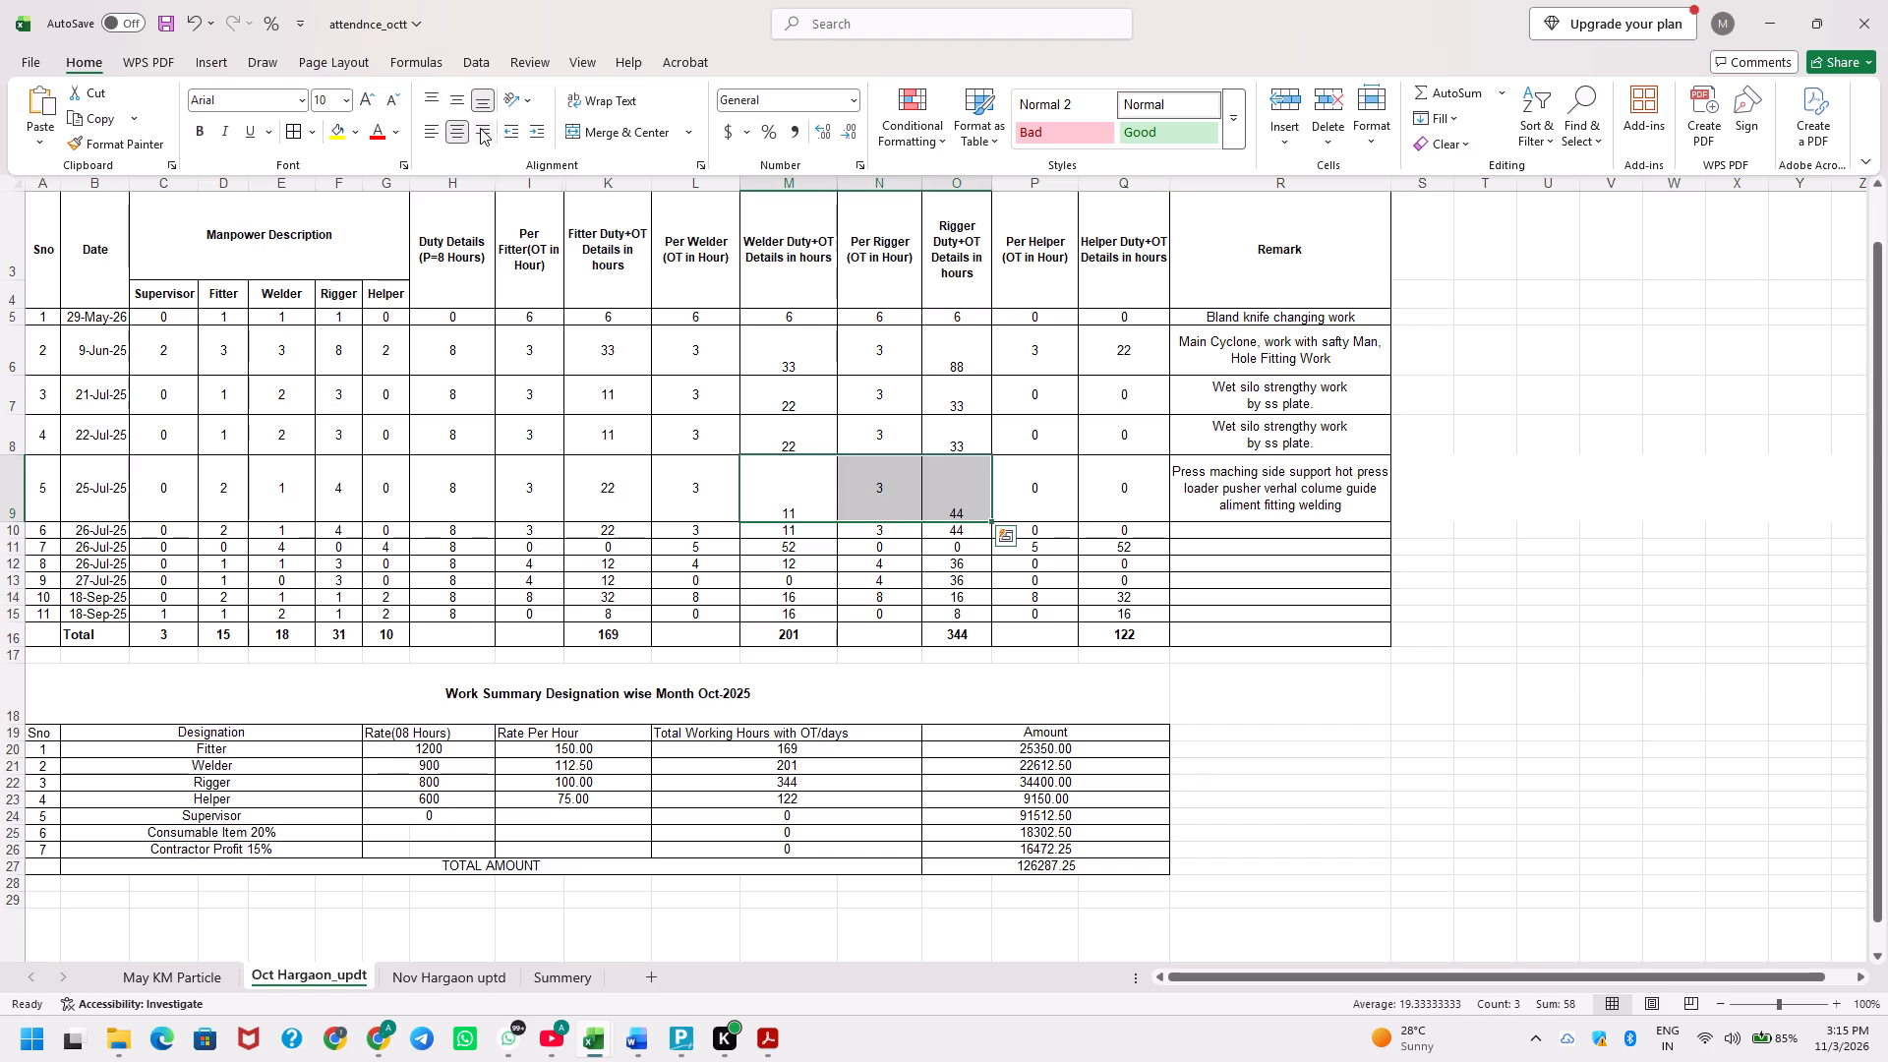
left_click(454, 108)
left_click(805, 469)
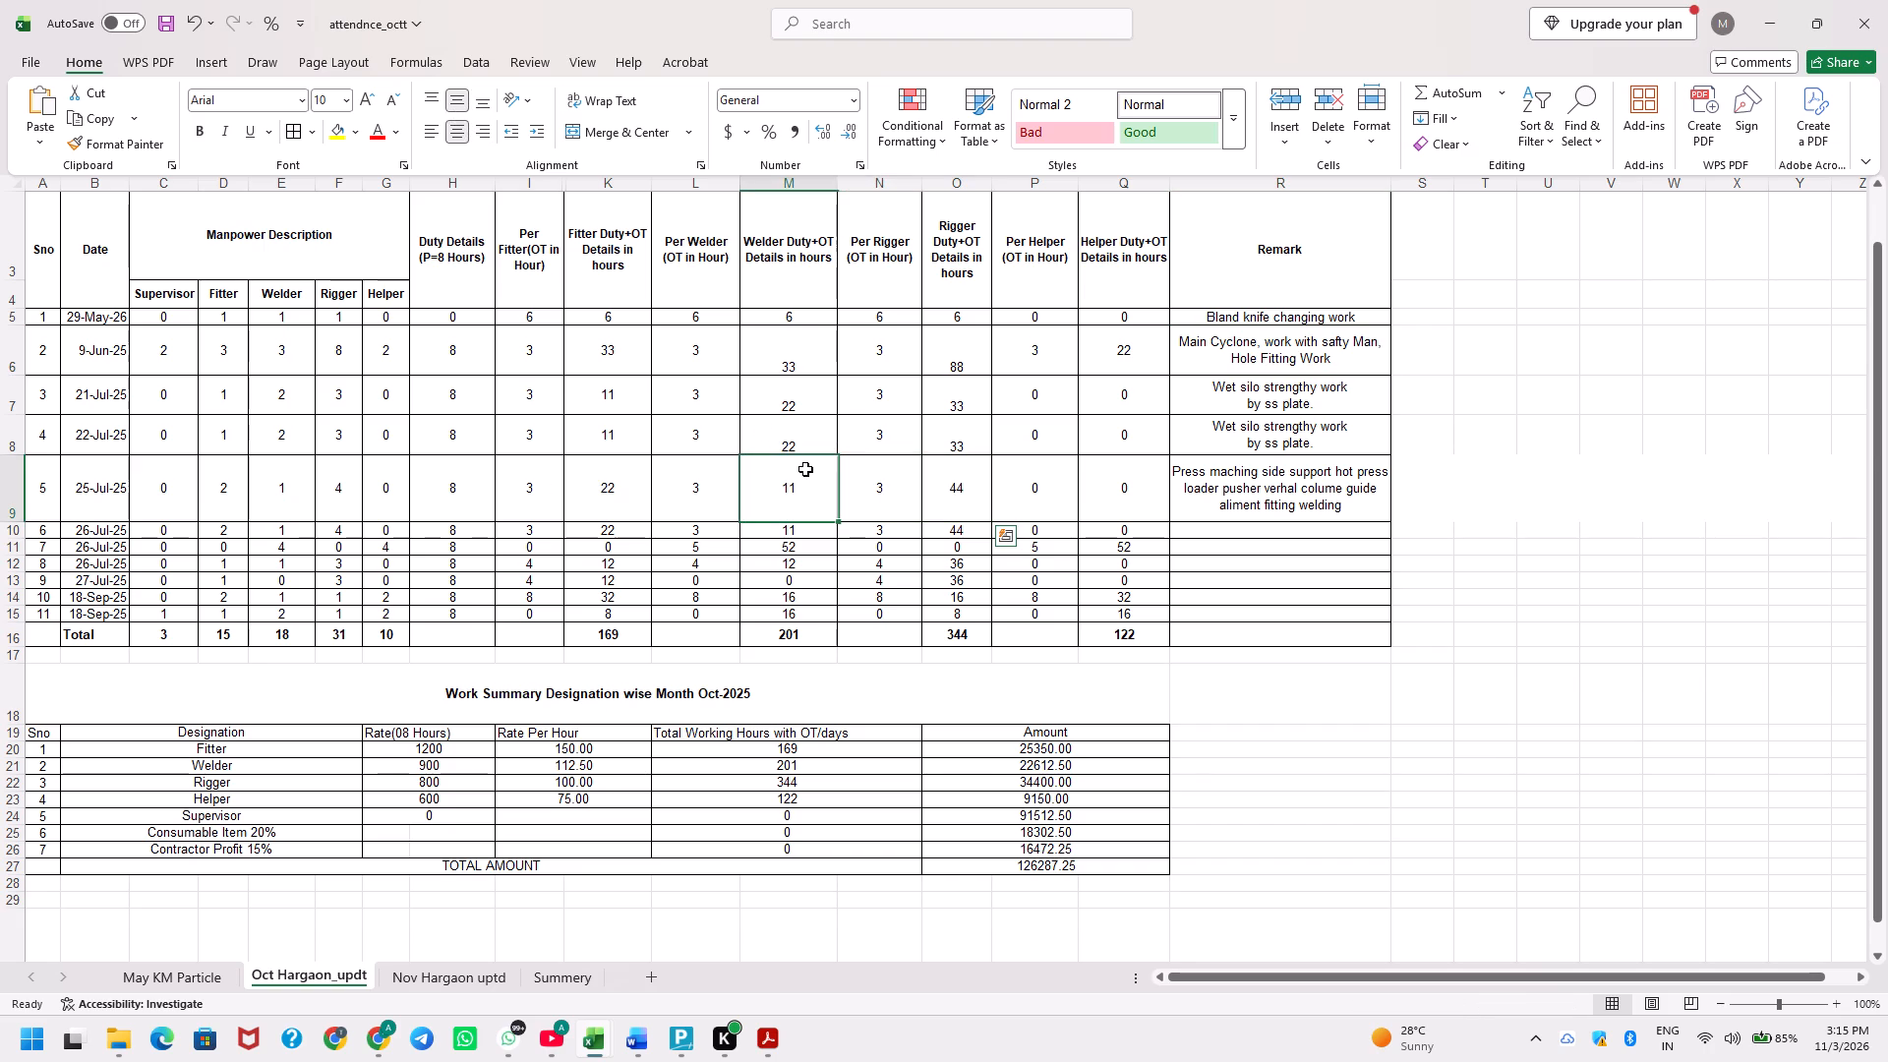
Reduce the 25-Jul row's height to about 42 points and save the attendance workbook.
double_click(9, 523)
left_click_drag(9, 523, 9, 514)
left_click(9, 514)
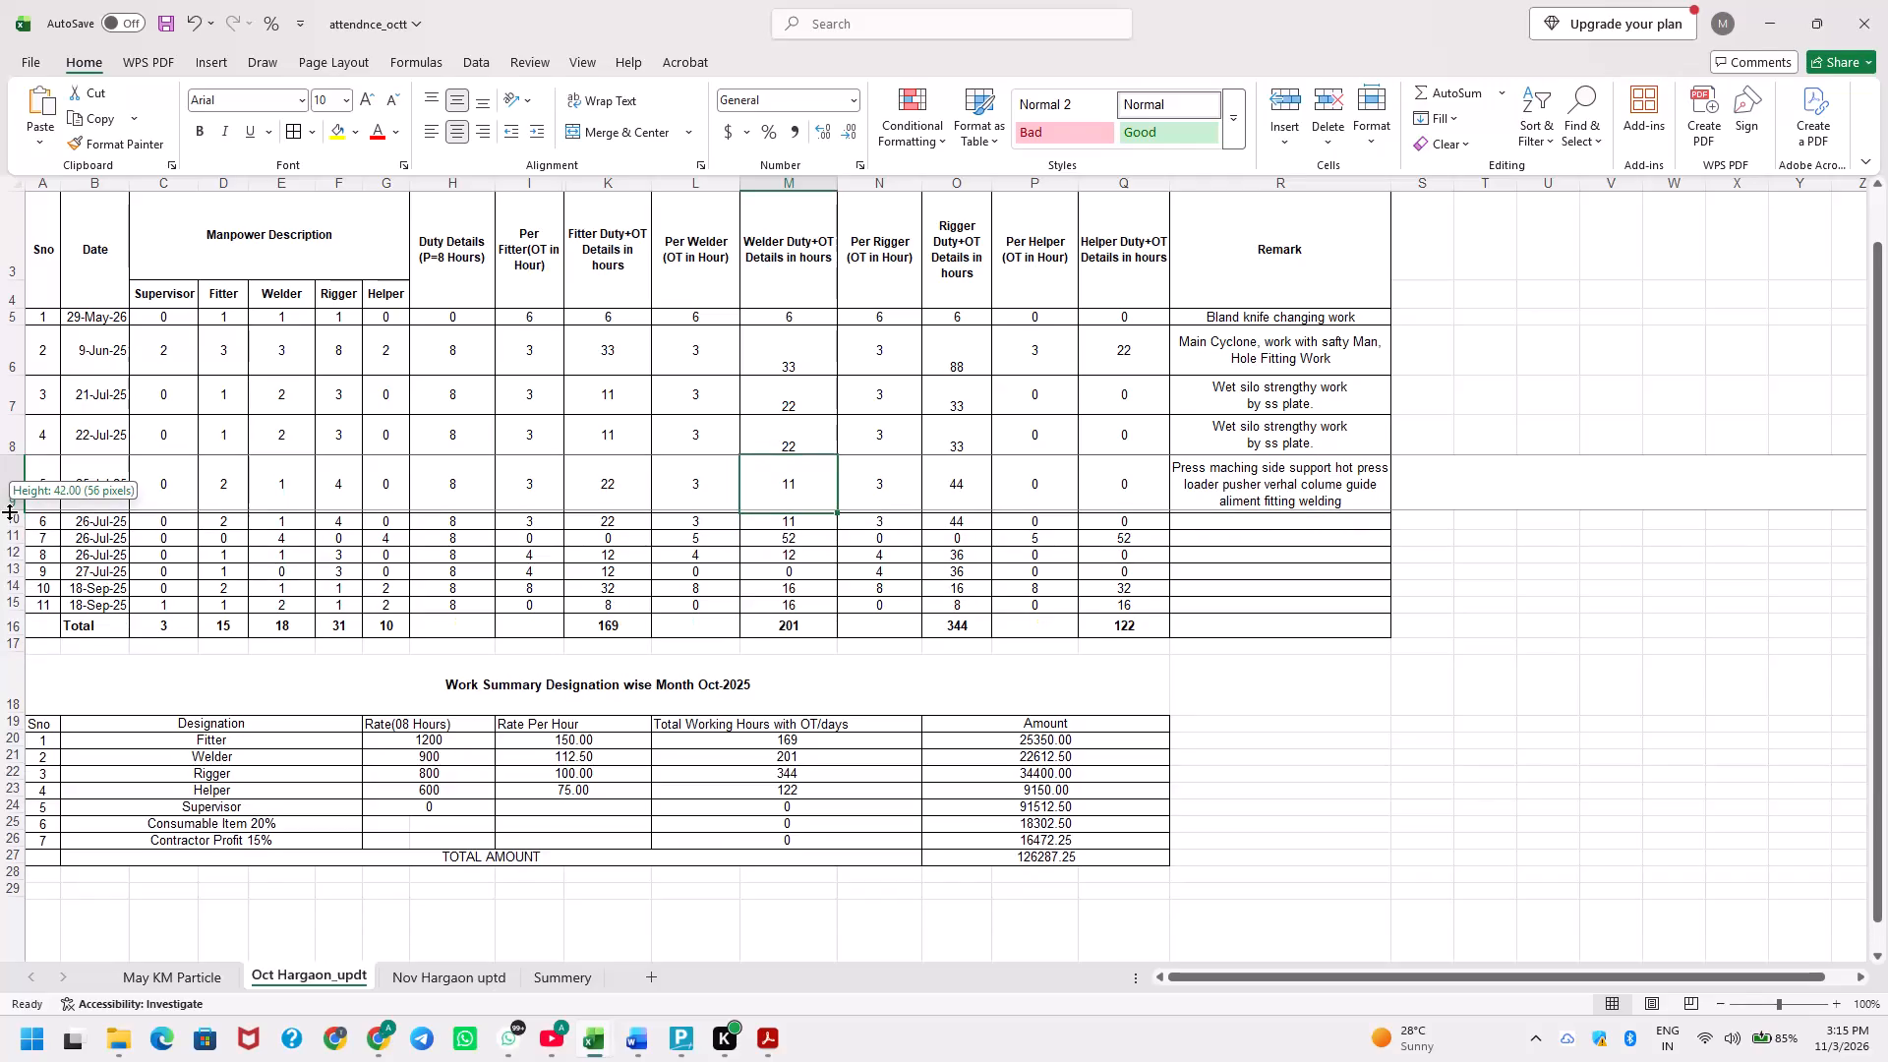
left_click(9, 505)
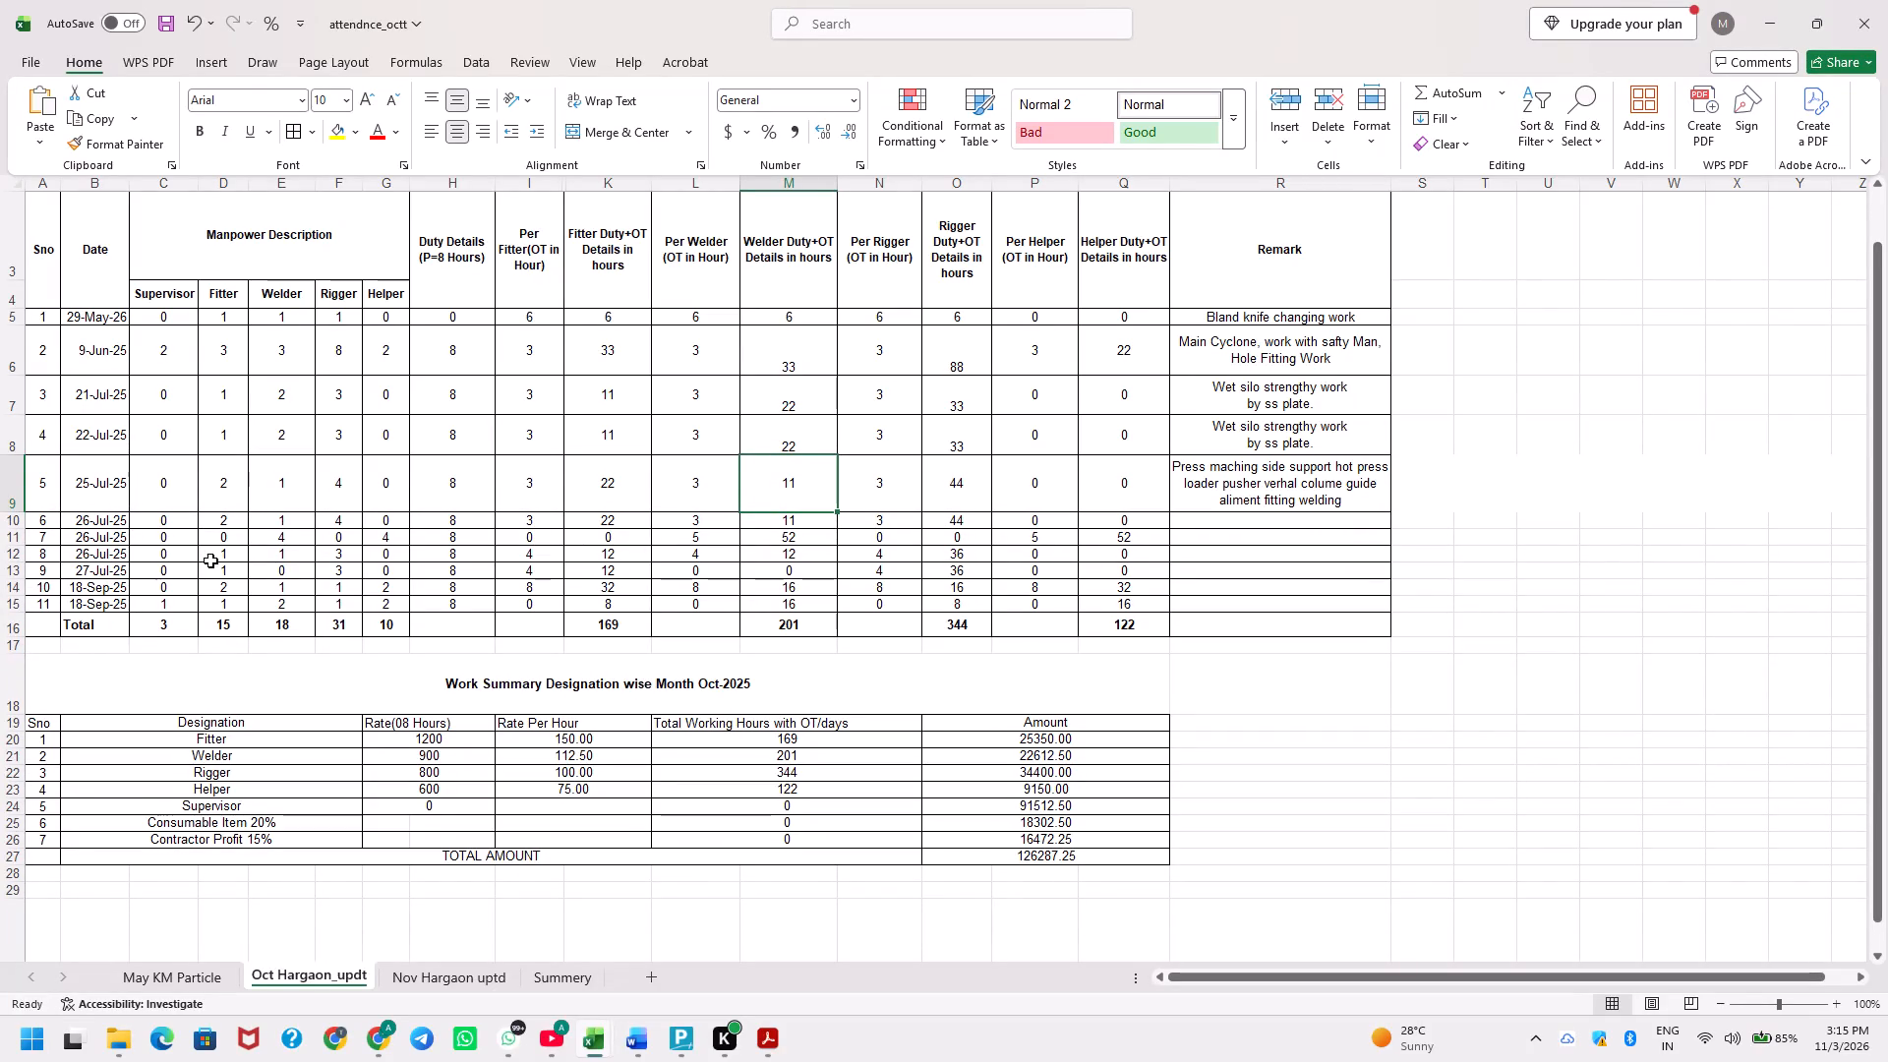
key("ctrl+s")
Append "& fitting work" to the 25-Jul row's remark, as in the Ayodhya workbook, and save the attendance workbook.
key("Down")
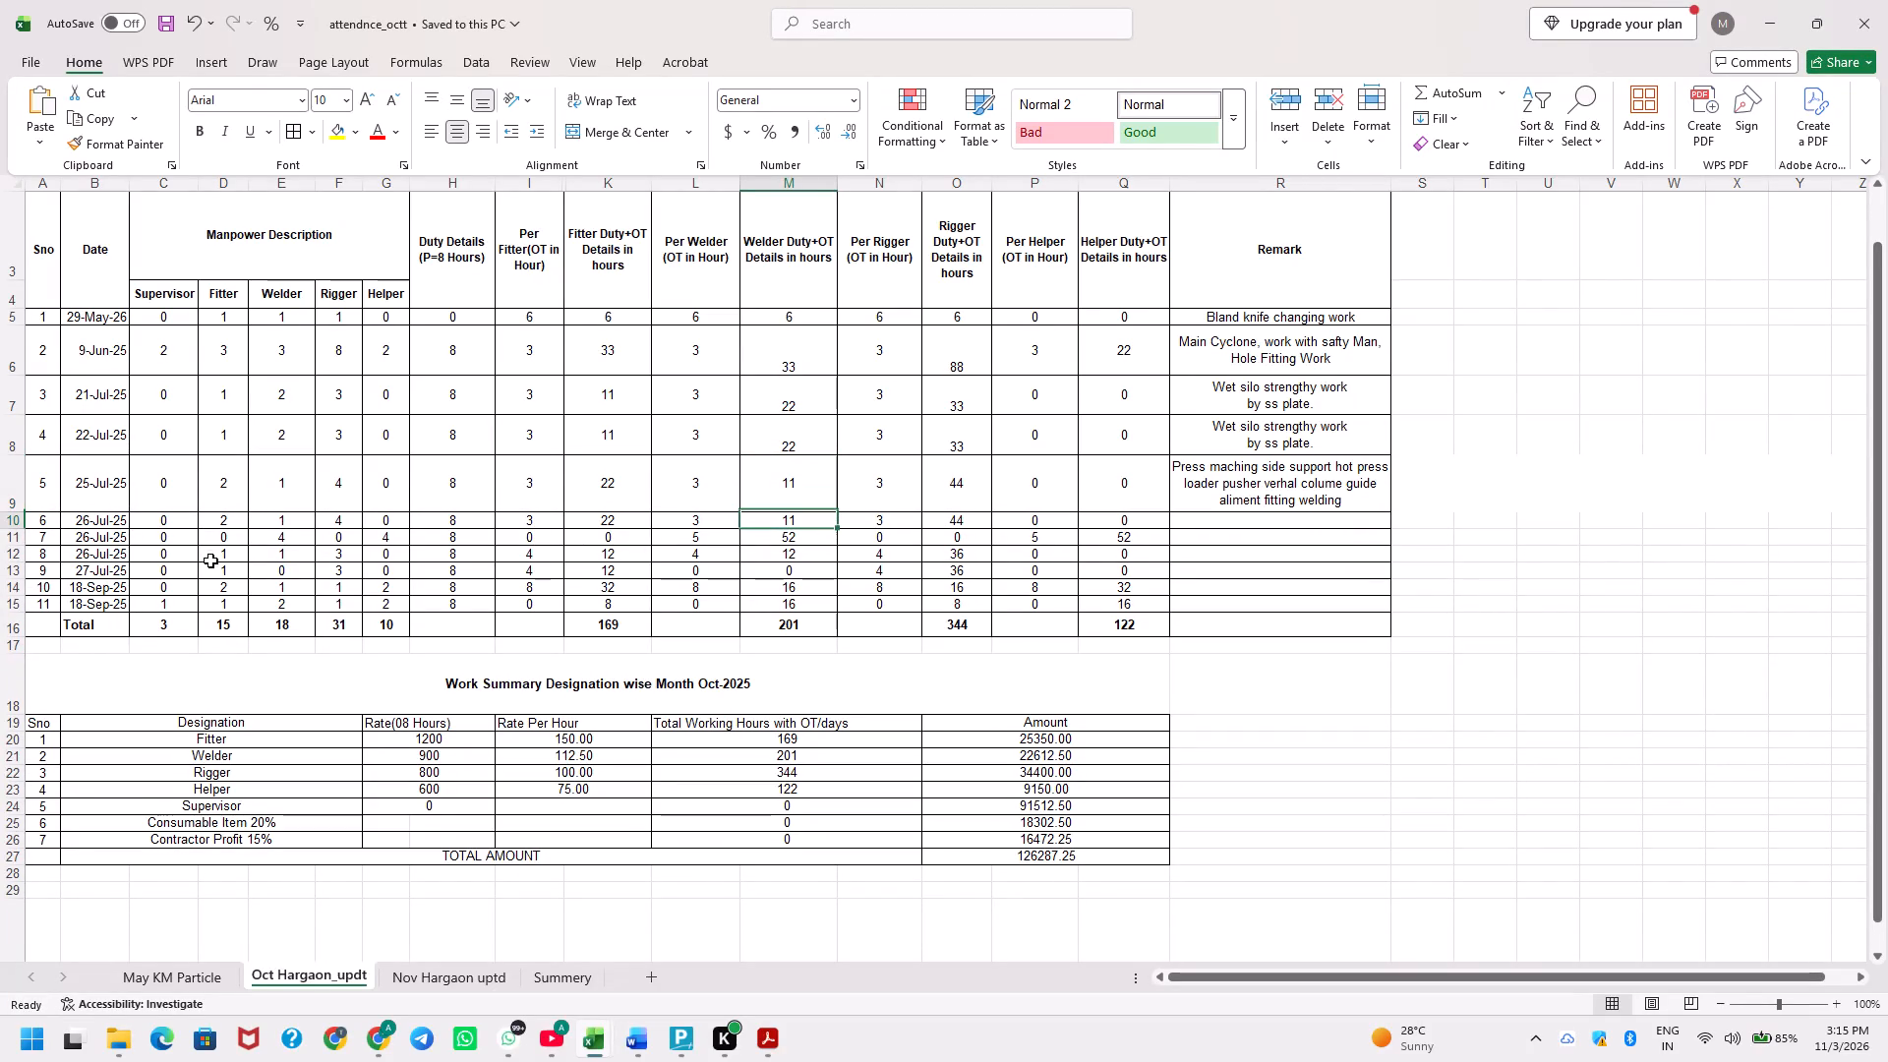
key("Right")
key("Right")
key("Right")
key("Right")
key("Right")
key("alt+Tab")
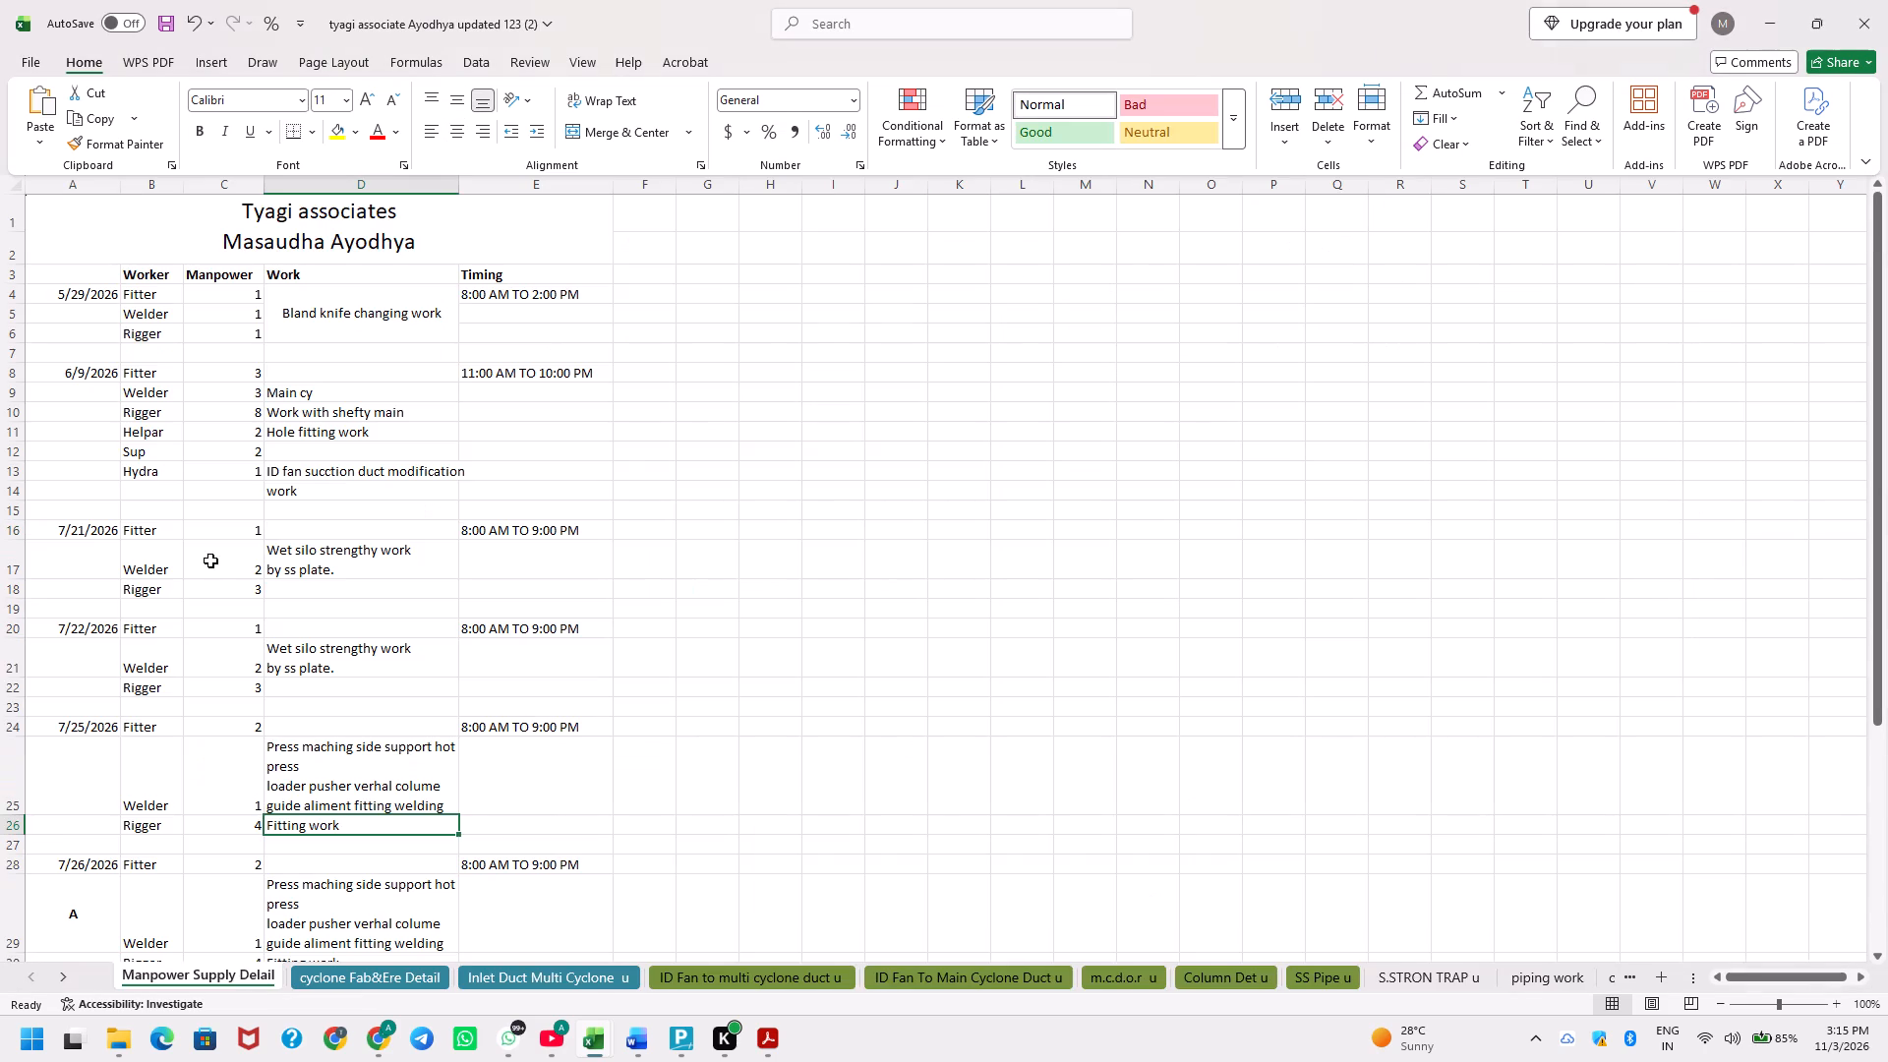
key("alt+Tab")
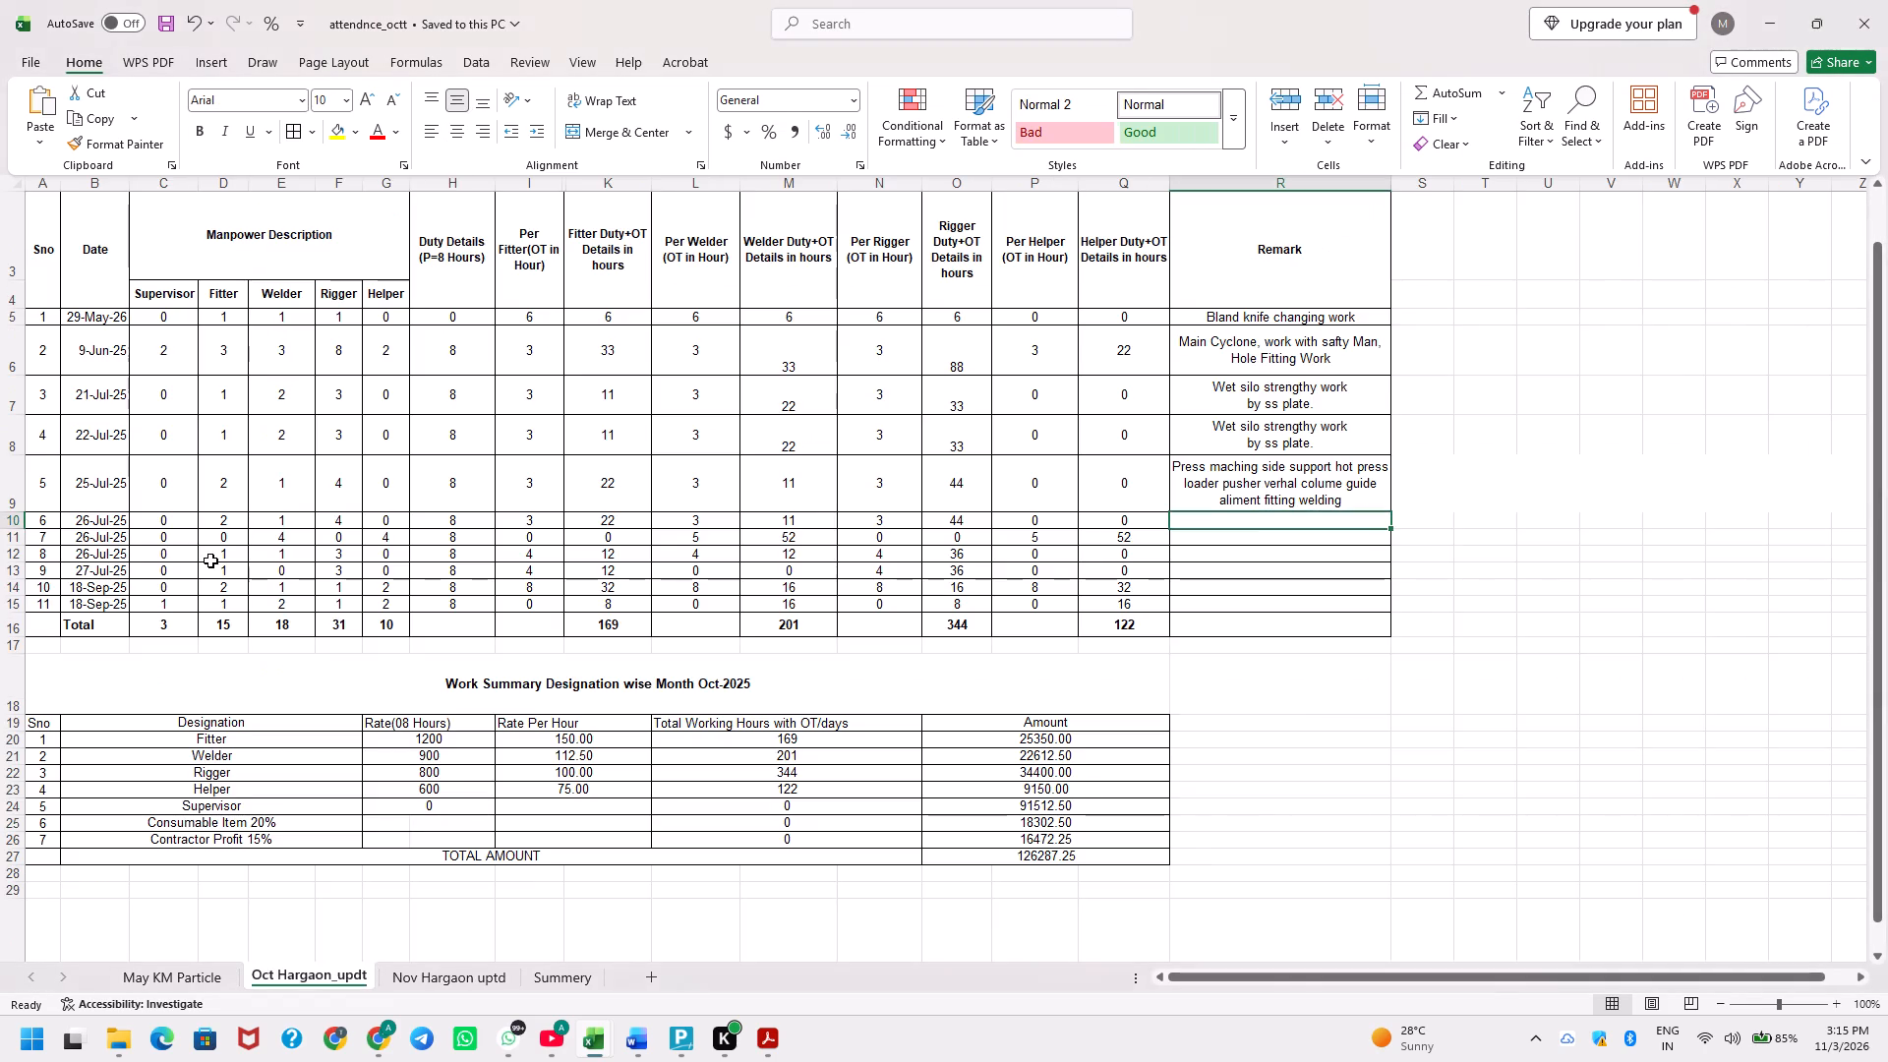
key("Up")
key("F2")
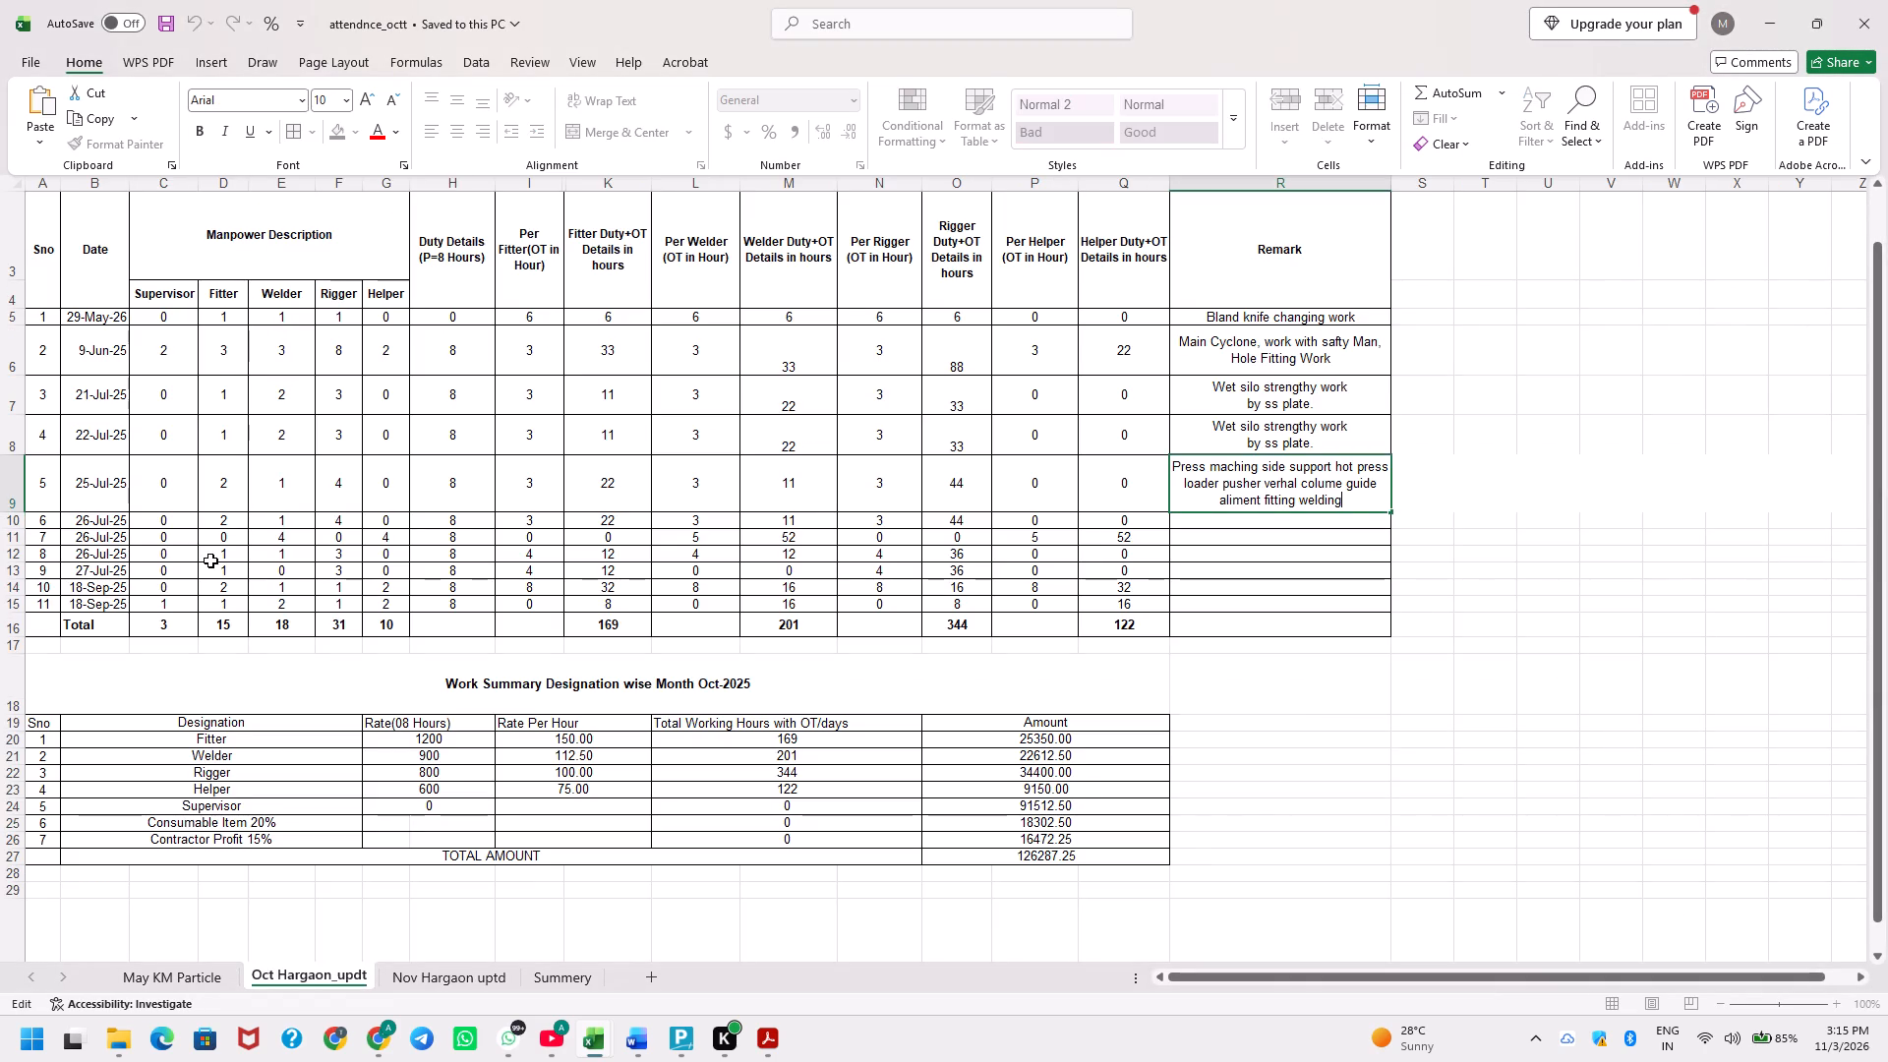
key("space")
type("& fitting")
key("space")
type("work")
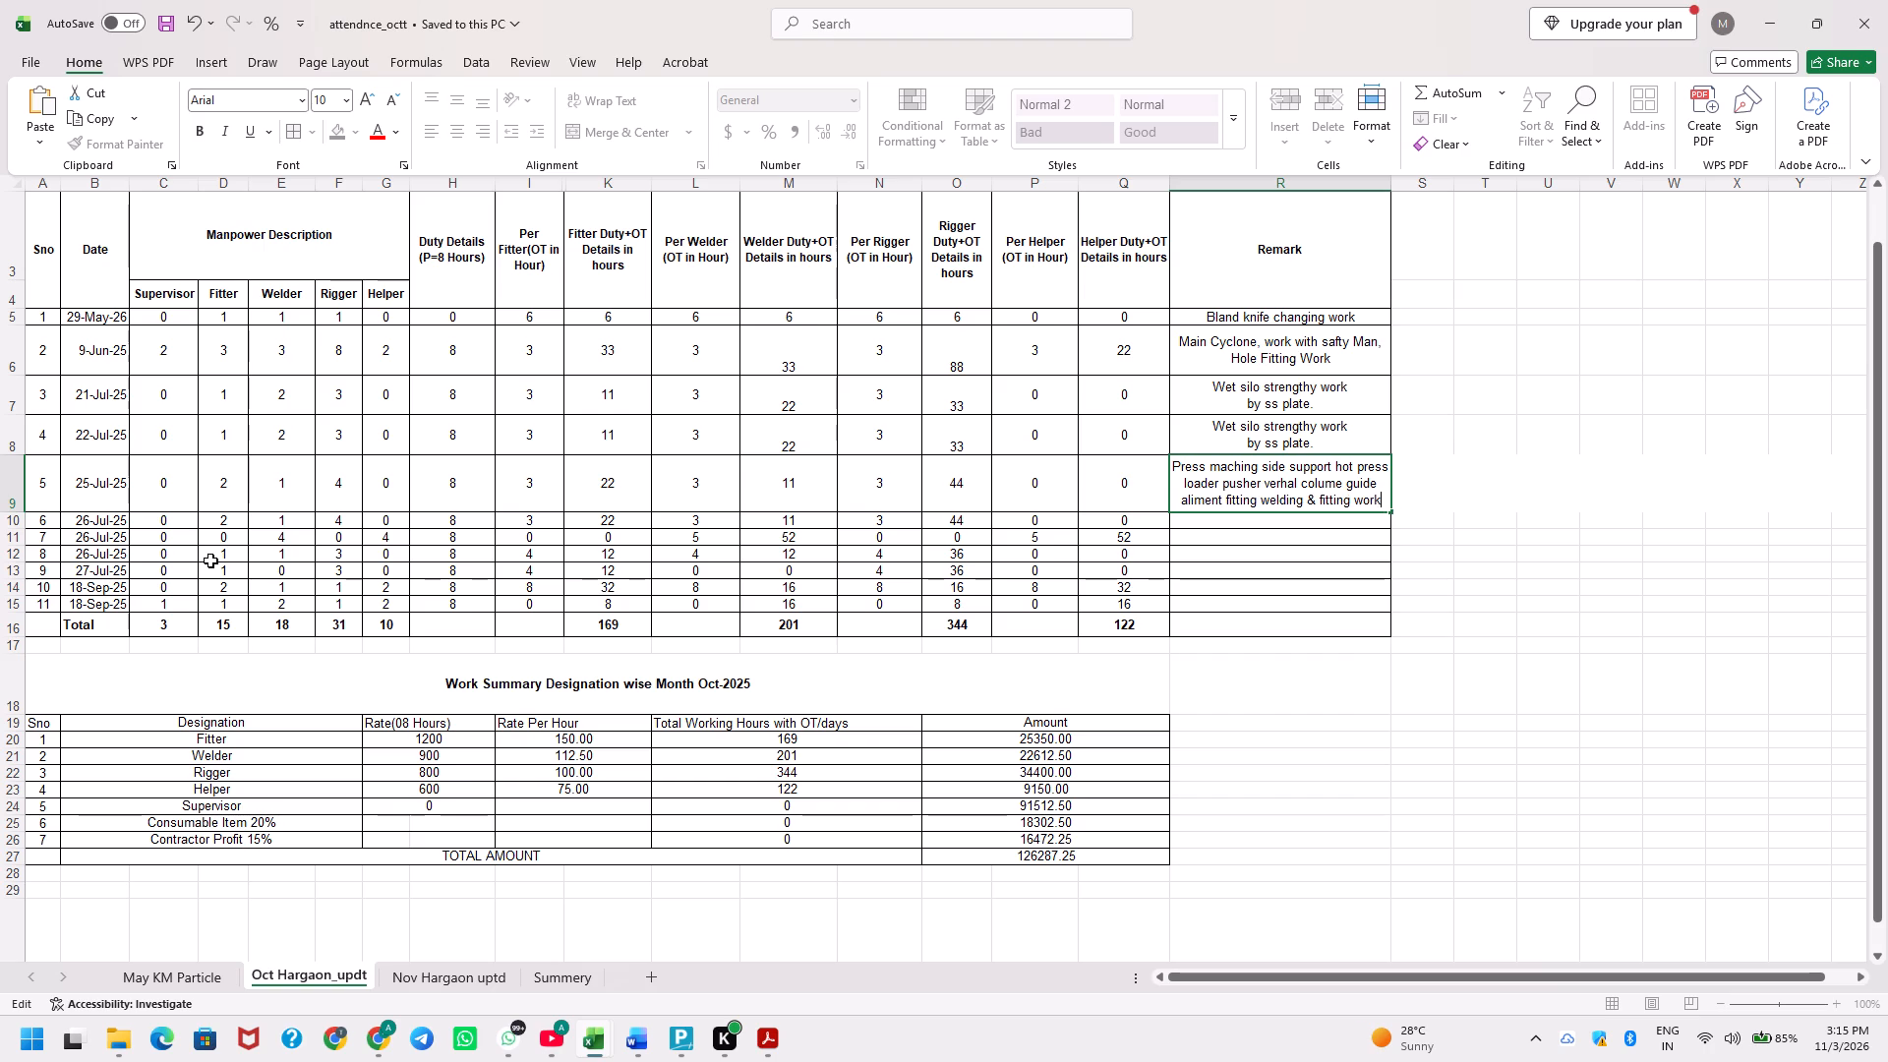
key("Return")
key("alt+Tab")
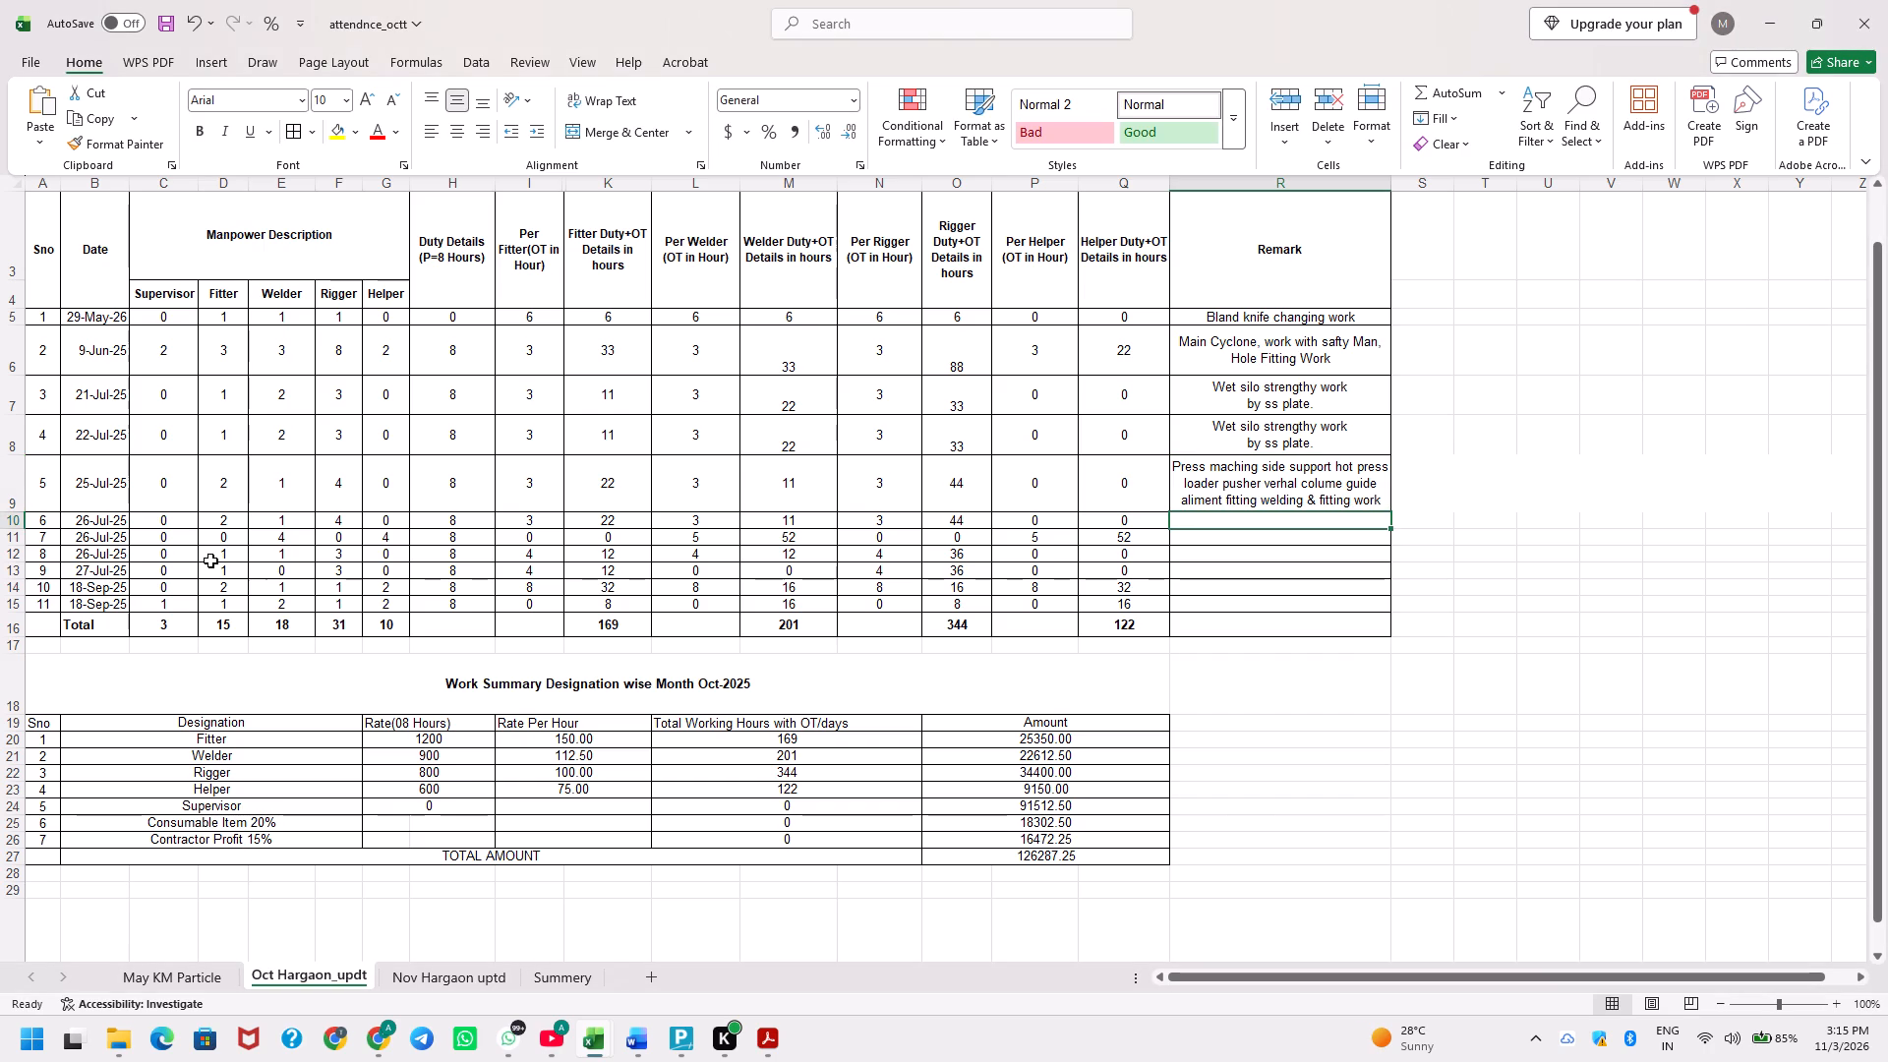
key("alt+Tab")
key("alt+Tab")
key("ctrl+s")
key("ctrl+s")
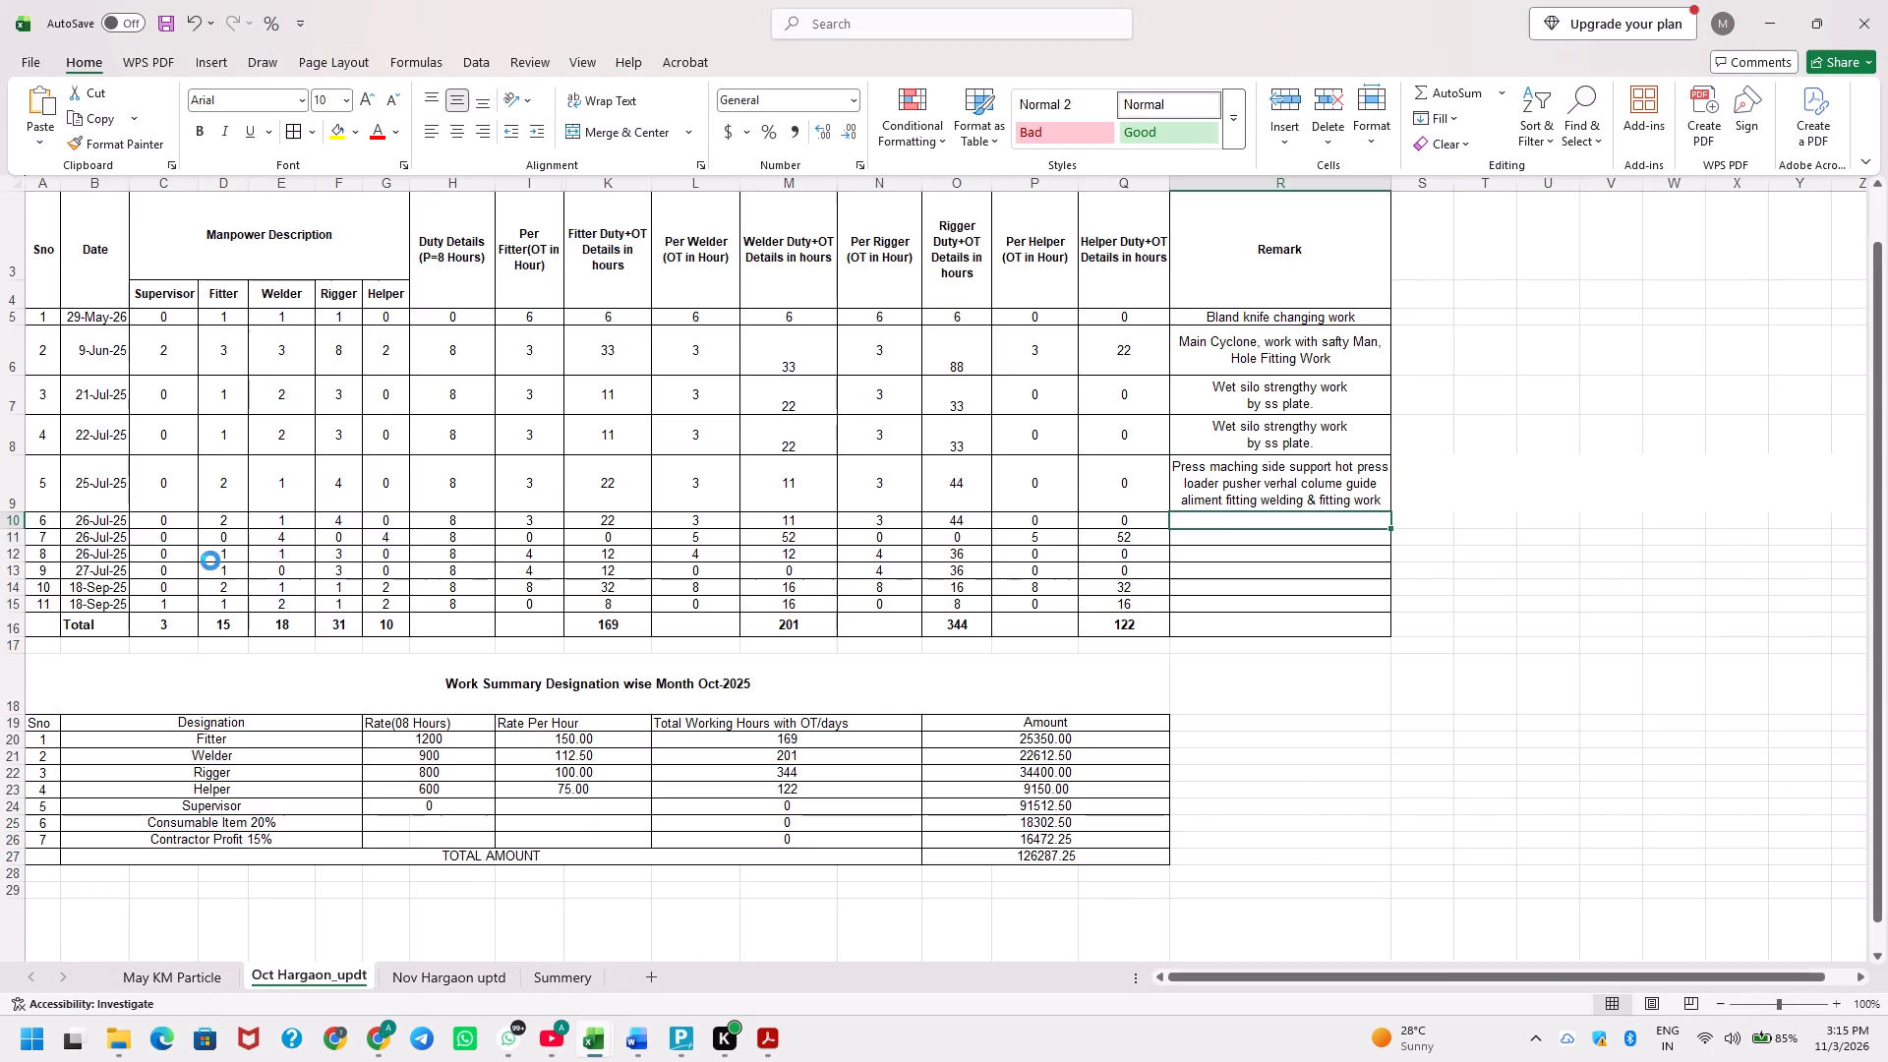
Copy the 7/26 A entry's work description from the Ayodhya workbook into the first 26-Jul row's remark and centre it horizontally.
key("alt+Tab")
key("alt+Tab")
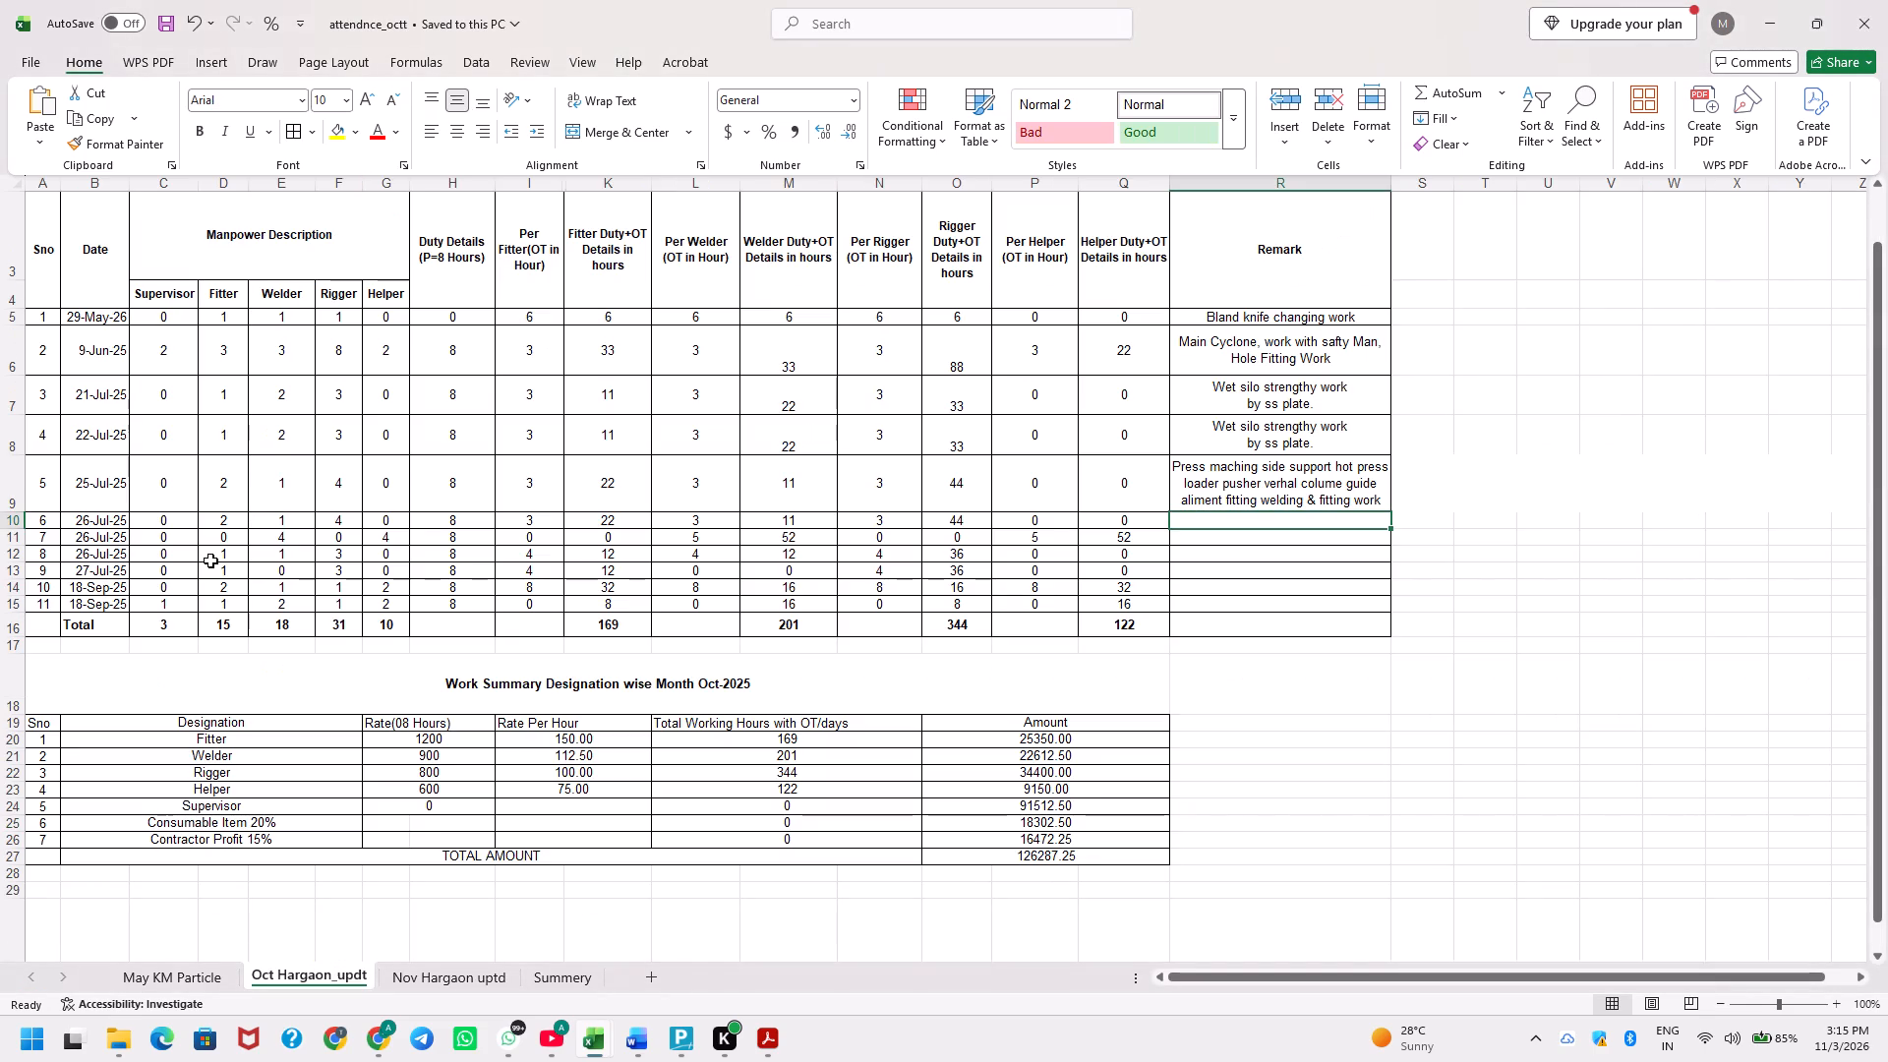
key("alt+Tab")
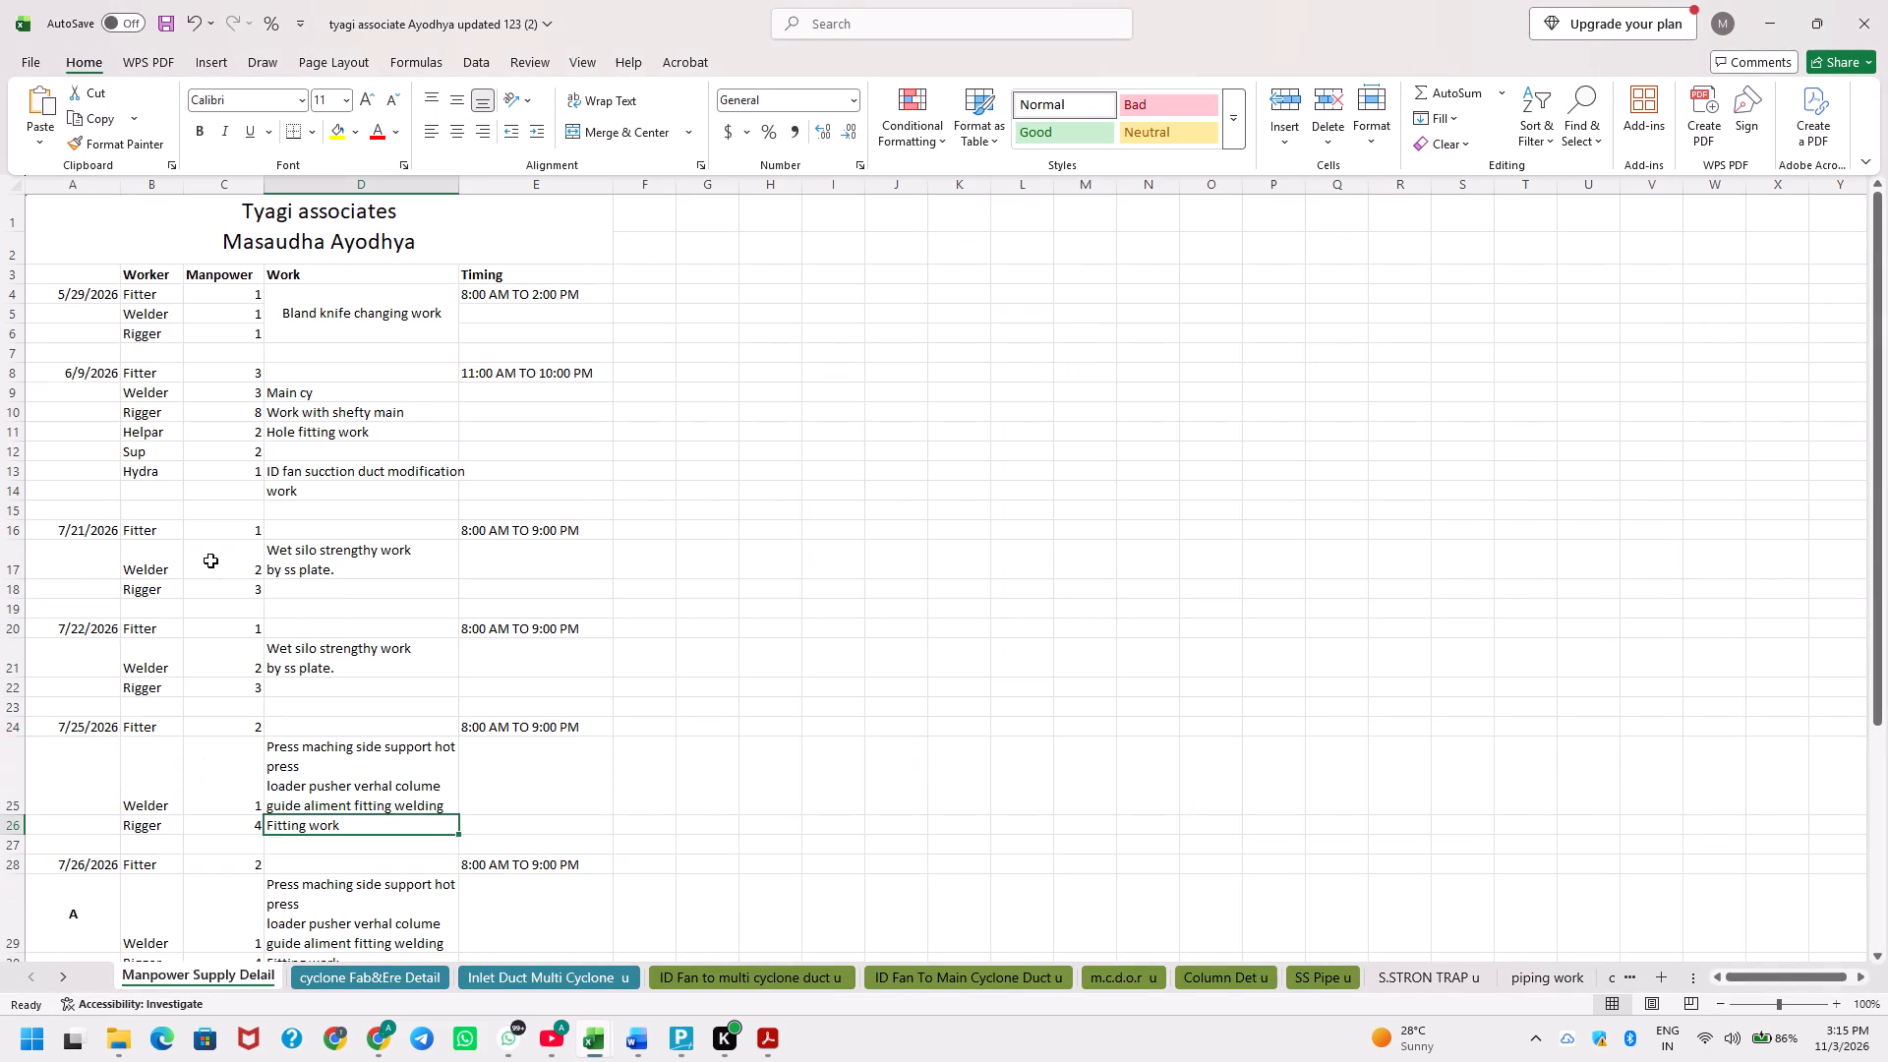
key("Down")
key("Down")
key("Down")
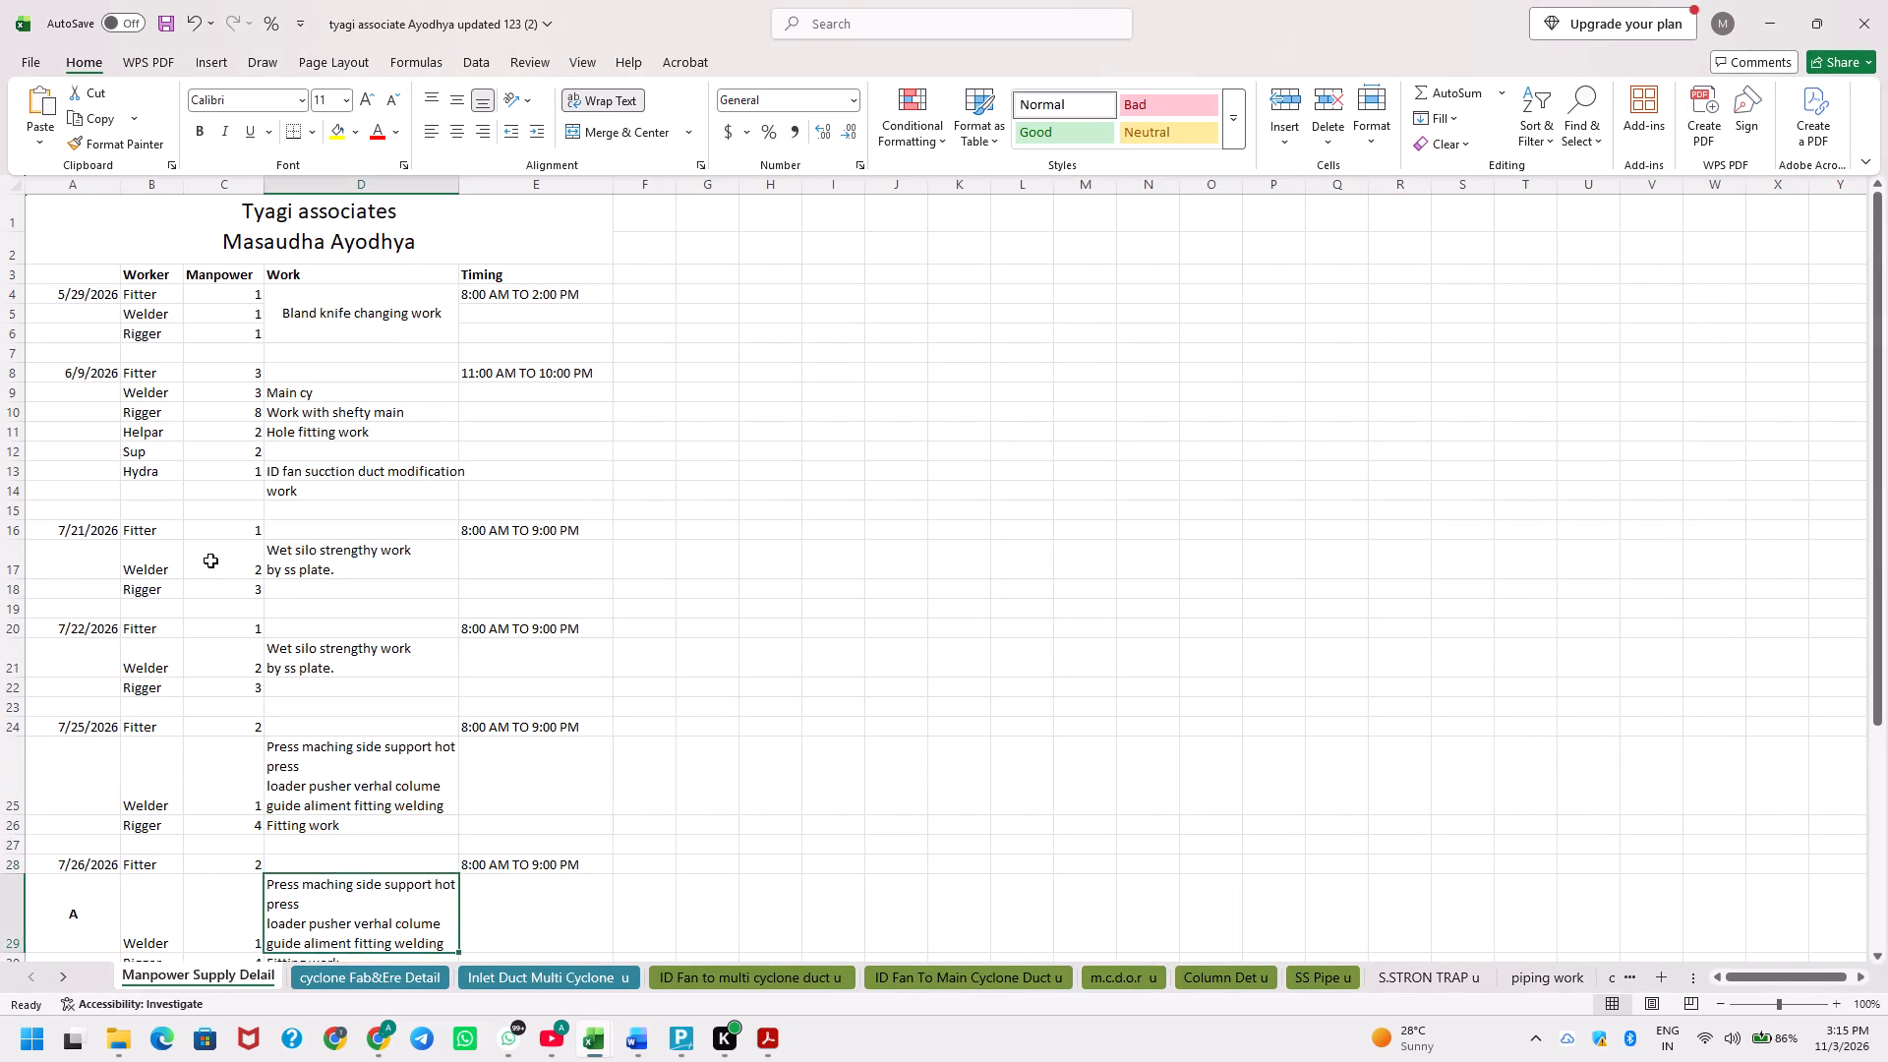
key("Down")
key("Up")
key("Up")
key("Down")
key("F2")
key("ctrl+a")
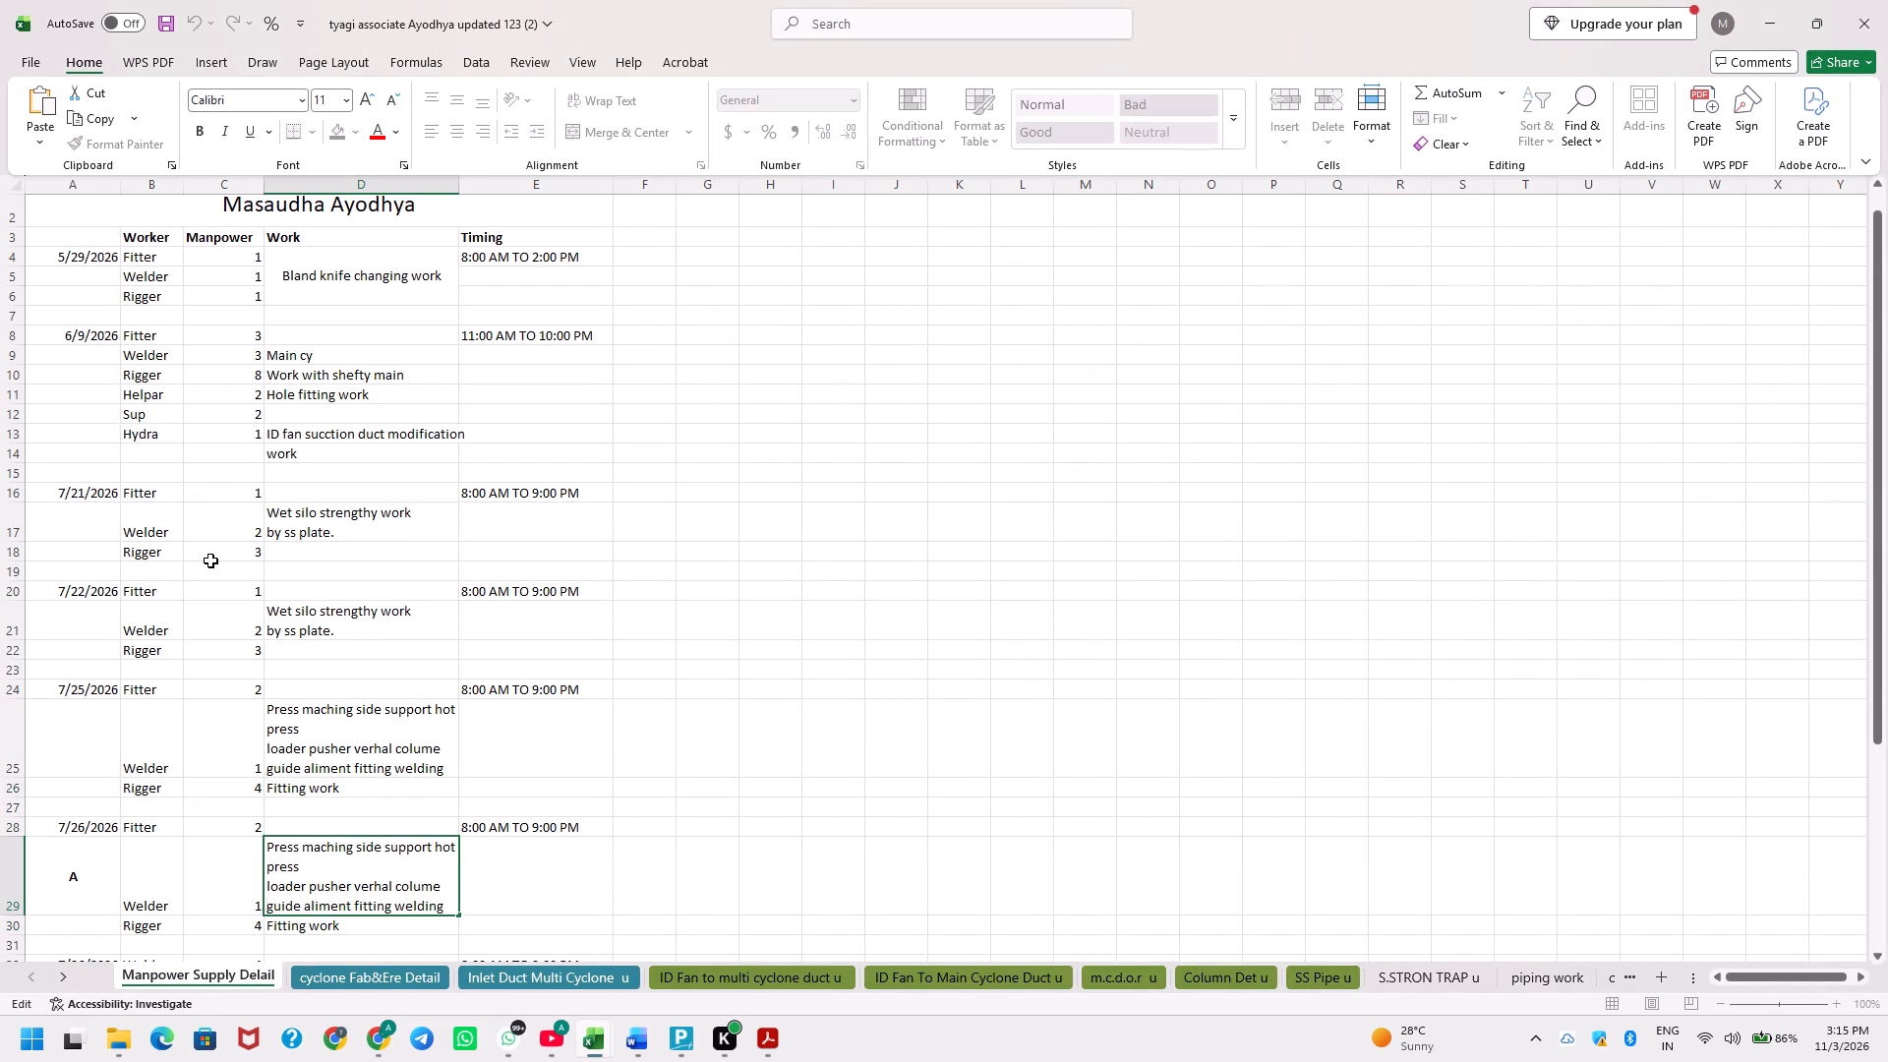
key("ctrl+c")
key("ctrl+c")
key("alt+Tab")
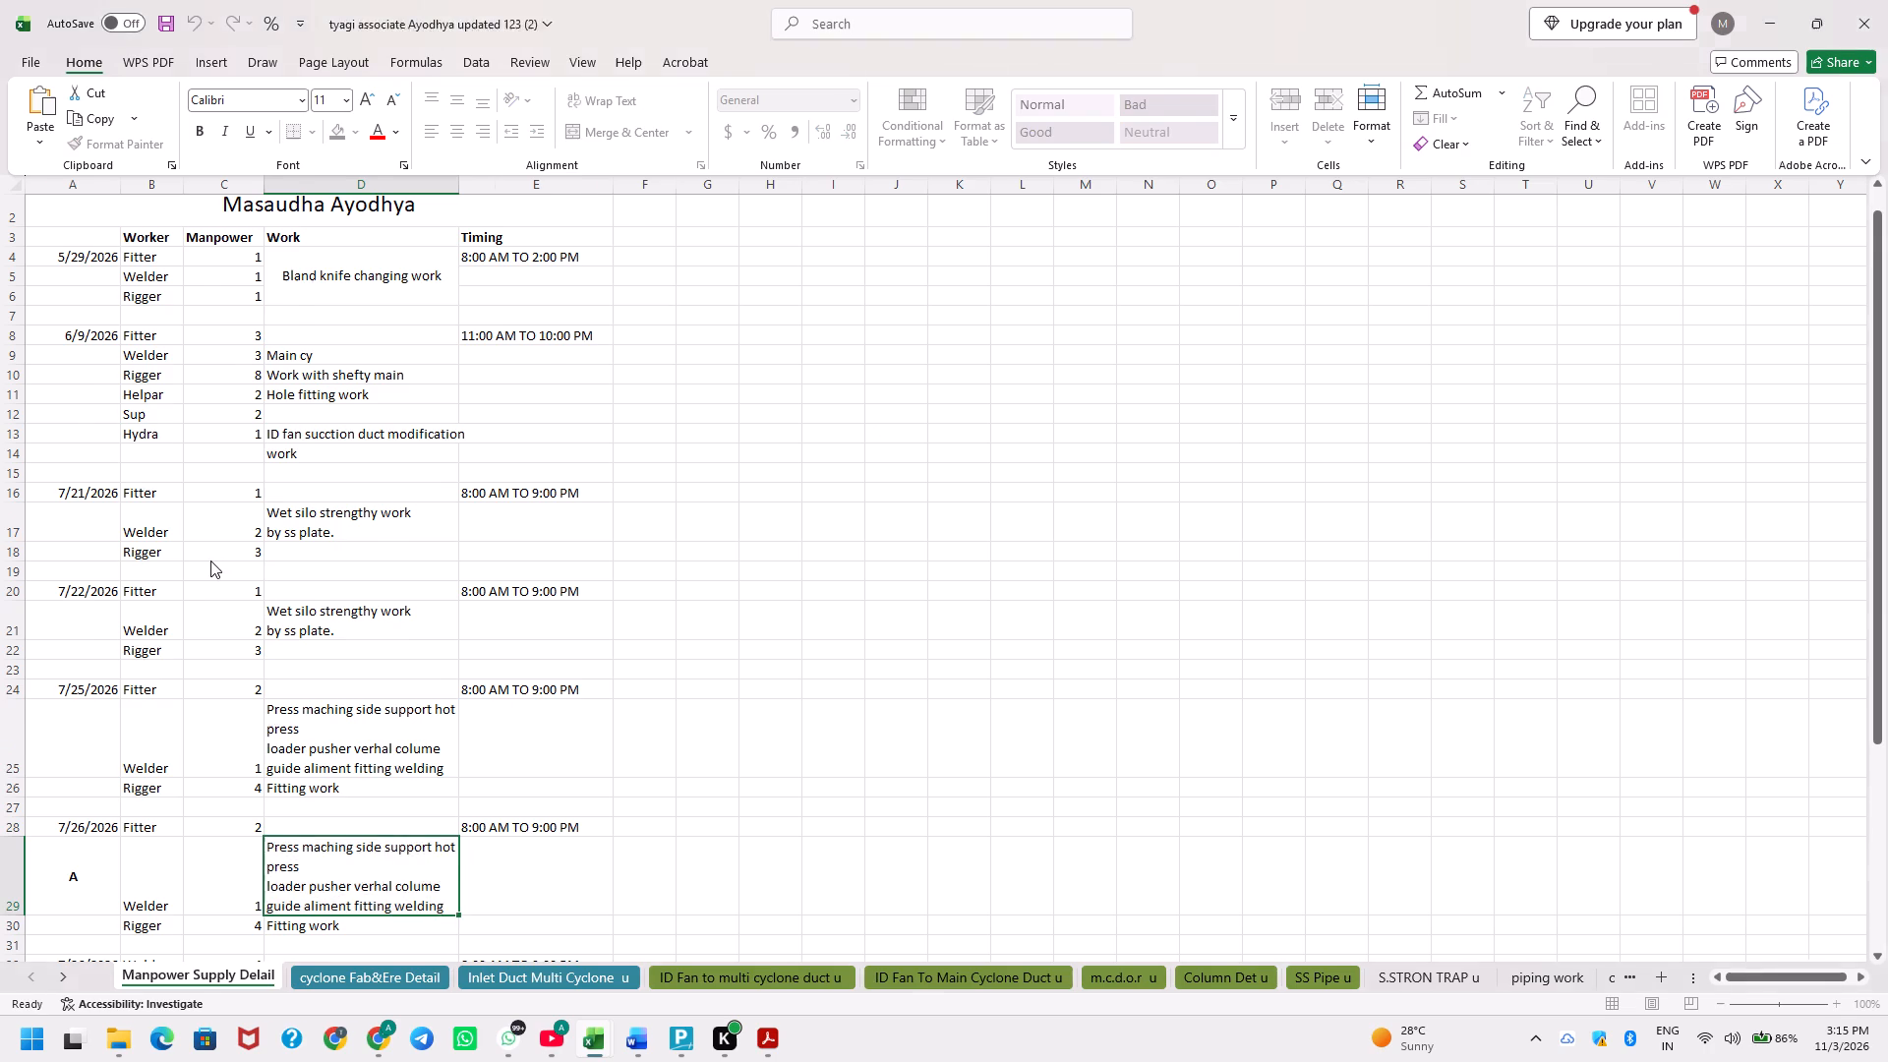
key("F2")
key("ctrl+v")
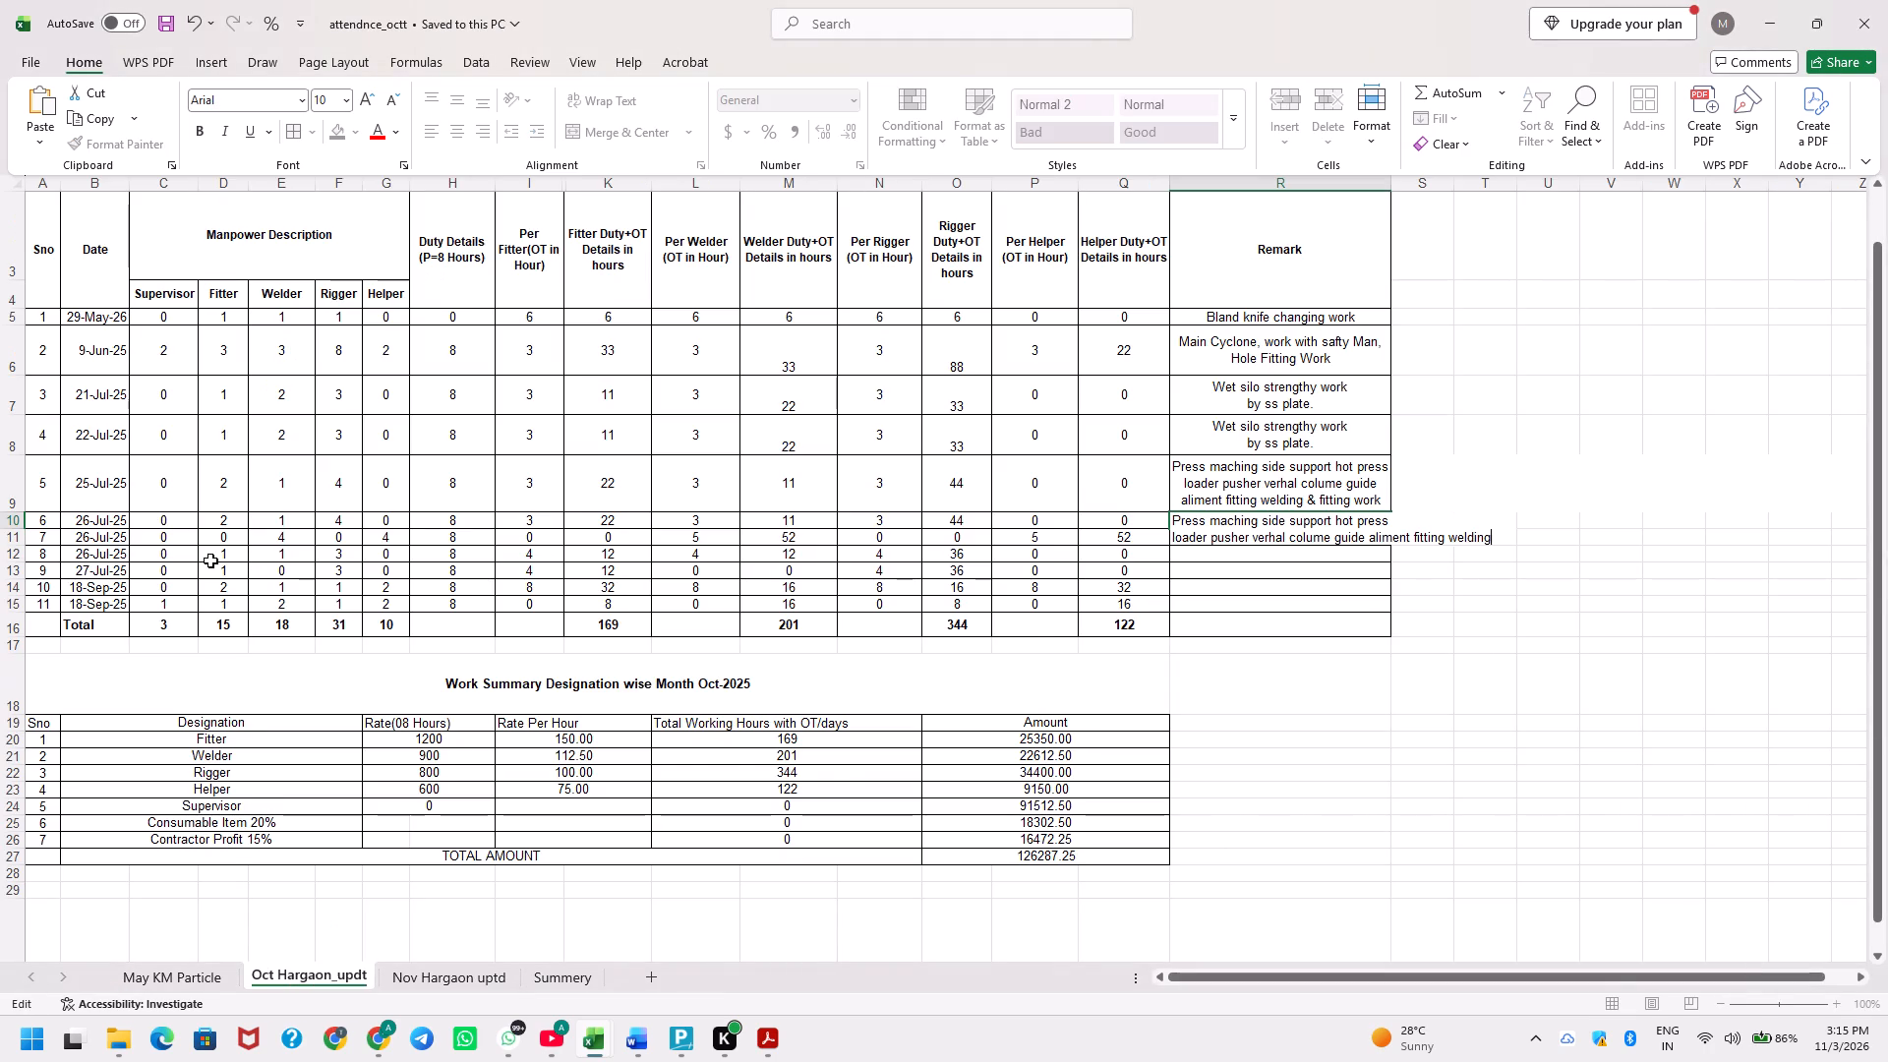
key("Return")
key("Up")
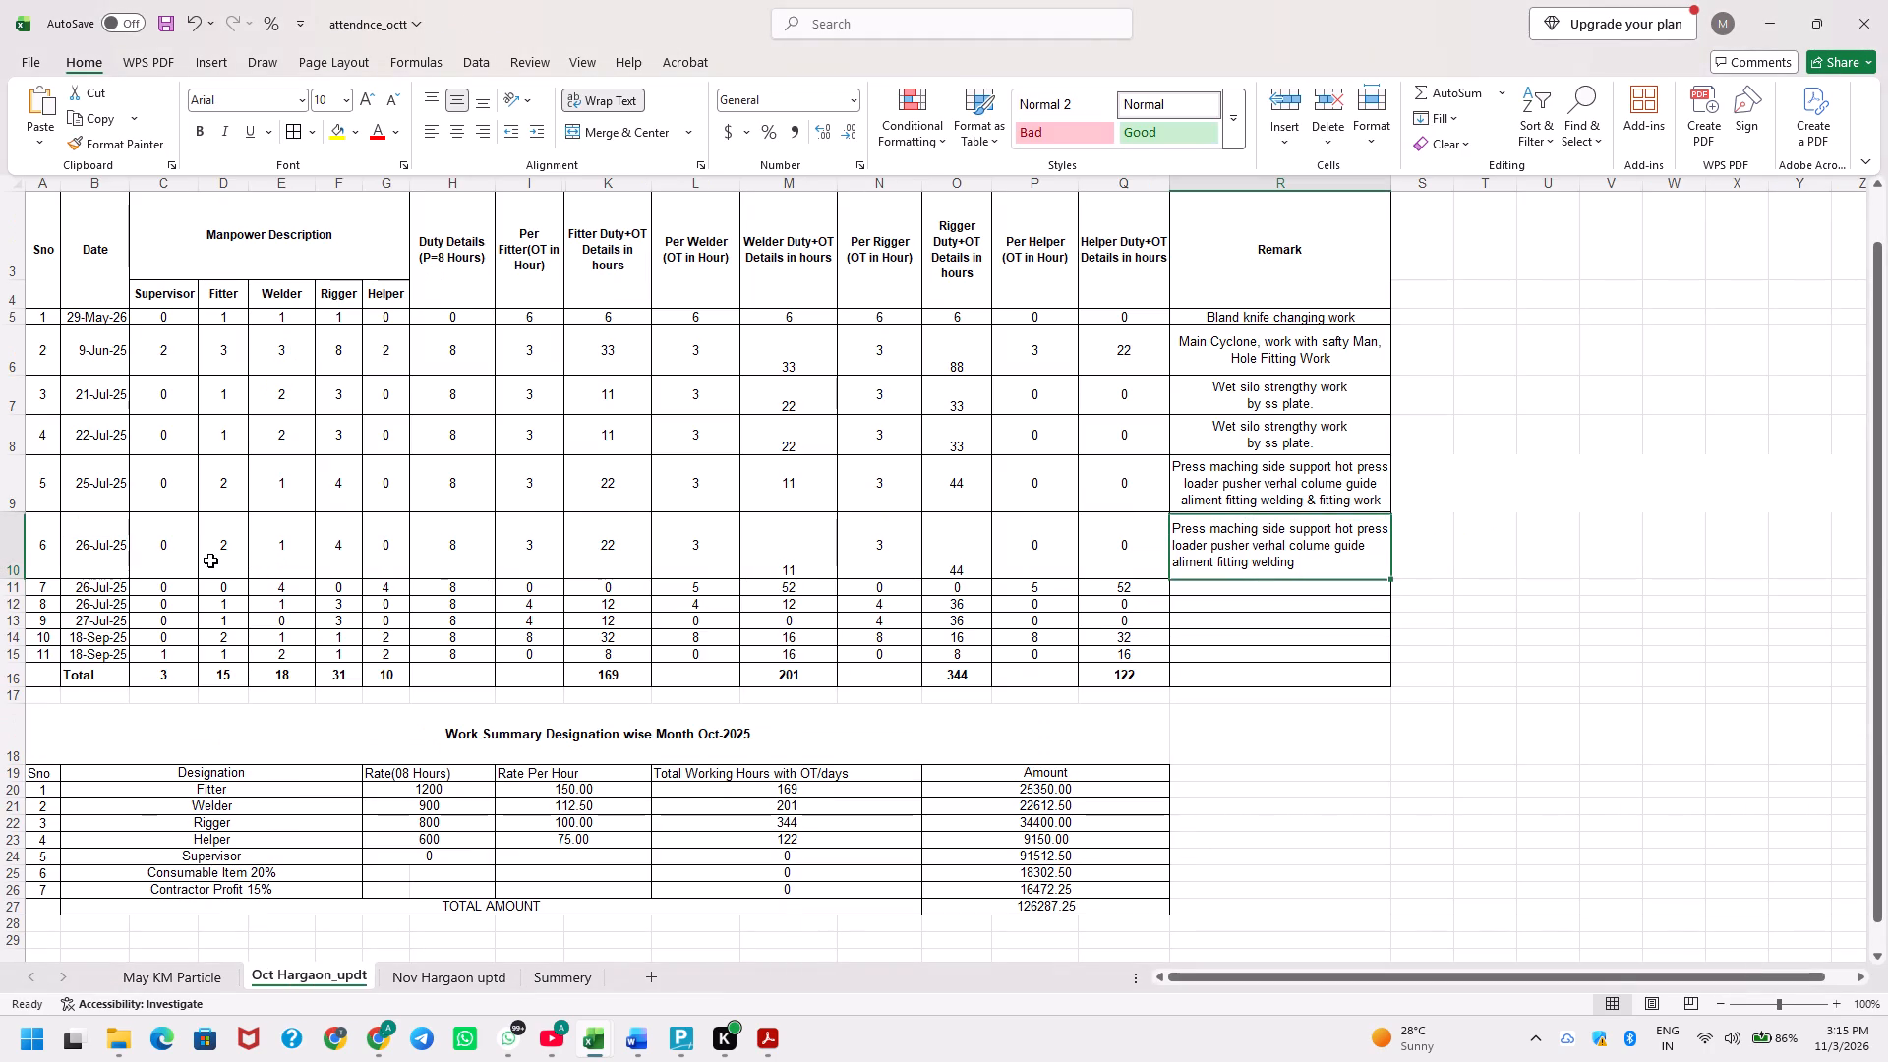
key("ctrl+e")
key("Escape")
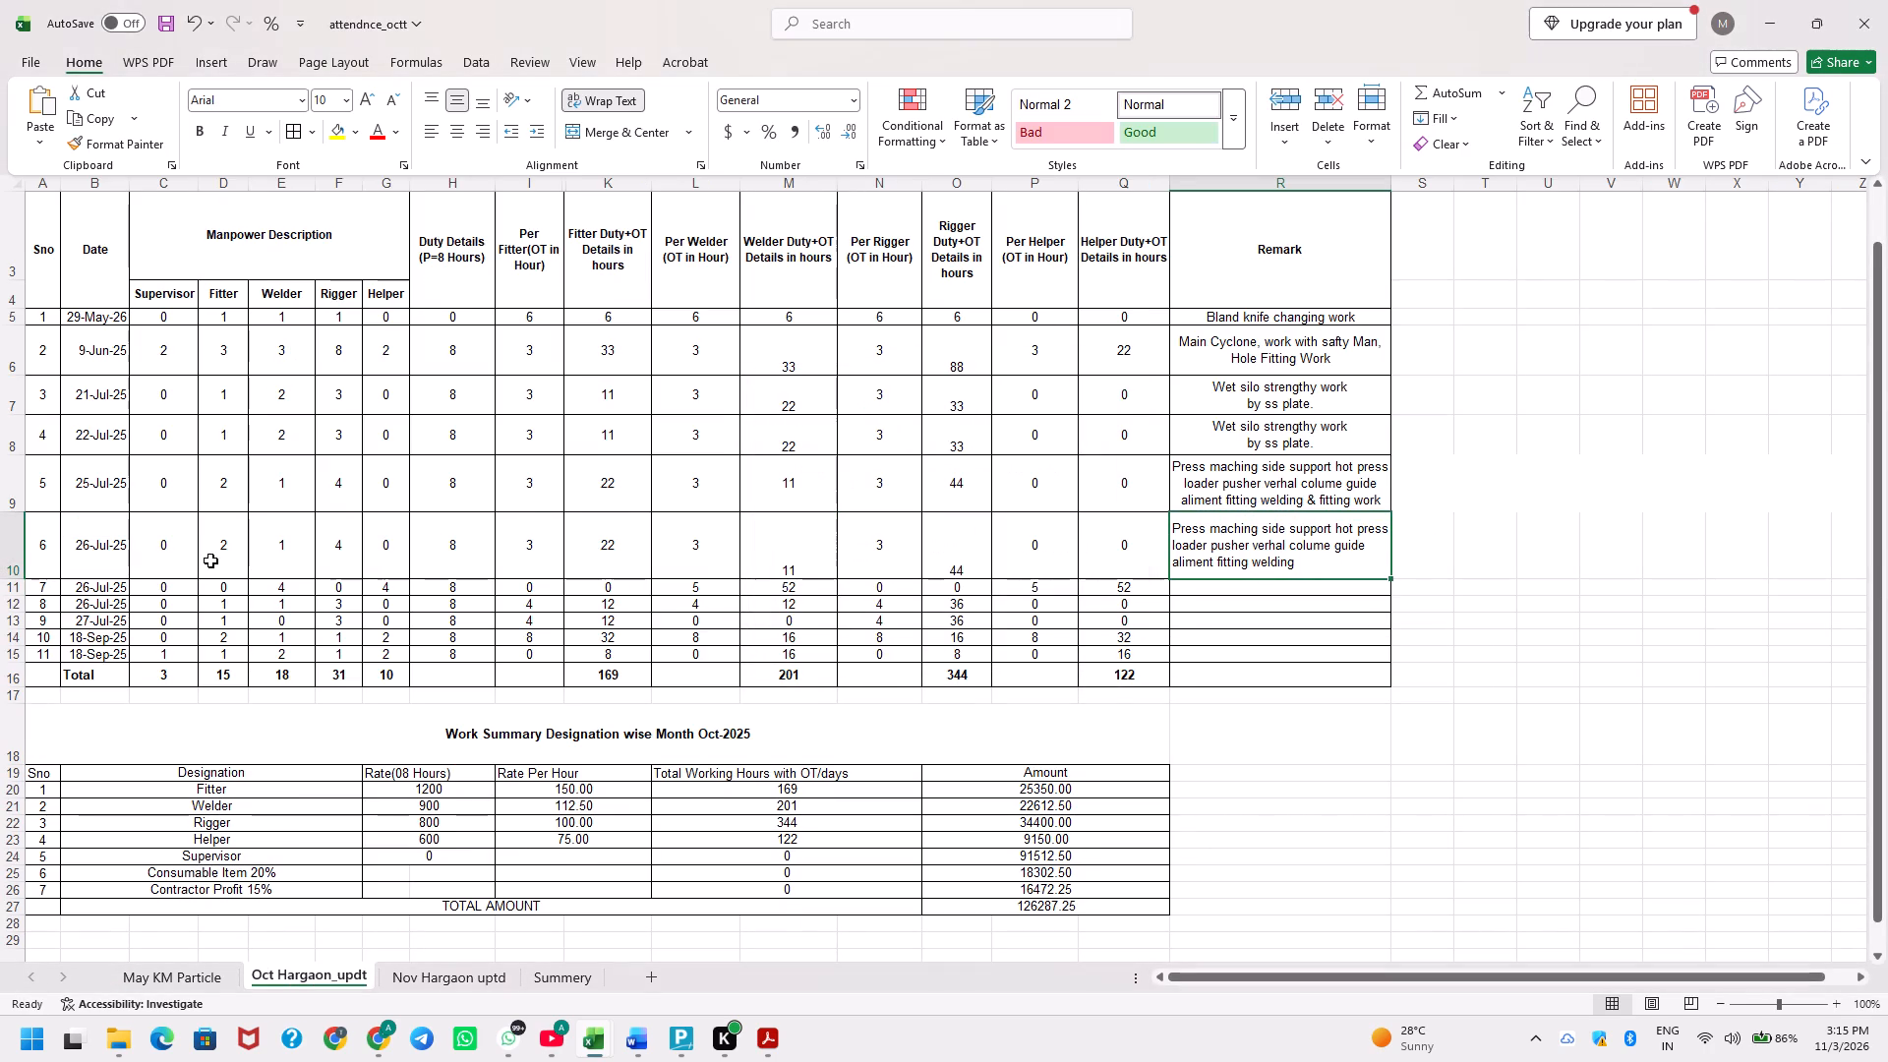
left_click(457, 129)
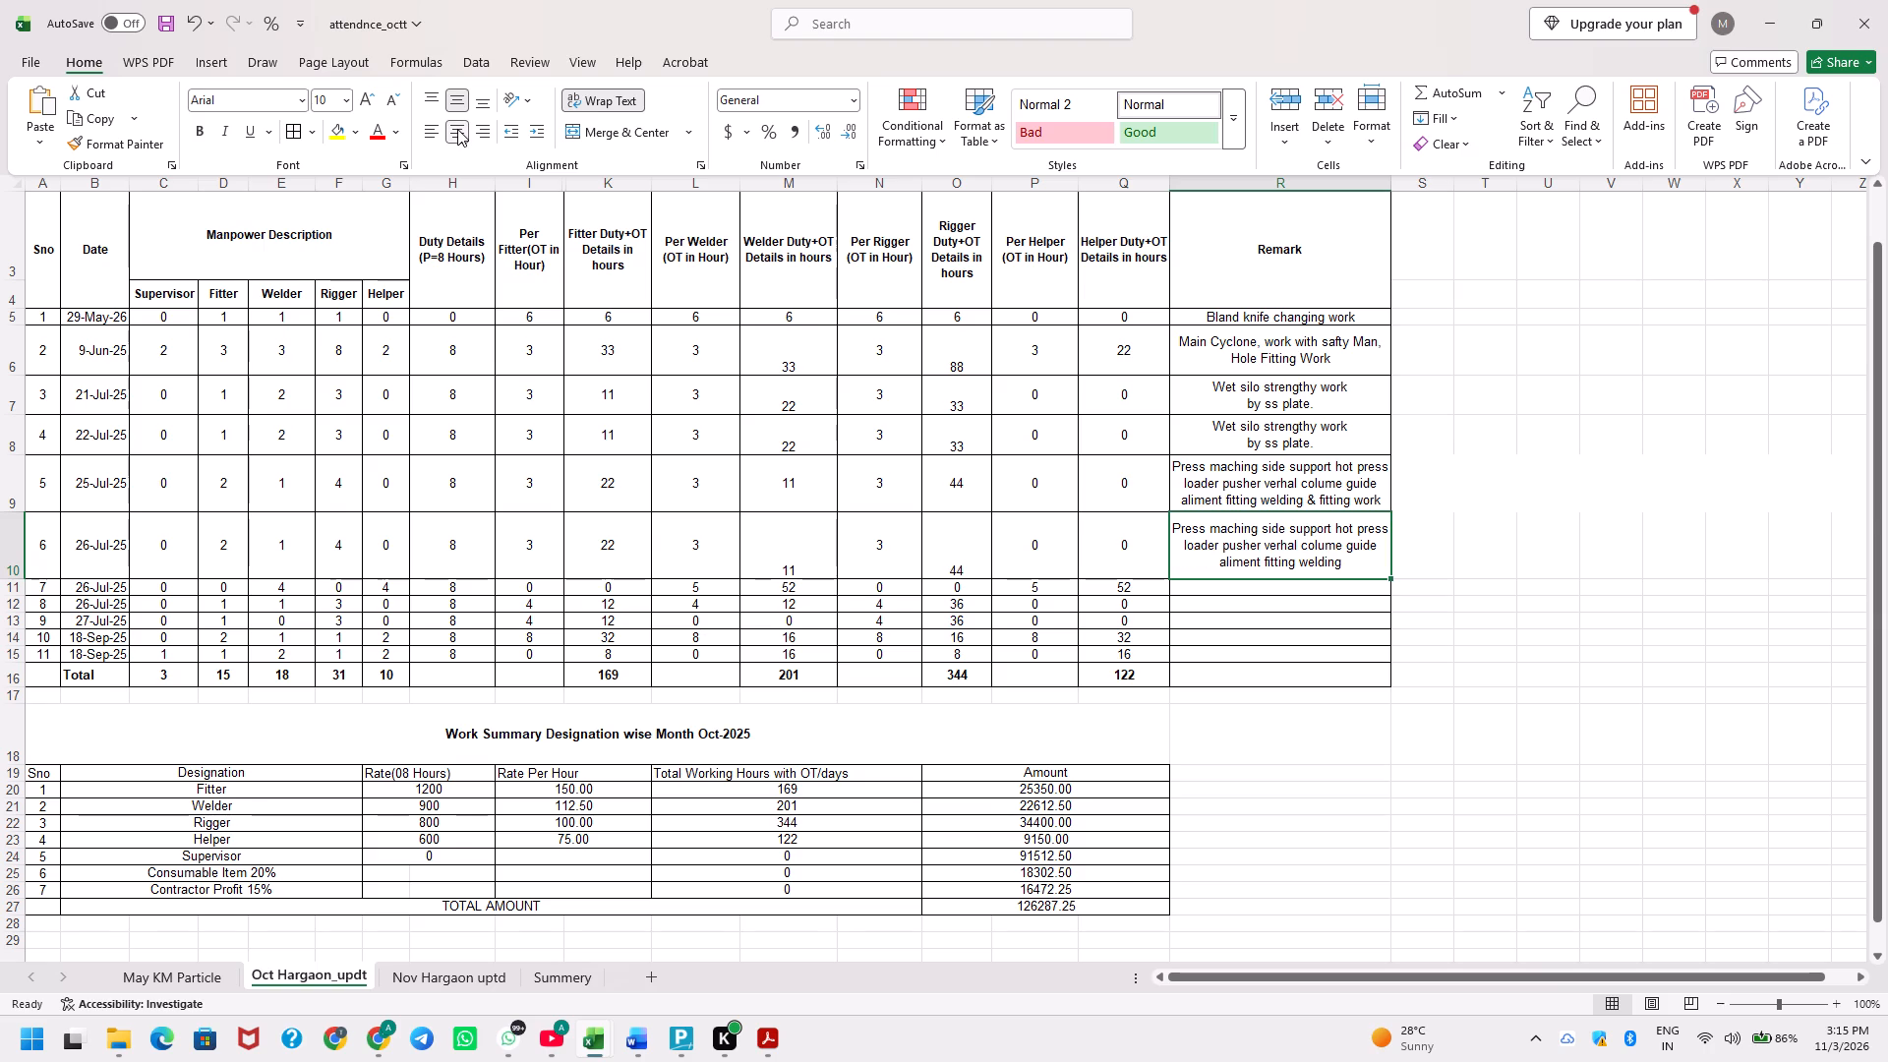
Vertically centre the first 26-Jul row's Welder hours, Per Rigger OT and Rigger hours cells.
key("Left")
key("Left")
key("Left")
key("shift+Left")
key("shift+Left")
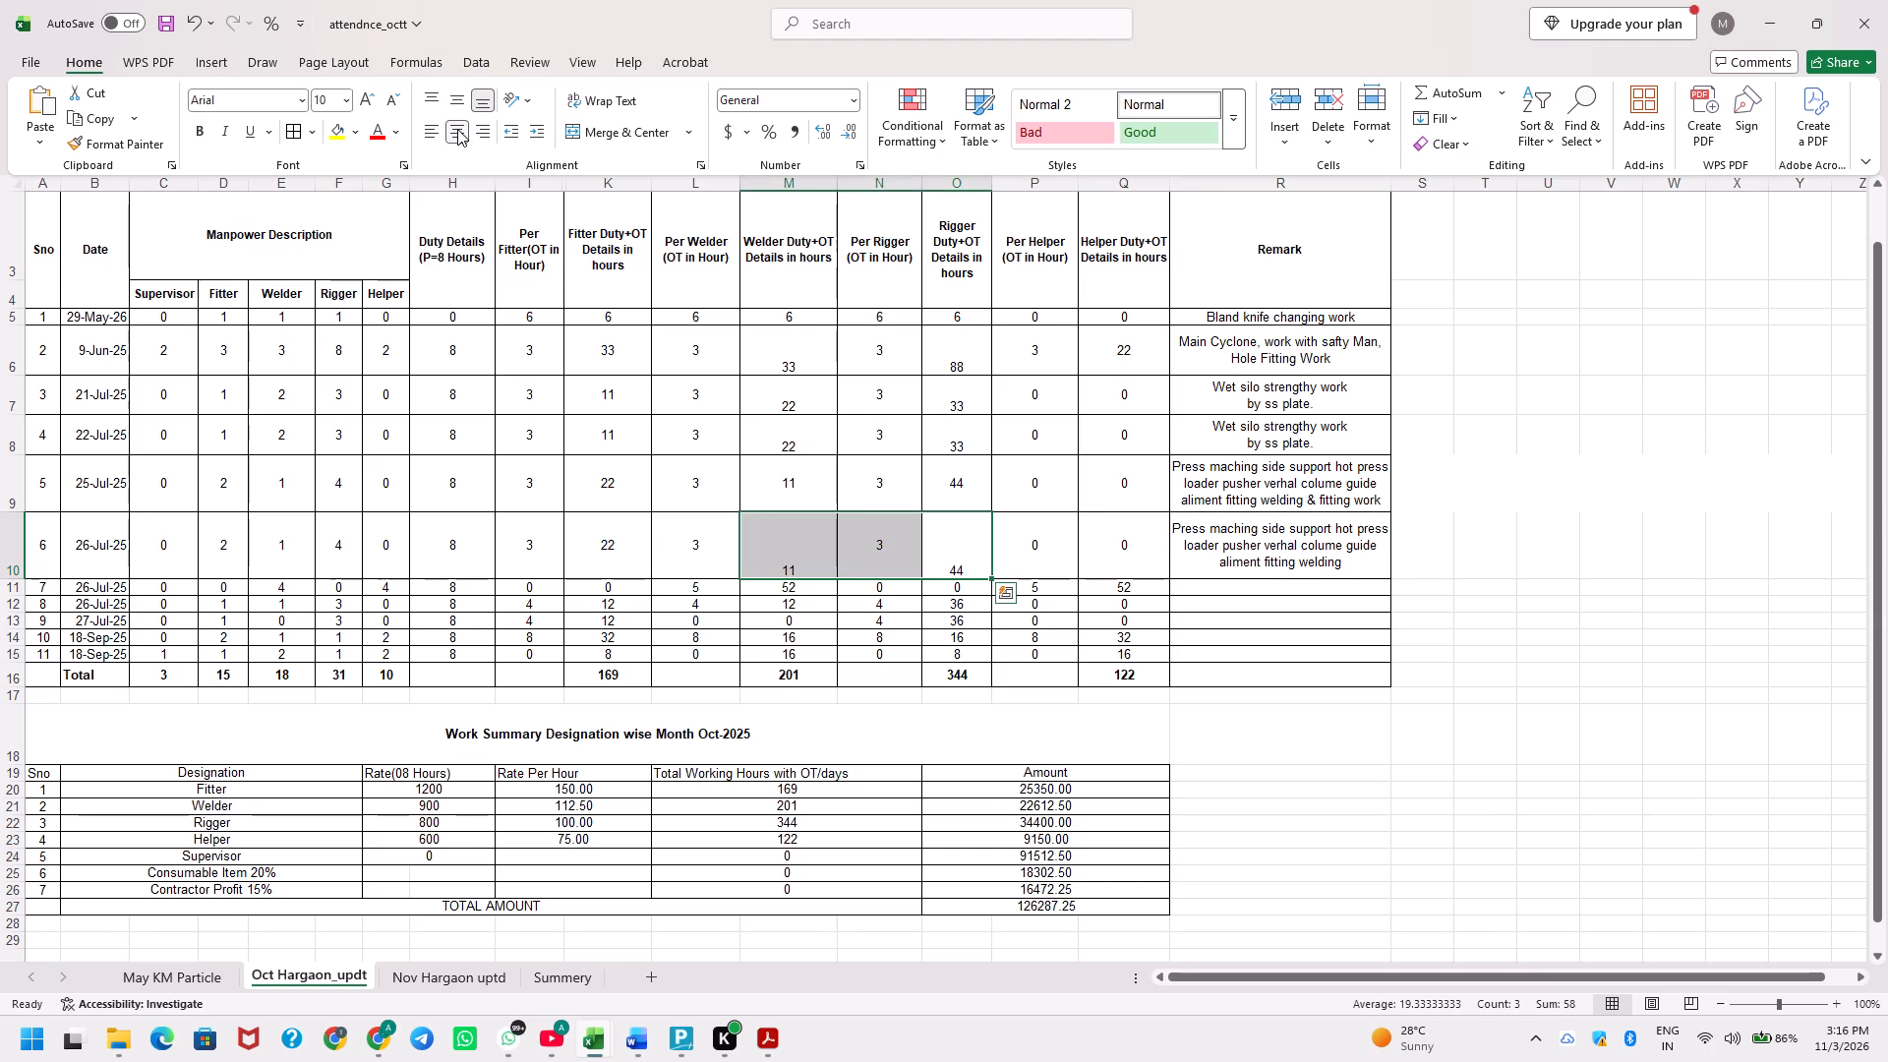
key("ctrl+e")
key("Escape")
left_click(457, 102)
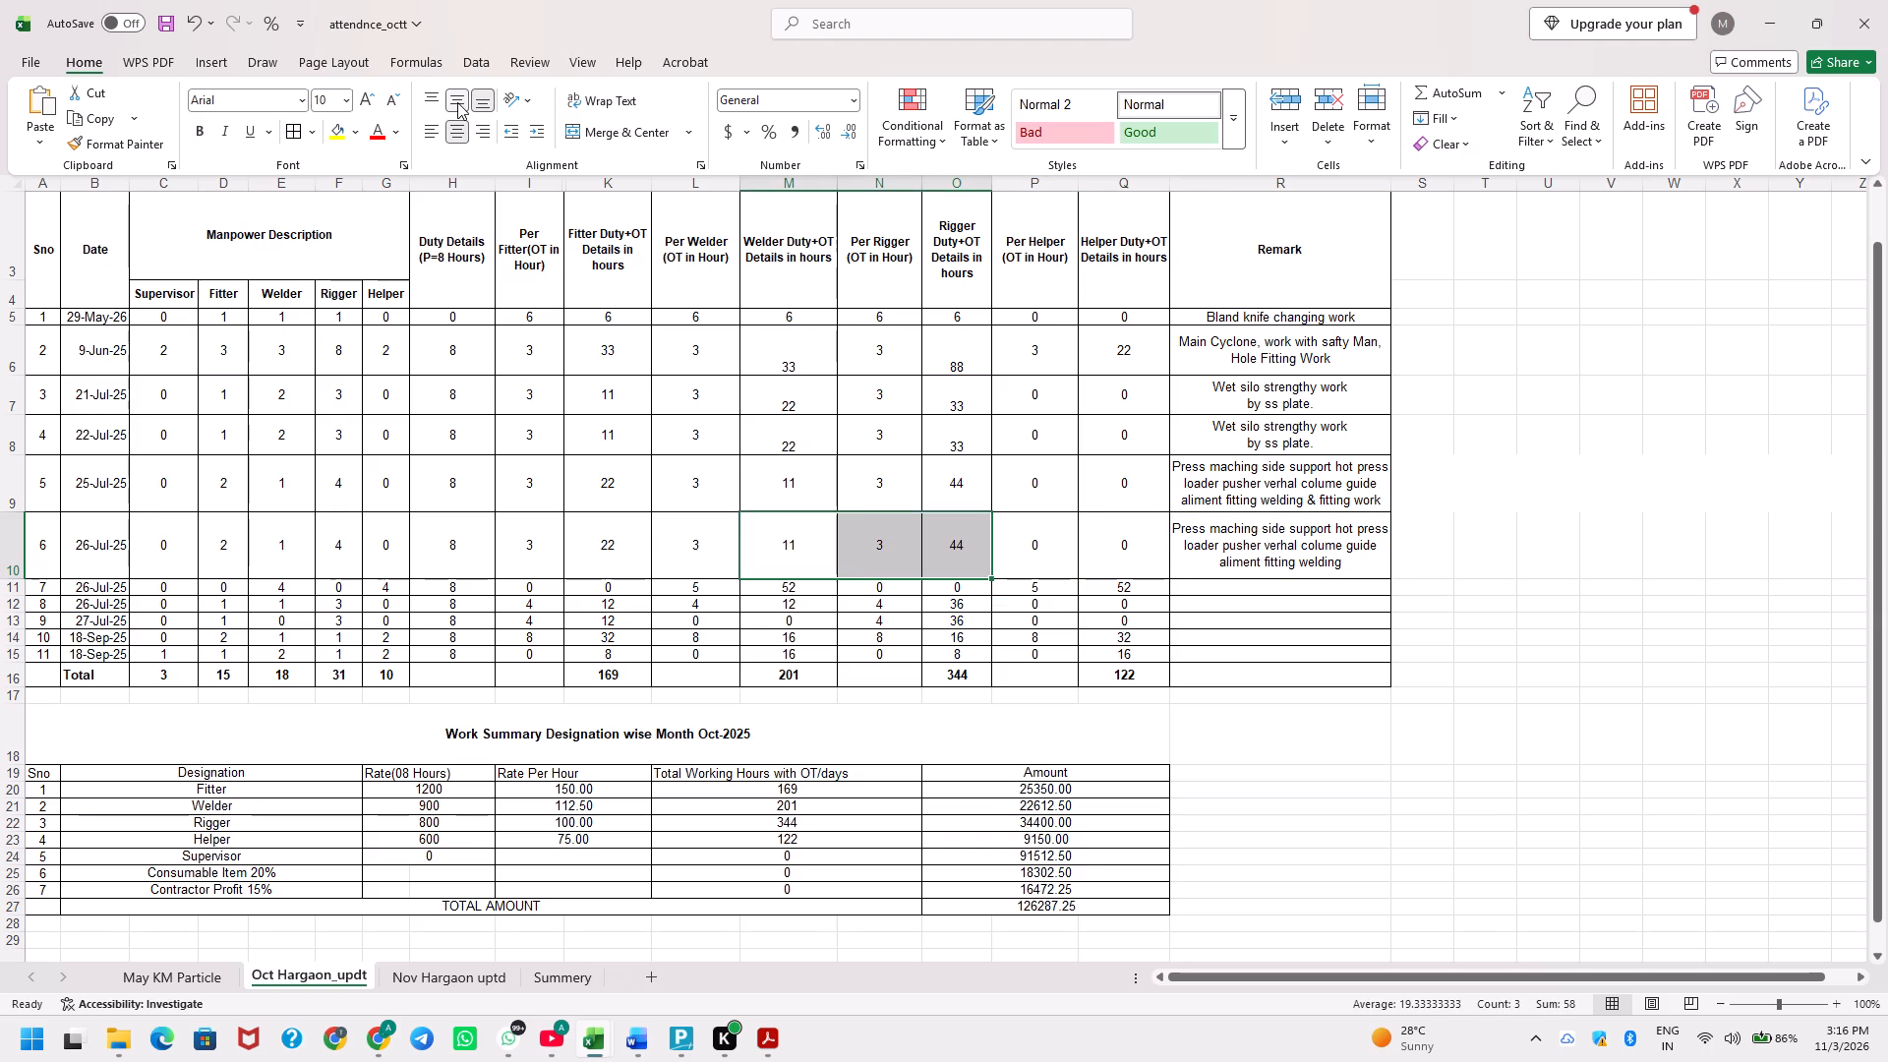
left_click(456, 125)
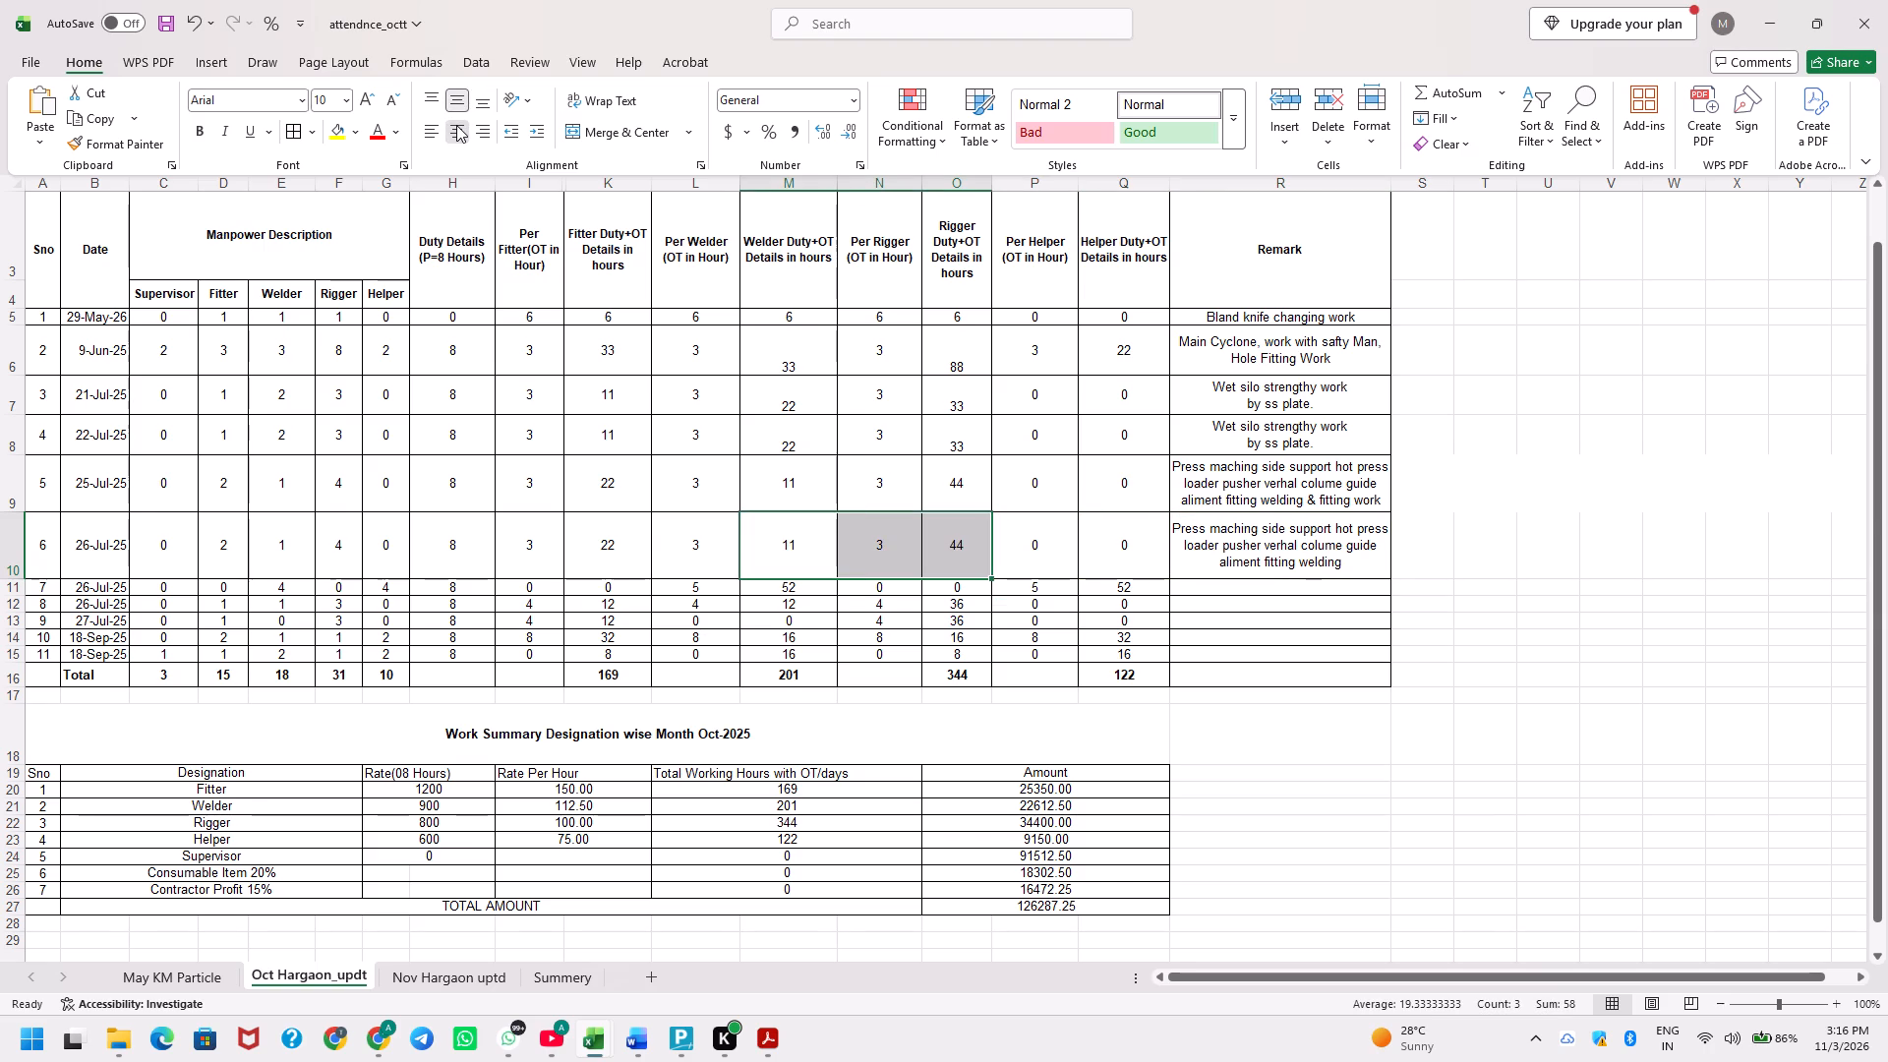
left_click(456, 125)
key("Right")
key("Right")
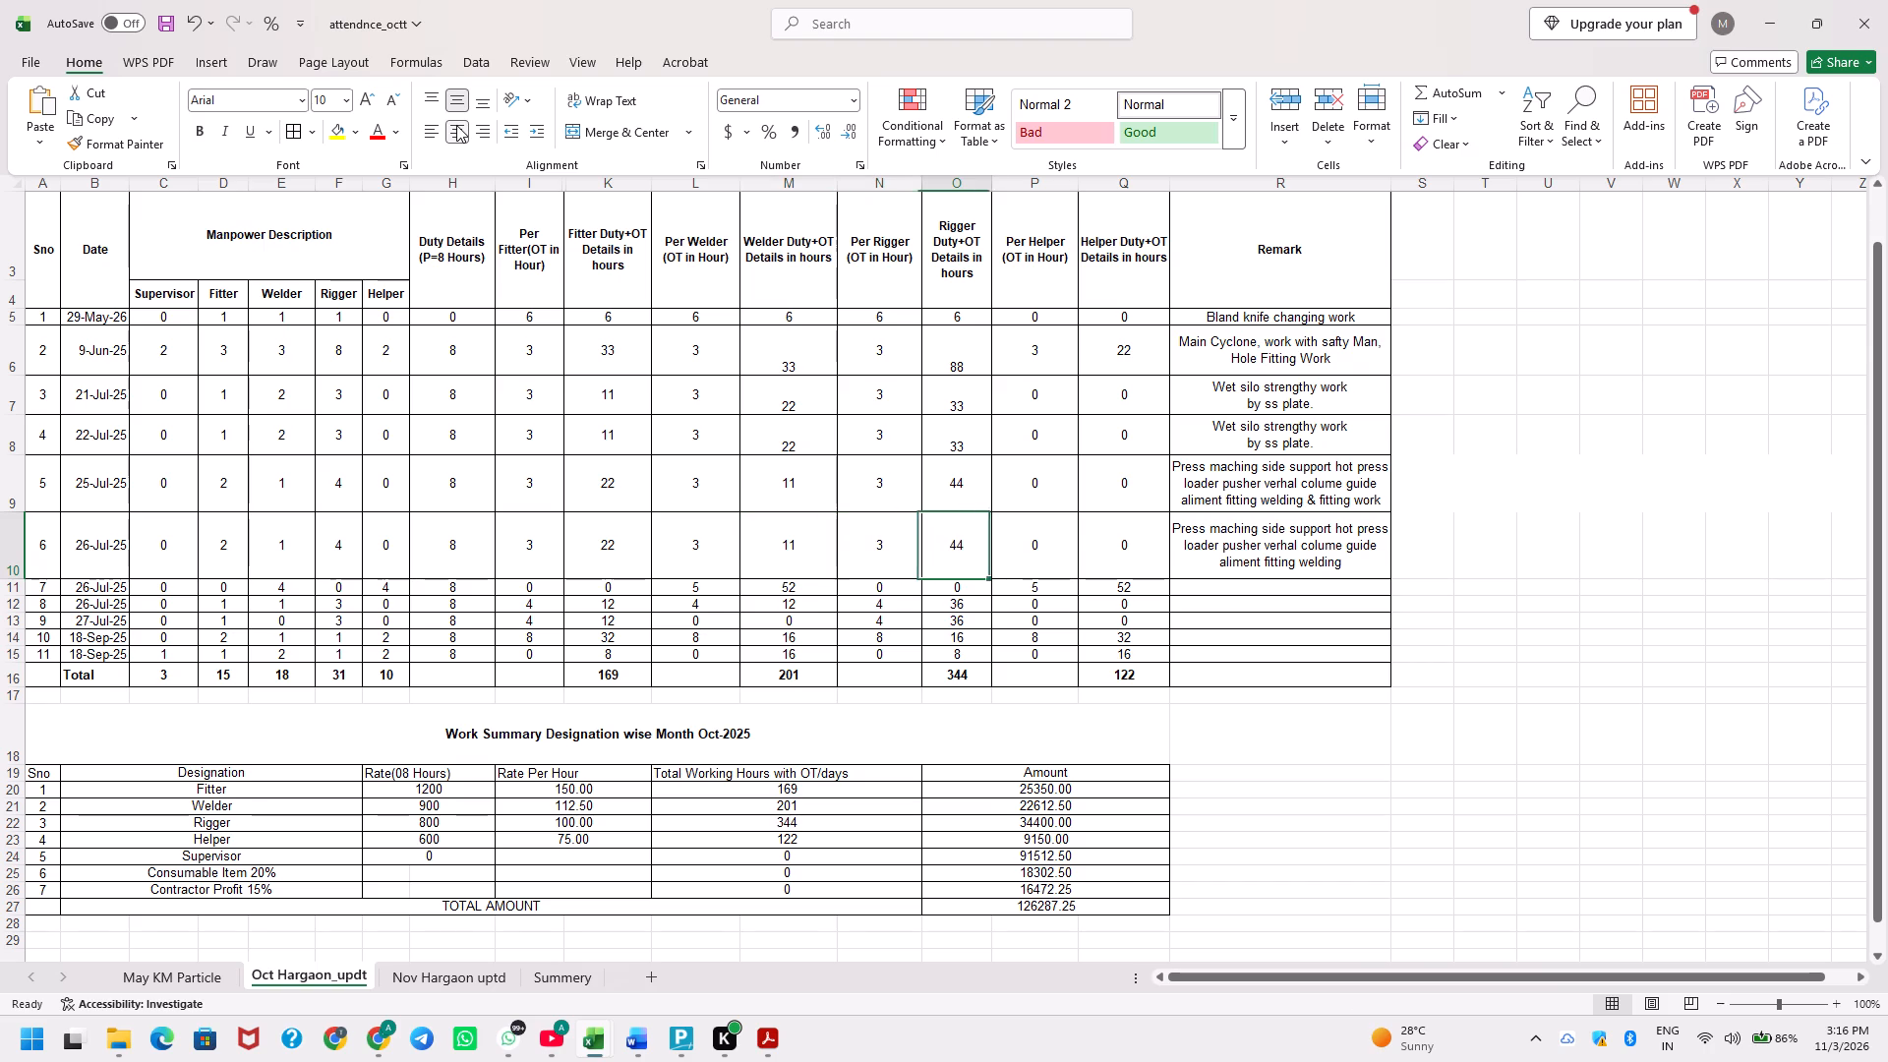
Append "& fitting work" to the first 26-Jul row's remark.
key("Right")
key("Right")
key("Right")
key("Right")
key("Left")
key("F2")
key("space")
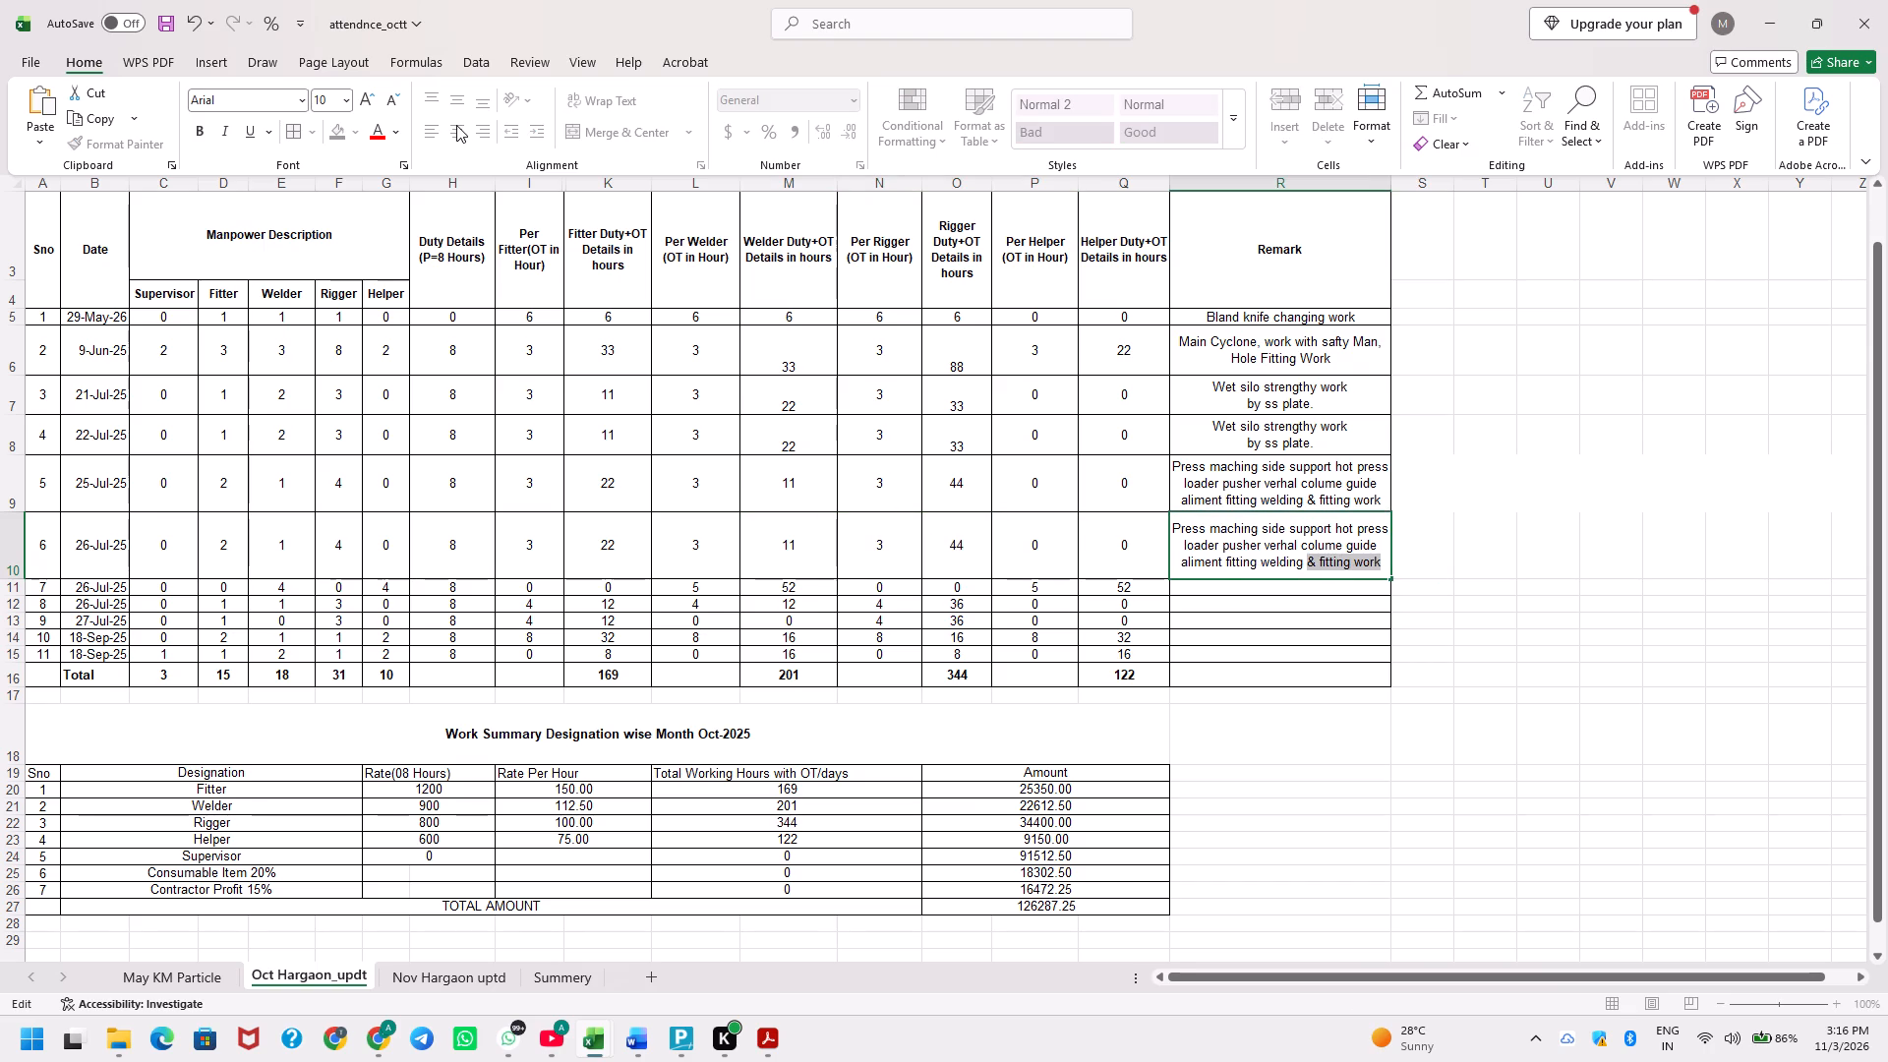
type("&")
key("space")
type("fitting w")
key("Return")
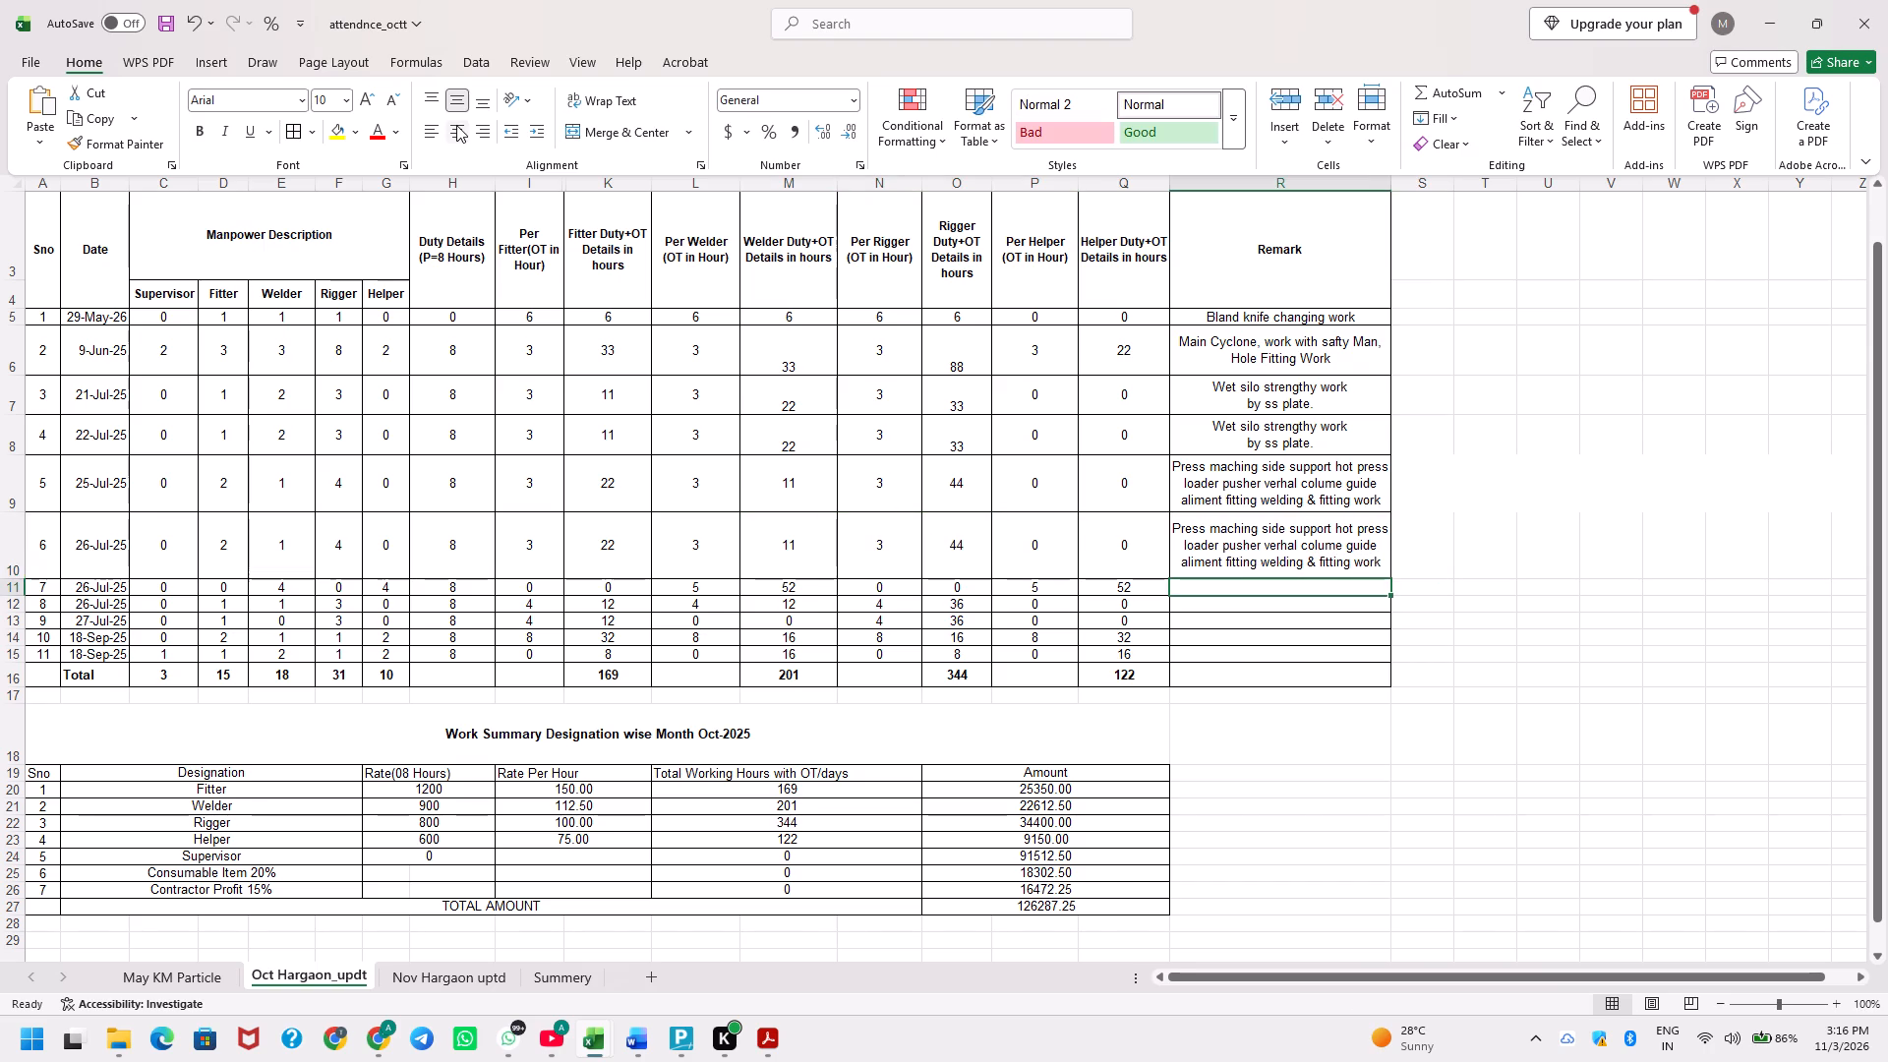
Copy the 7/26 B entry's description "Driyer insite support welding work" from the Ayodhya workbook into the second 26-Jul row's remark.
key("alt+Tab")
key("Escape")
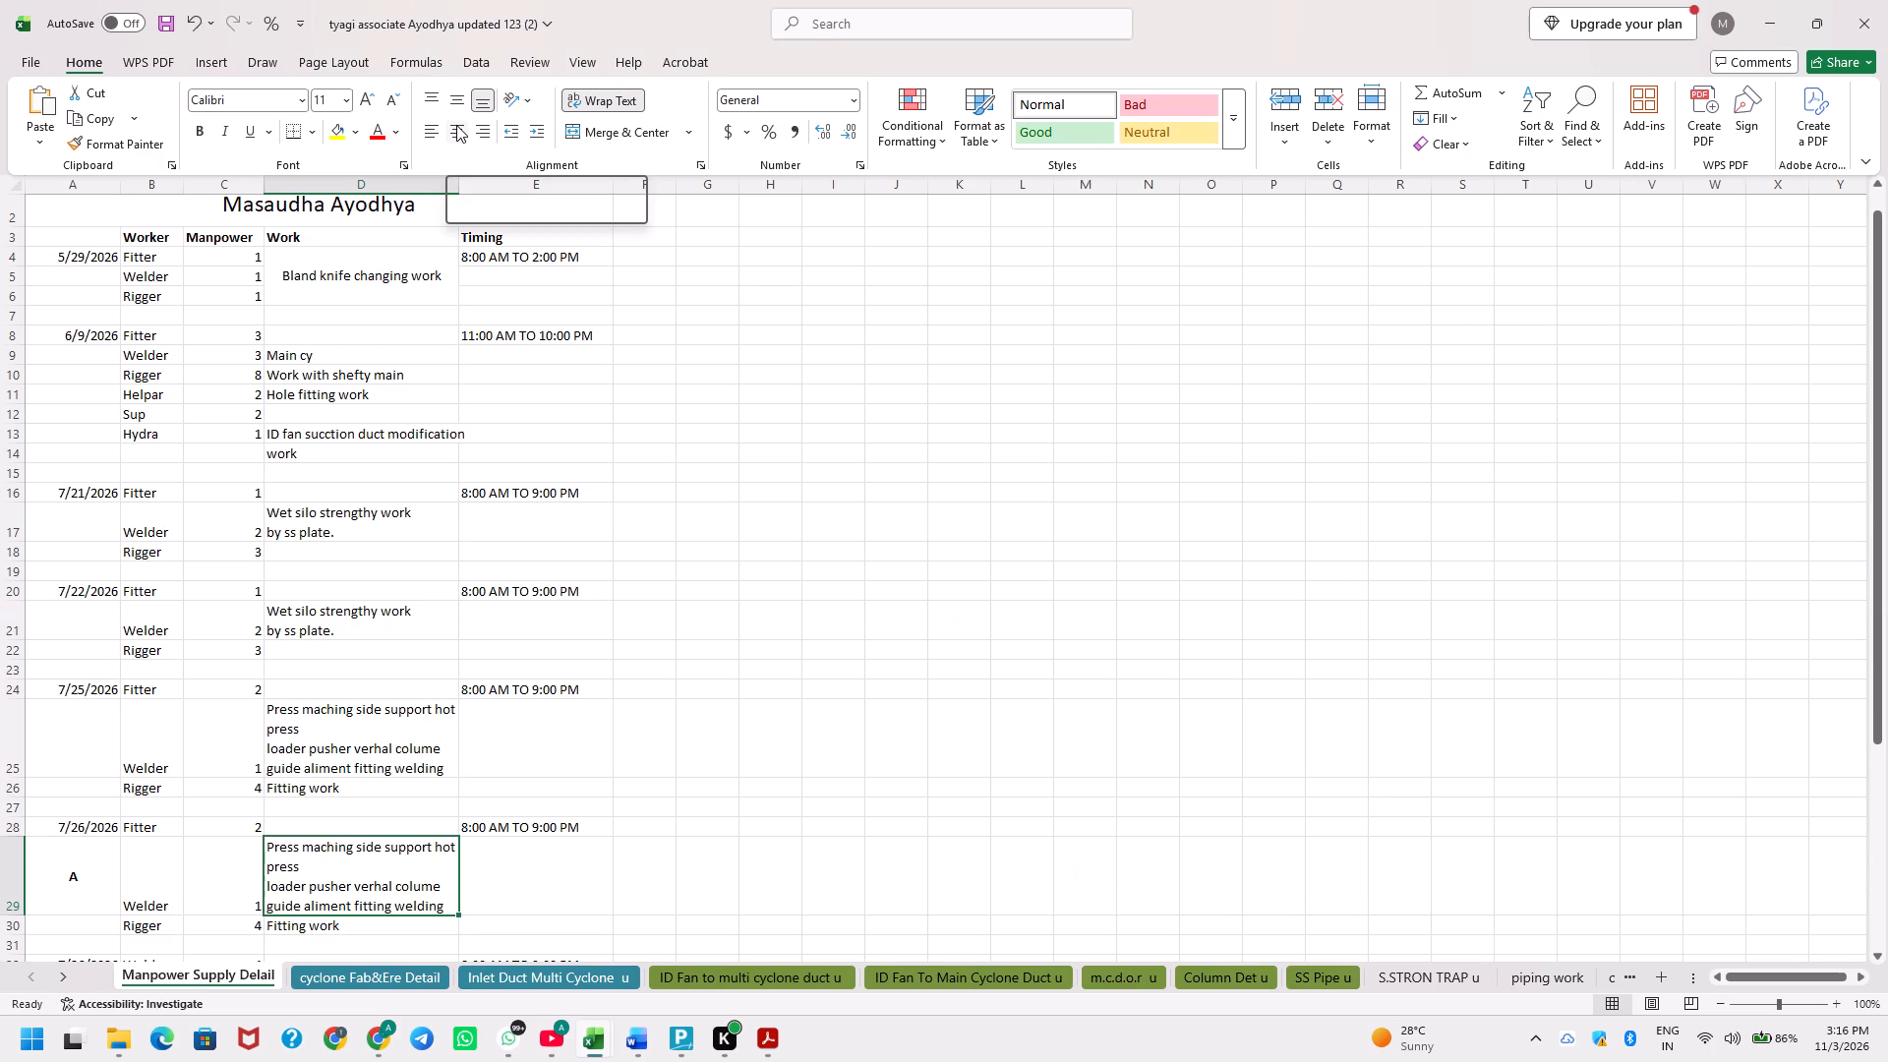
key("Down")
key("Down")
key("Down")
key("Down")
key("Down")
key("Down")
key("Down")
key("Down")
key("Up")
key("Up")
key("Up")
key("Up")
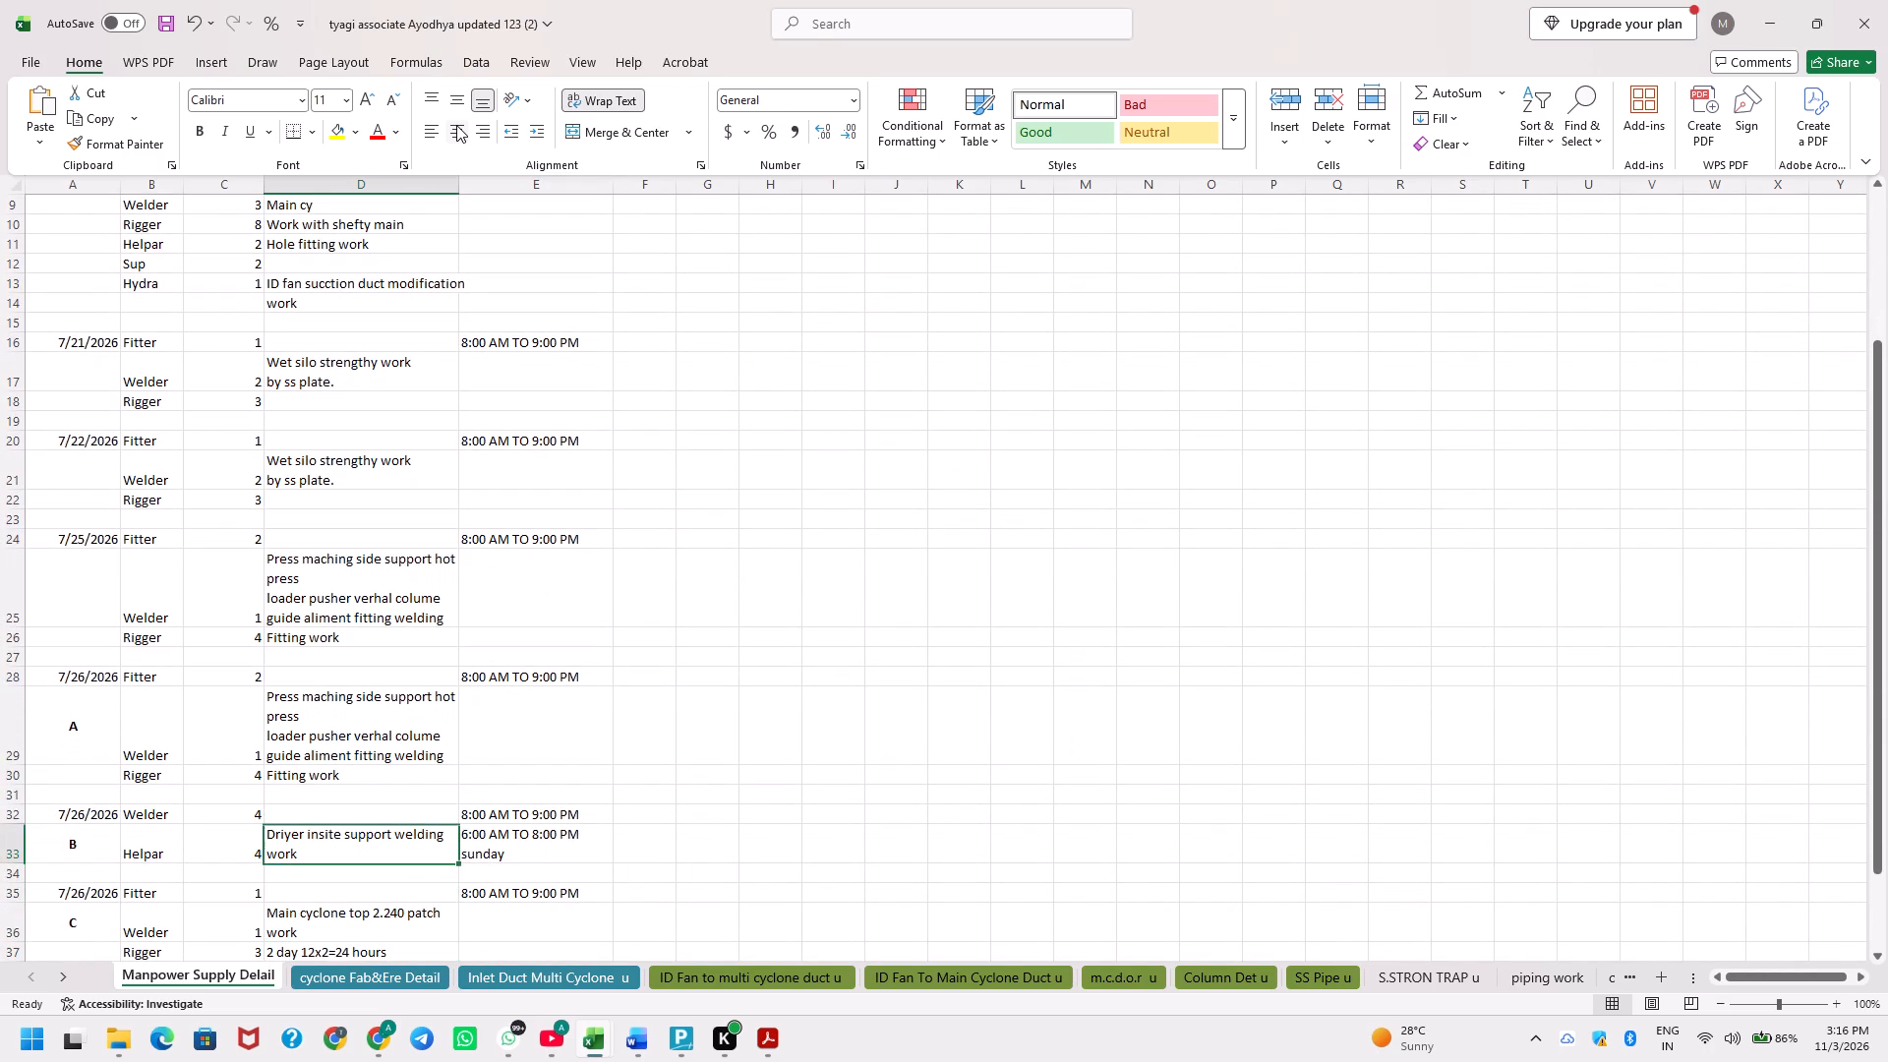
key("F2")
key("ctrl+a")
key("ctrl+c")
key("ctrl+c")
key("Return")
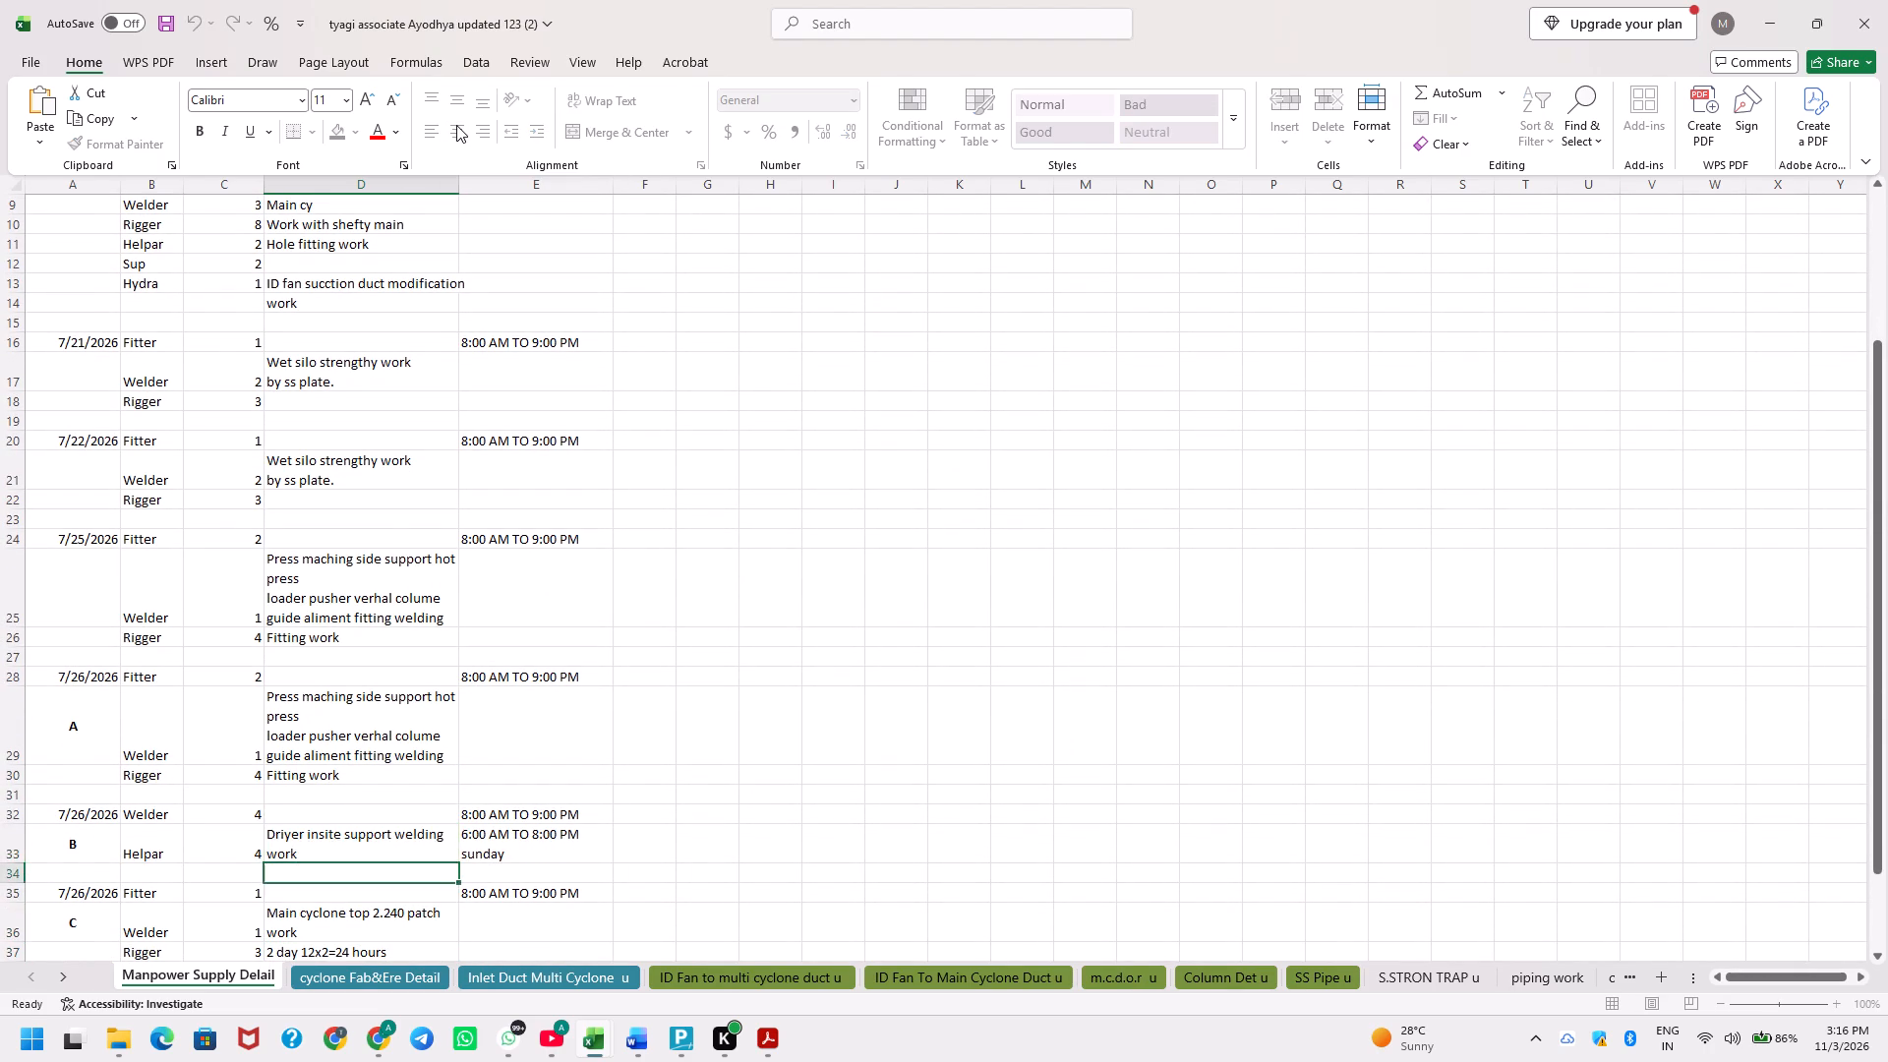
key("alt+Tab")
key("F2")
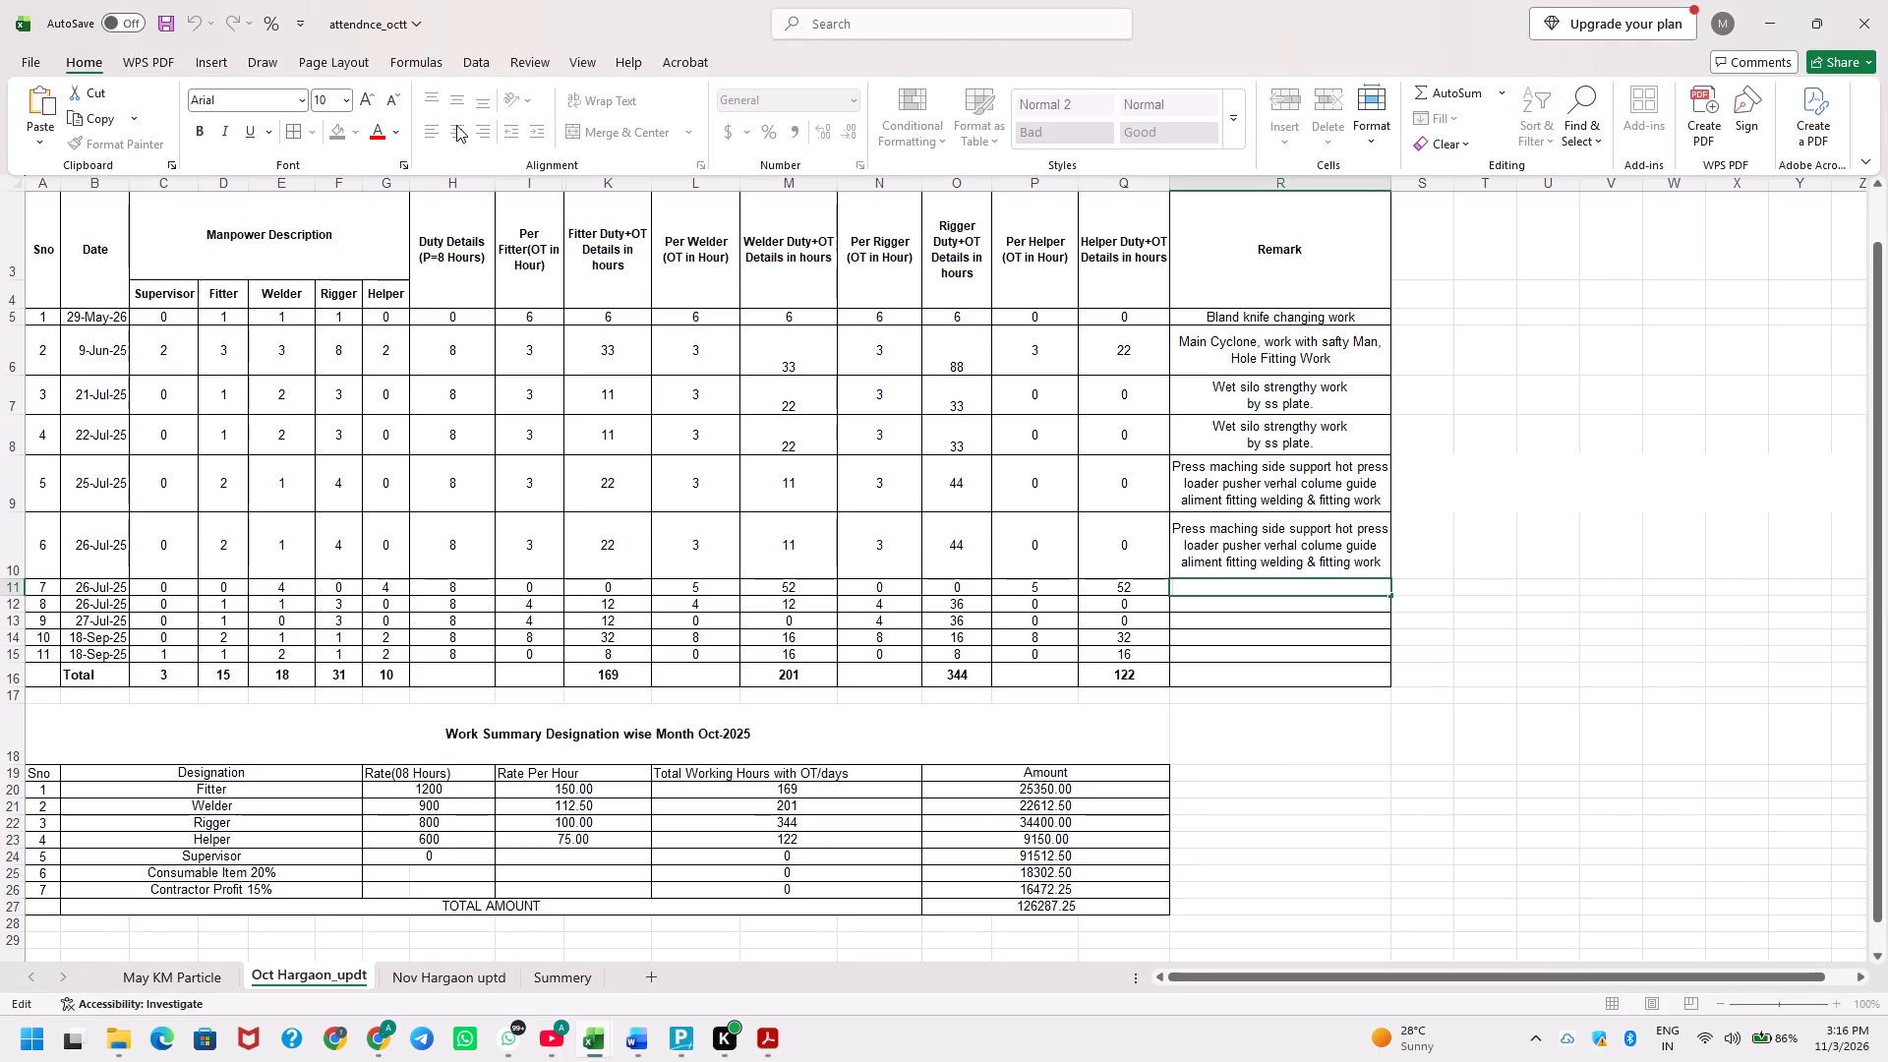
key("ctrl+v")
key("Return")
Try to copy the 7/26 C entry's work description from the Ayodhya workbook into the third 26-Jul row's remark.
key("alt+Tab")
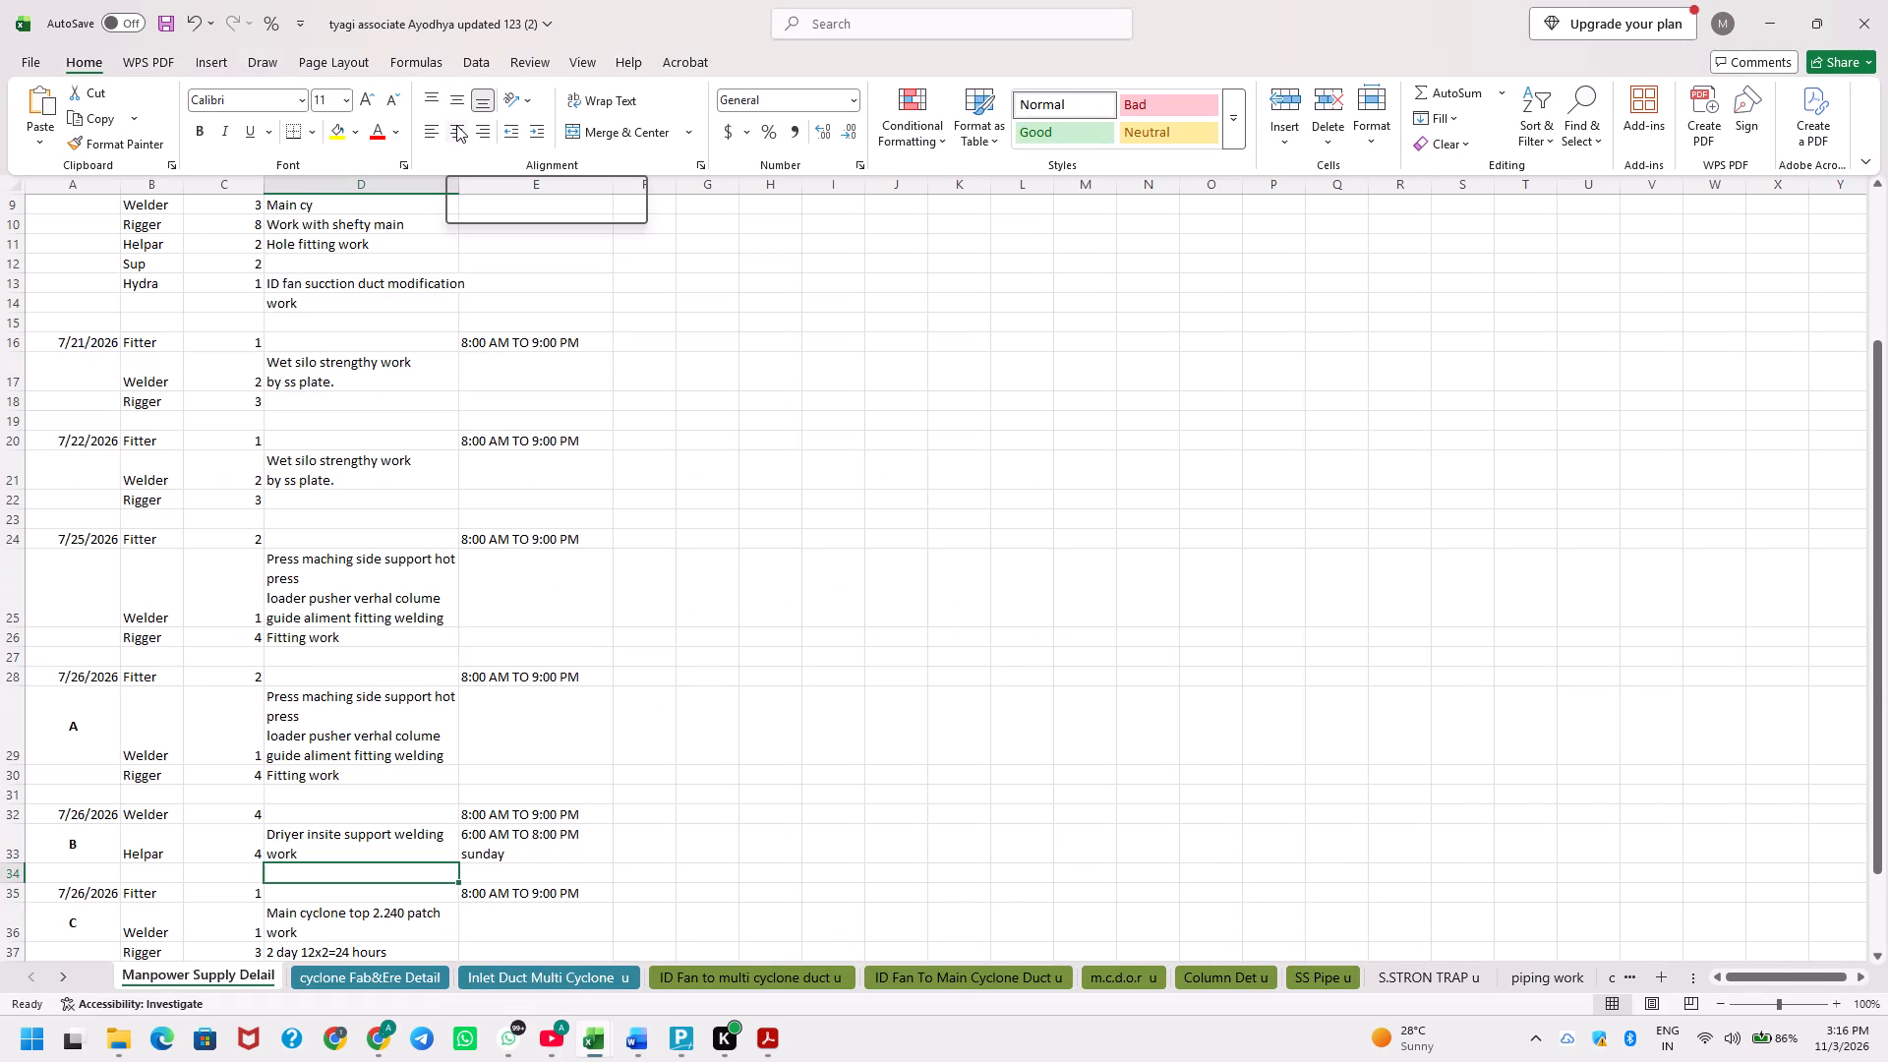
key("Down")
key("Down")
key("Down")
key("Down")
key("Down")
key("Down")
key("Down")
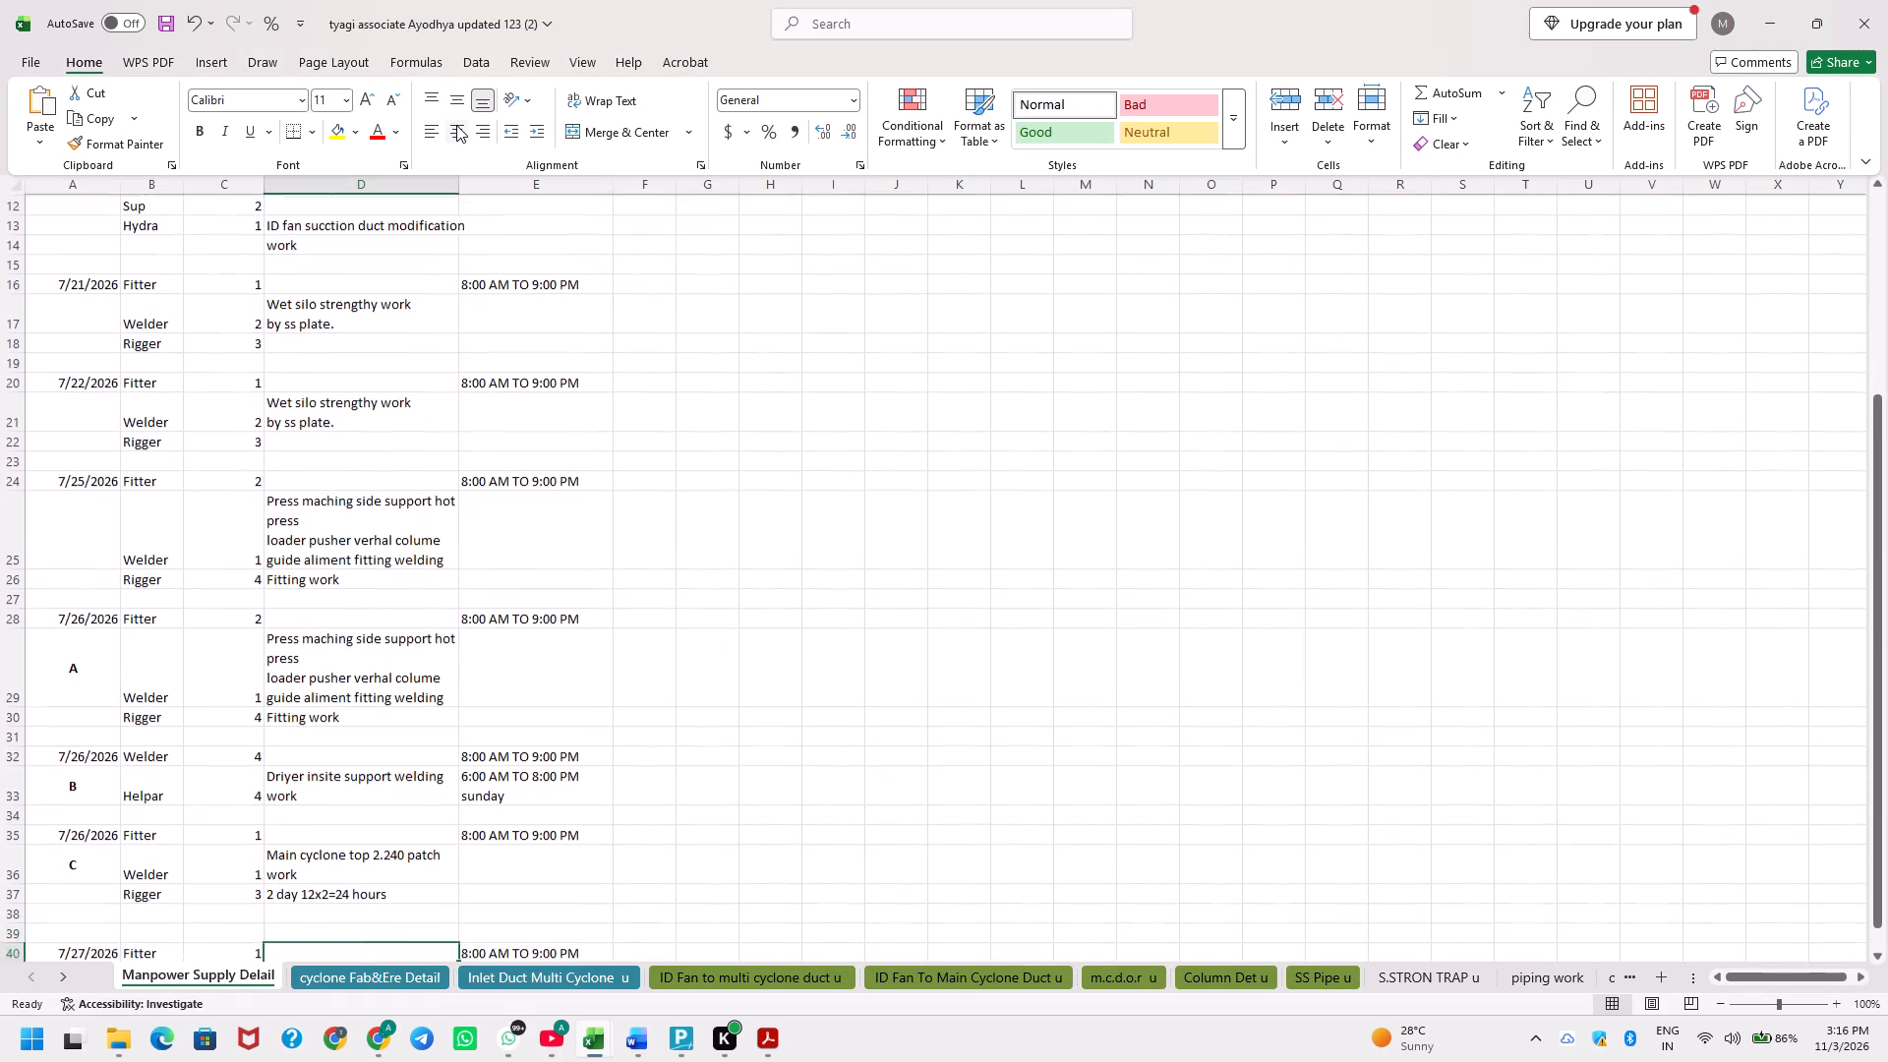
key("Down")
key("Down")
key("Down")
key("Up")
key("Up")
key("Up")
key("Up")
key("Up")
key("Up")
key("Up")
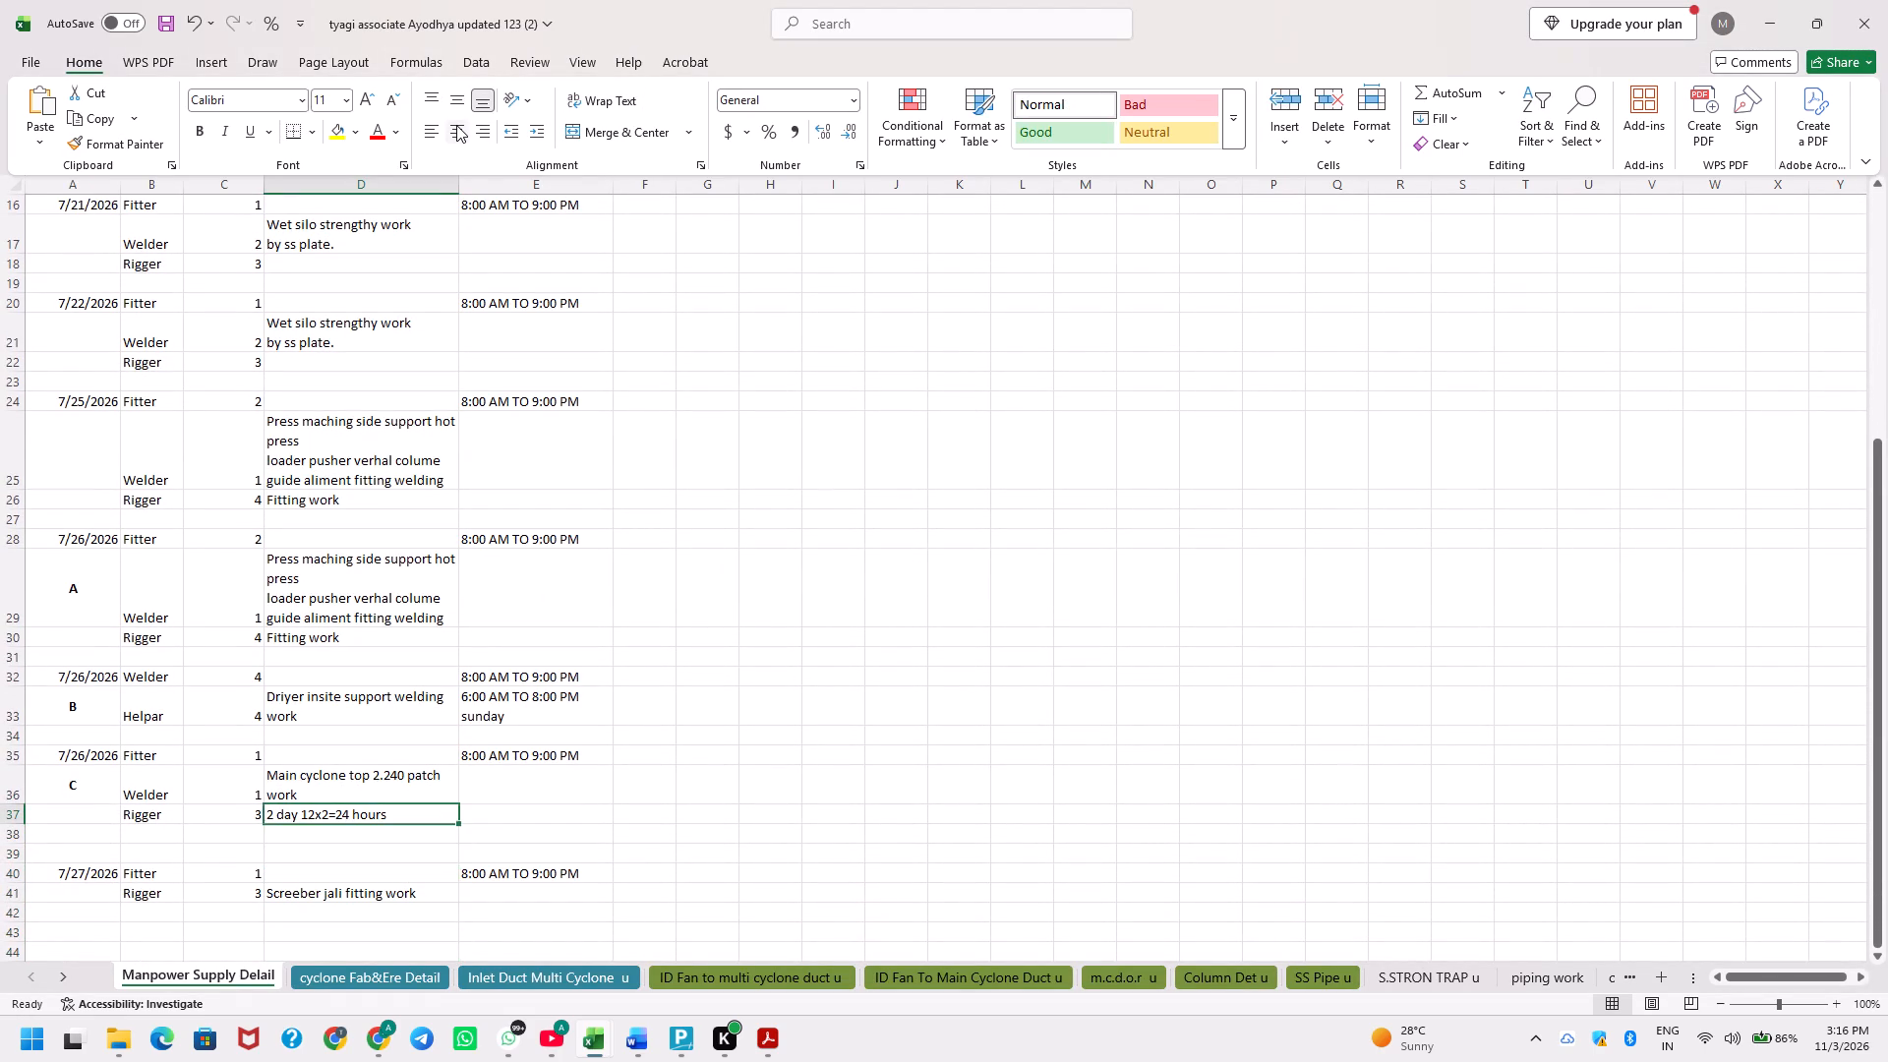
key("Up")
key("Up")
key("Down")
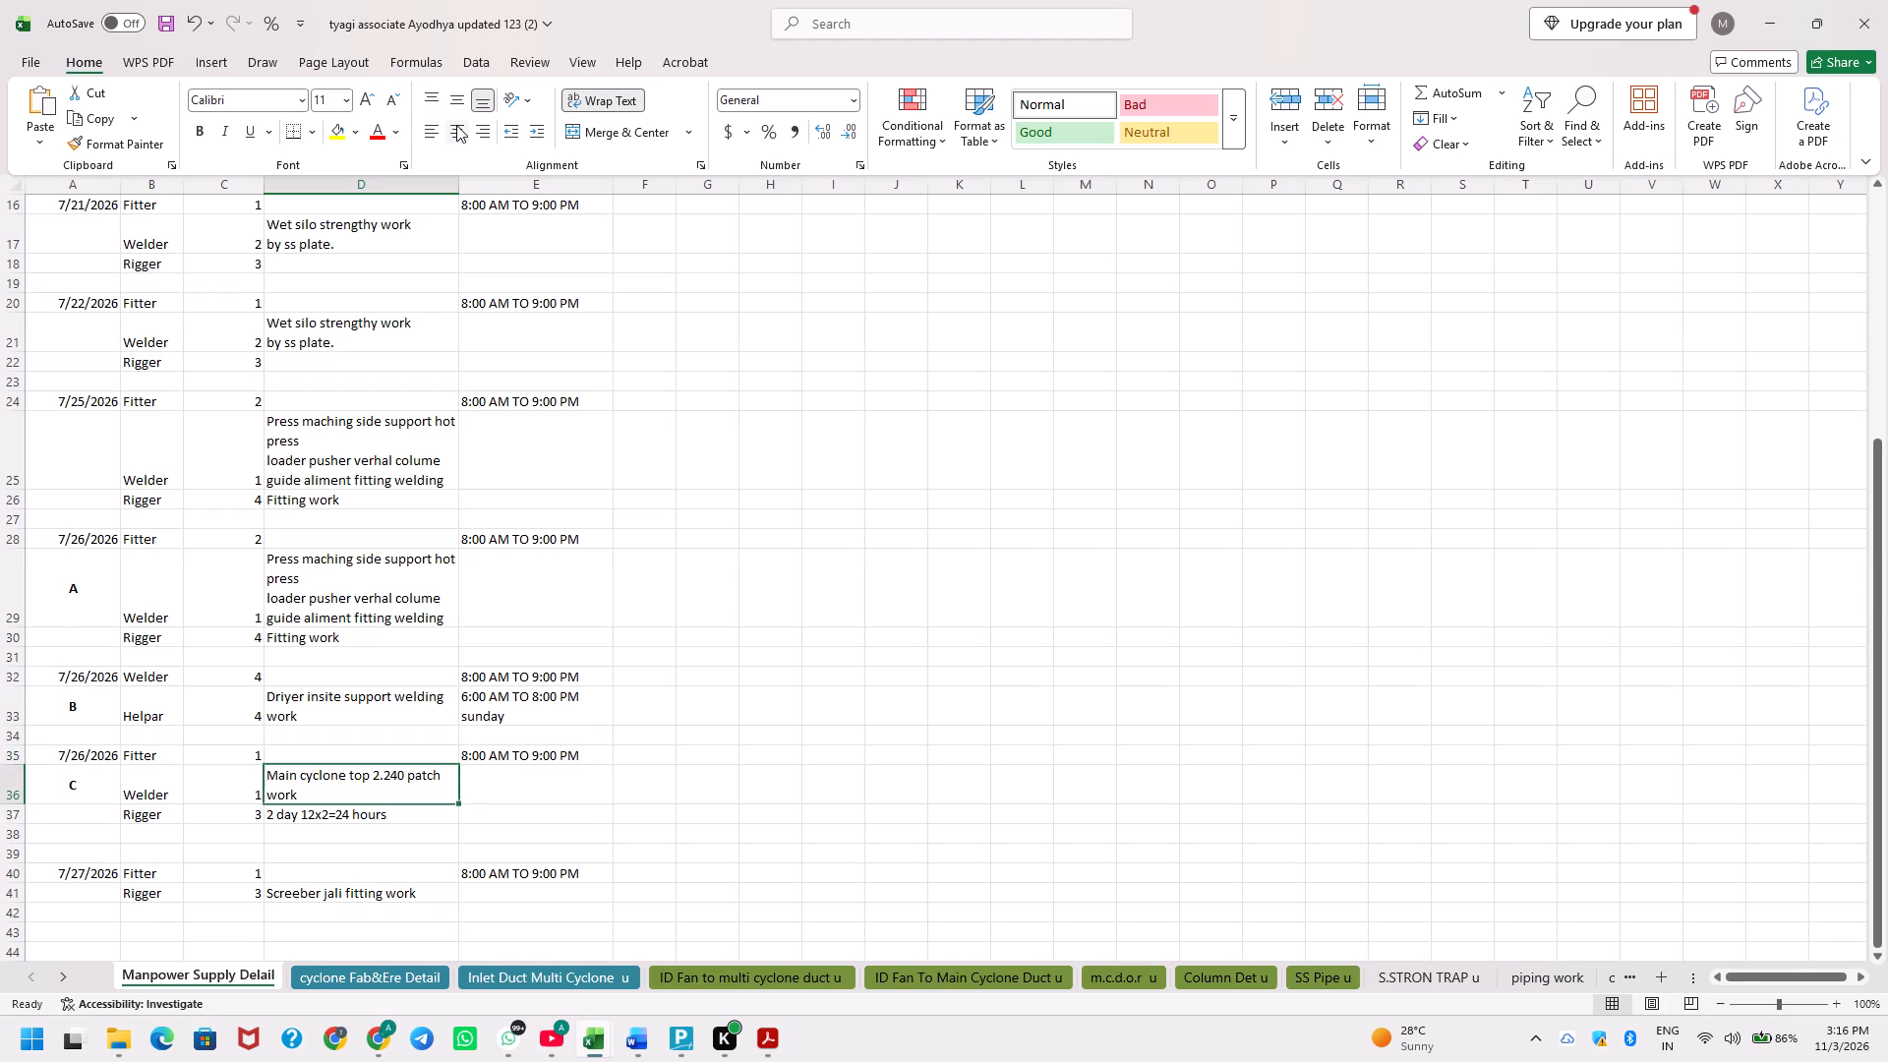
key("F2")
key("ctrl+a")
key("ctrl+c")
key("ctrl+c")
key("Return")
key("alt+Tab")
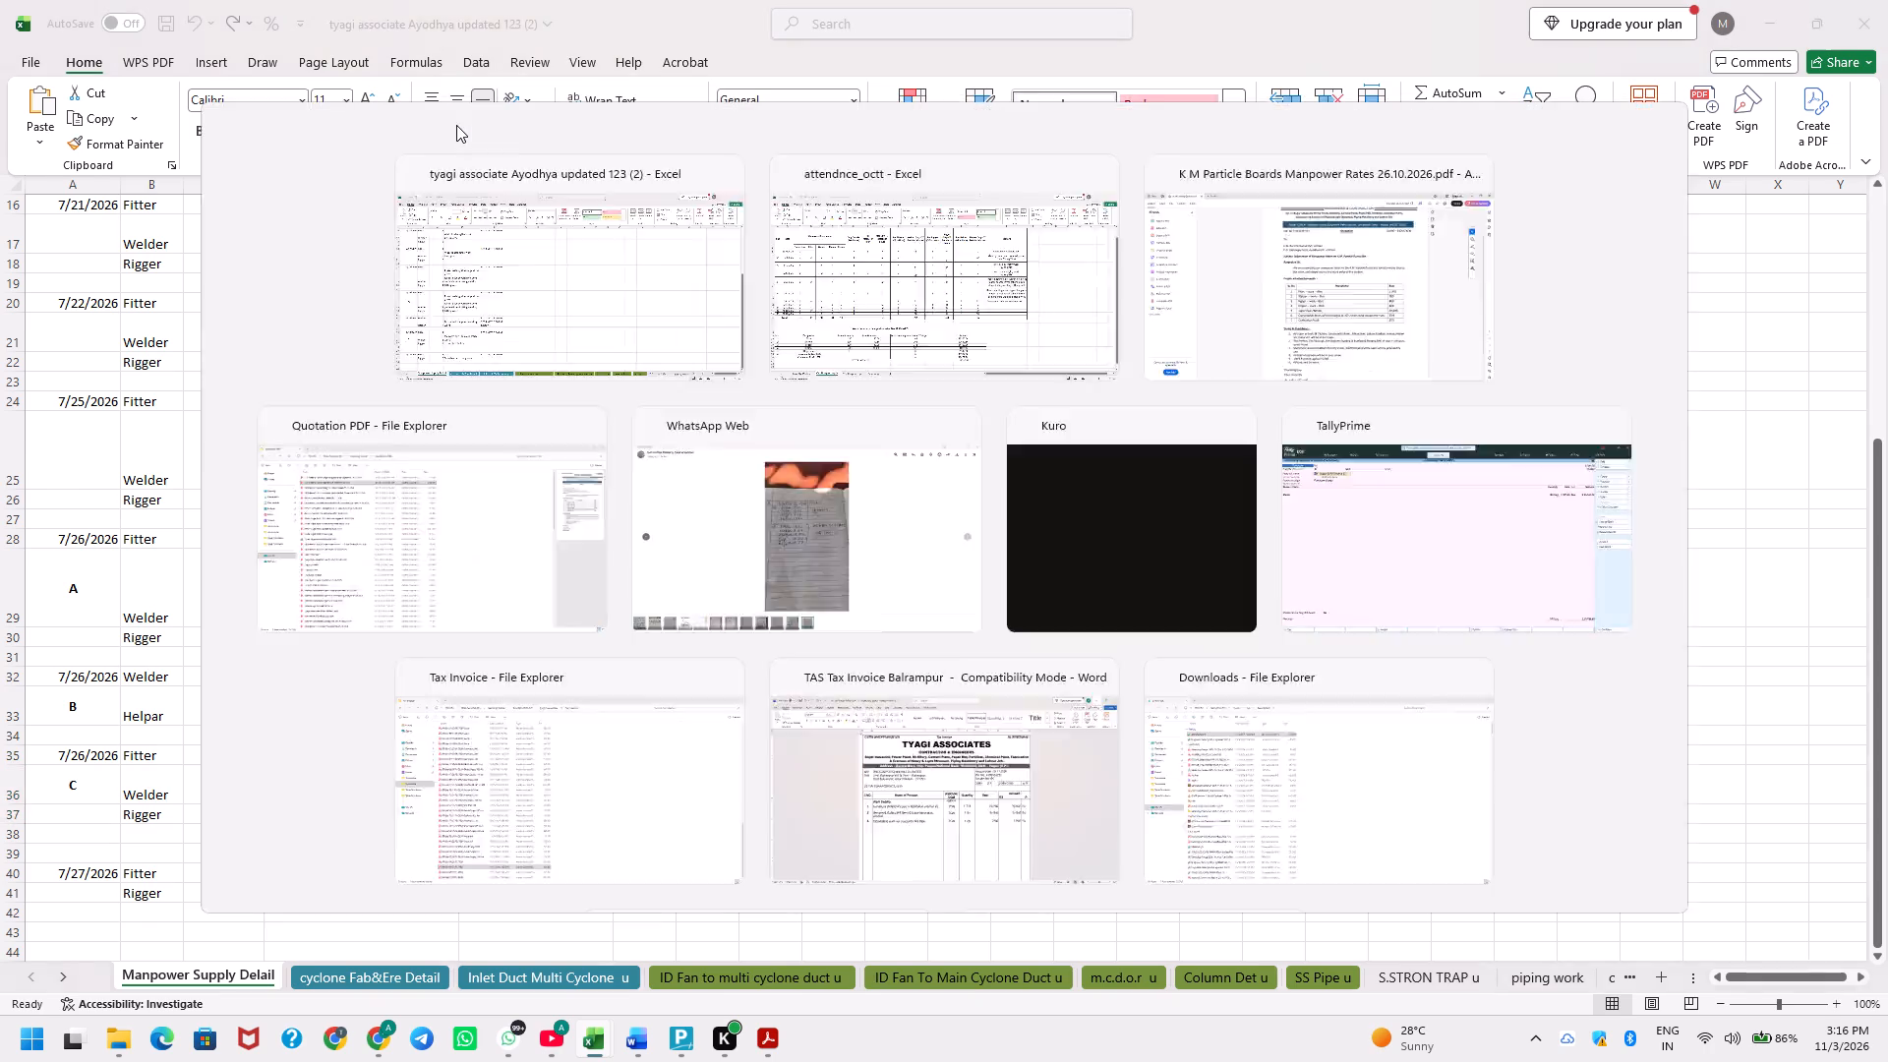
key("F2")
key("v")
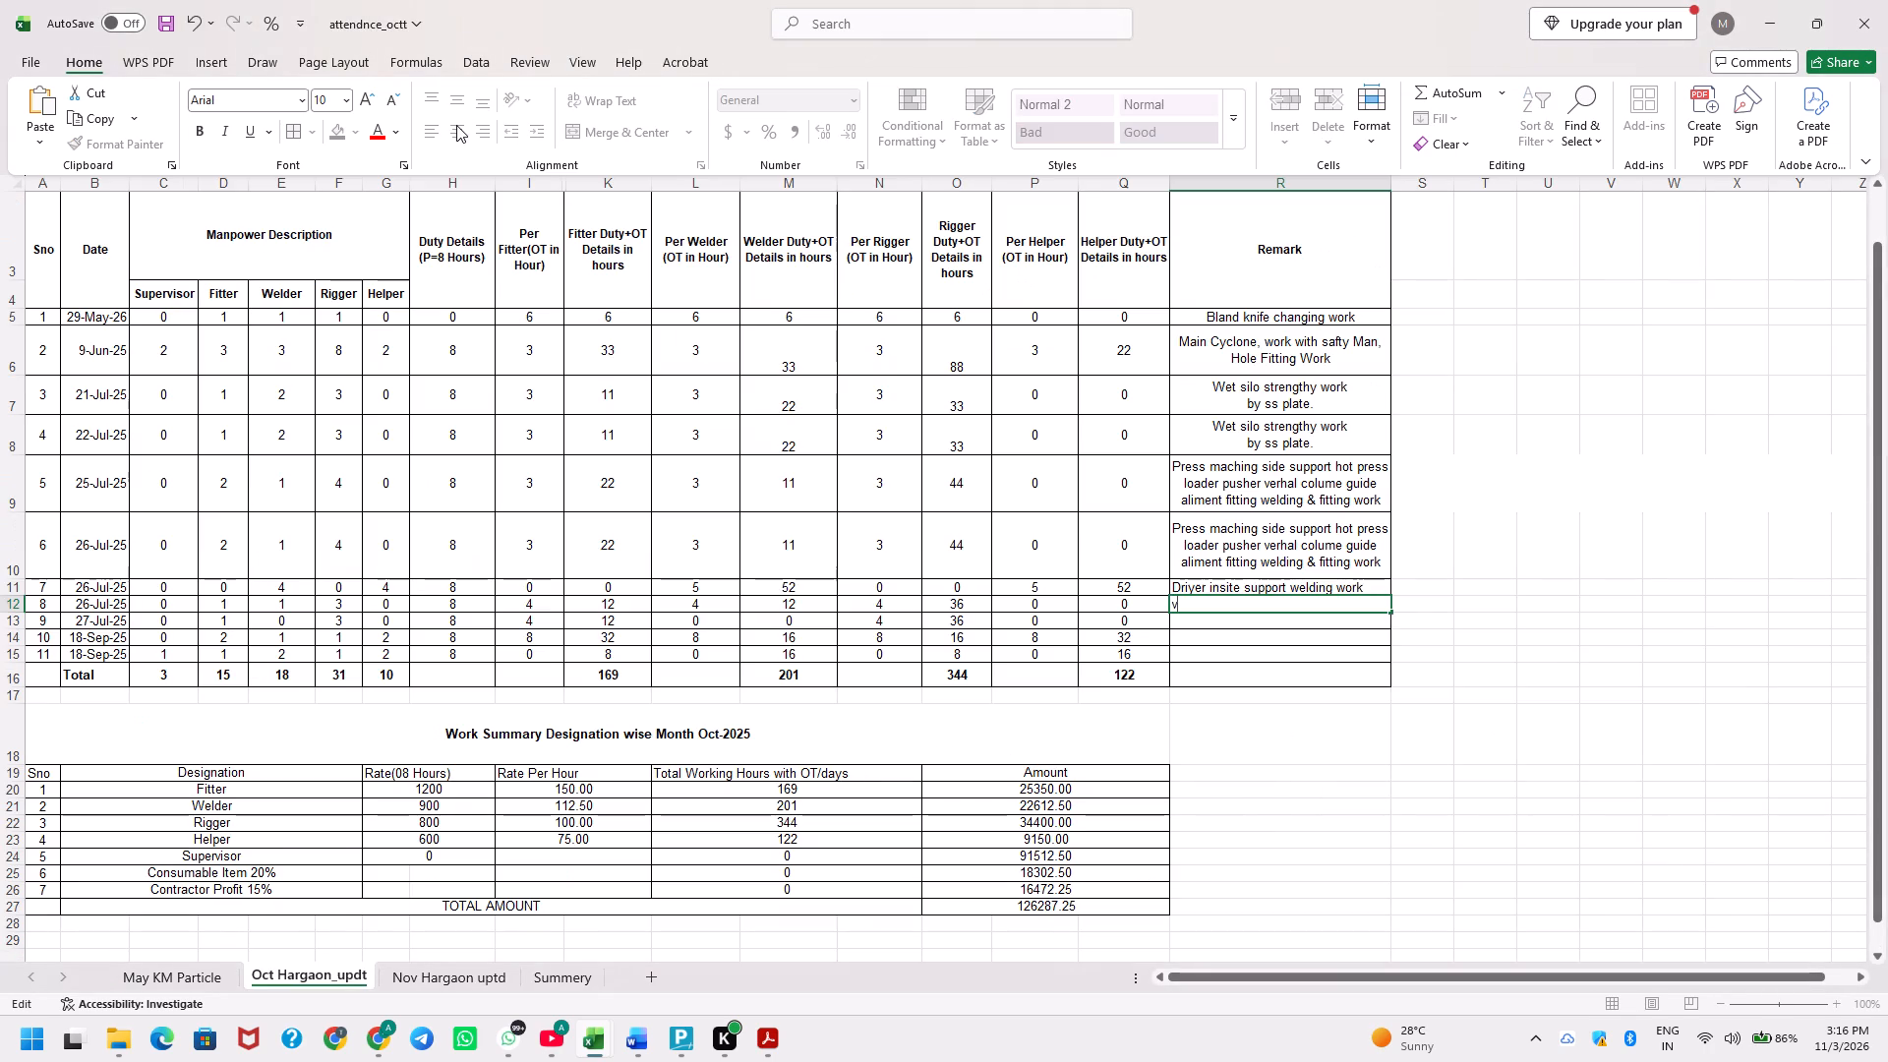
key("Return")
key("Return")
Copy the 7/26 C entry's description "Main cyclone top 2.240 patch work" from the Ayodhya workbook into the third 26-Jul row's remark, replacing its content.
key("alt+Tab")
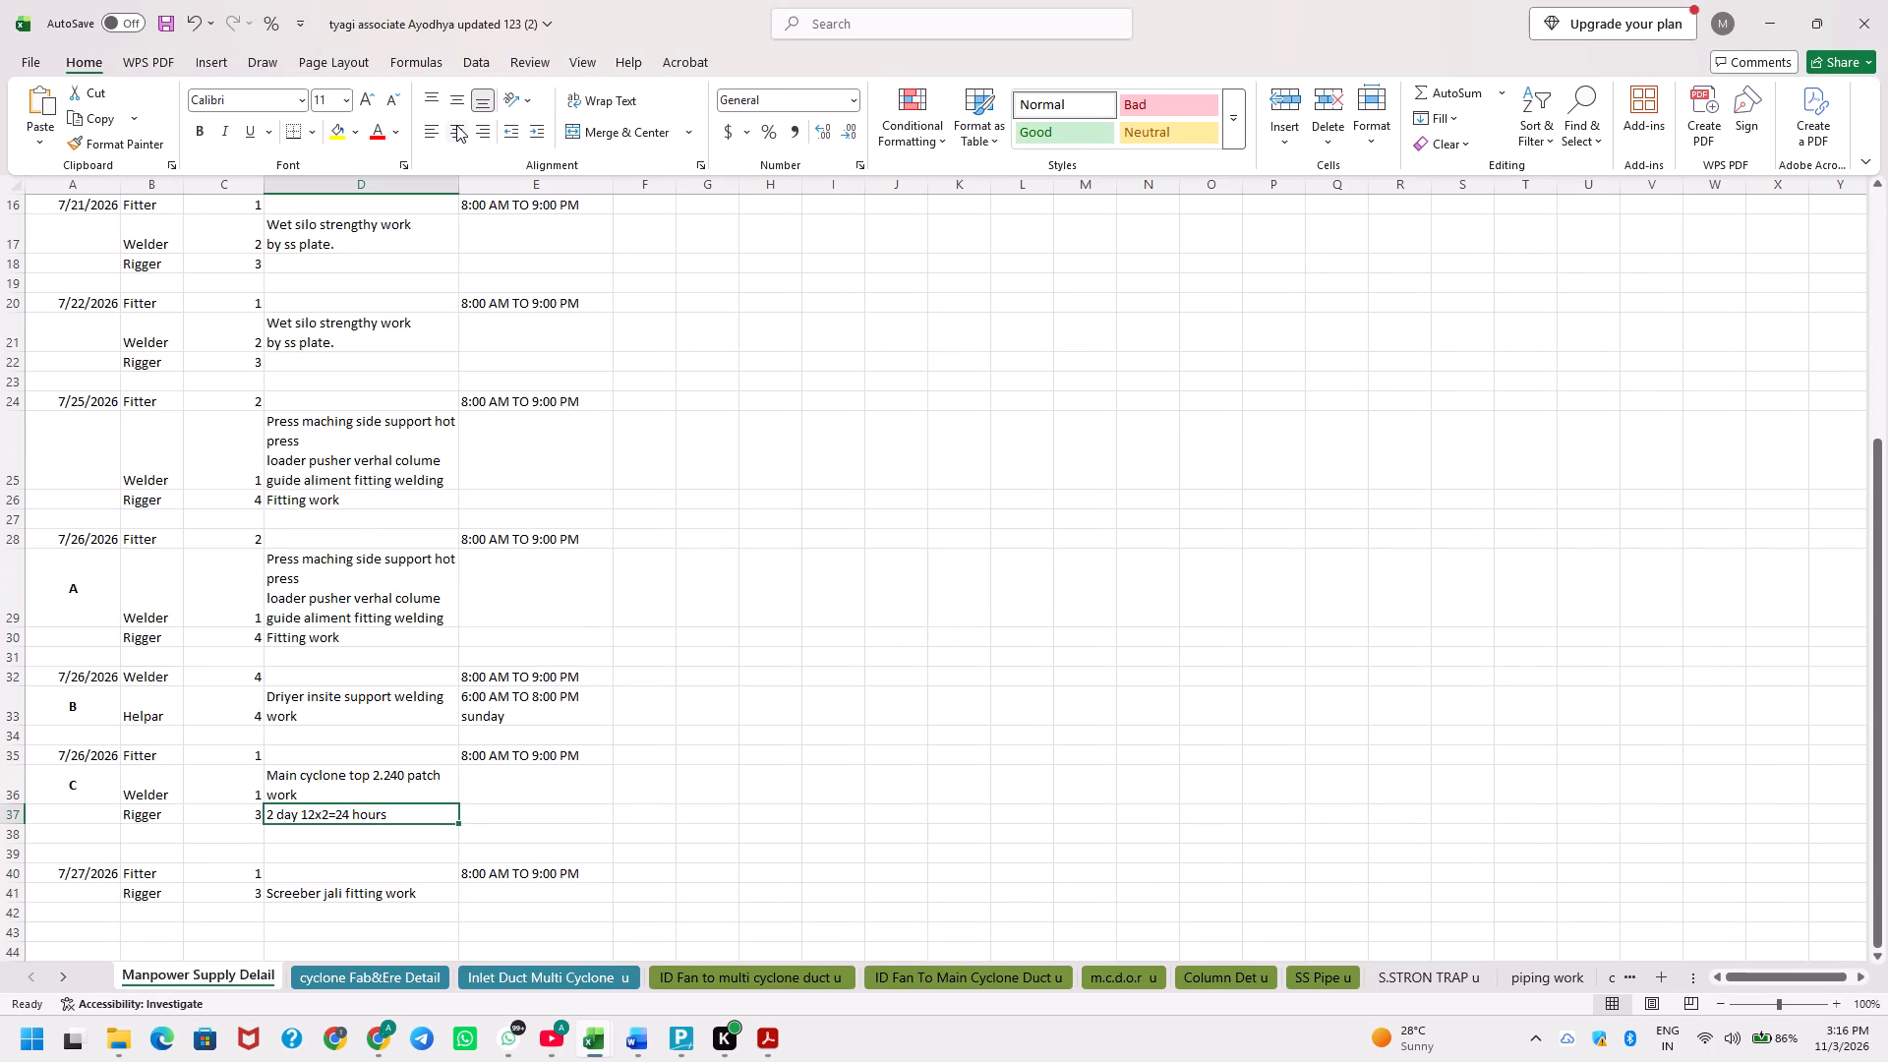
key("Up")
key("F2")
key("ctrl+a")
key("ctrl+c")
key("ctrl+c")
key("alt+Tab")
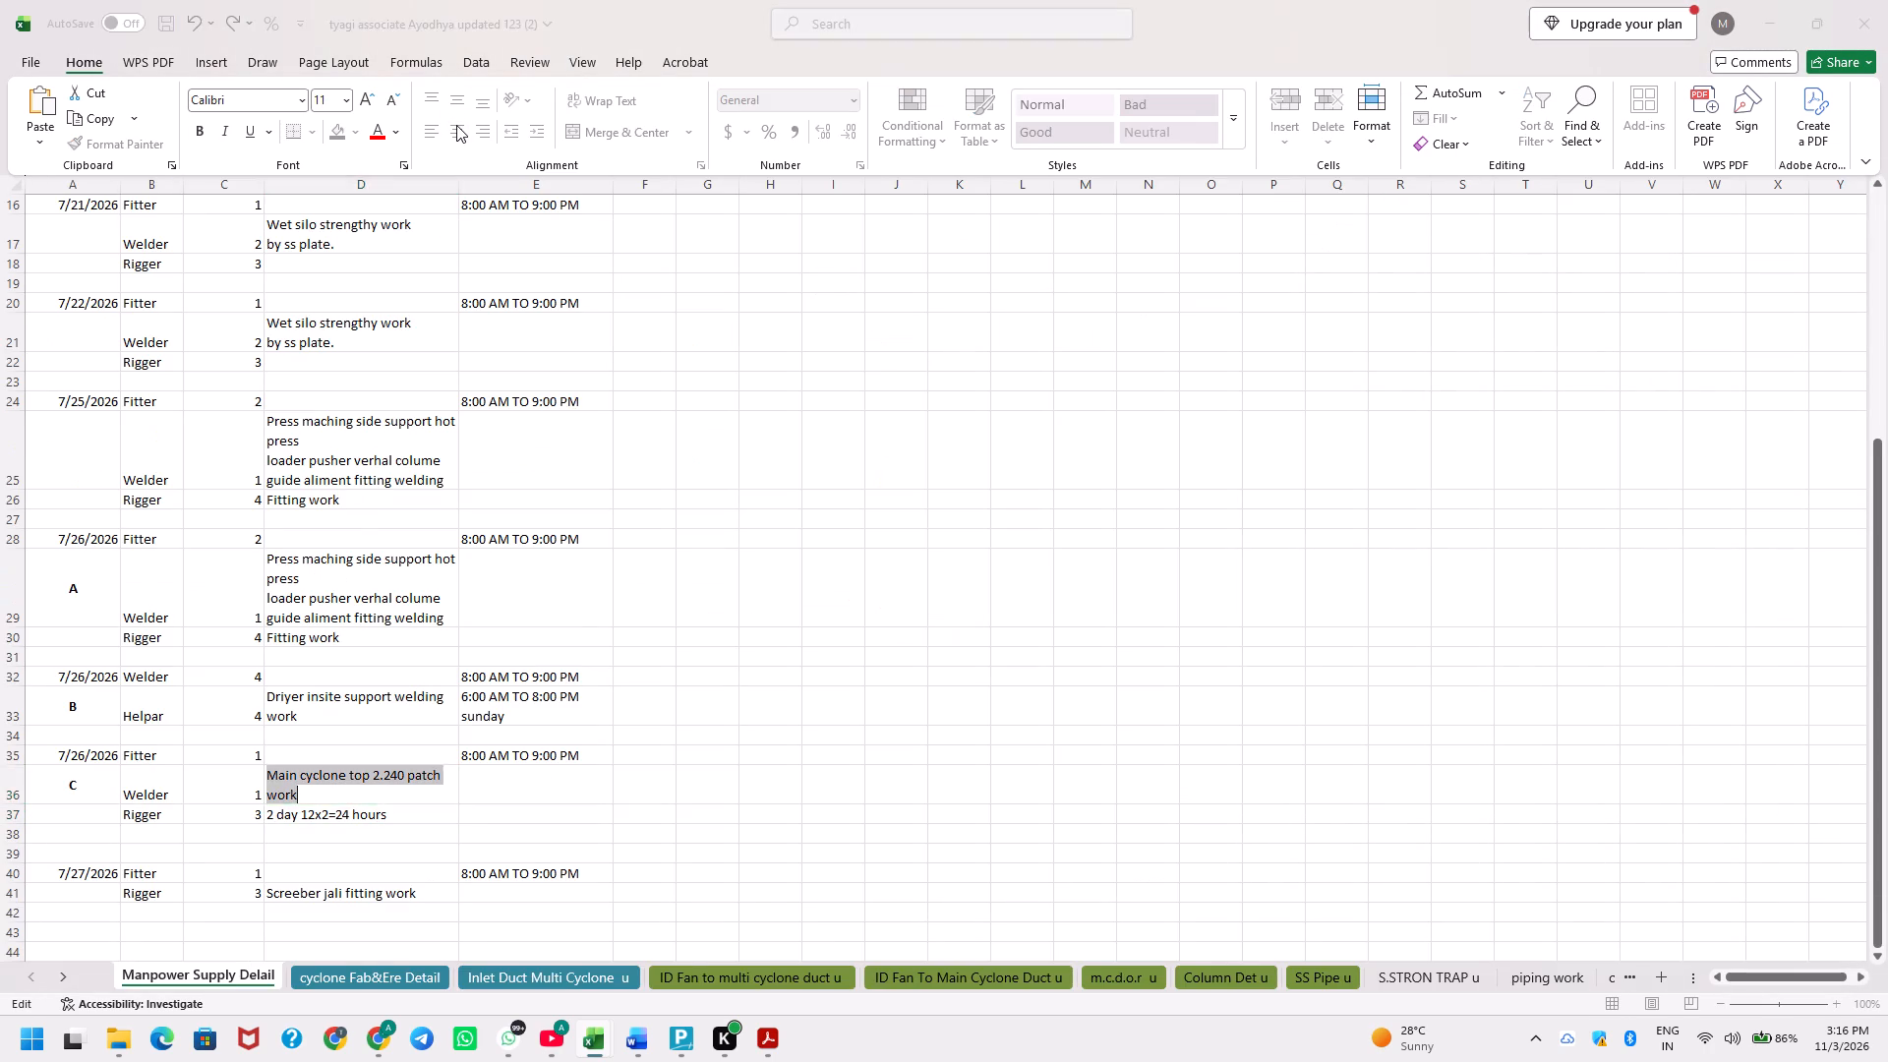
key("Up")
key("Up")
key("F2")
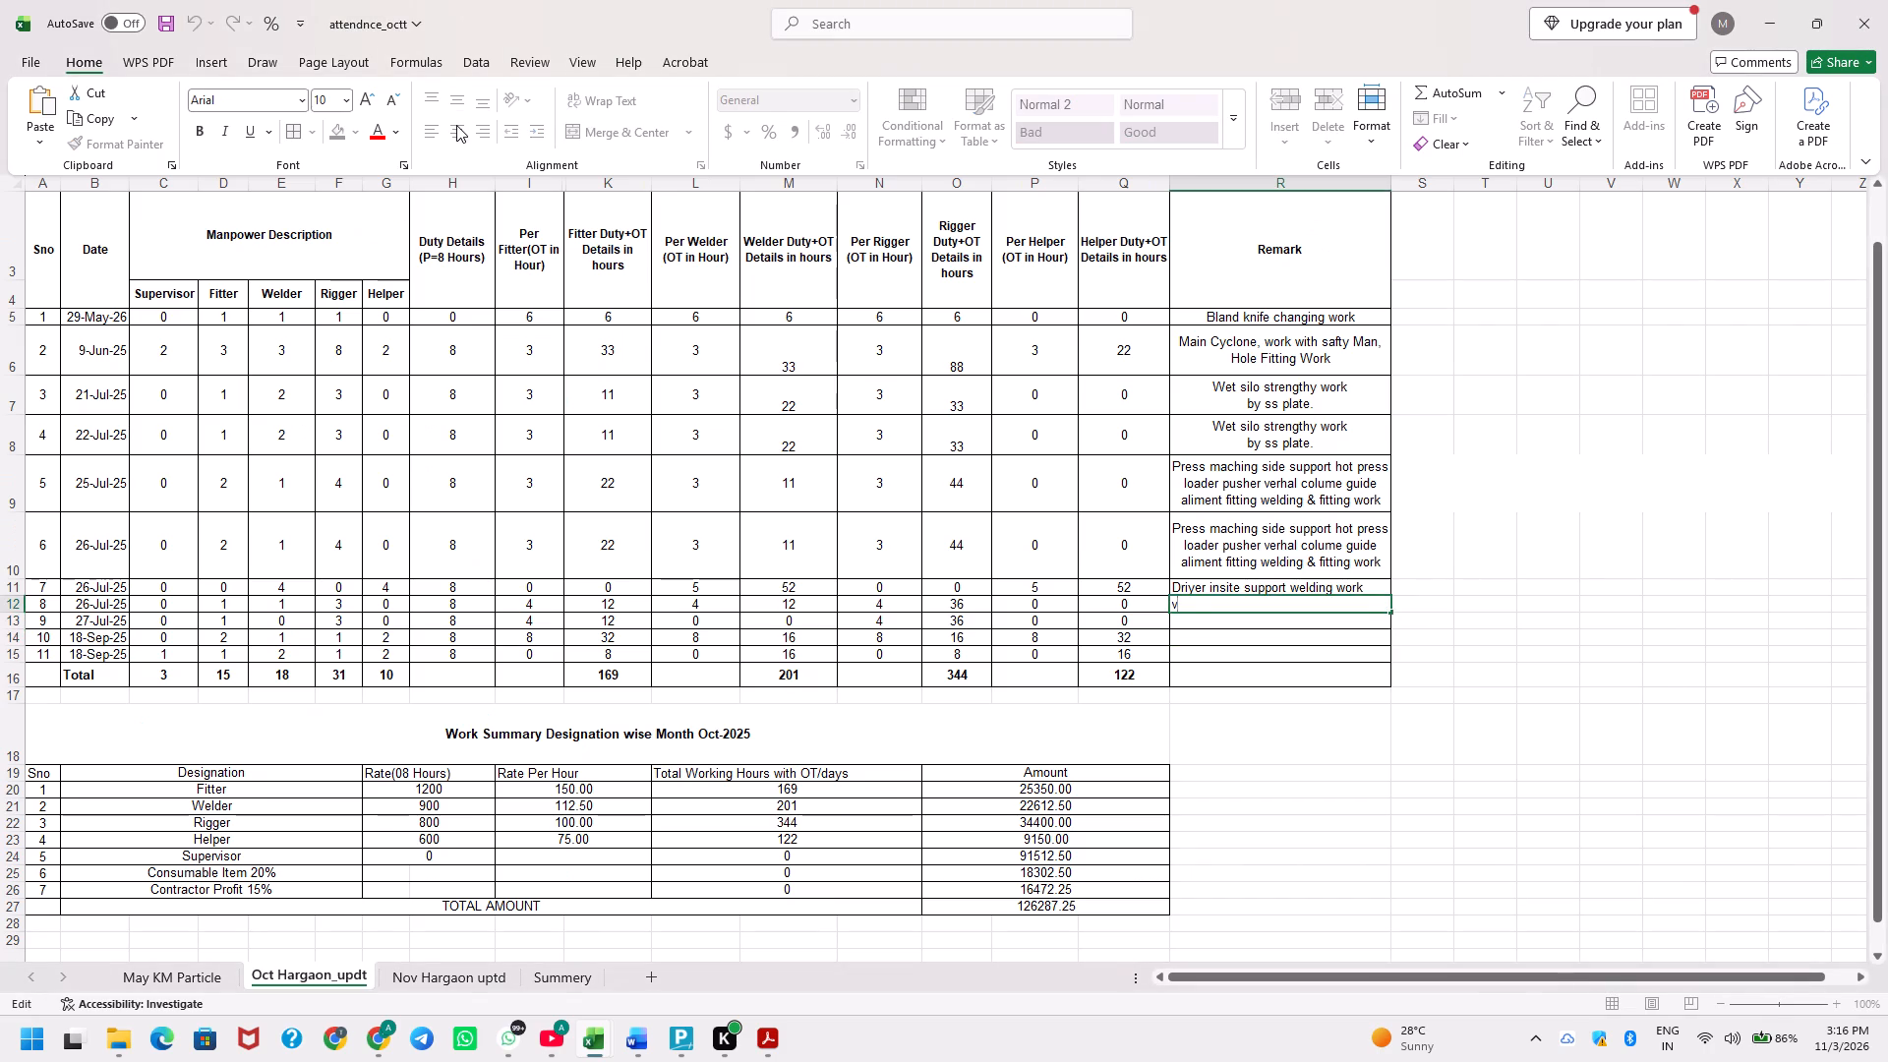
key("ctrl+a")
key("ctrl+v")
key("Return")
key("Up")
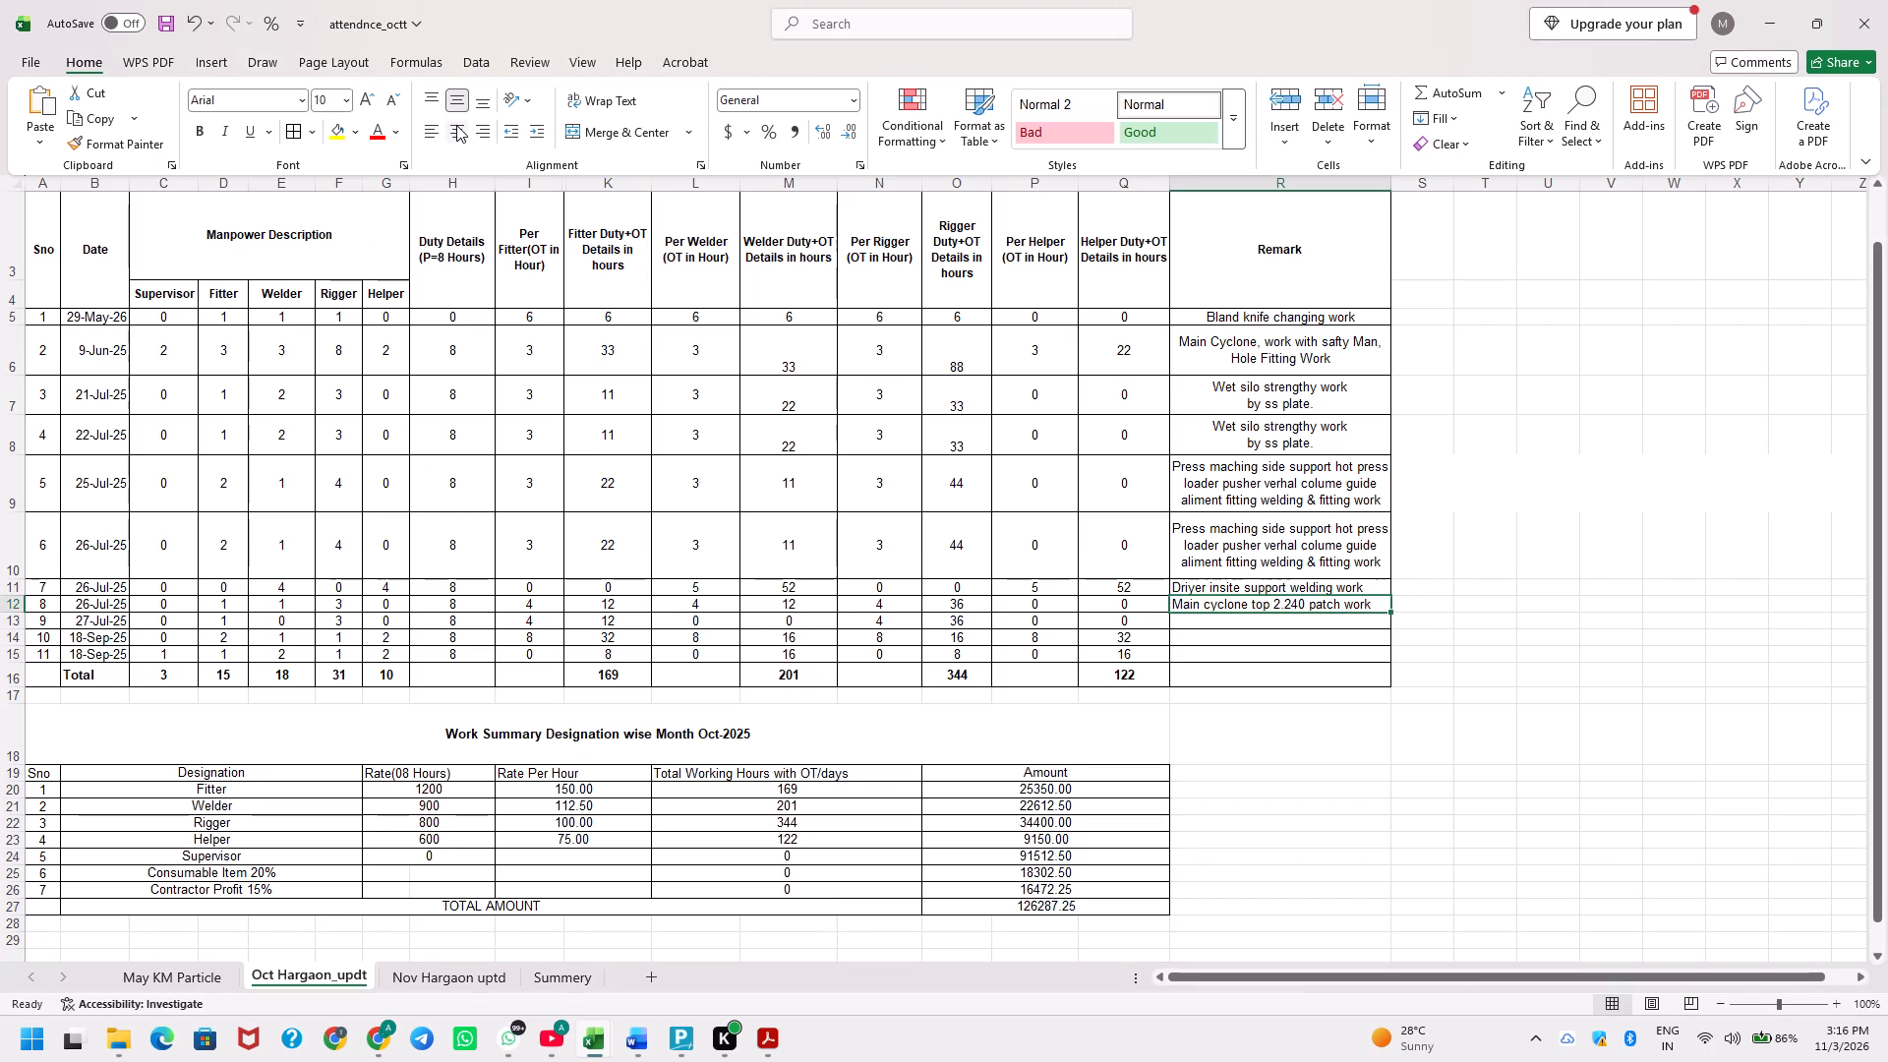
key("Up")
Copy the 7/27 entry's description "Screeber jali fitting work" from the Ayodhya workbook into the 27-Jul row's remark.
key("alt+Tab")
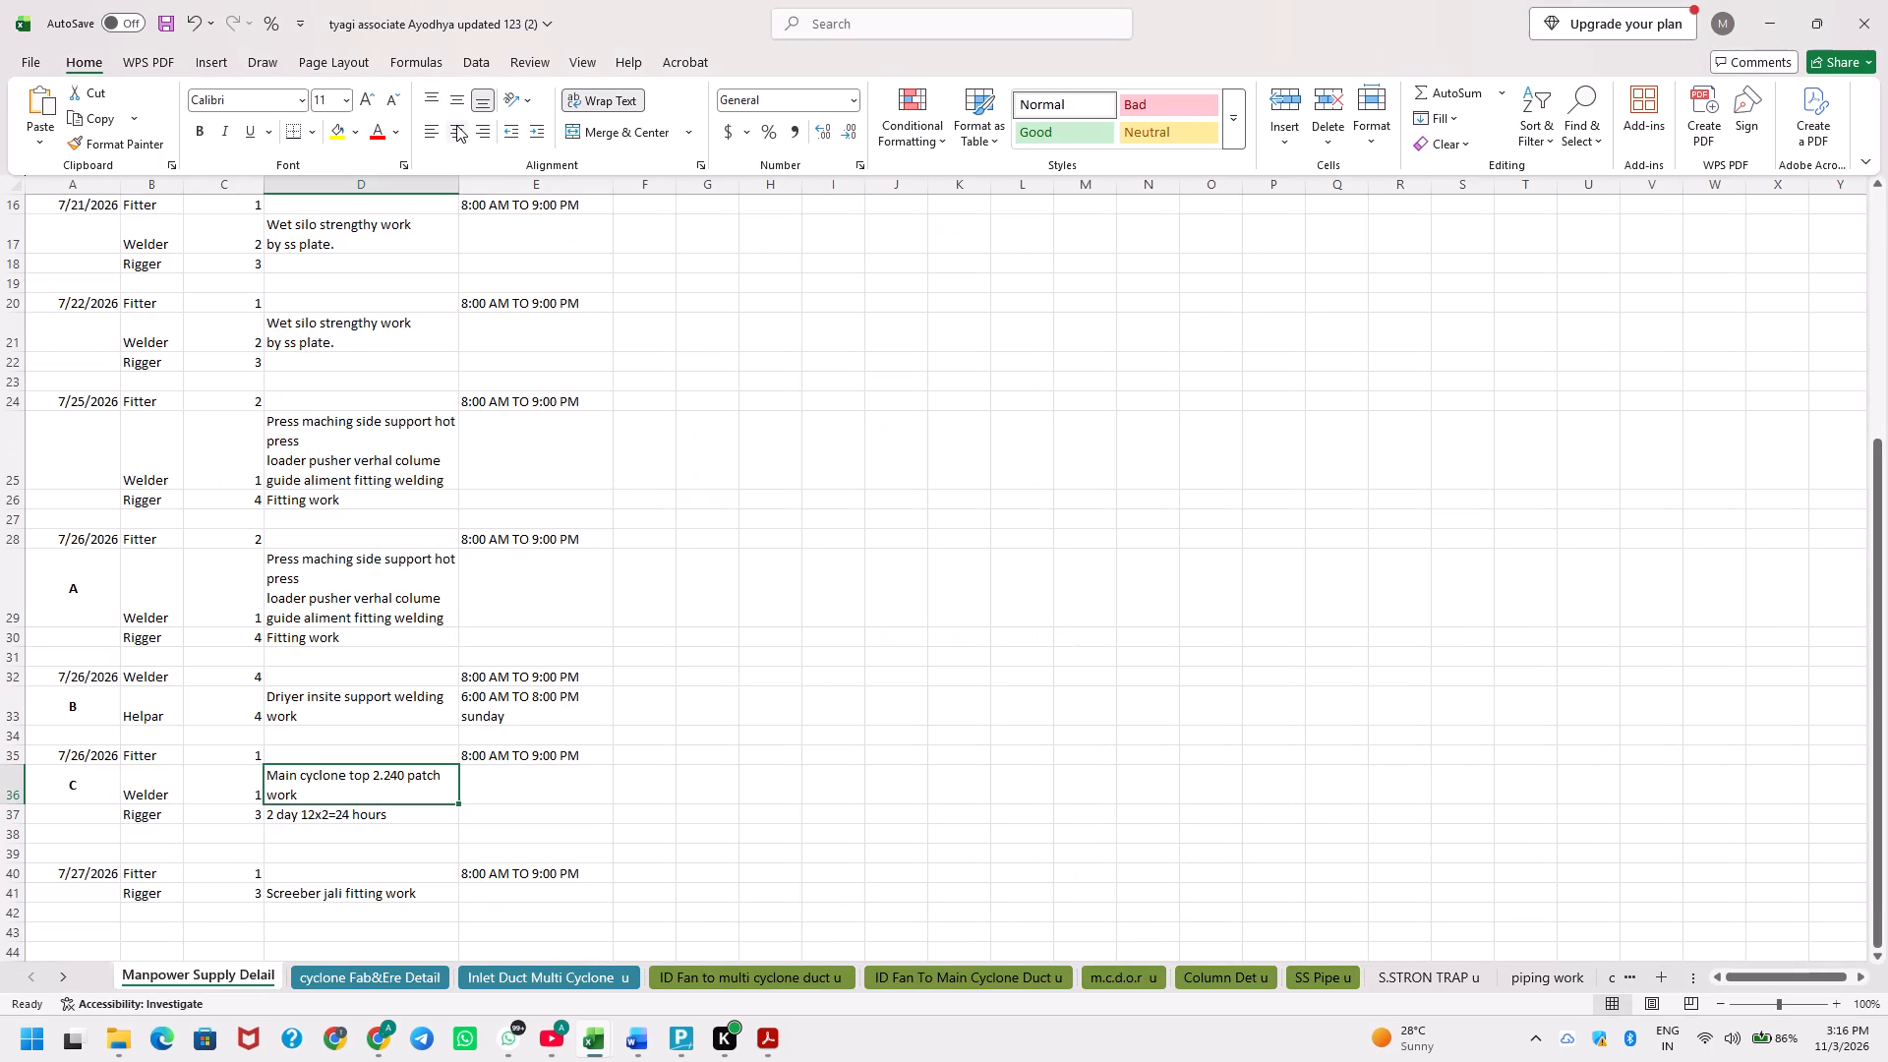
key("alt+Tab")
key("Down")
key("Down")
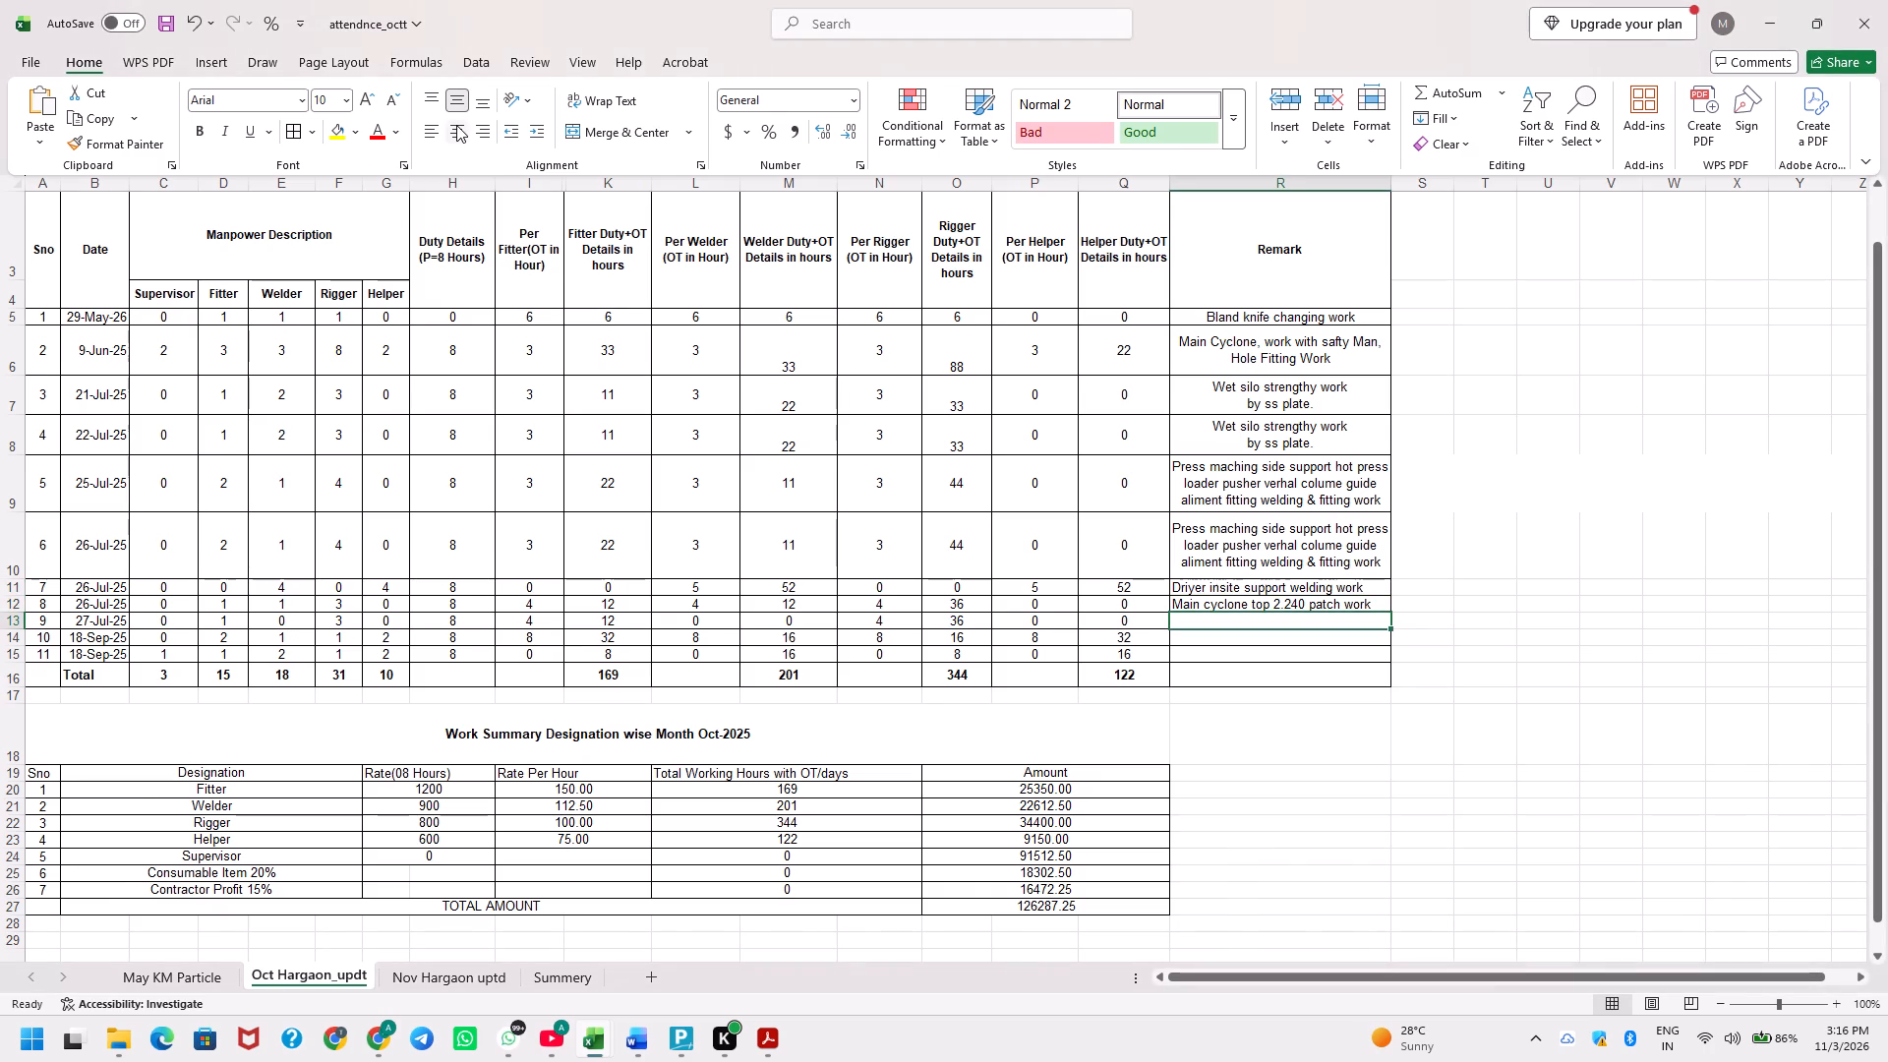
key("alt+Tab")
key("Down")
key("Down")
key("Down")
key("Down")
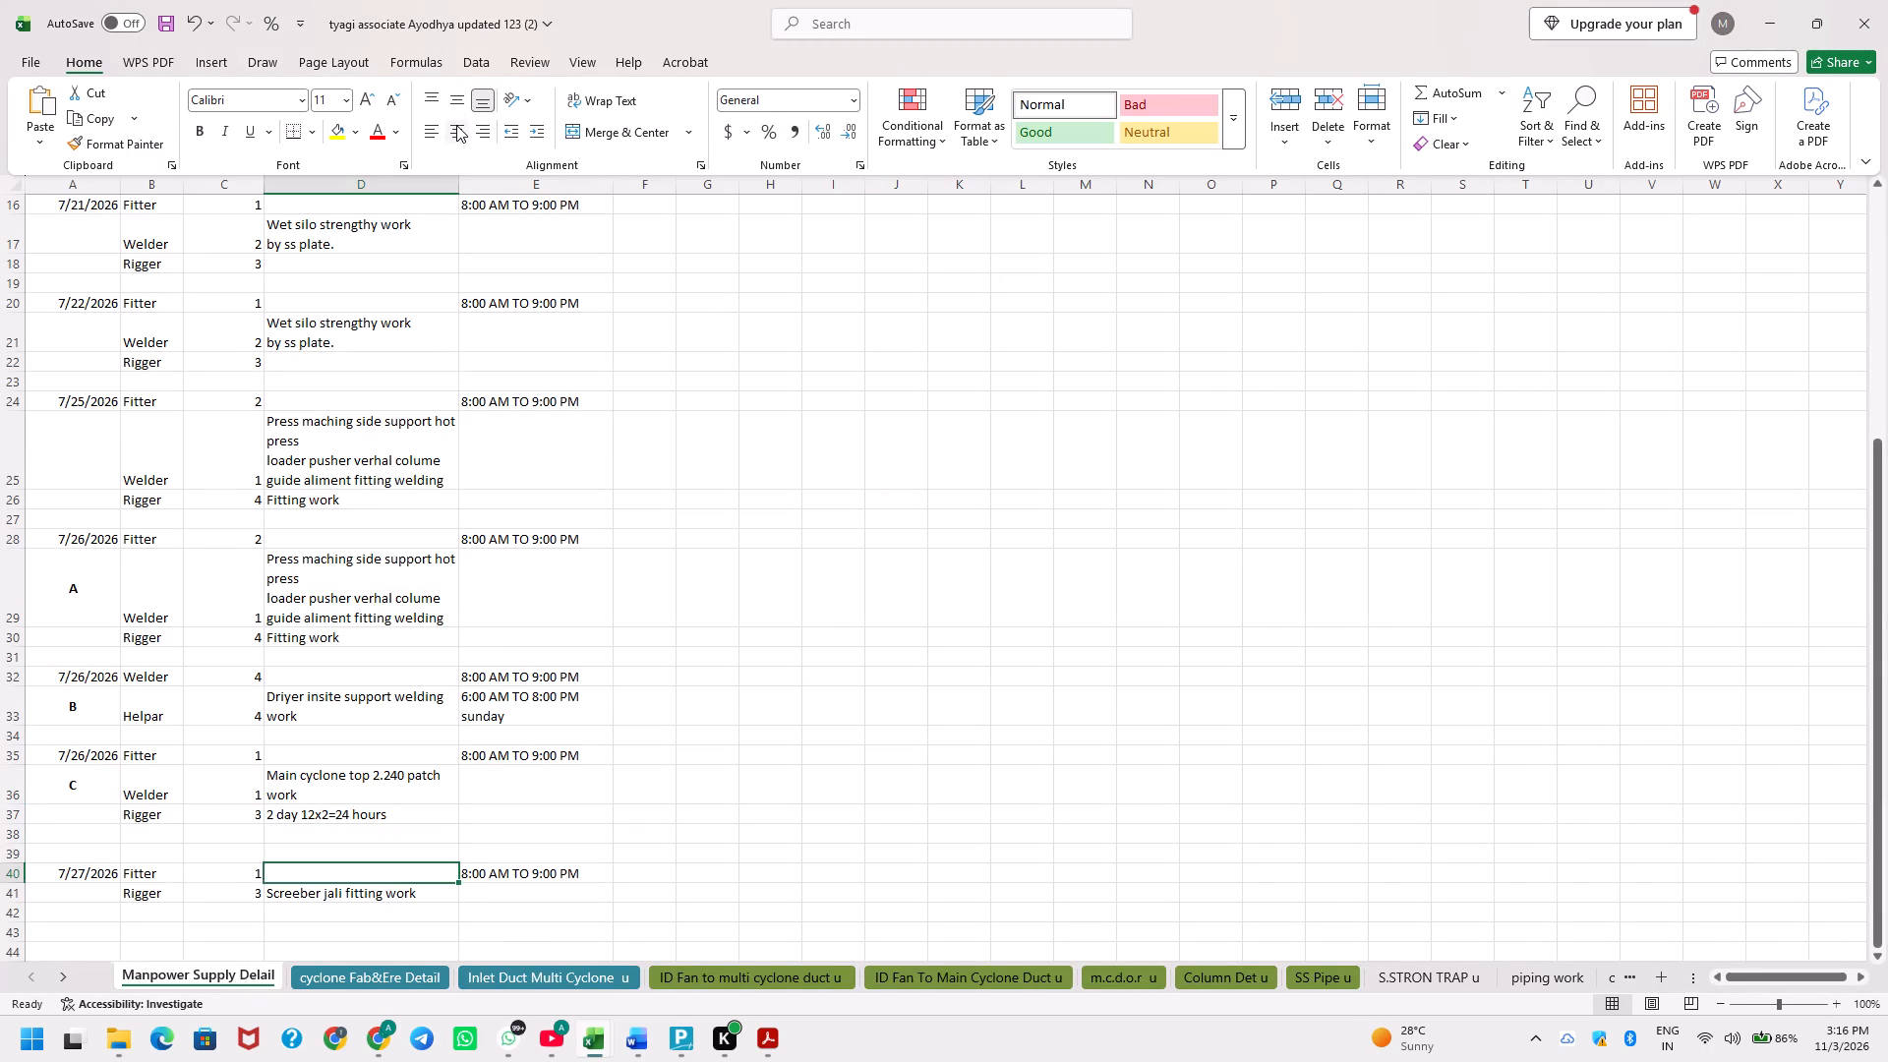
key("Down")
key("F2")
key("ctrl+a")
key("ctrl+c")
key("ctrl+c")
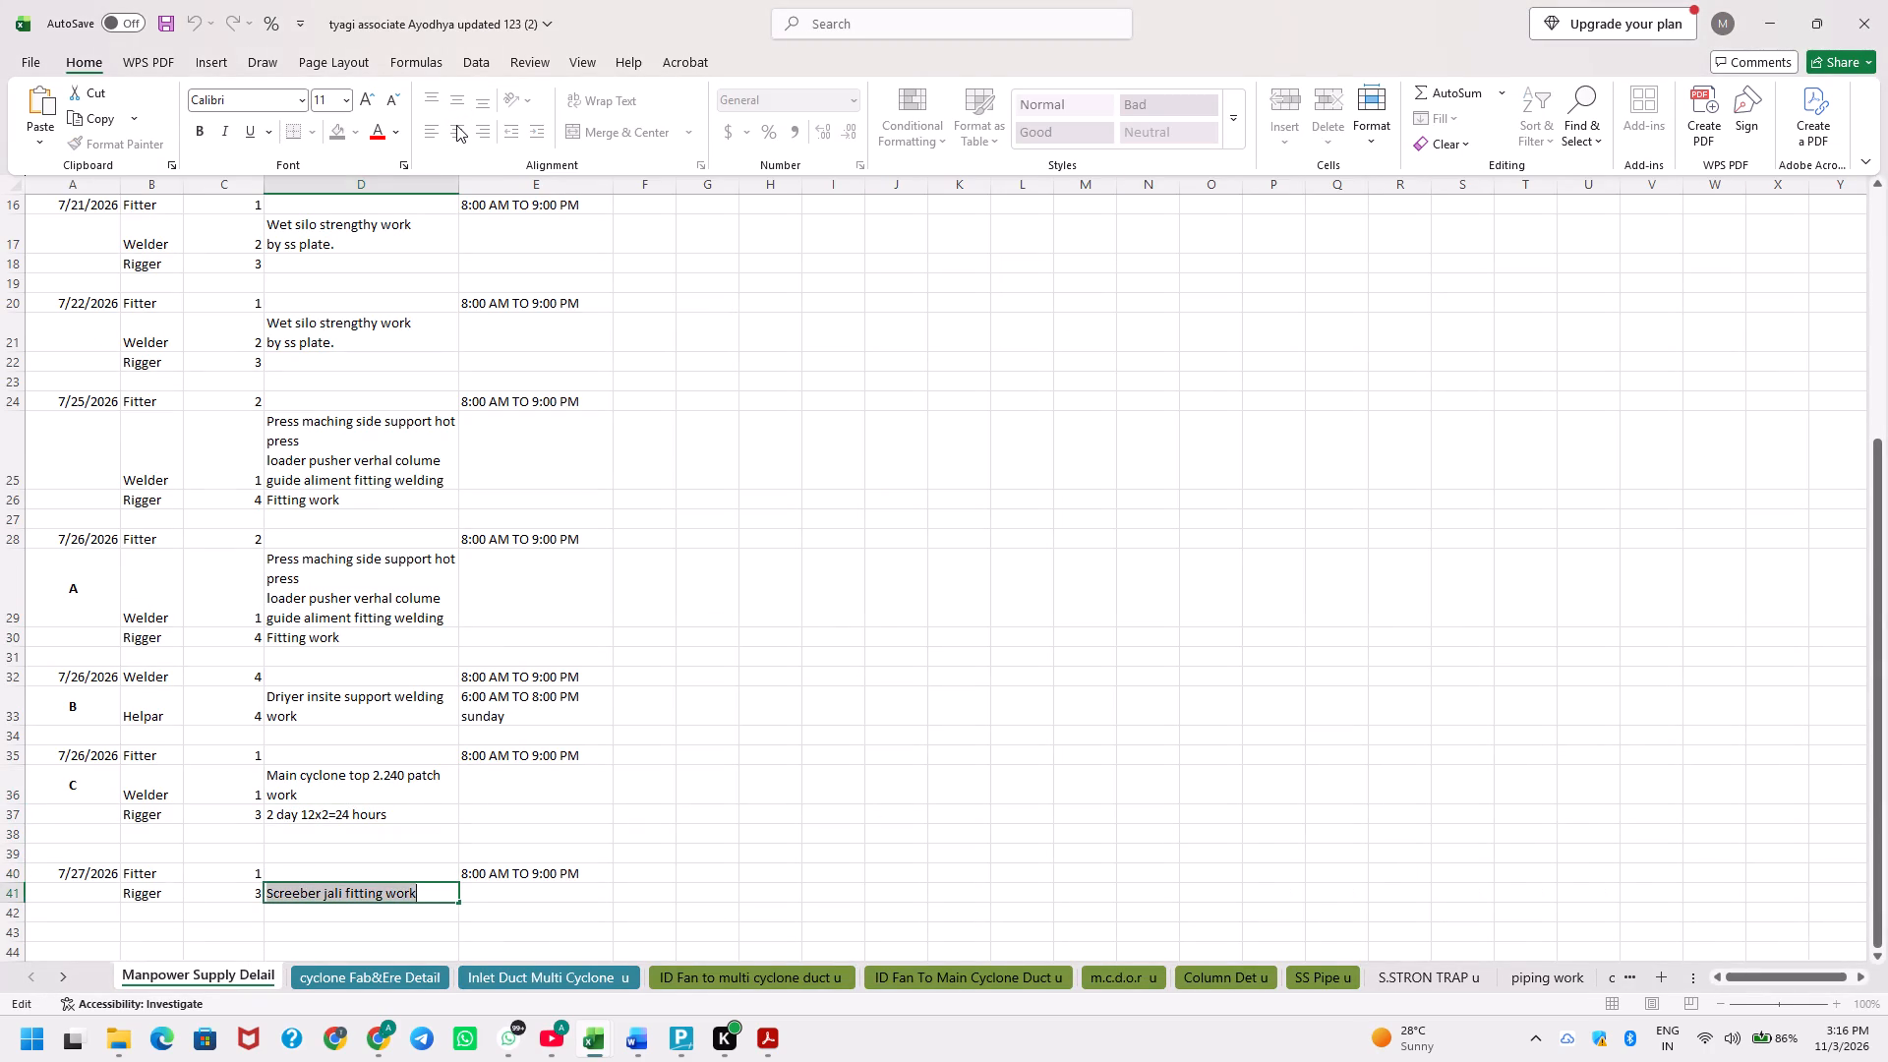
key("alt+Tab")
key("F2")
key("ctrl+v")
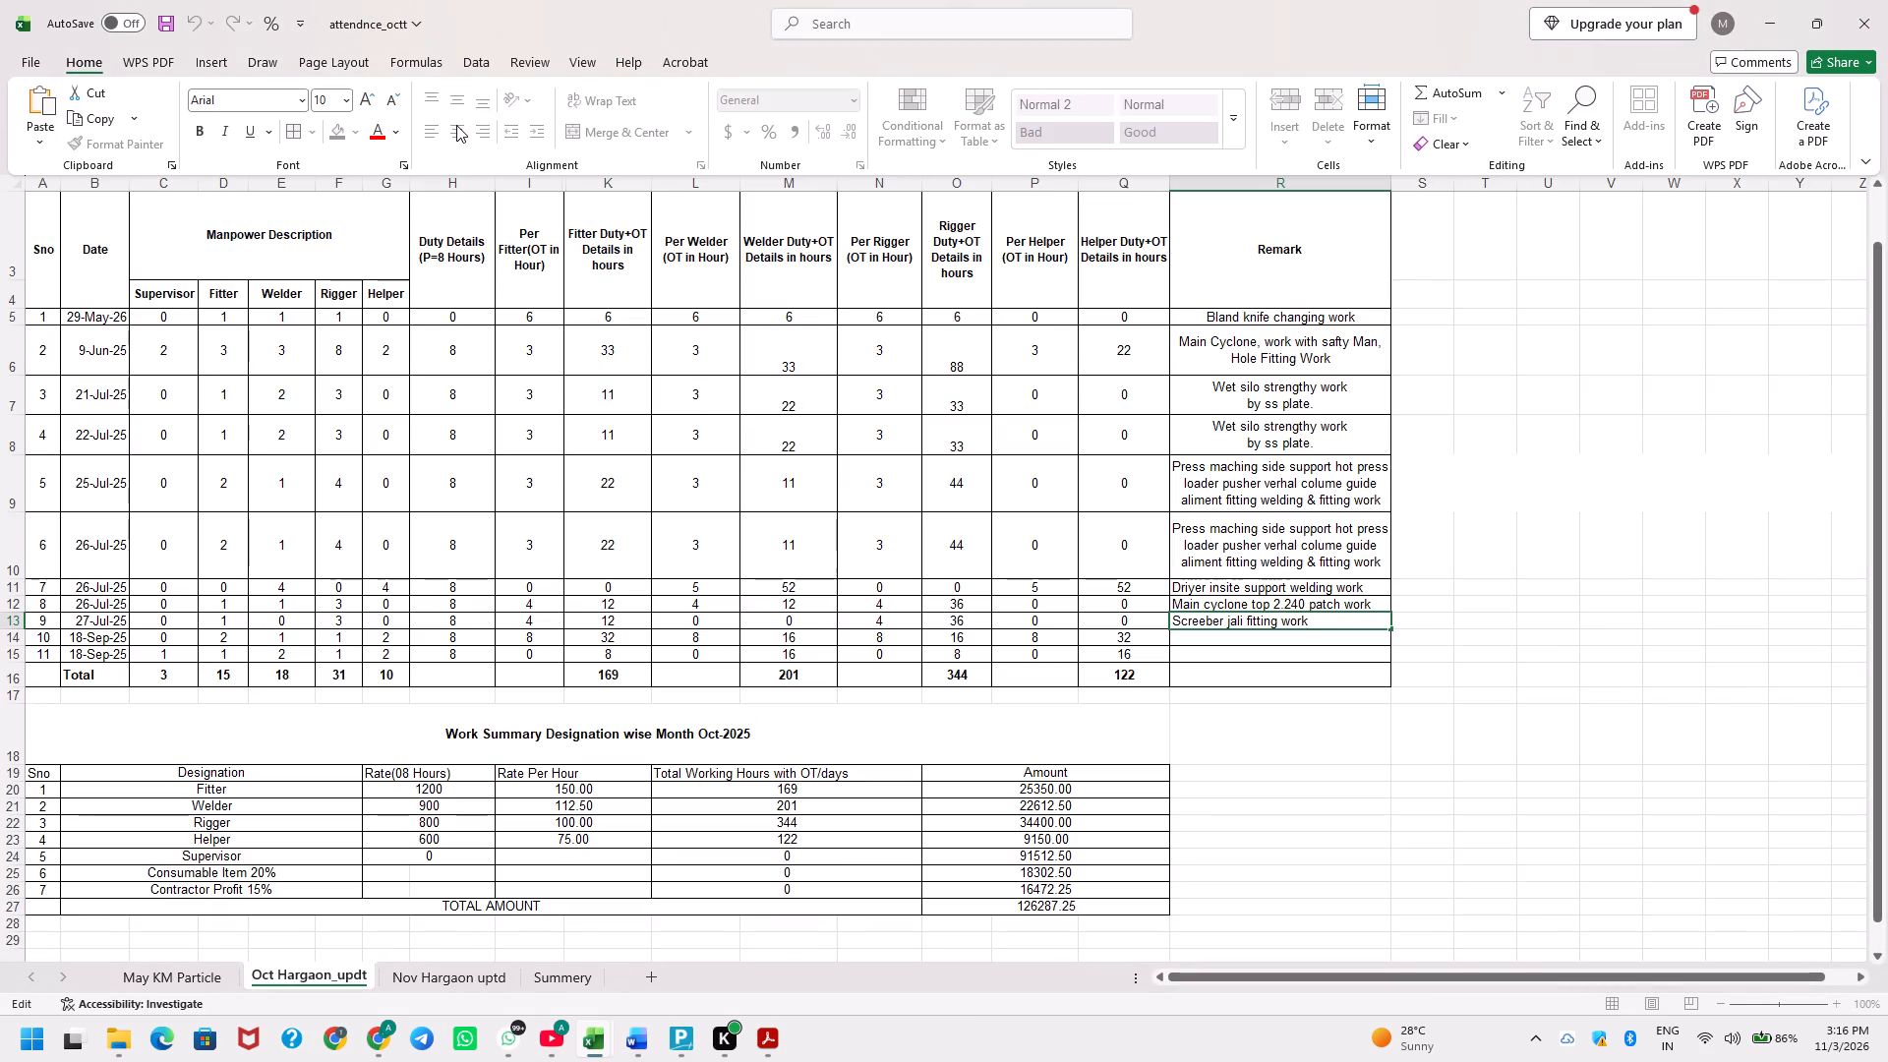
key("Return")
Check the Ayodhya workbook's manpower sheet for entries after 7/27 that could match the 18-Sep rows.
key("alt+Tab")
key("Down")
key("Down")
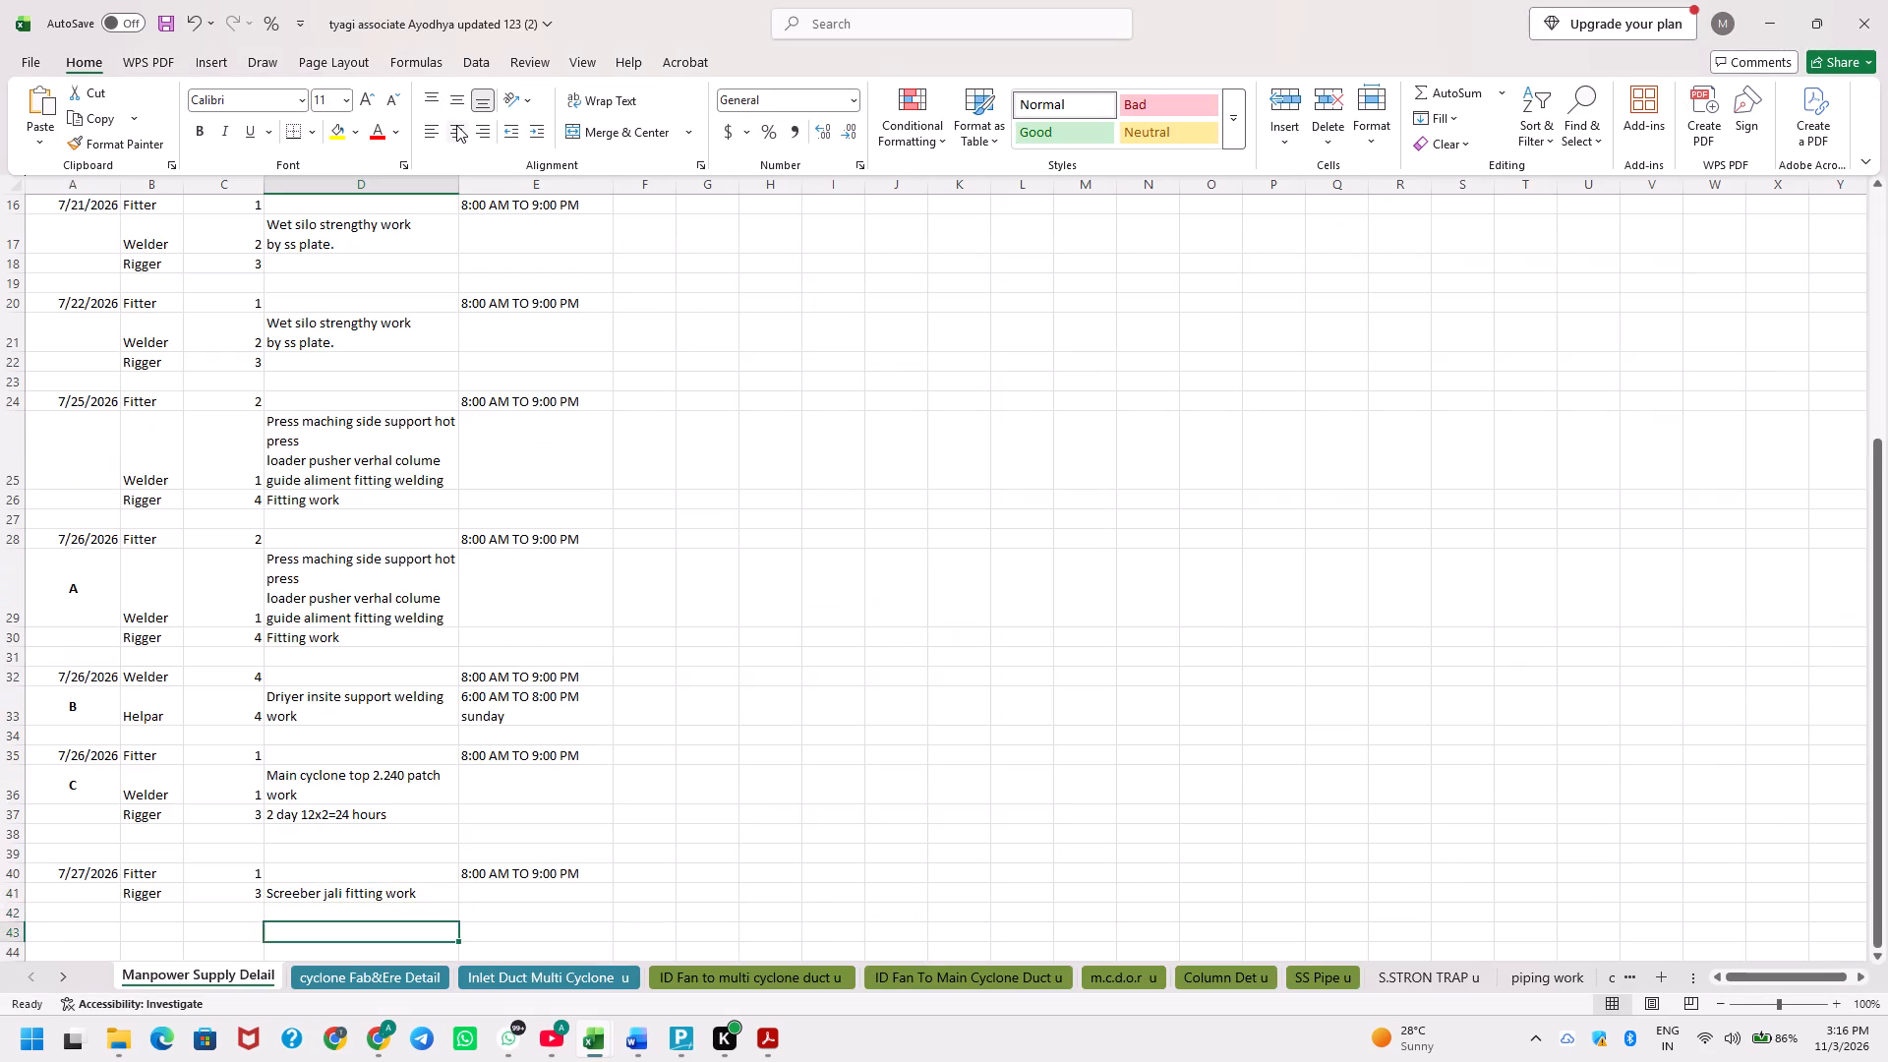
key("Down")
key("Down")
key("Down")
key("Down")
key("Down")
key("Up")
key("Up")
key("Up")
key("Up")
key("Up")
key("Up")
key("Up")
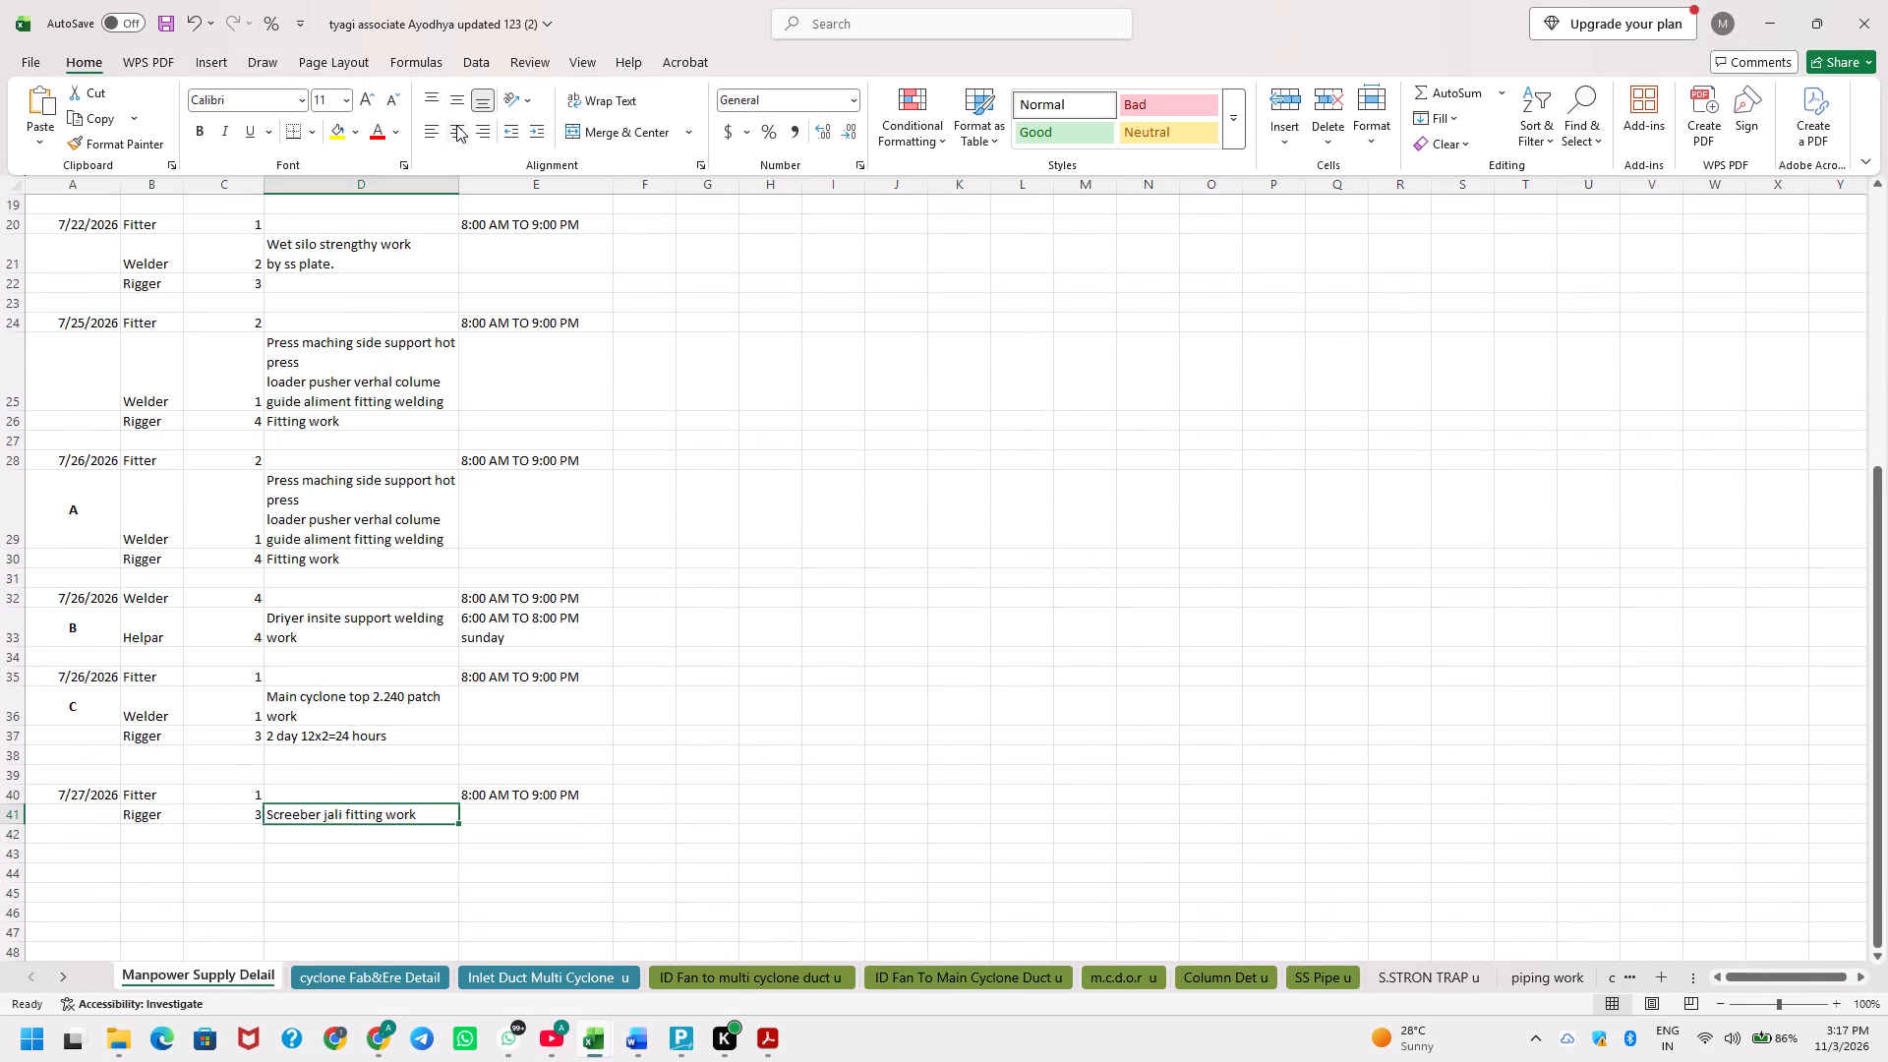
scroll(456, 125, "down", 8)
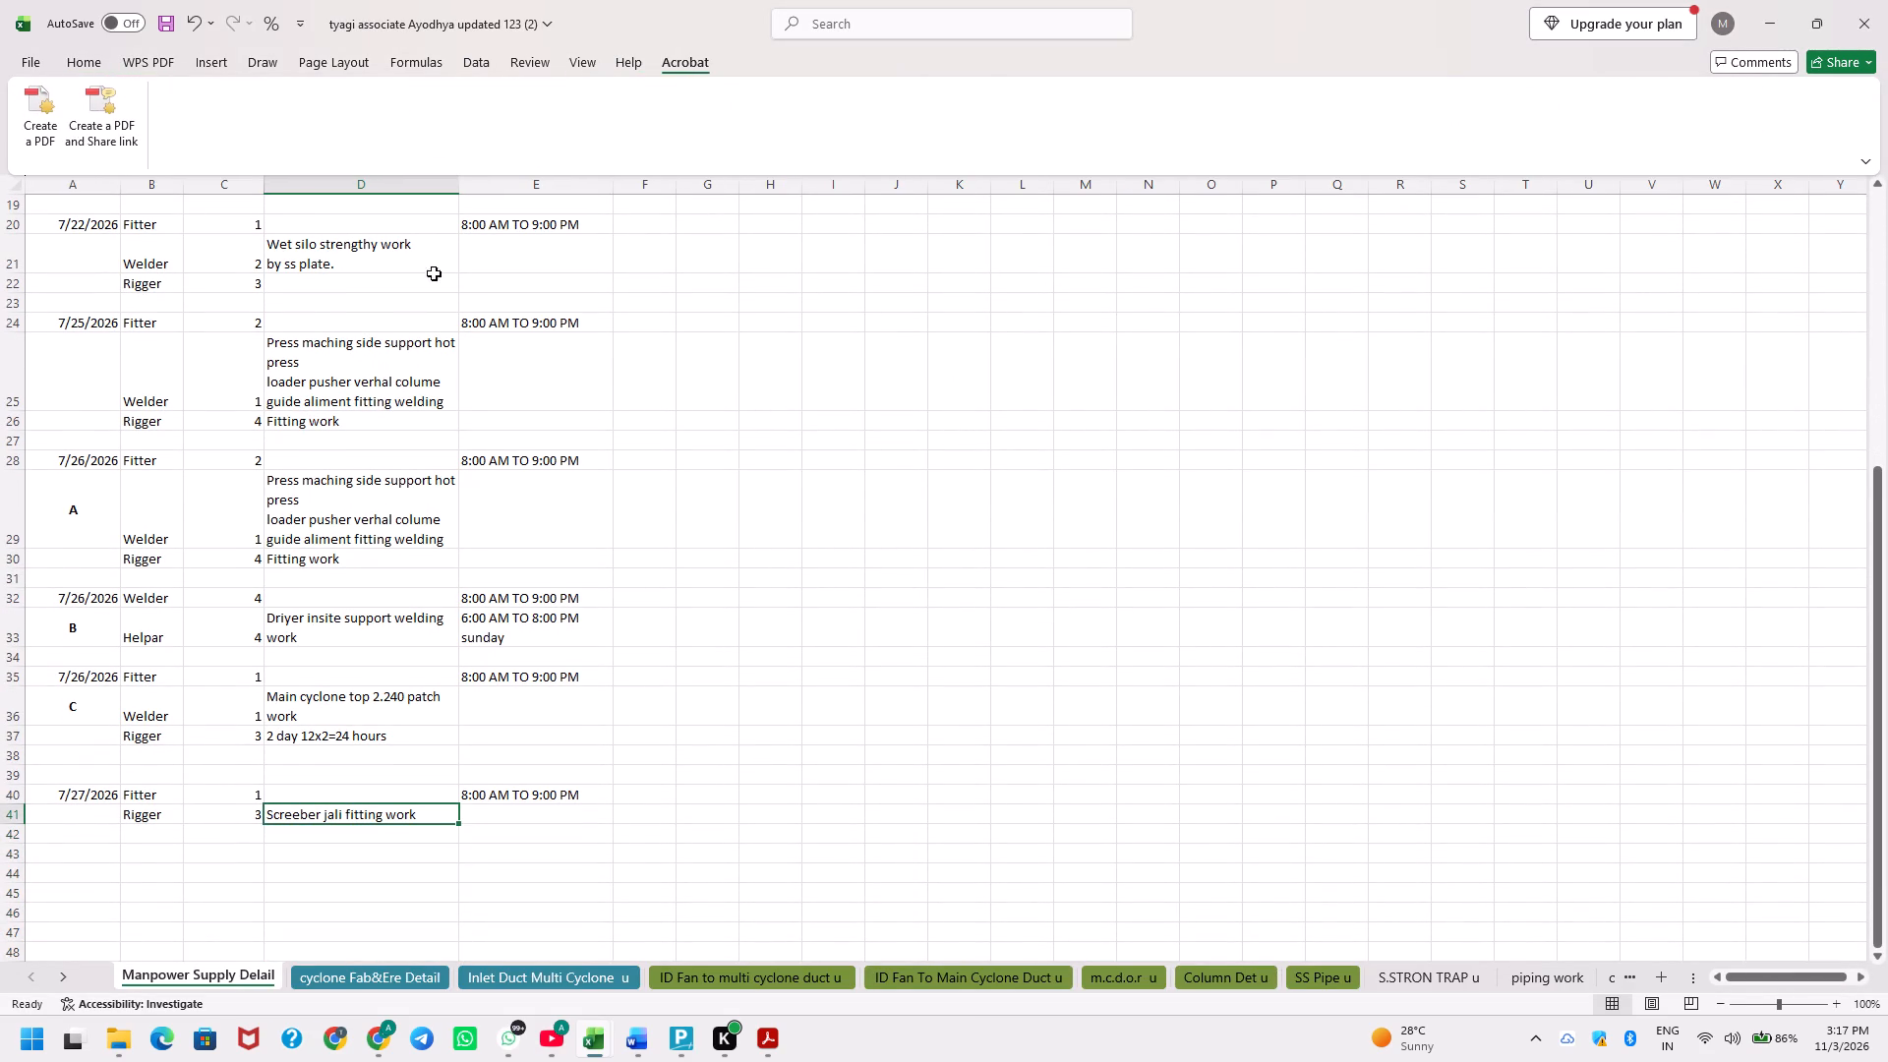
scroll(396, 386, "down", 3)
scroll(396, 386, "up", 12)
key("alt+Tab")
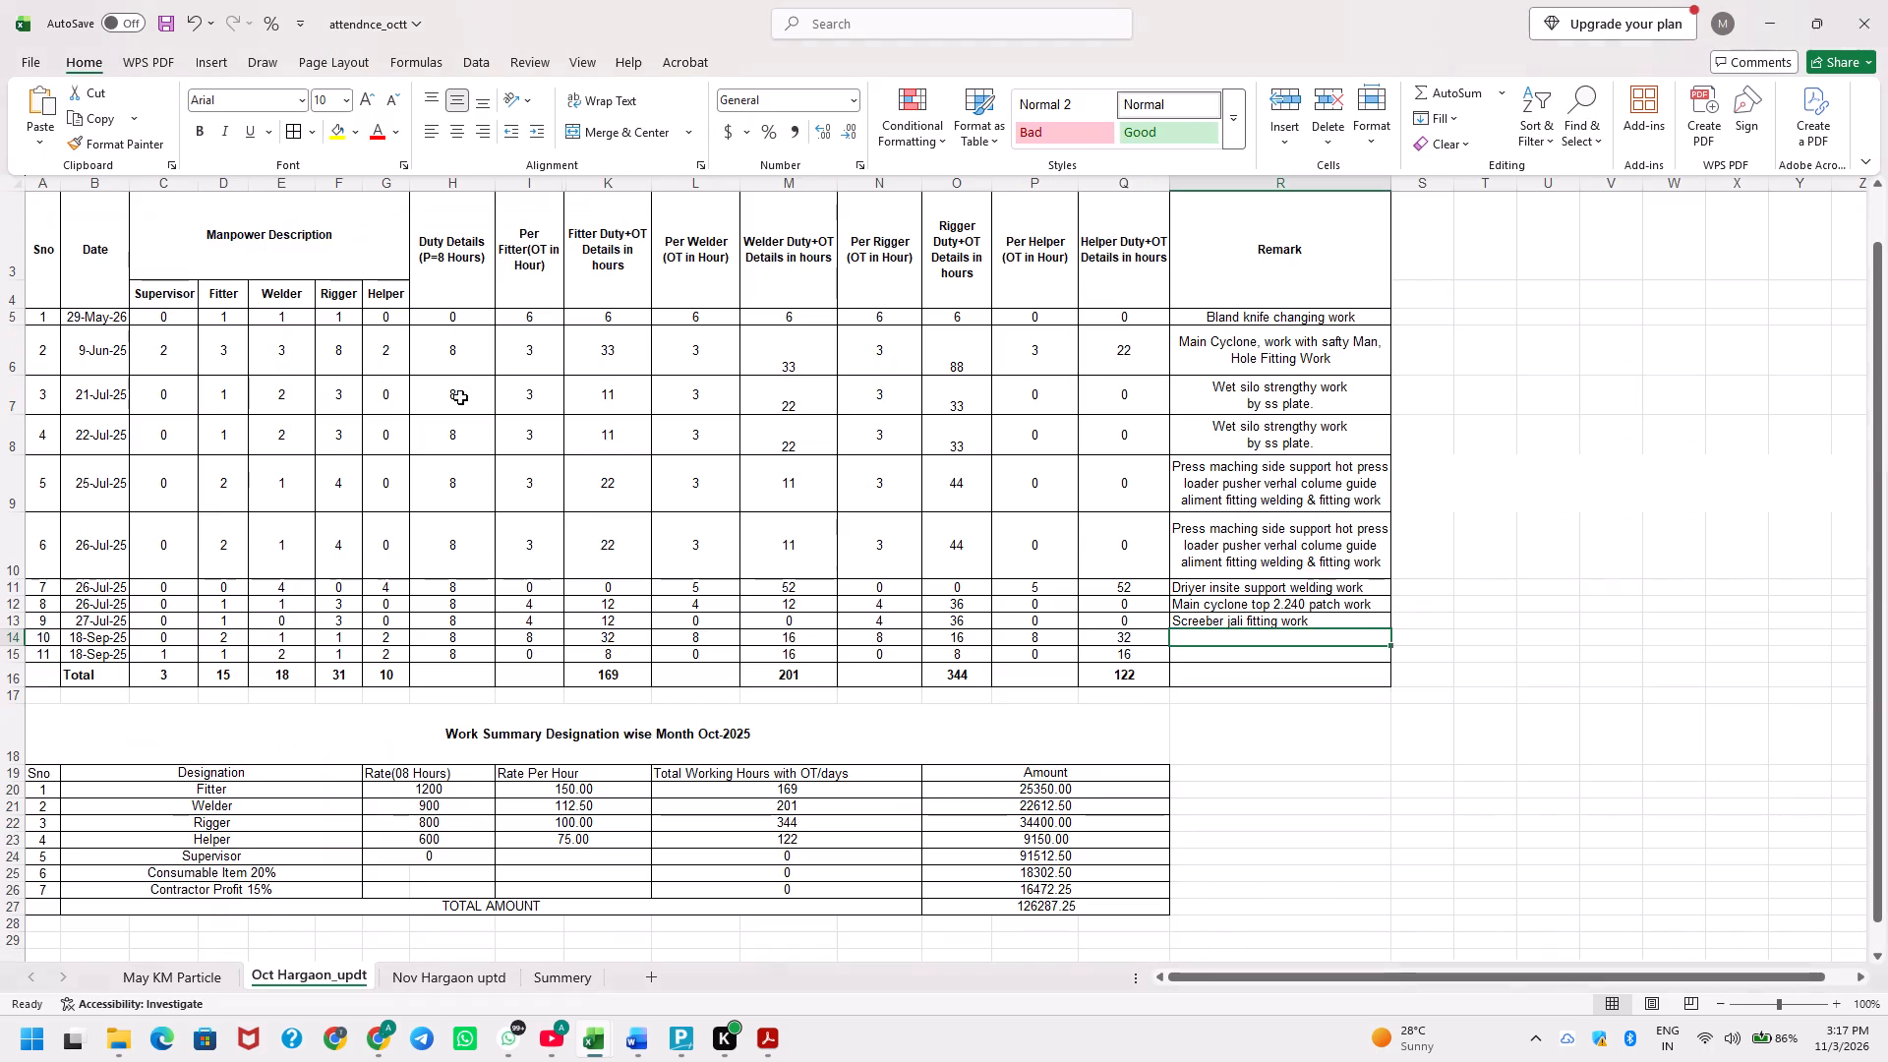
key("shift+space")
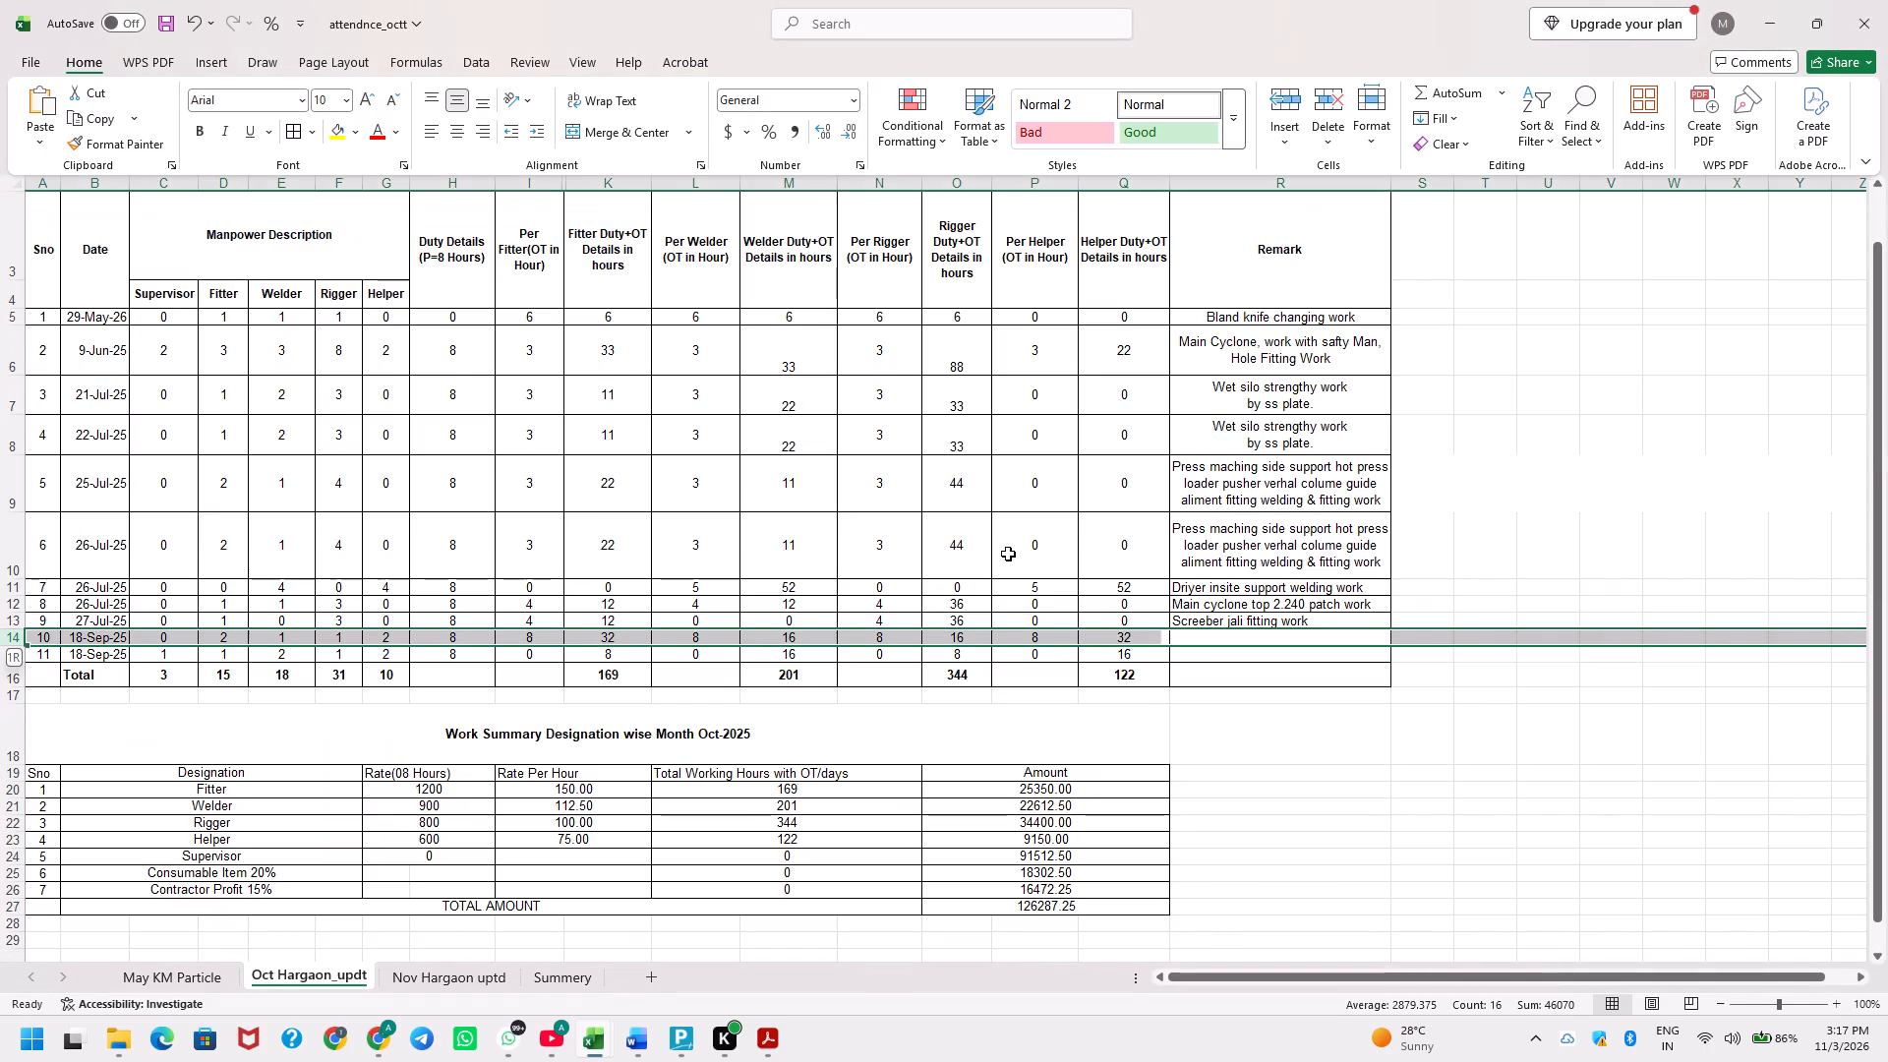
key("Down")
key("Up")
key("alt+Tab")
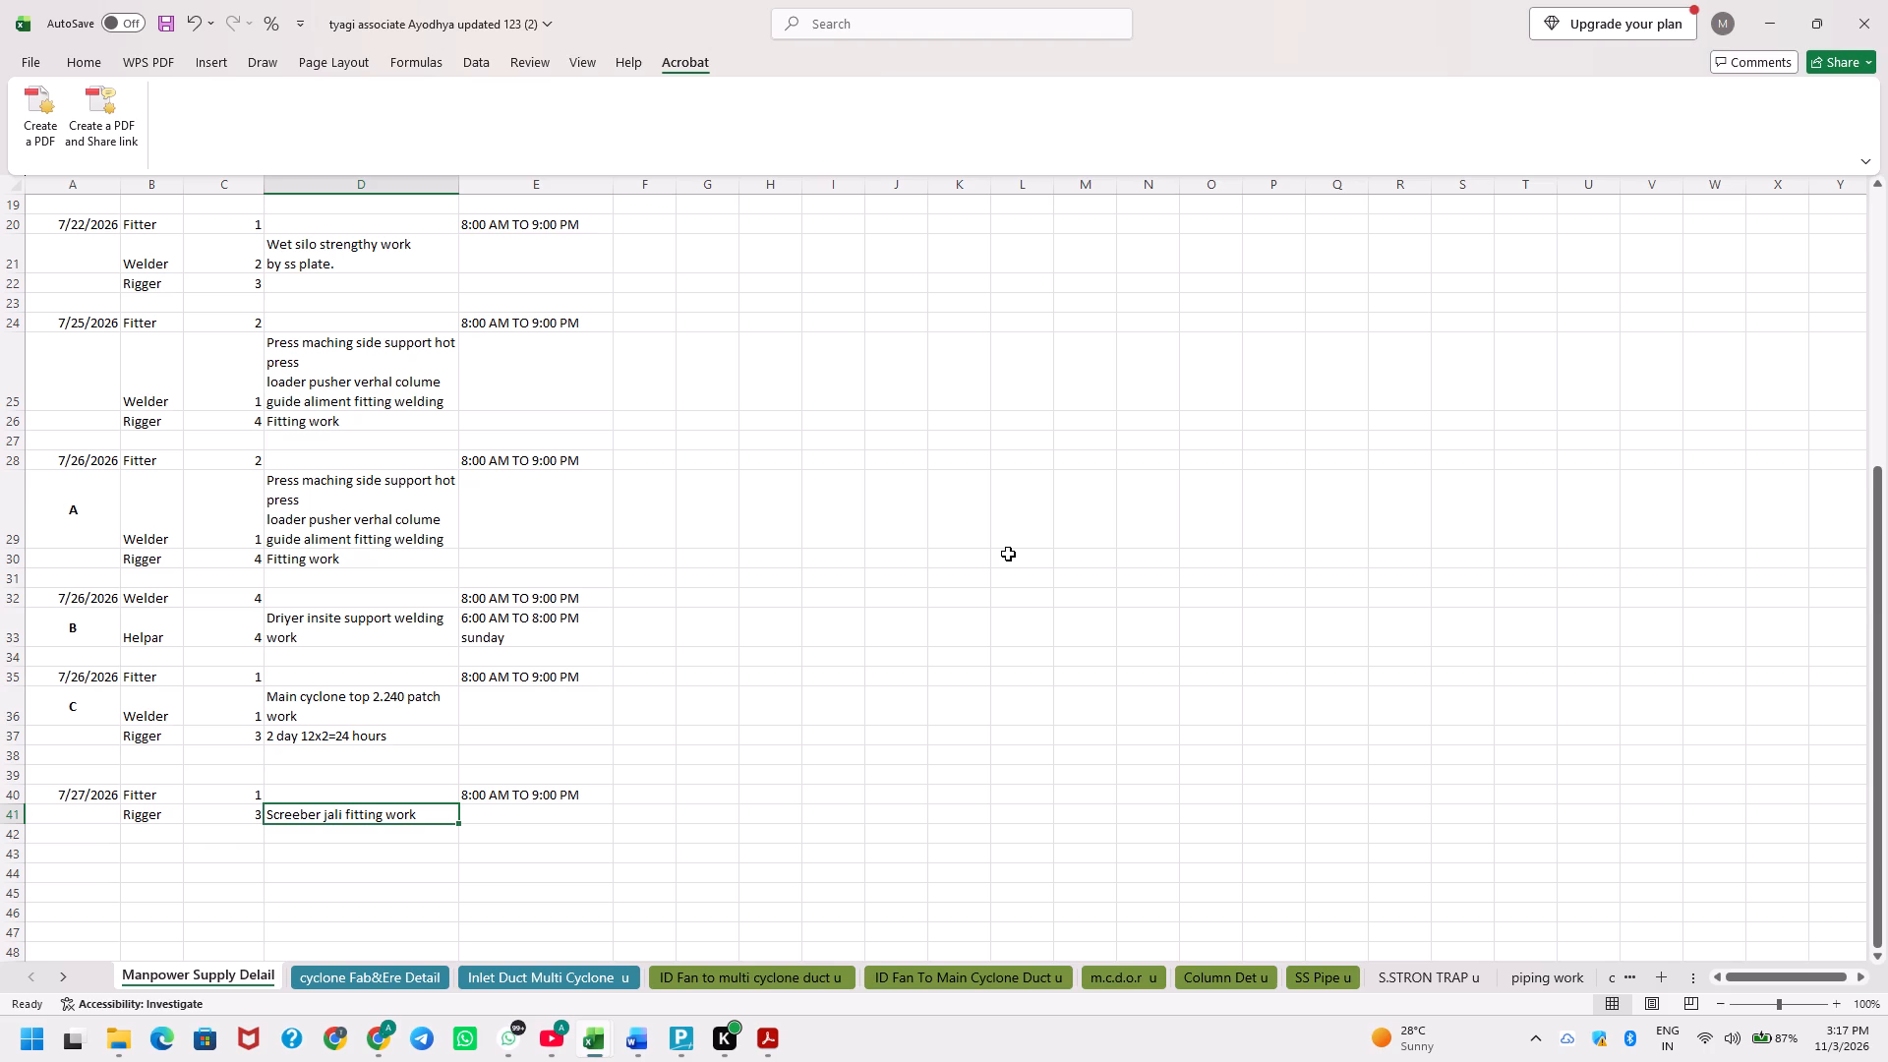
key("alt+Tab")
Save the attendance workbook.
key("Down")
key("ctrl+s")
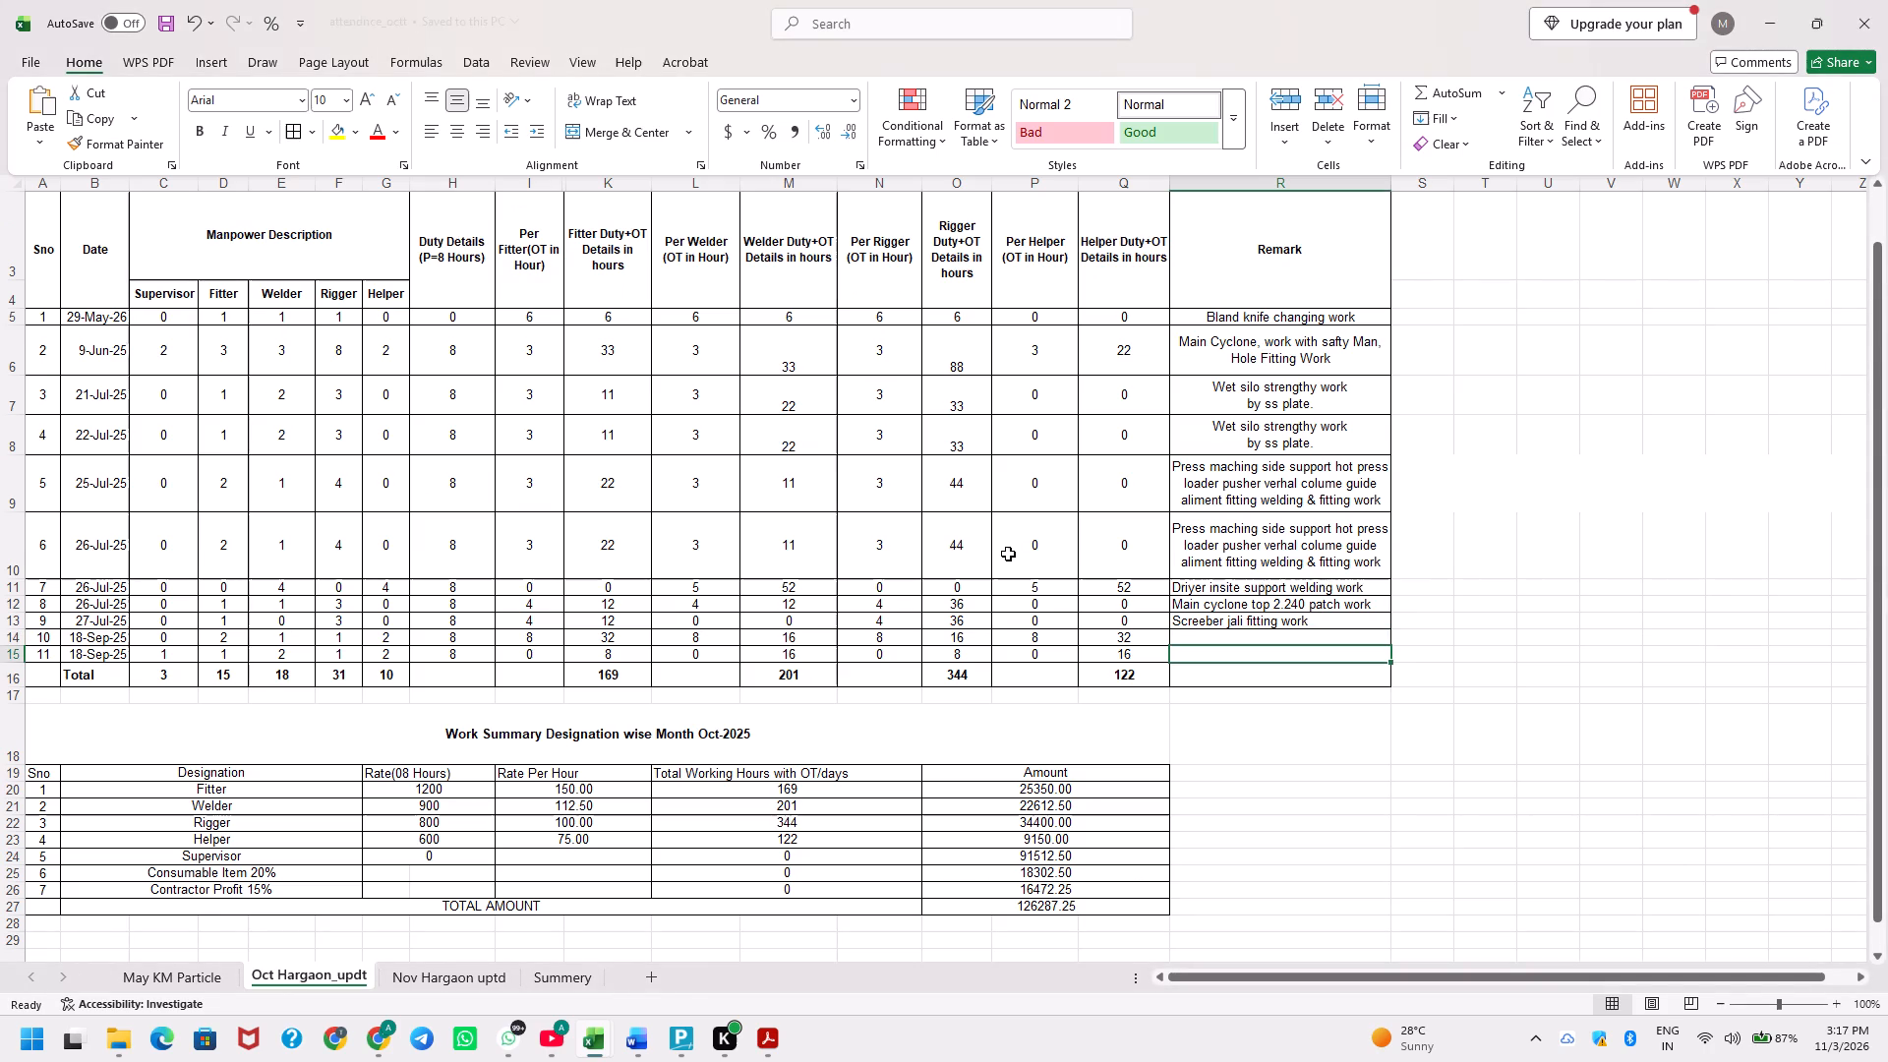
key("Down")
key("Down")
key("Left")
key("Left")
key("Down")
key("Left")
key("Left")
key("Up")
key("Up")
key("Up")
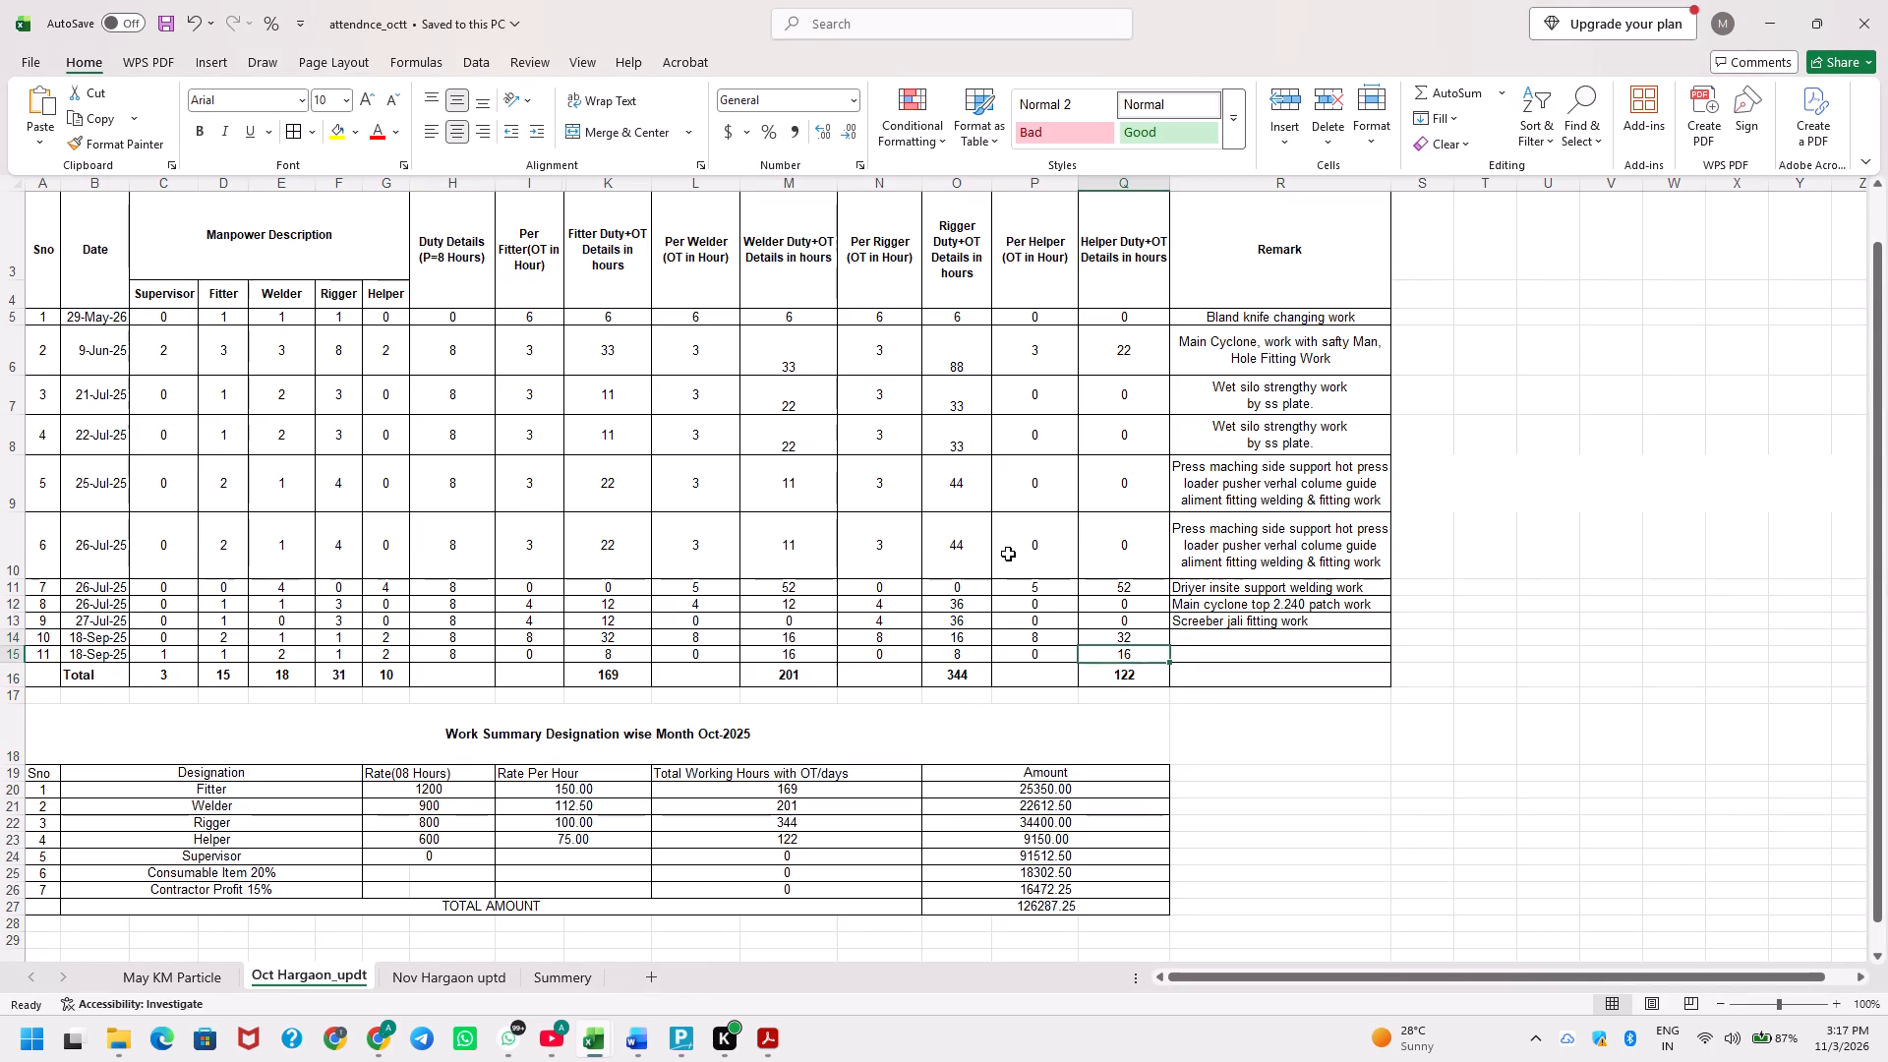
key("Up")
key("ctrl+s")
key("Right")
key("Right")
key("Up")
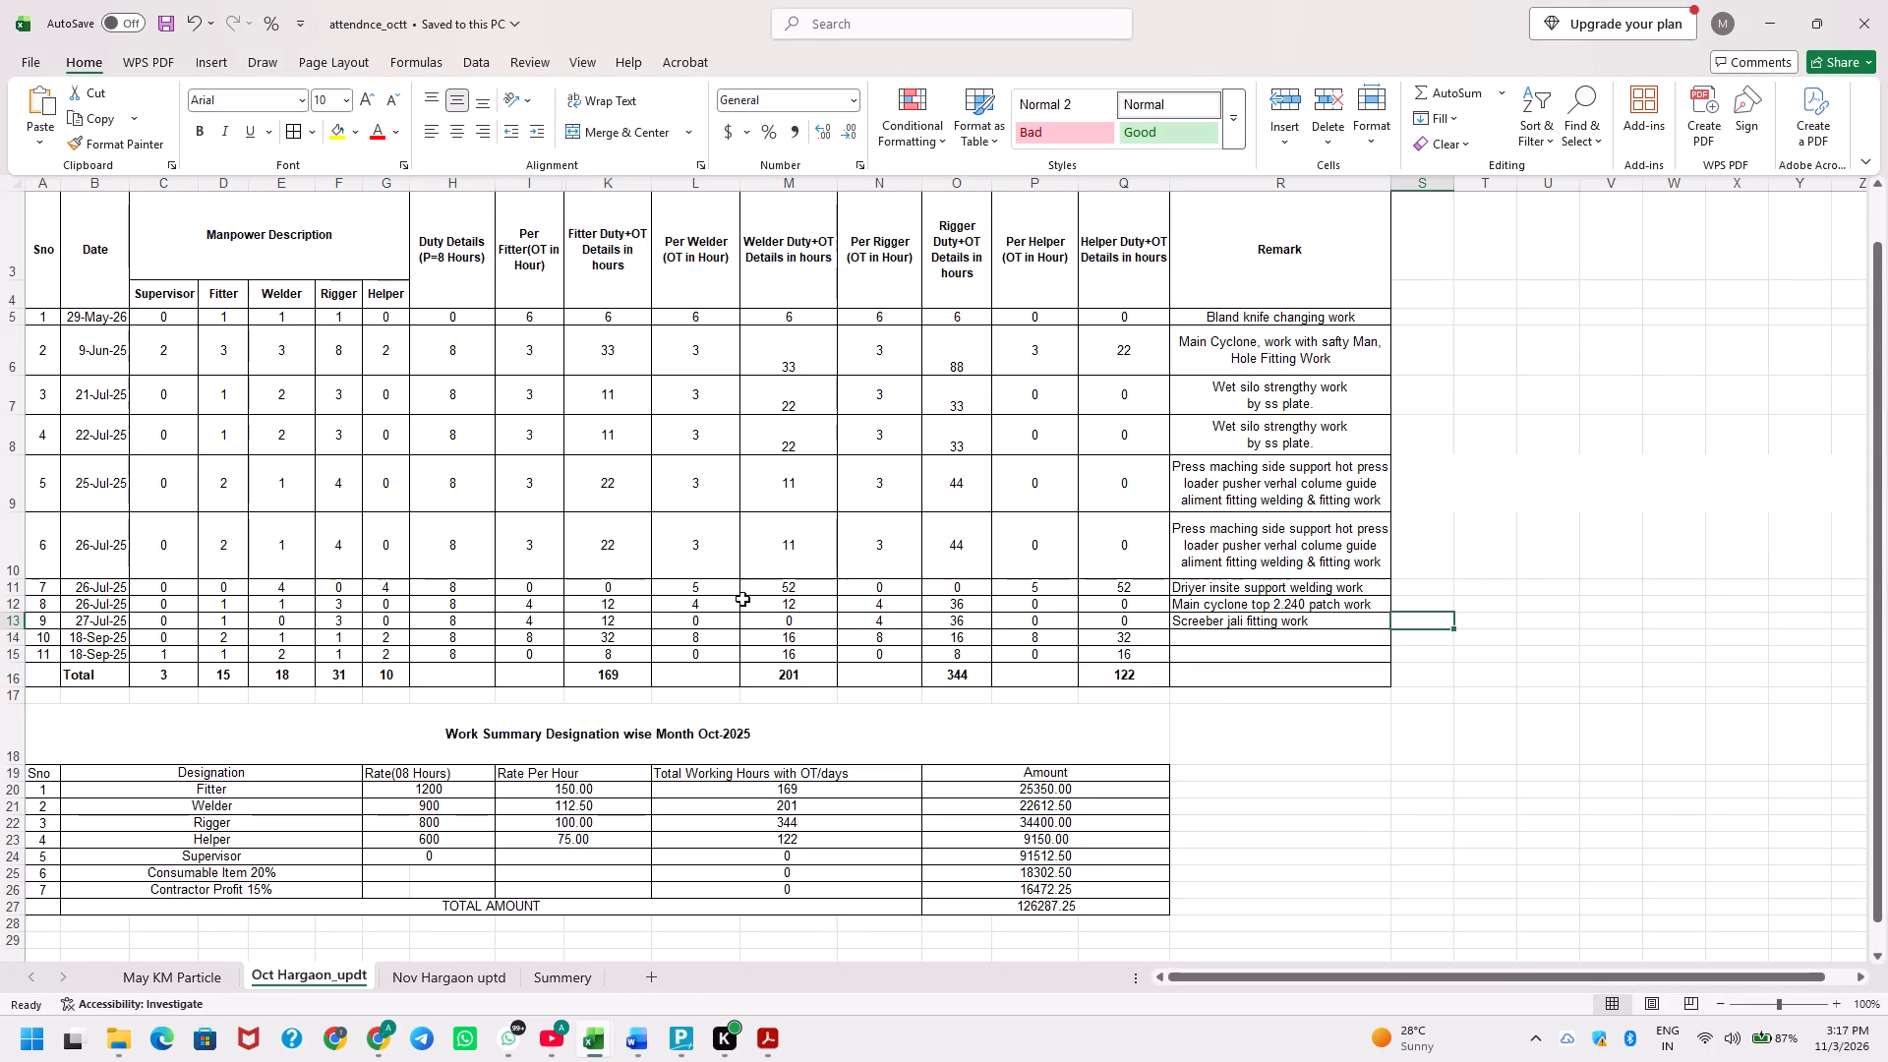
Slightly increase the heights of the second and third 26-Jul rows and the 27-Jul row.
left_click(7, 595)
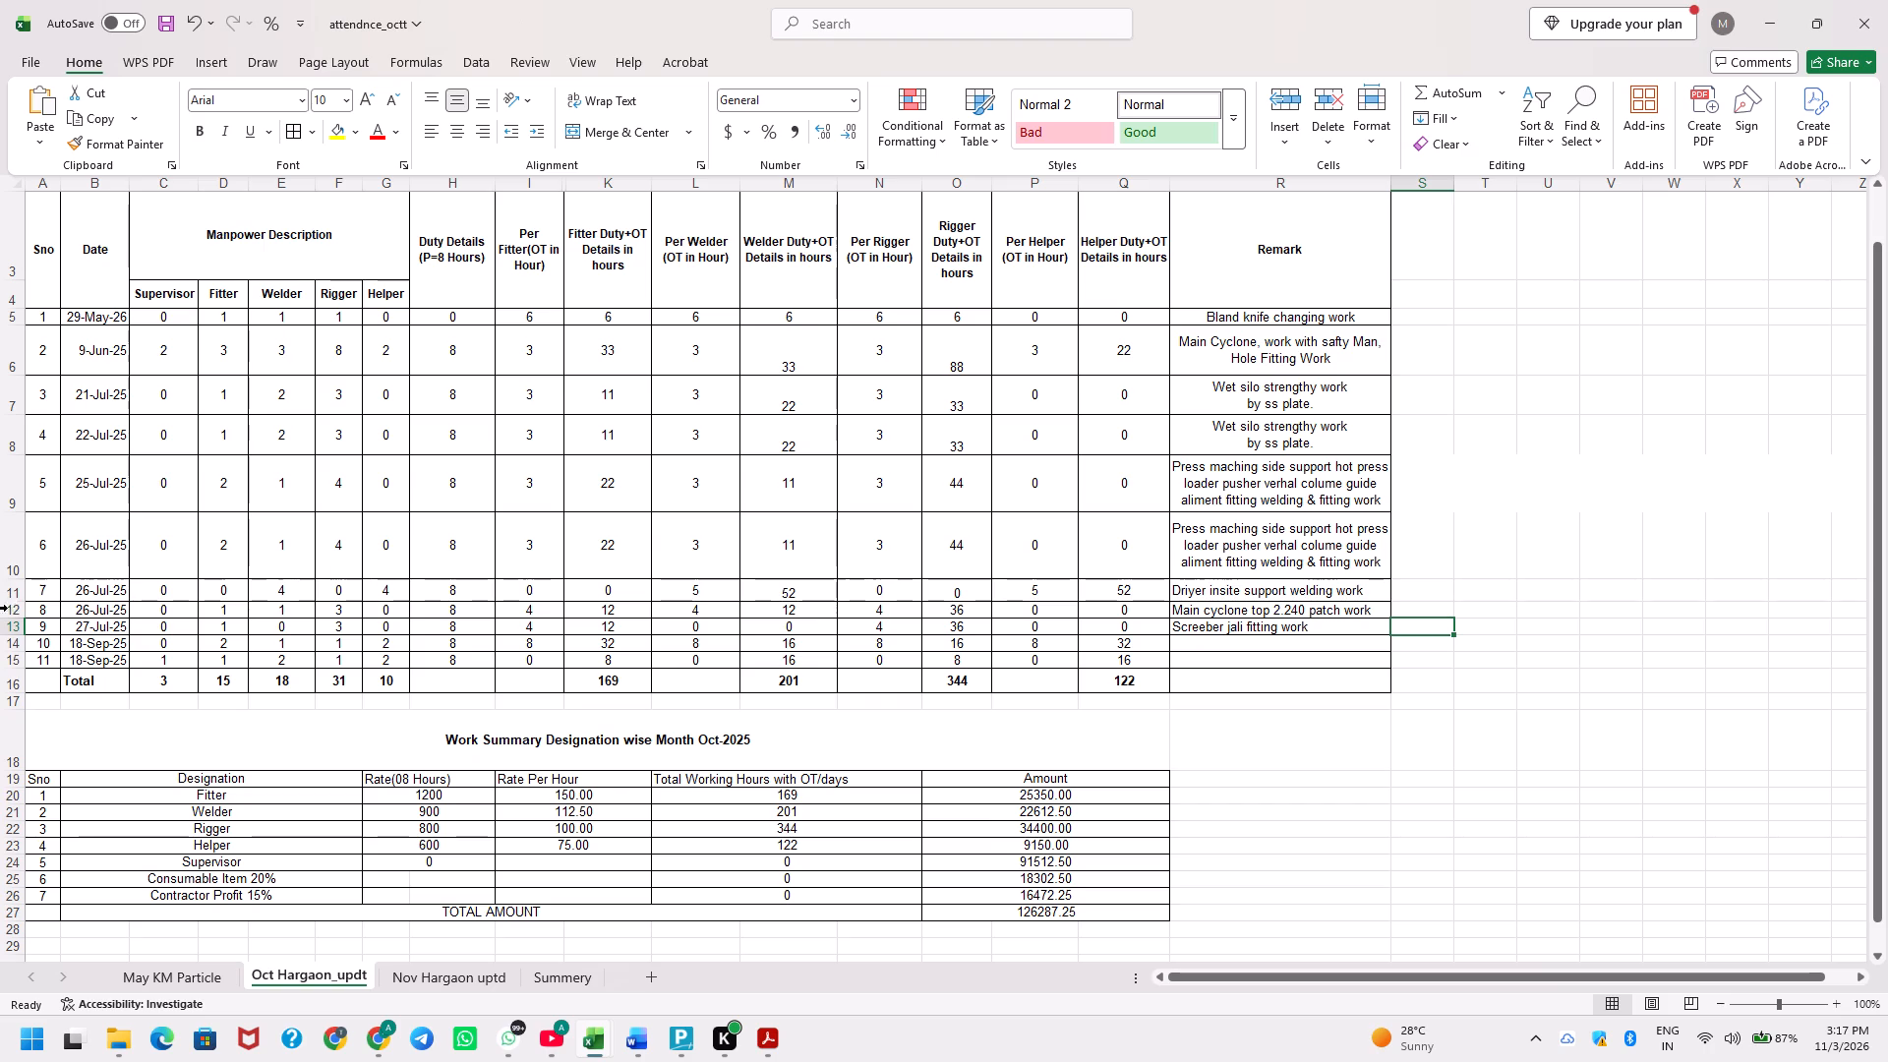
left_click(10, 621)
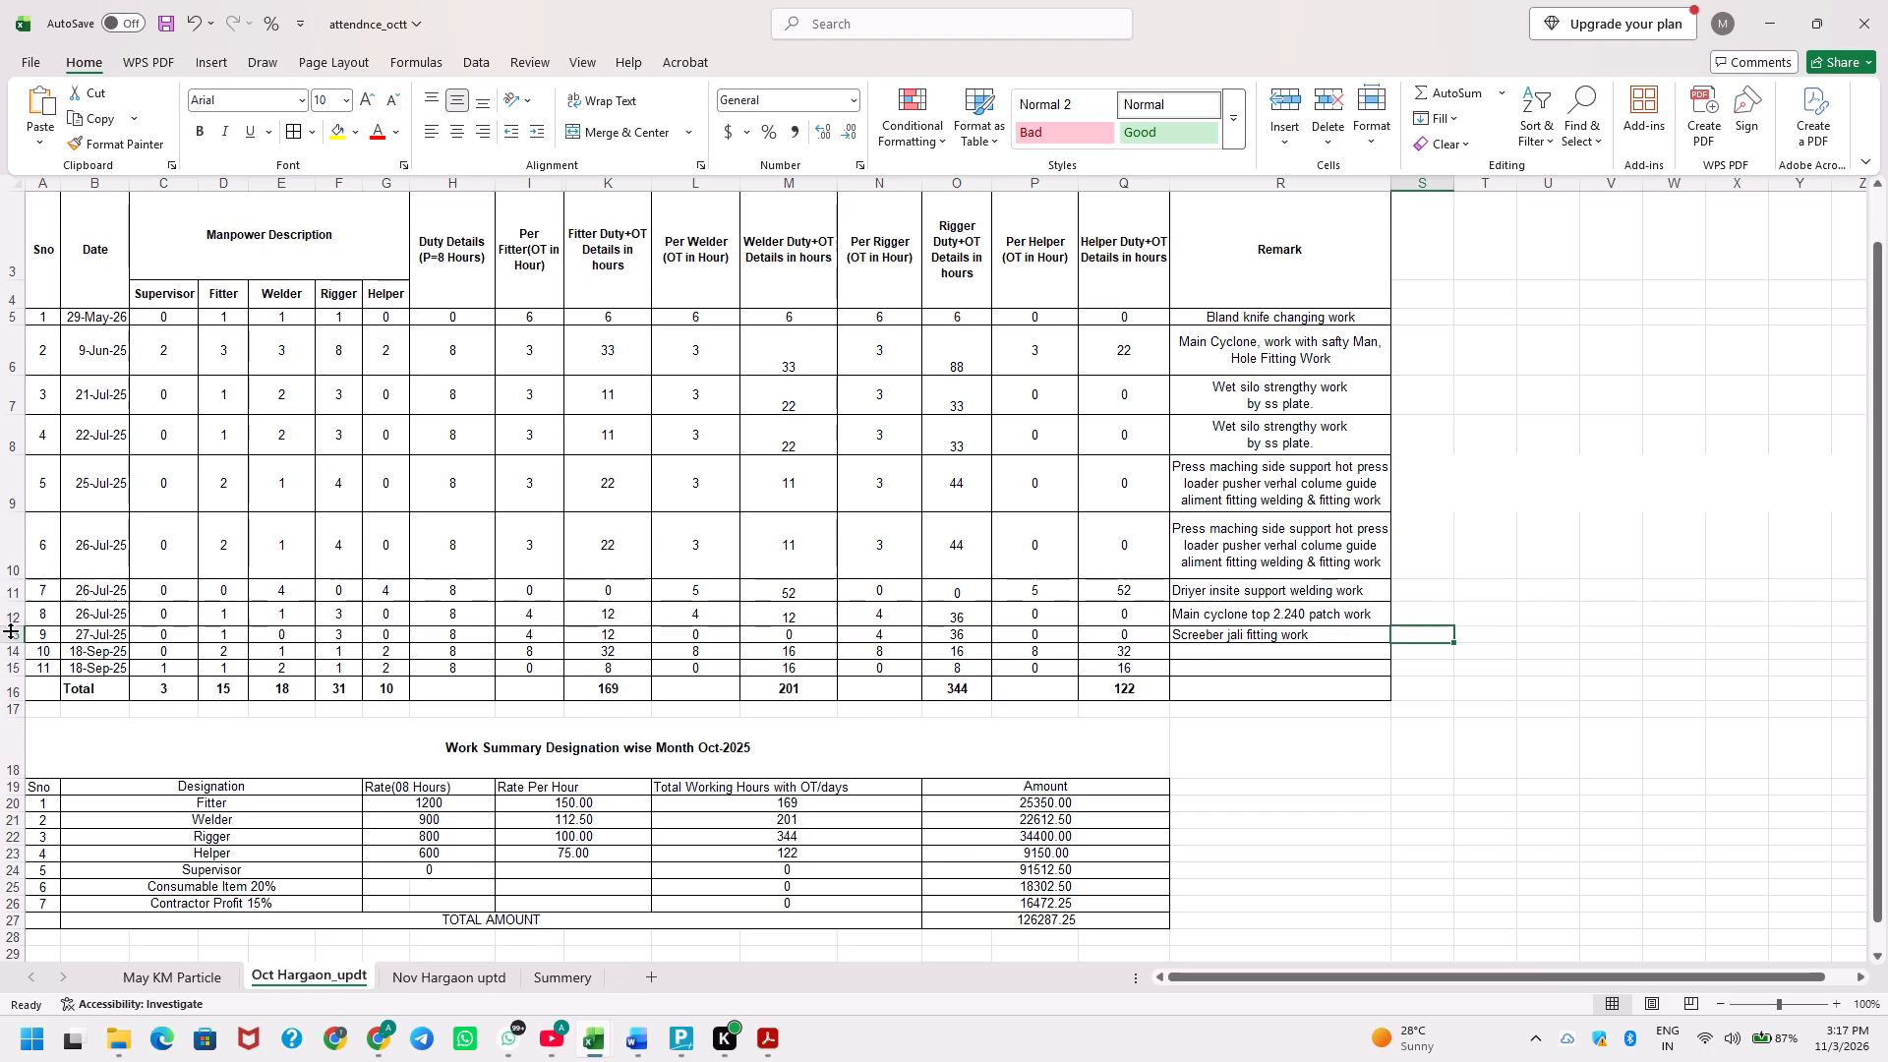
left_click(8, 641)
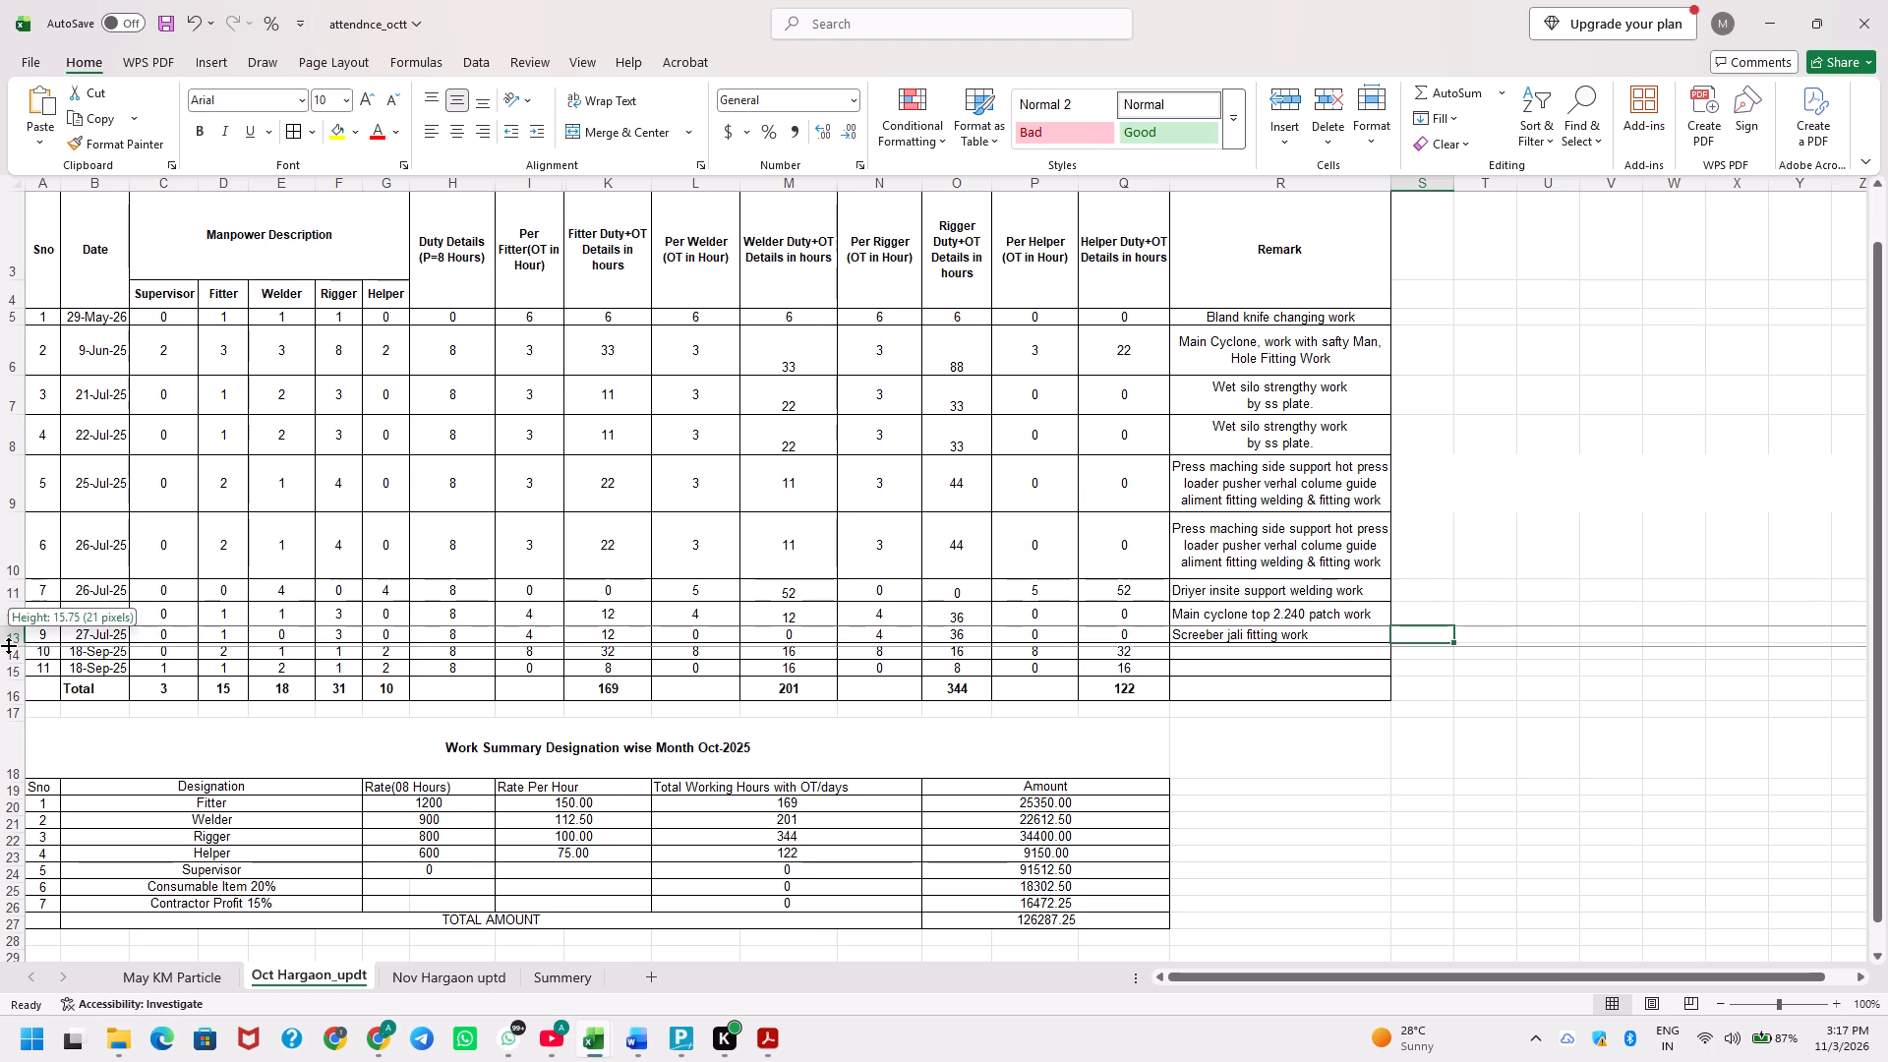
left_click(8, 645)
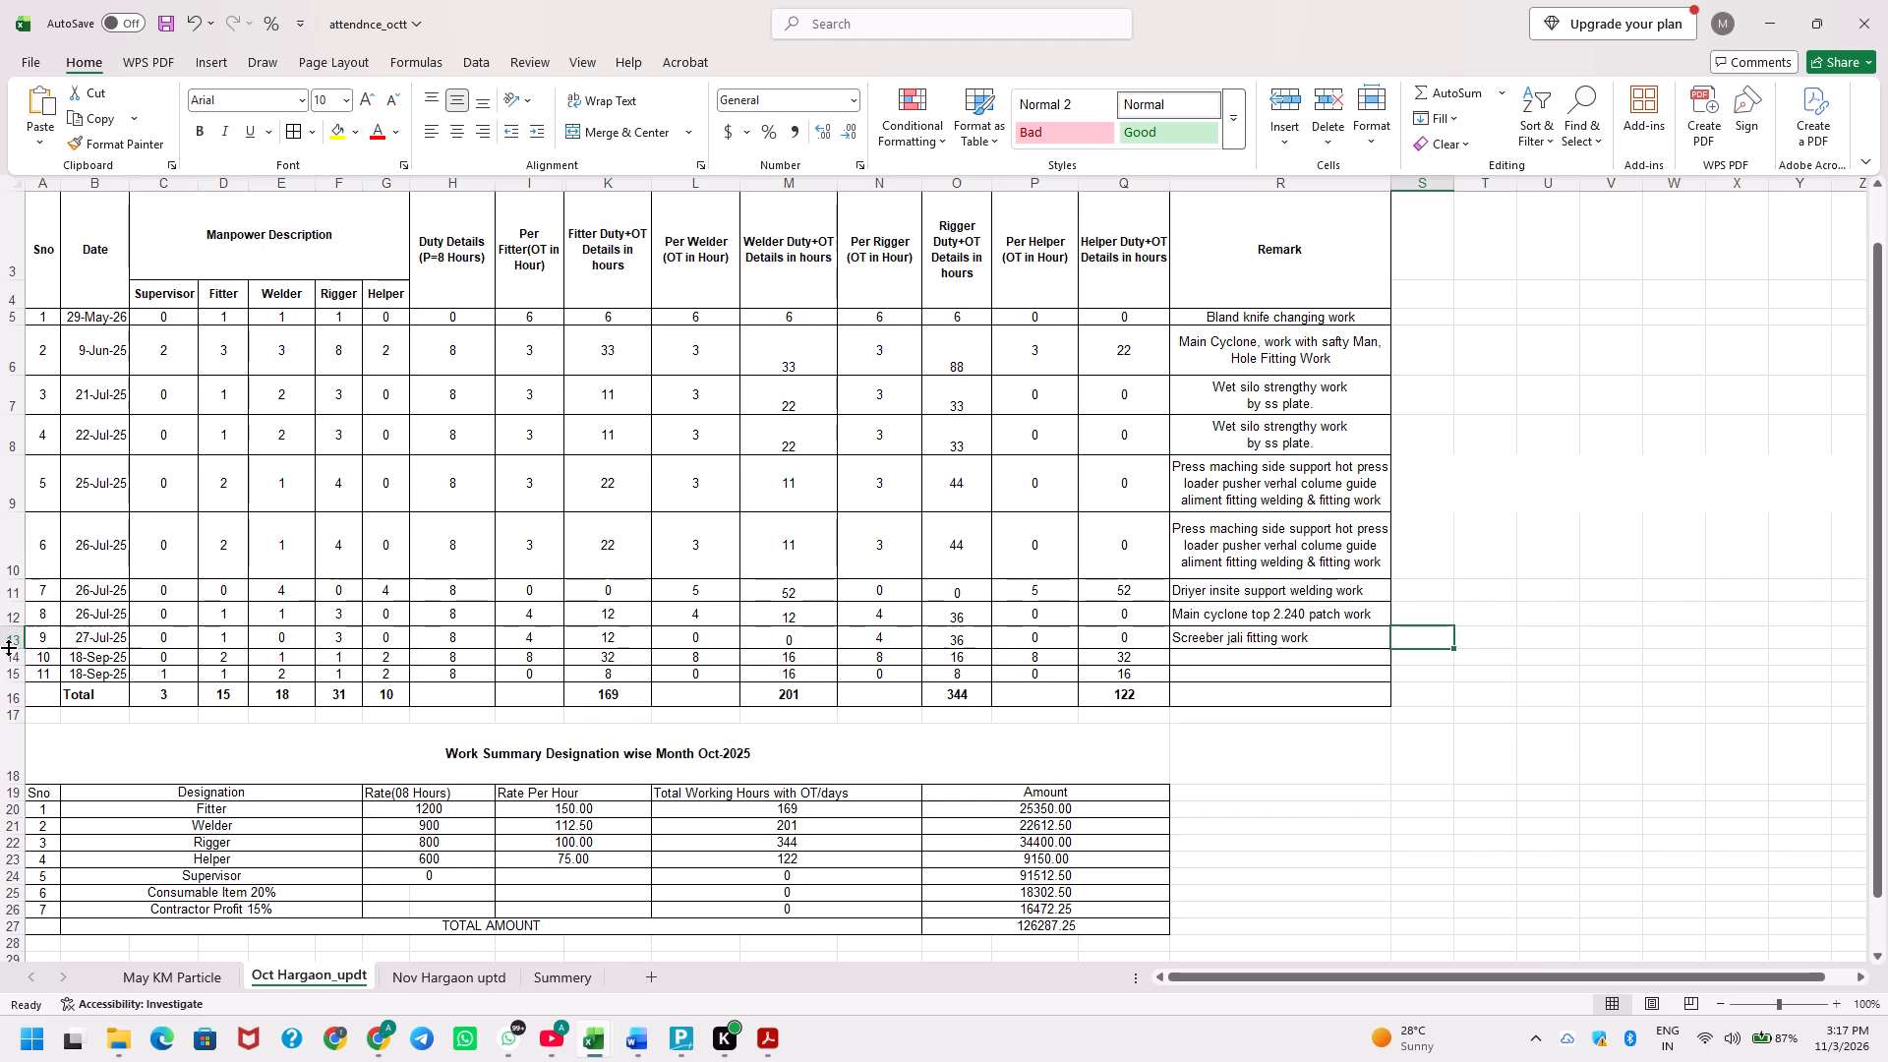
Centre all the remarks from the 29-May row through the 27-Jul row horizontally.
key("Left")
key("ctrl+shift+Up")
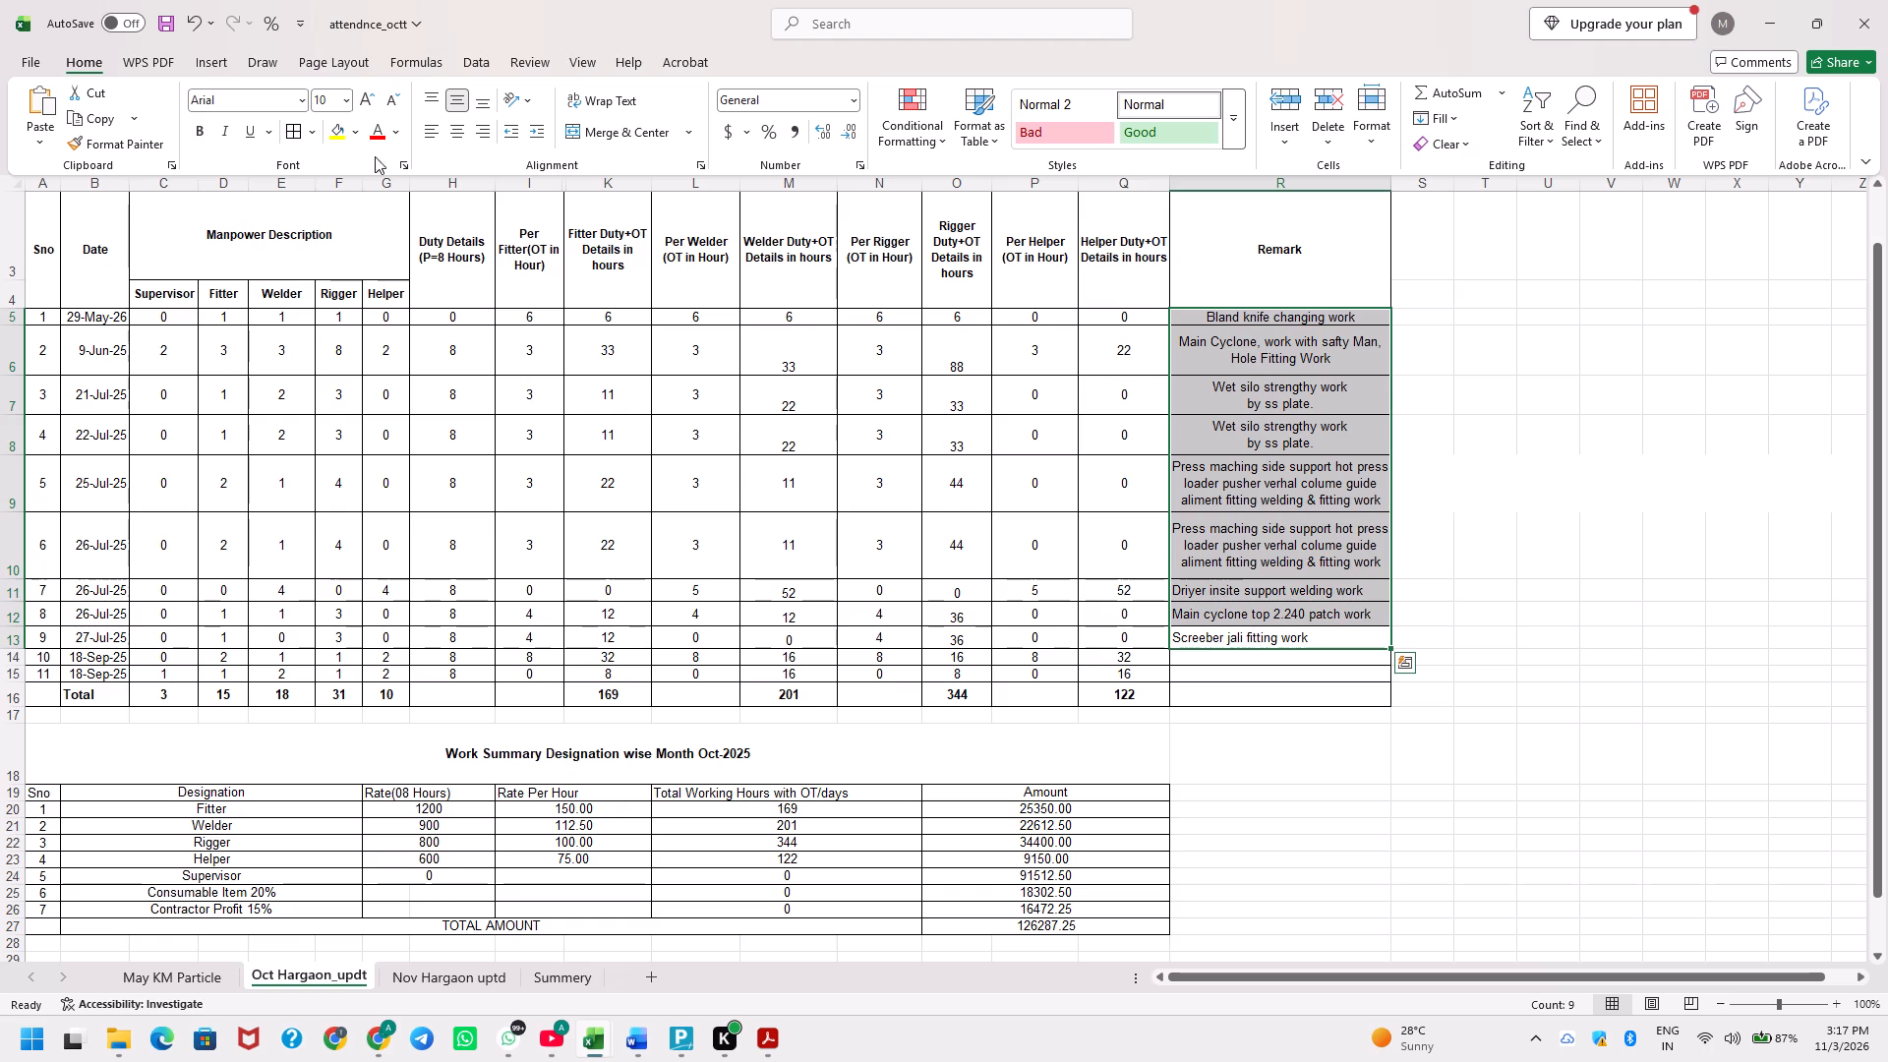
left_click(457, 128)
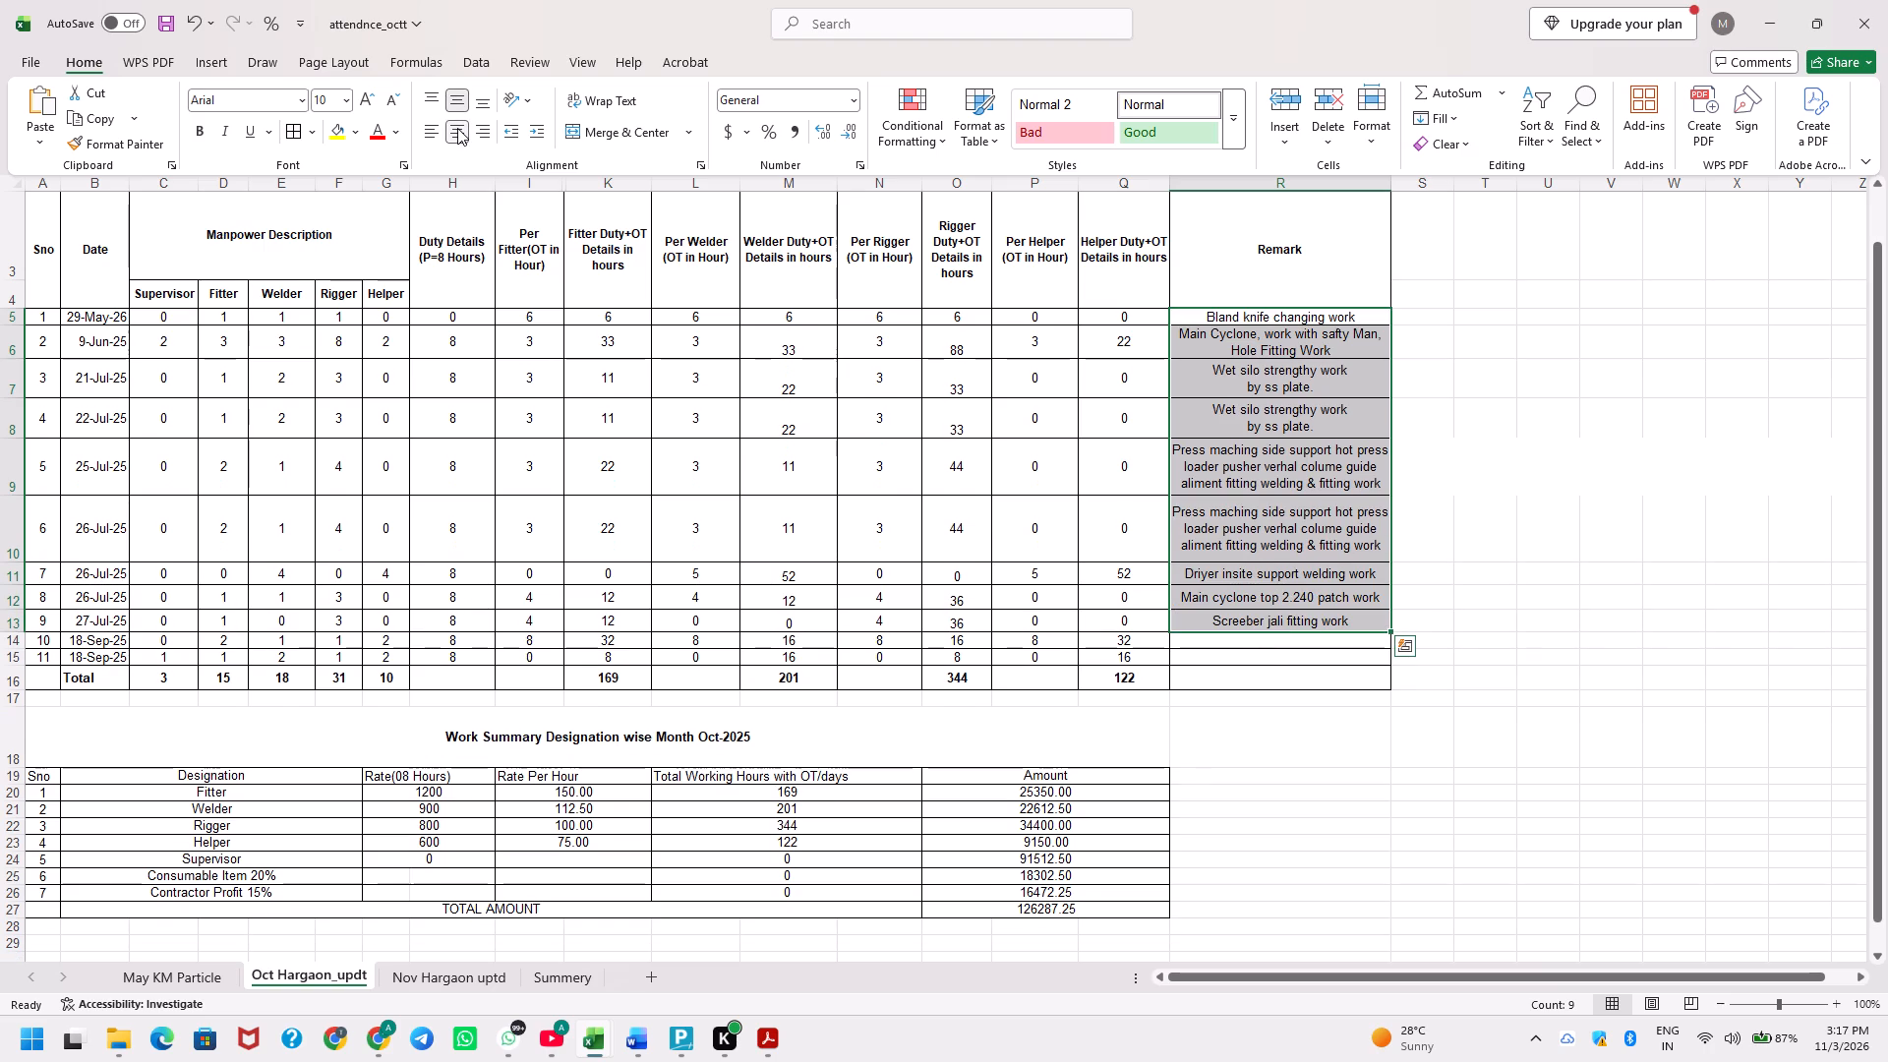
left_click(1103, 502)
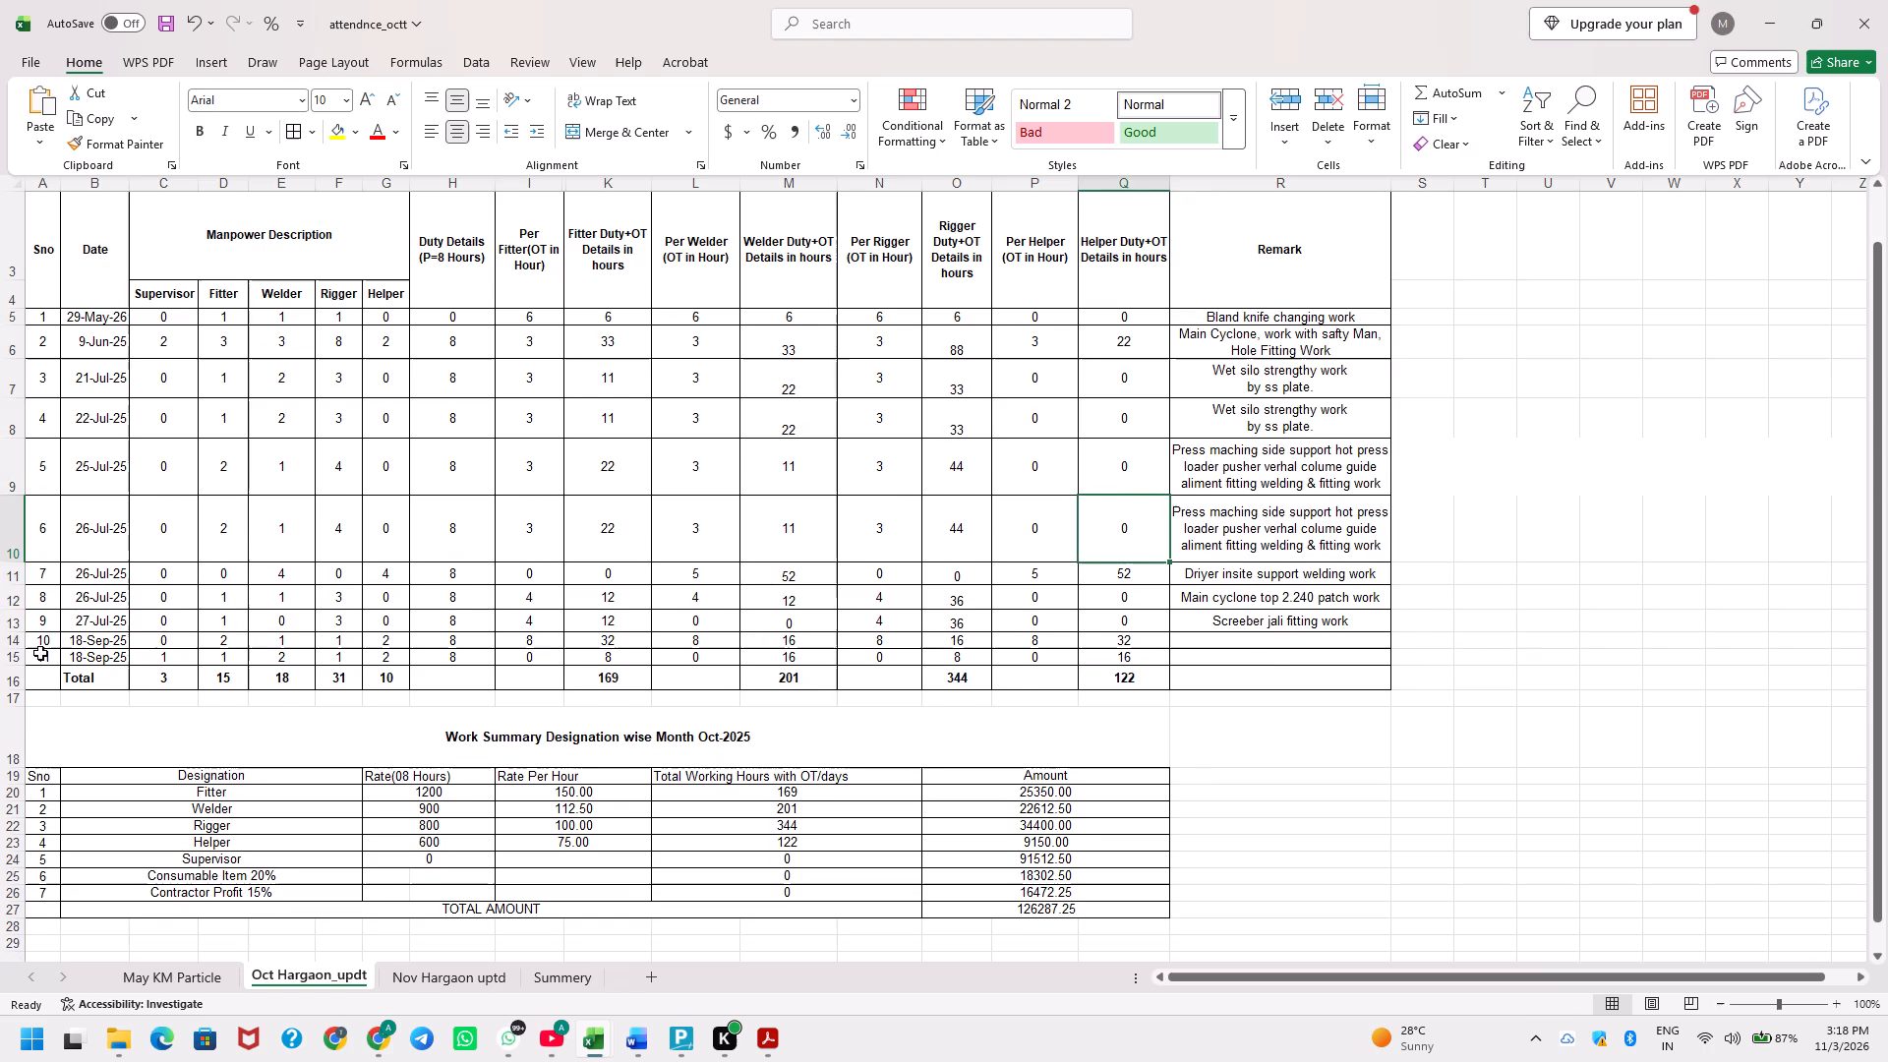
Slightly increase the heights of the two 18-Sep rows to match the rows above.
left_click(14, 650)
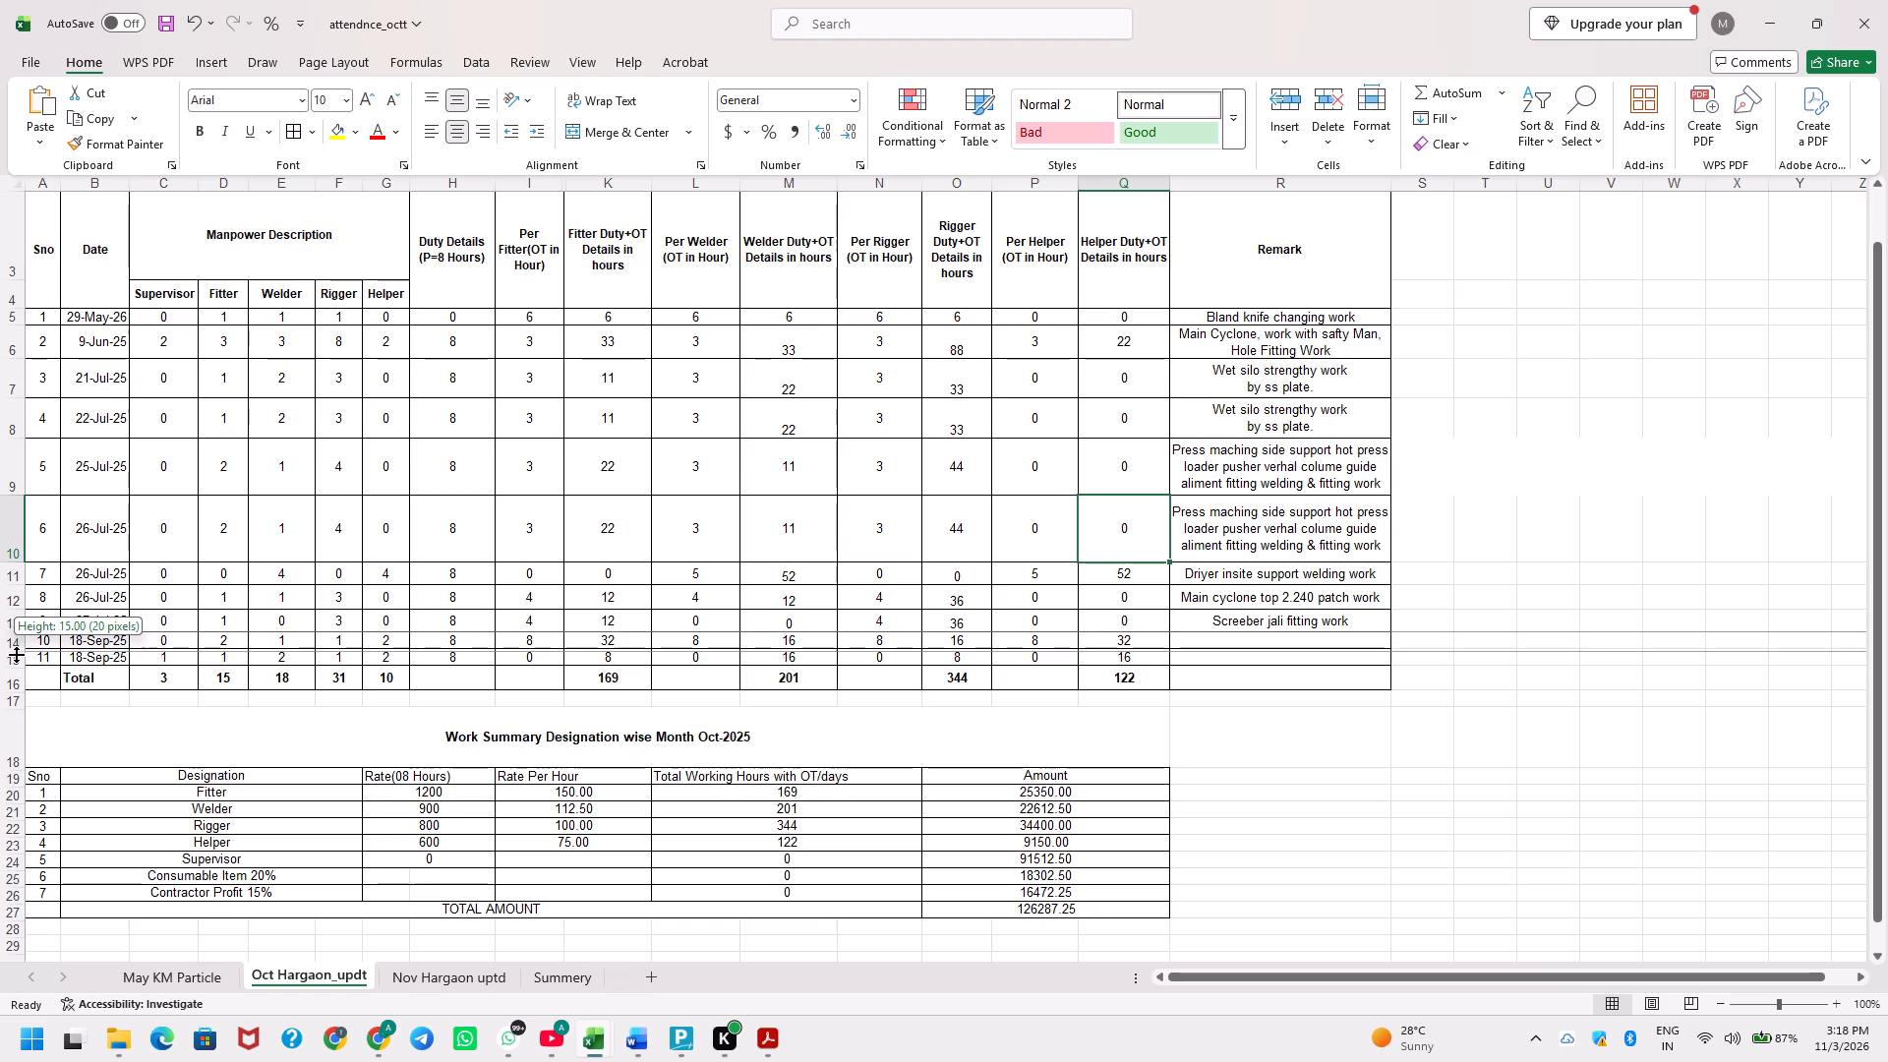
left_click(15, 668)
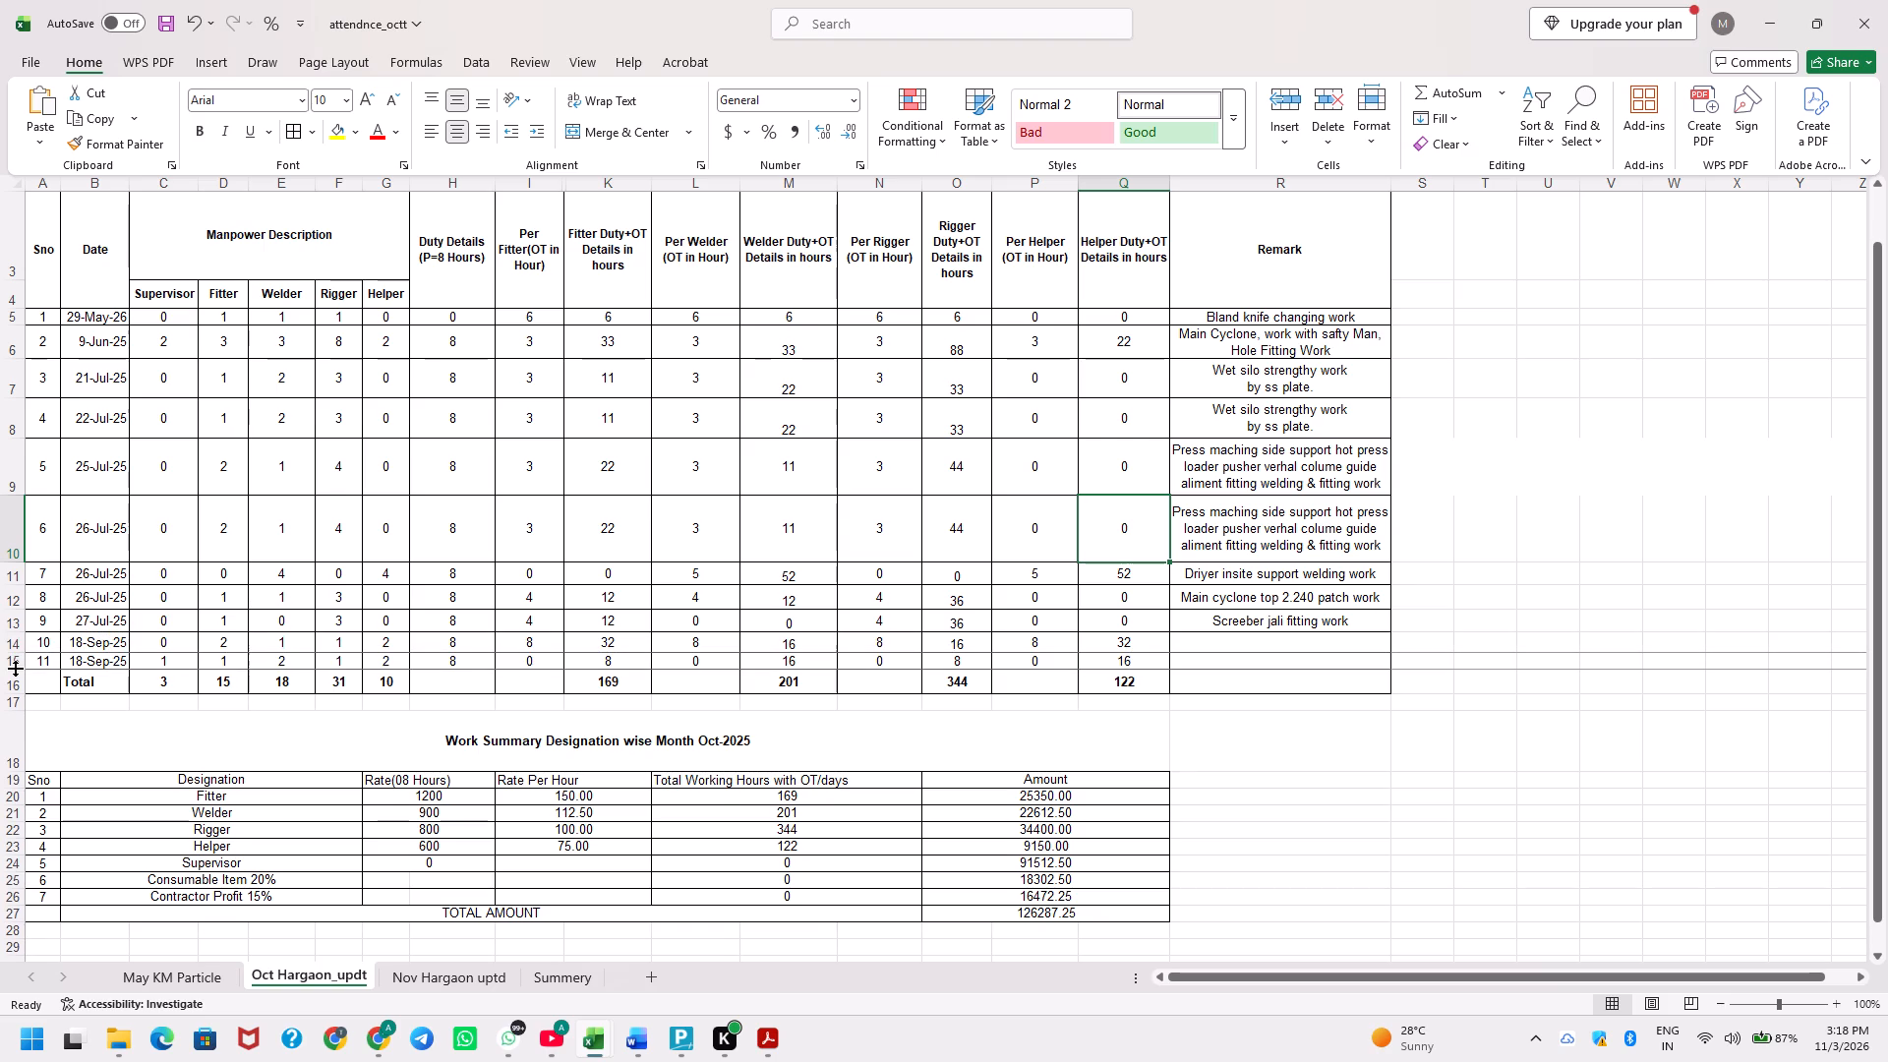
left_click(1057, 701)
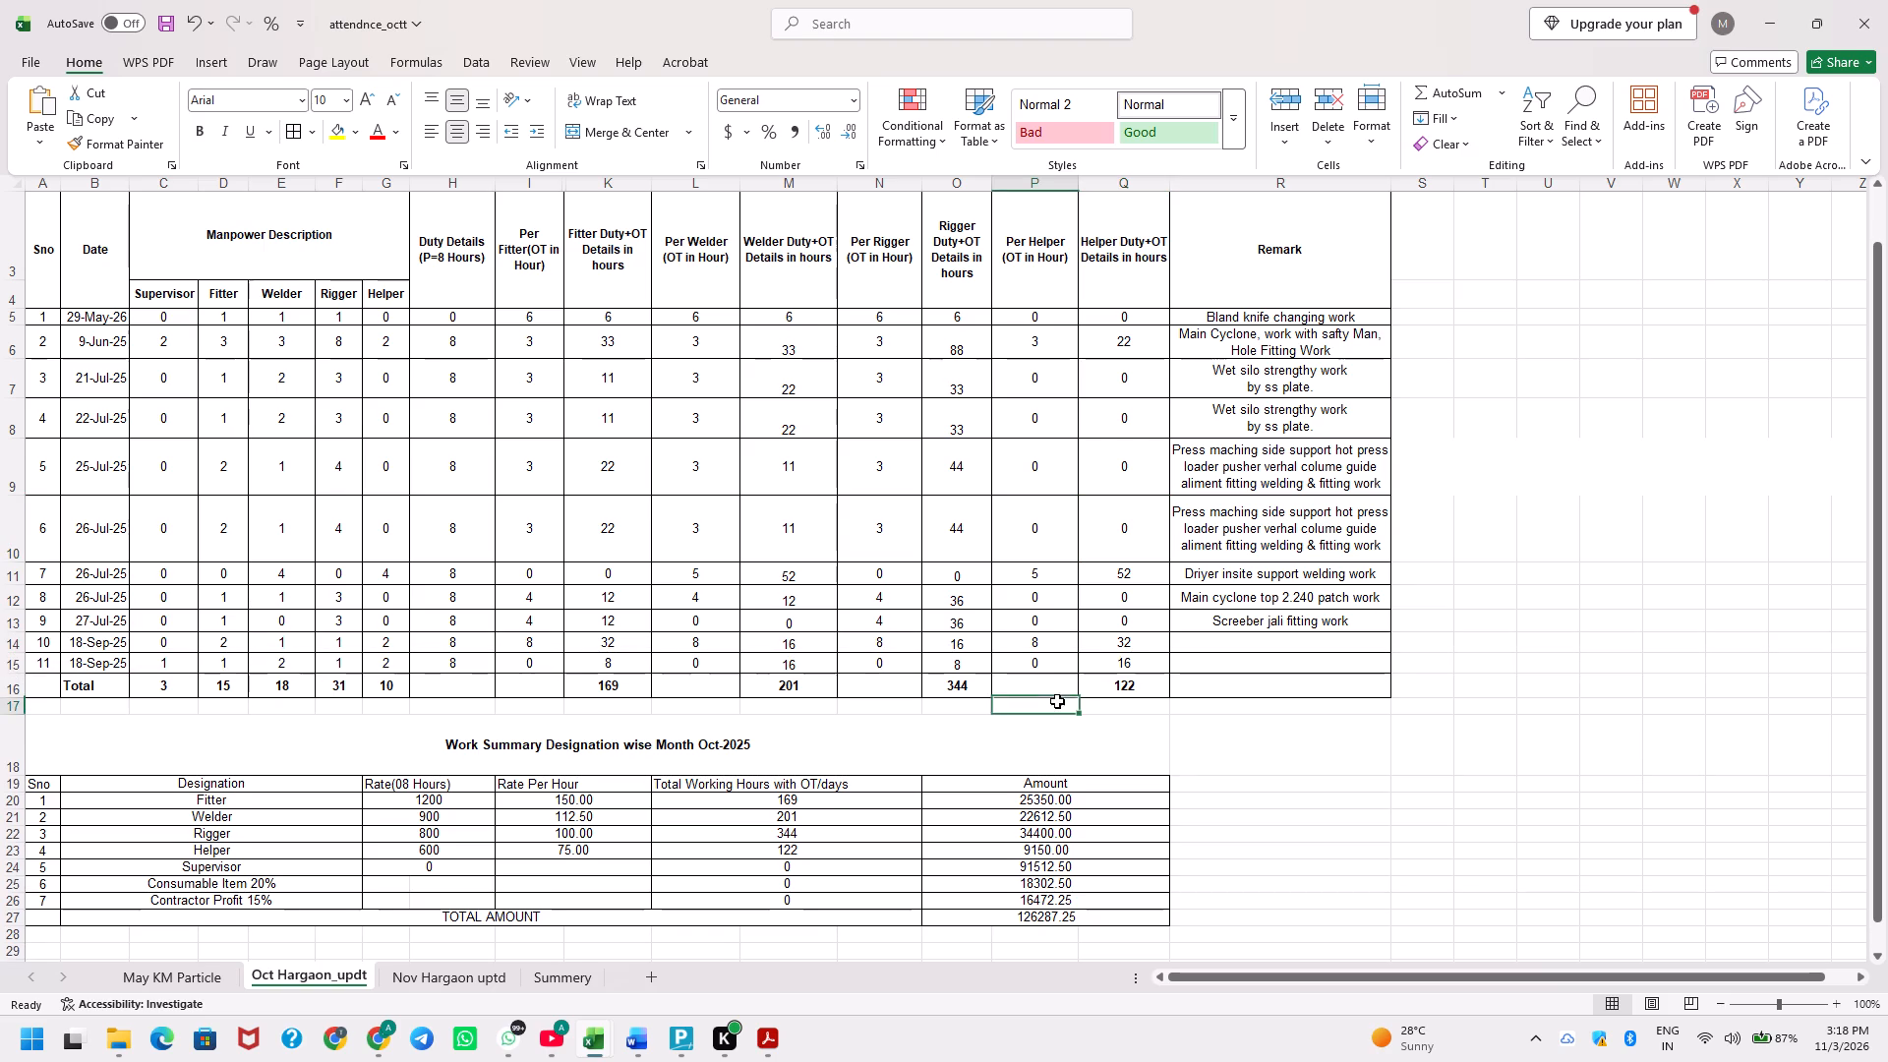
Save the attendance workbook with the adjusted row heights and centred remarks.
left_click(1355, 603)
key("ctrl+s")
key("Down")
key("Down")
key("Down")
key("Down")
key("Down")
key("Down")
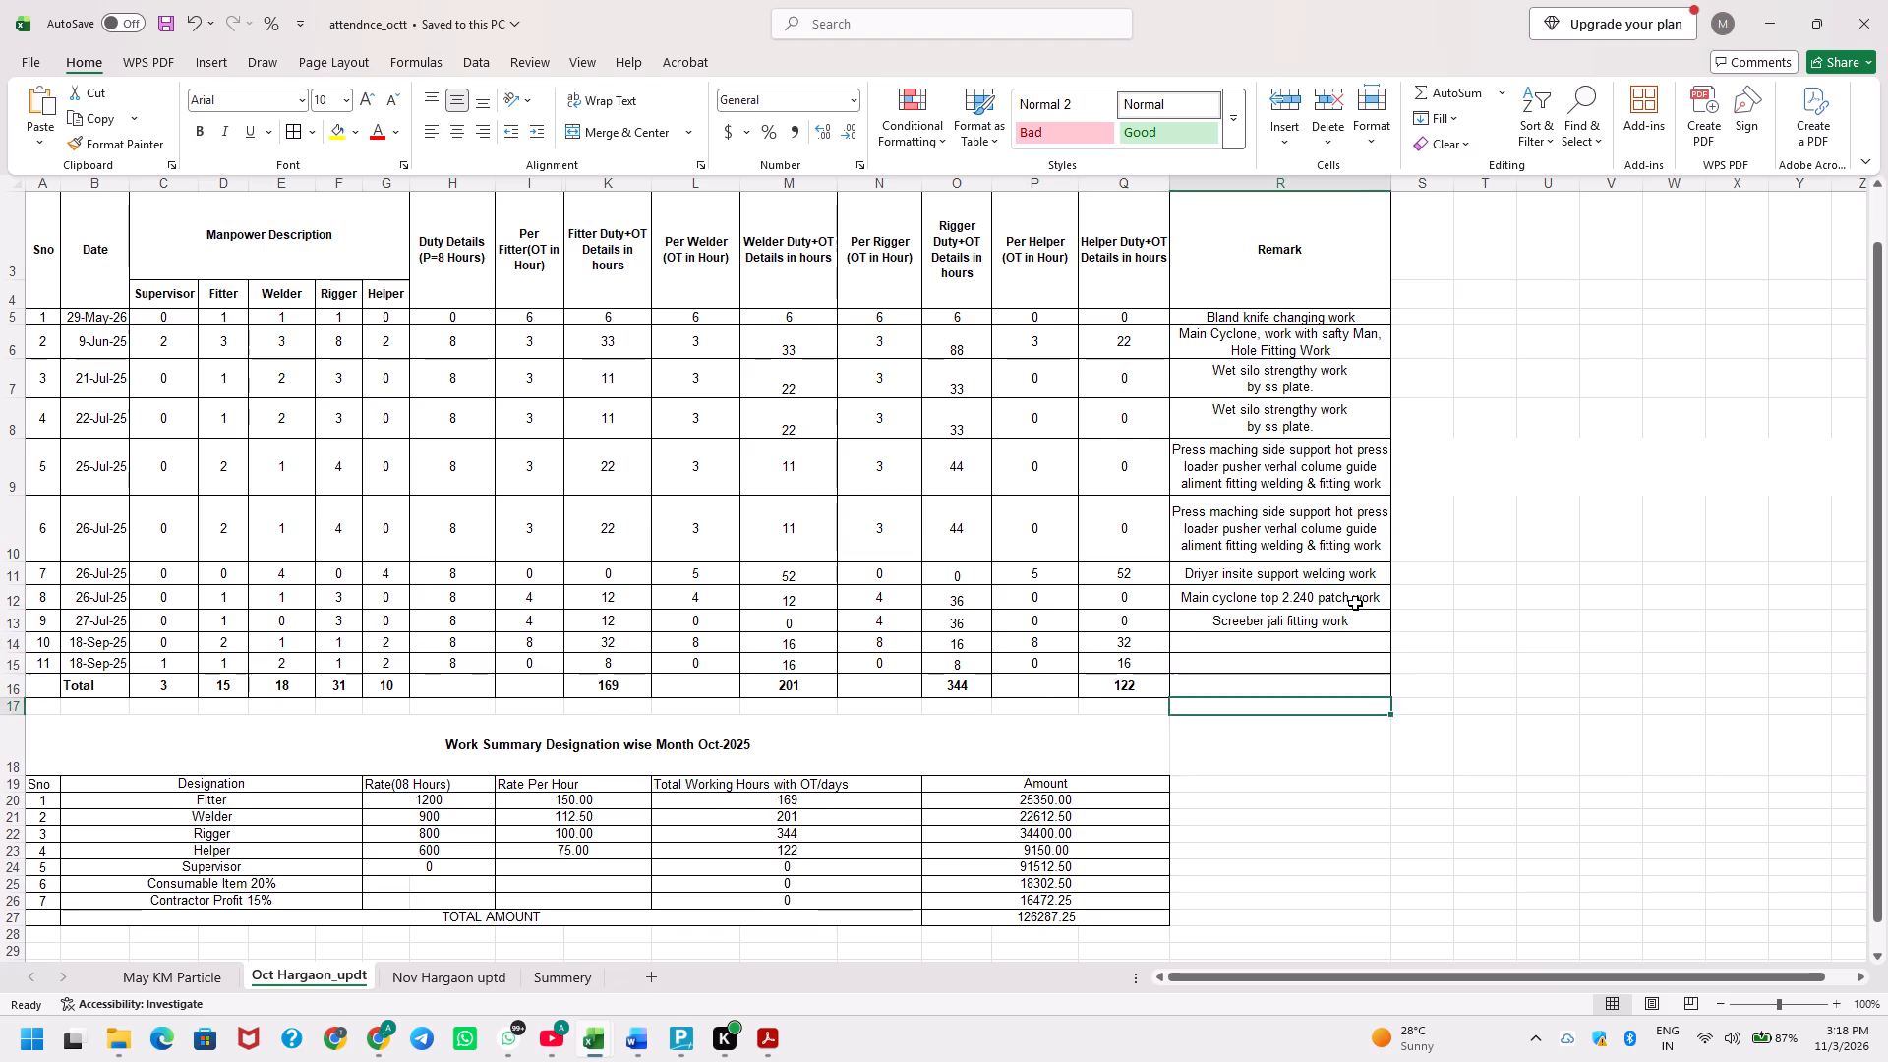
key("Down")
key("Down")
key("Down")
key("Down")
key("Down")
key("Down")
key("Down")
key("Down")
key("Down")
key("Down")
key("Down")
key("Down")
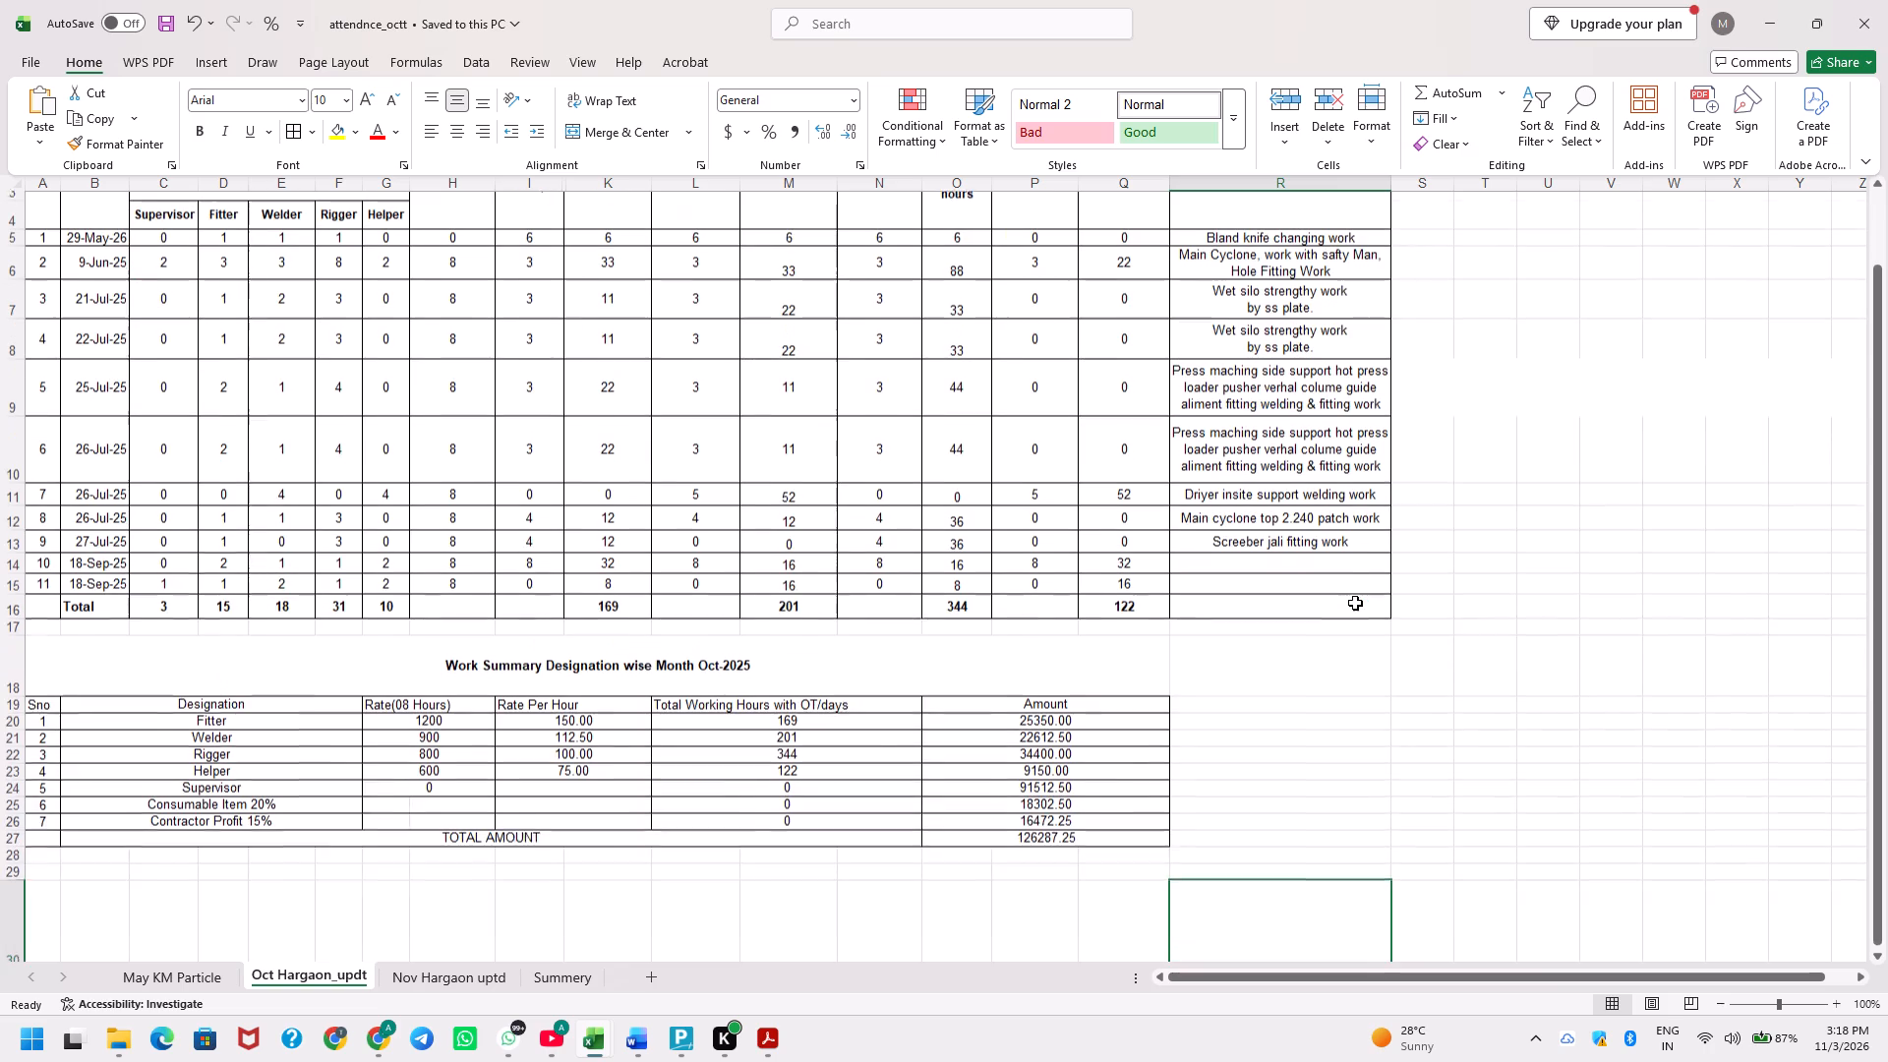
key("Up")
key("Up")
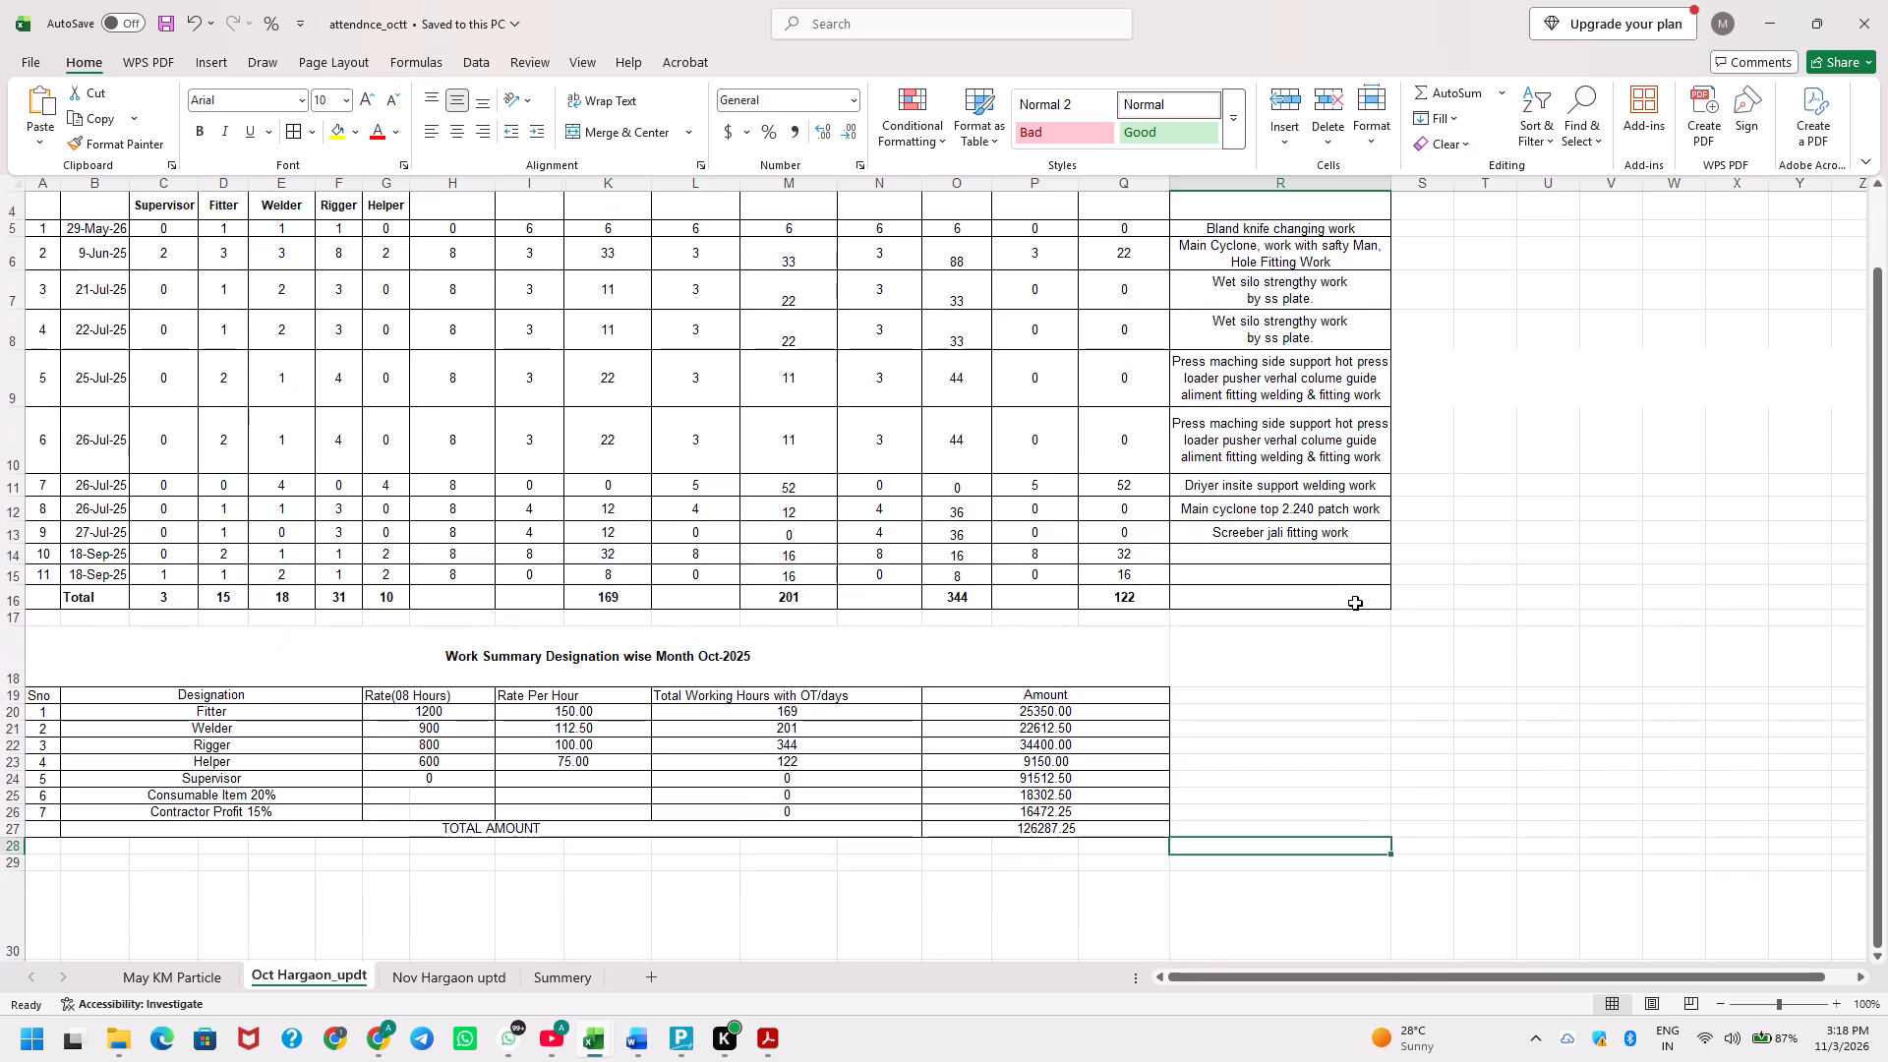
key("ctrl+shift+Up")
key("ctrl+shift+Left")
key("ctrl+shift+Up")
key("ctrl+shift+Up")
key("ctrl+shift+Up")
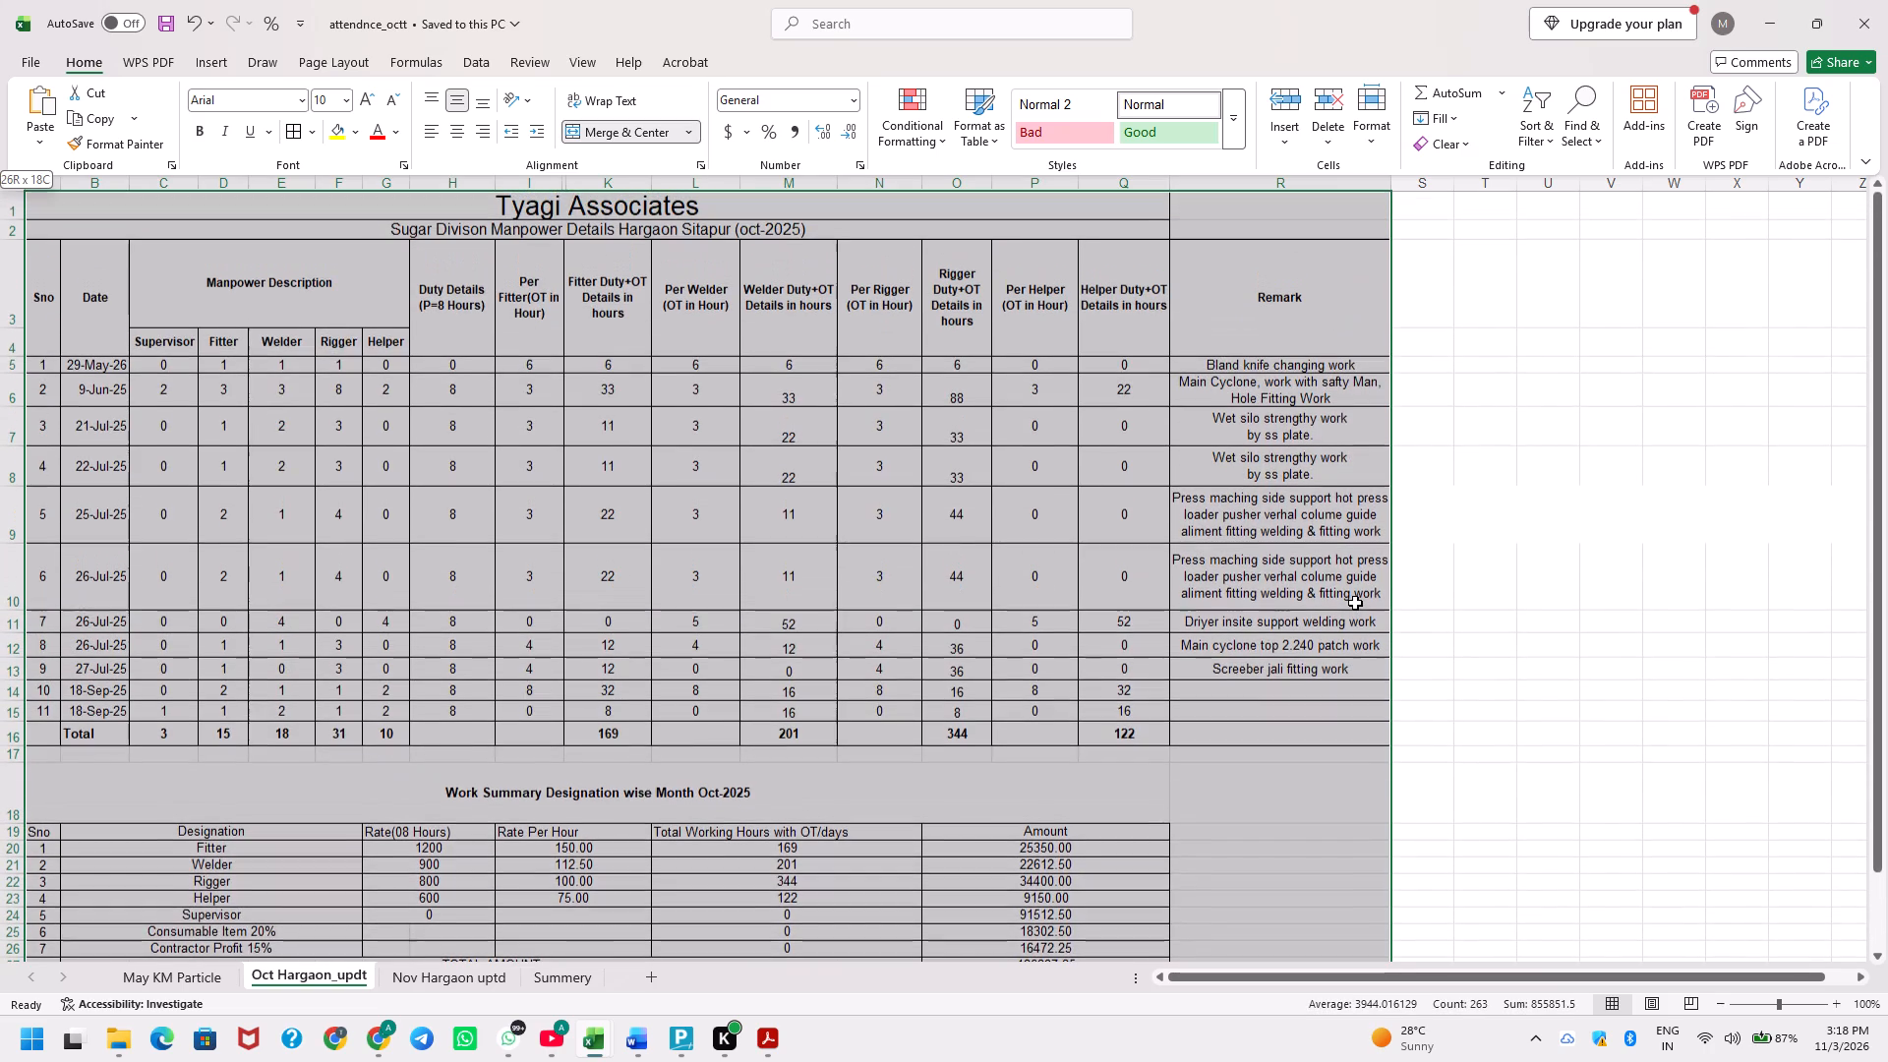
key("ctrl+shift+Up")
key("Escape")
Merge and centre the Tyagi Associates title row across to the Remark column and give it all borders.
key("ctrl+Up")
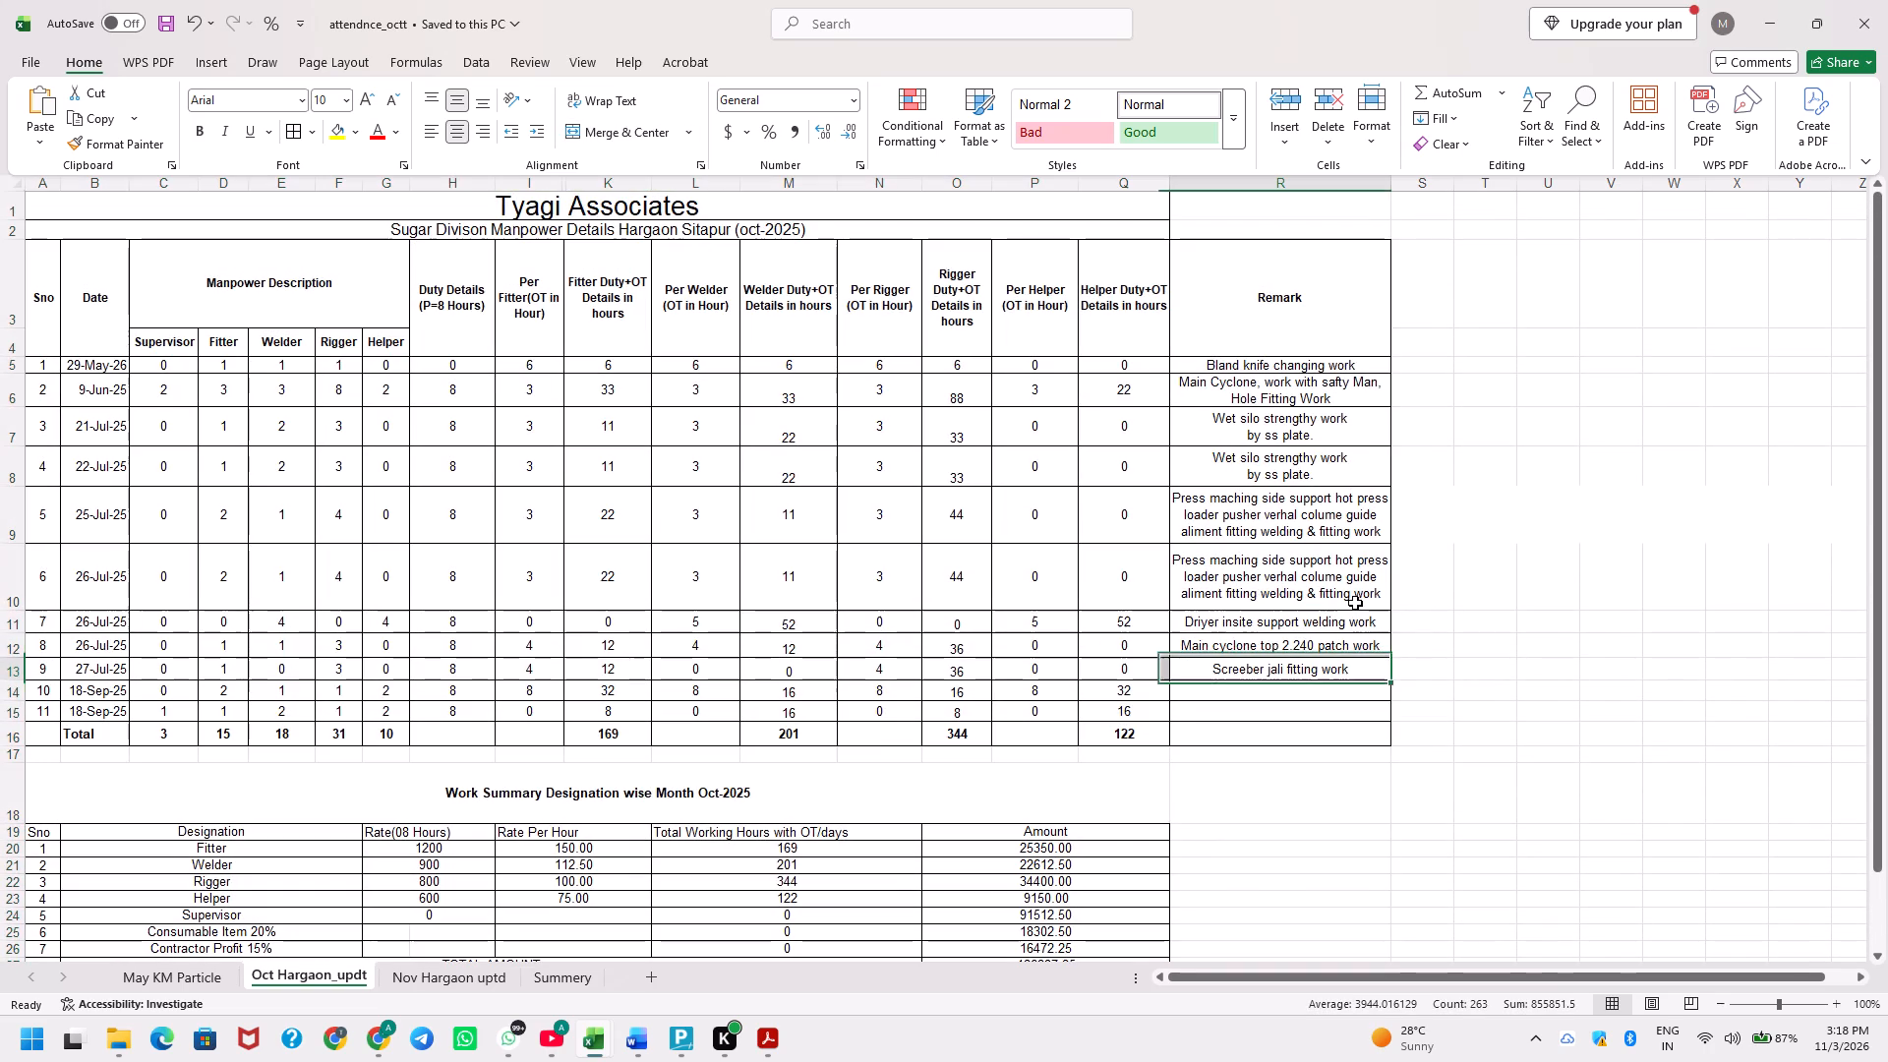
key("ctrl+Up")
key("ctrl+Up")
key("ctrl+Up")
key("Left")
key("shift+Right")
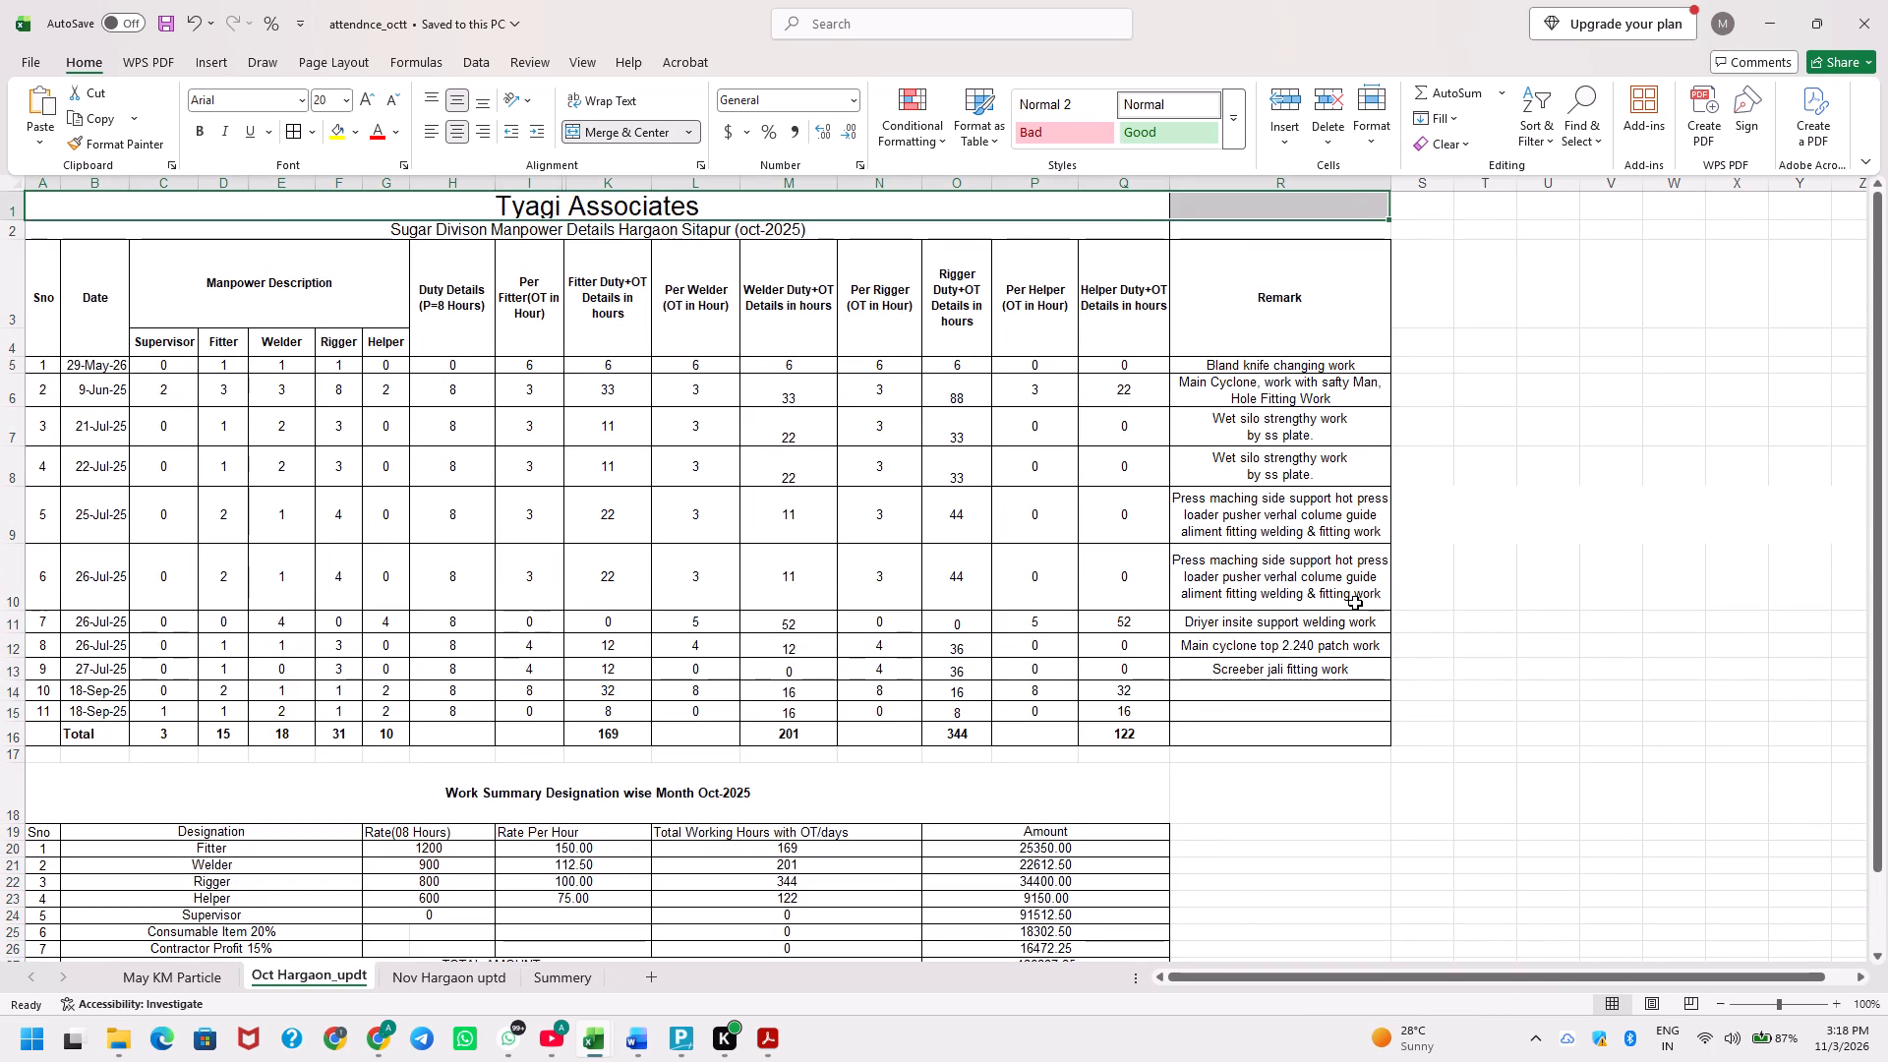
type("hmchmc")
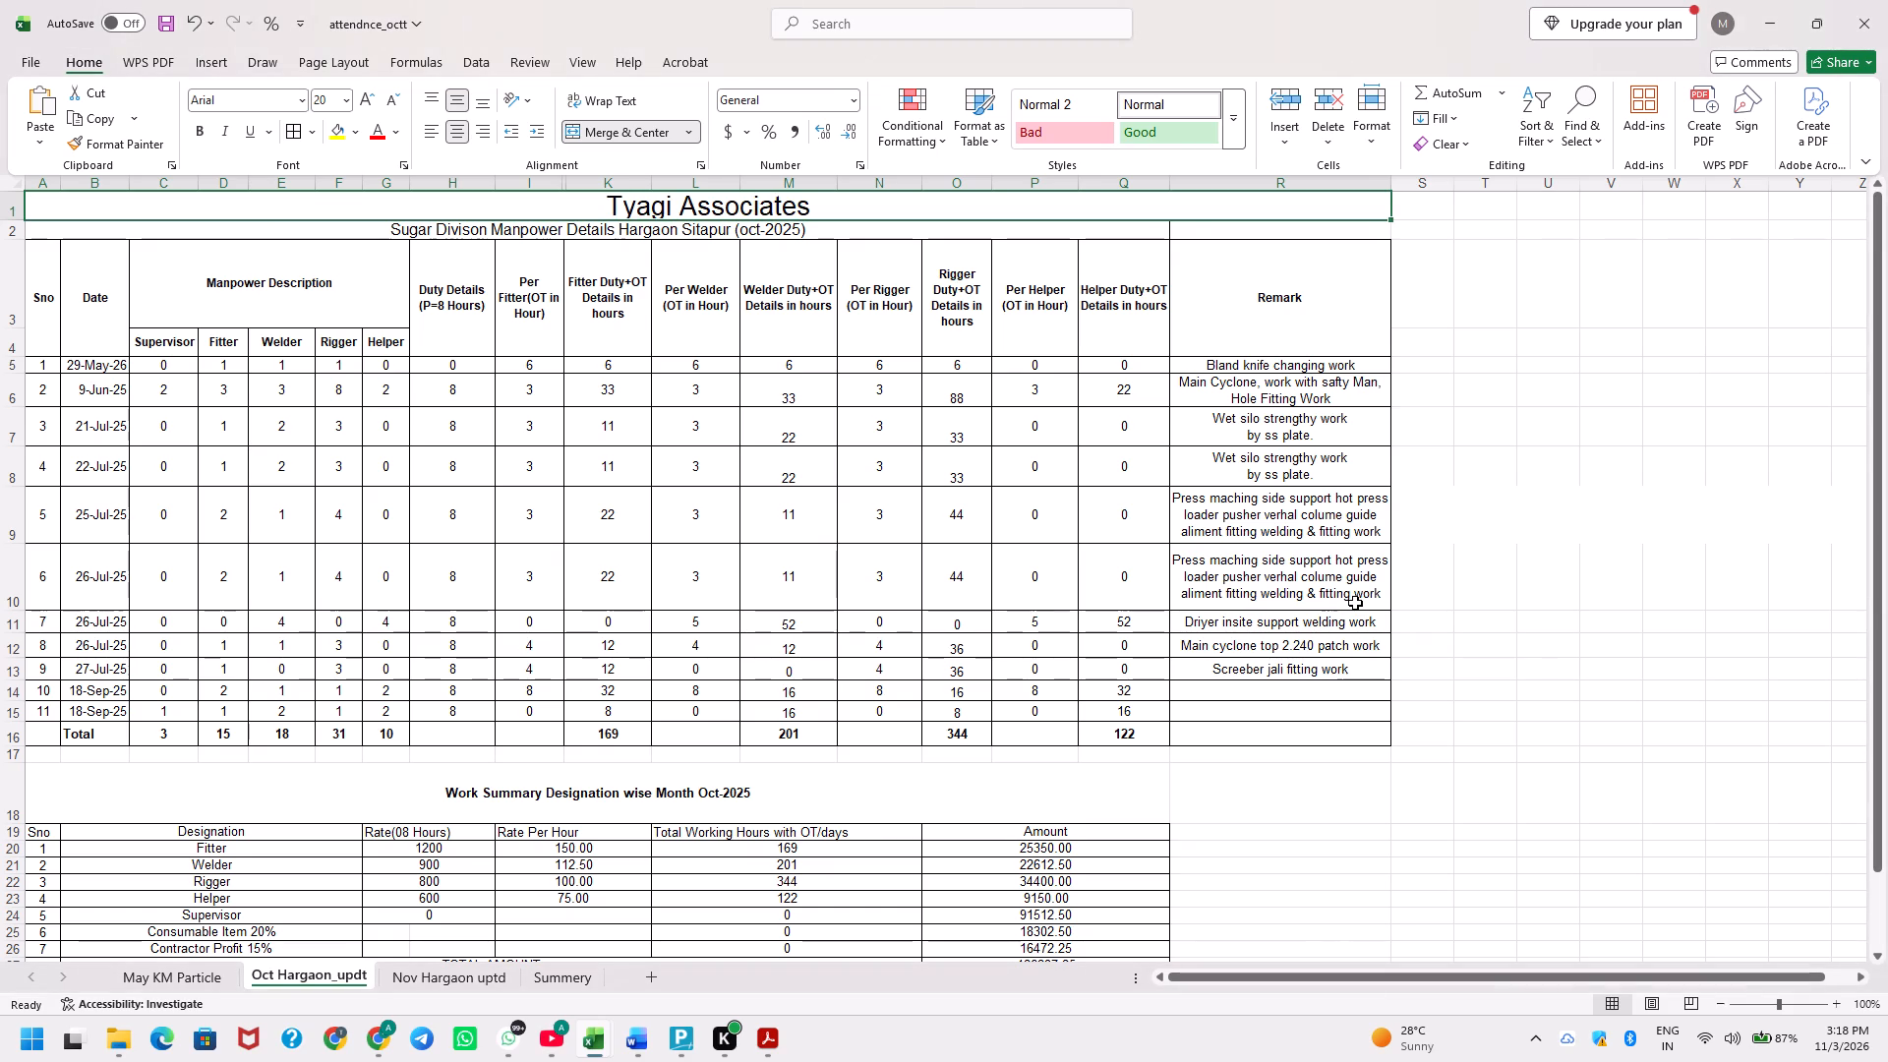
key("Down")
key("Down")
key("Up")
key("Up")
type("hba")
Merge and centre the subtitle row beneath the company title across to the Remark column.
key("Down")
key("shift+Right")
key("shift+Right")
key("shift+Left")
type("hmchmc")
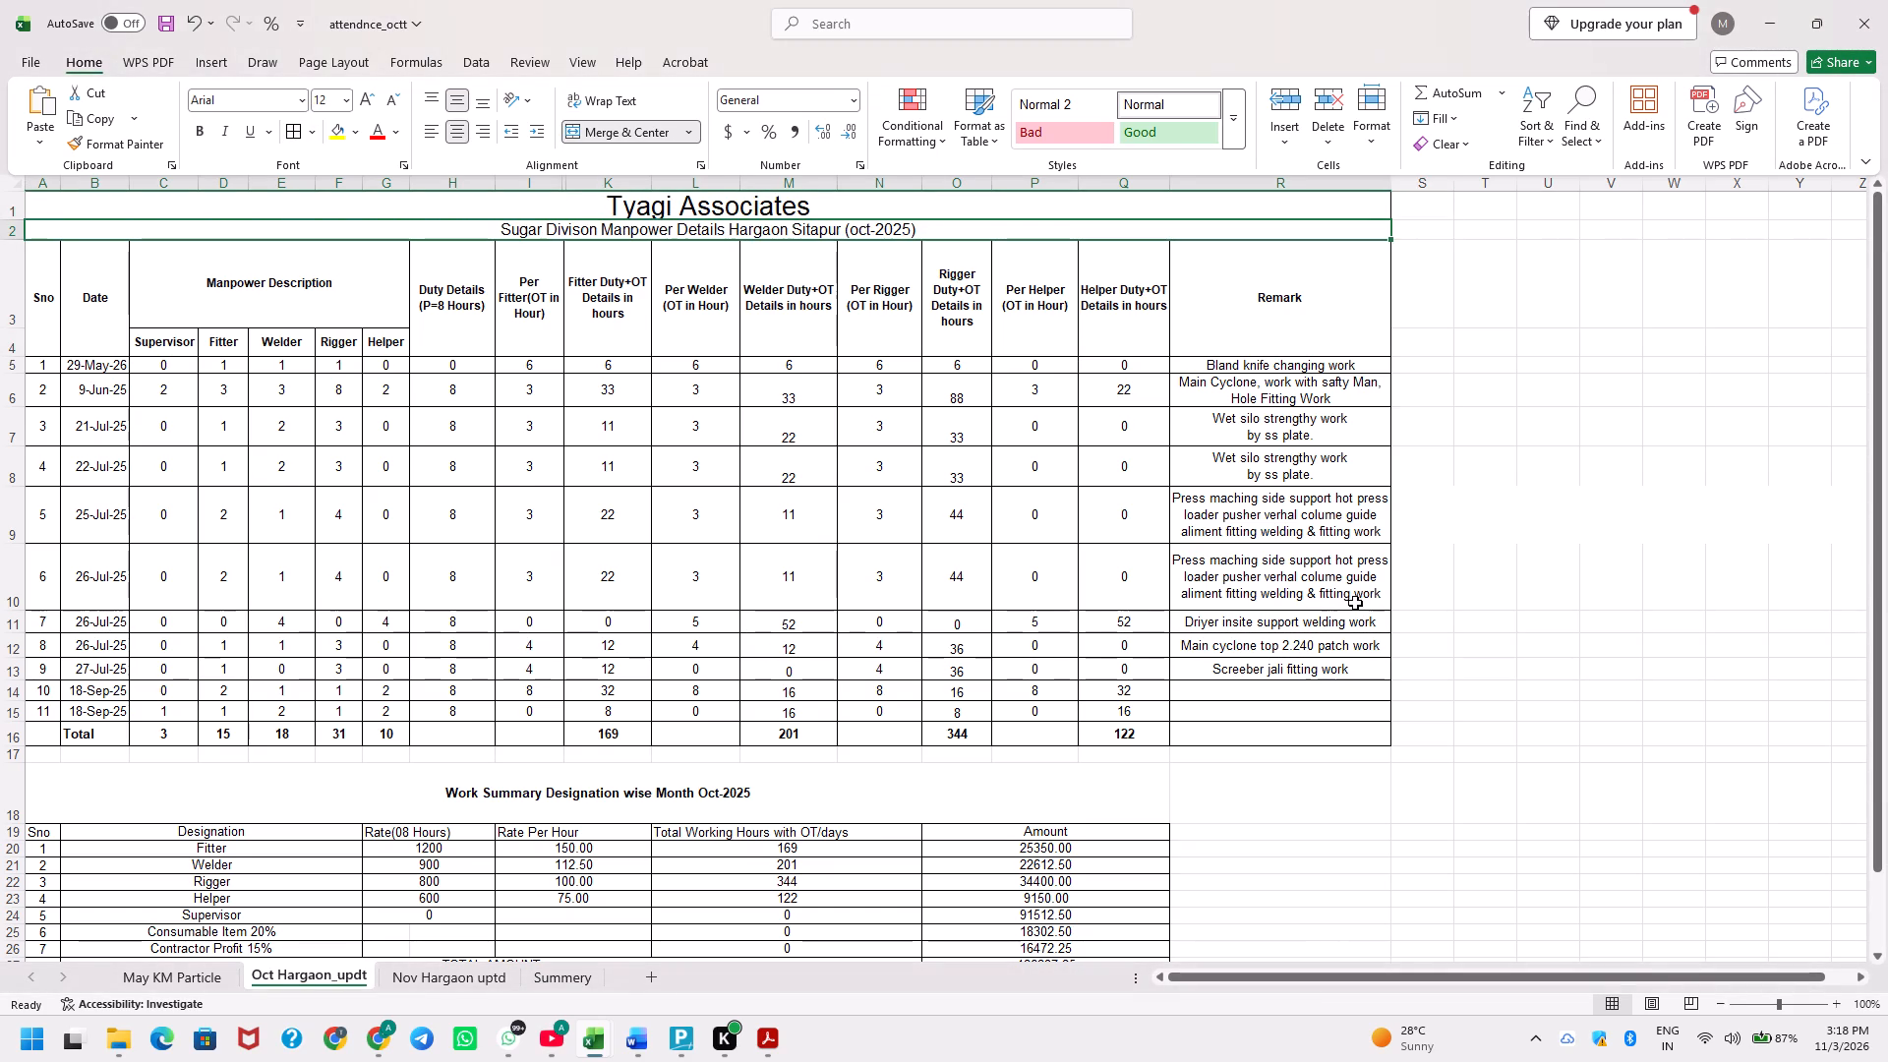
Replace the Oct Hargaon_updt subtitle with the May KM Particle sheet's "Particle Board Manpower Details Masodha Ayodhya ( May-2026)".
key("ctrl+Page_Up")
key("Up")
key("Up")
key("F2")
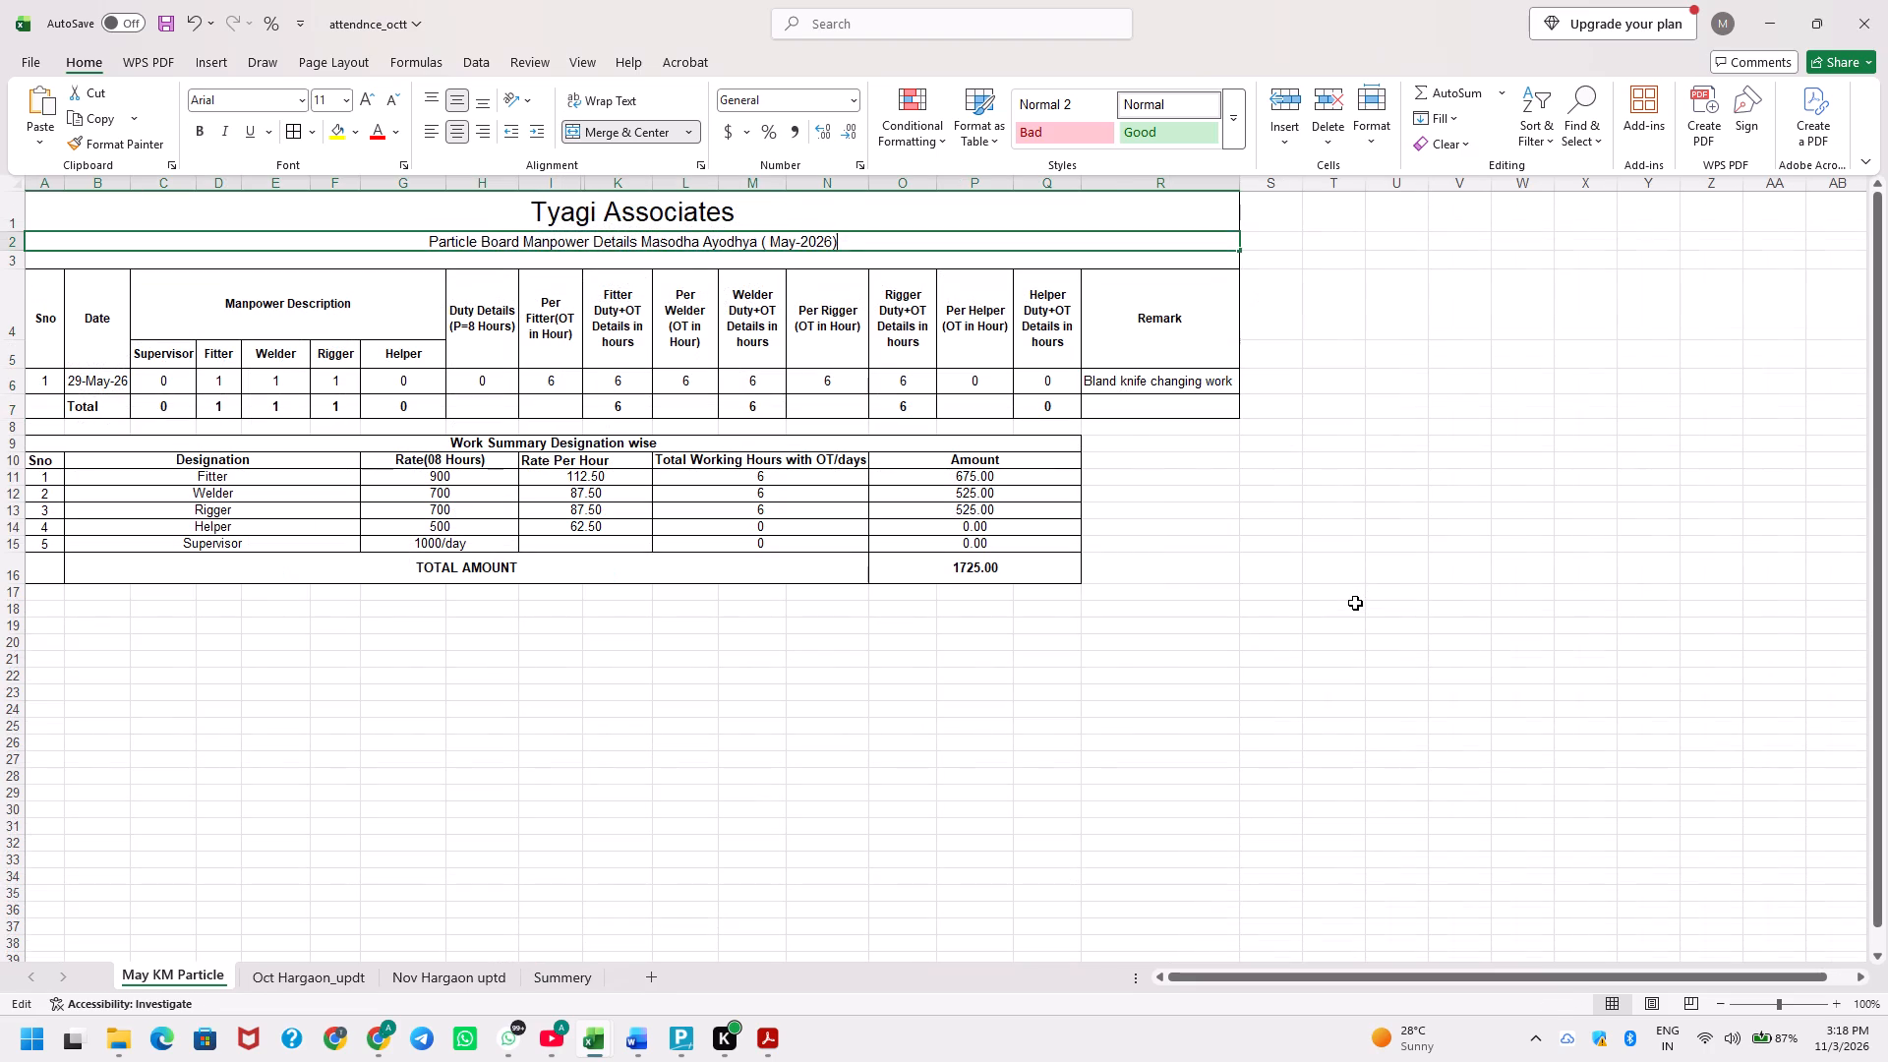
key("ctrl+a")
key("ctrl+c")
key("Return")
key("ctrl+Page_Down")
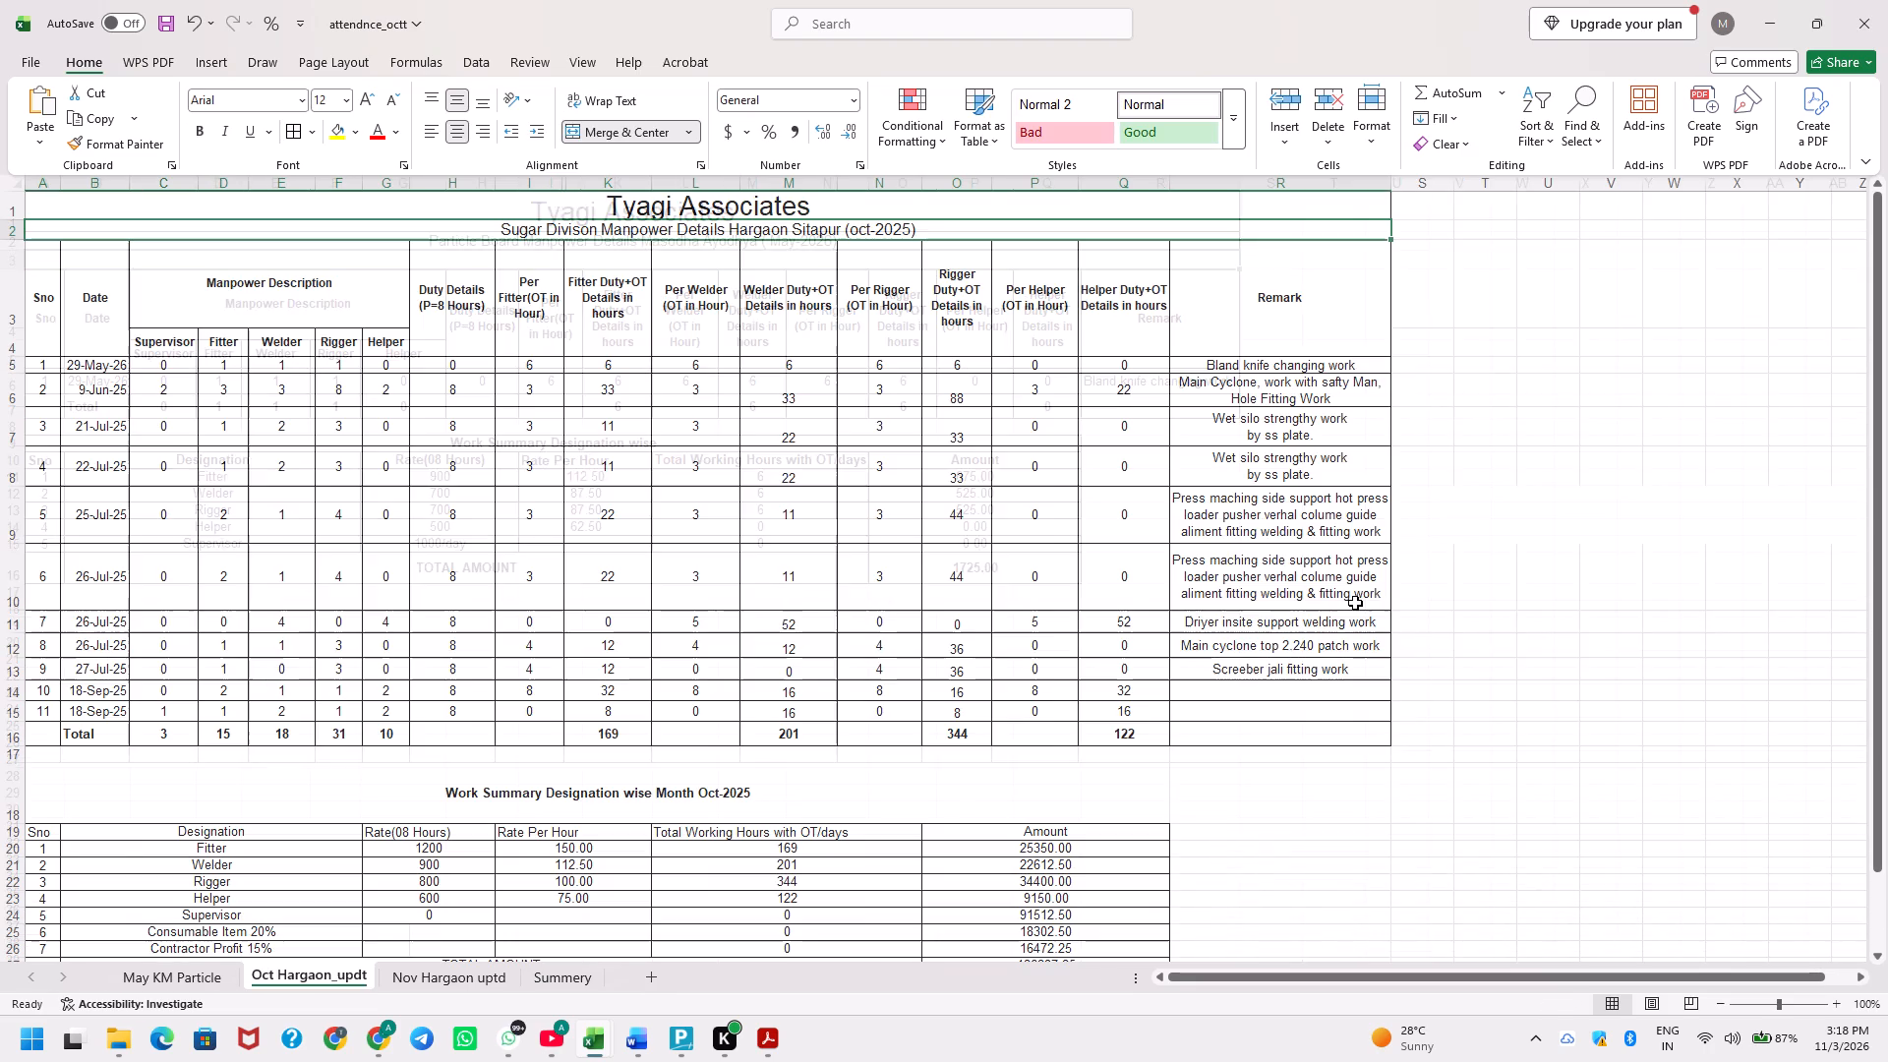
key("F2")
key("ctrl+a")
key("ctrl+v")
key("Return")
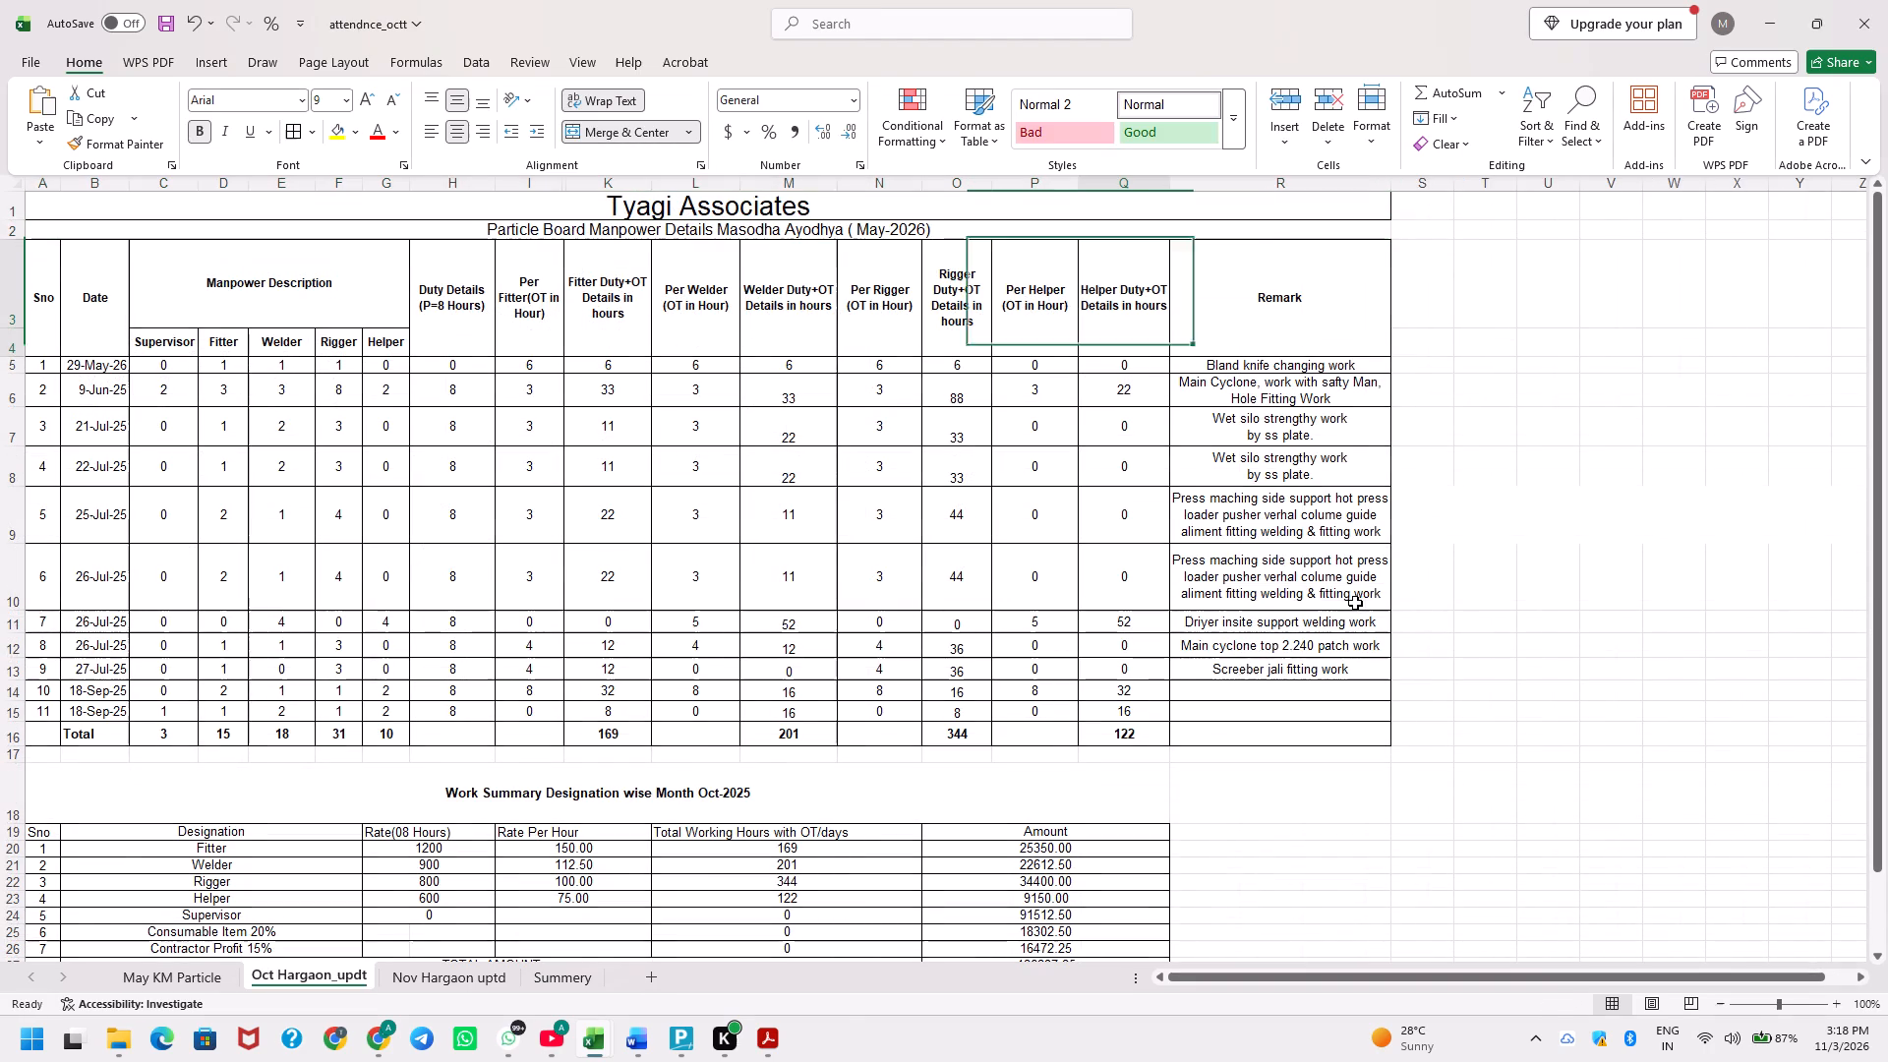
Insert a single blank row between the subtitle and the attendance table's header.
key("Left")
key("shift+space")
key("ctrl+plus")
key("Left")
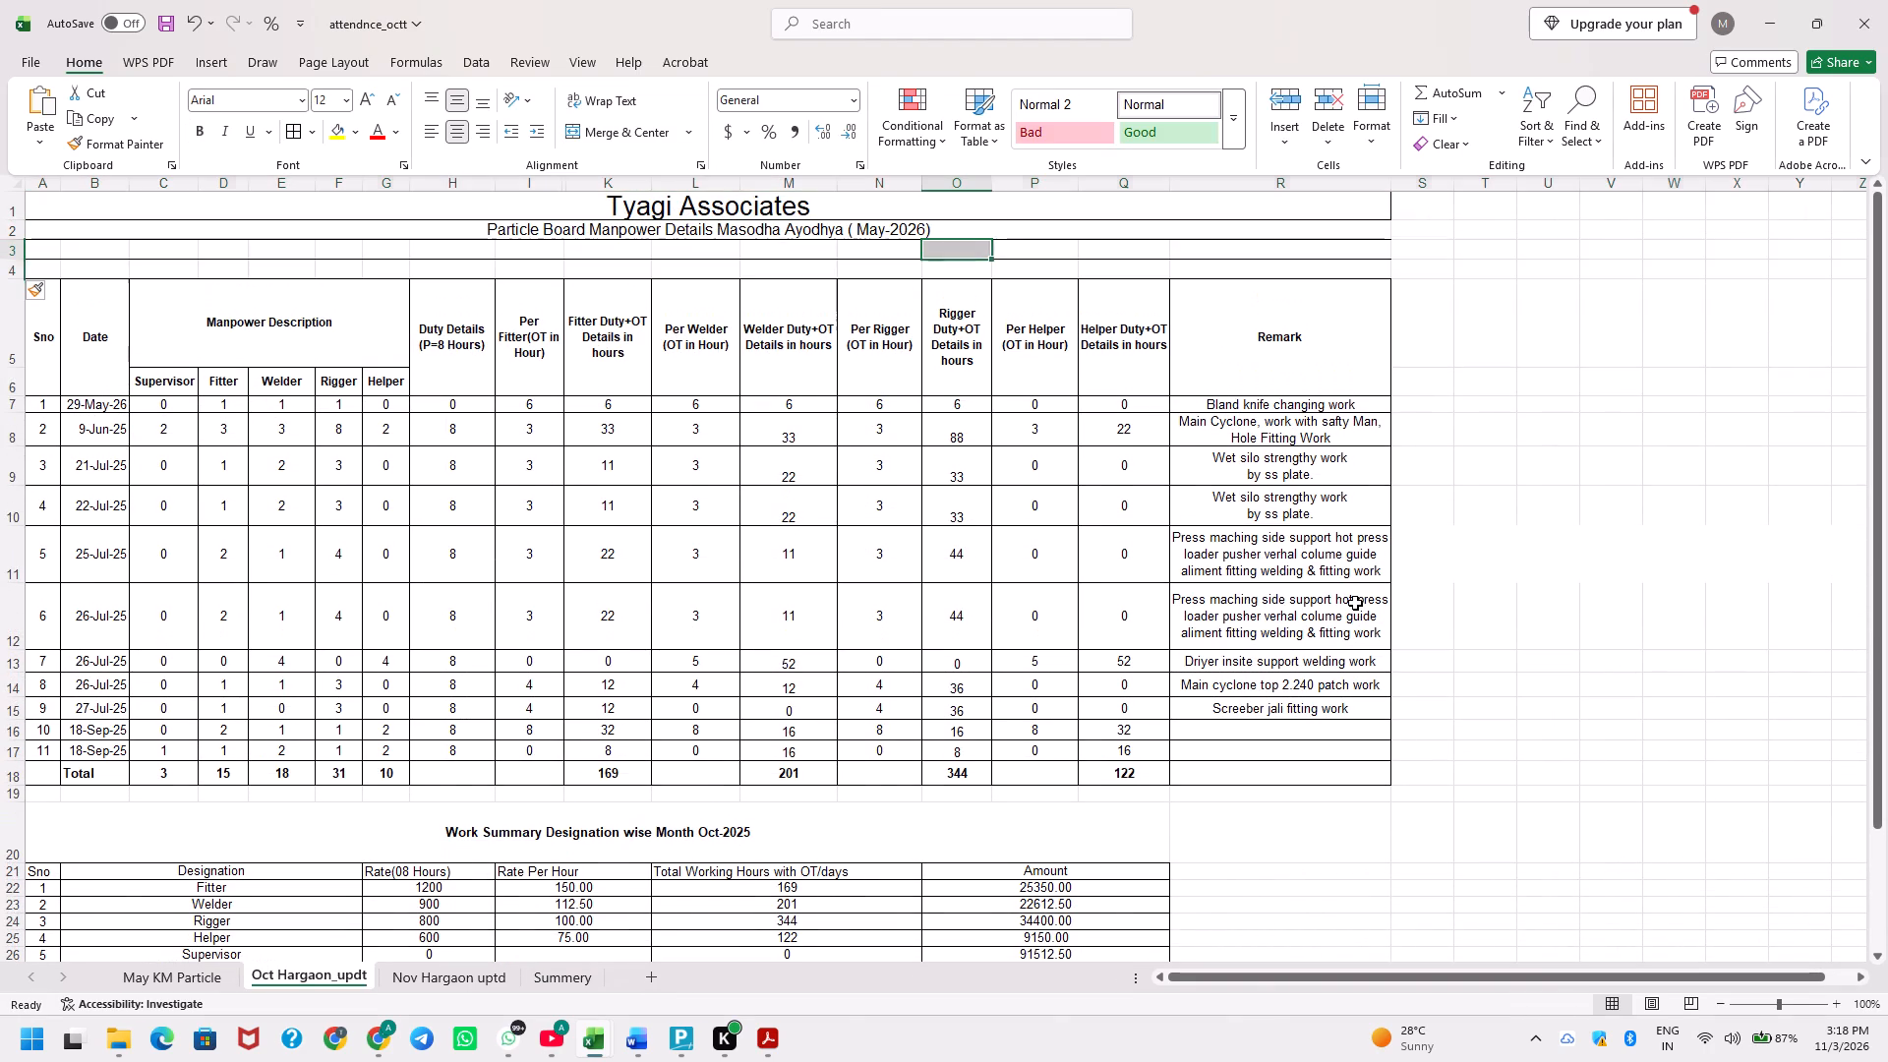
key("shift+space")
key("ctrl+minus")
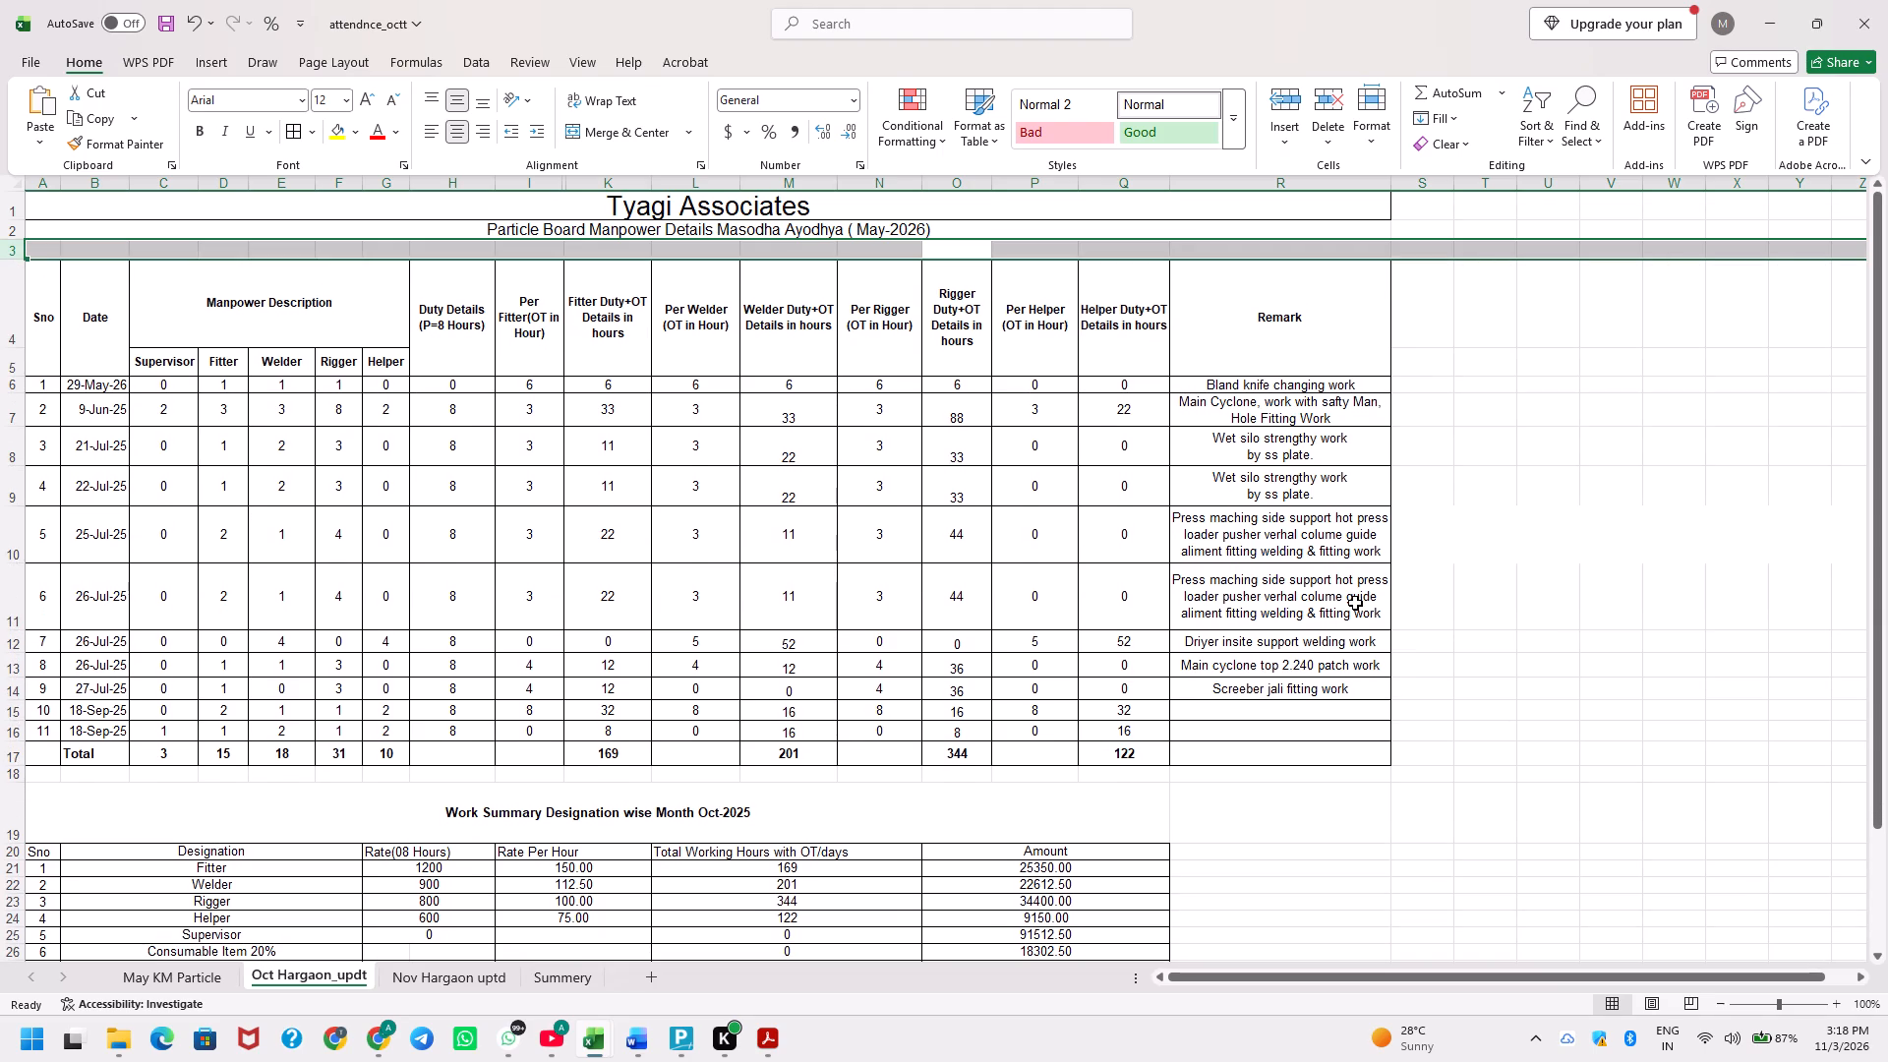
Apply all borders to the merged subtitle row and save the workbook.
key("Down")
key("Up")
key("Up")
key("Up")
key("Down")
type("hba")
key("Down")
key("Up")
key("ctrl+s")
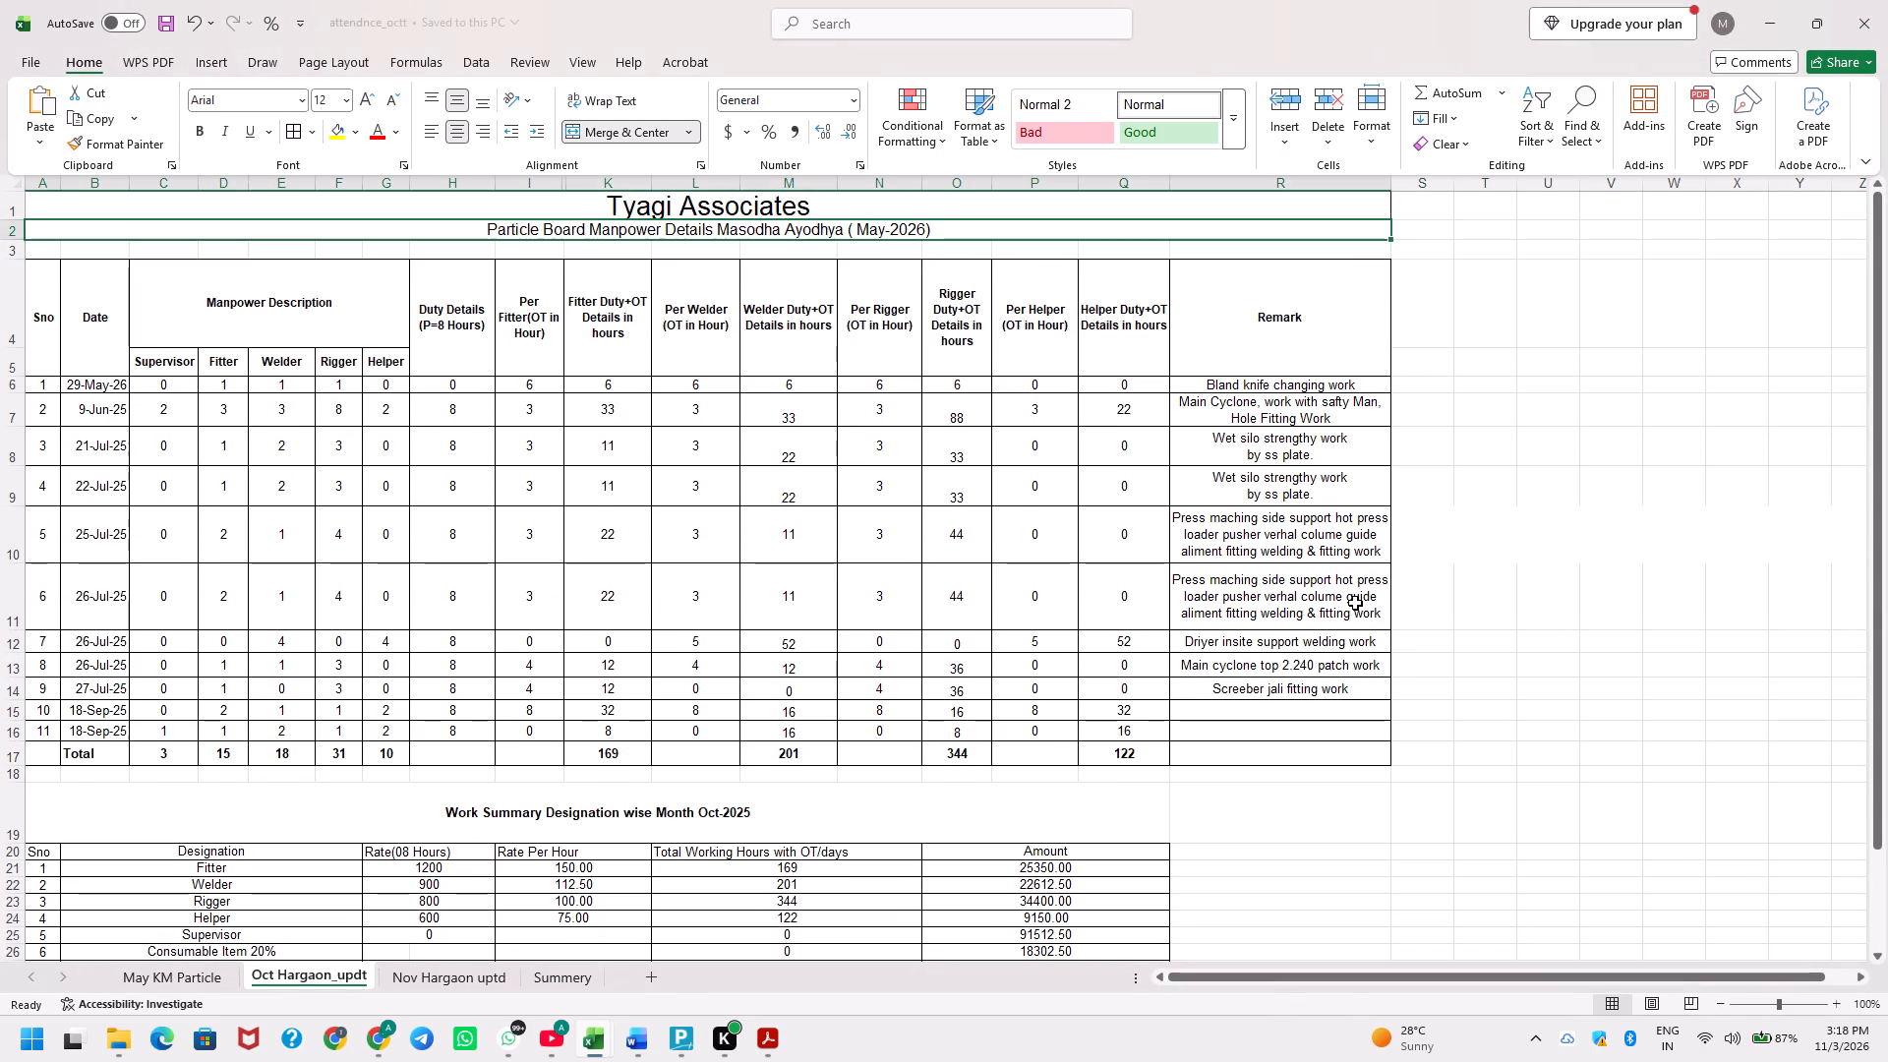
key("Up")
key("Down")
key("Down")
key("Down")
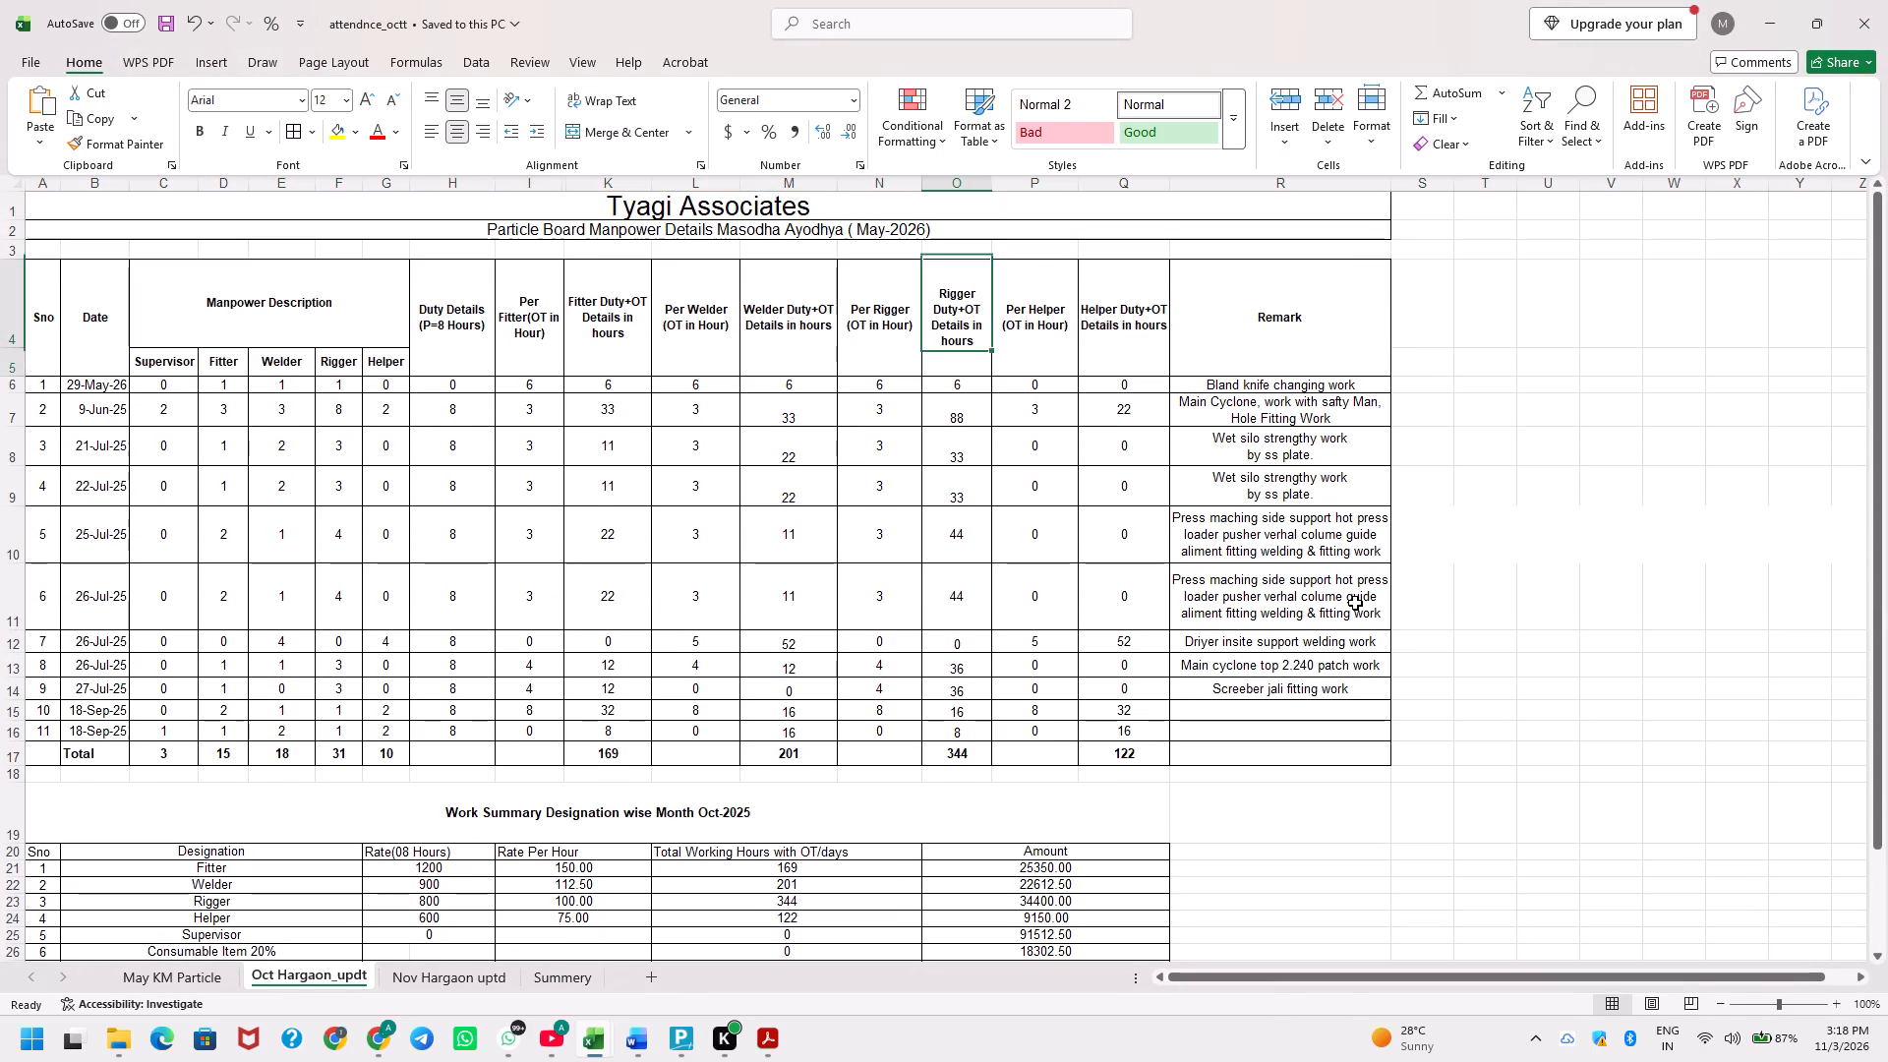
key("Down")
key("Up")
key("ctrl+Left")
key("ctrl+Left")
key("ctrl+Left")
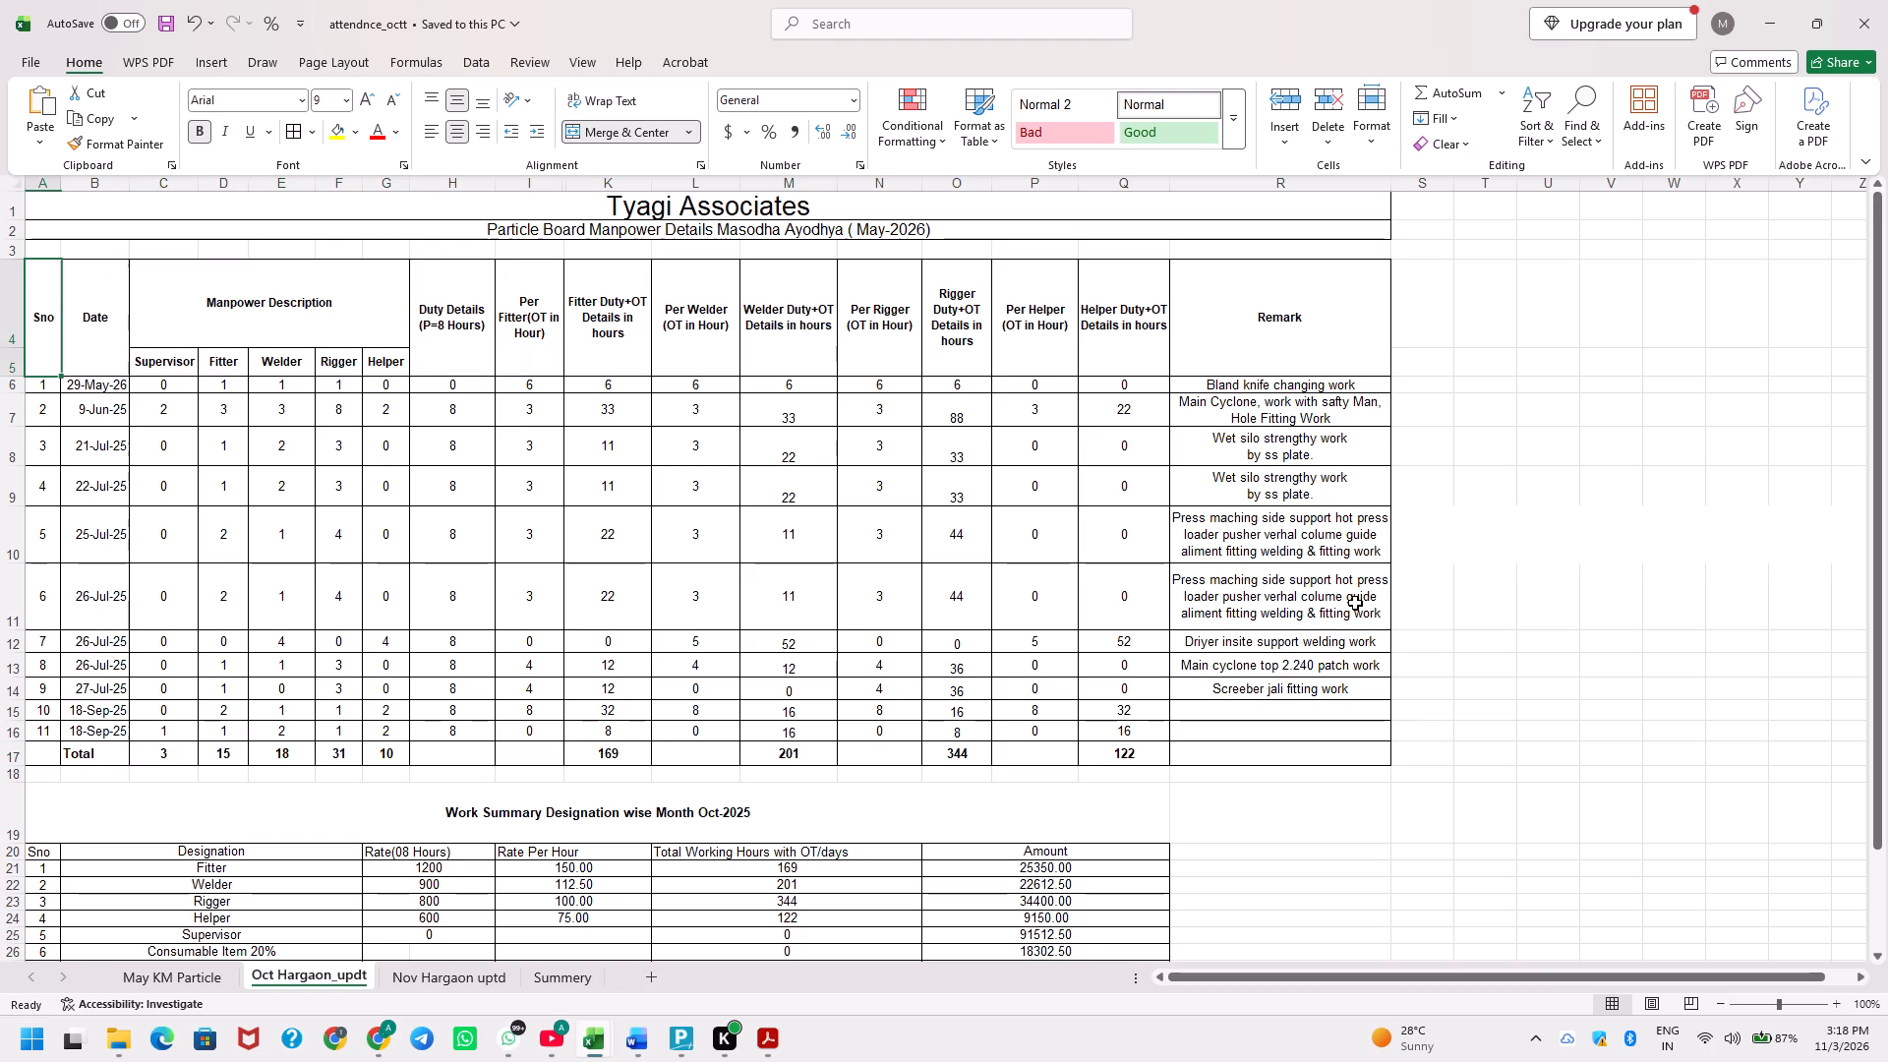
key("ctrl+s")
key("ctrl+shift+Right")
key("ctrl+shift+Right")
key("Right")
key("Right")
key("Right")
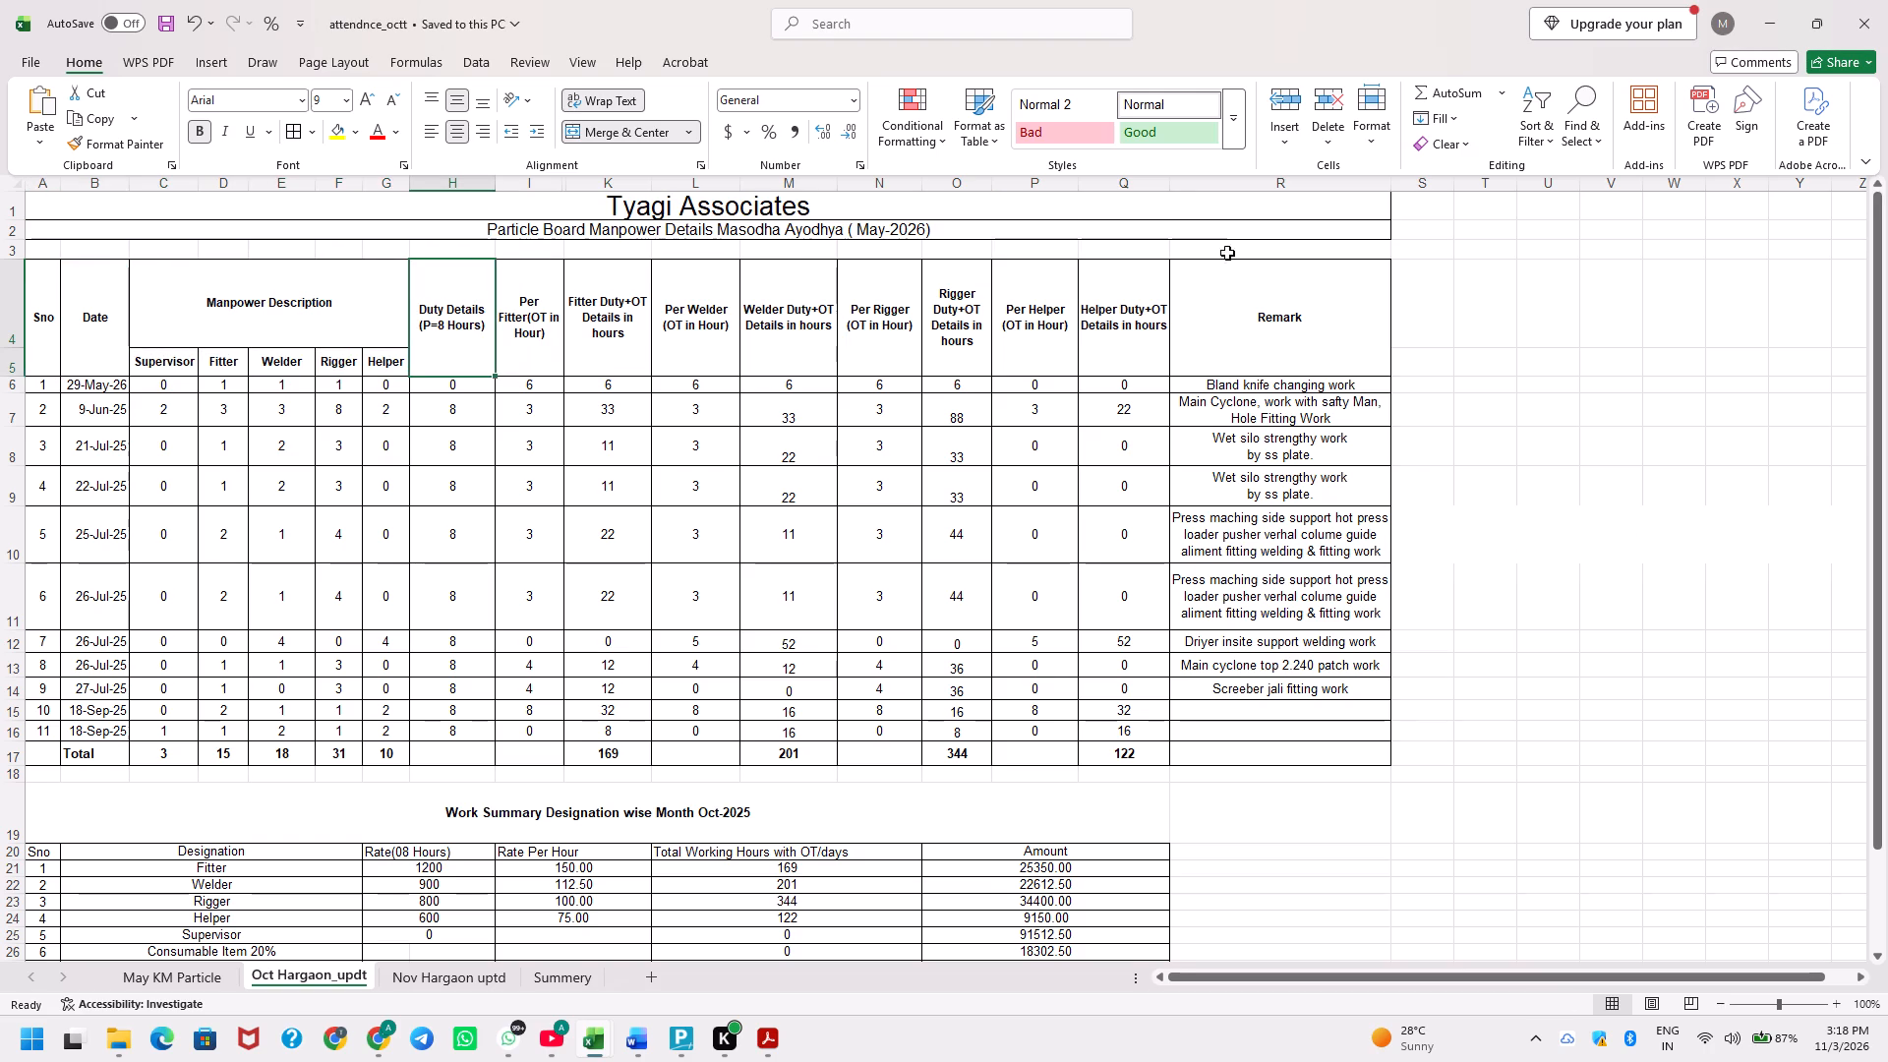
Widen the Helper Duty+OT column slightly to 13.00 and save the workbook.
left_click(1174, 182)
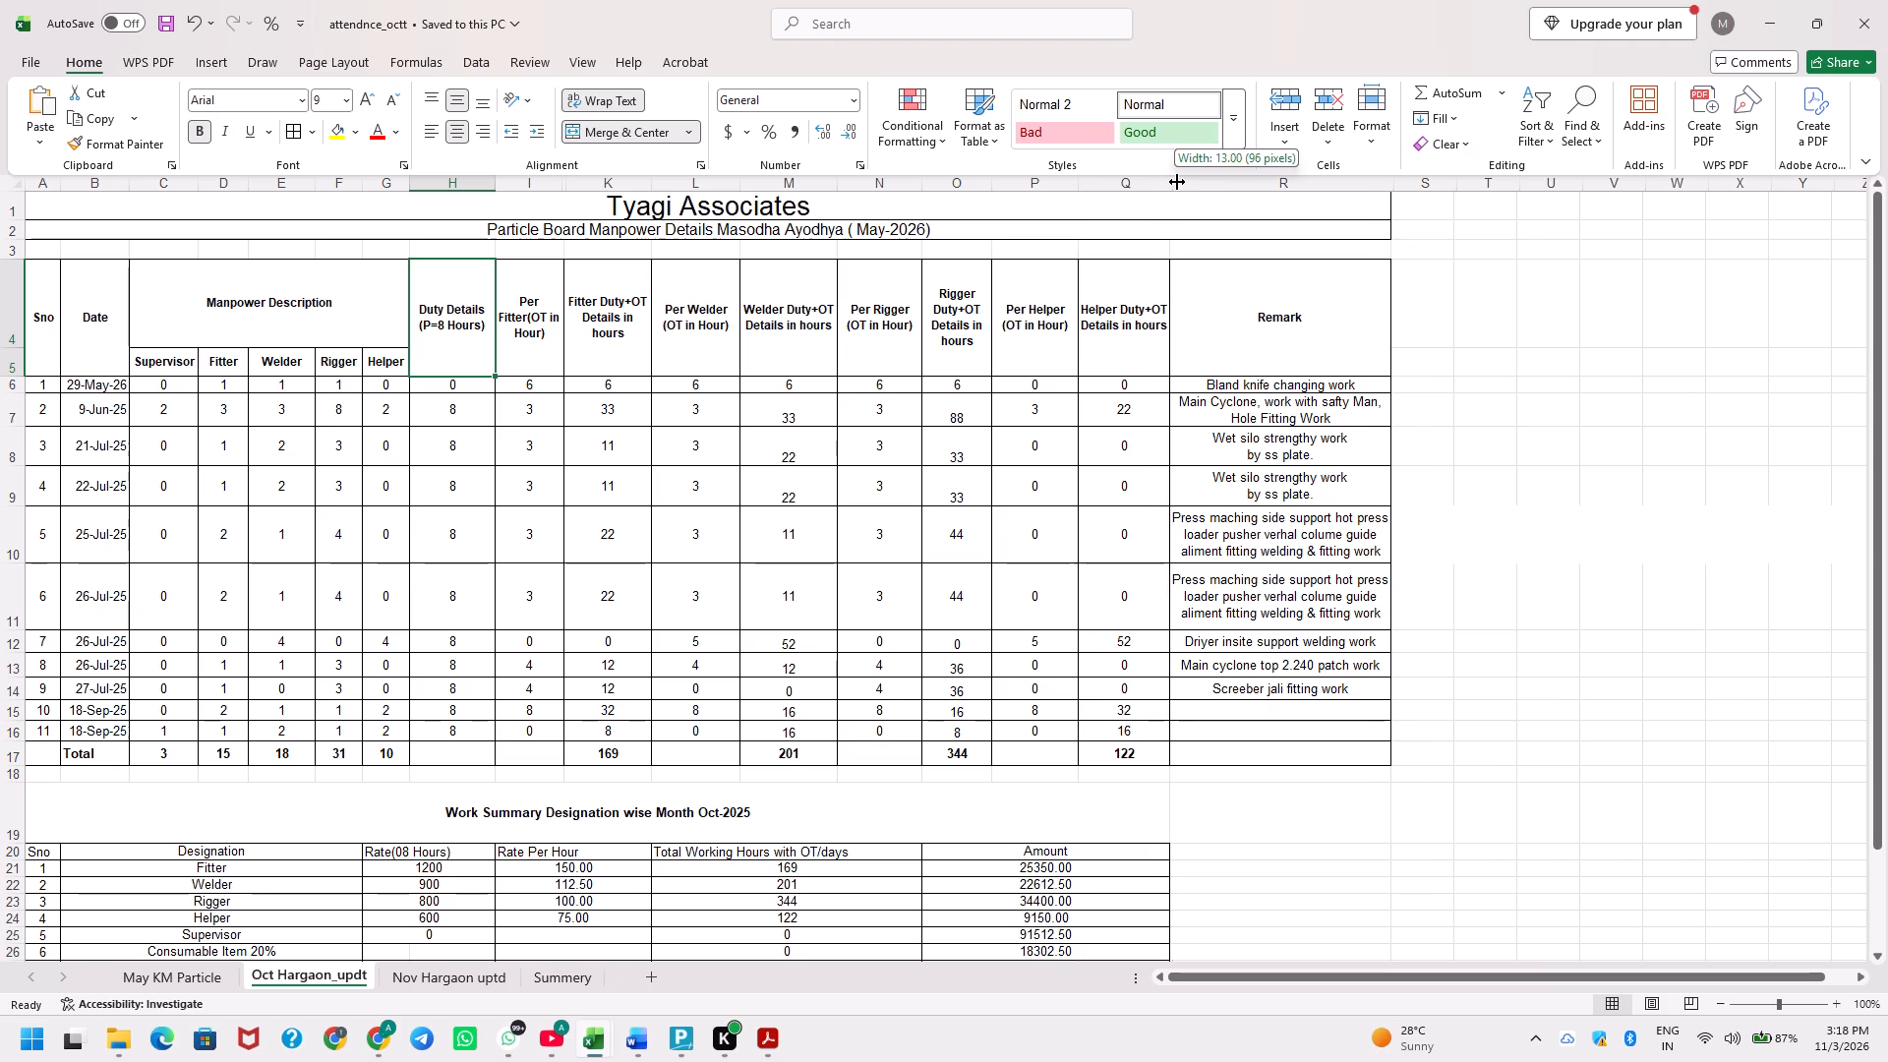
key("ctrl+s")
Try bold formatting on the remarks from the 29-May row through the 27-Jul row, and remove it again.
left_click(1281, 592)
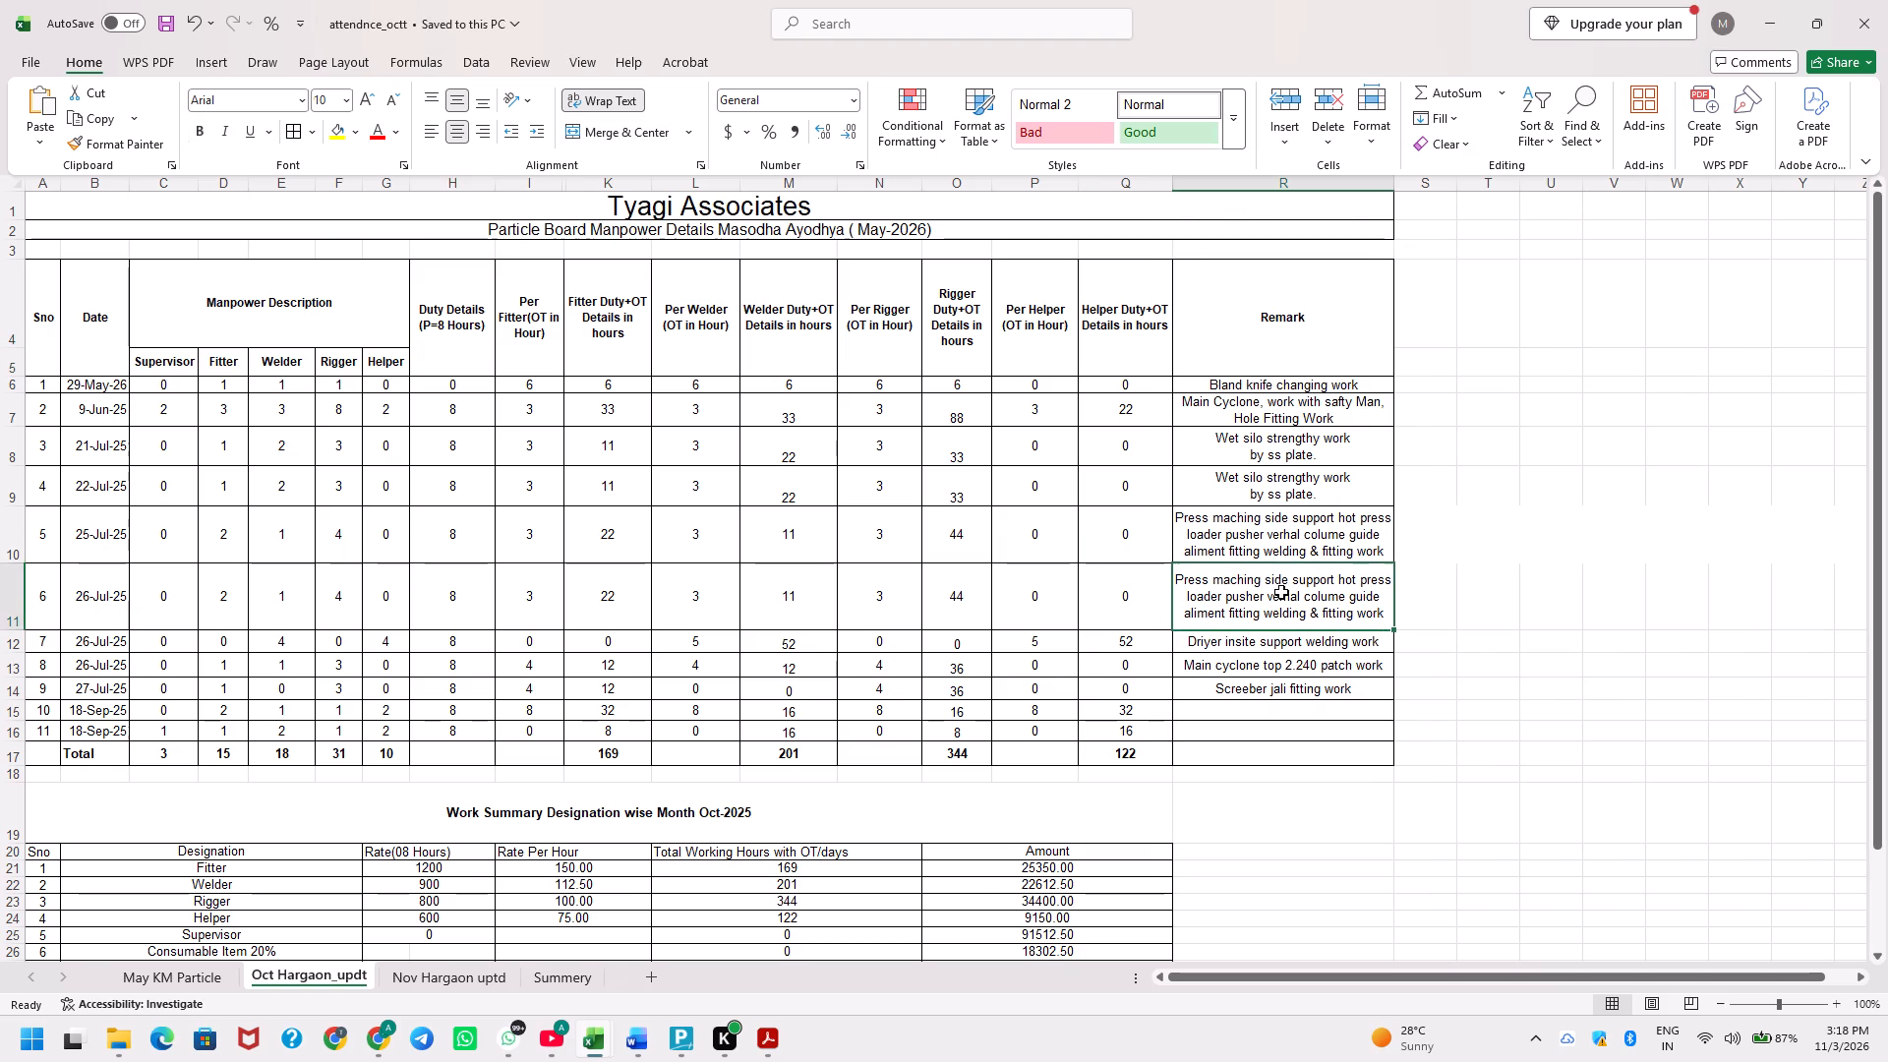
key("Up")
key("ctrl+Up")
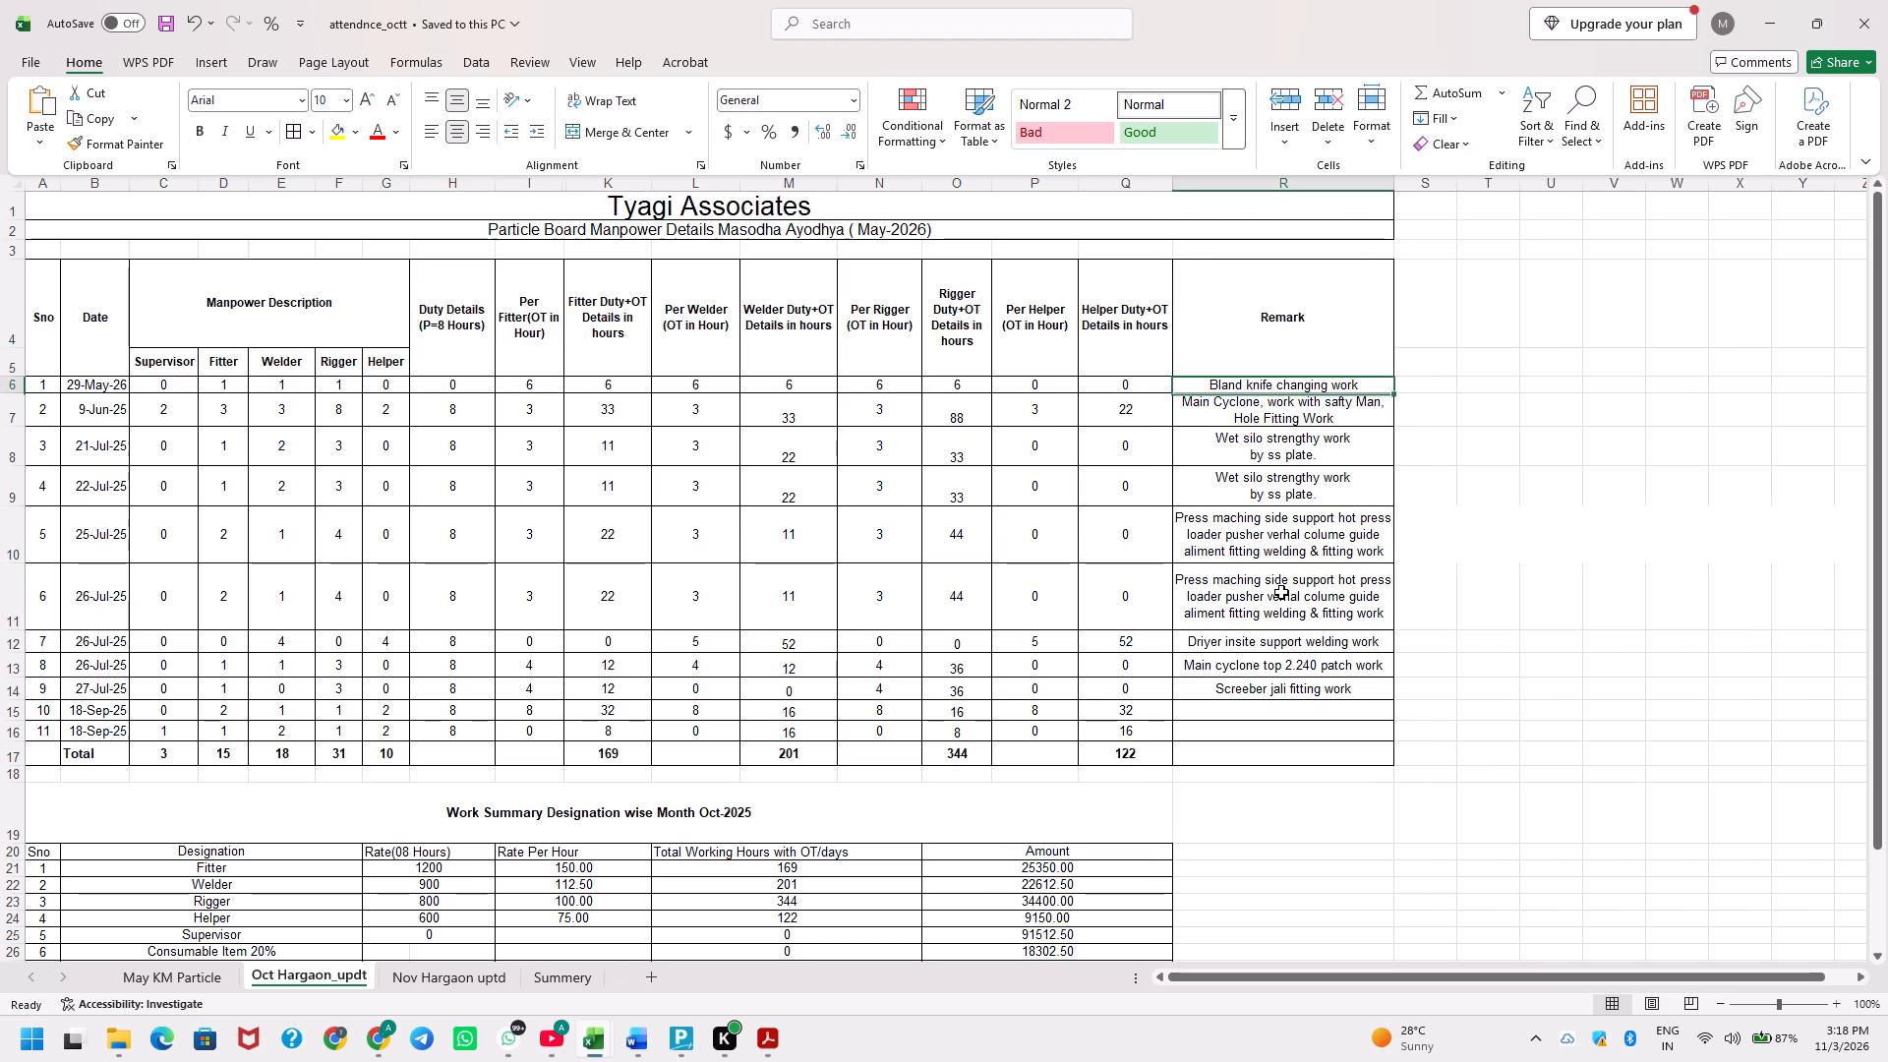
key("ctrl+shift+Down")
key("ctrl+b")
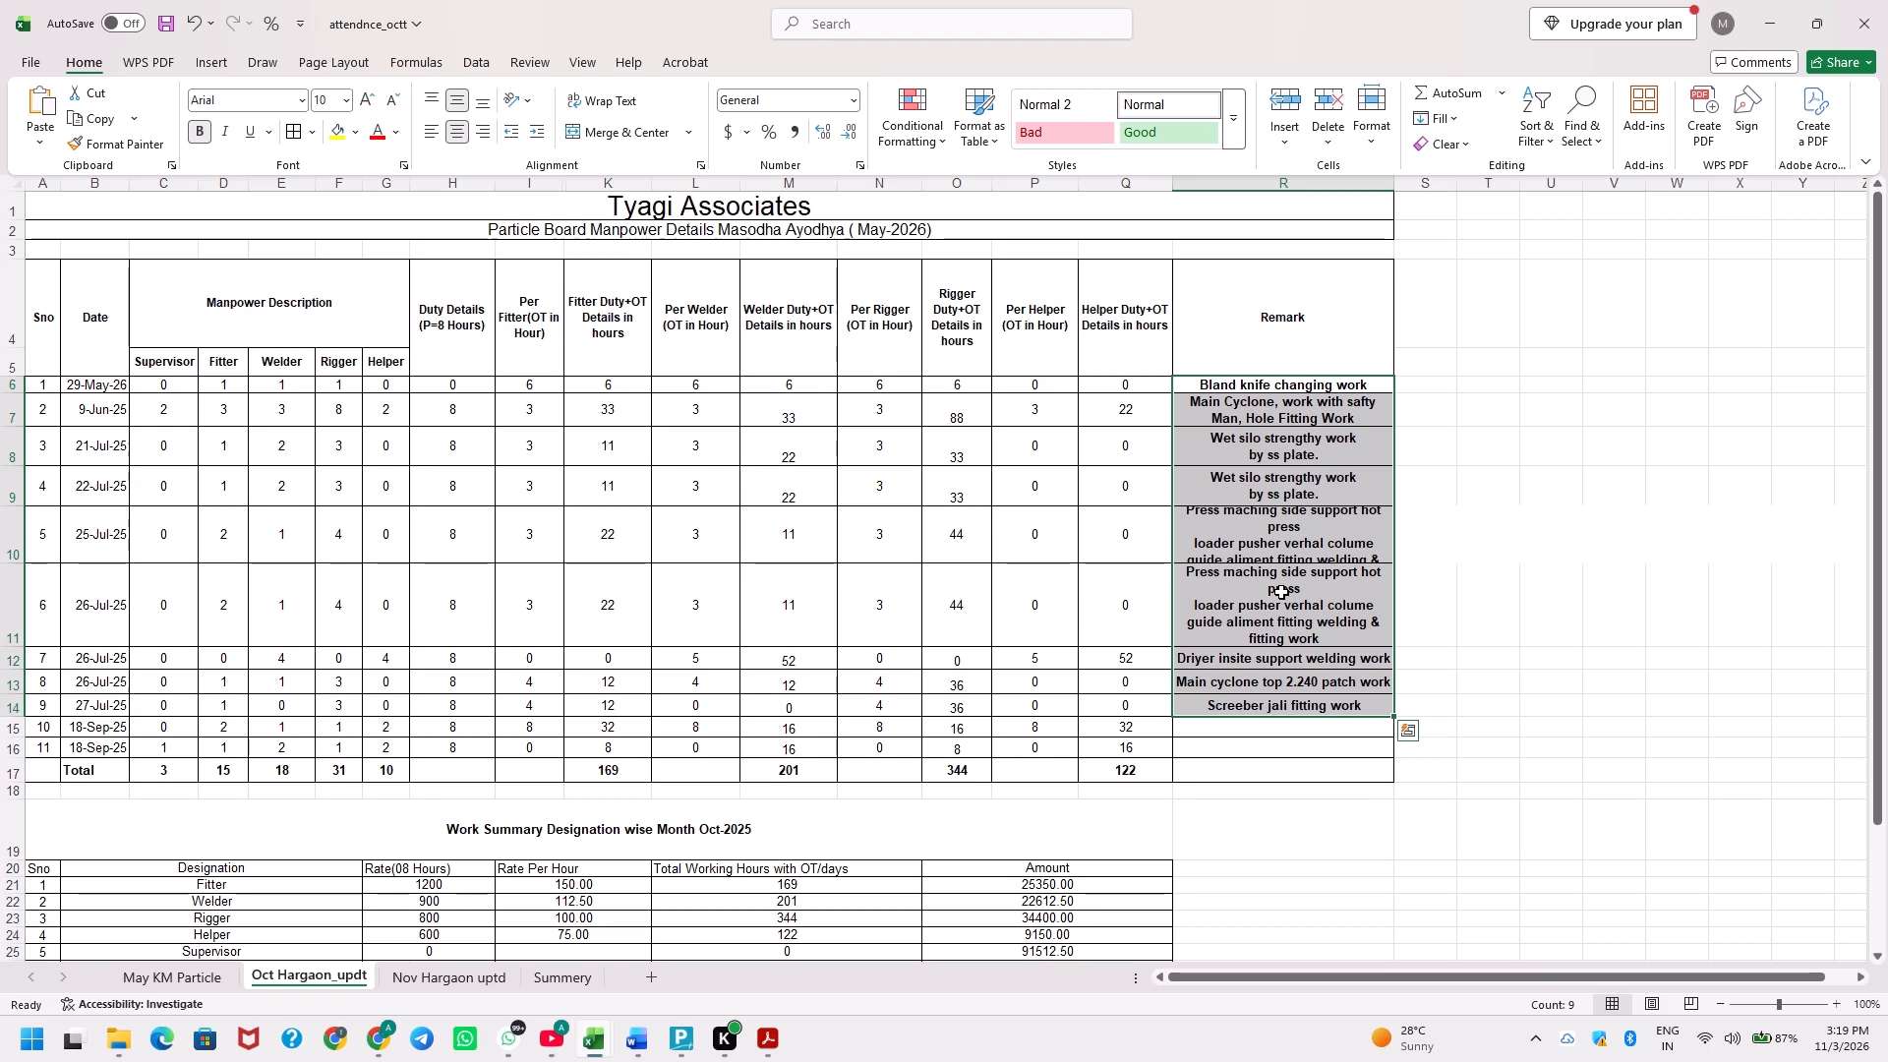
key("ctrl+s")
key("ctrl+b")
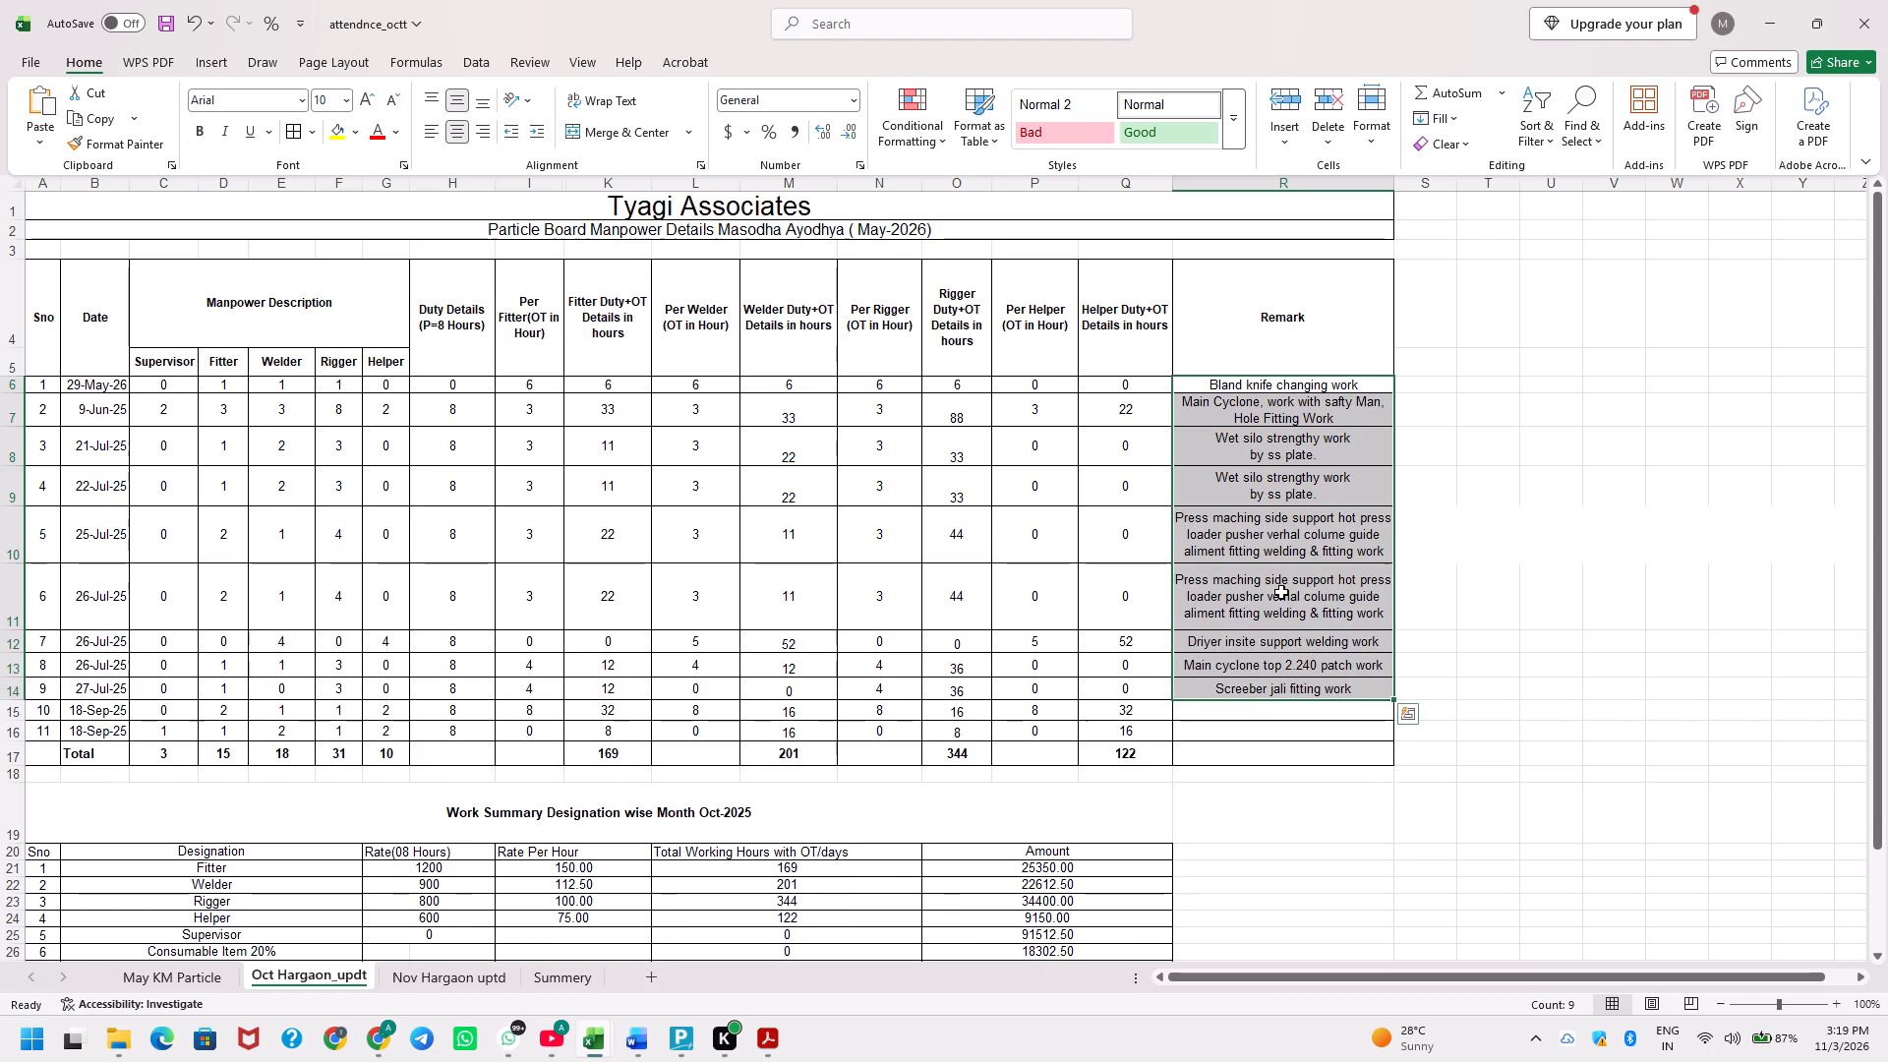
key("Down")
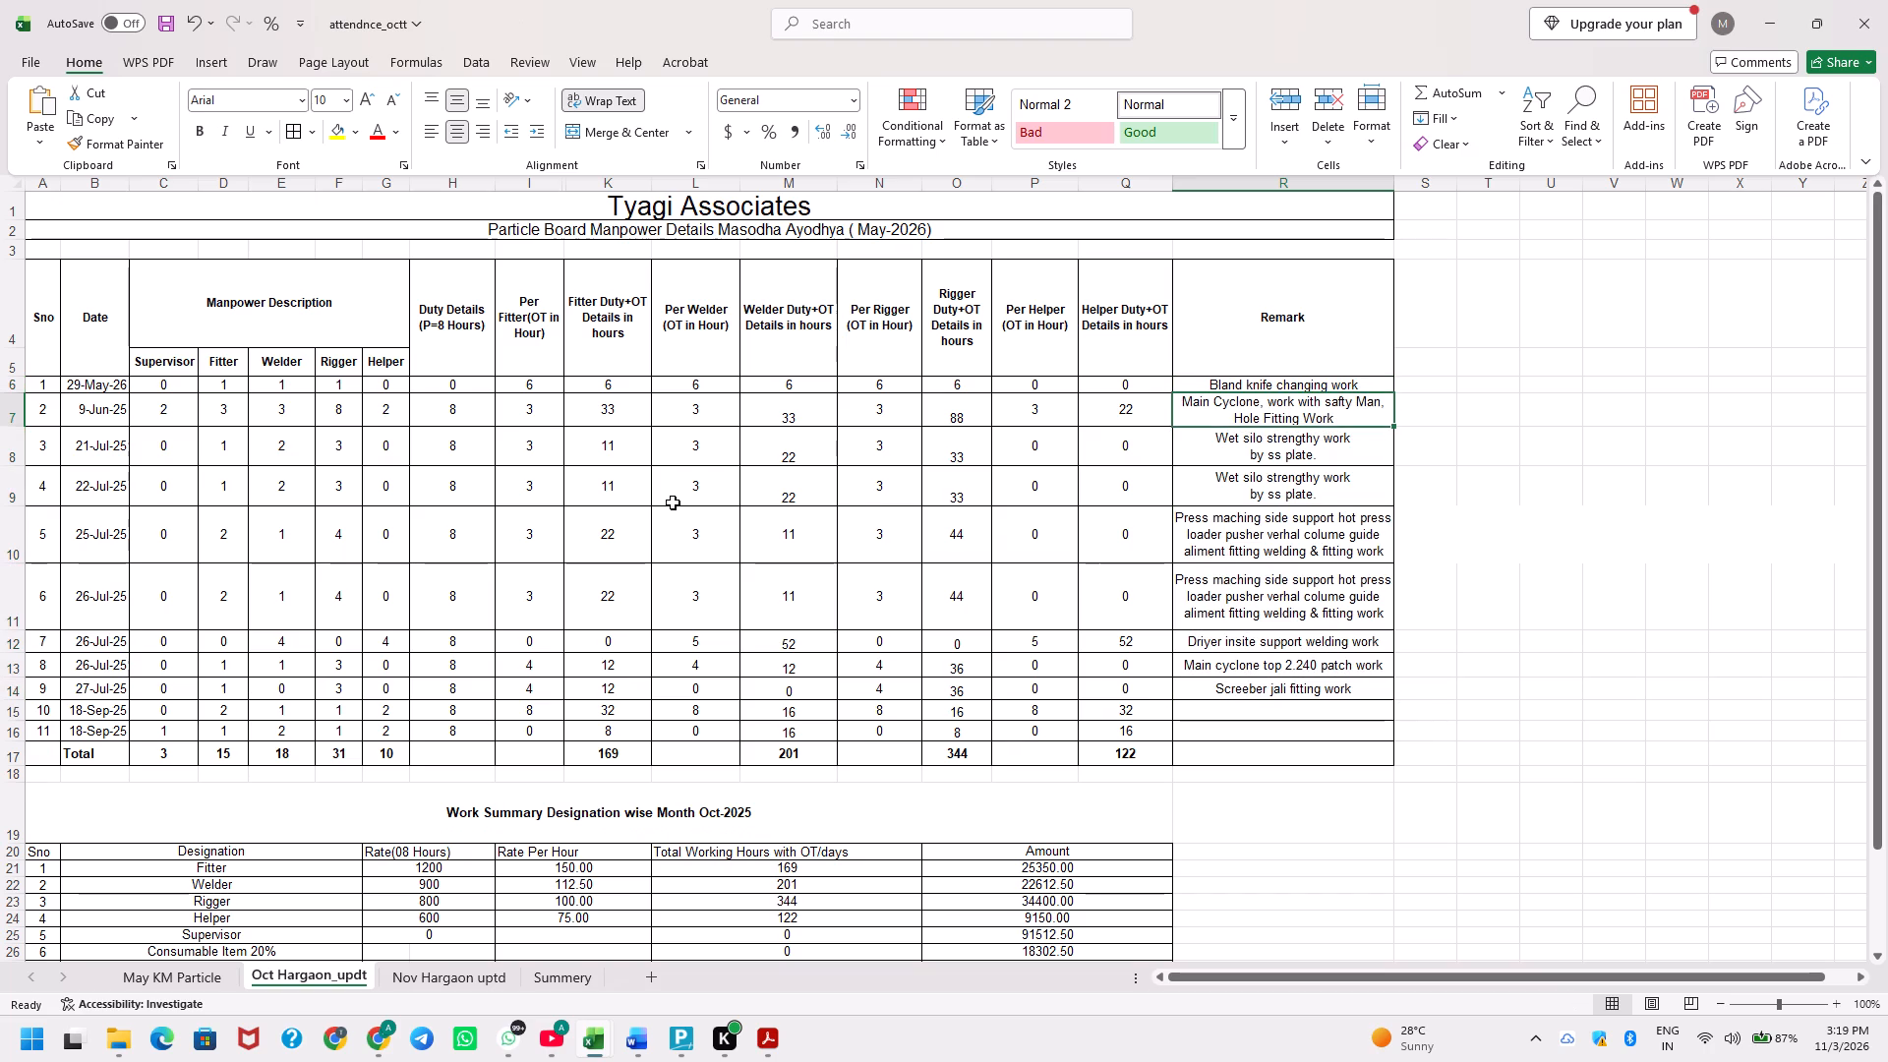
Slightly increase the heights of the 29-May and 9-Jun rows and save the workbook.
left_click(10, 398)
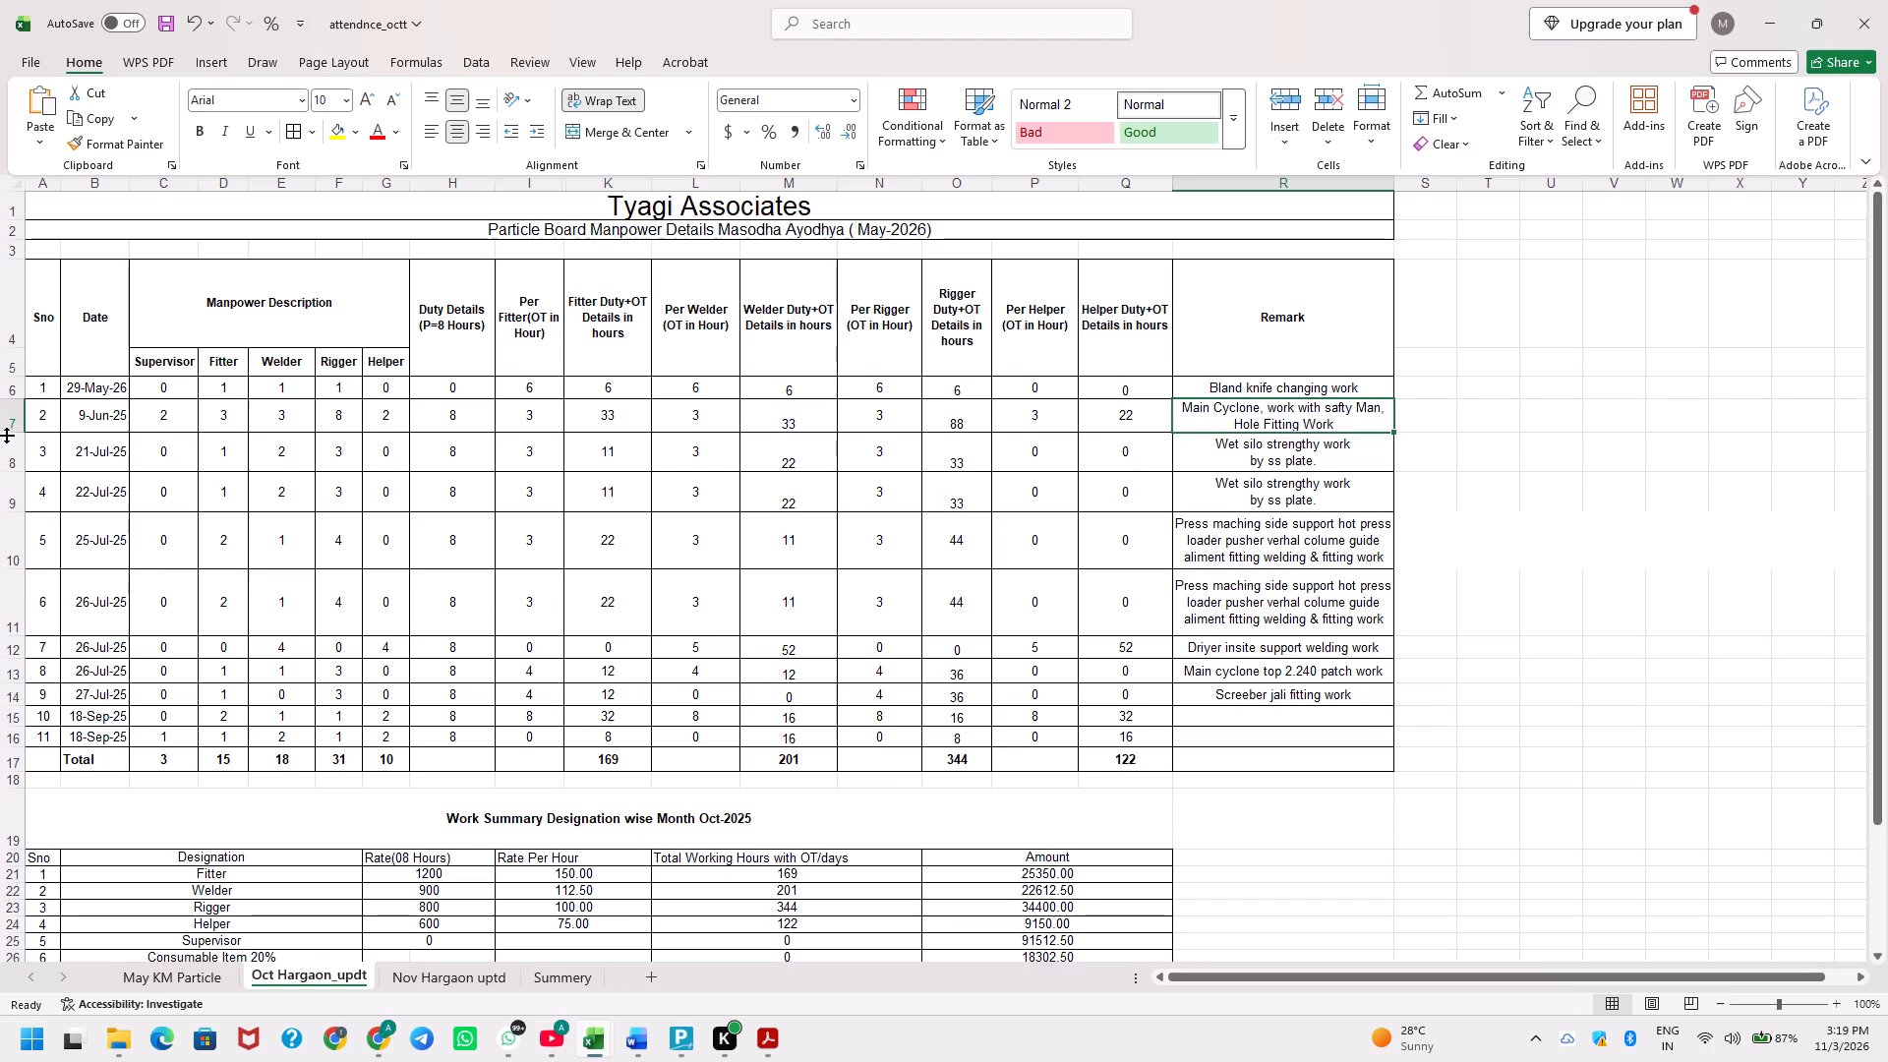
left_click(6, 433)
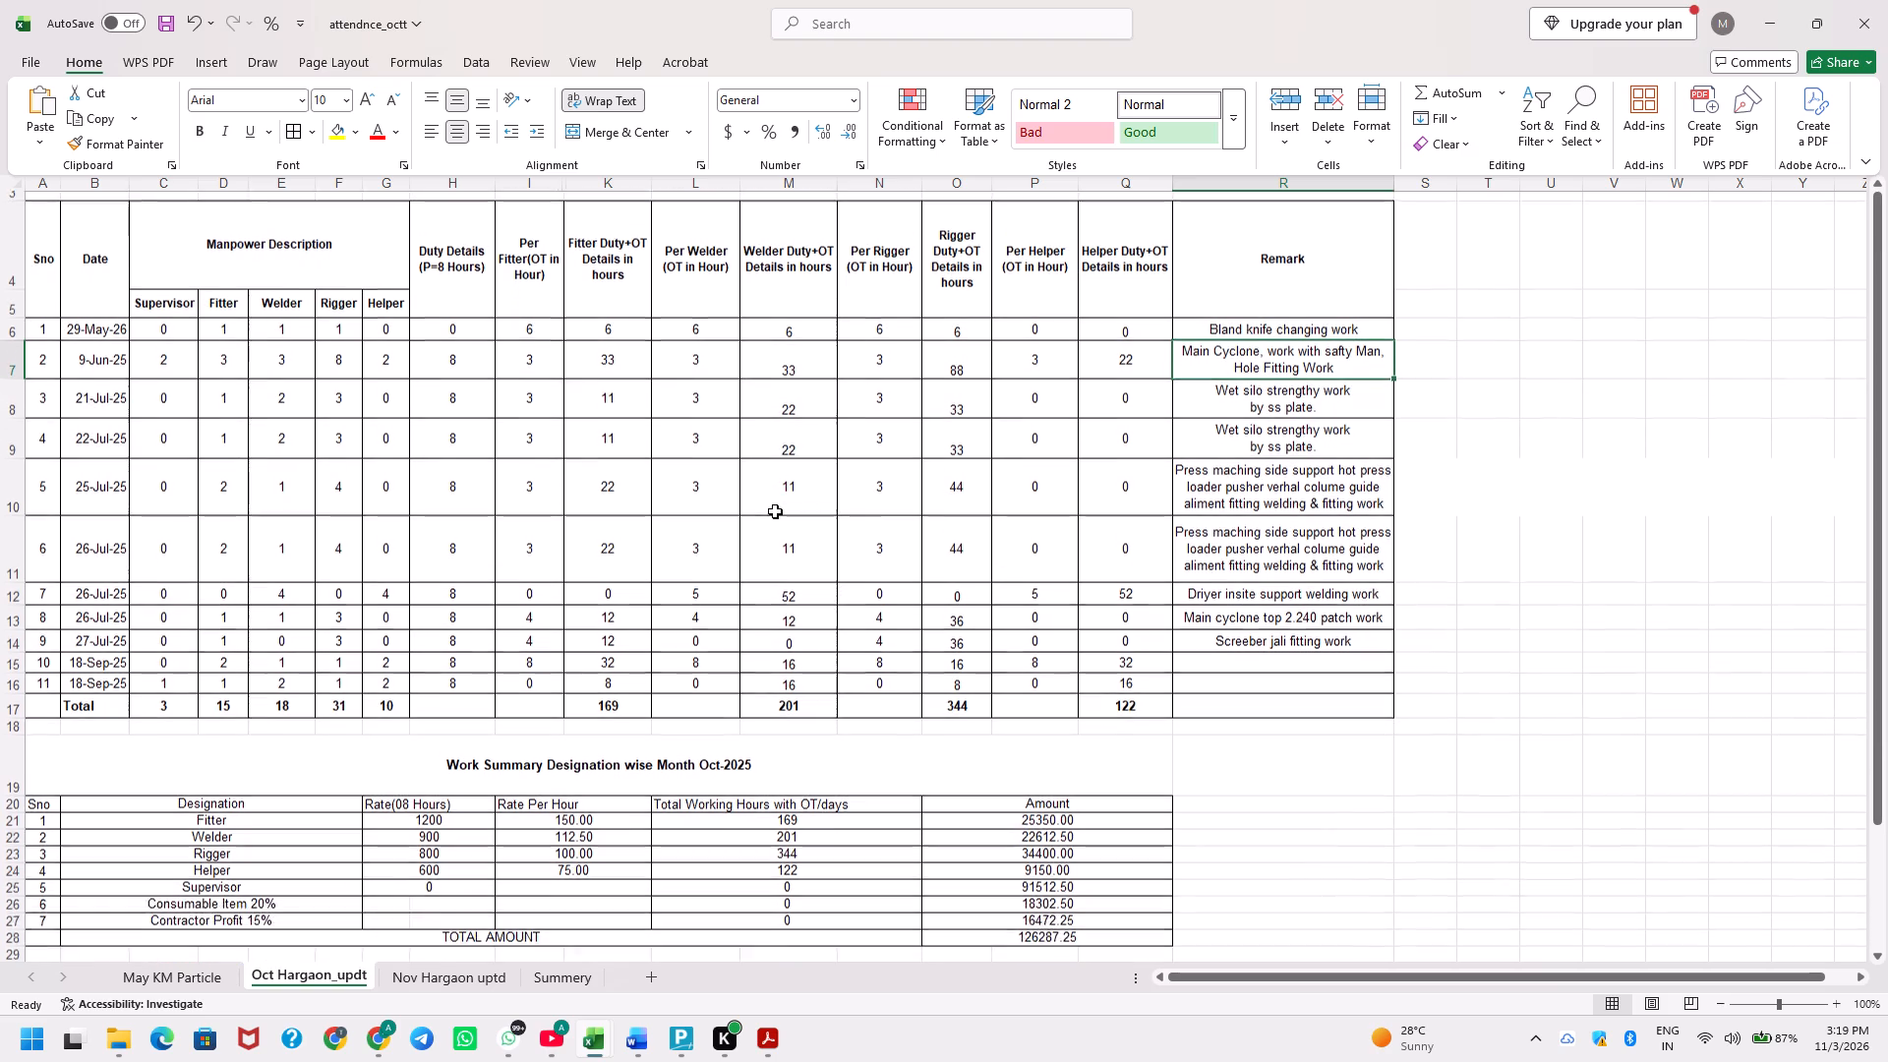
scroll(775, 511, "up", 1)
key("ctrl+s")
Select the whole report from below the TOTAL AMOUNT row up to the title, including the Remark column, and open its print preview.
scroll(775, 511, "down", 2)
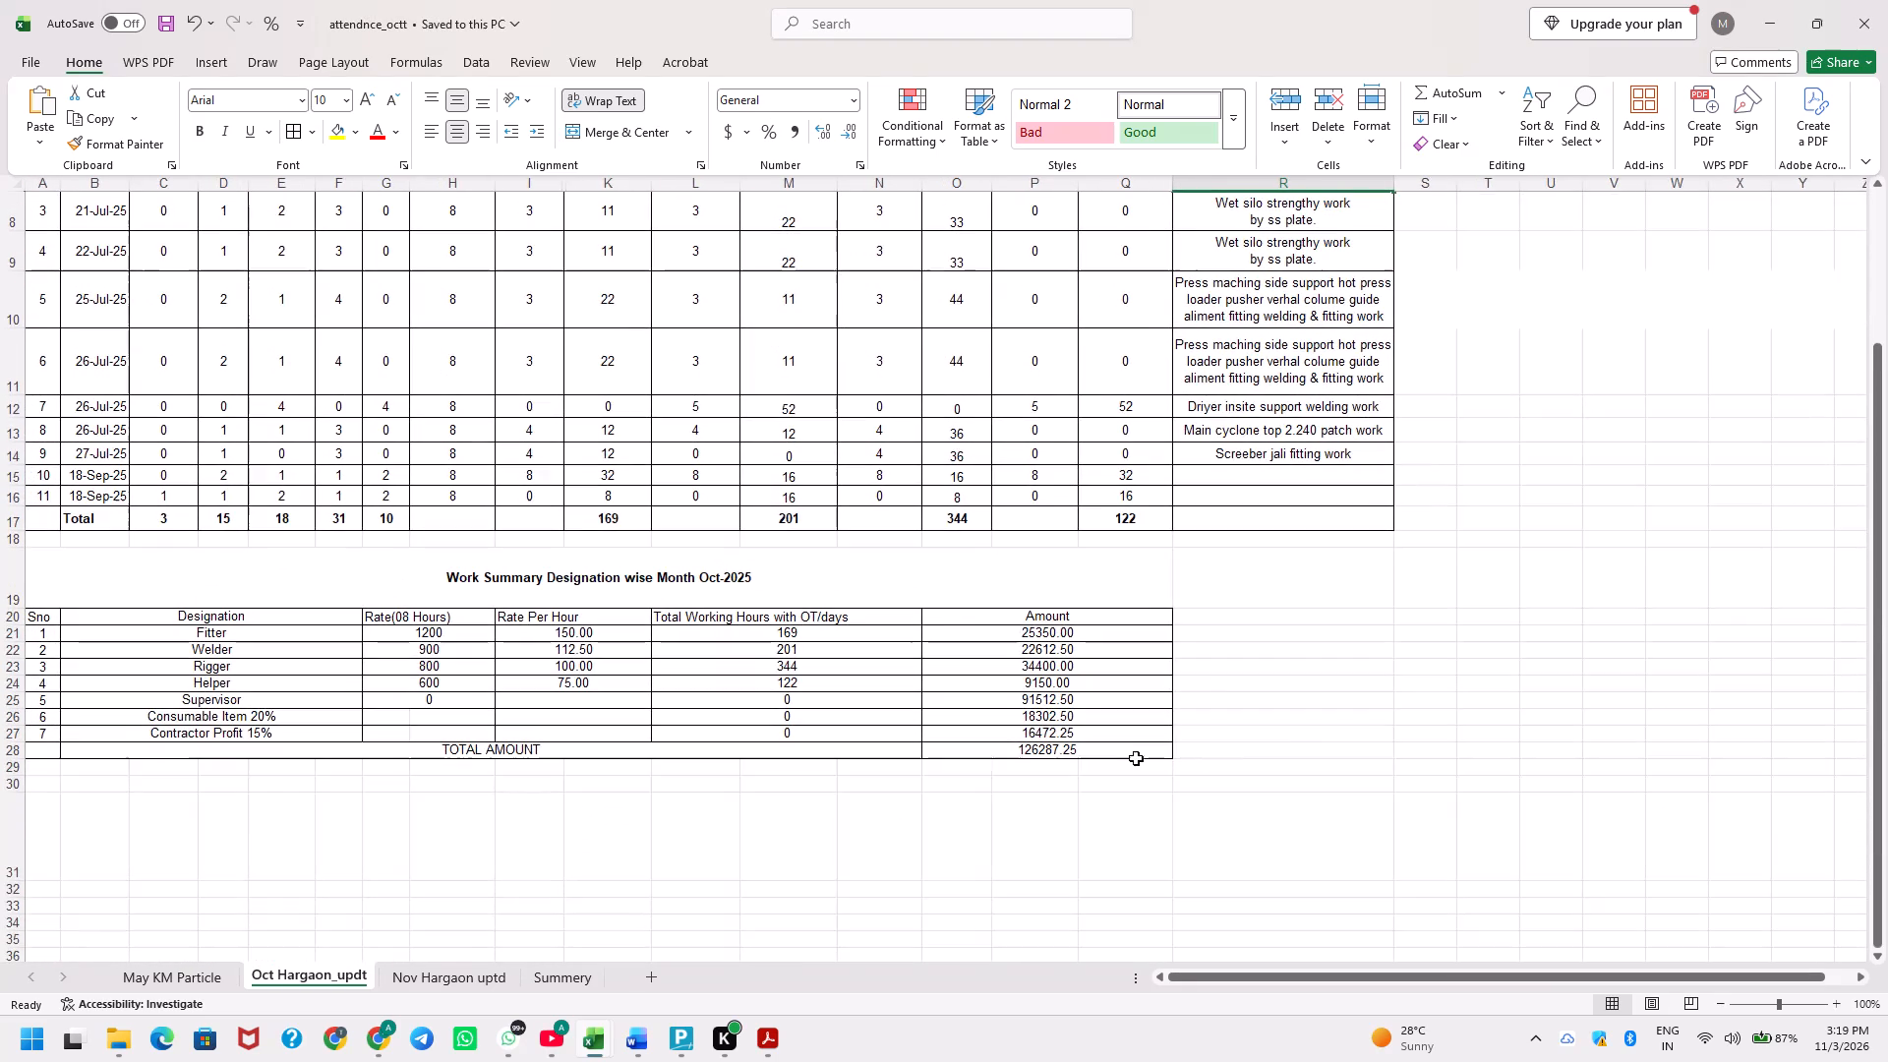
left_click(1333, 759)
key("ctrl+shift+Up")
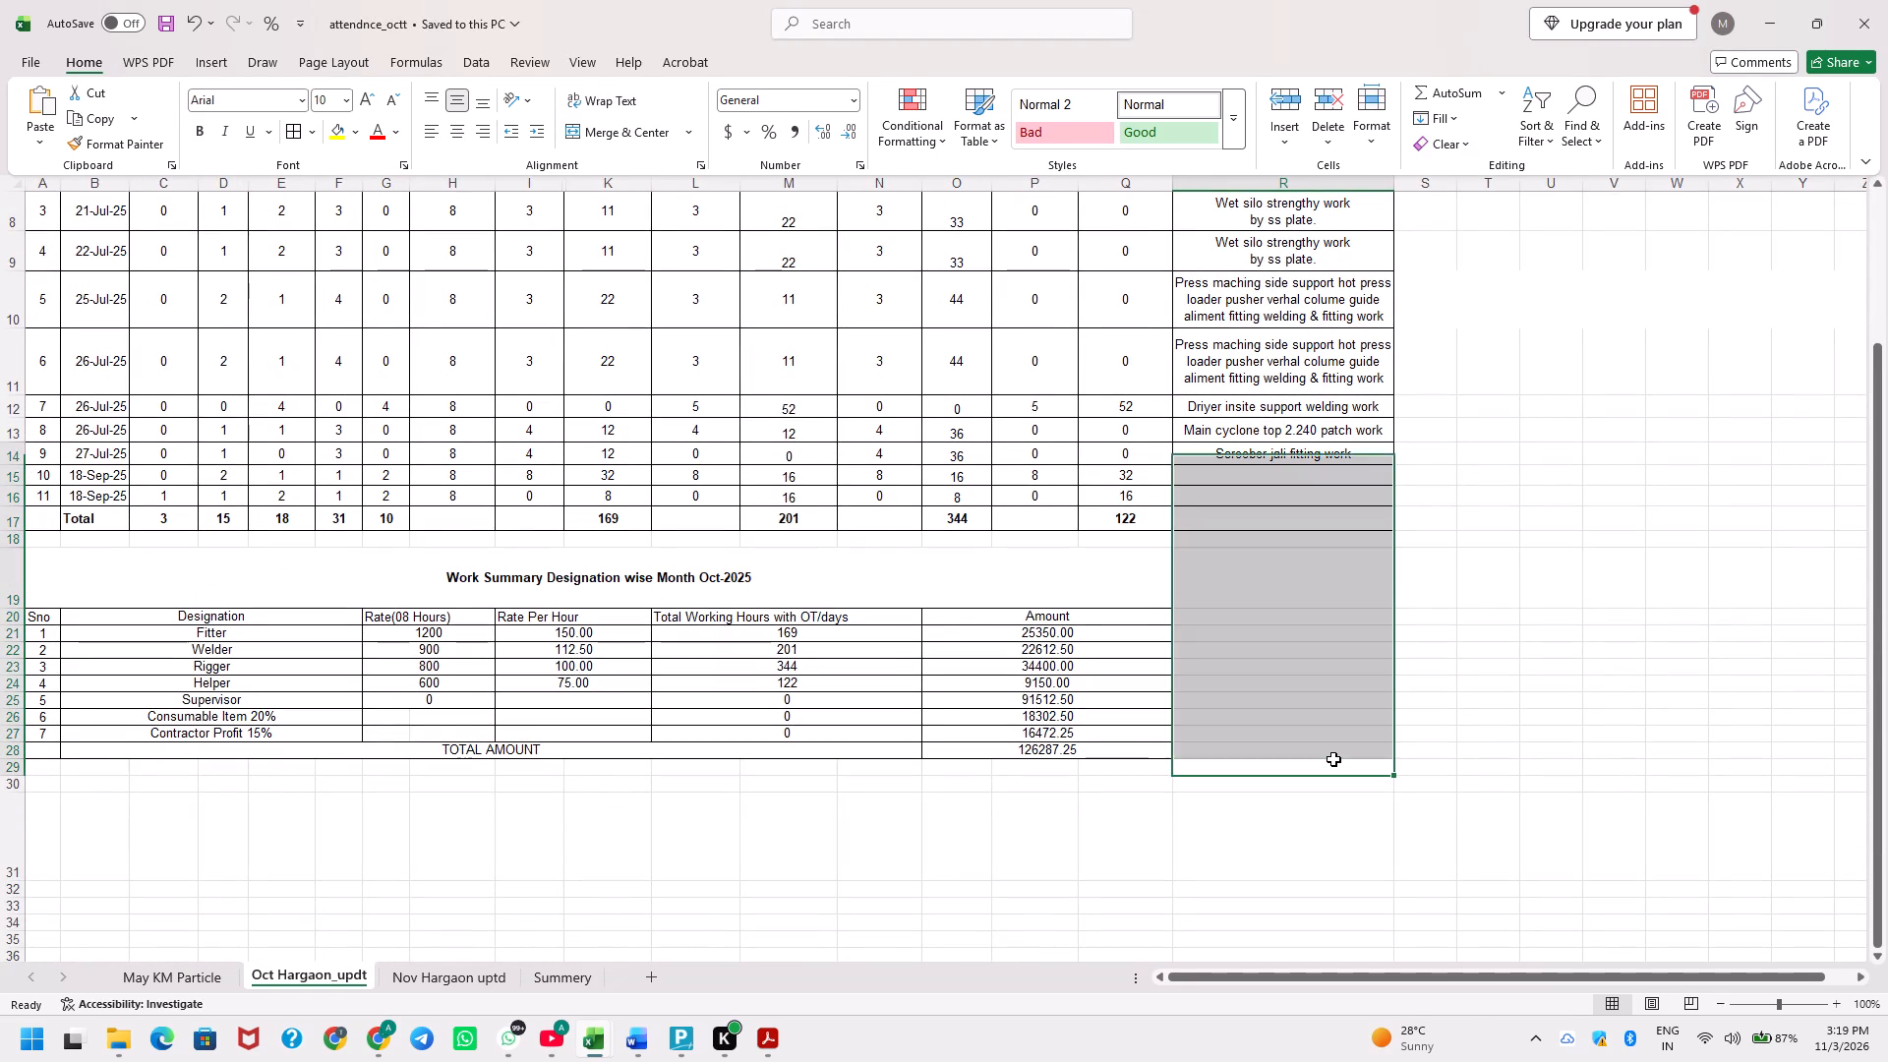
key("ctrl+shift+Left")
key("ctrl+shift+Up")
key("ctrl+shift+Up")
key("ctrl+shift+Up")
key("ctrl+shift+Up")
key("ctrl+shift+Up")
key("ctrl+p")
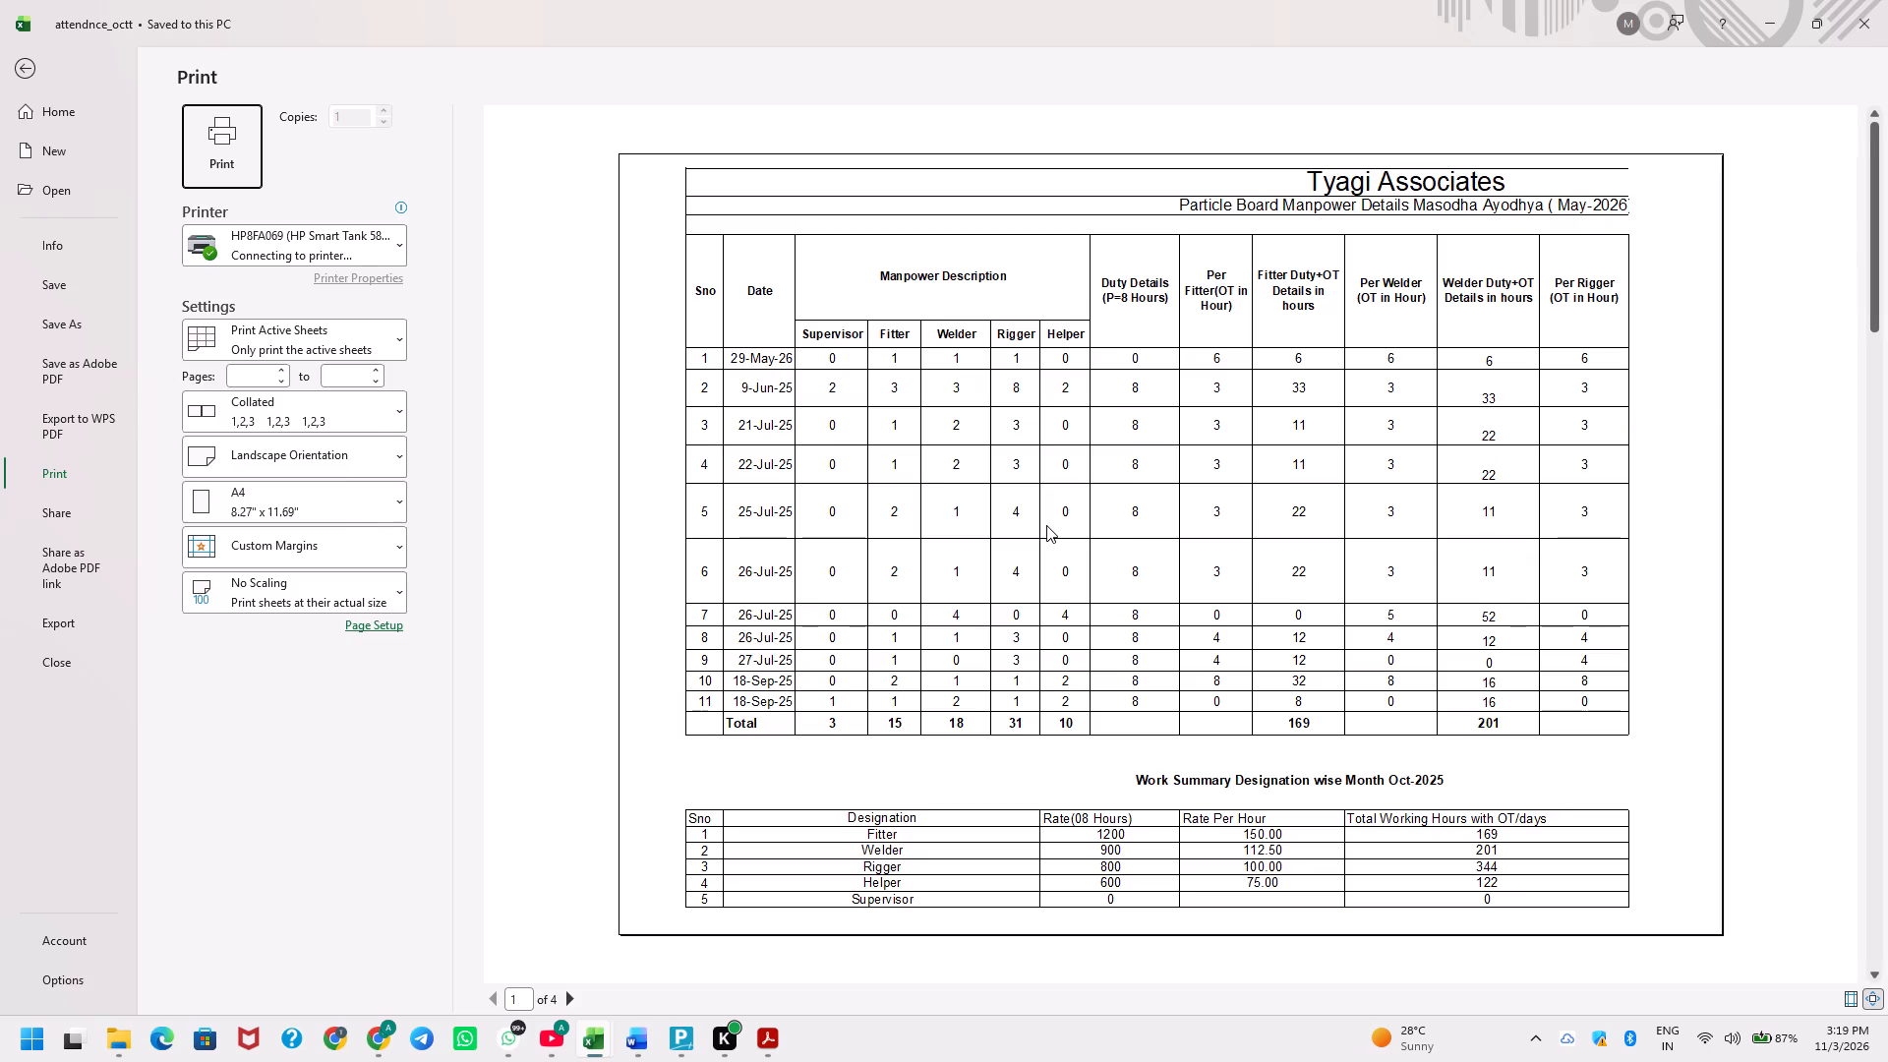
Set the print scaling to fit 1 page wide by 1 tall.
left_click(380, 675)
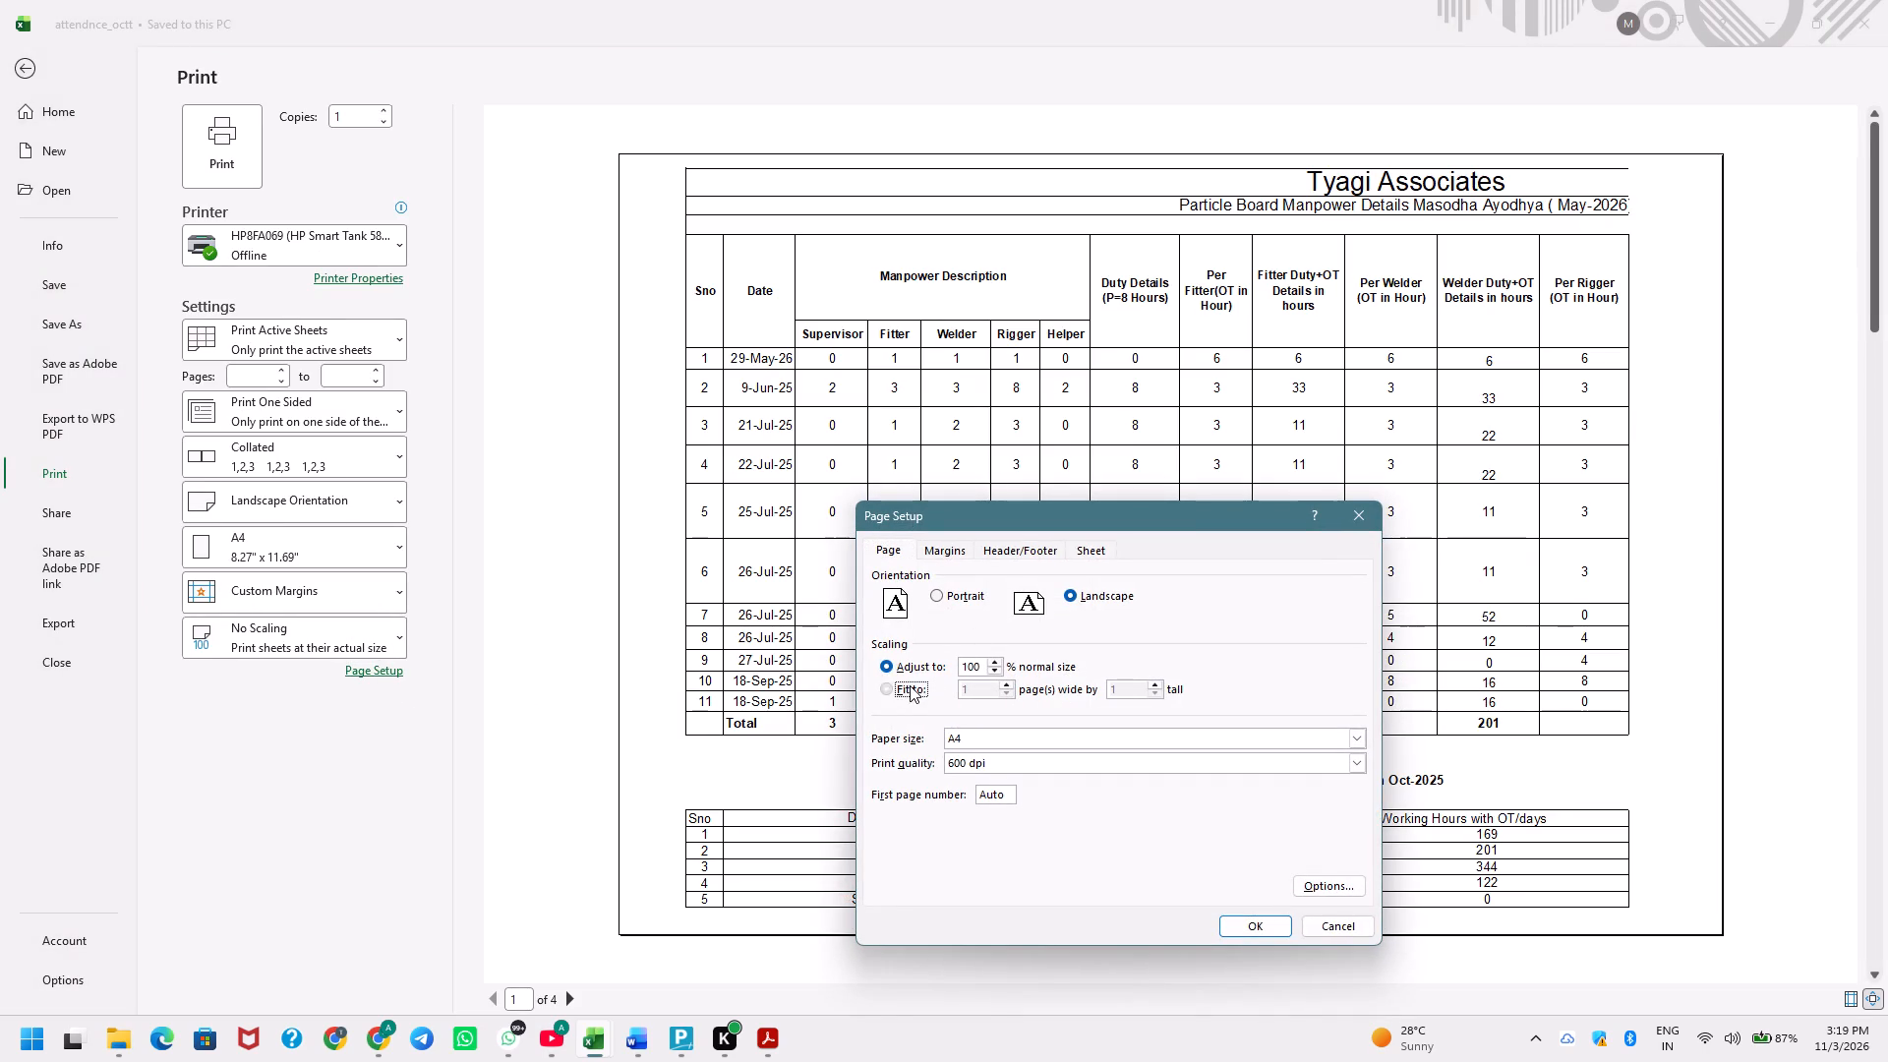
left_click(910, 685)
left_click(1238, 925)
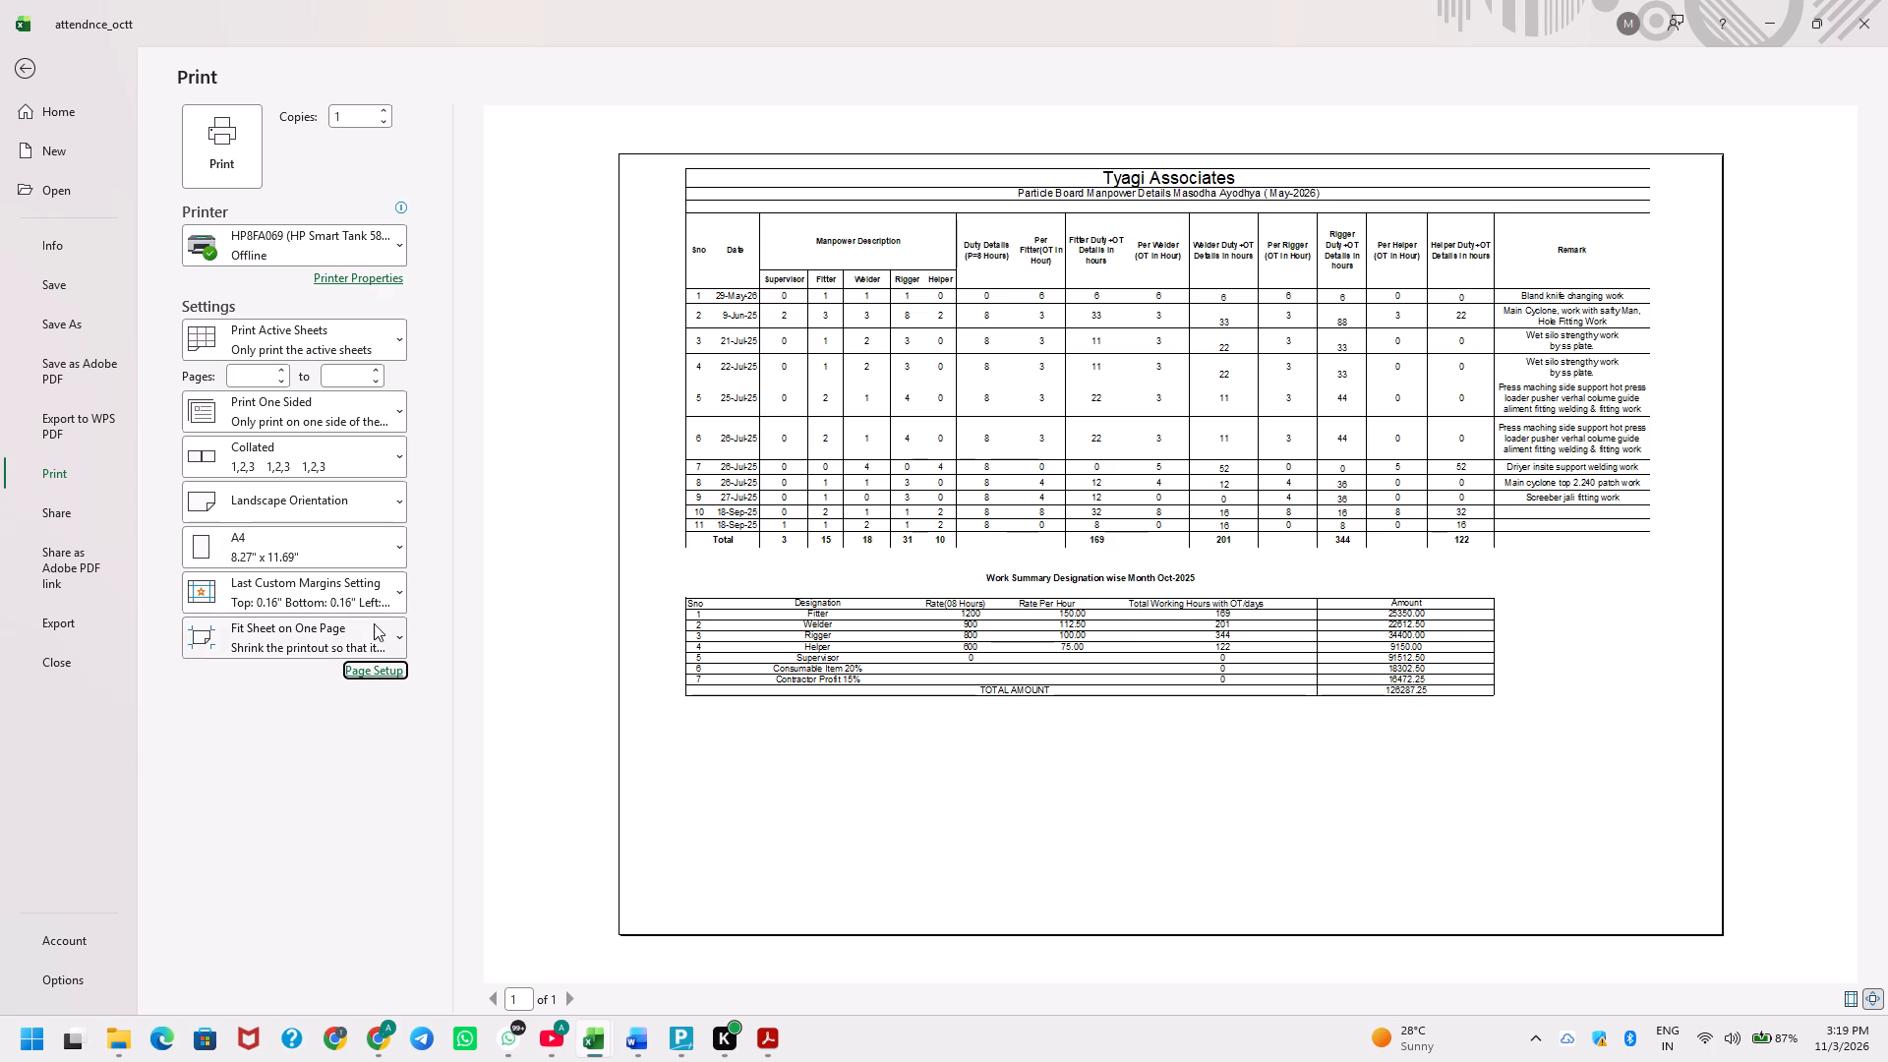
Choose Microsoft Print to PDF as the printer and restrict printing to the current selection.
left_click(273, 260)
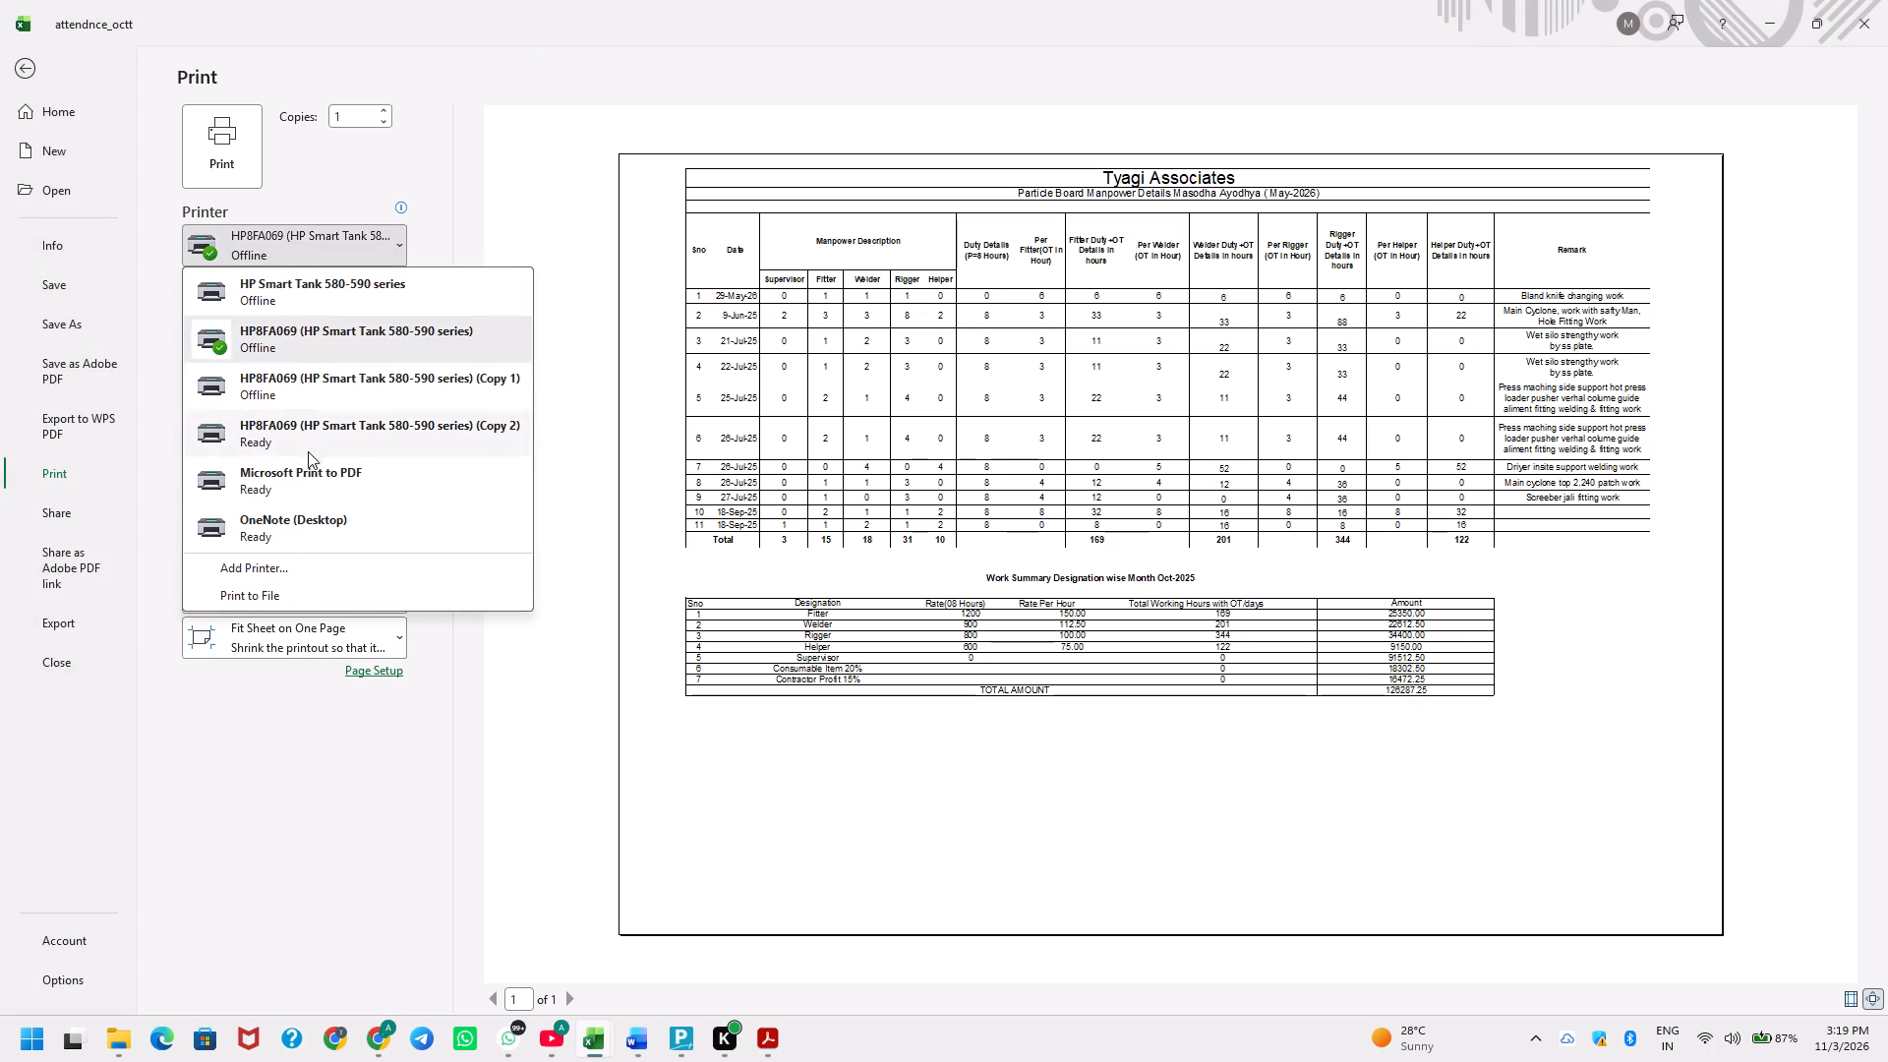
left_click(305, 479)
left_click(279, 335)
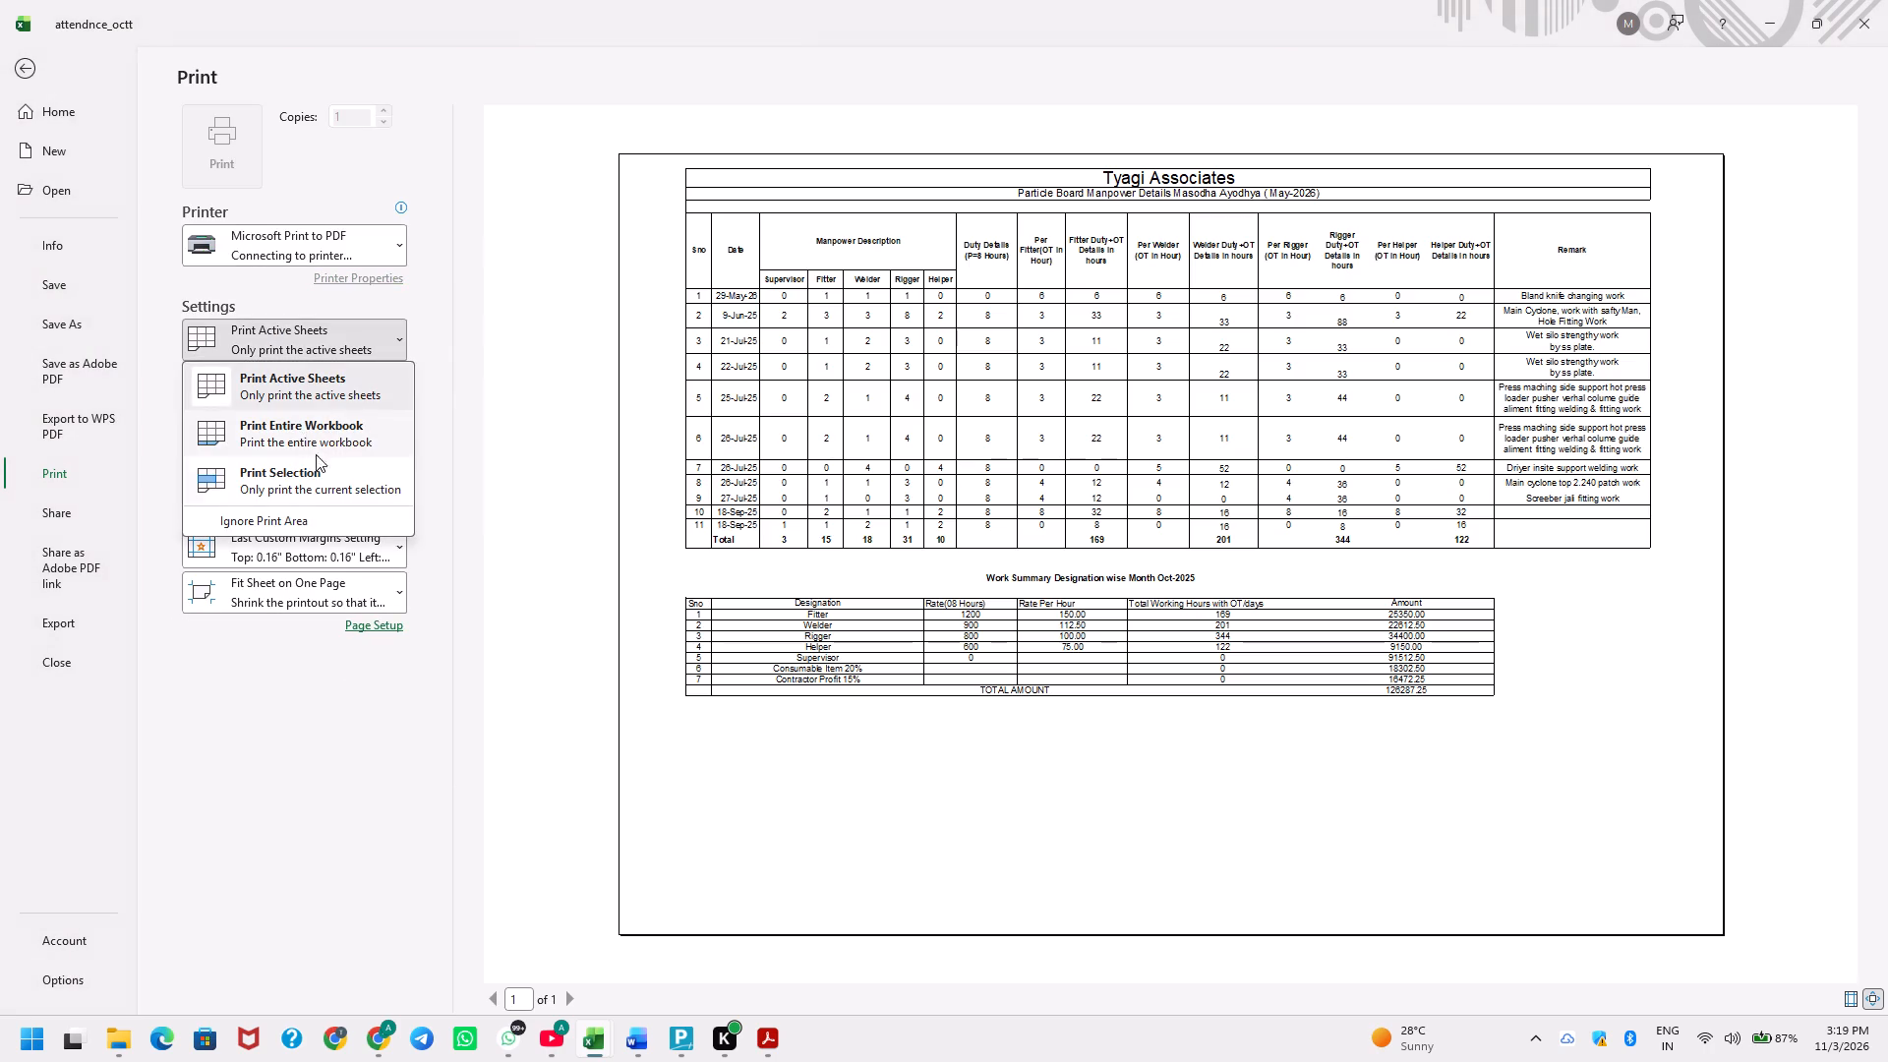
left_click(315, 472)
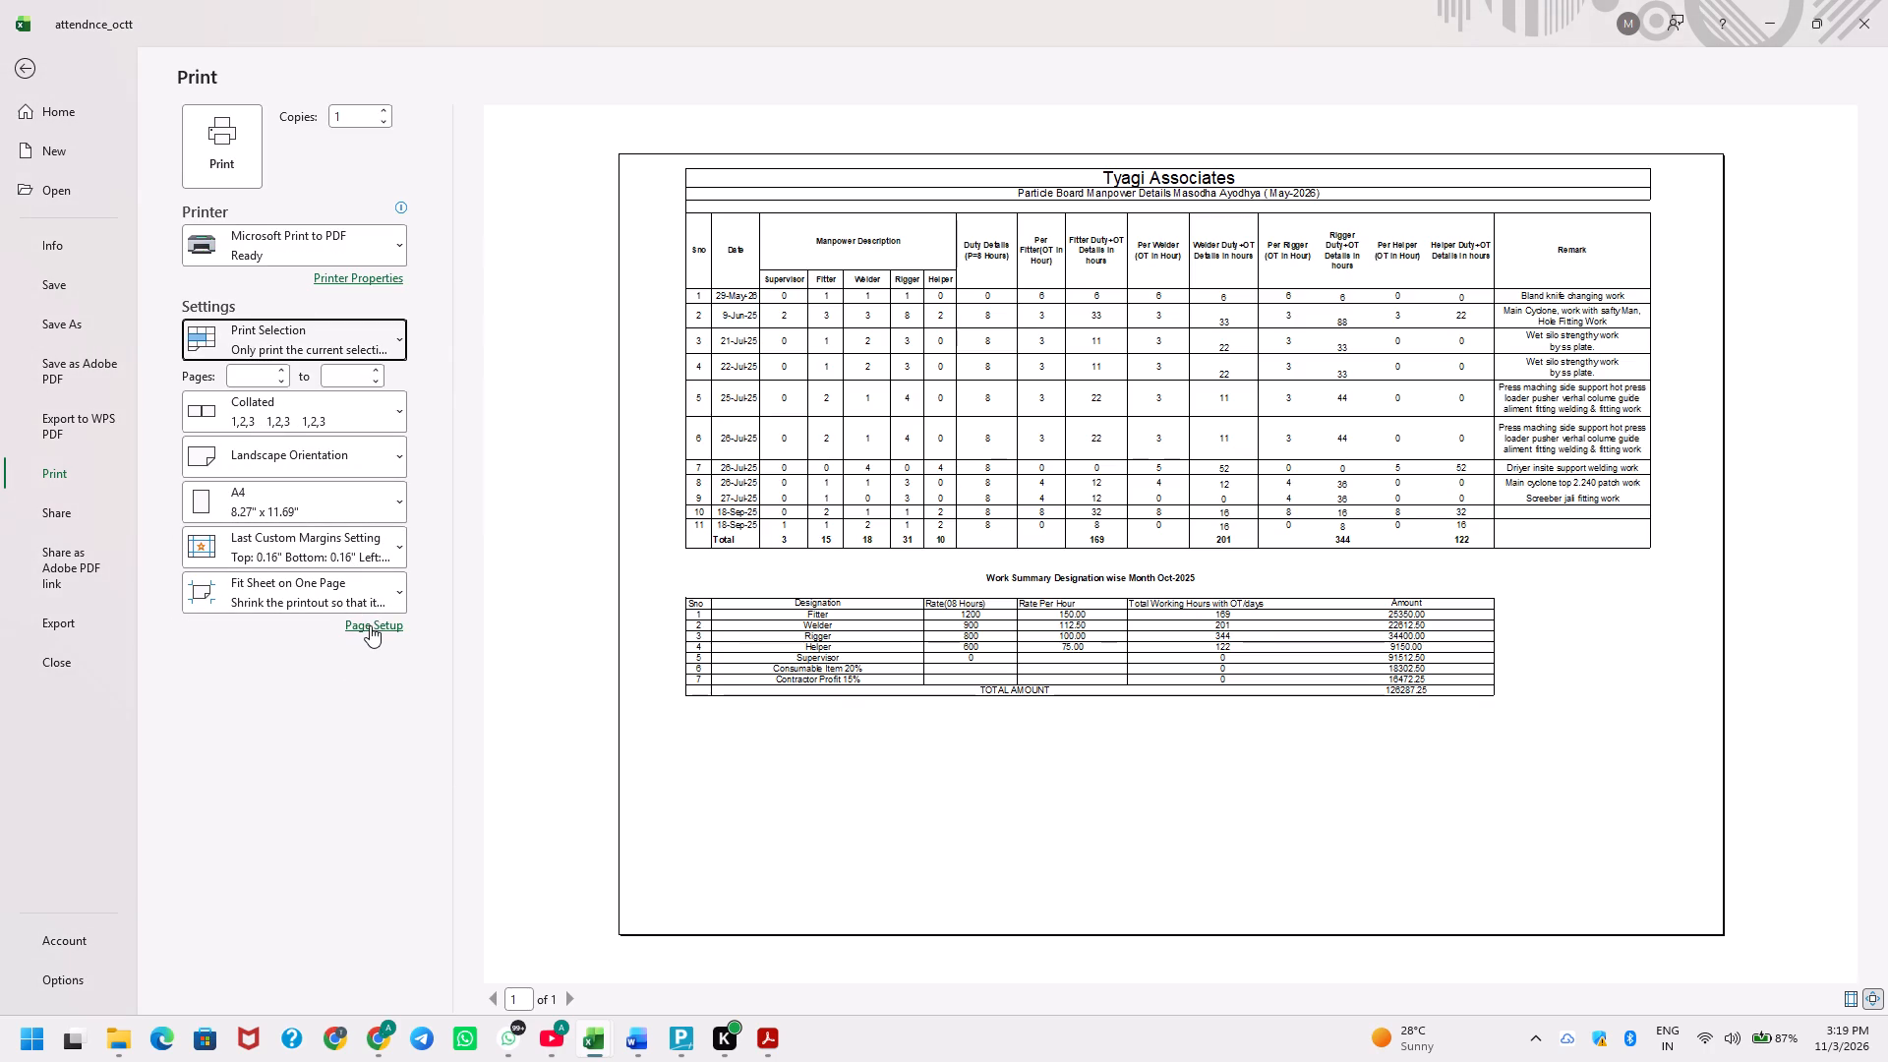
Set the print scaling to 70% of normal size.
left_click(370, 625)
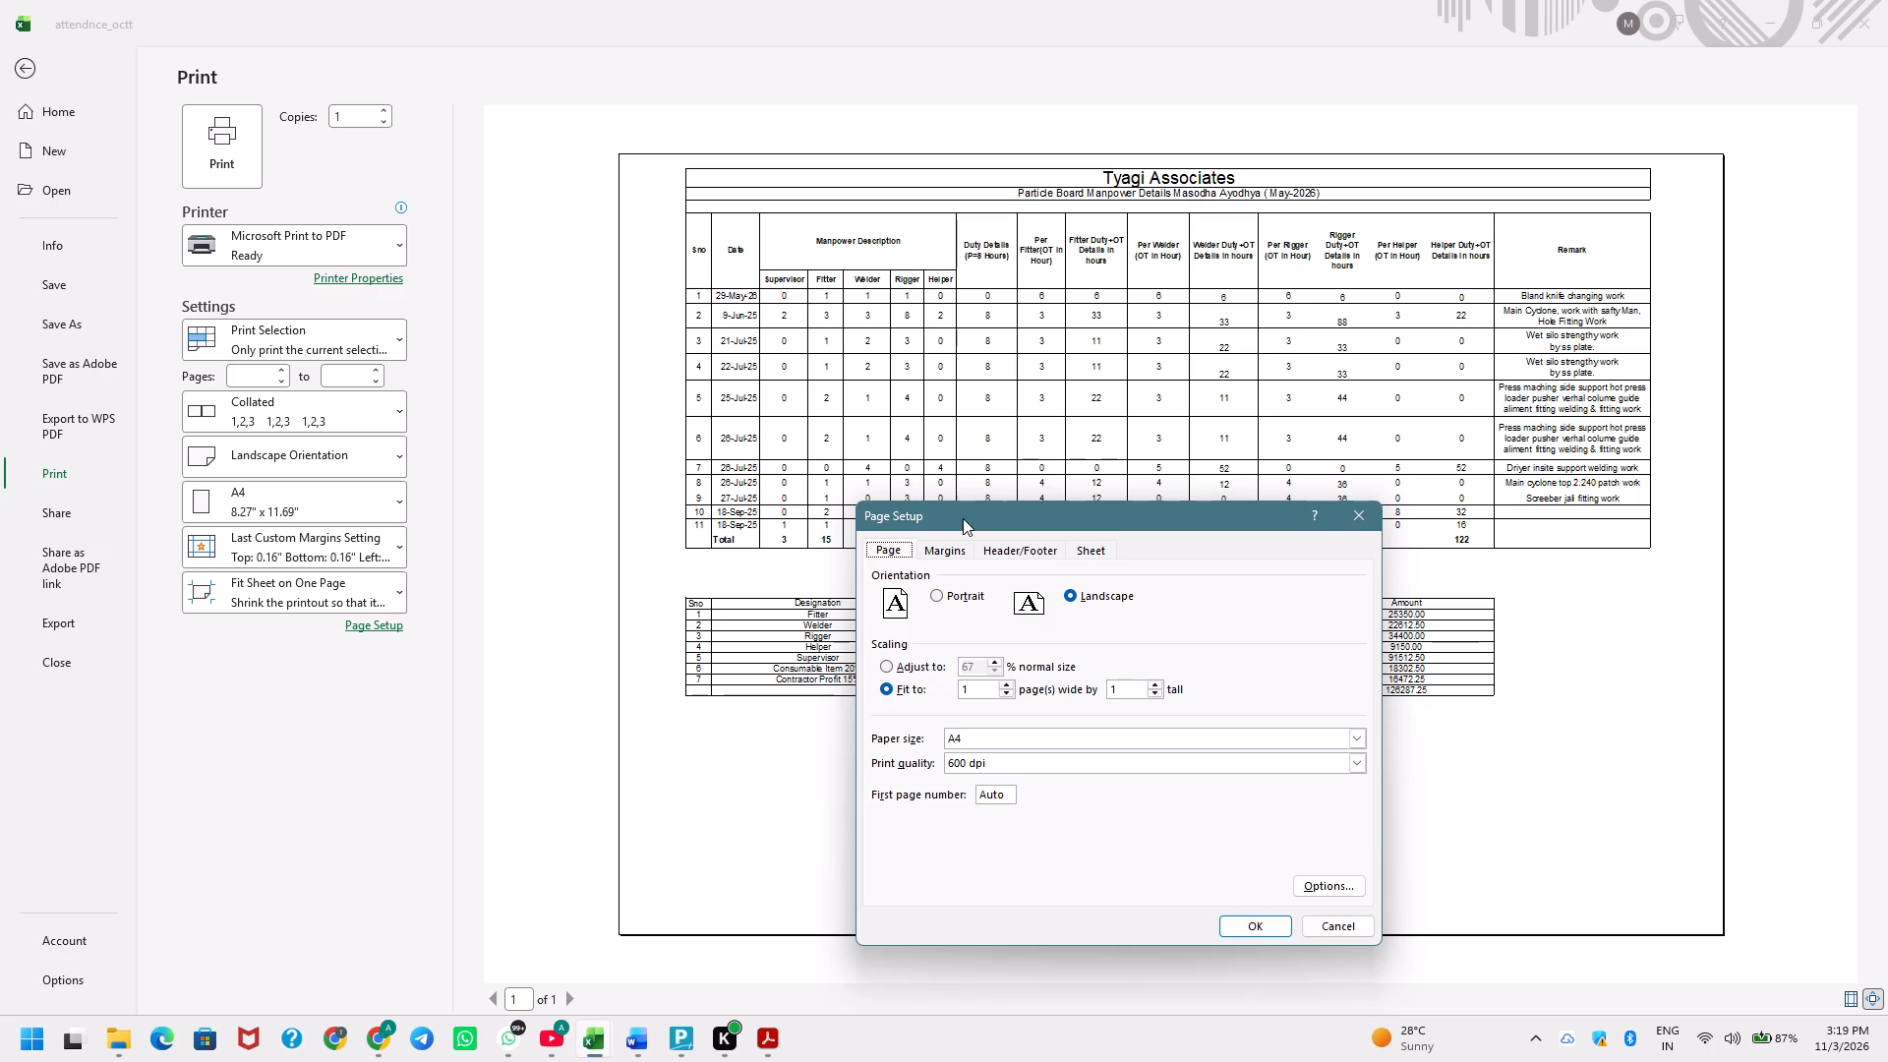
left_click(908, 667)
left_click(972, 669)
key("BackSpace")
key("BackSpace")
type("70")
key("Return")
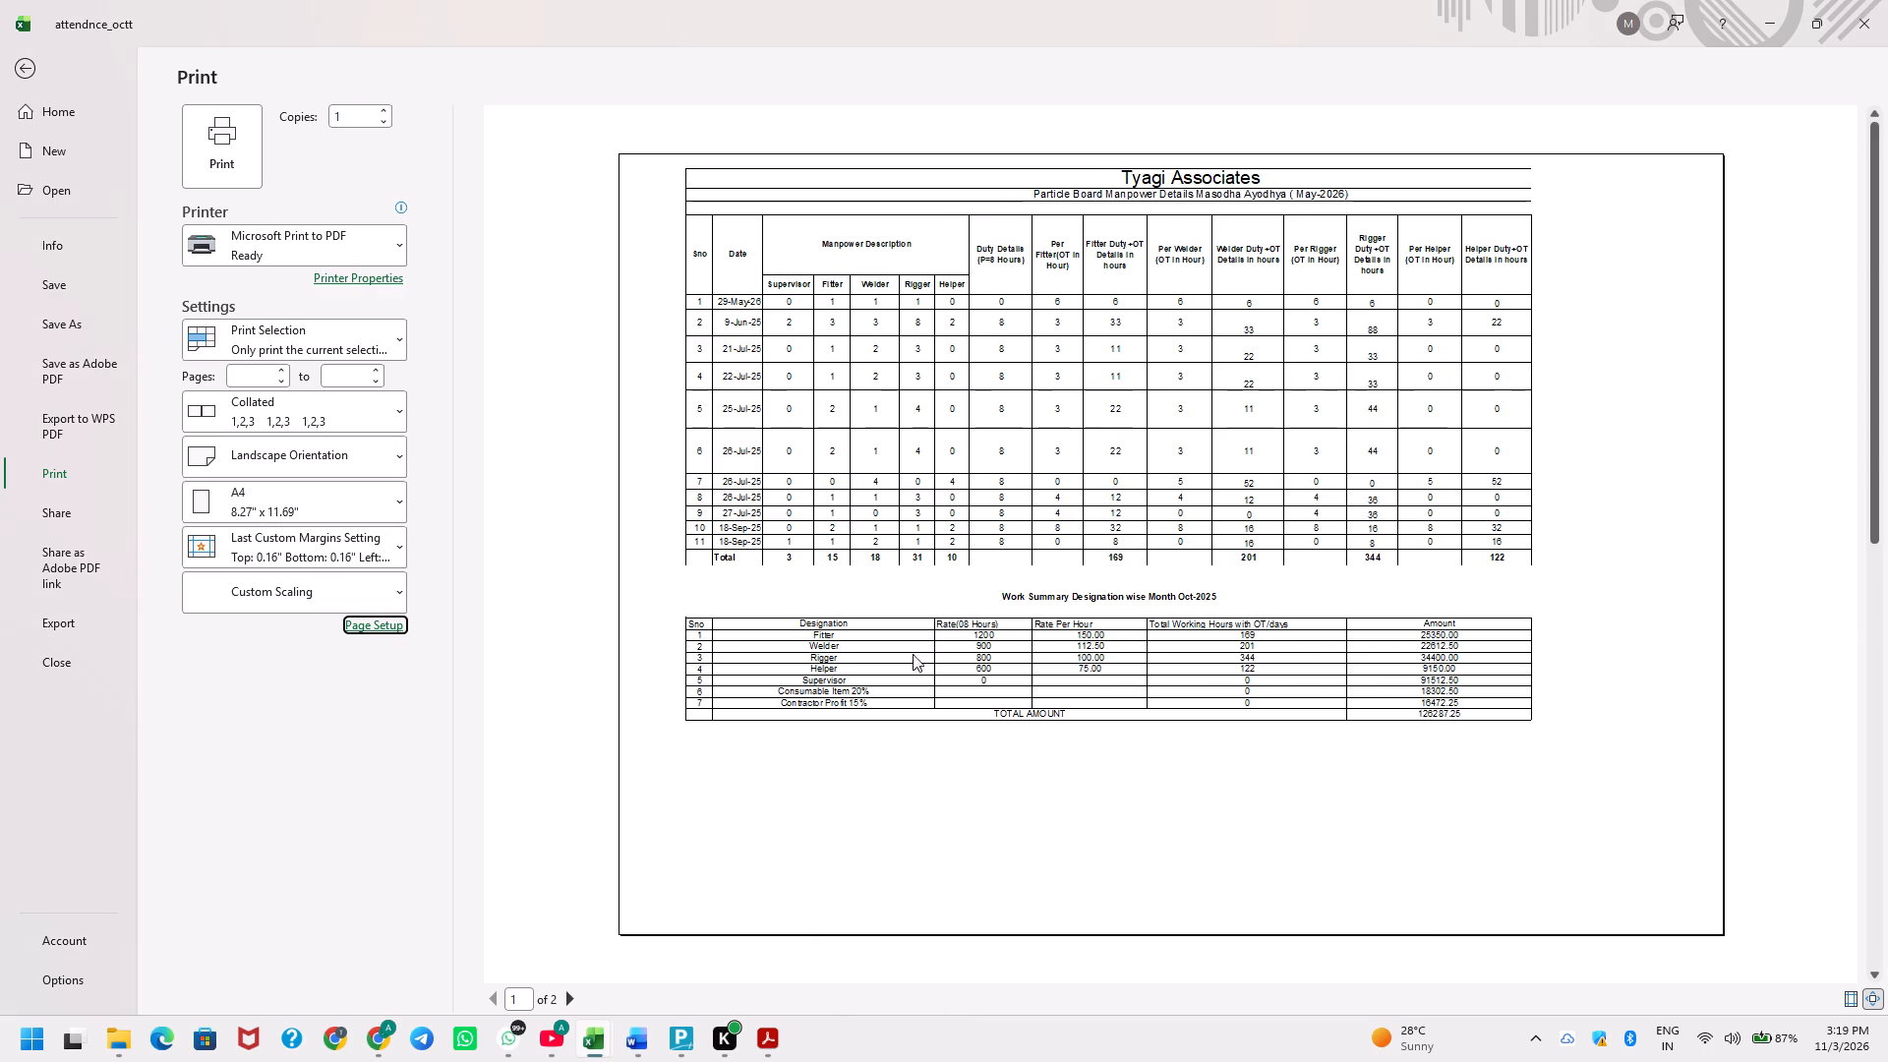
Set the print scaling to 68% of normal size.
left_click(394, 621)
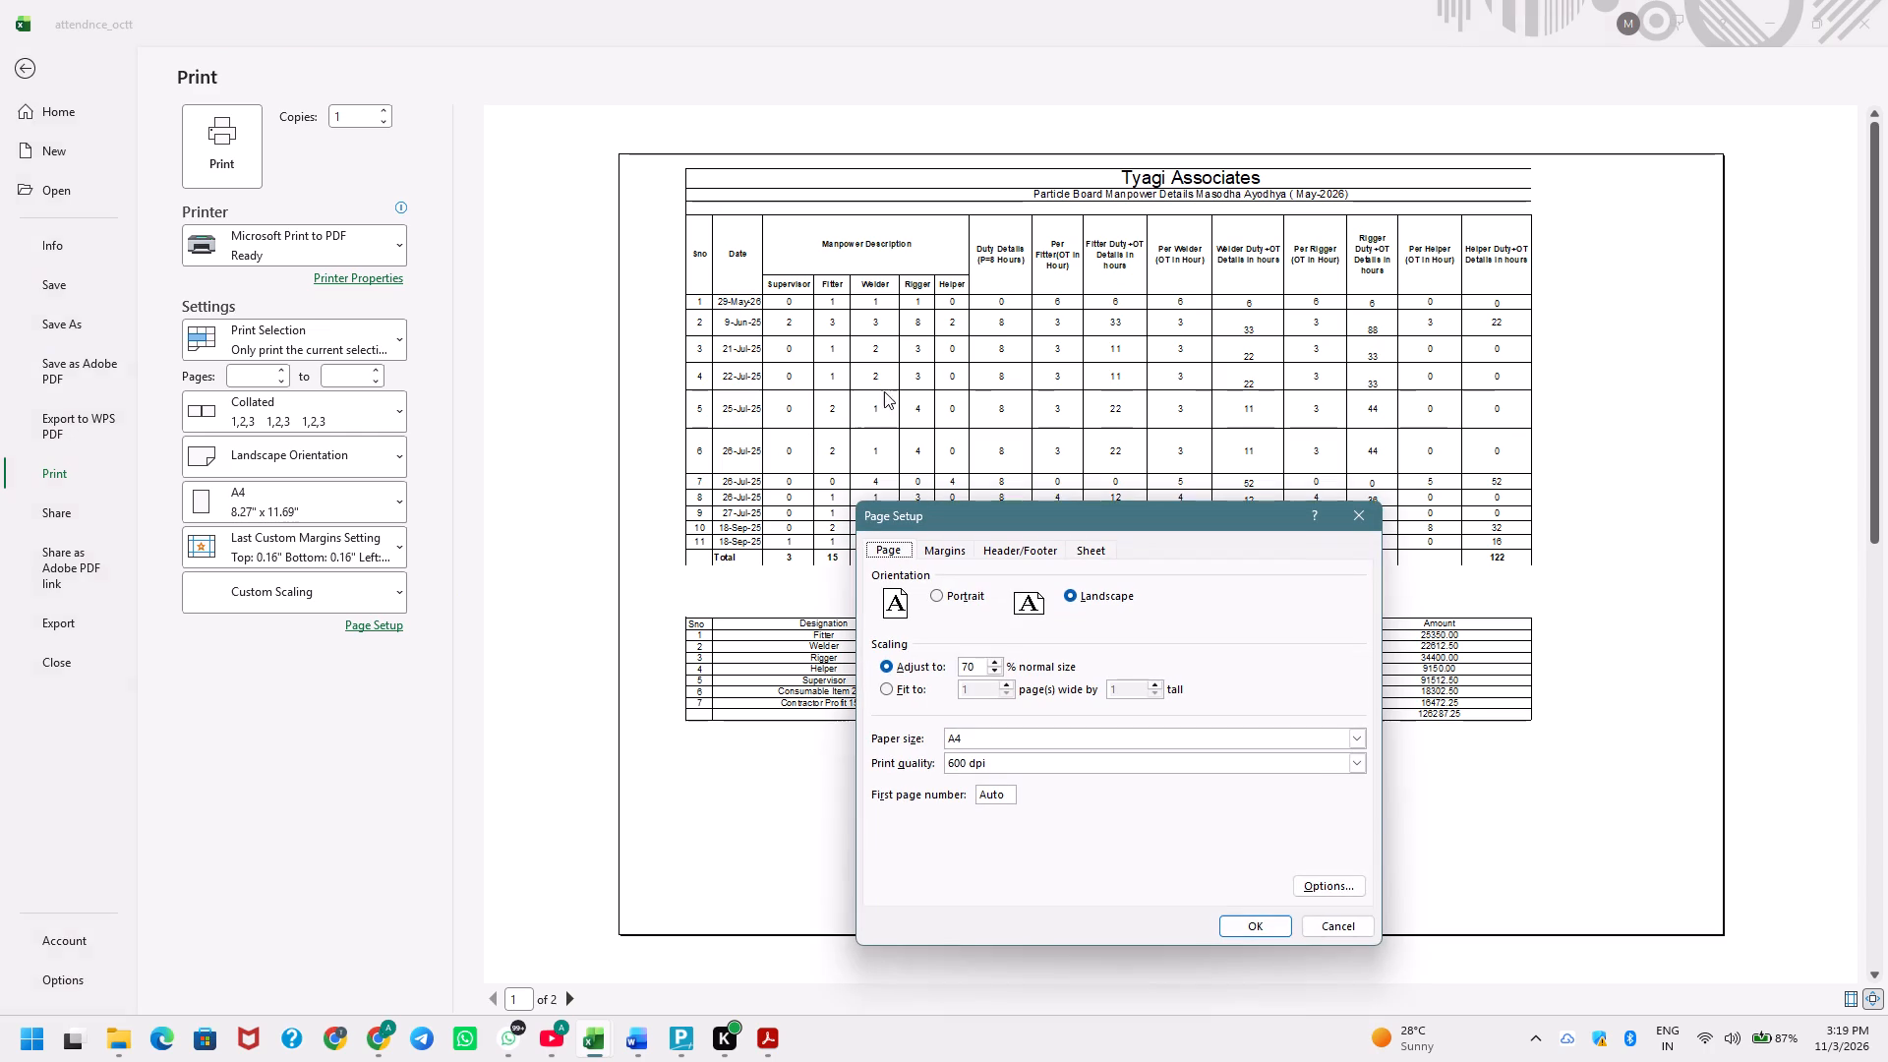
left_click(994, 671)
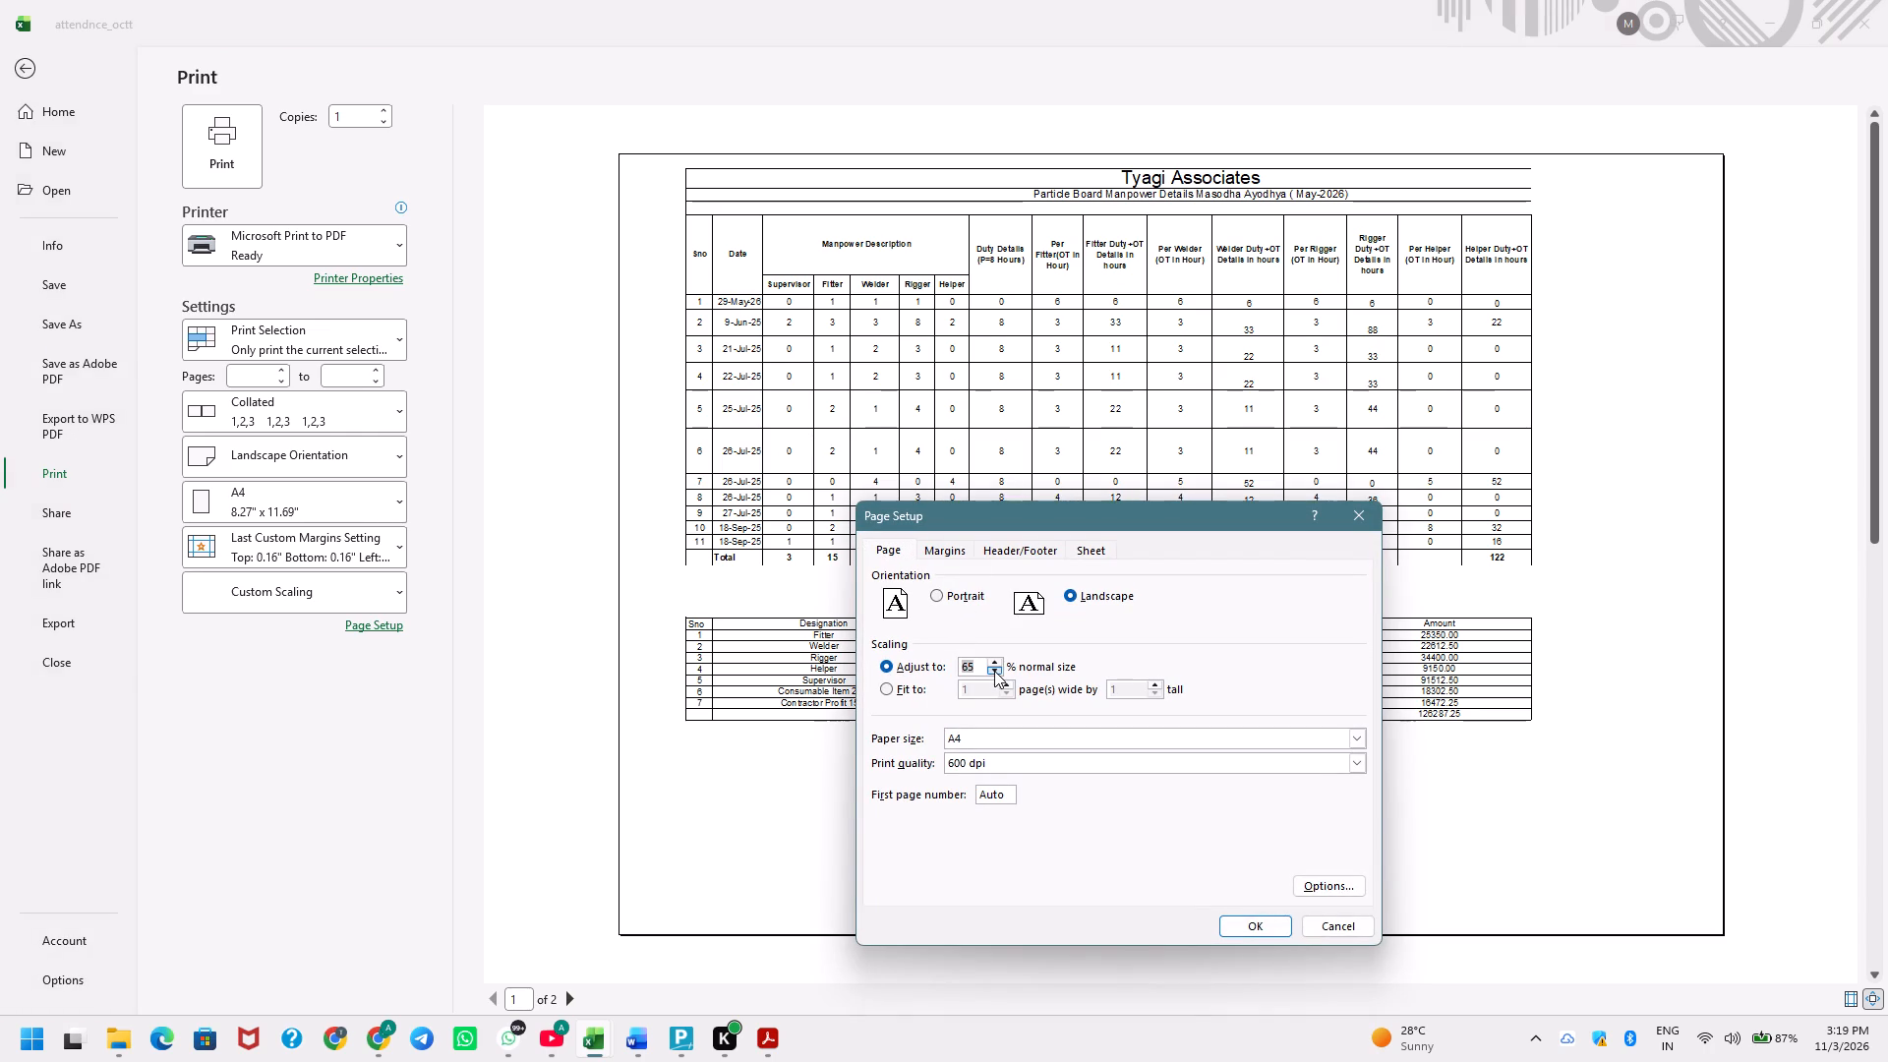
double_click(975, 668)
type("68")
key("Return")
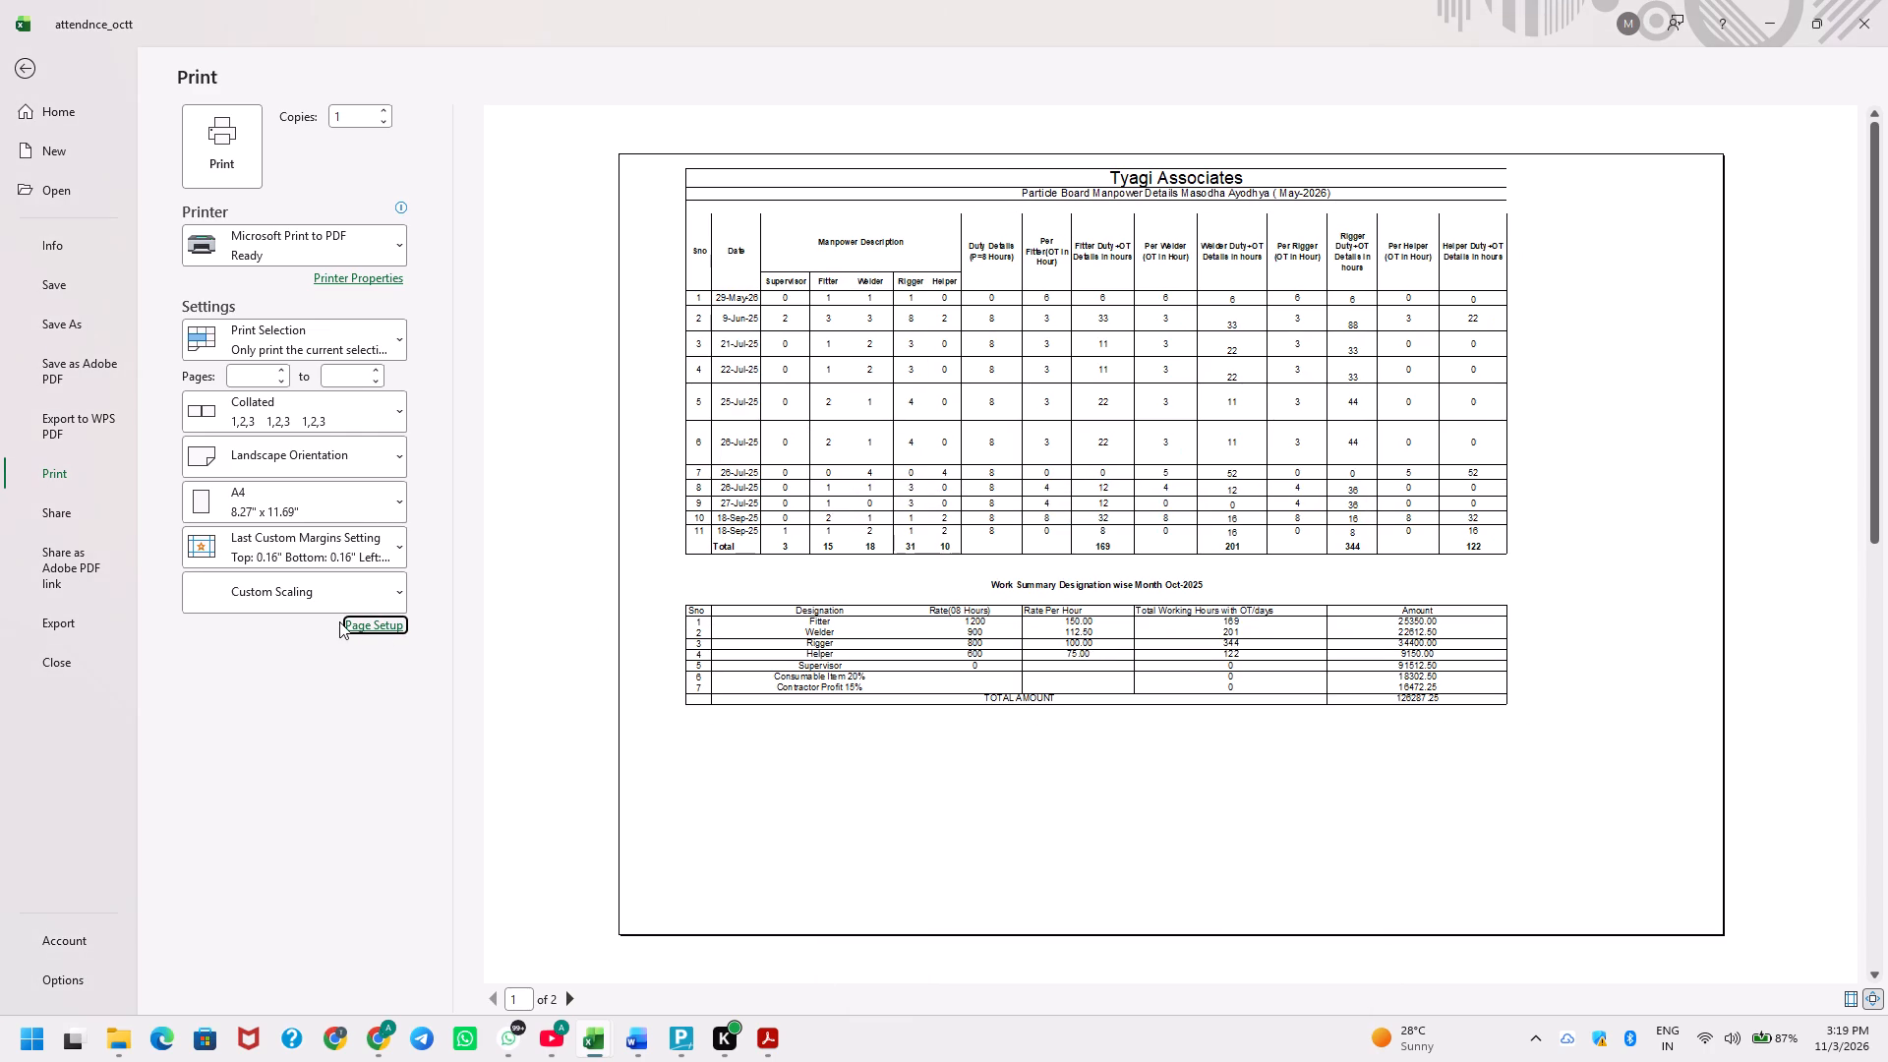
Set the custom print scaling to 67% of normal size.
left_click(360, 622)
left_click(979, 674)
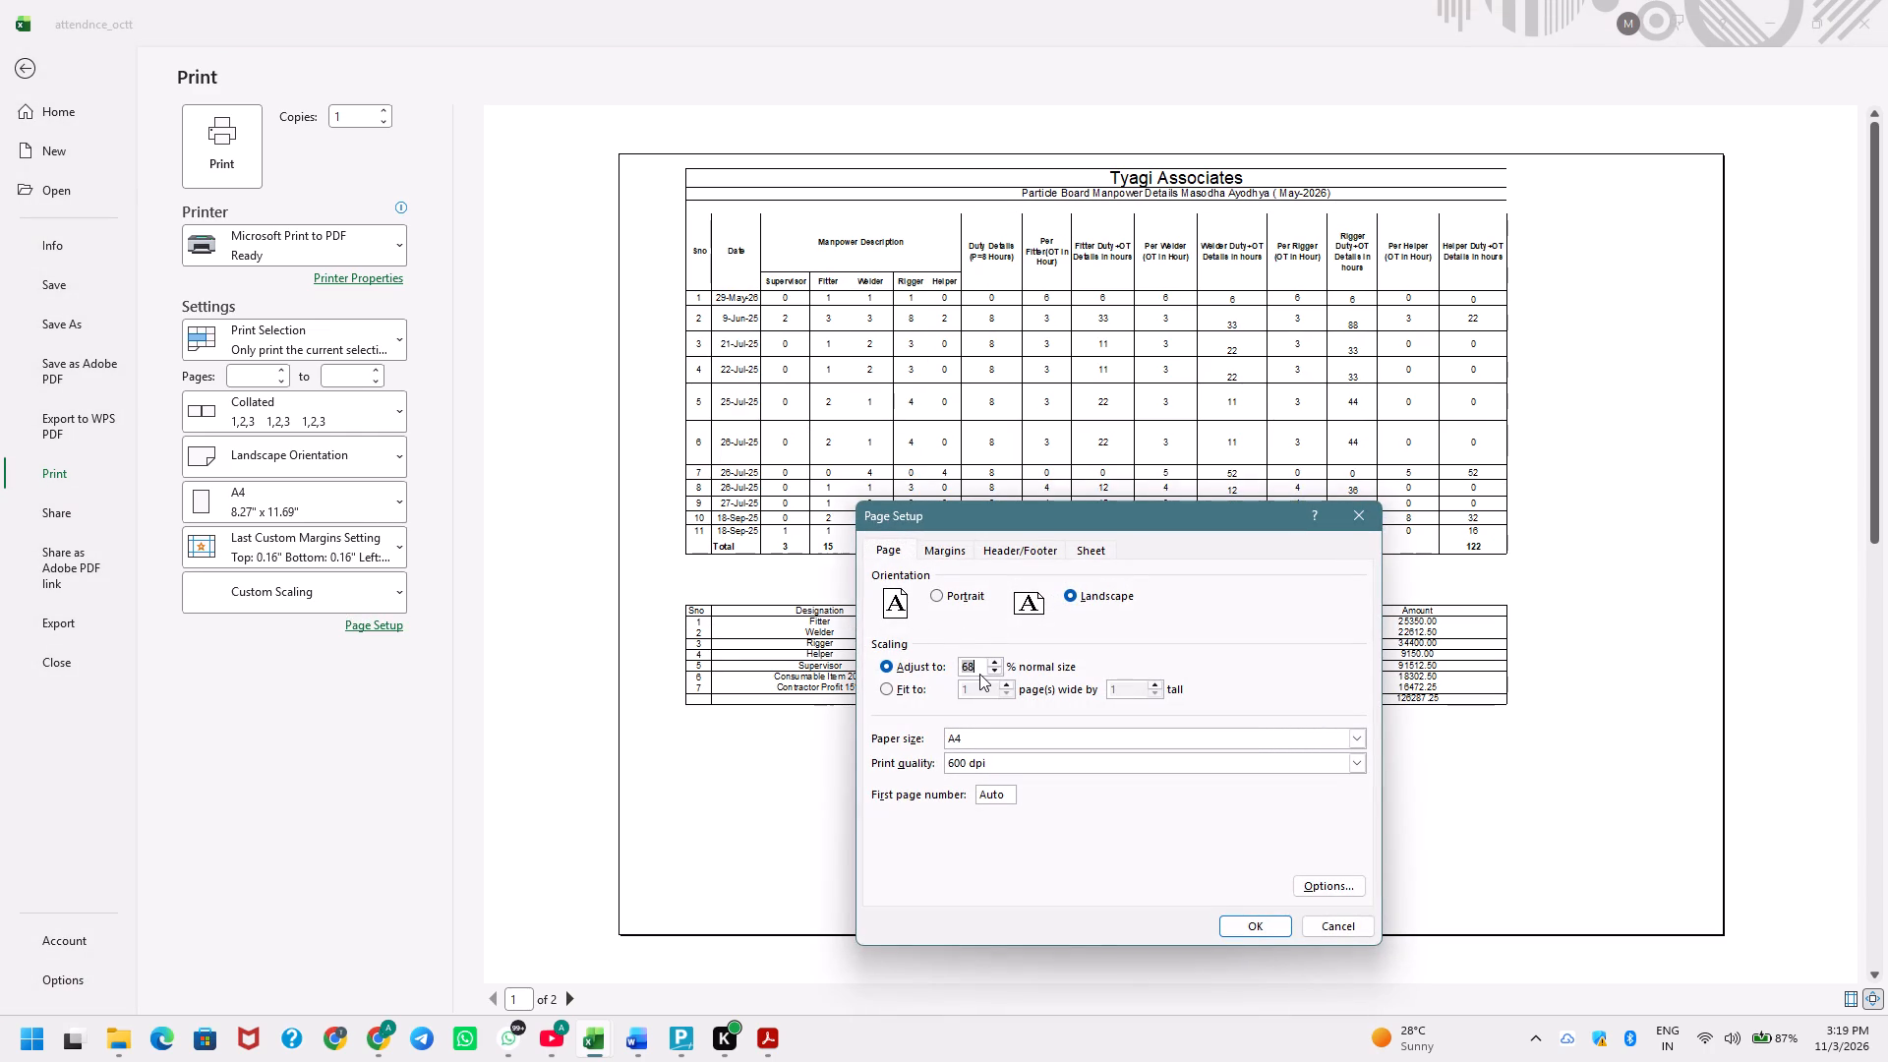
type("67")
key("Return")
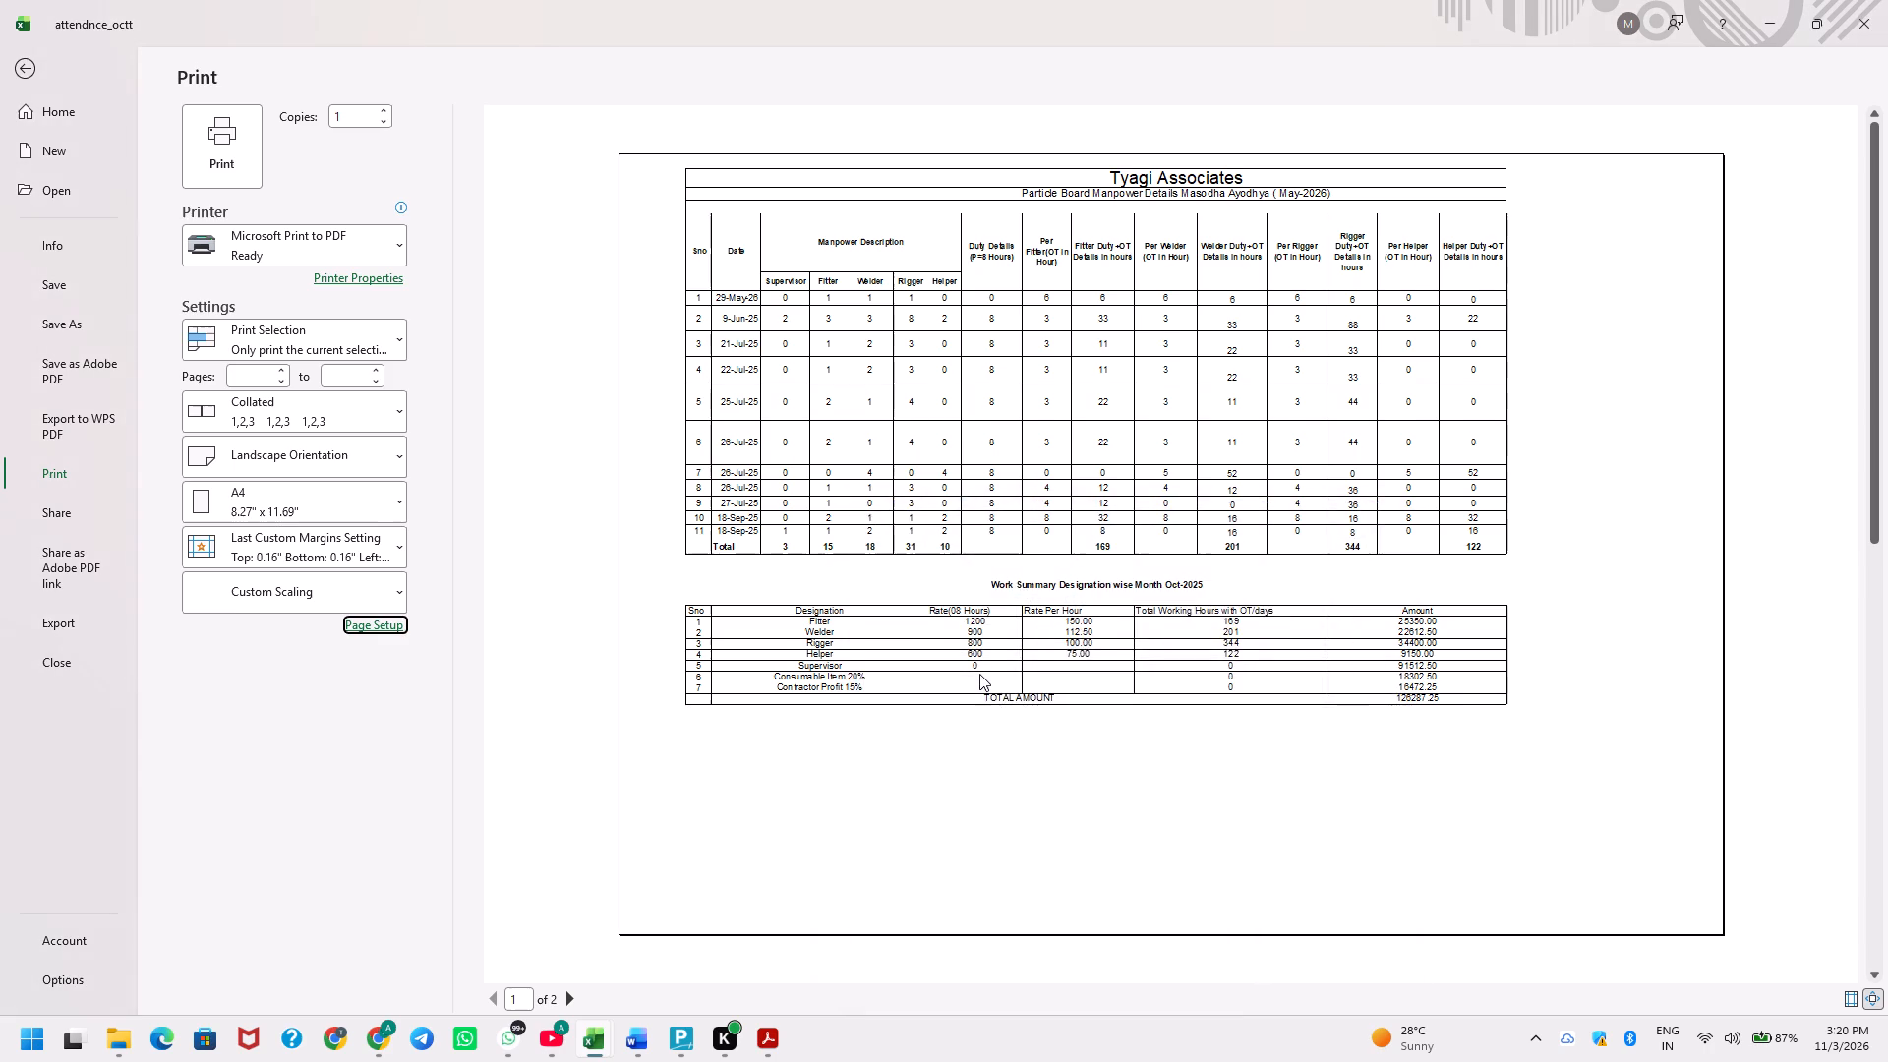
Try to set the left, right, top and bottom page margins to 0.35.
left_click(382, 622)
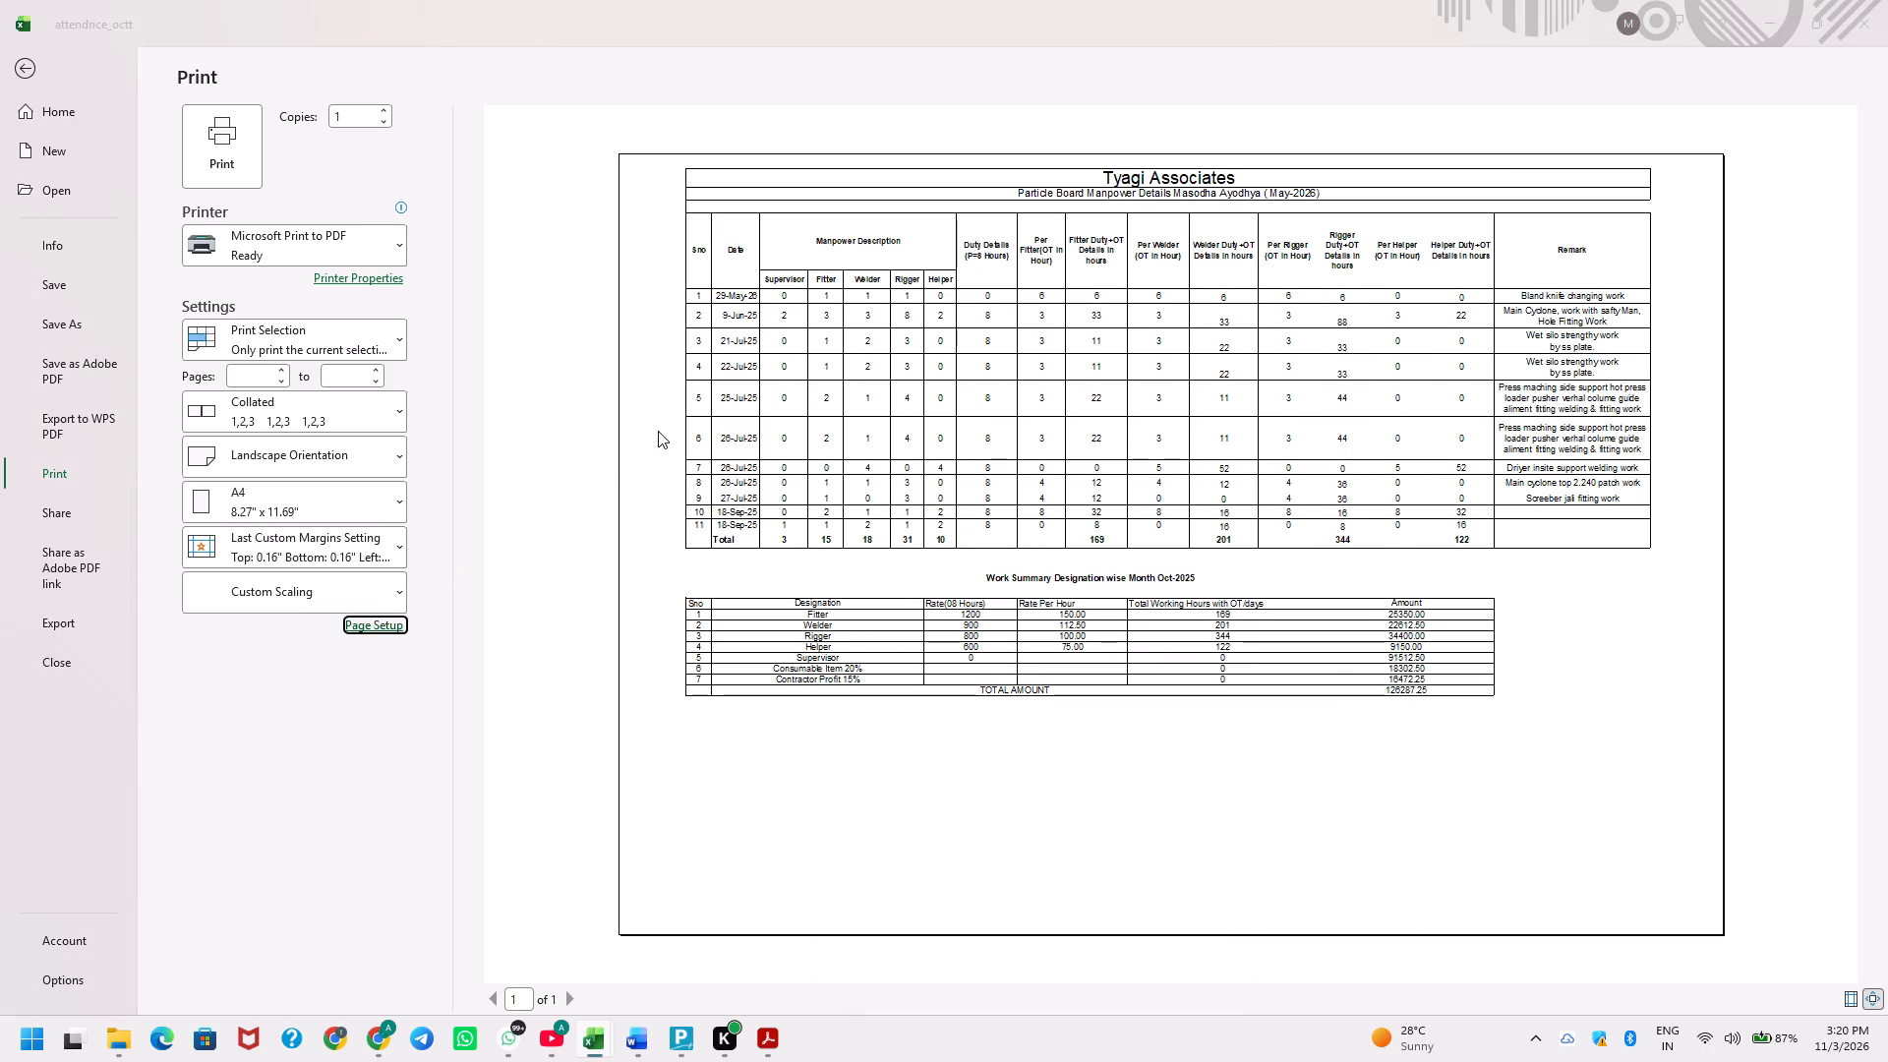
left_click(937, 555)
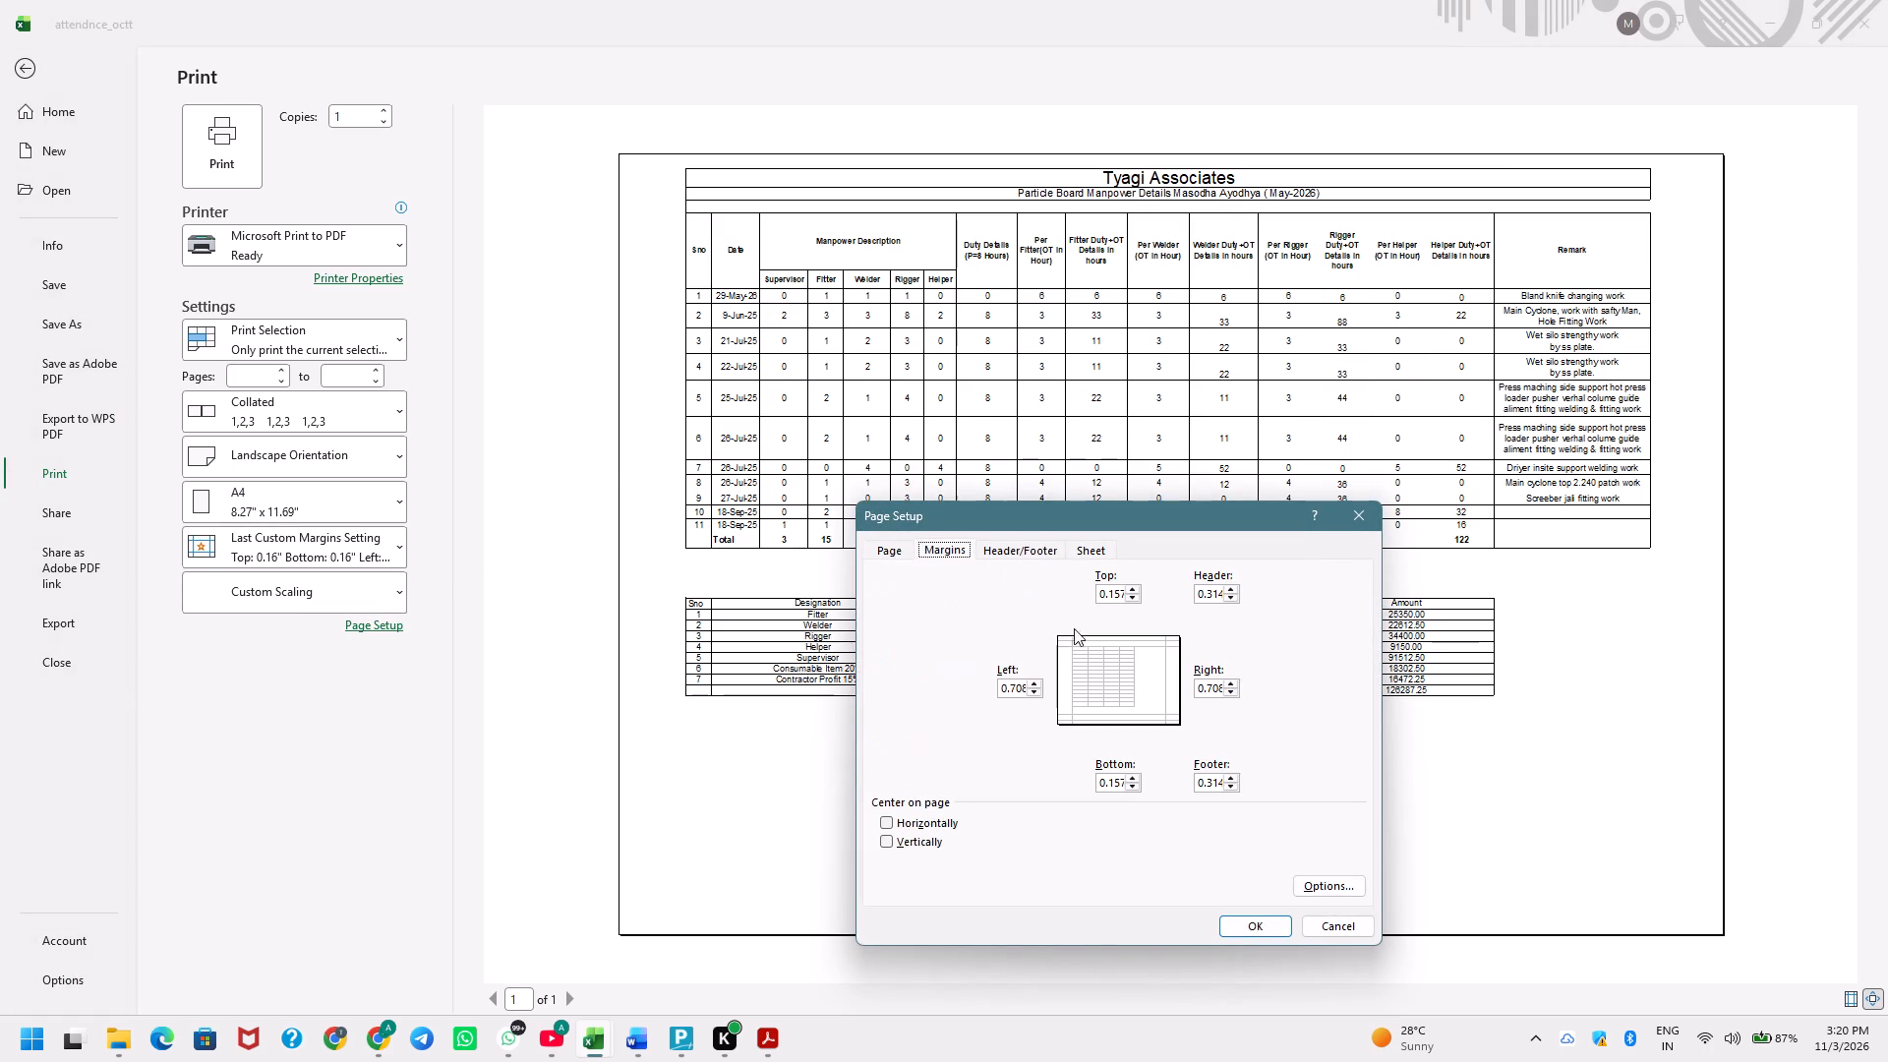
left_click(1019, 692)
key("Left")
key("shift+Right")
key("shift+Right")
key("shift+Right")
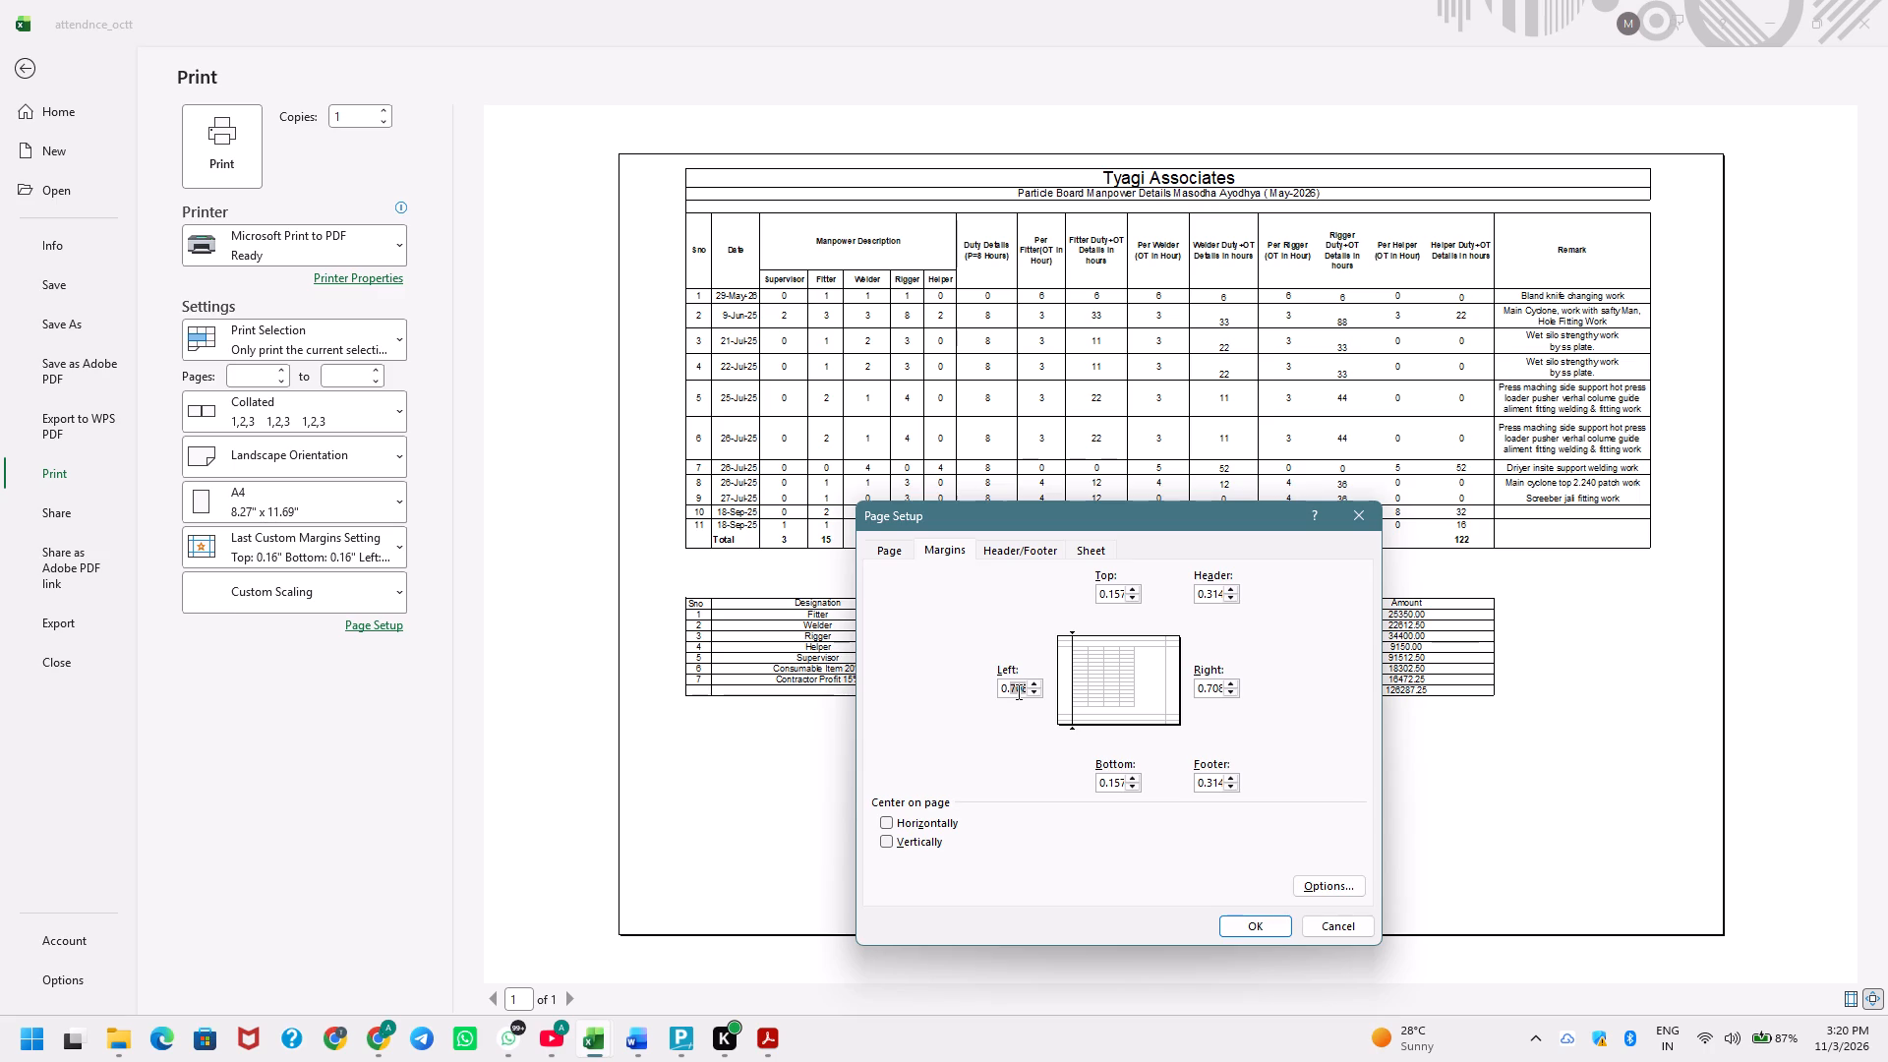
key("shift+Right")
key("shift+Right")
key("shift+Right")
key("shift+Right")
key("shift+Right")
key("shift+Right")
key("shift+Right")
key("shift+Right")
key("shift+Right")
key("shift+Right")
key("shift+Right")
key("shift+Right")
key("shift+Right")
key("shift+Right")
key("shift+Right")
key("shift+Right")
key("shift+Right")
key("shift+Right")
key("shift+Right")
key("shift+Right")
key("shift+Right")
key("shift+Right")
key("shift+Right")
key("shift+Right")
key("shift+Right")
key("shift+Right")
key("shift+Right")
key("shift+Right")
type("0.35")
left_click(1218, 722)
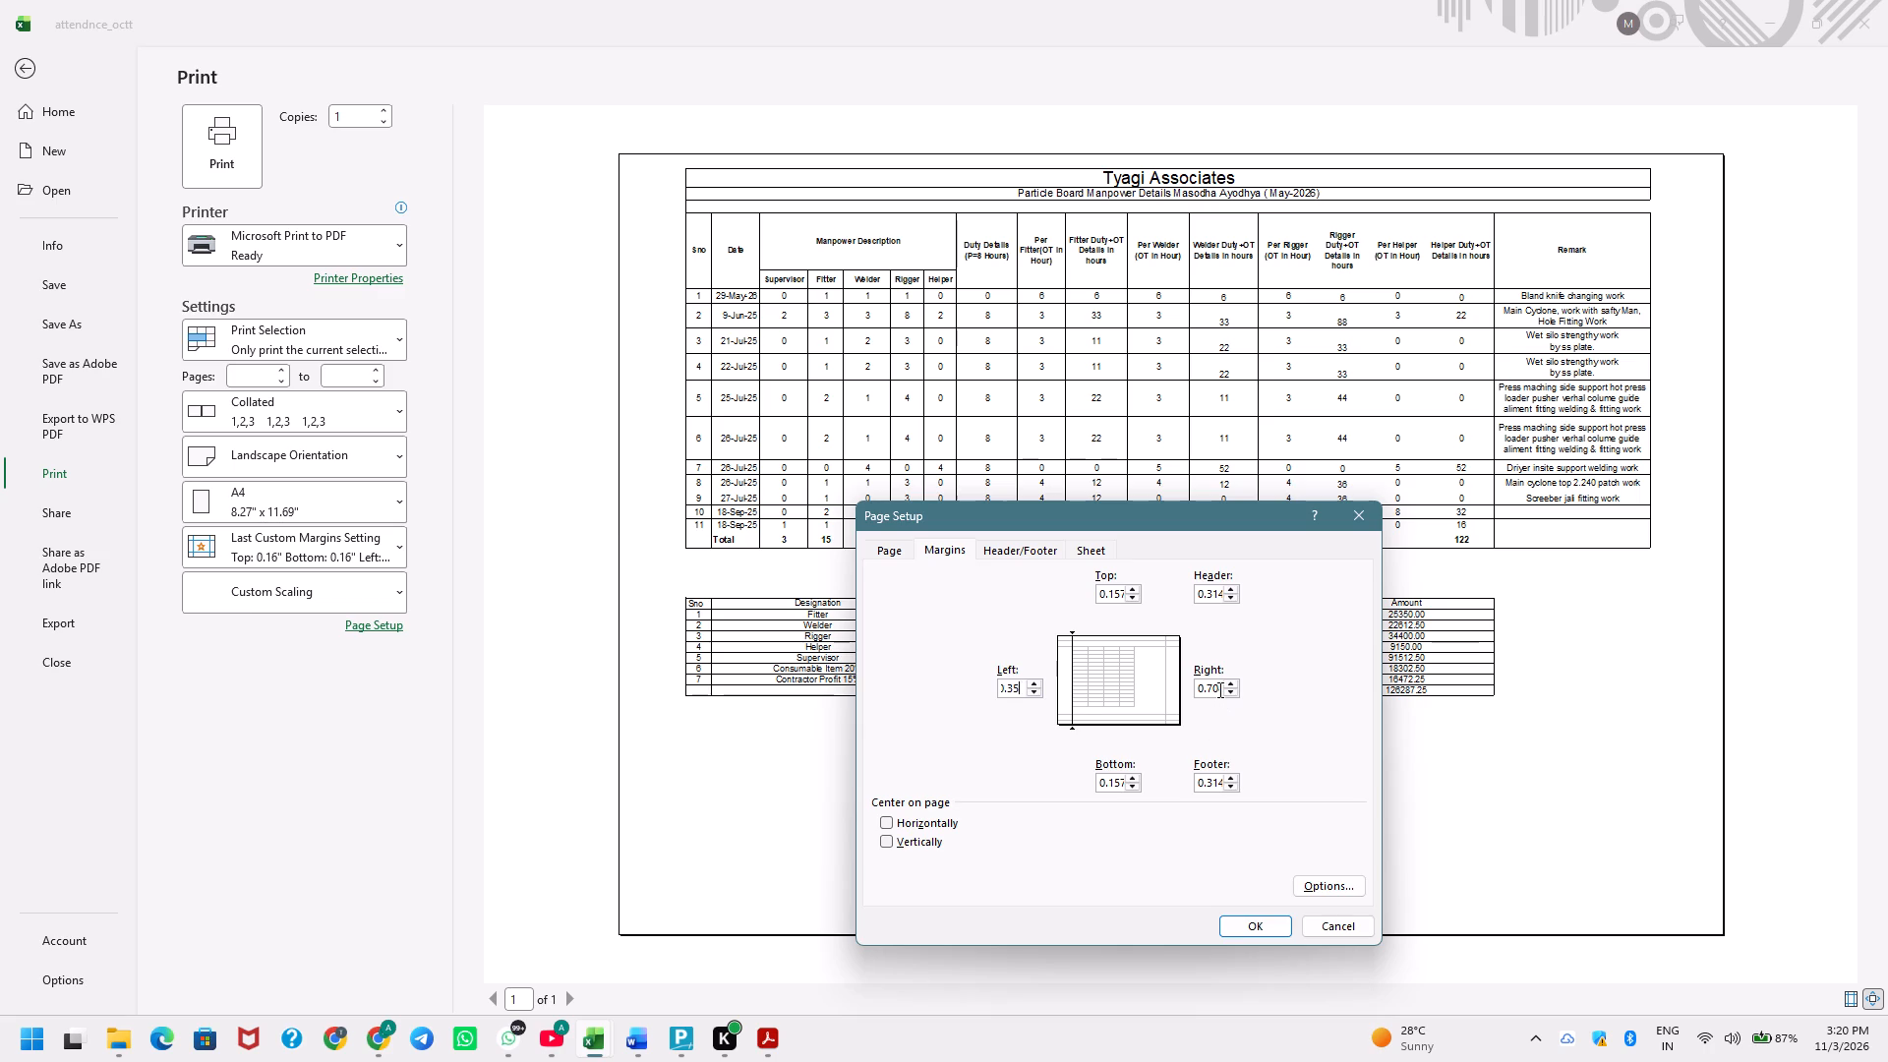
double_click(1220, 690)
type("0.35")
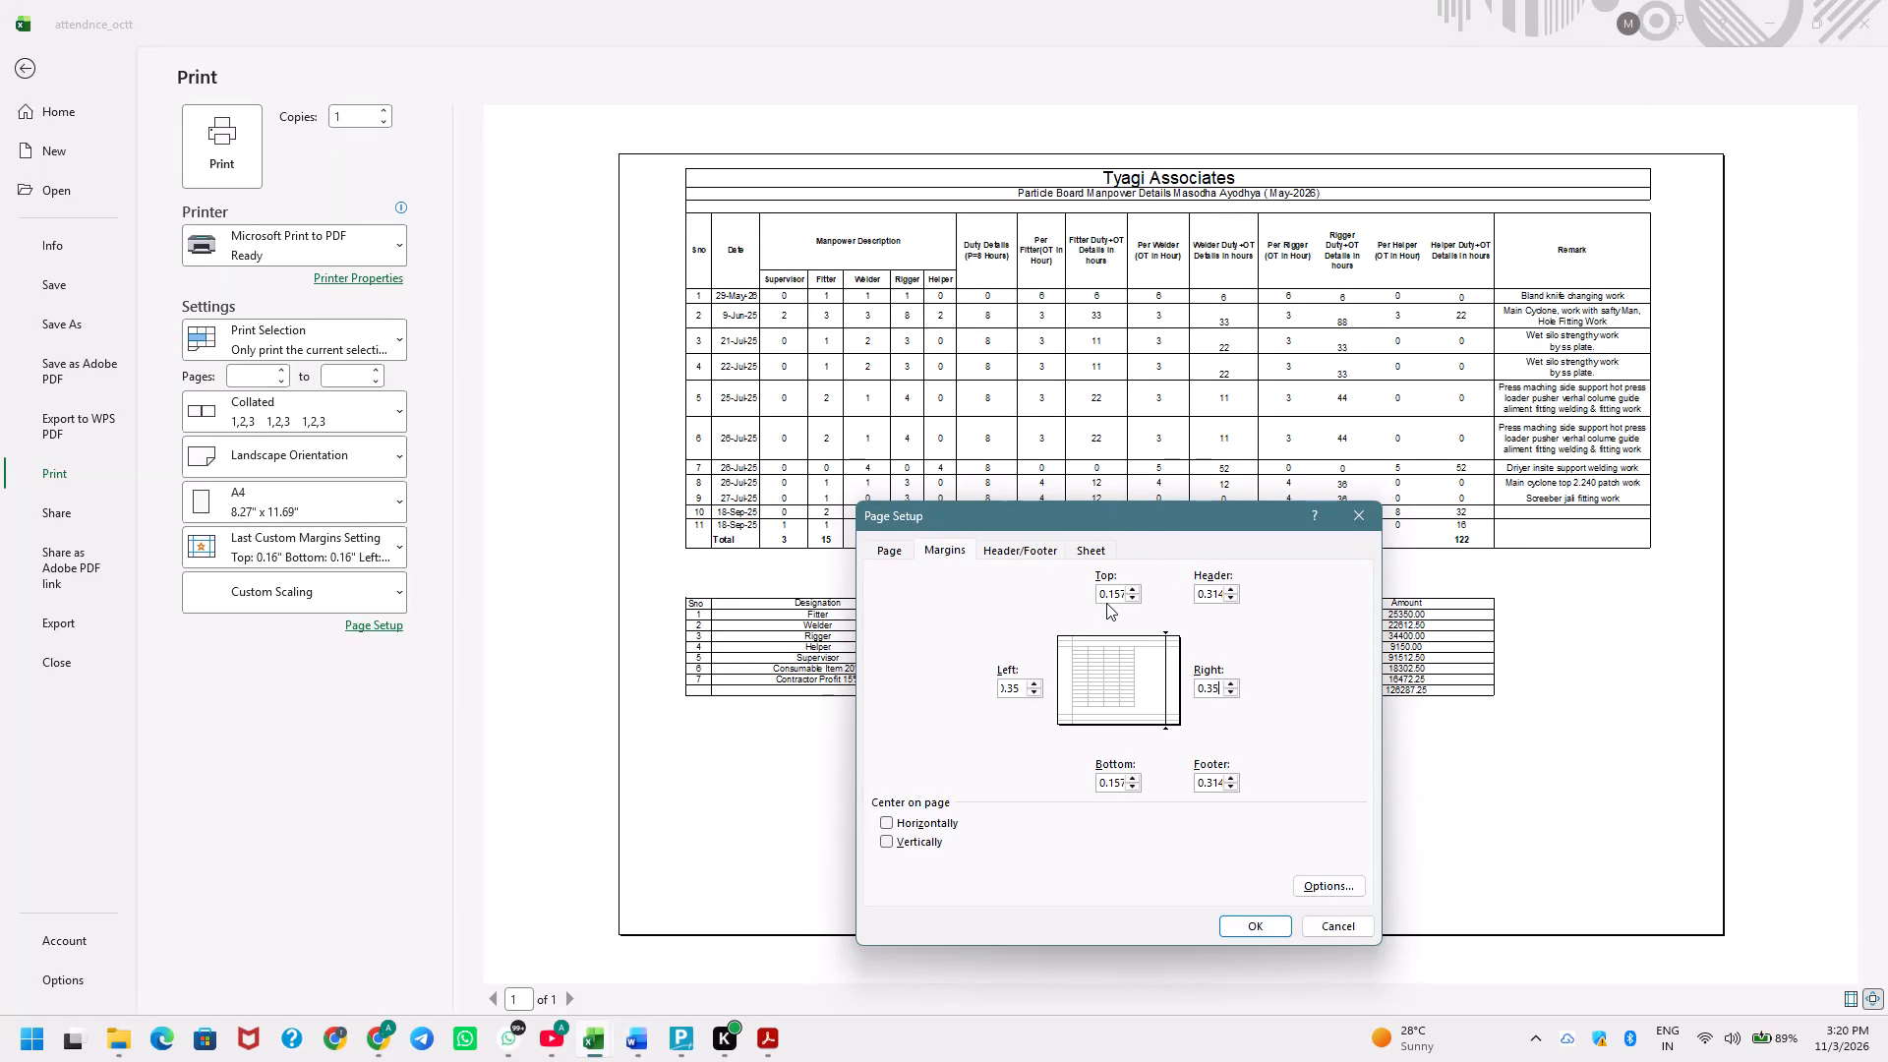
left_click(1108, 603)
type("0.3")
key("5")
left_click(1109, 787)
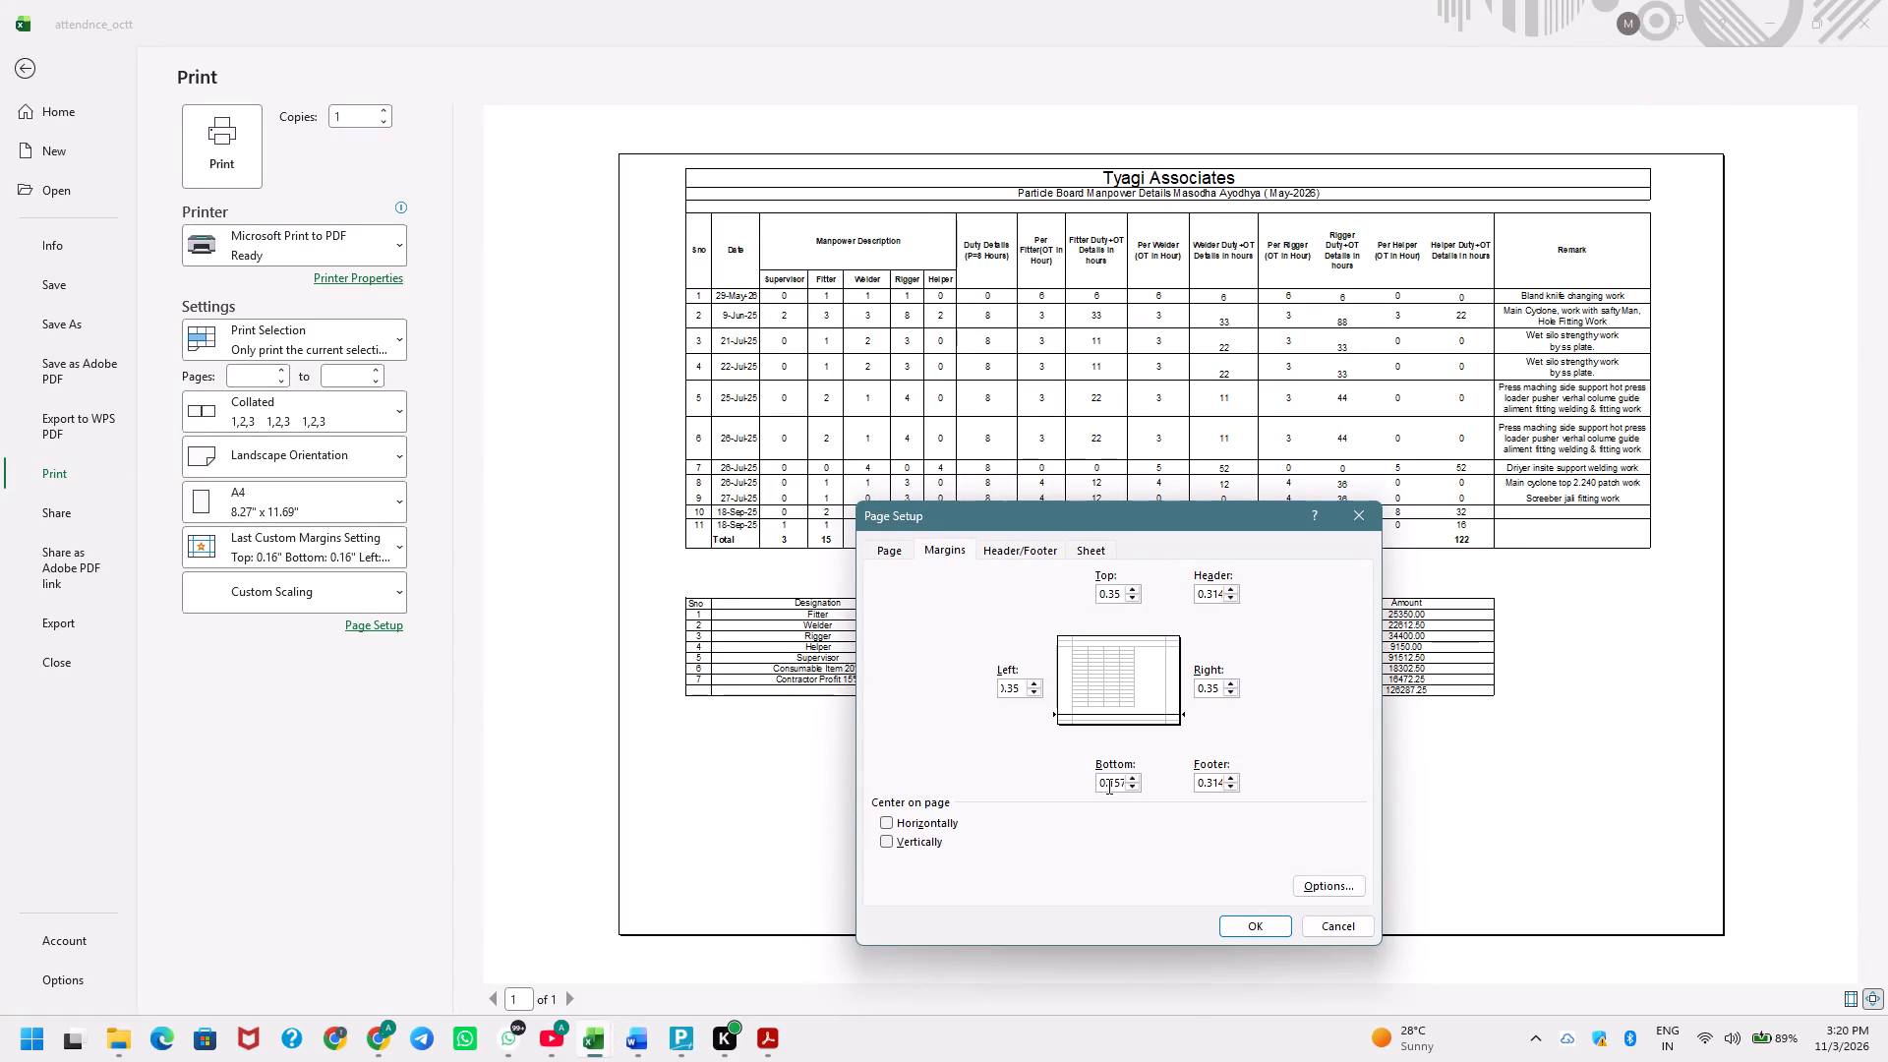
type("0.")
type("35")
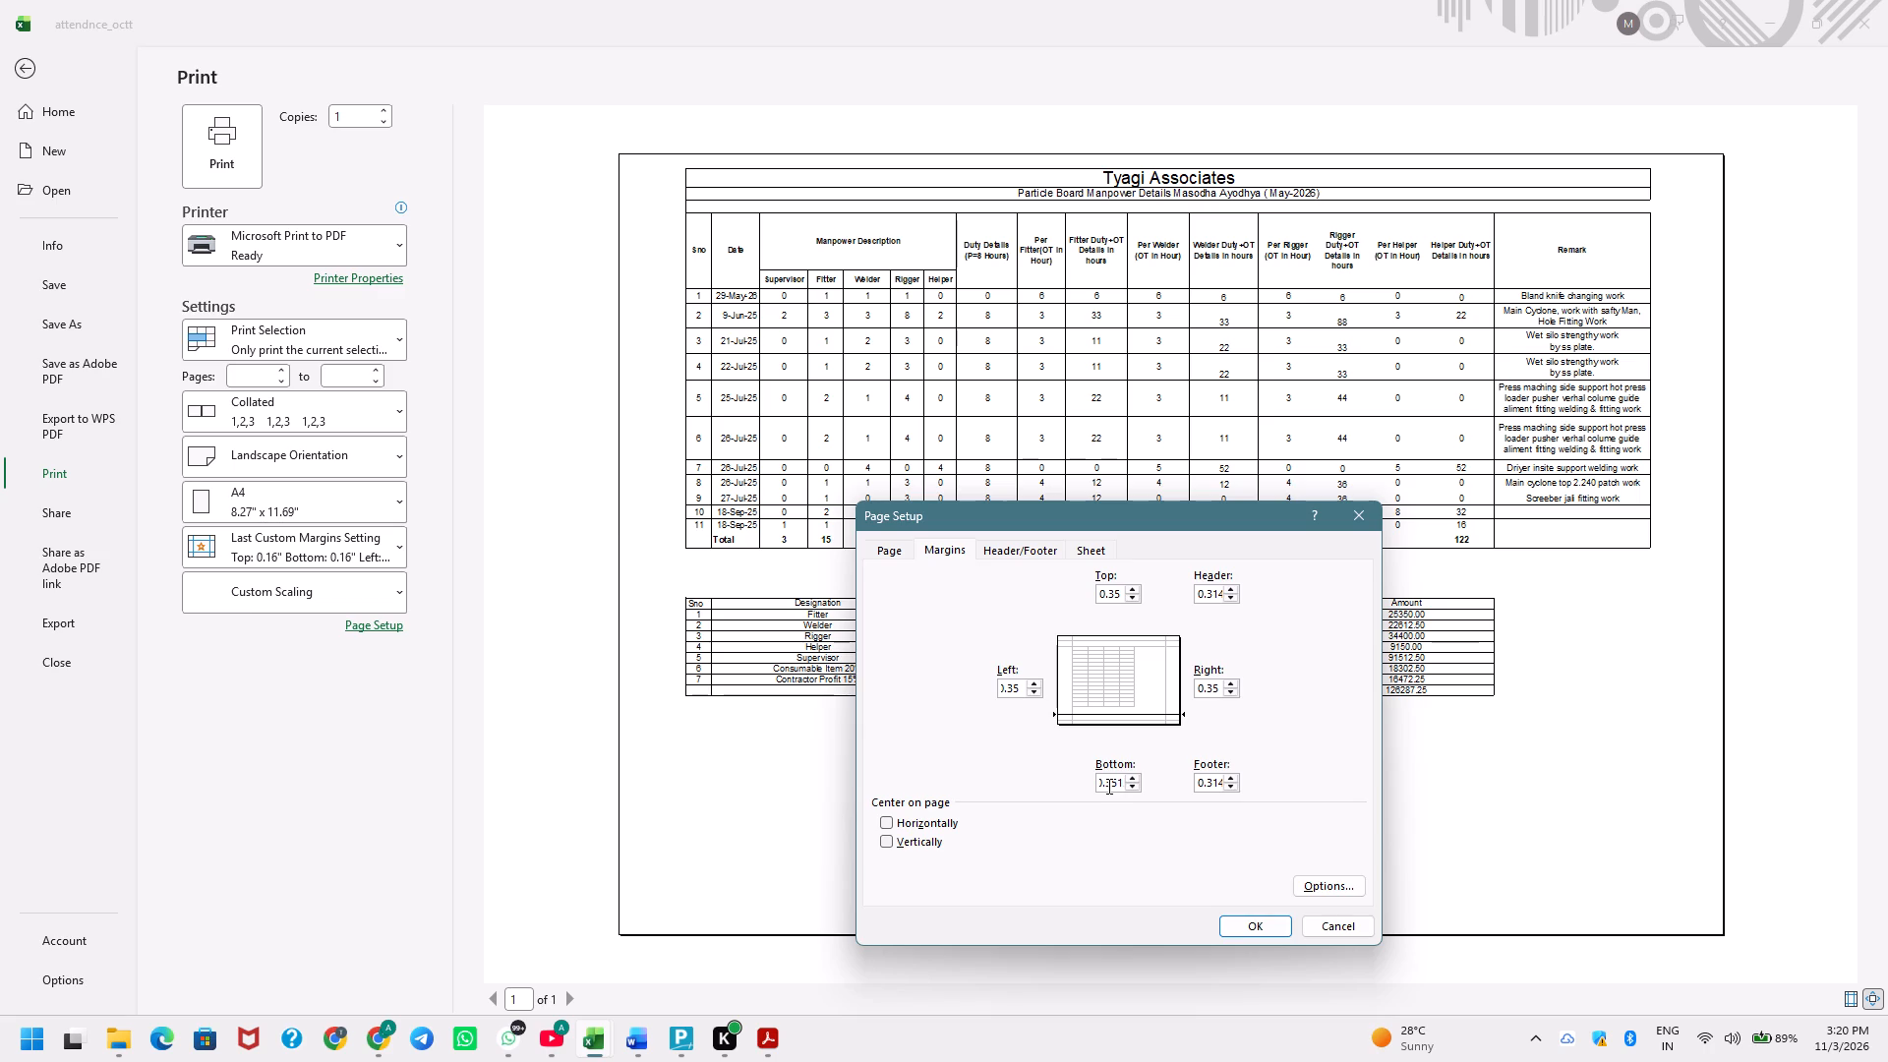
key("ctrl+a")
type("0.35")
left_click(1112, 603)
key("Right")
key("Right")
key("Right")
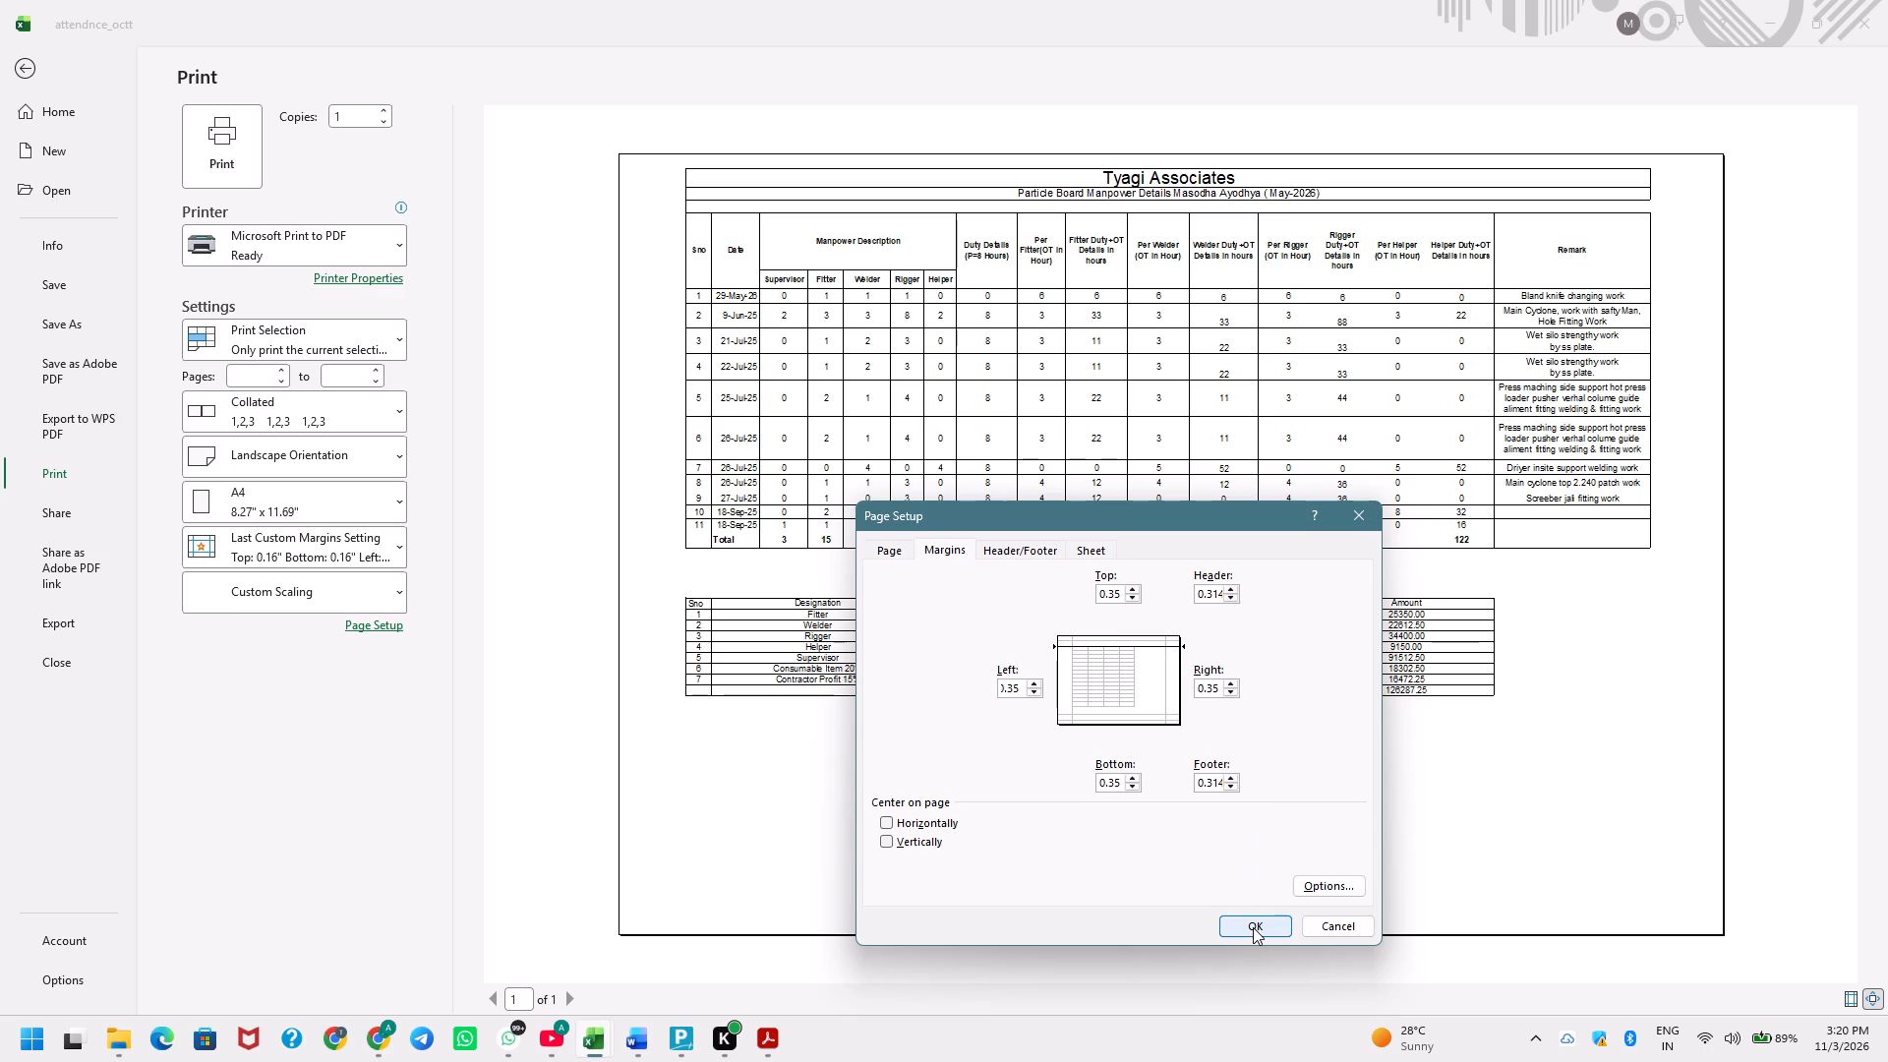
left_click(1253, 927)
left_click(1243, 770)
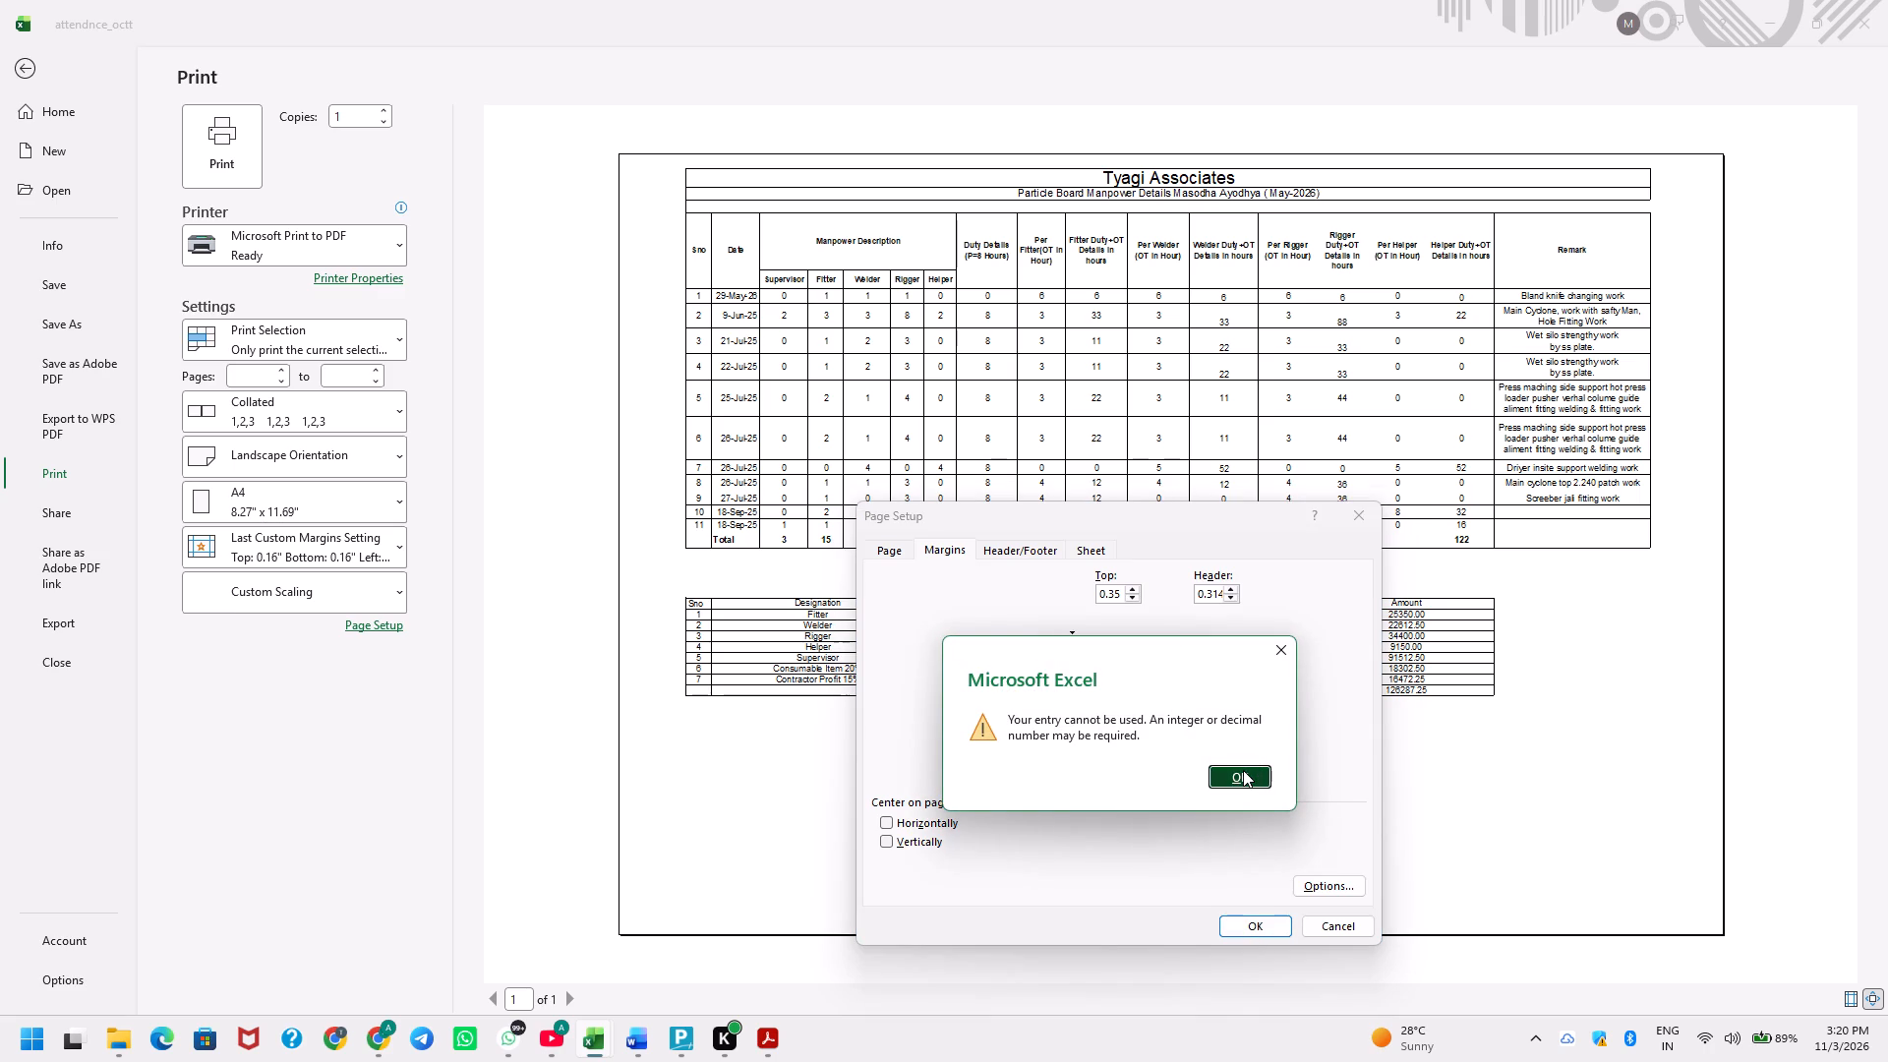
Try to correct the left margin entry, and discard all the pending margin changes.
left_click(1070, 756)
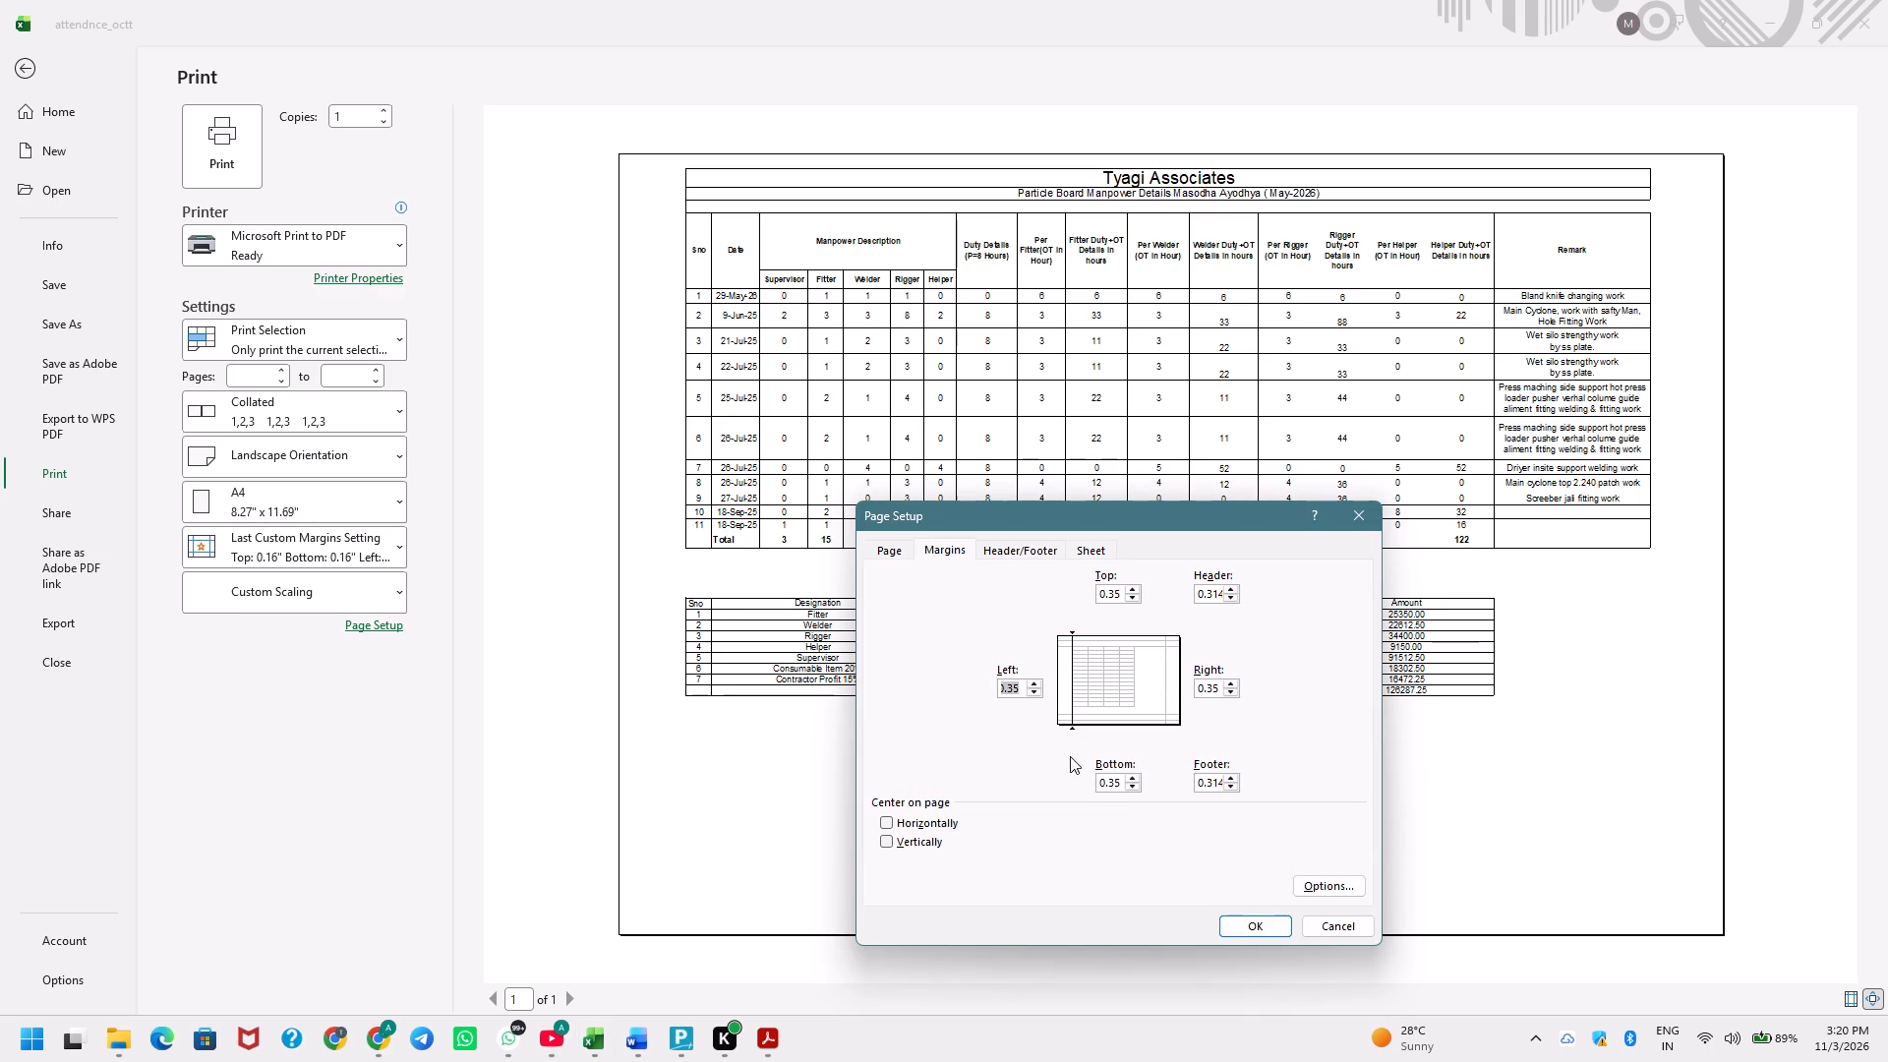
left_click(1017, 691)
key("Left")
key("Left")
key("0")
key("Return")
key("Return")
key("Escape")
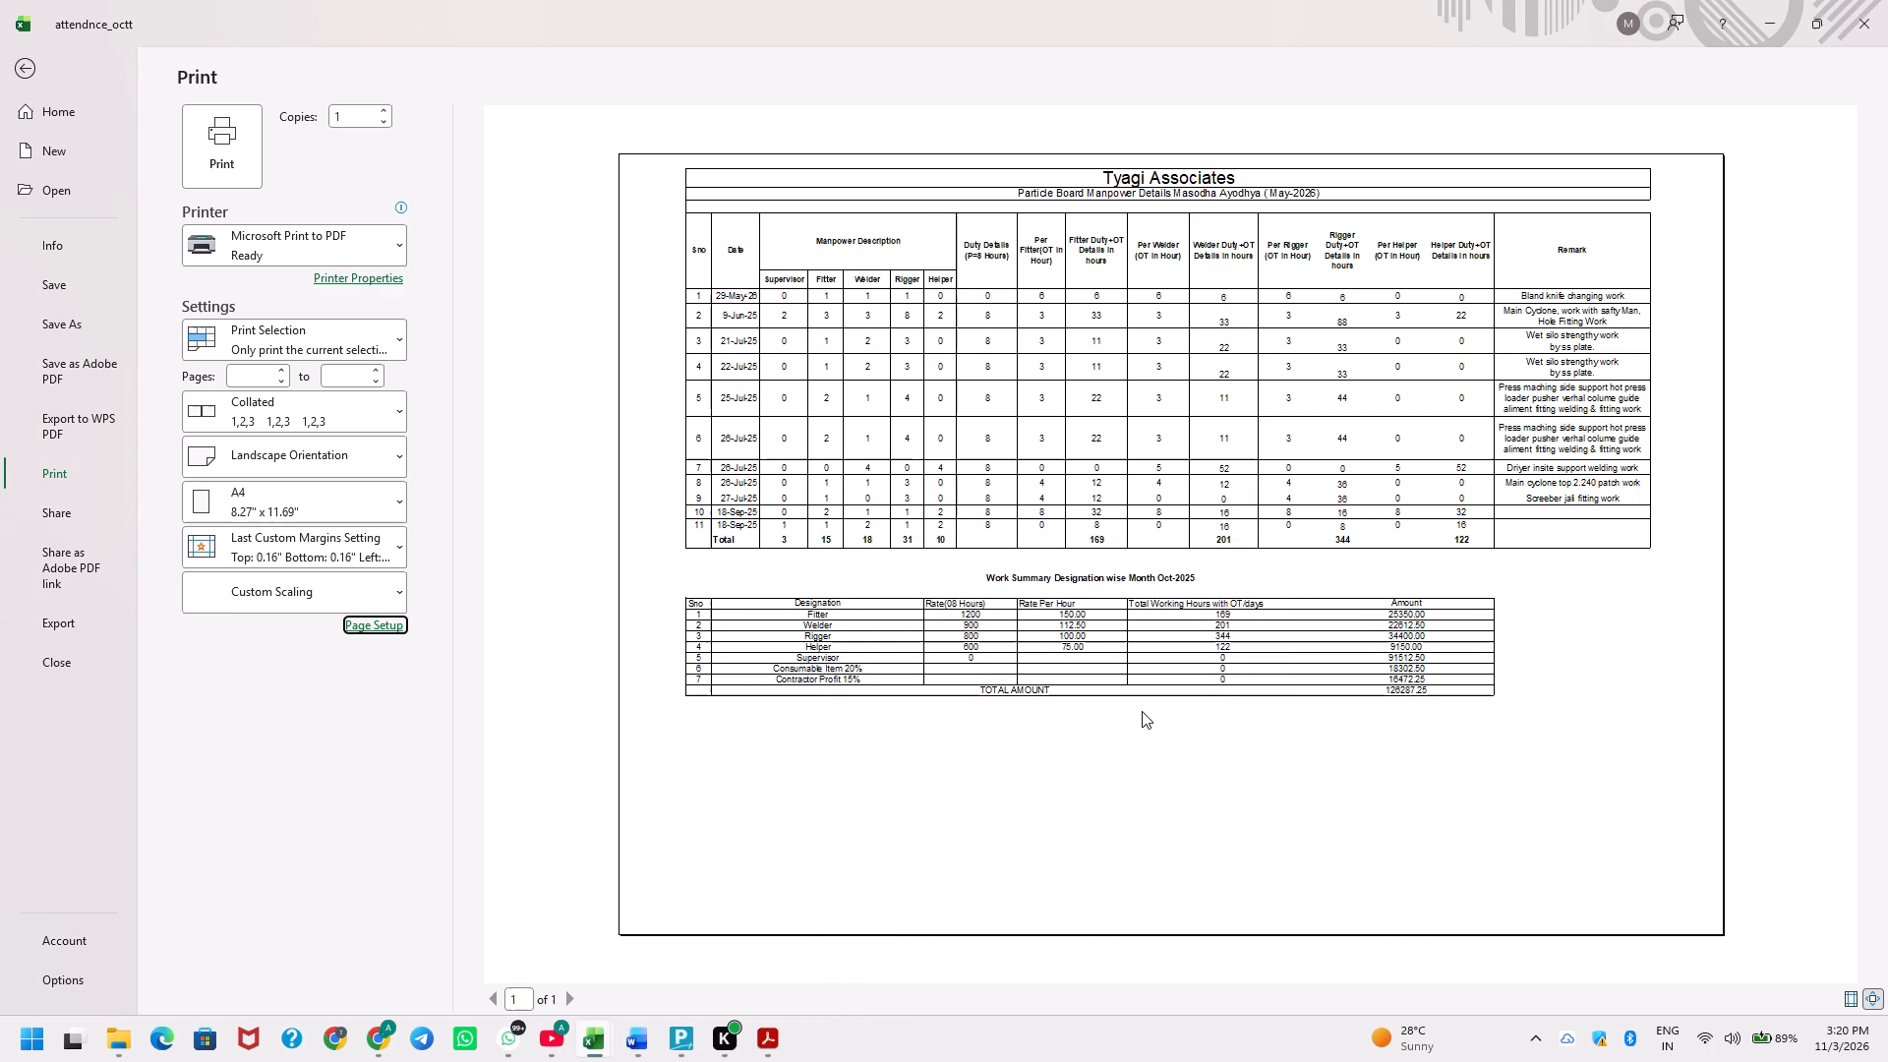
Set only the left page margin to 0.35 and apply it to the print layout.
left_click(372, 625)
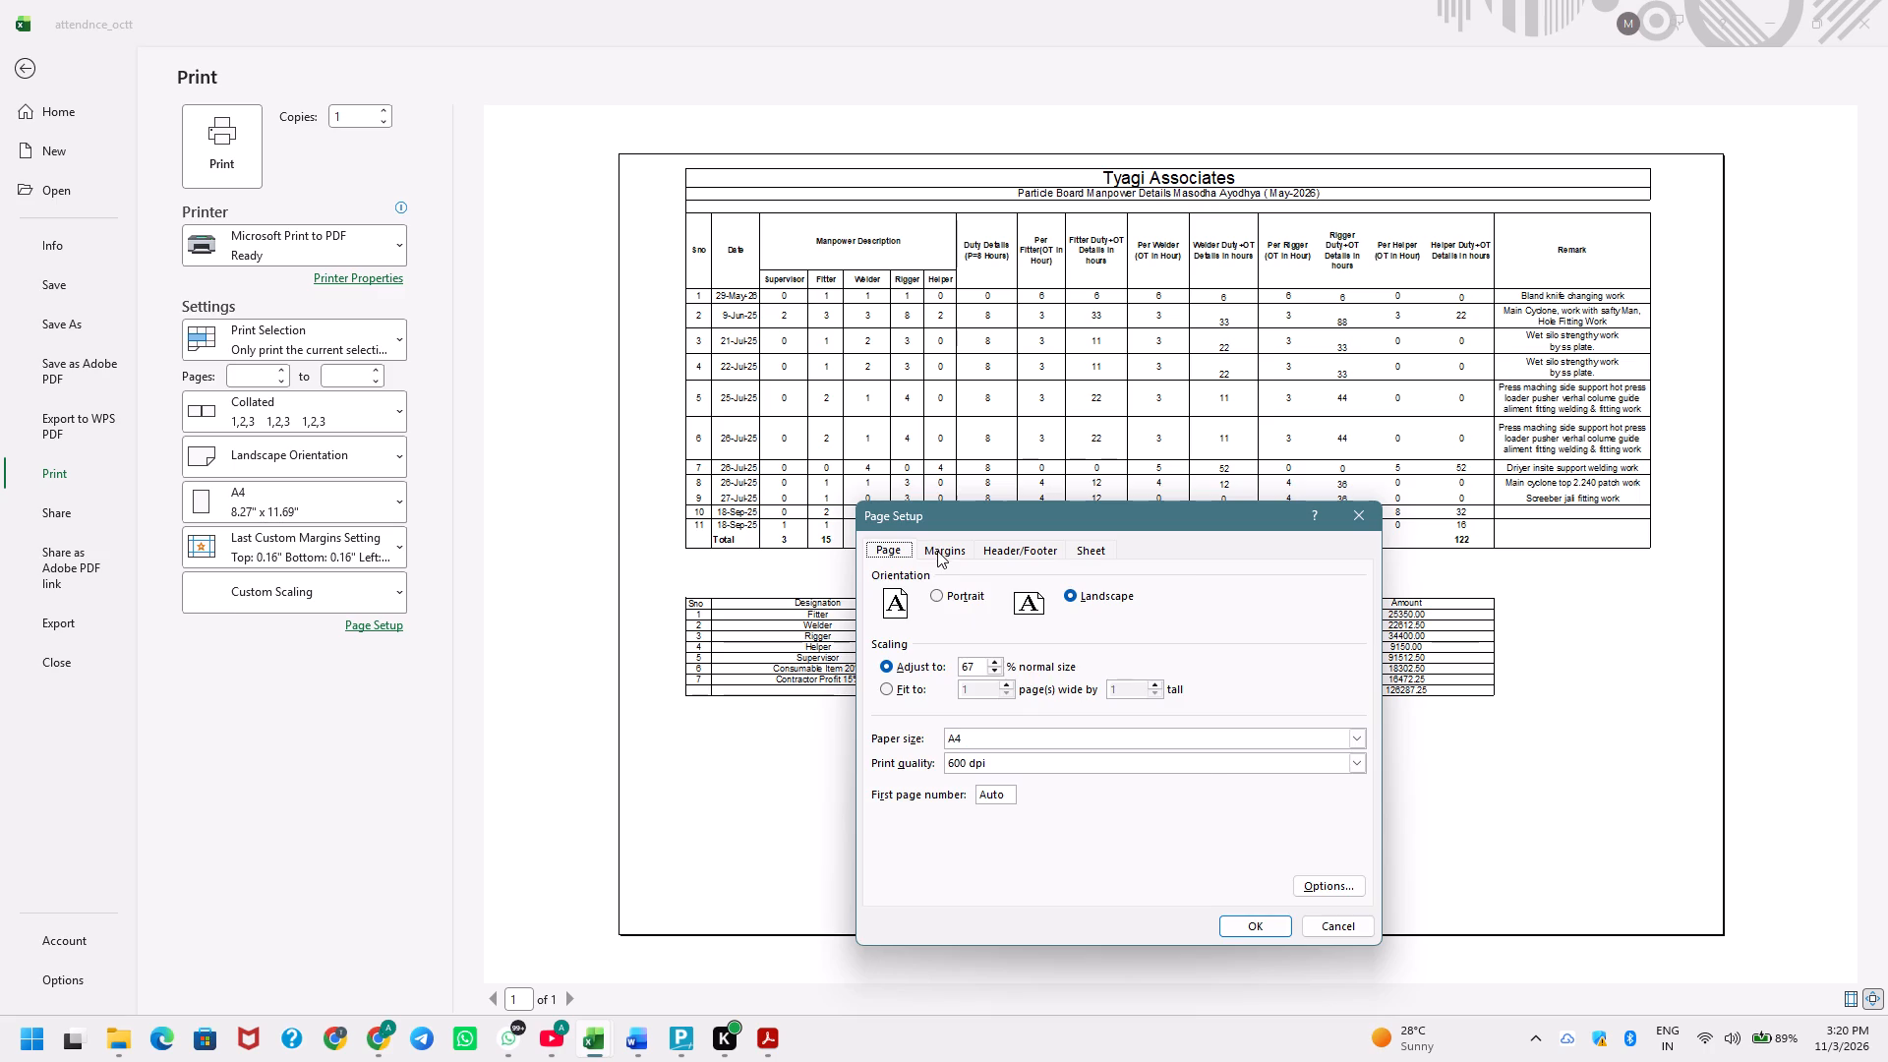
left_click(937, 551)
left_click(1035, 692)
left_click(1035, 692)
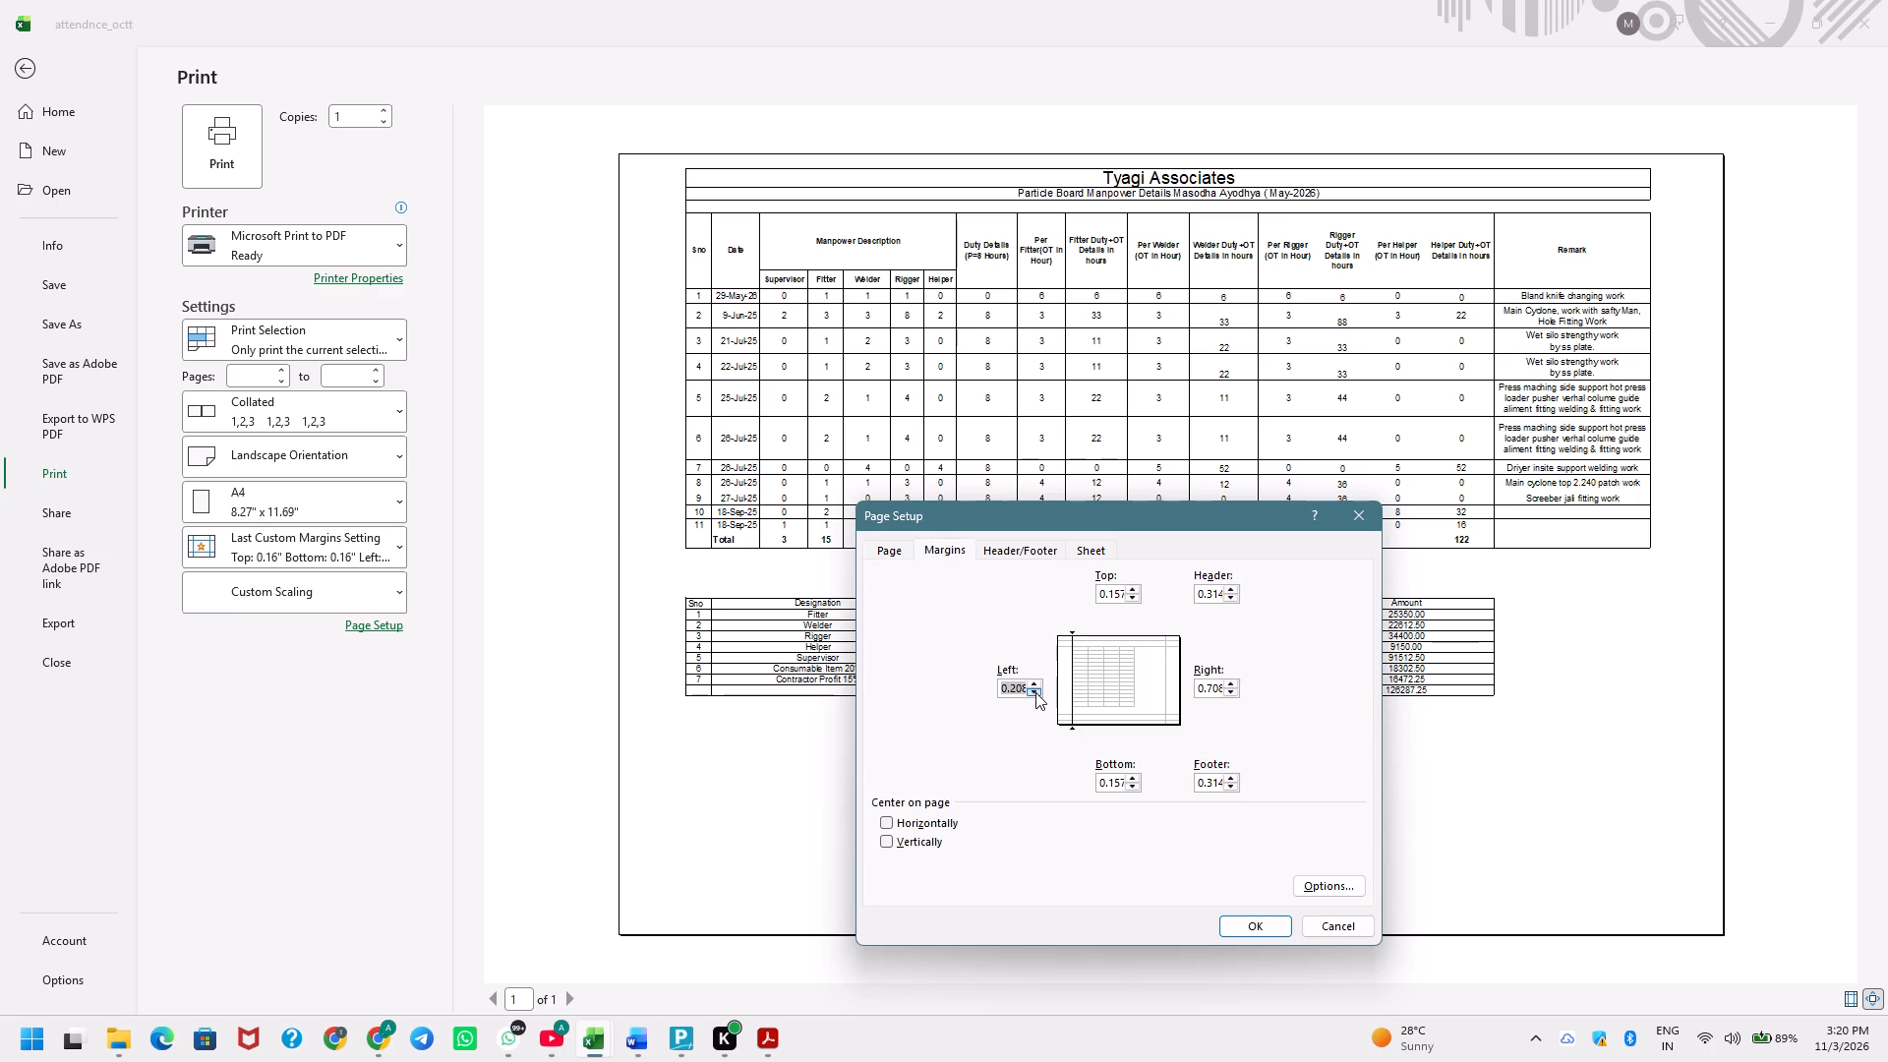
left_click(1035, 692)
left_click(1035, 682)
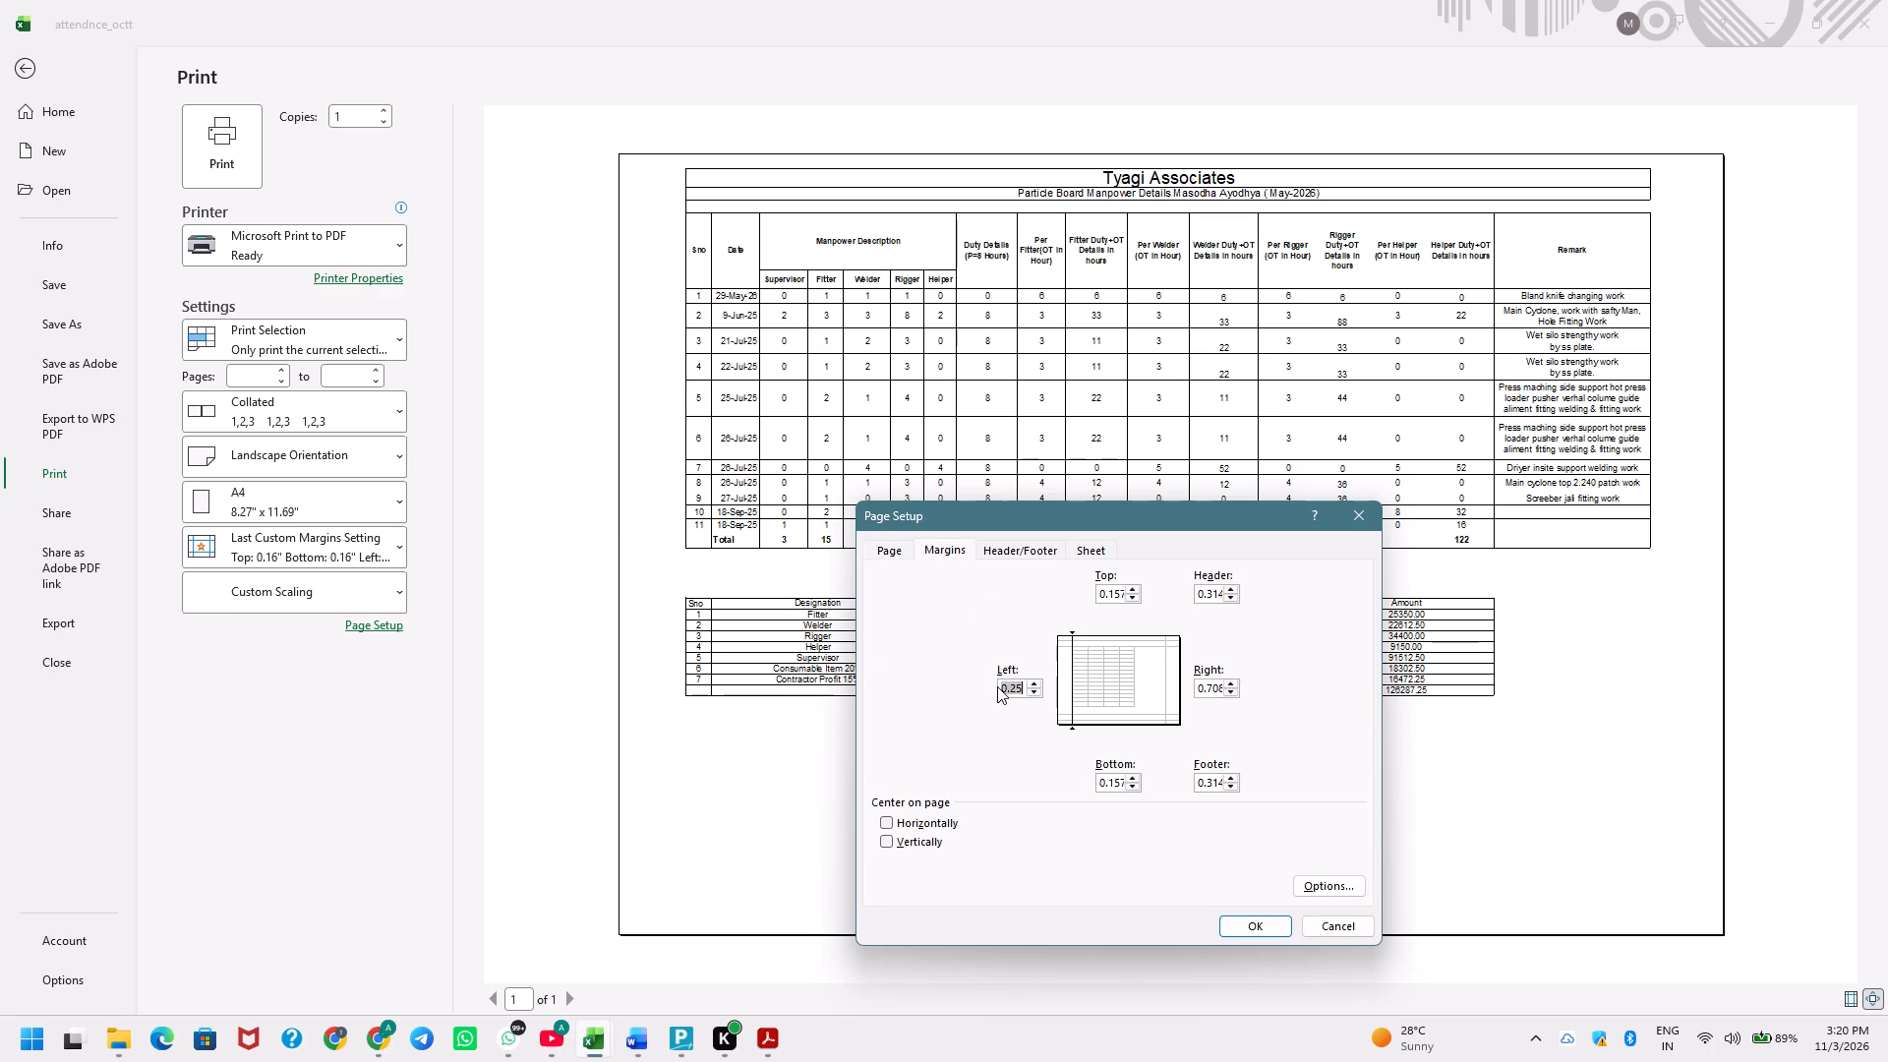
left_click(1017, 687)
key("shift+Left")
key("3")
key("Return")
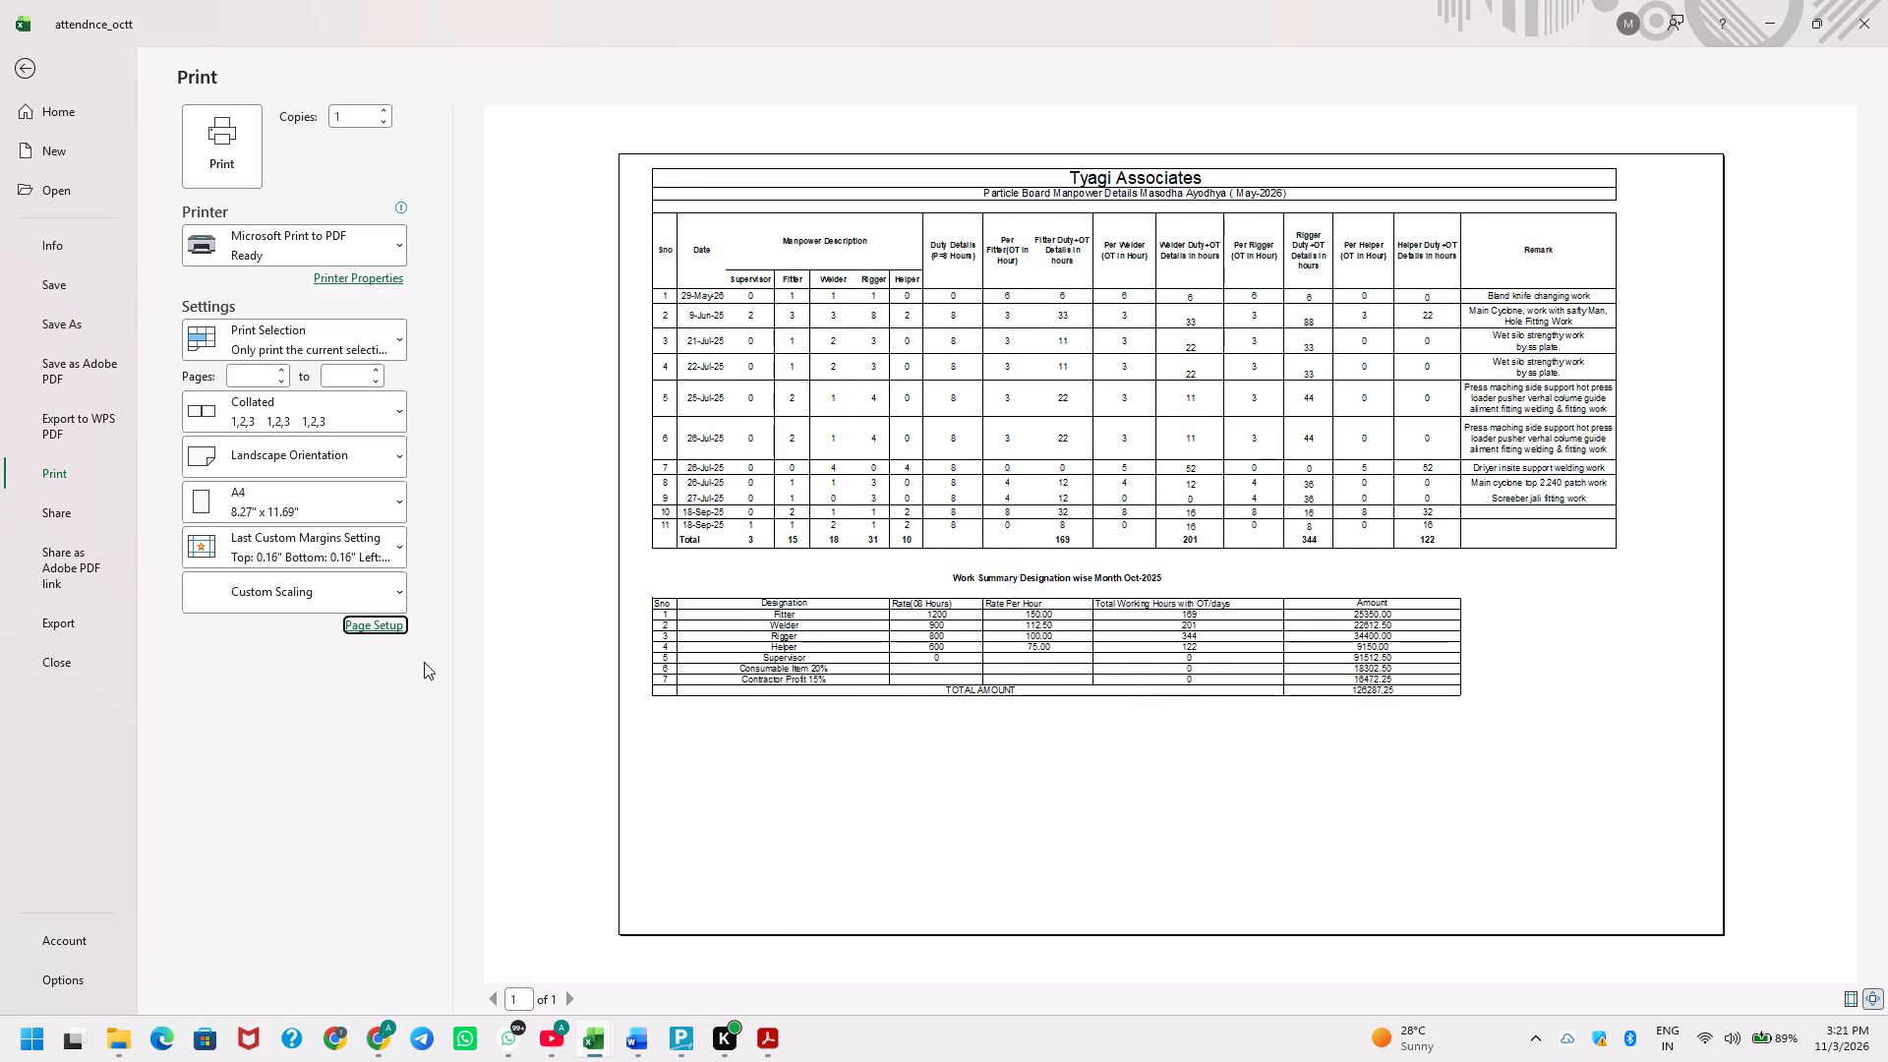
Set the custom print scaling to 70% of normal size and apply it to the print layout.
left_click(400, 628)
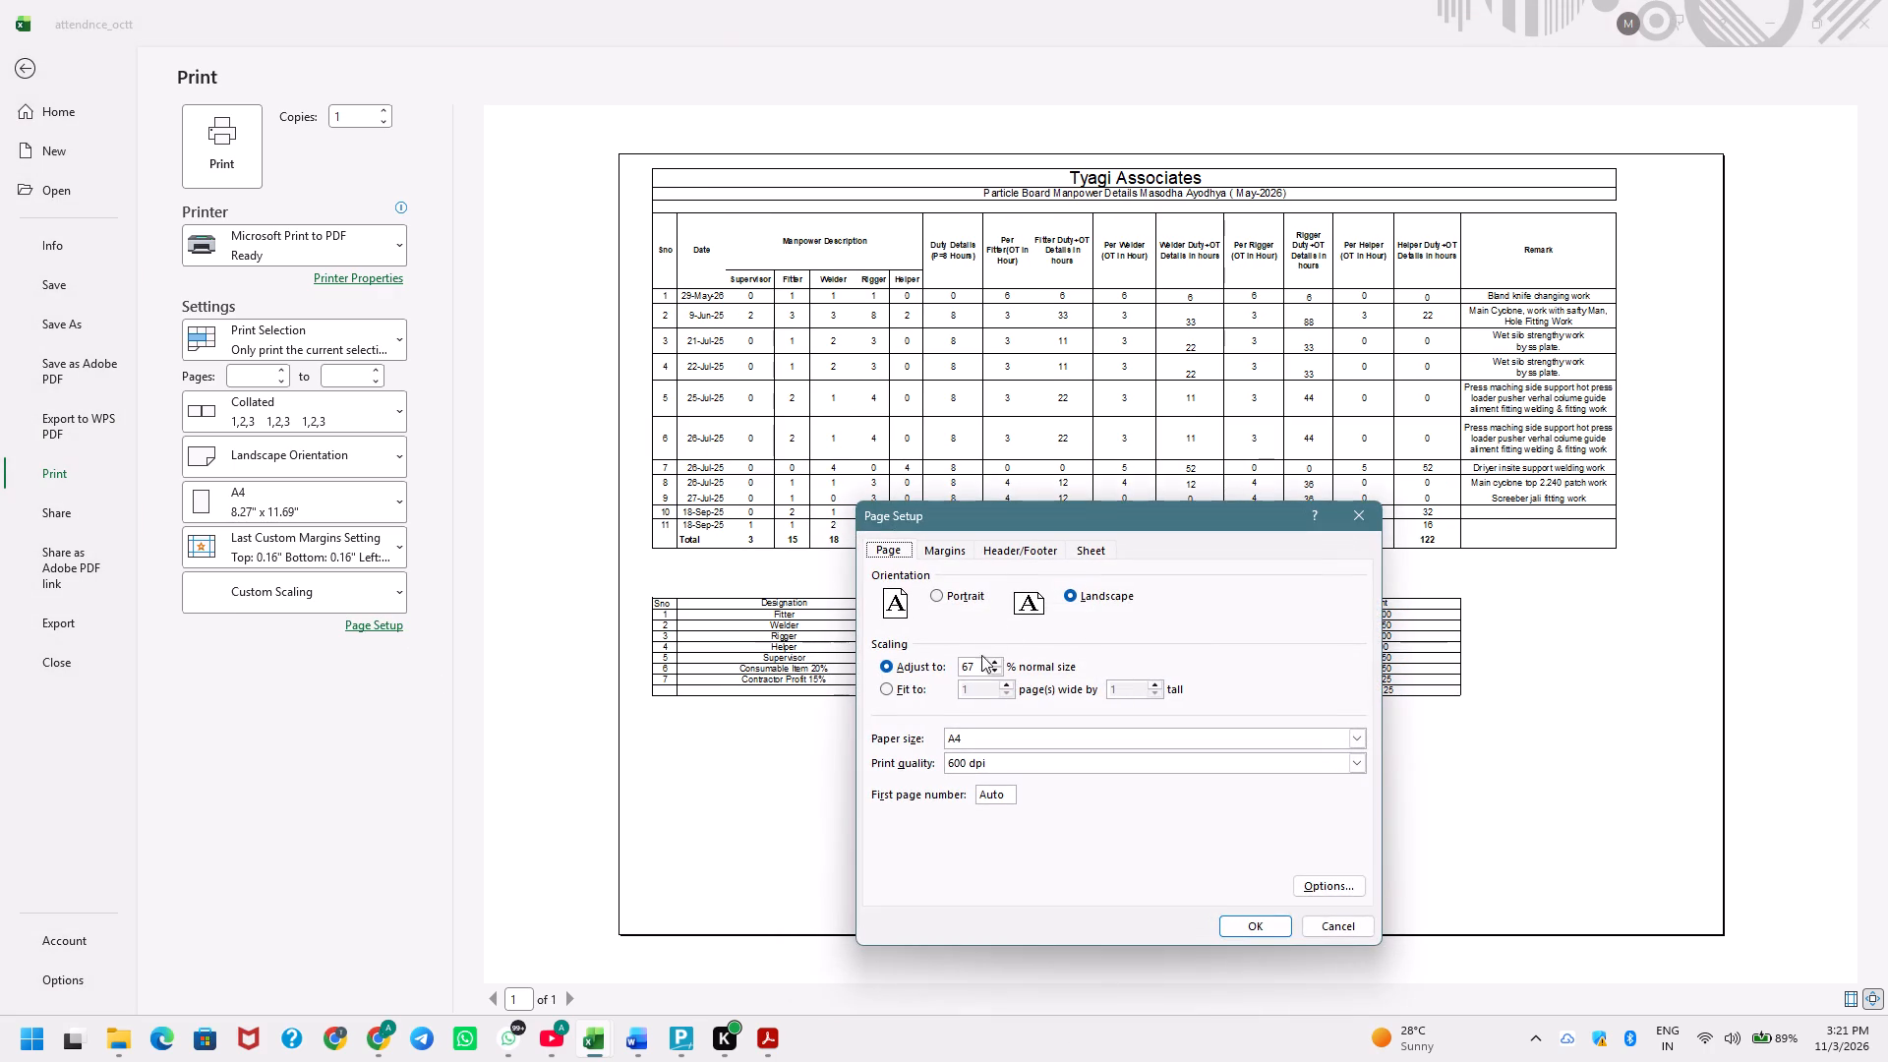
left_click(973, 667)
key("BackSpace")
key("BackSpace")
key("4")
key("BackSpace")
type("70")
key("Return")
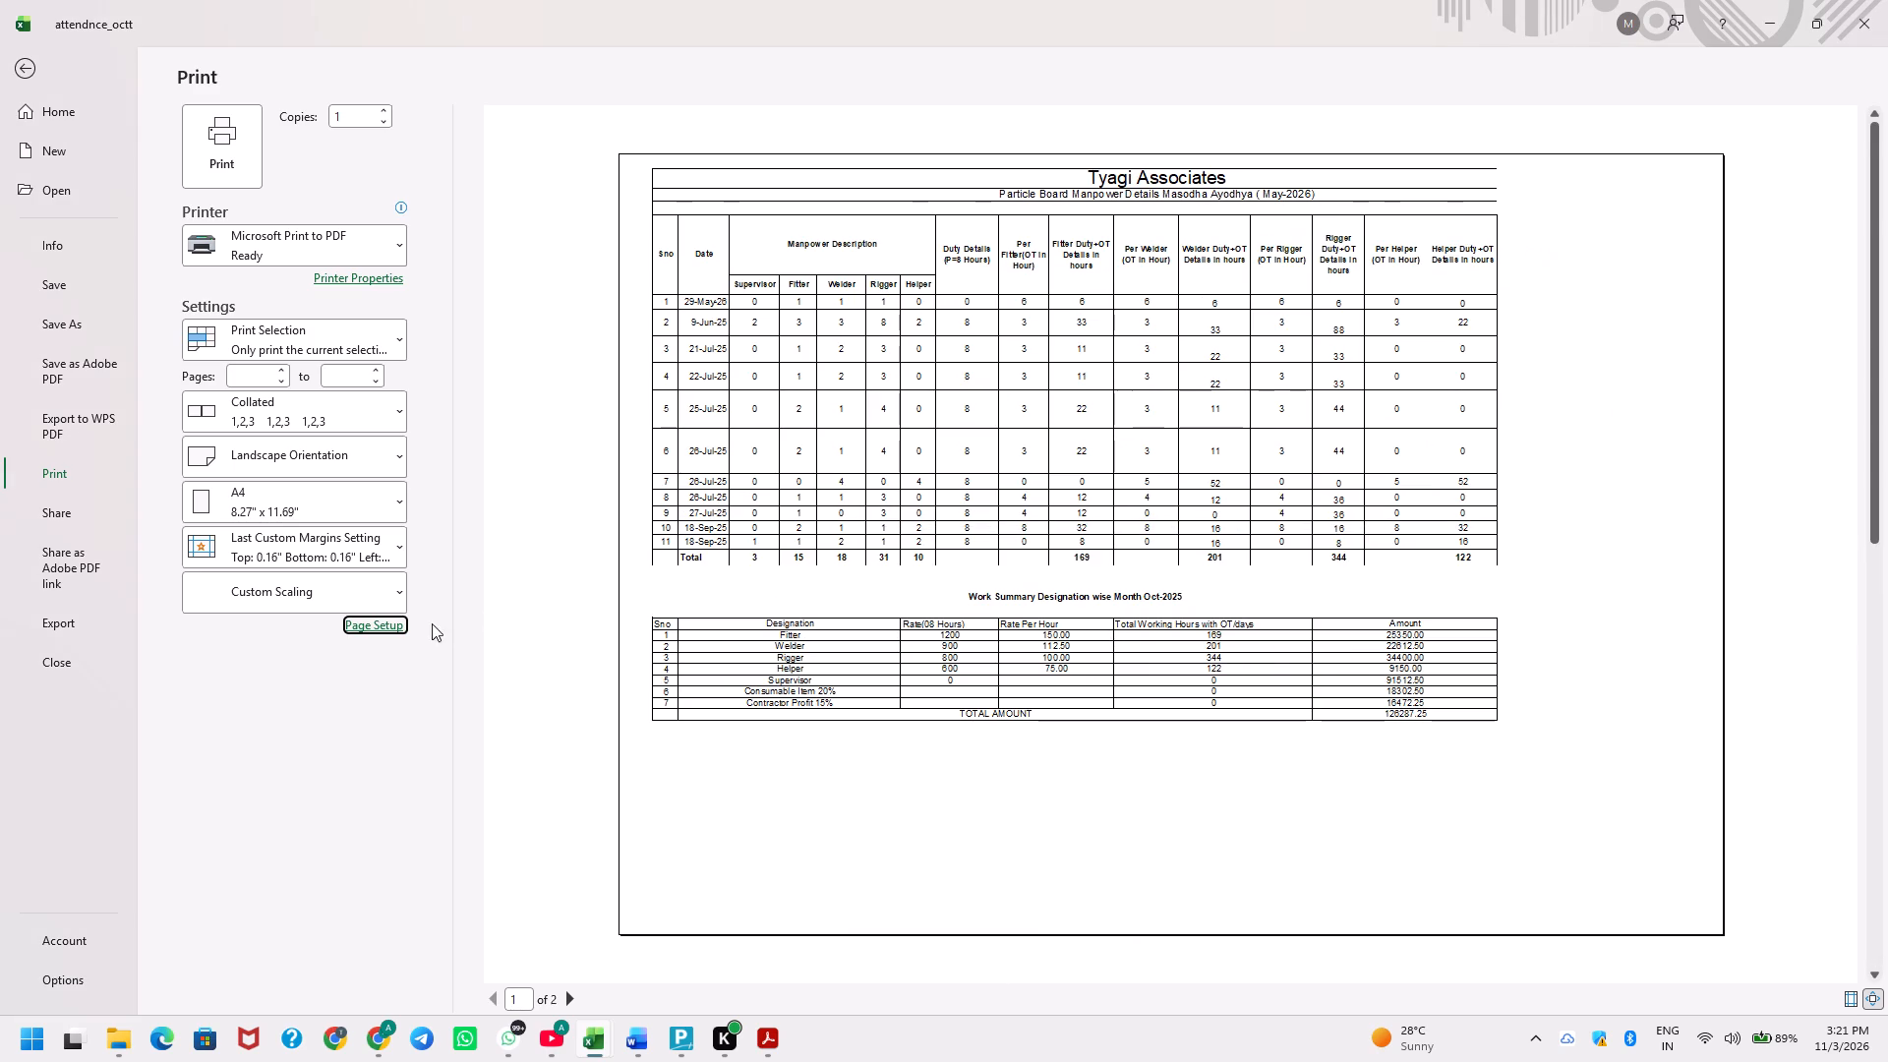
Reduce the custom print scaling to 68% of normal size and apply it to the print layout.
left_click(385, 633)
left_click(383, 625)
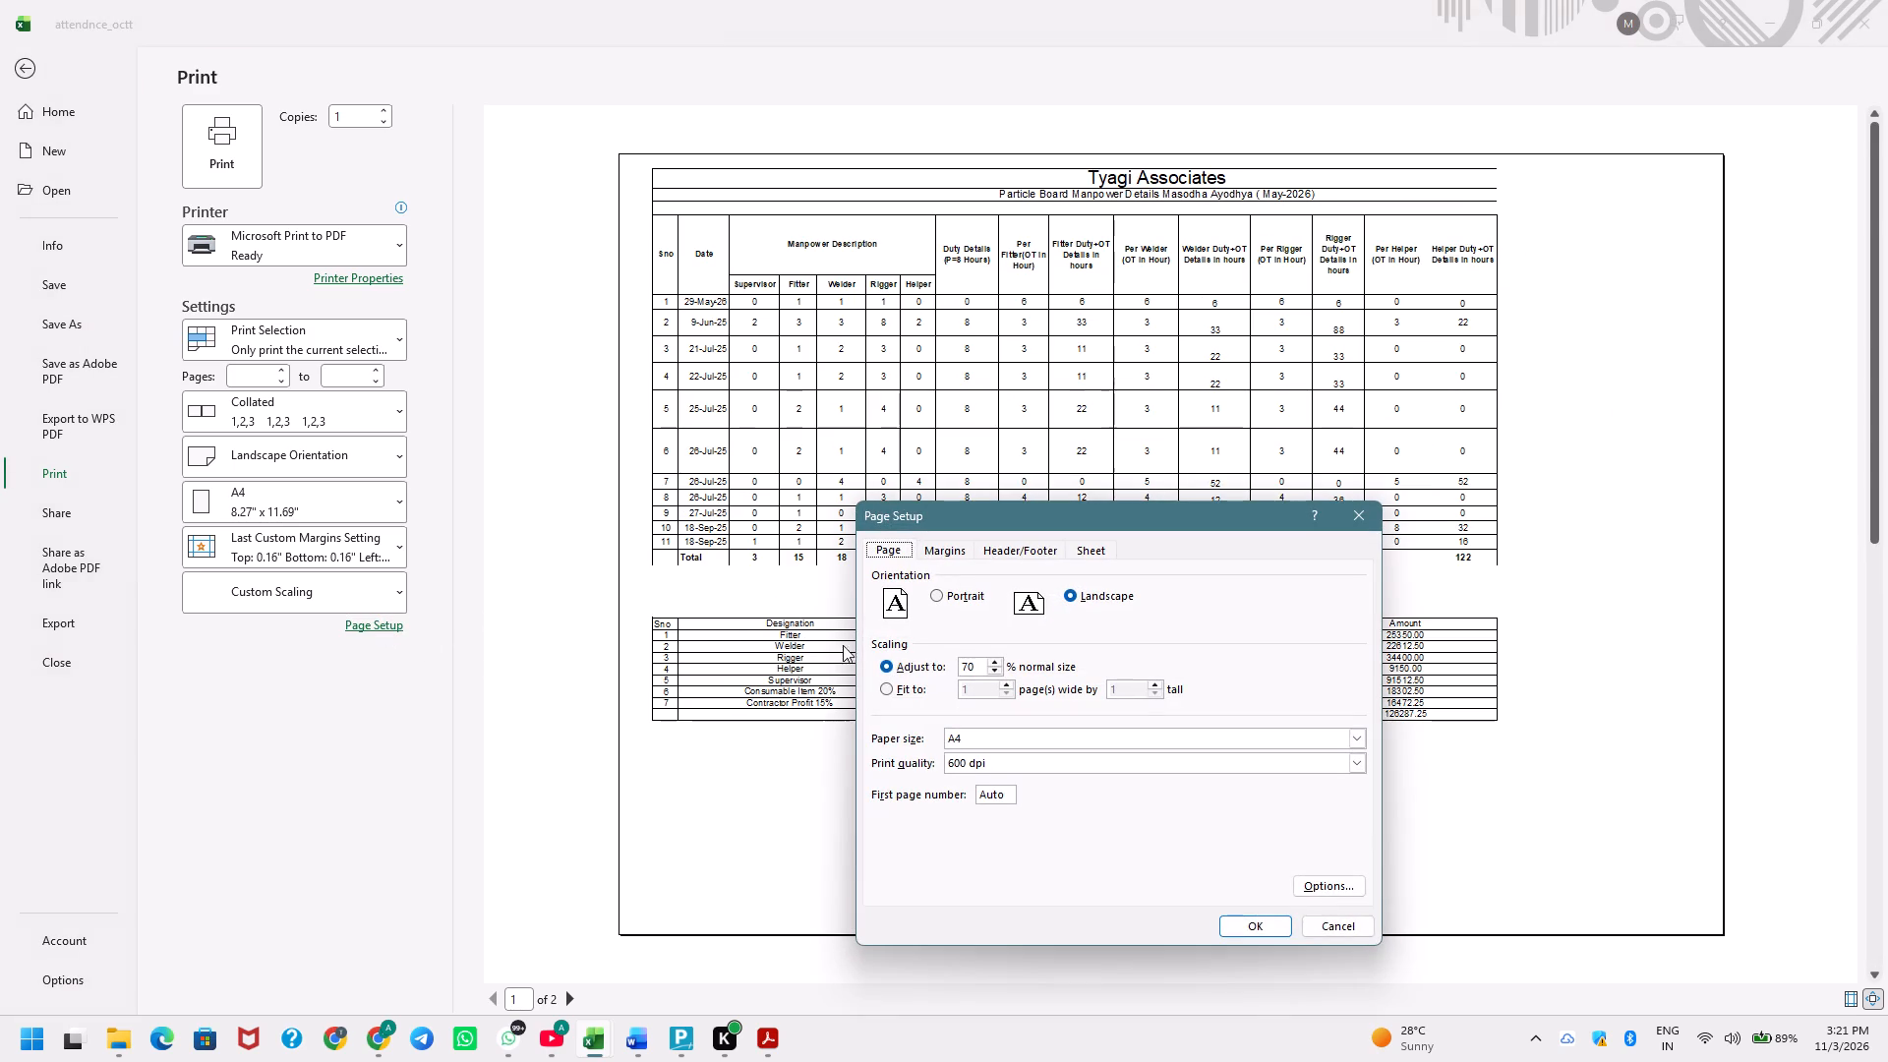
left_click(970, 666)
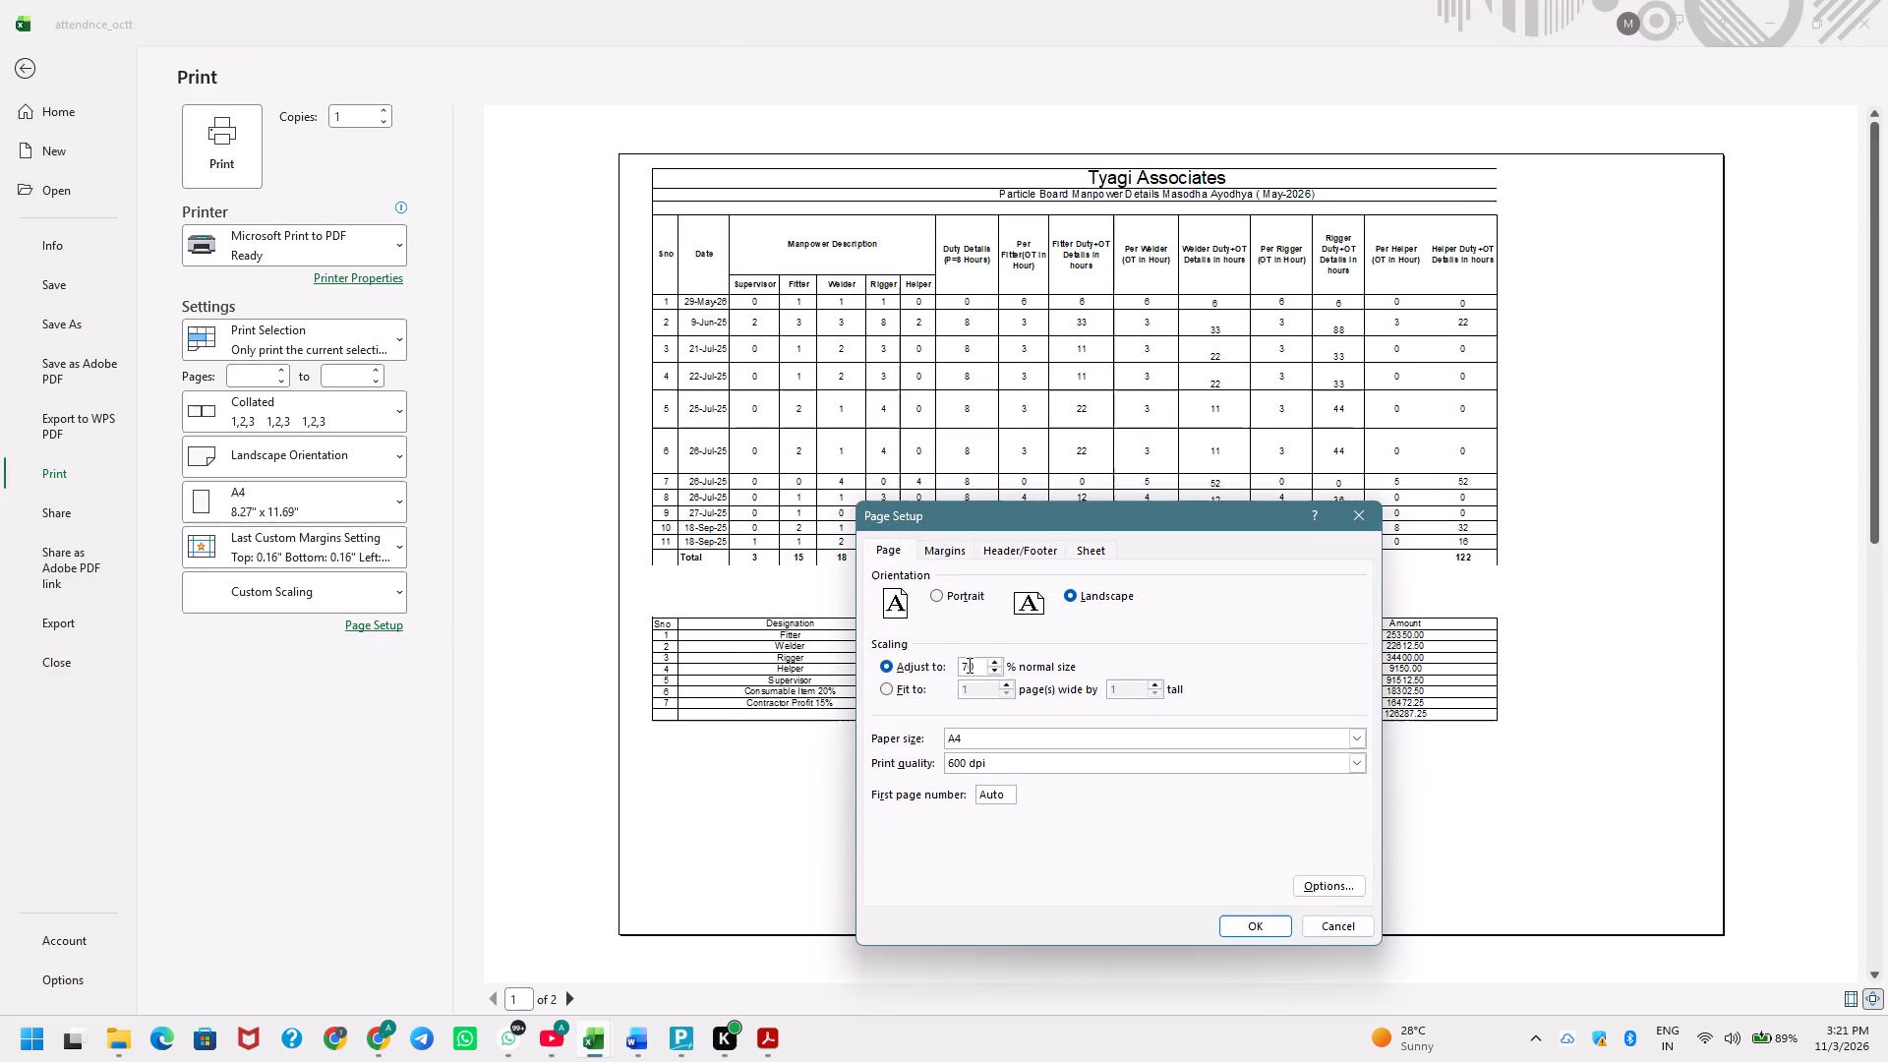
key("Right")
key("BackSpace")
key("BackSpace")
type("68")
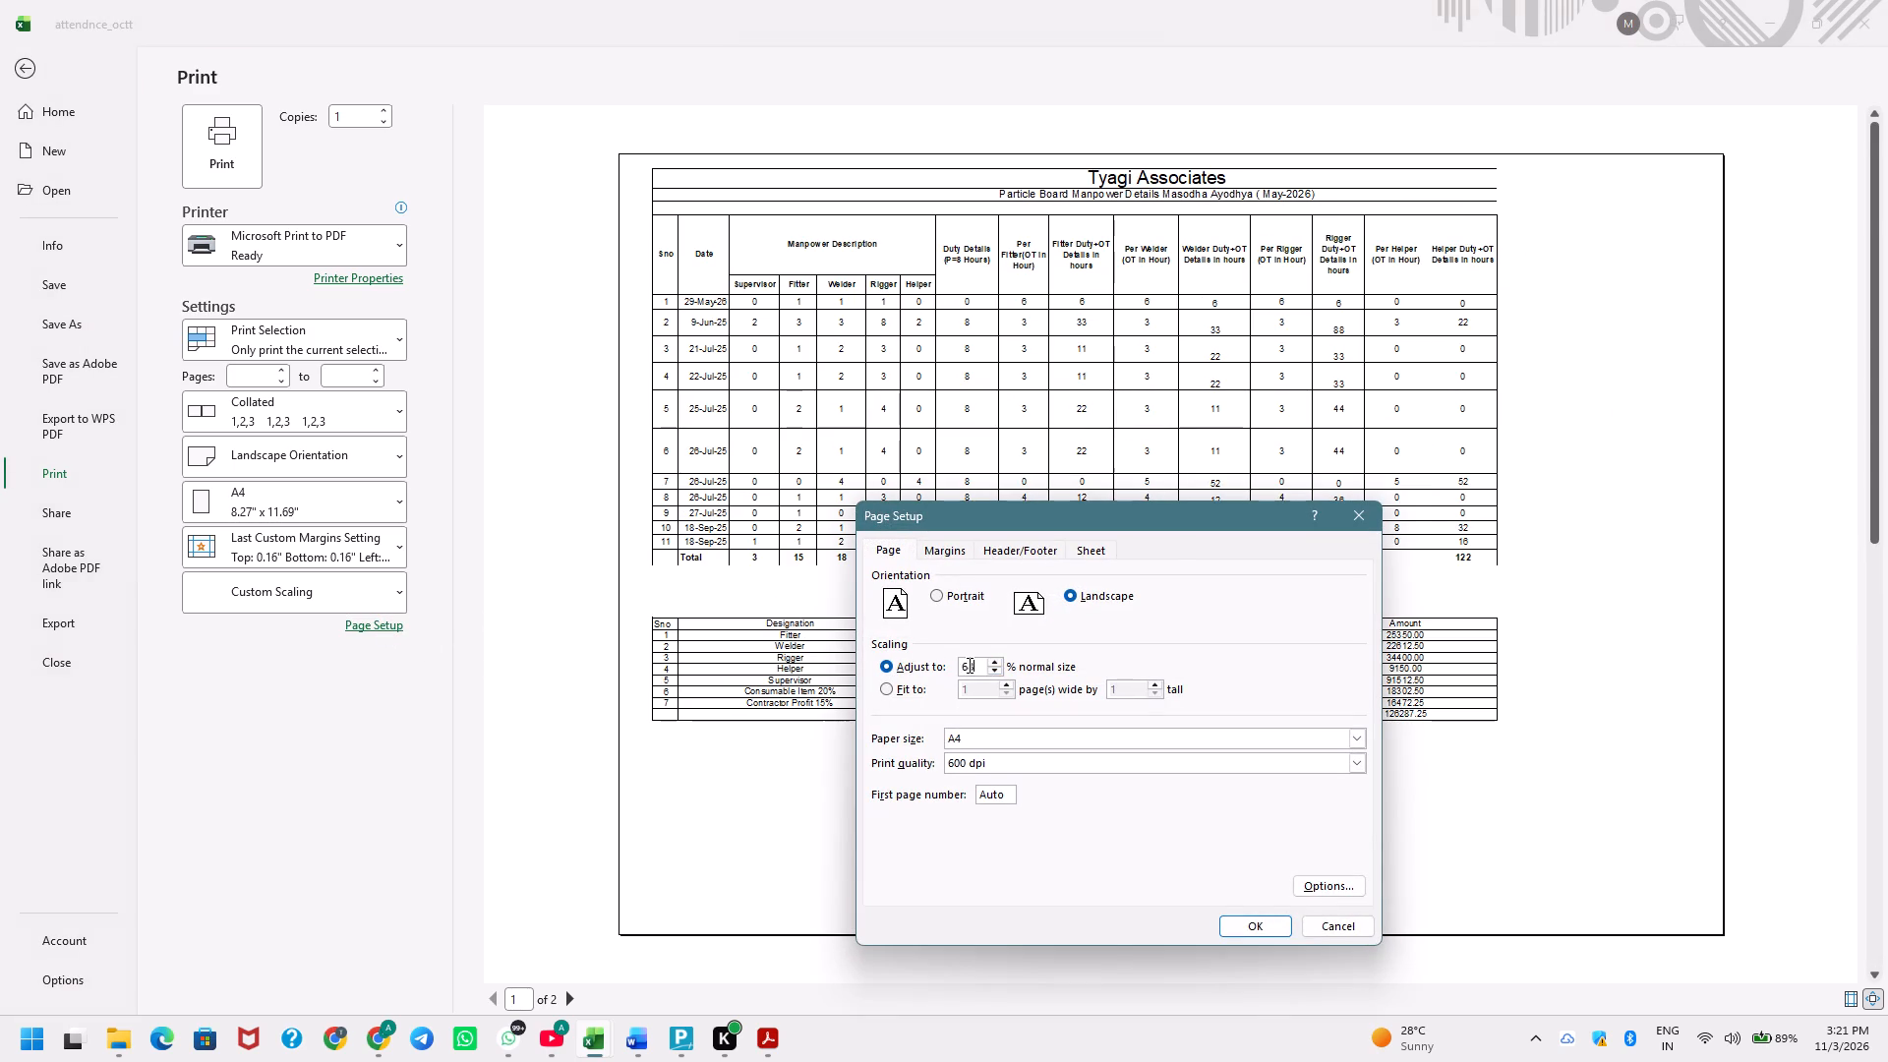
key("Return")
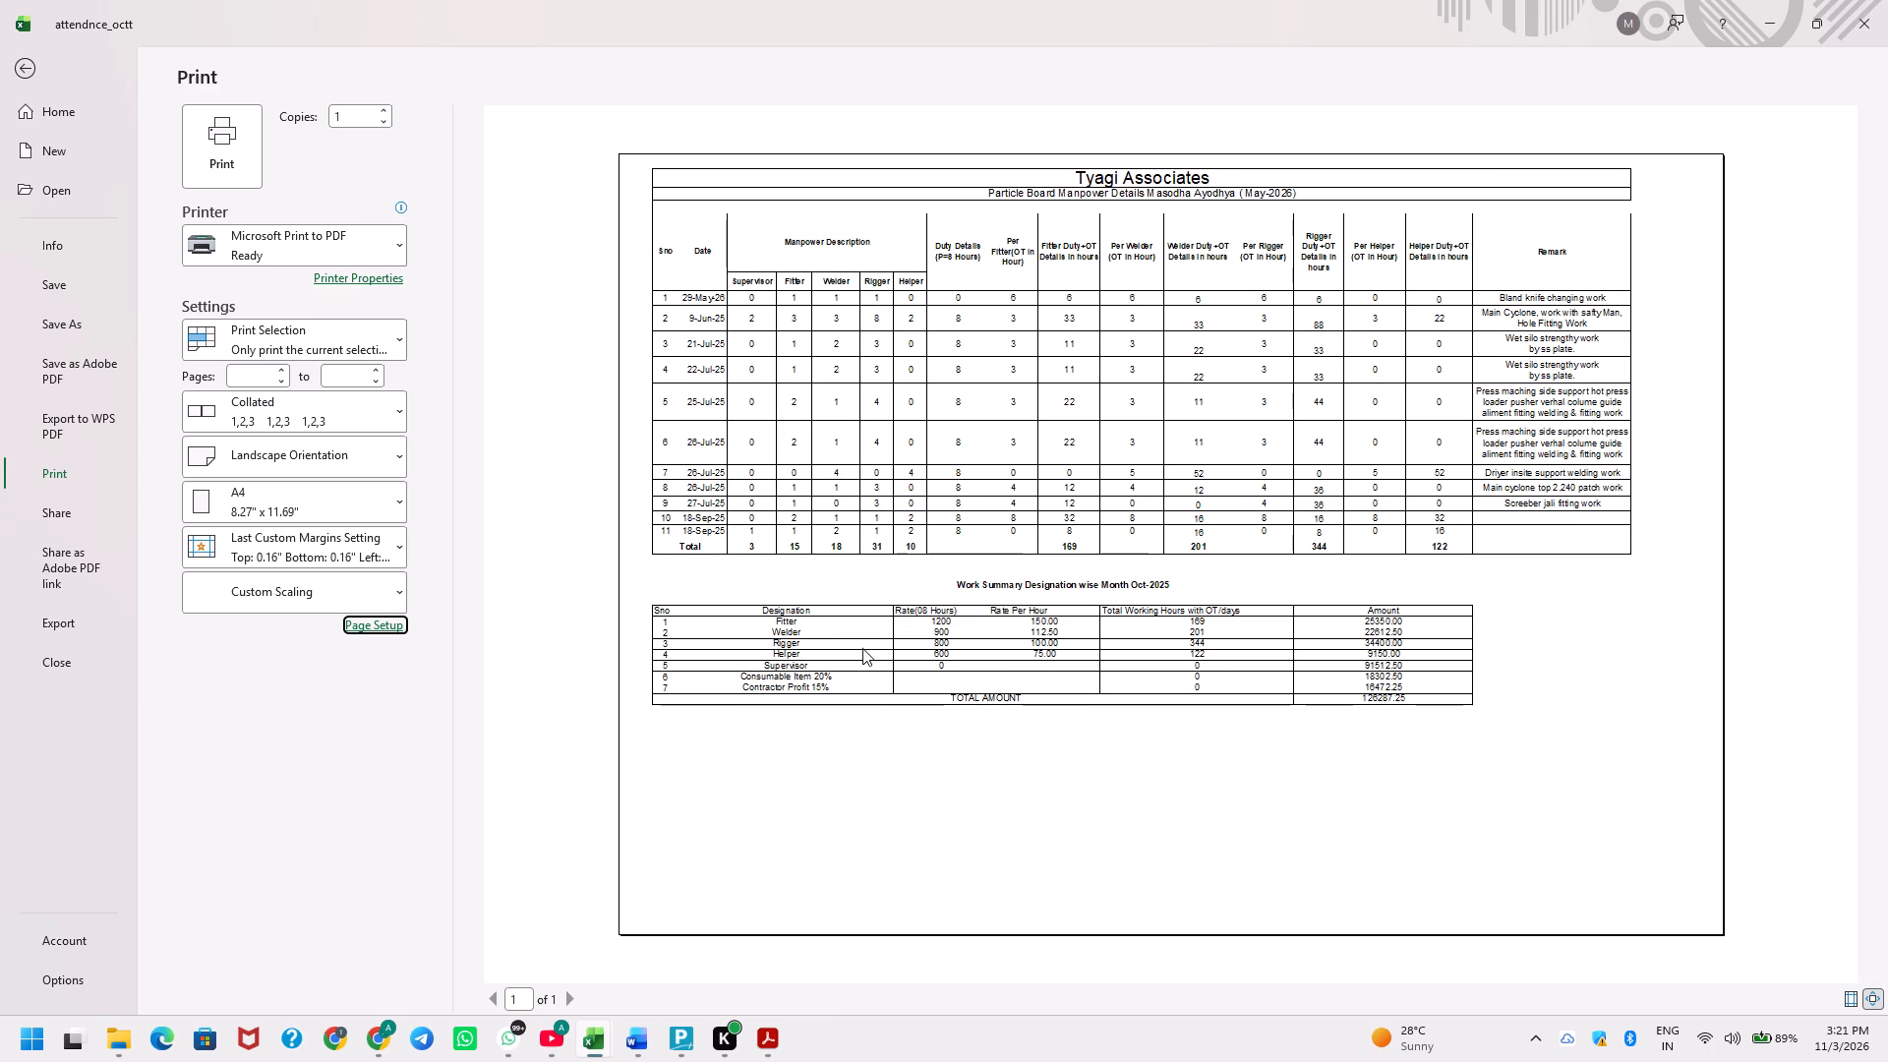
Set the right page margin to 0.35 in the page setup.
left_click(372, 623)
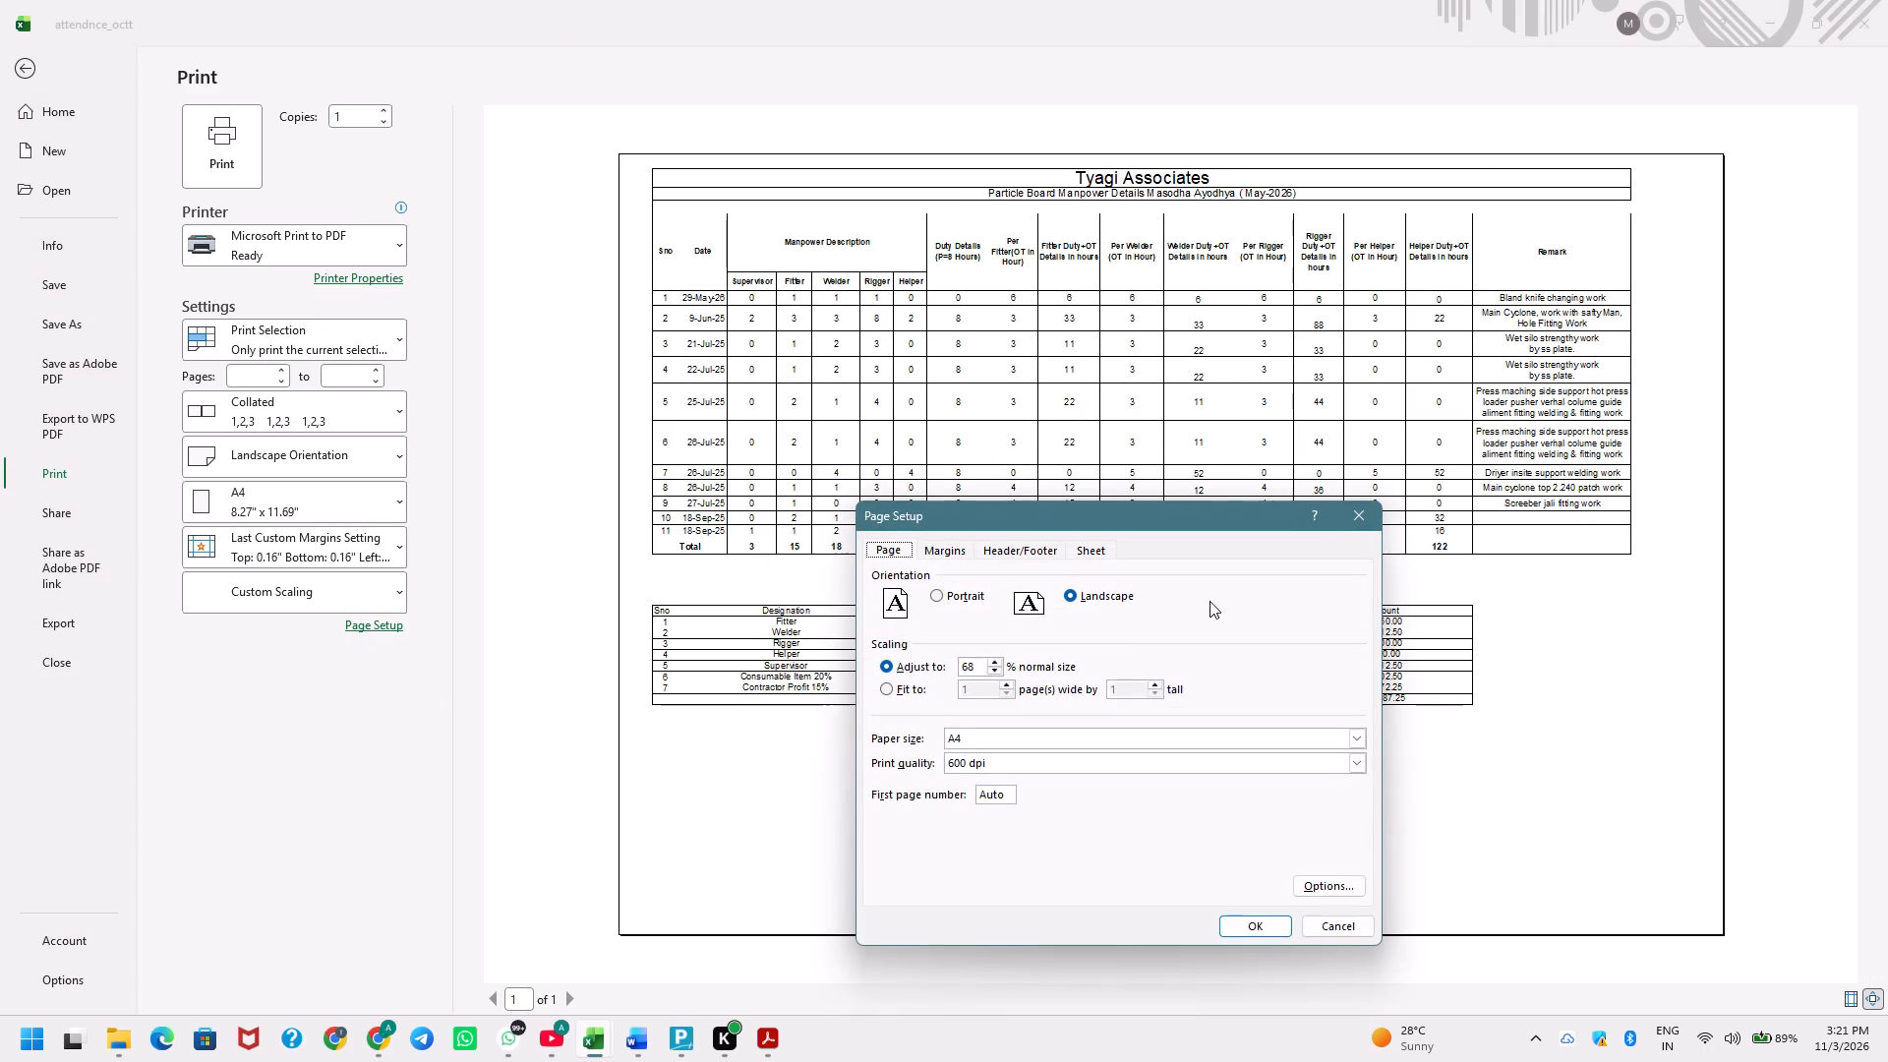
left_click(957, 547)
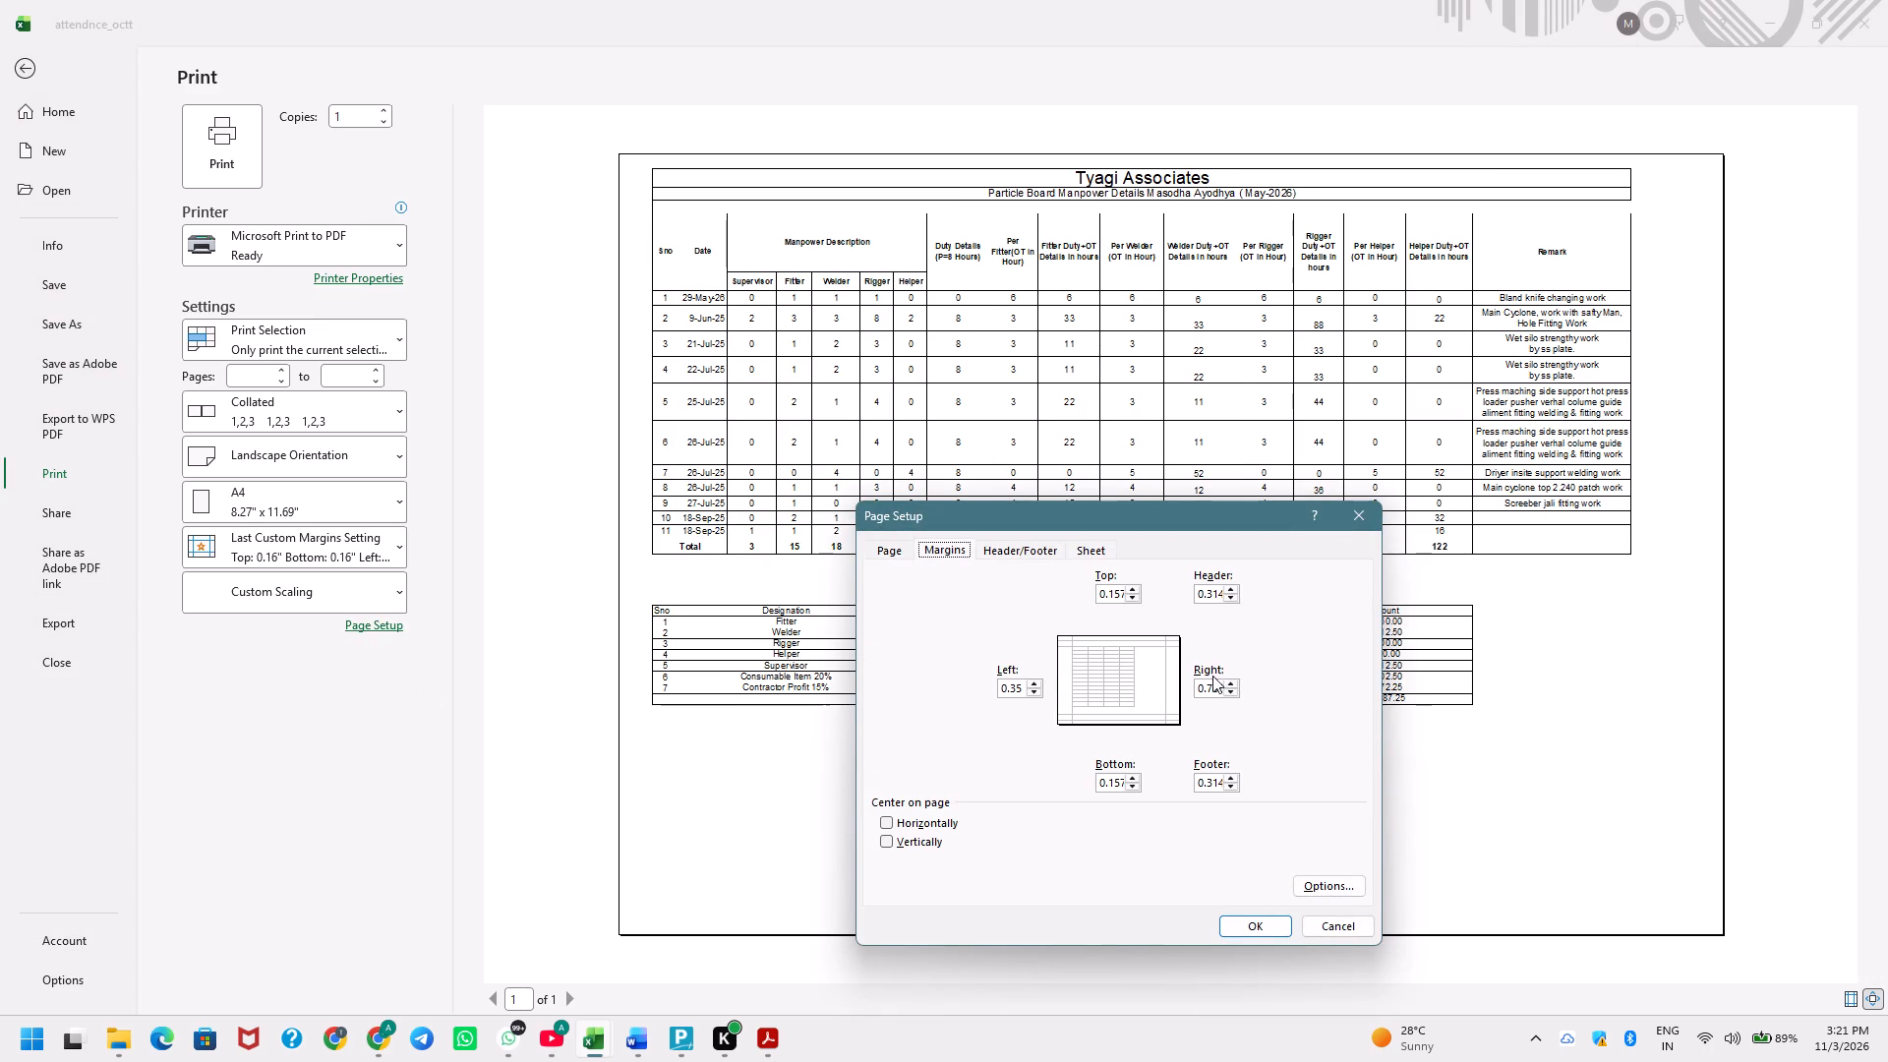
double_click(1236, 692)
left_click(1236, 692)
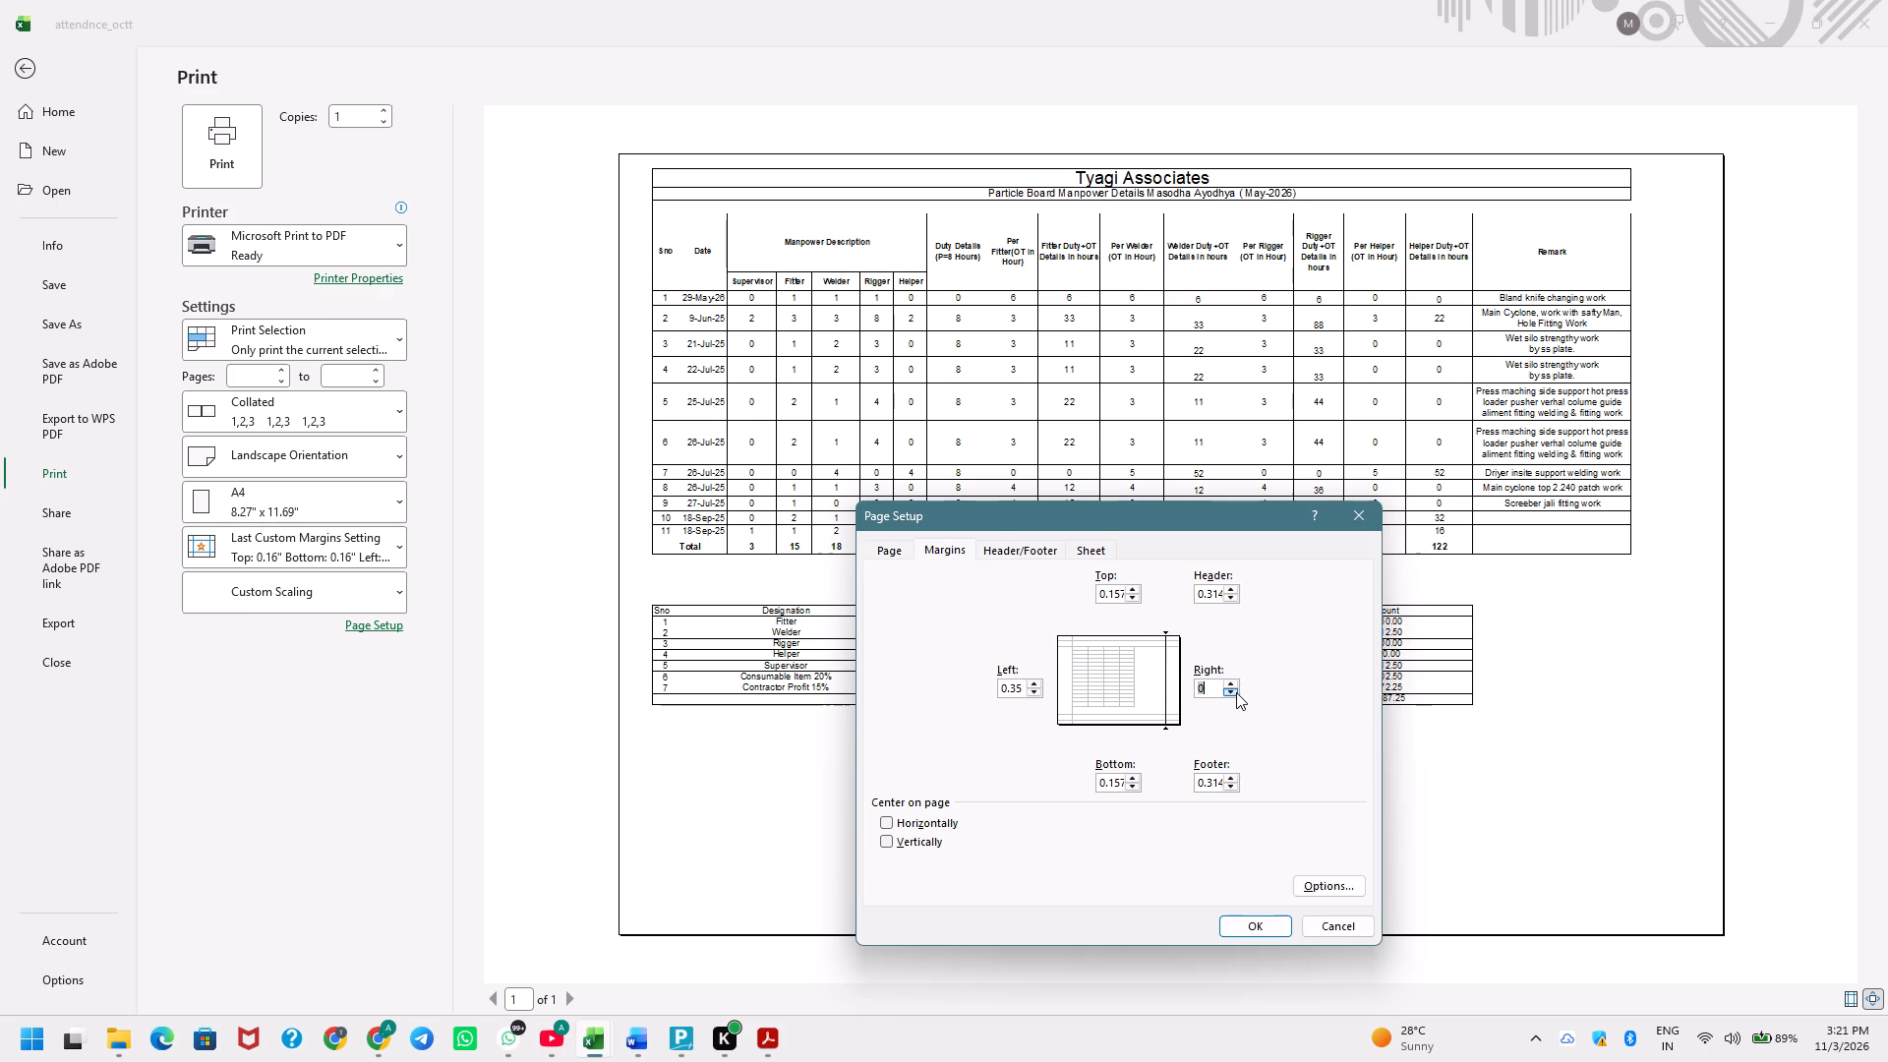
left_click(1230, 688)
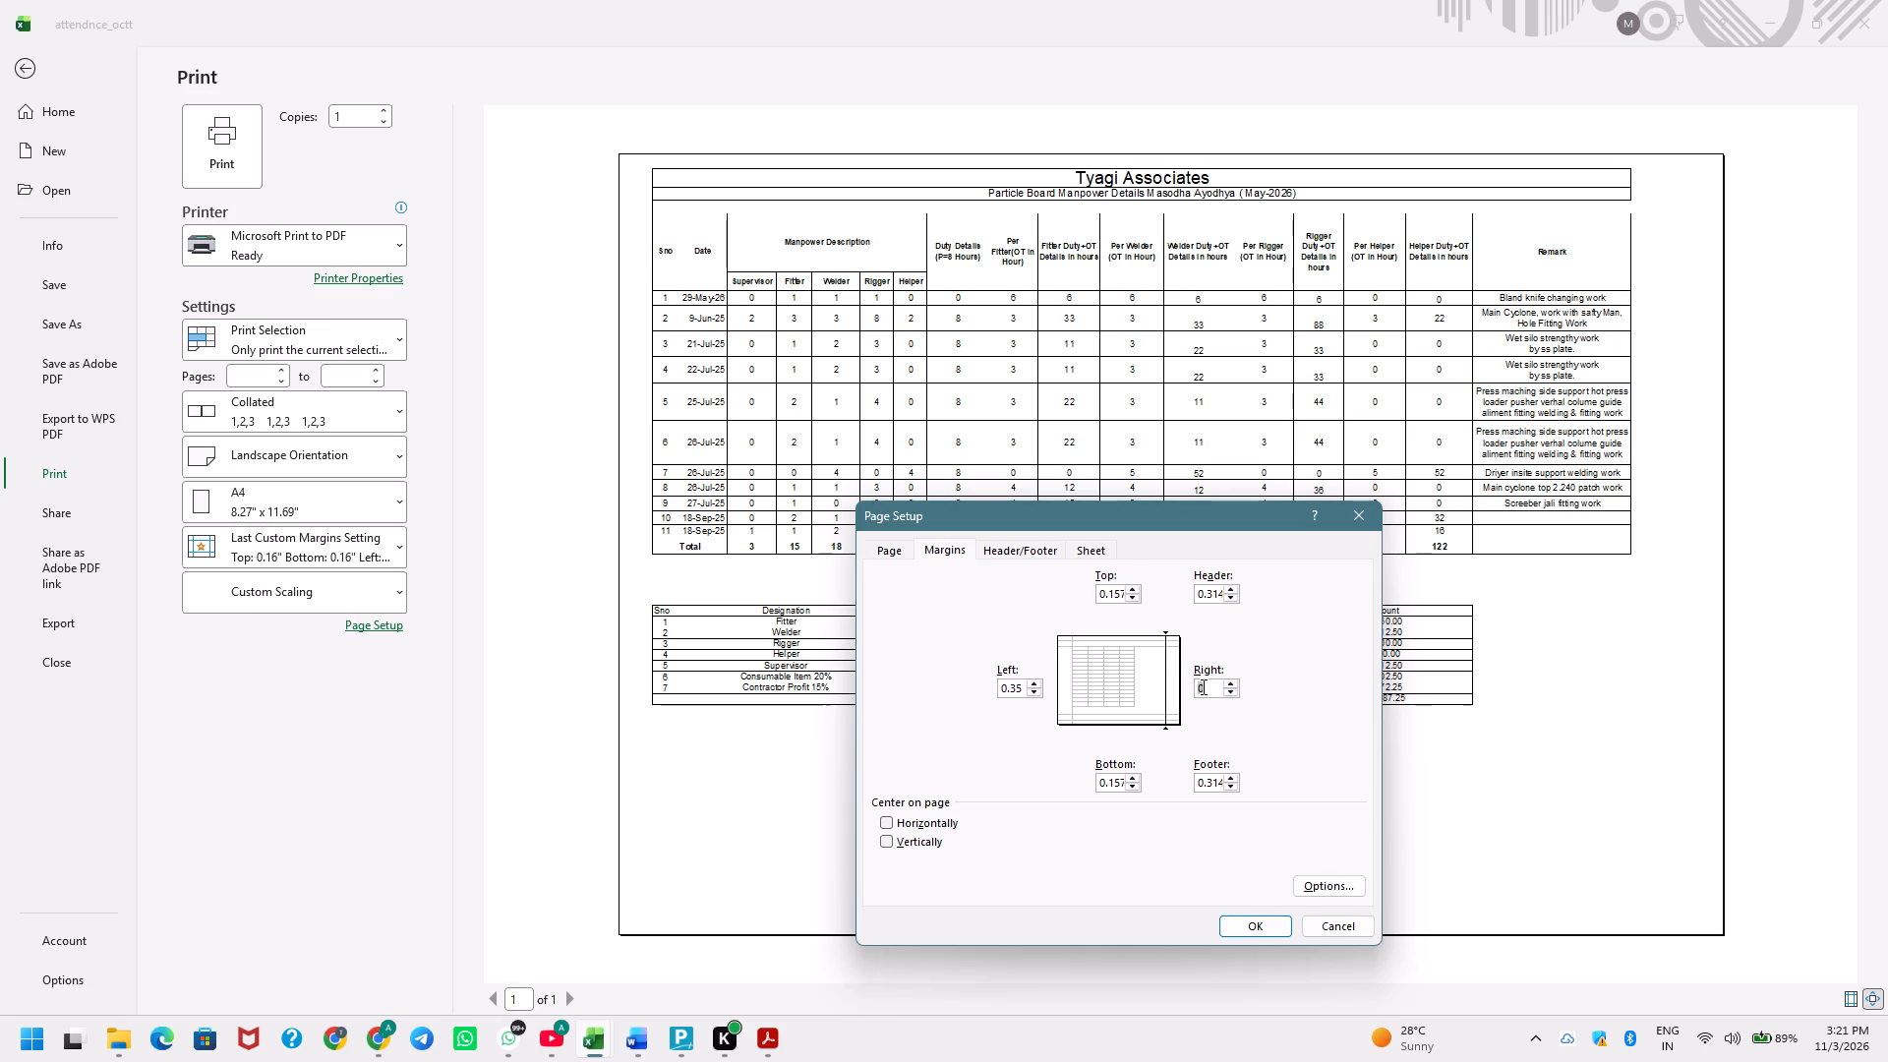
left_click(1230, 681)
left_click(1208, 684)
key("shift+Right")
key("3")
Set the top page margin to 0.5 and apply the margin changes to the print layout.
left_click(1136, 586)
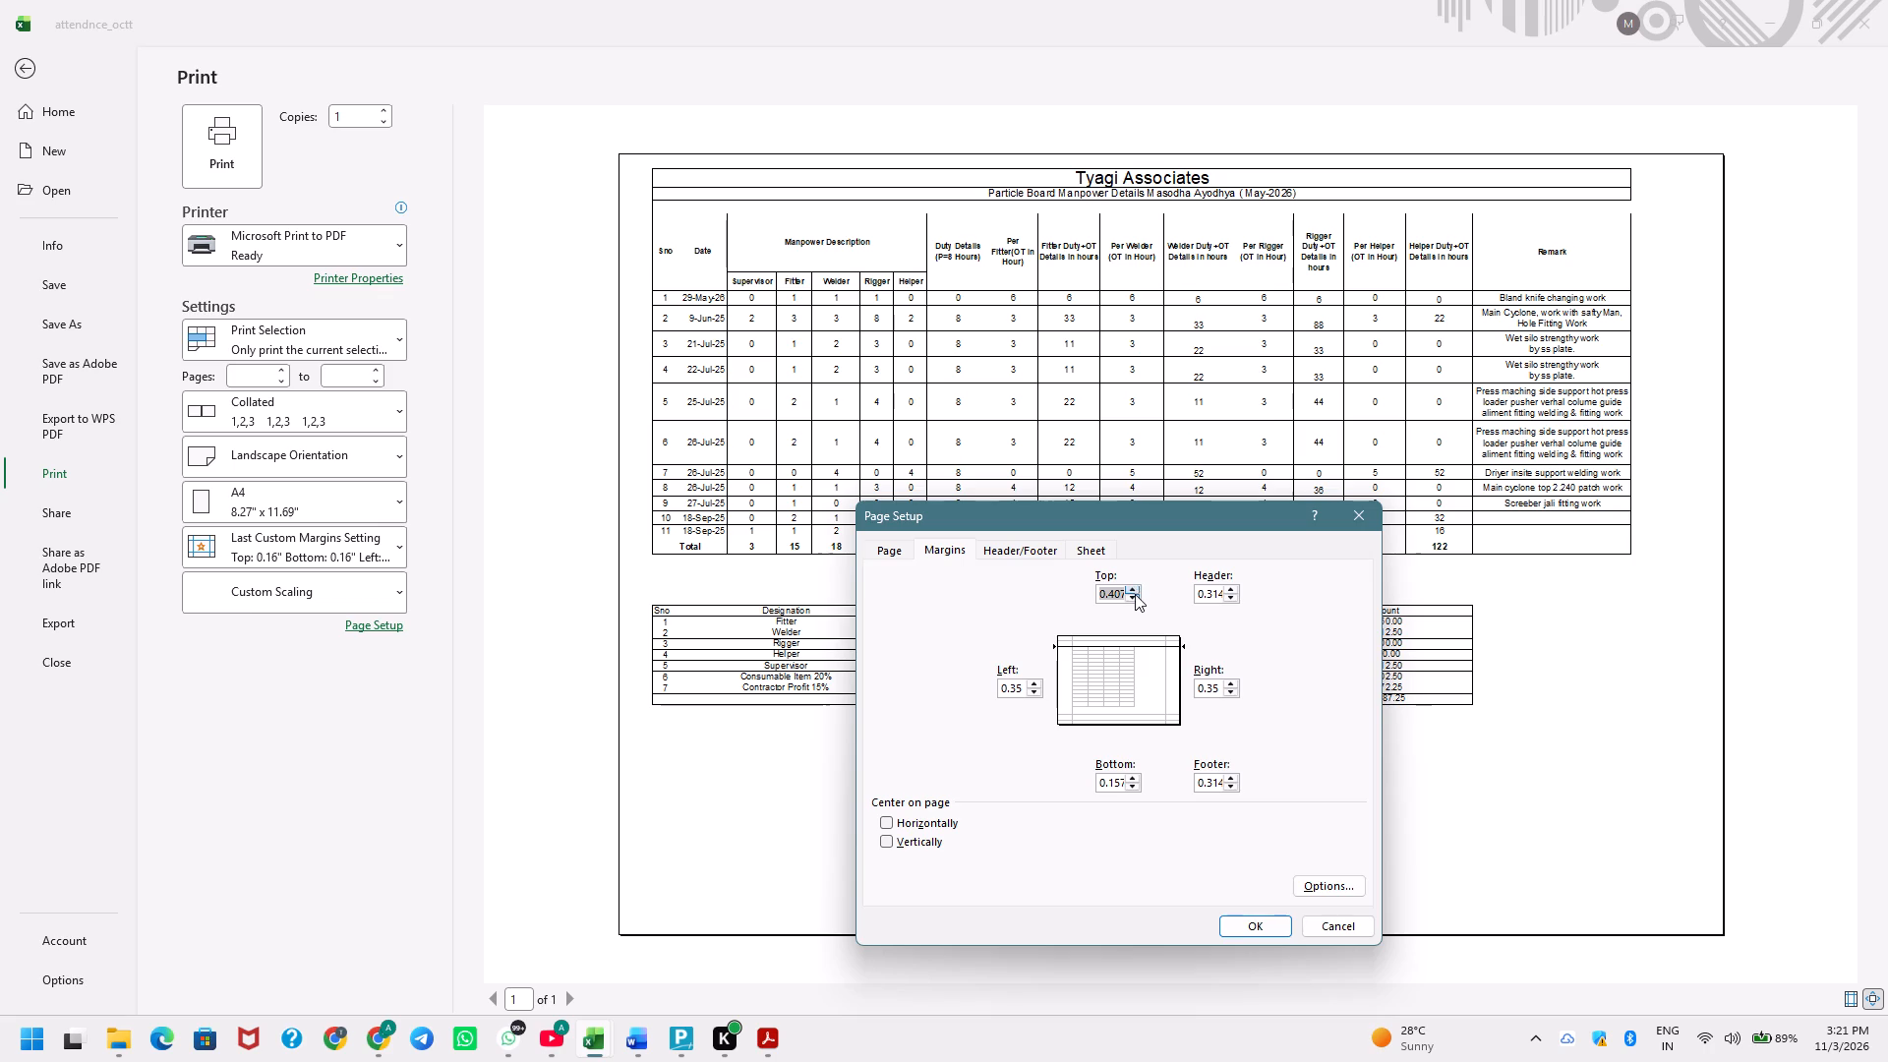
double_click(1134, 595)
left_click(1134, 586)
left_click(1134, 586)
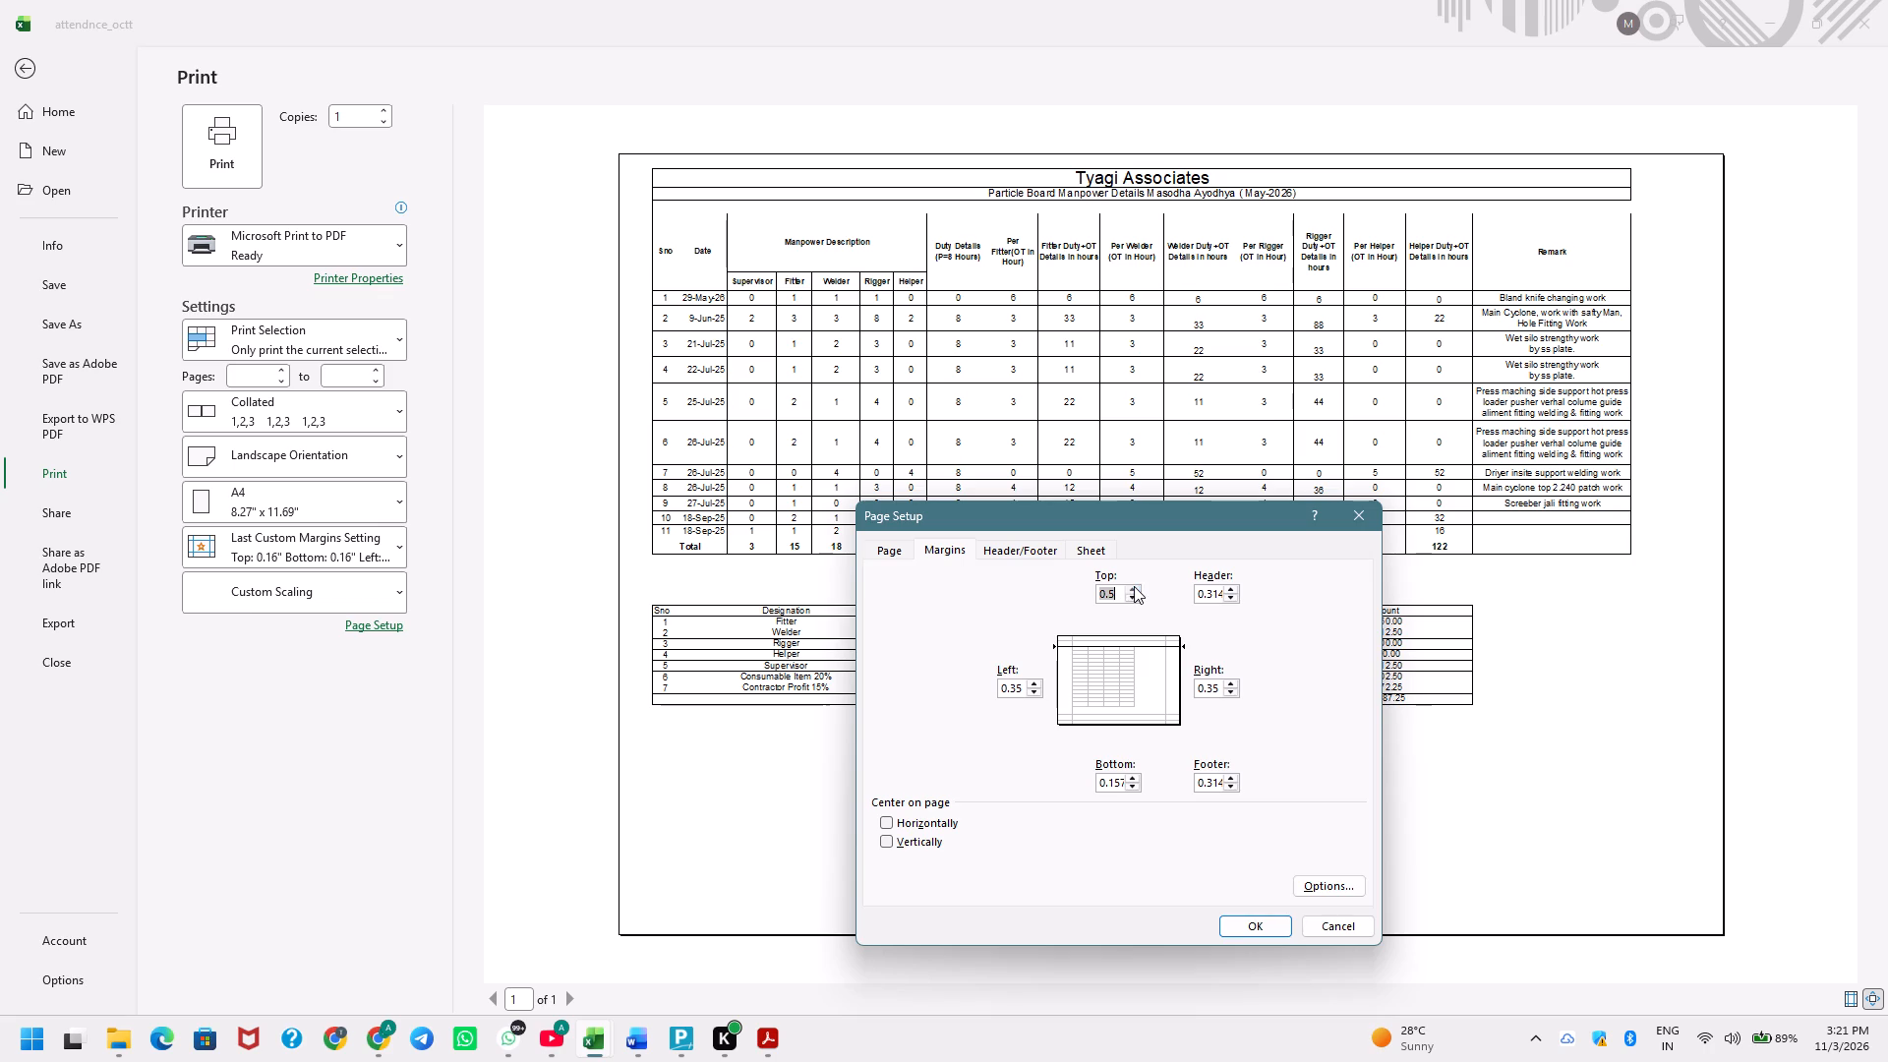
left_click(1119, 595)
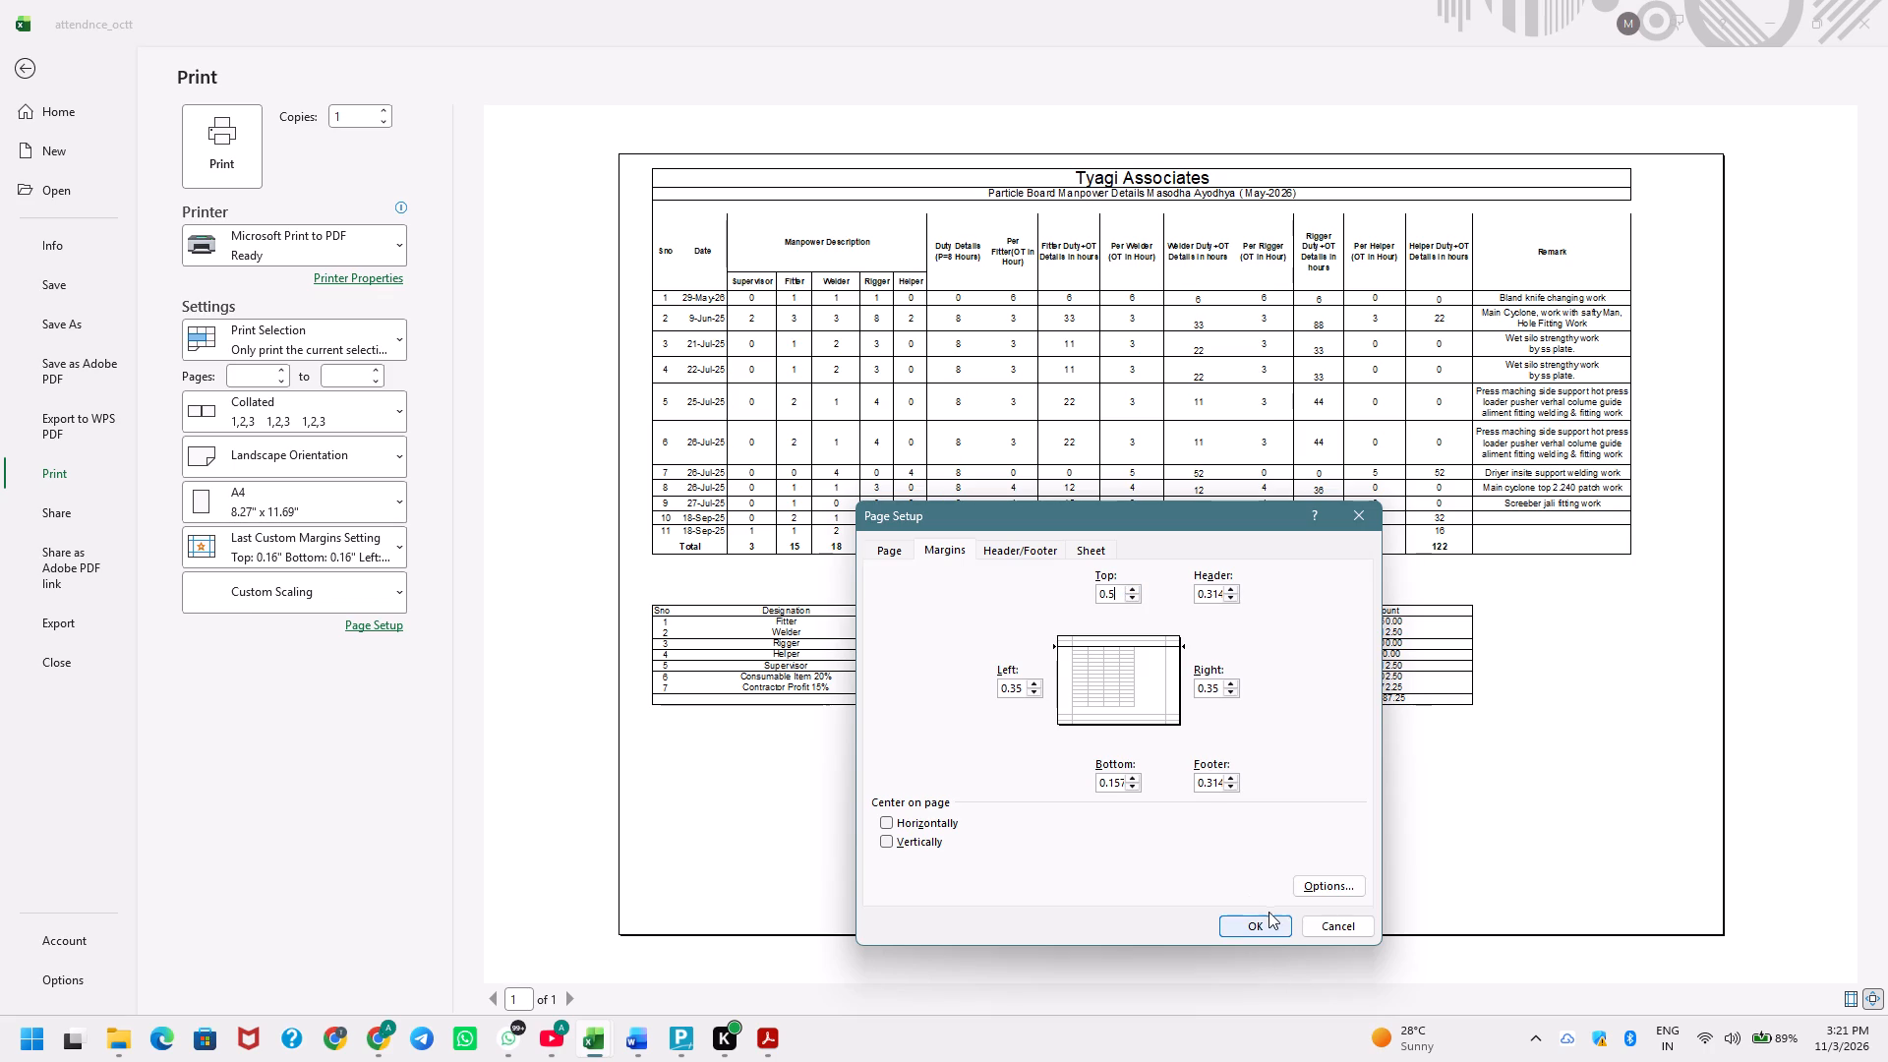
left_click(1268, 927)
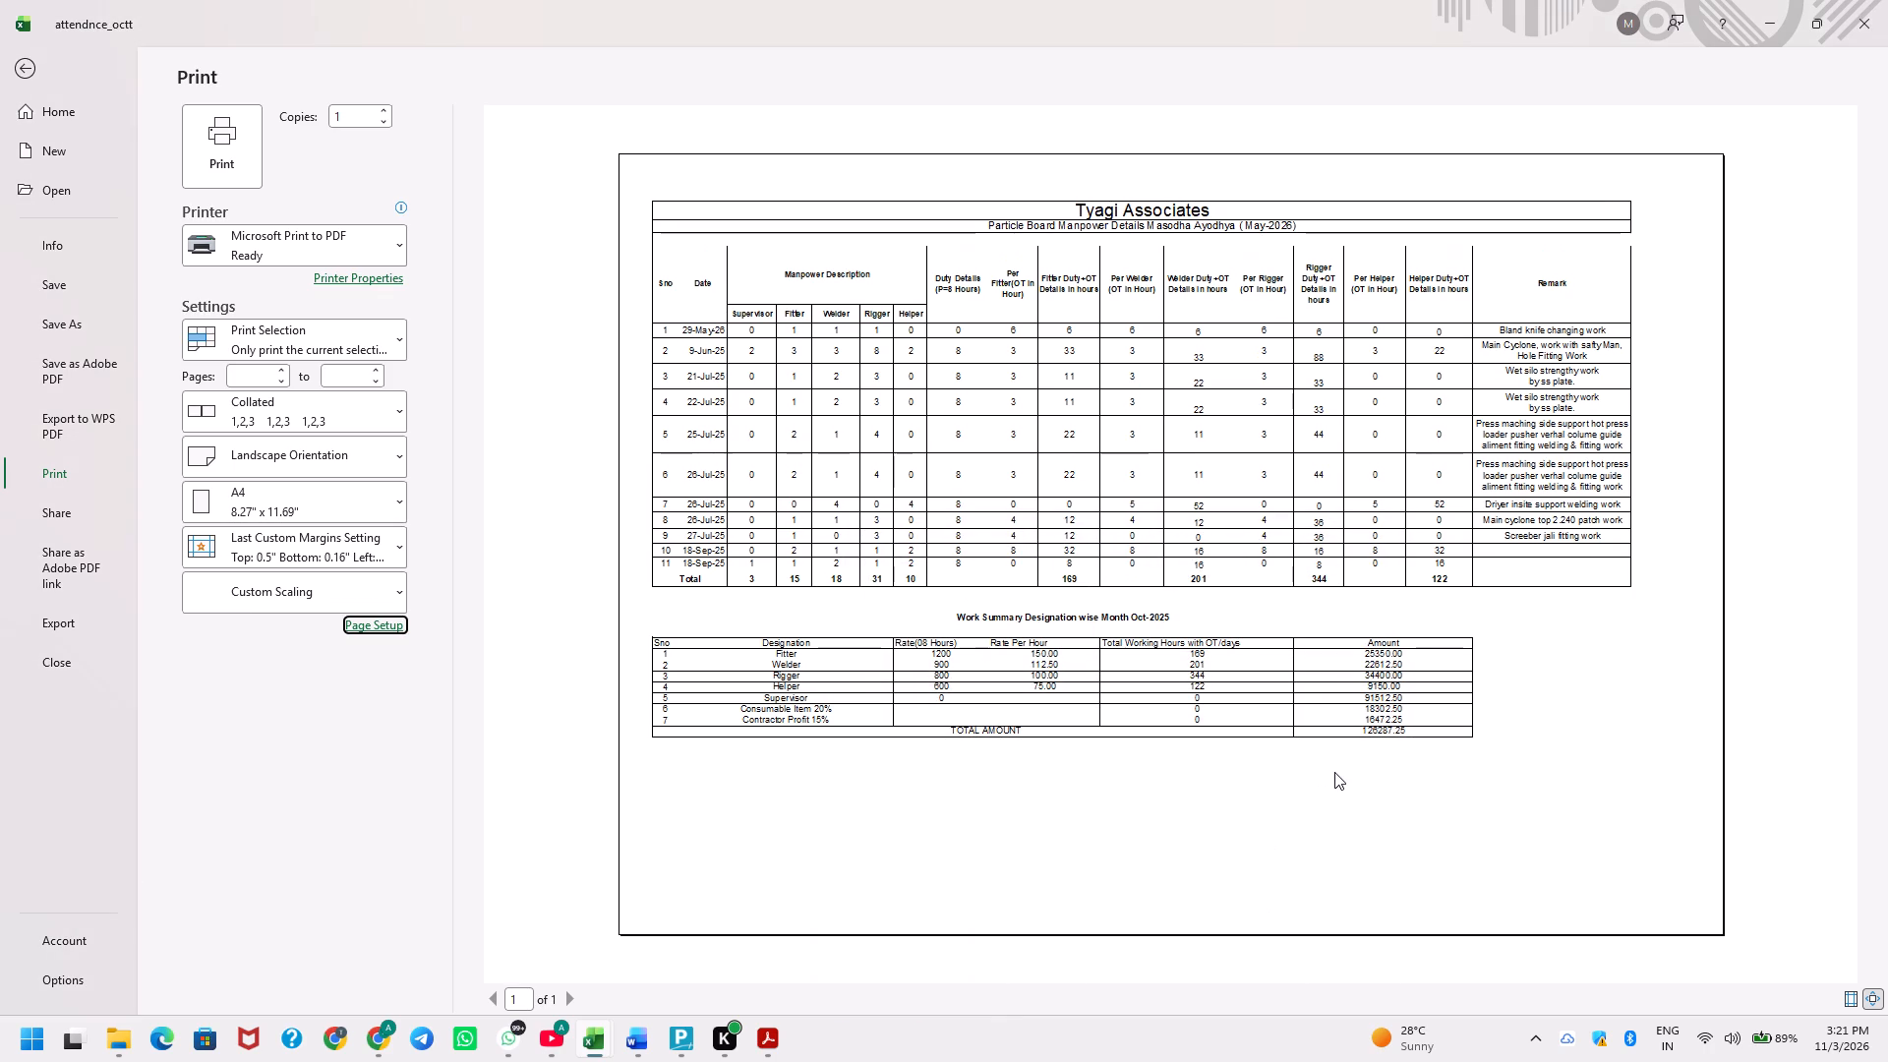
Raise the custom print scaling to 70% of normal size and apply it.
left_click(382, 624)
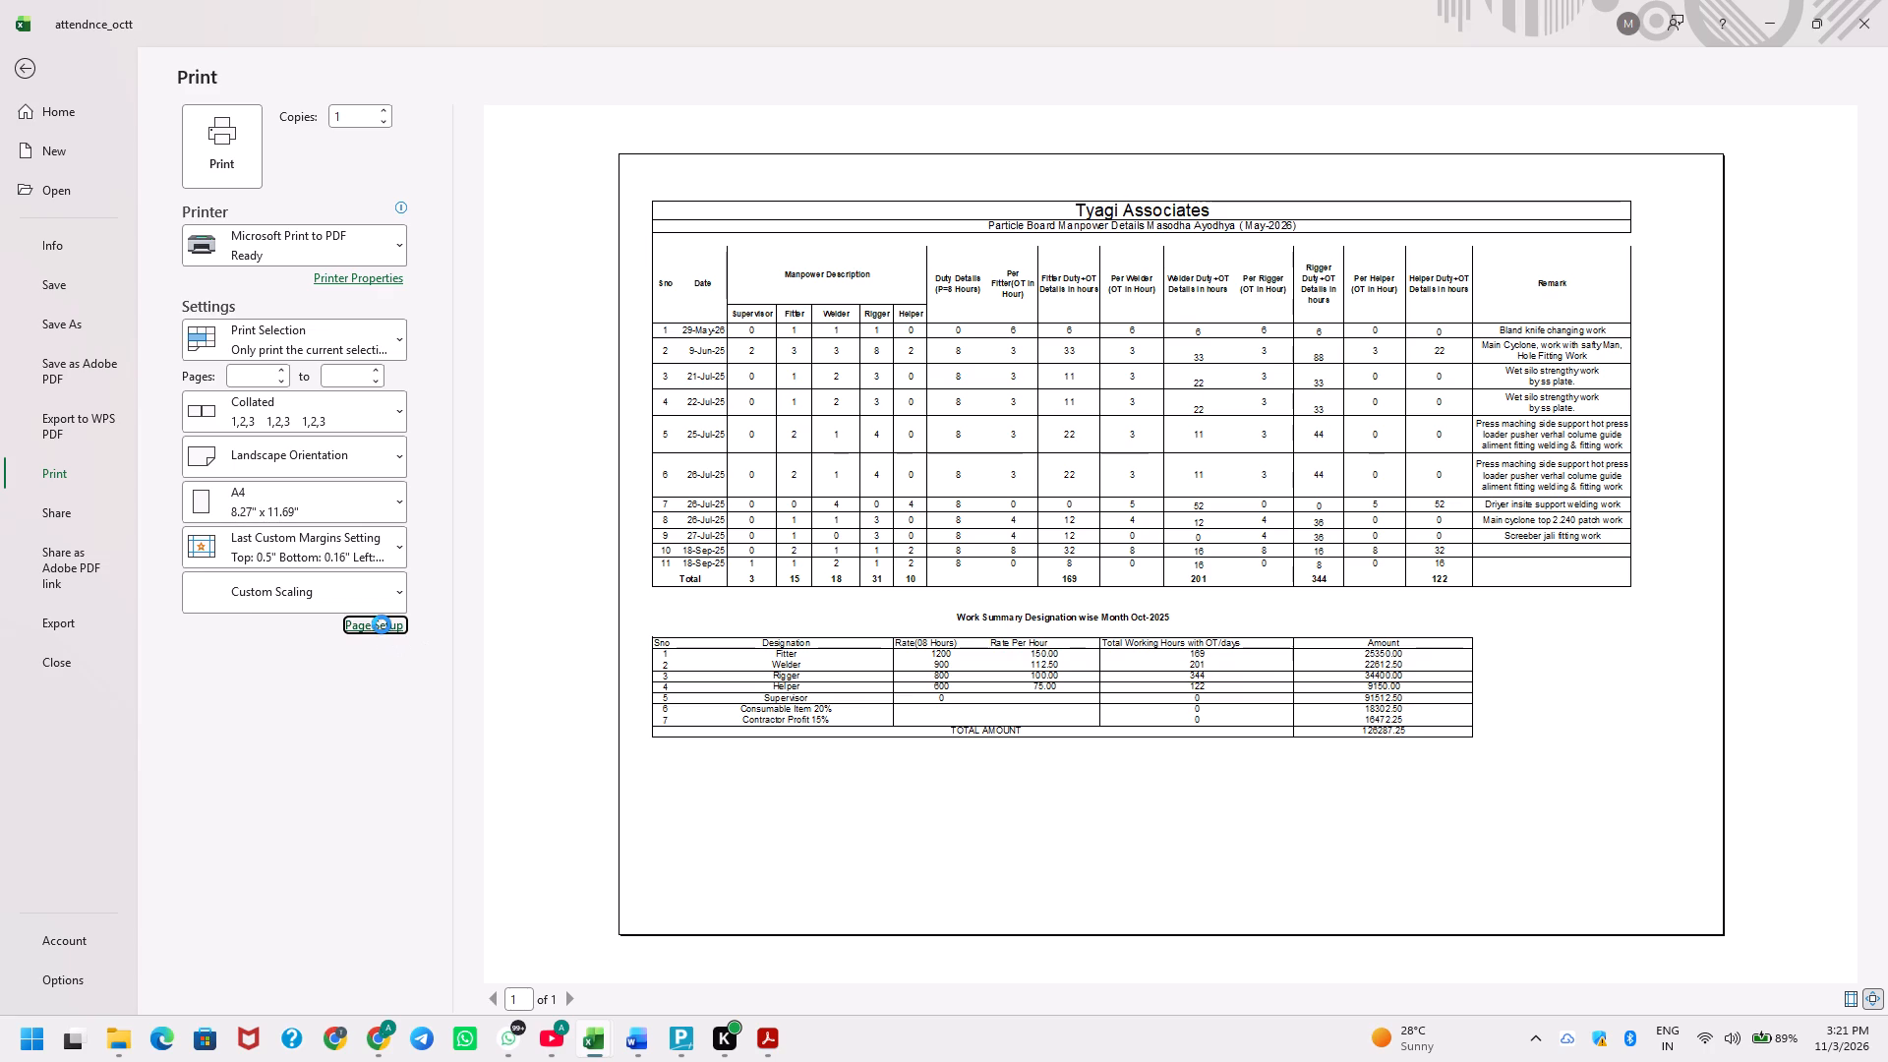
left_click(992, 659)
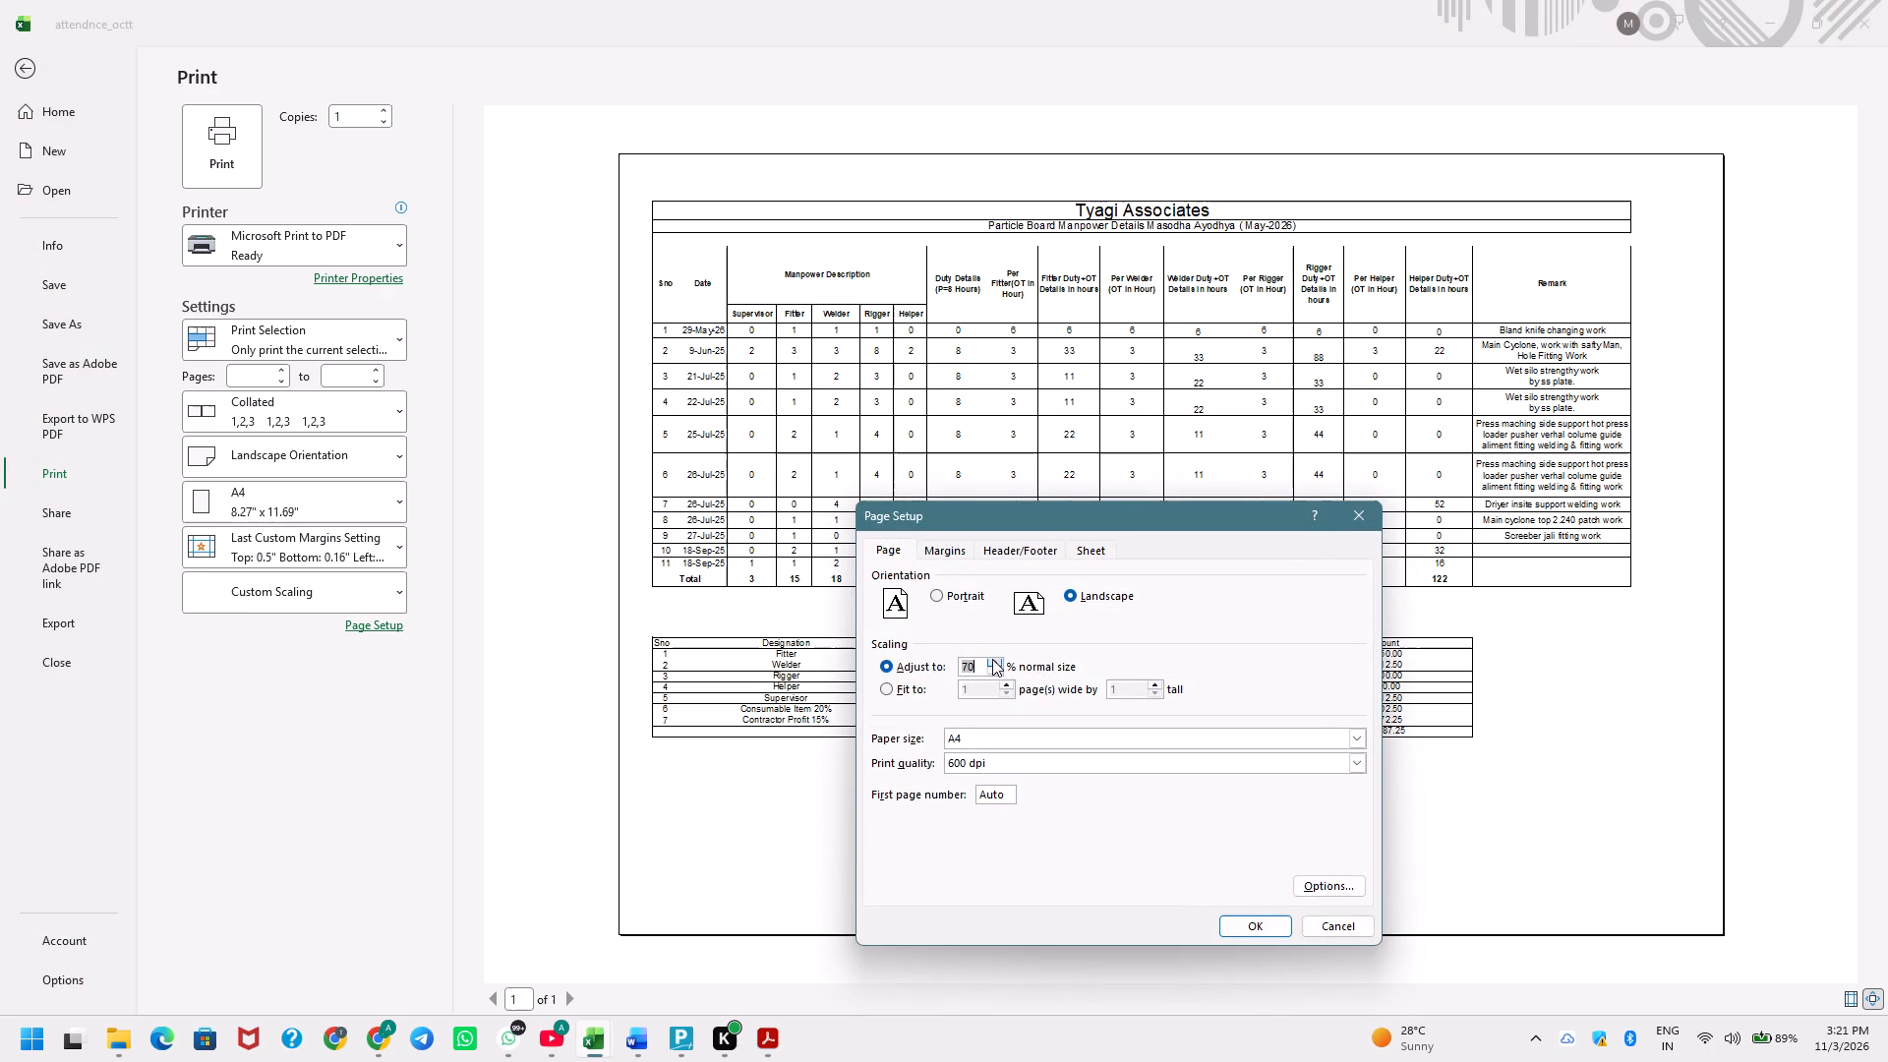
left_click(1239, 912)
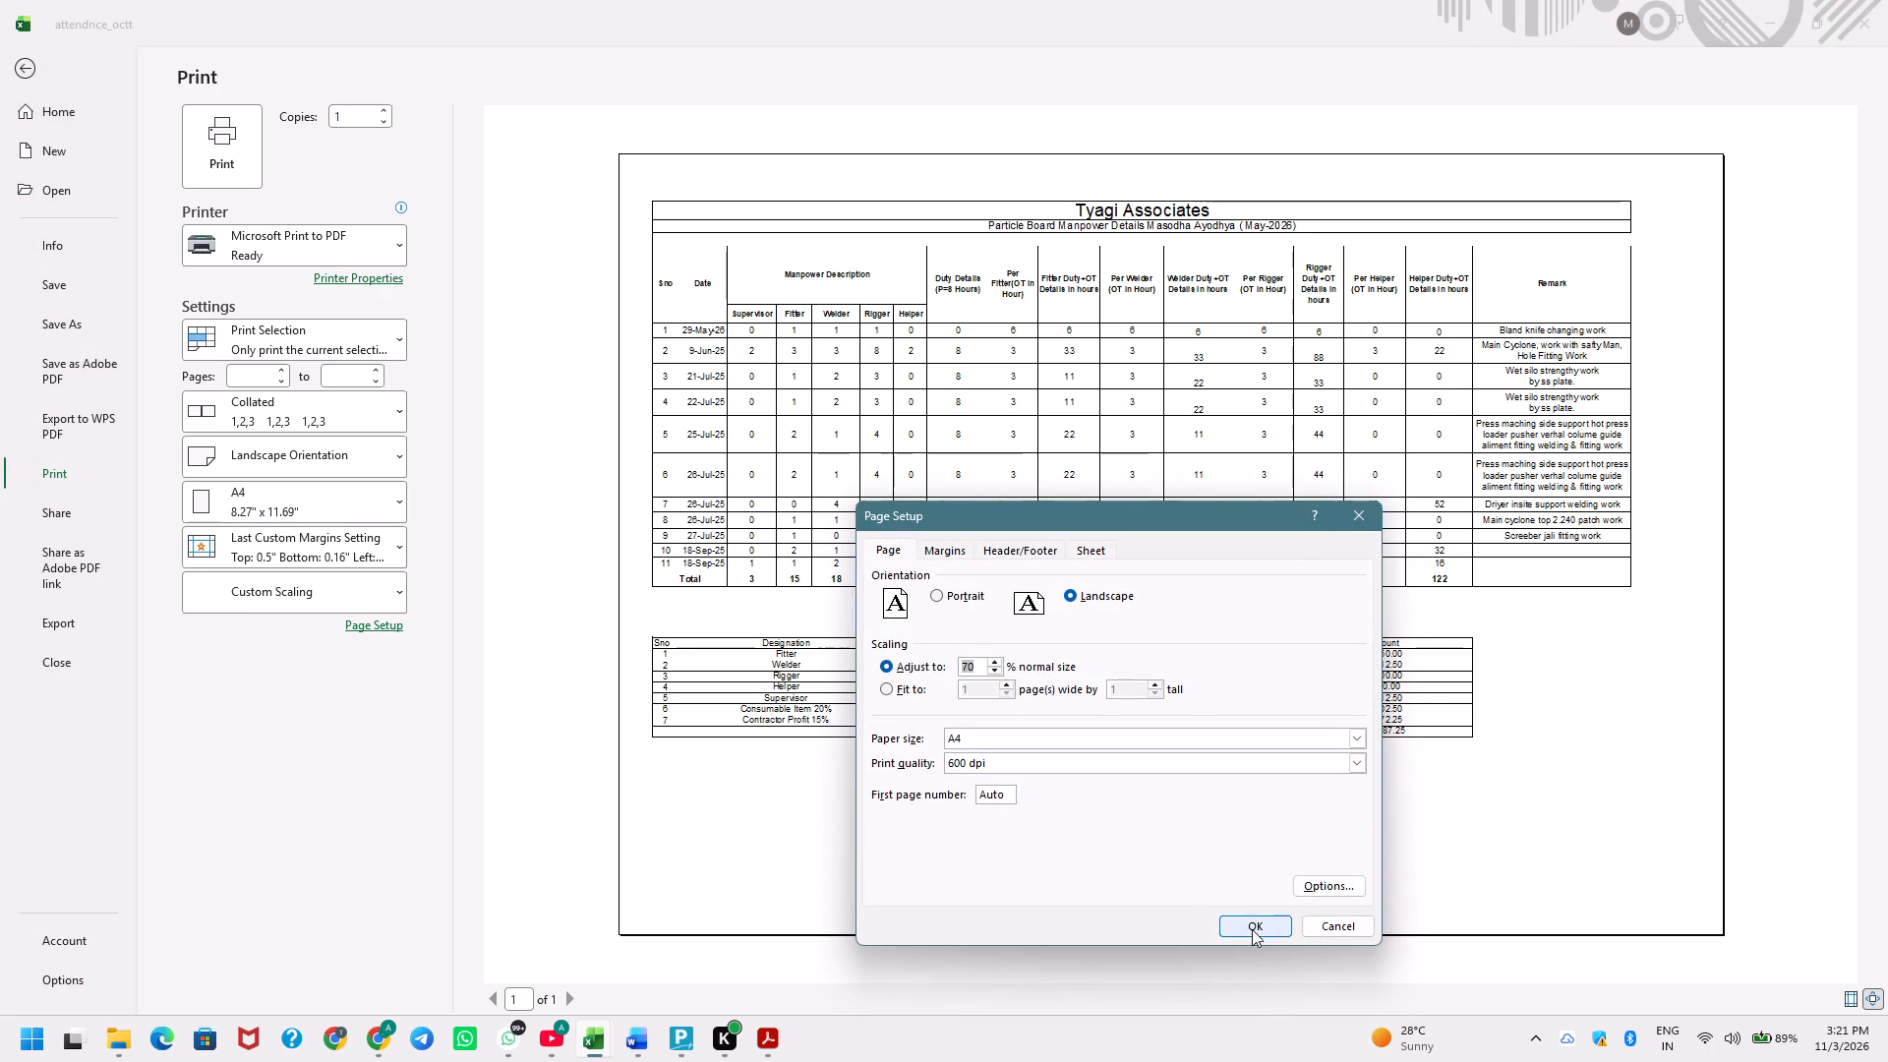
left_click(1252, 930)
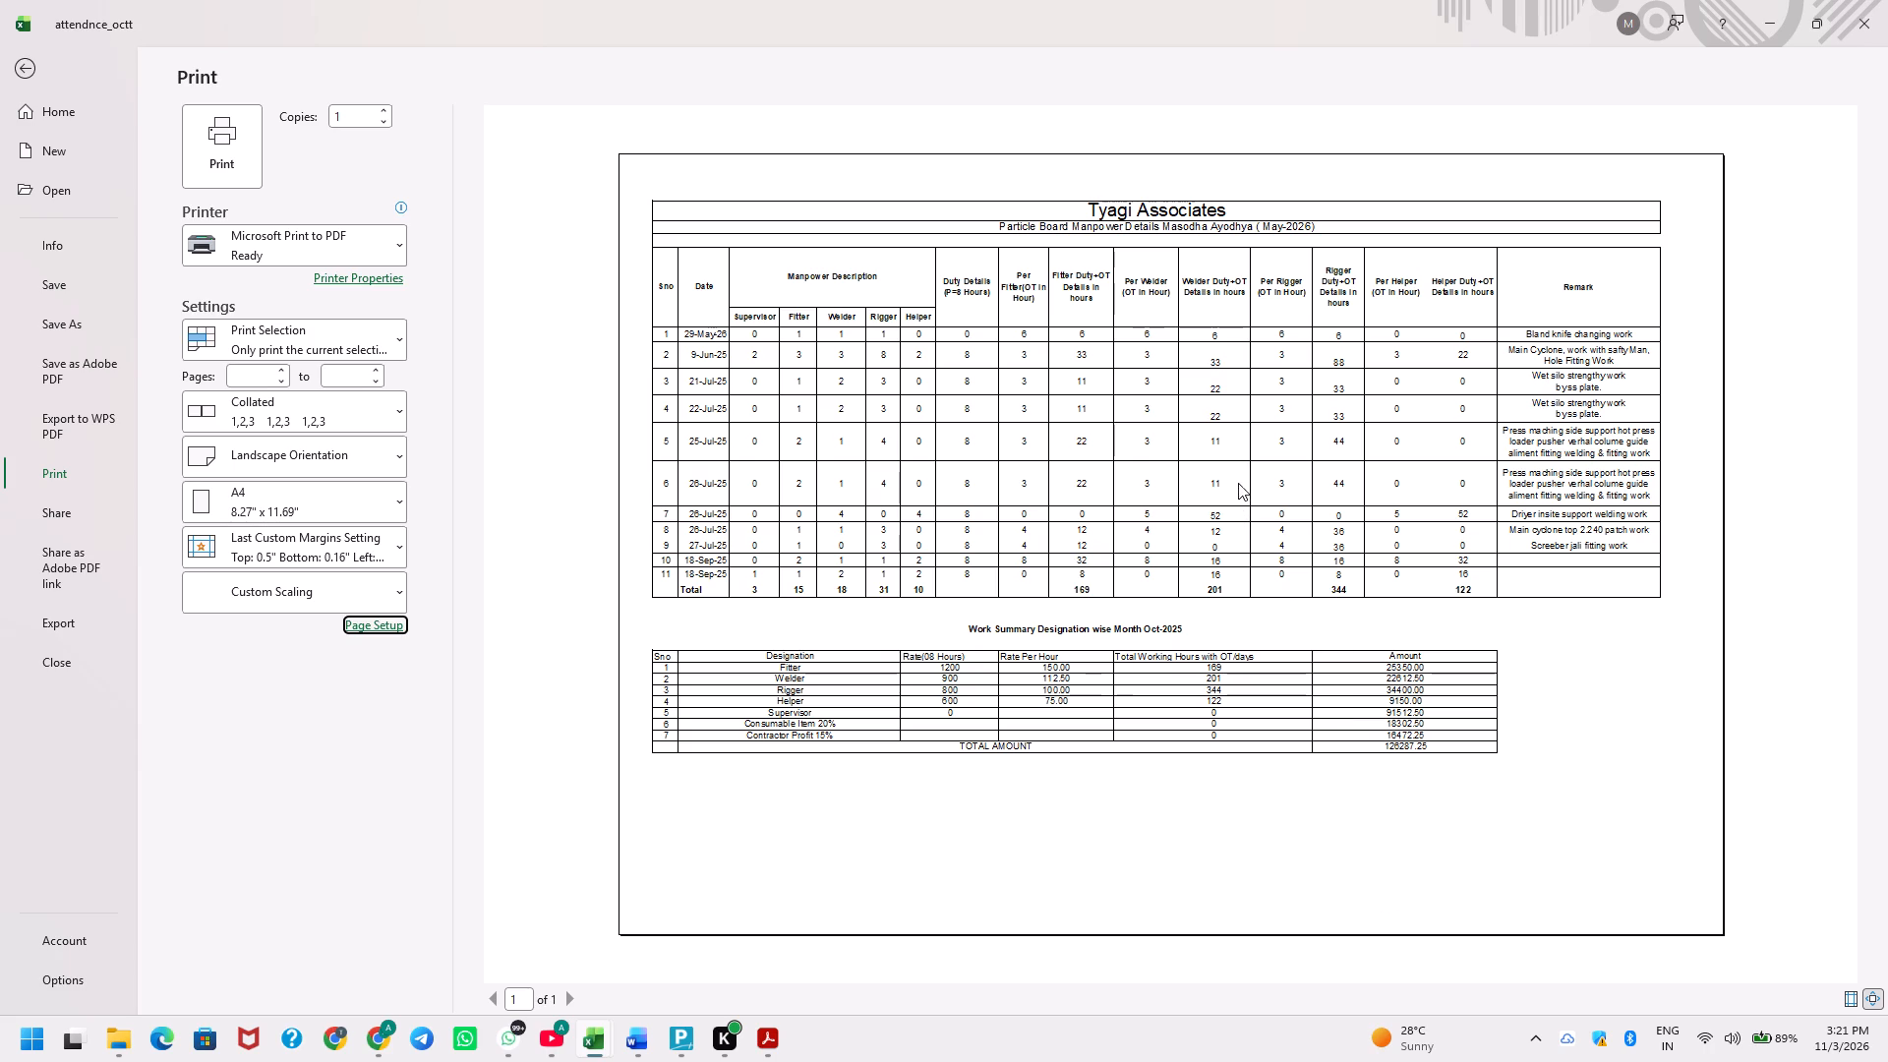
Print the selected report to a PDF on the Desktop, naming the file Masoda Attandance Sheet.
left_click(231, 177)
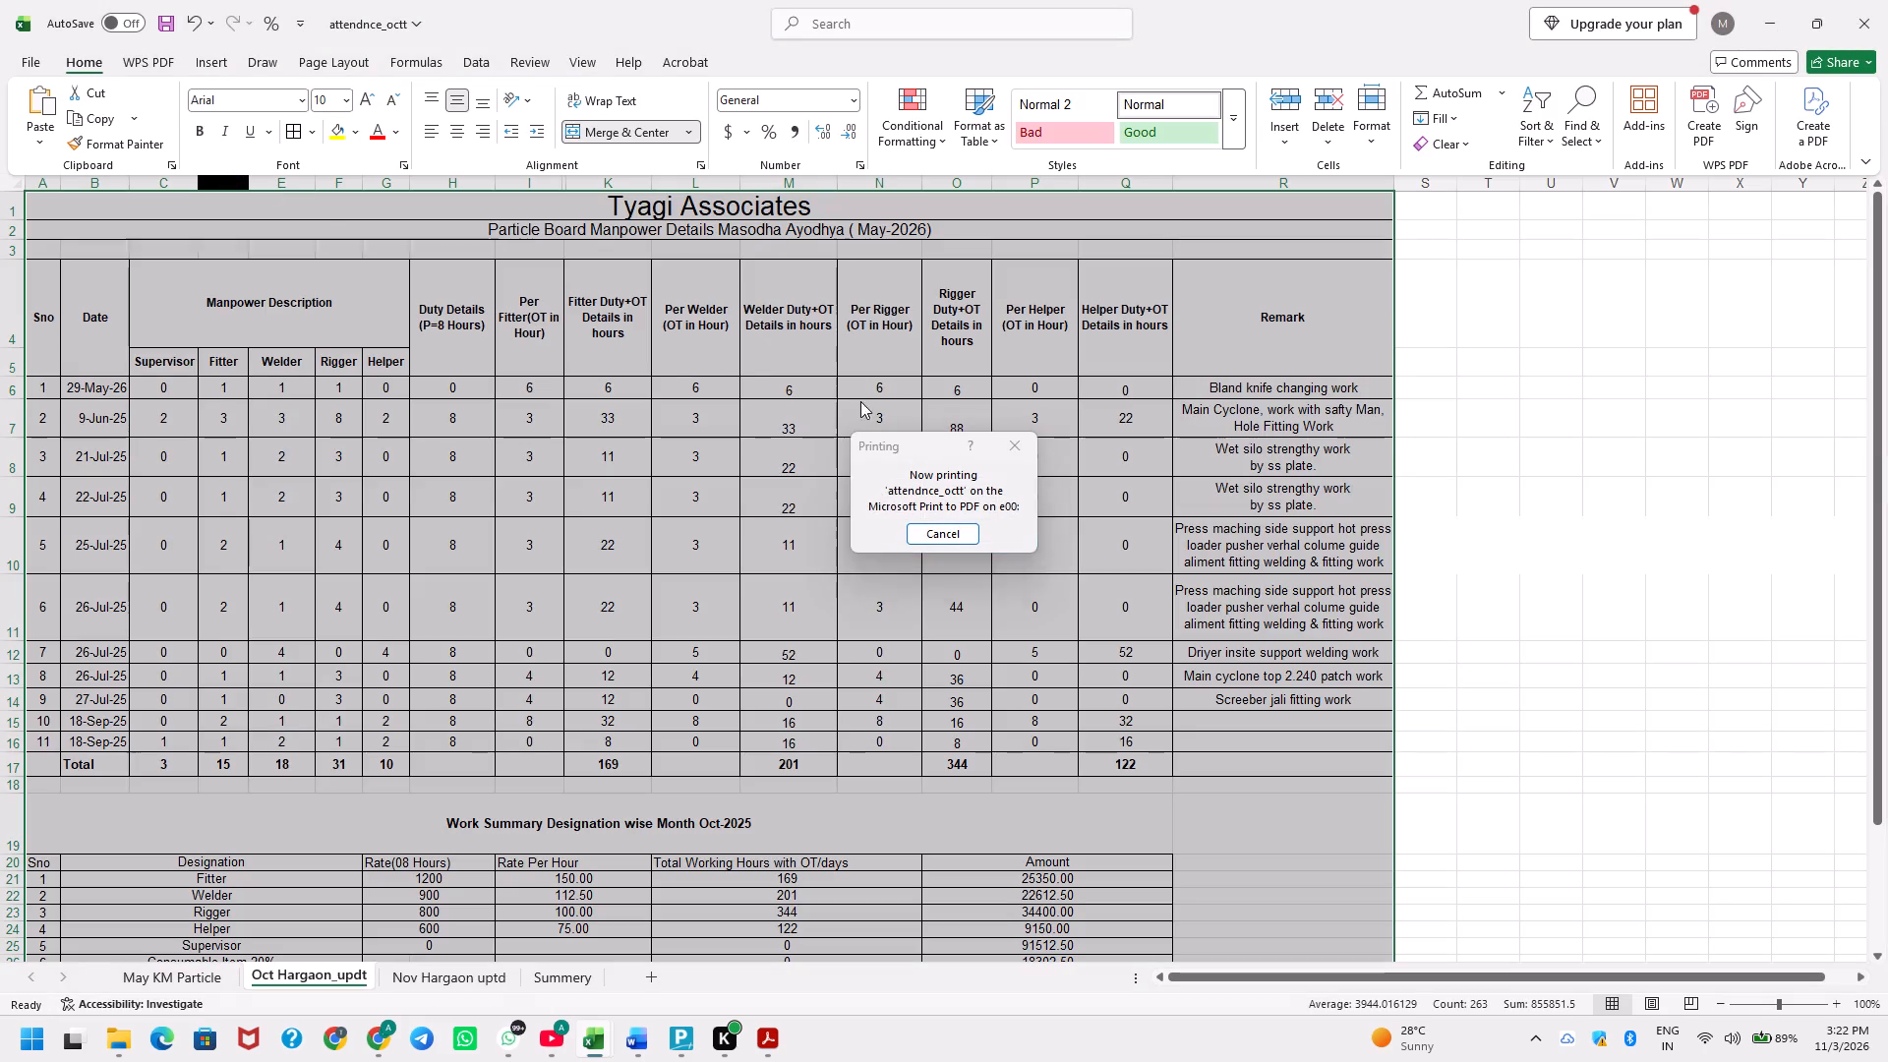
left_click(907, 693)
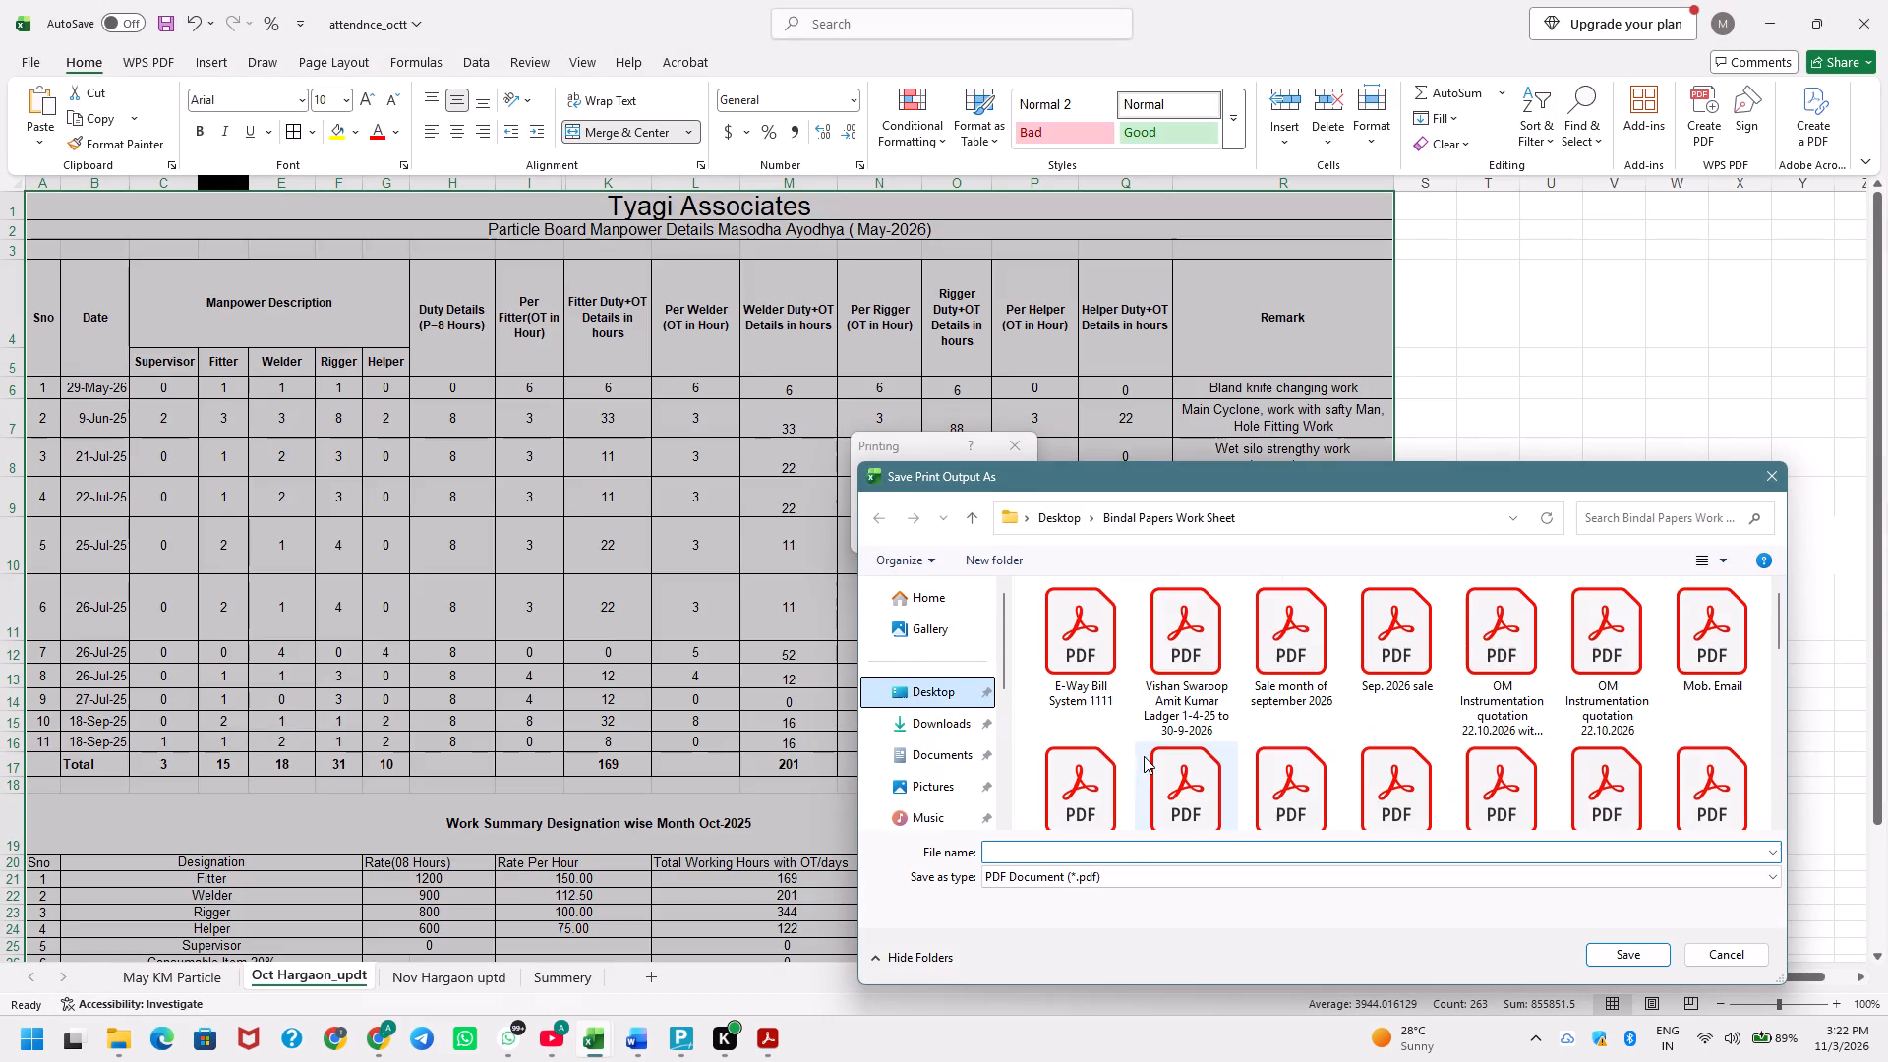
left_click(1082, 858)
type("Masoda")
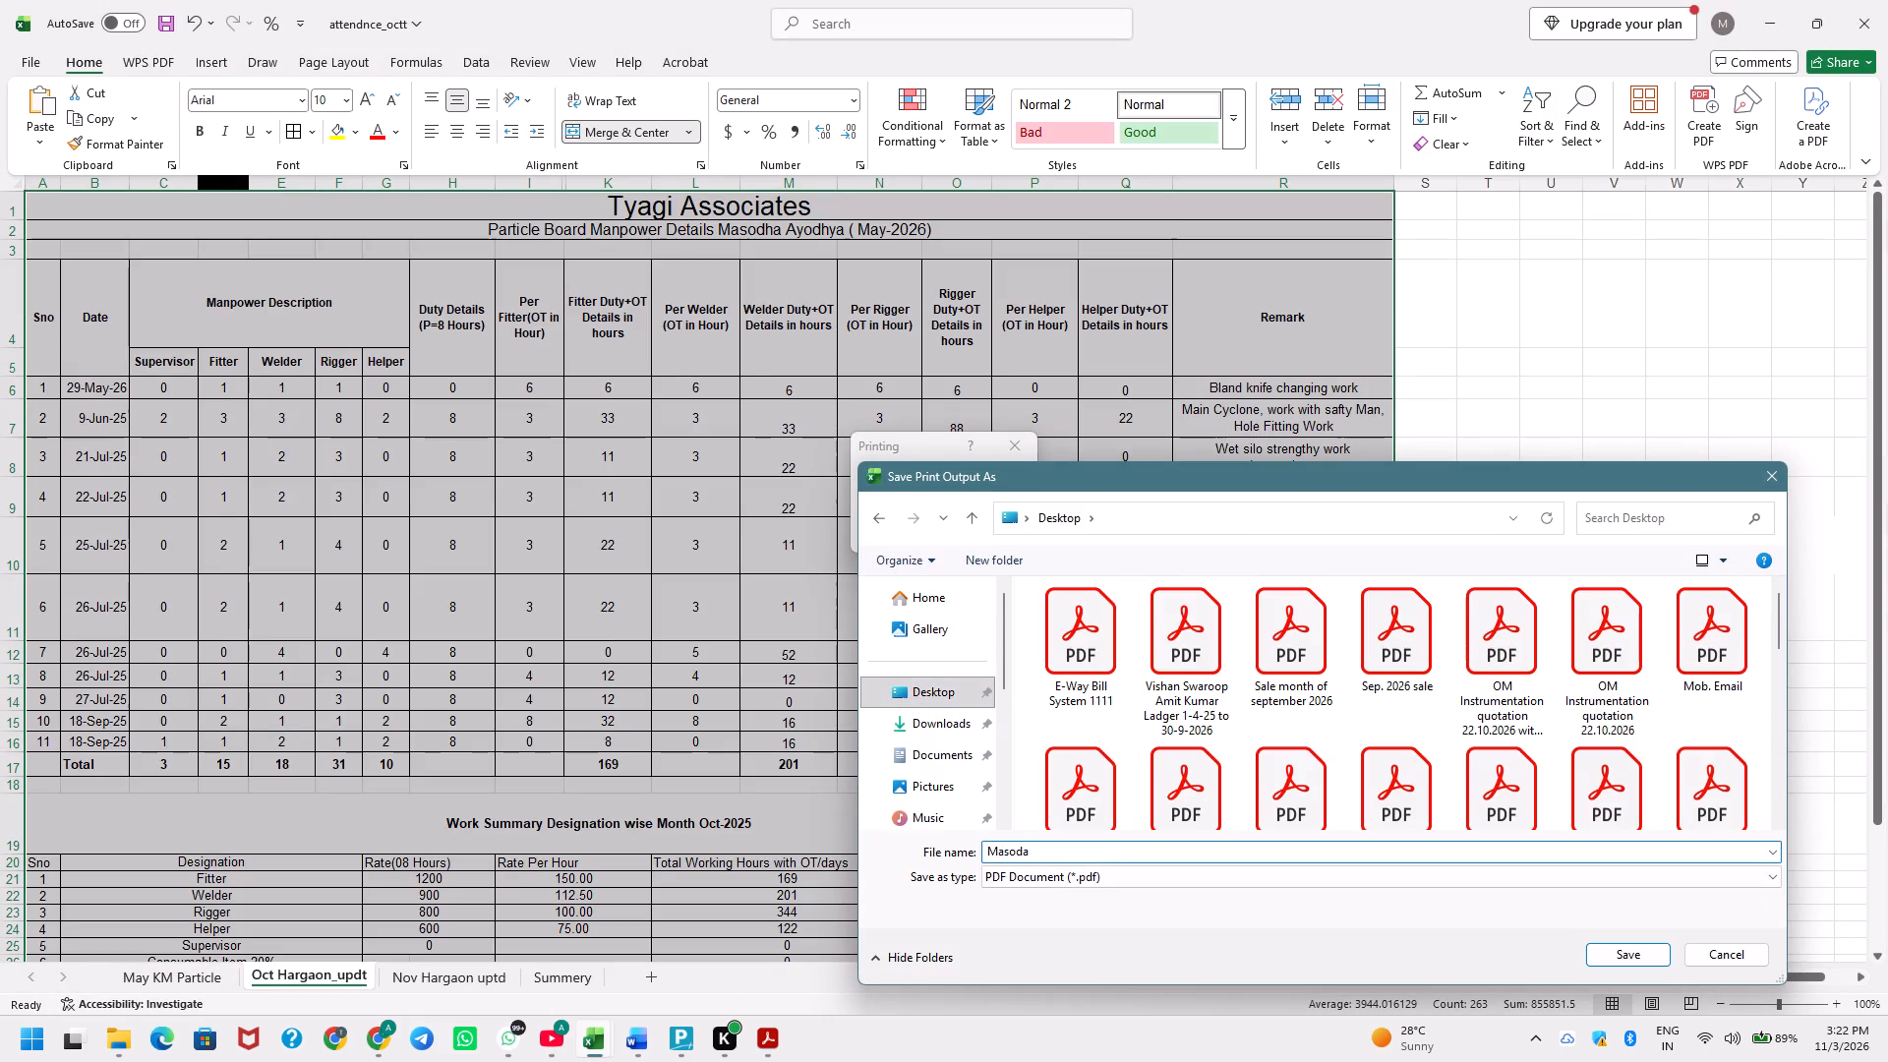
key("space")
type("Attanc")
key("BackSpace")
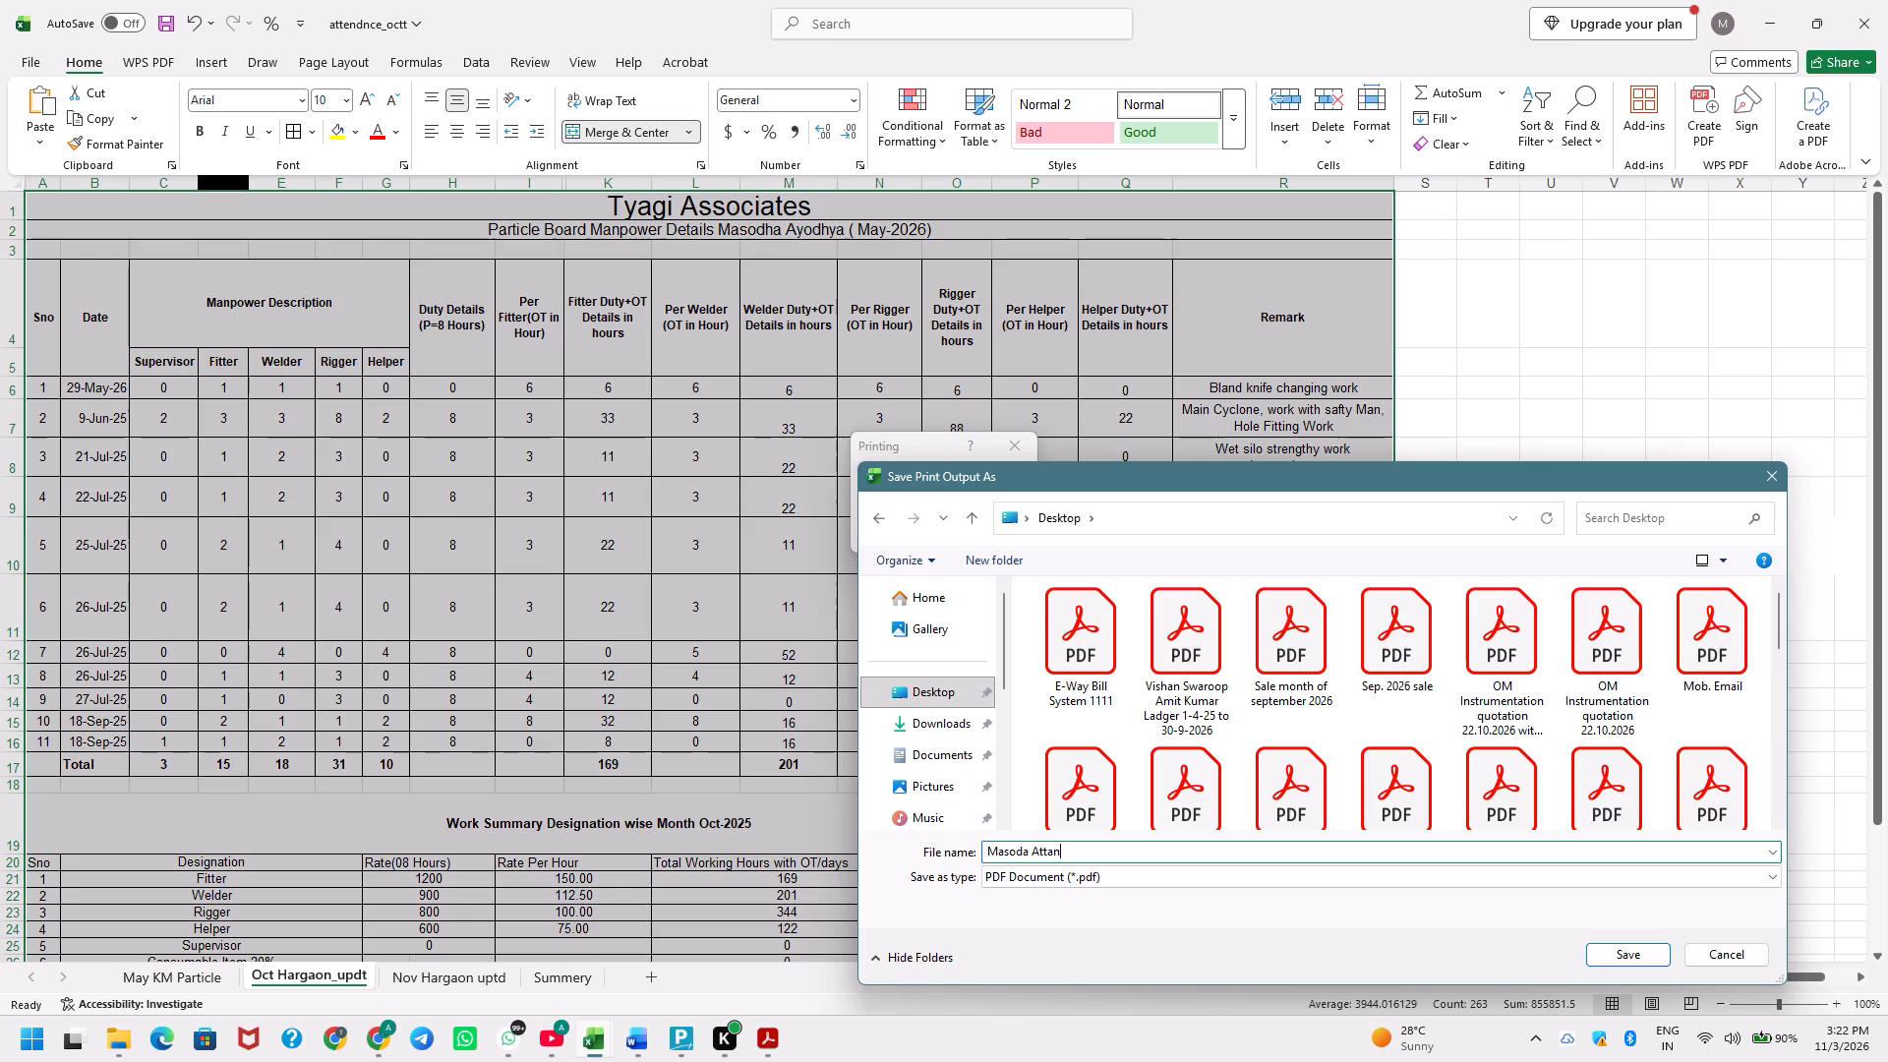
type("dance Sheet")
key("Return")
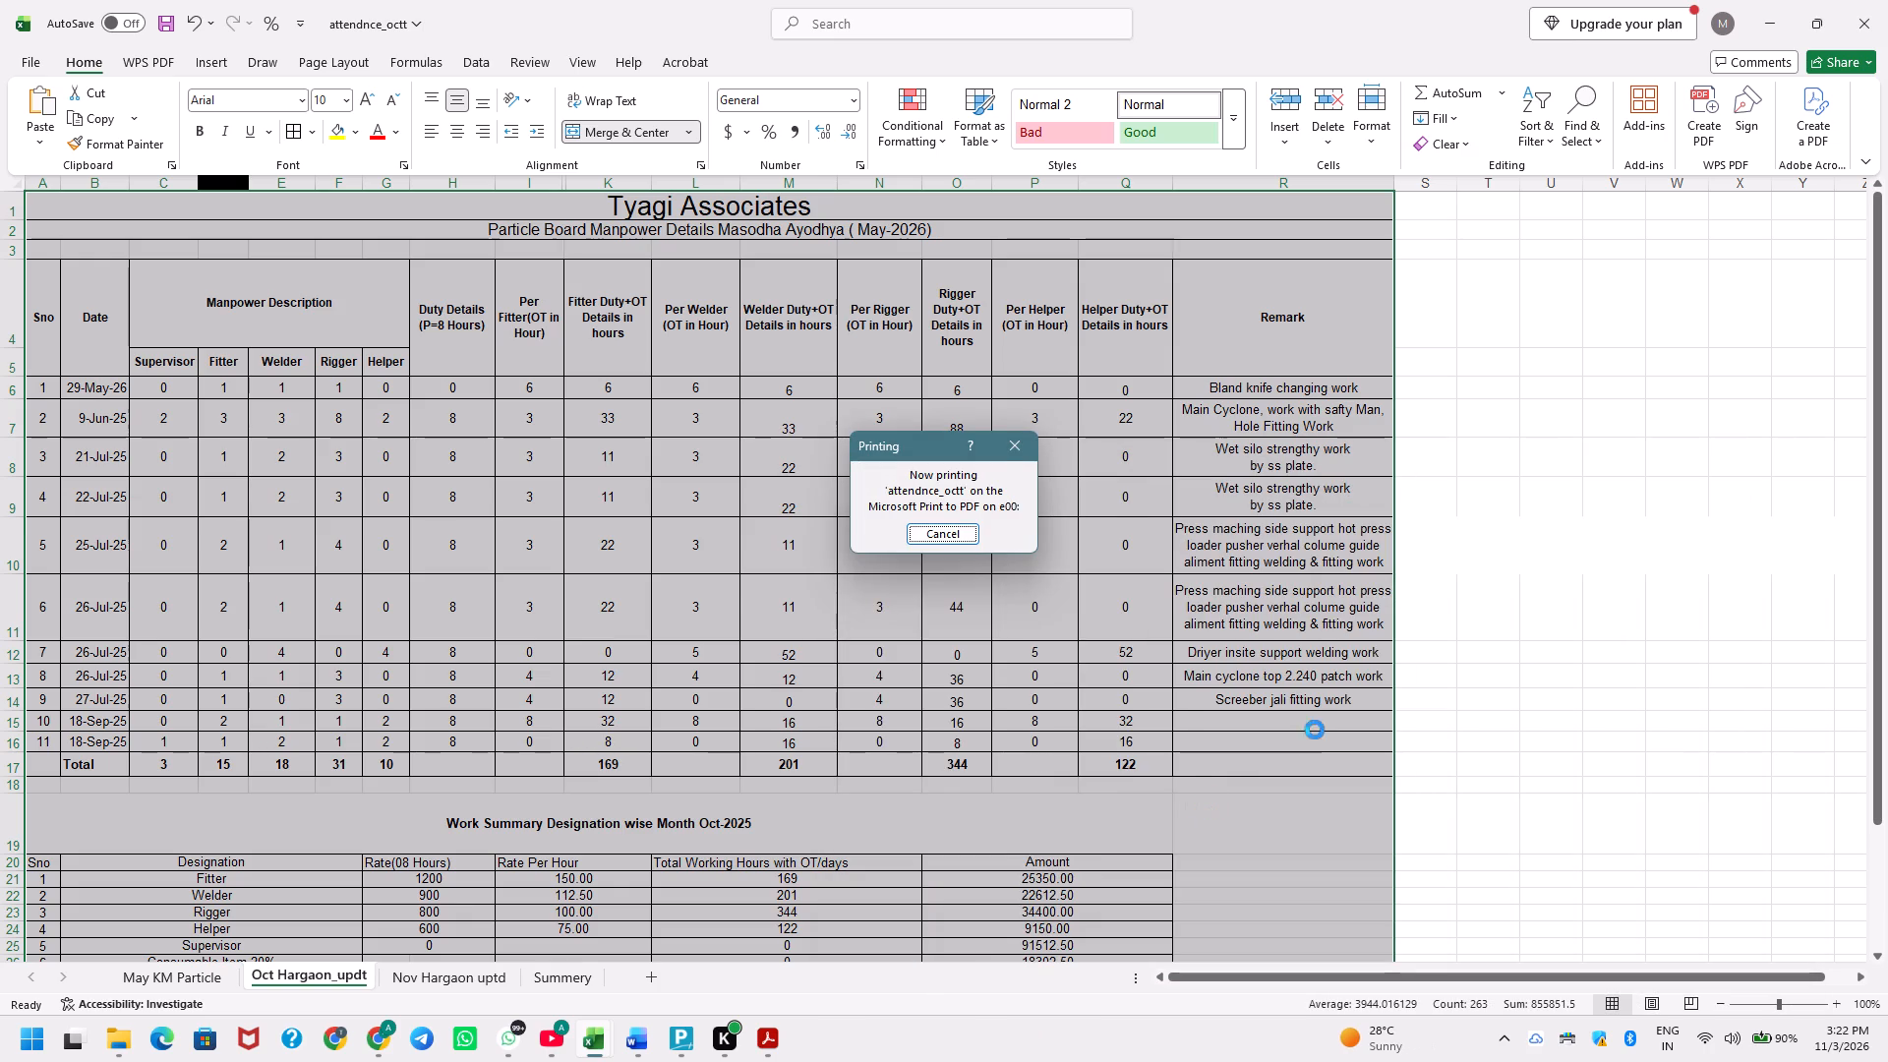
Save the attendance workbook.
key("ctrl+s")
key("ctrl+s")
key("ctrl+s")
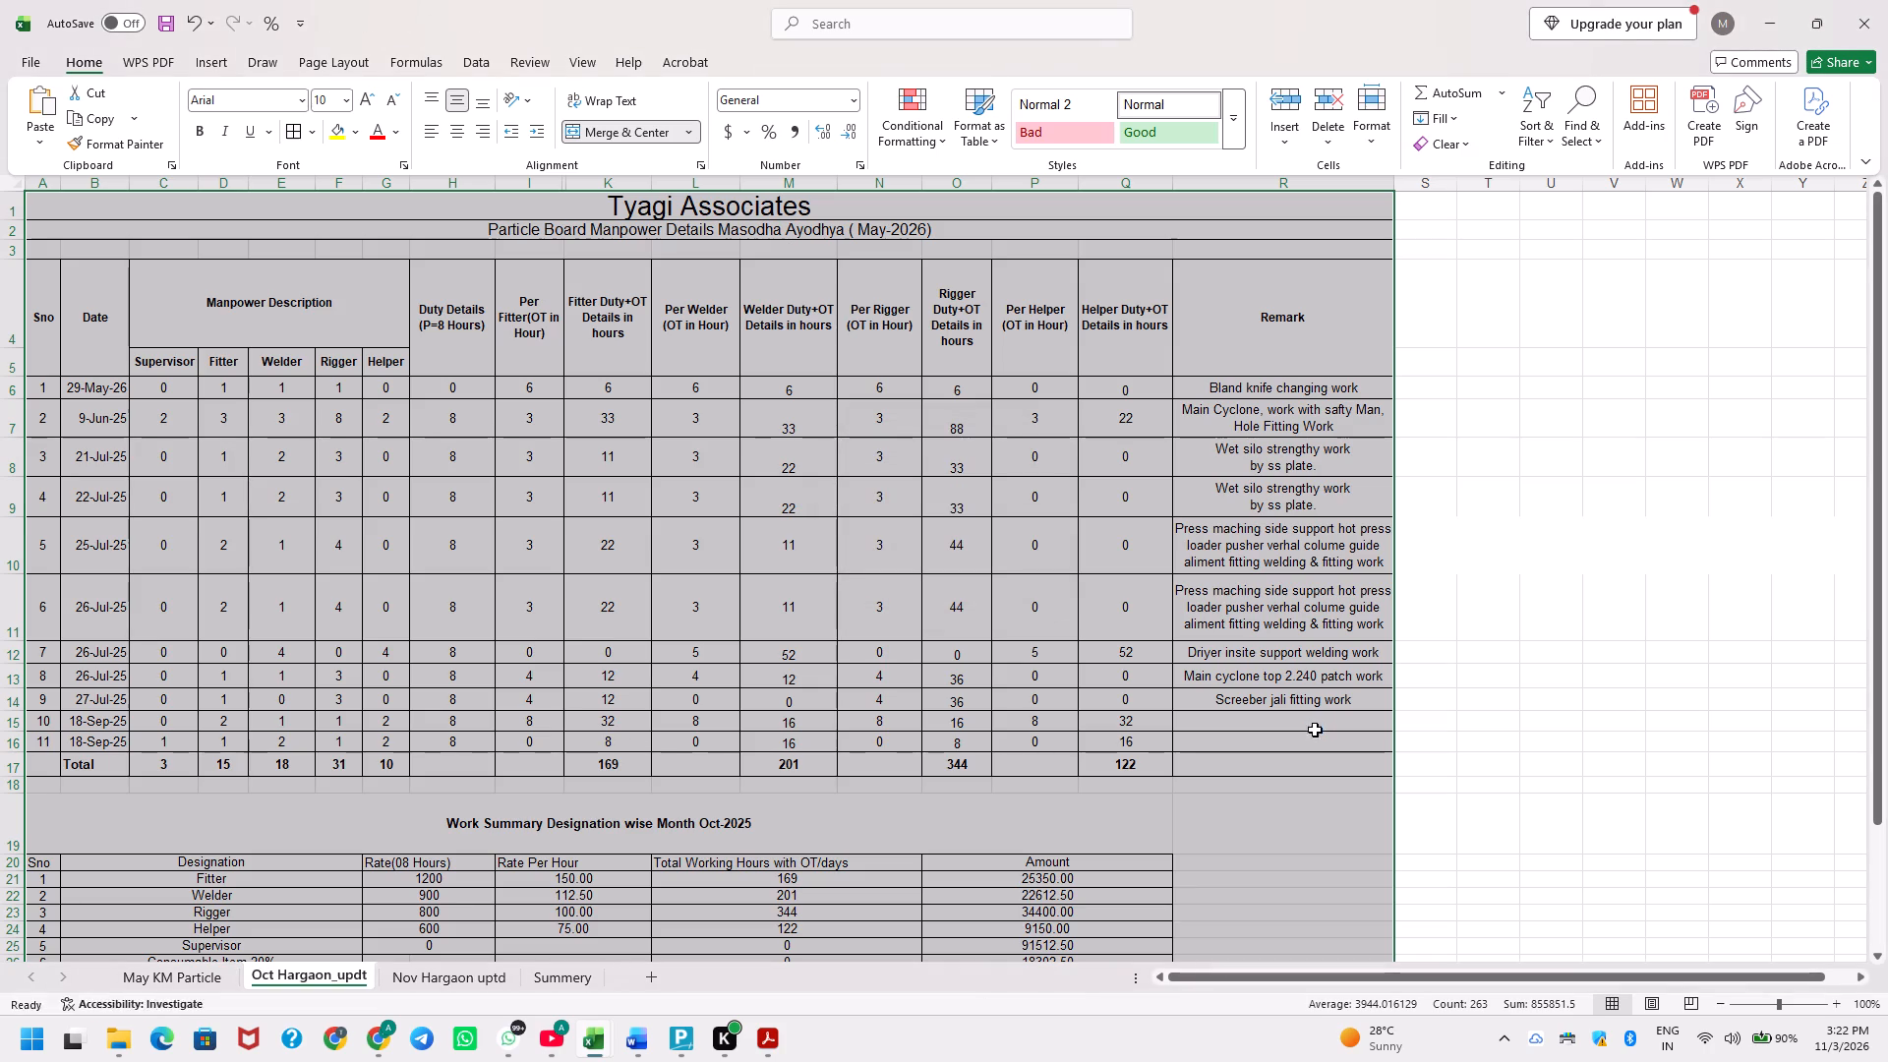
Save the attendance workbook with the October Hargaon sheet open.
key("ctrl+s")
Clear all open windows out of view to show the desktop where the Masoda Attandance Sheet PDF is stored.
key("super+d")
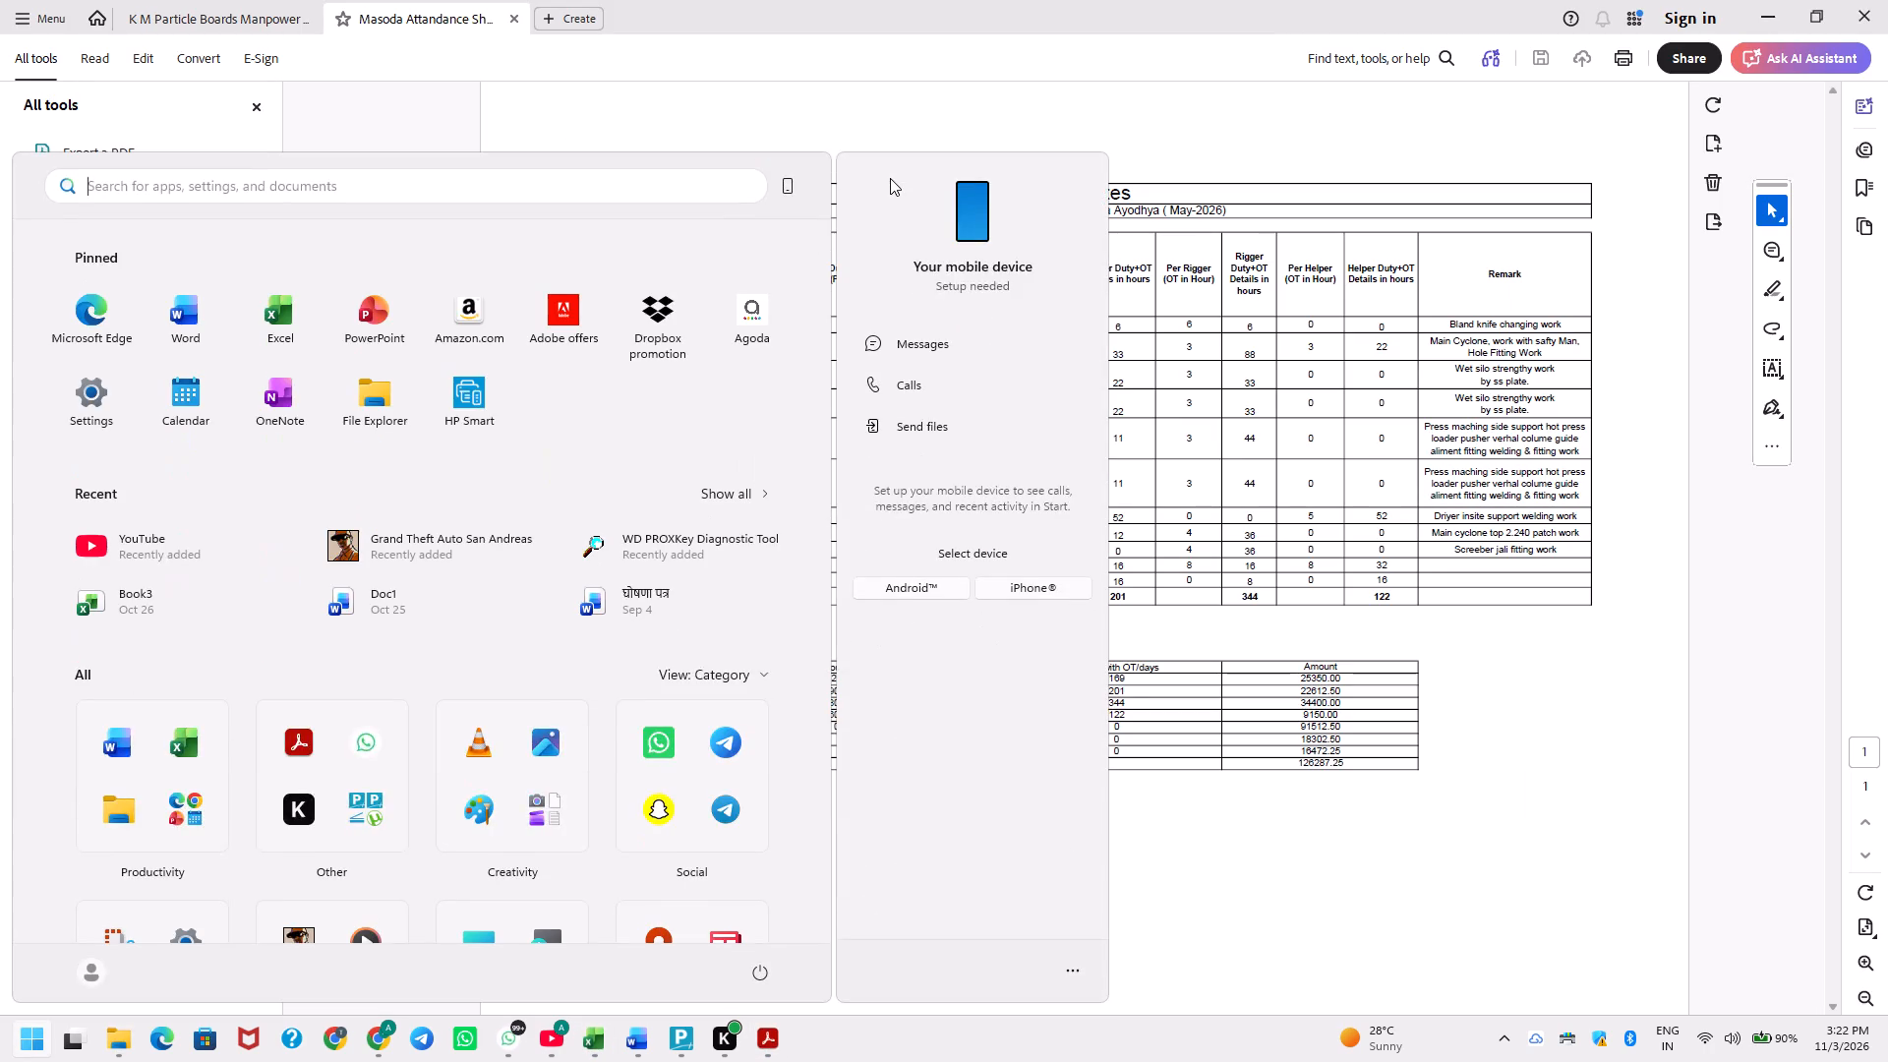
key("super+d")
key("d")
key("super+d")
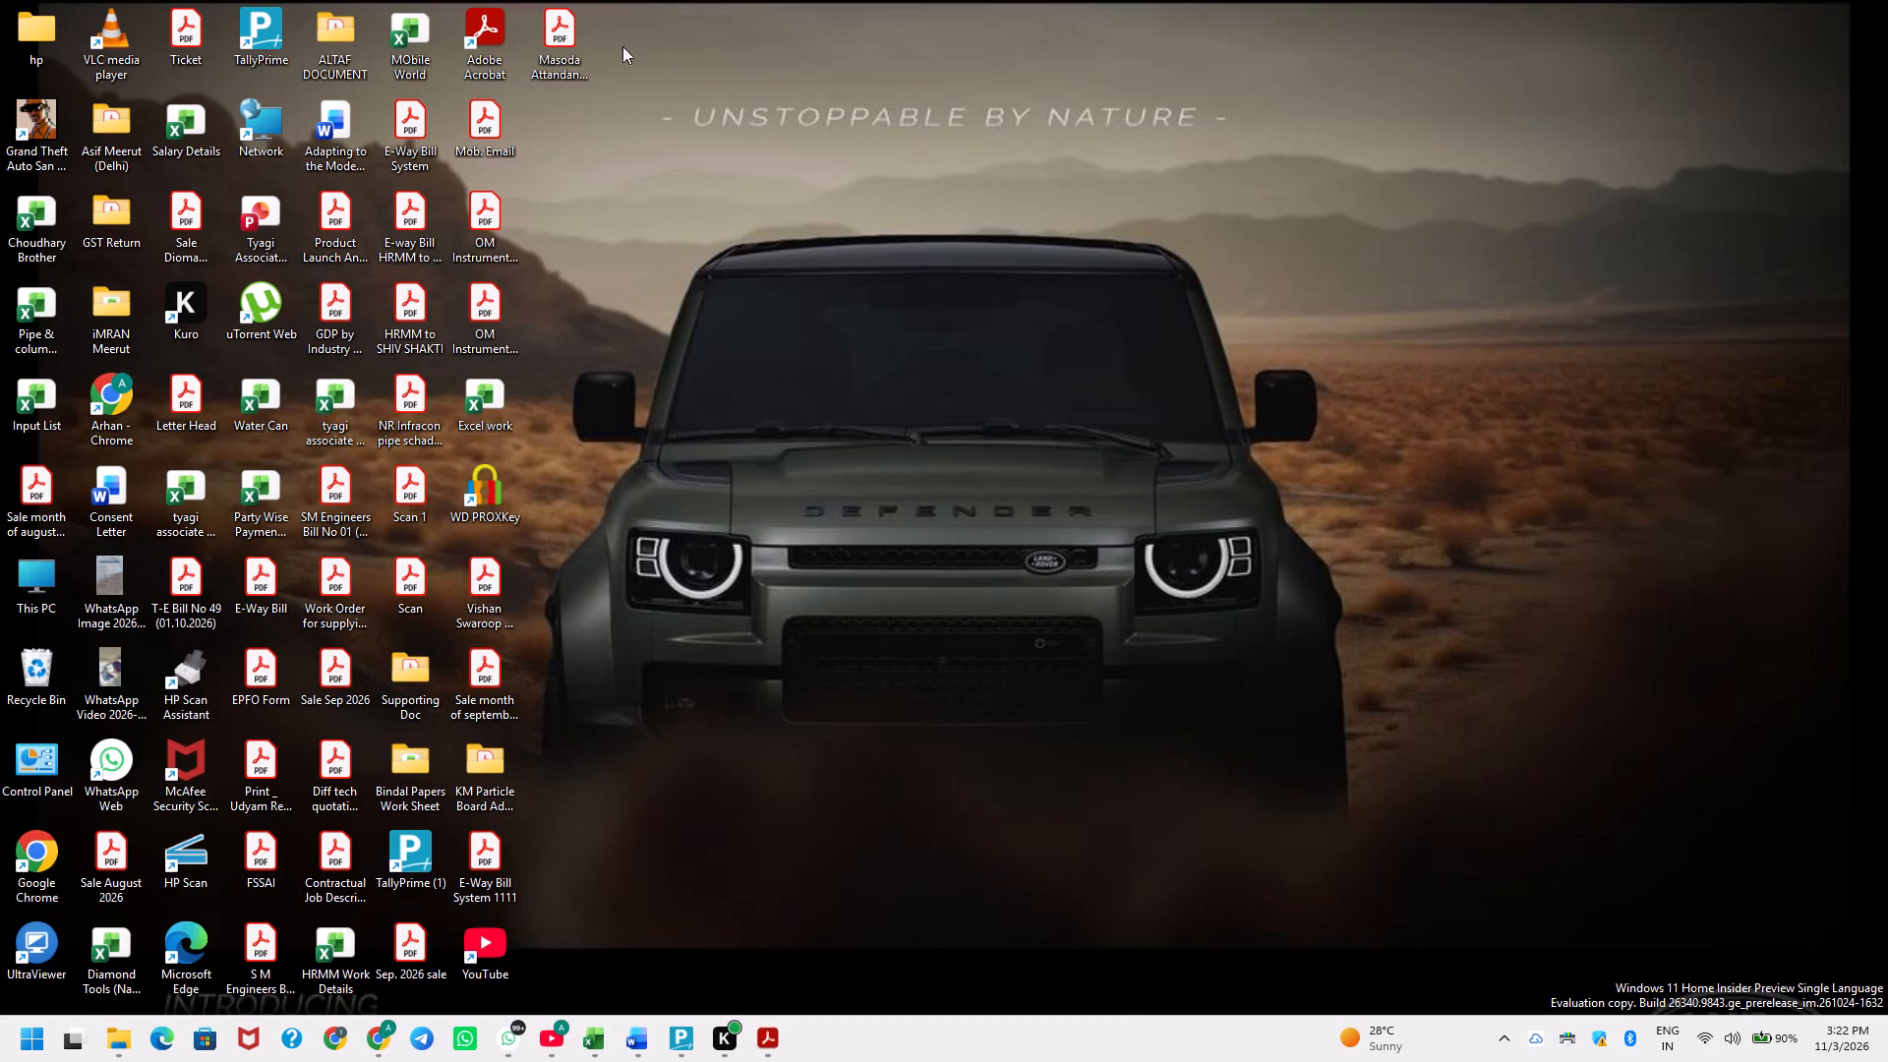
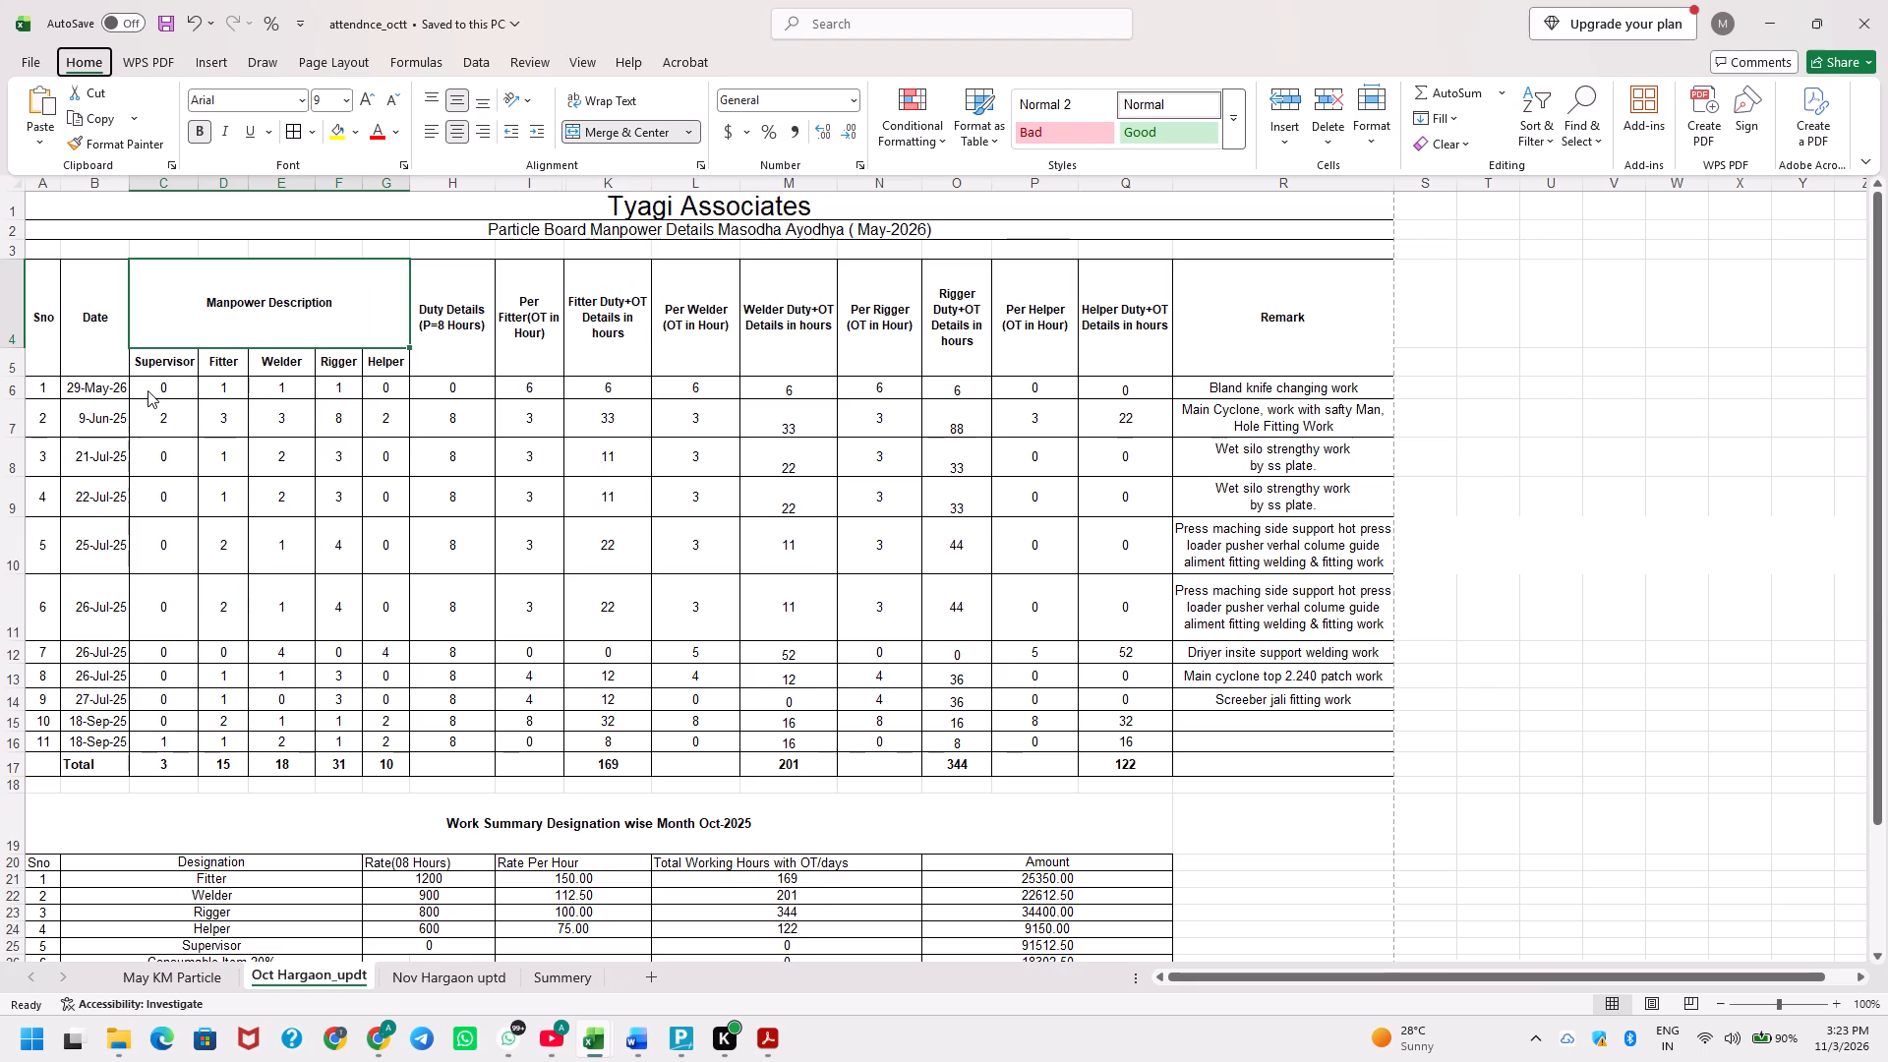
Unmerge the Manpower Description heading cell above the Supervisor to Helper columns.
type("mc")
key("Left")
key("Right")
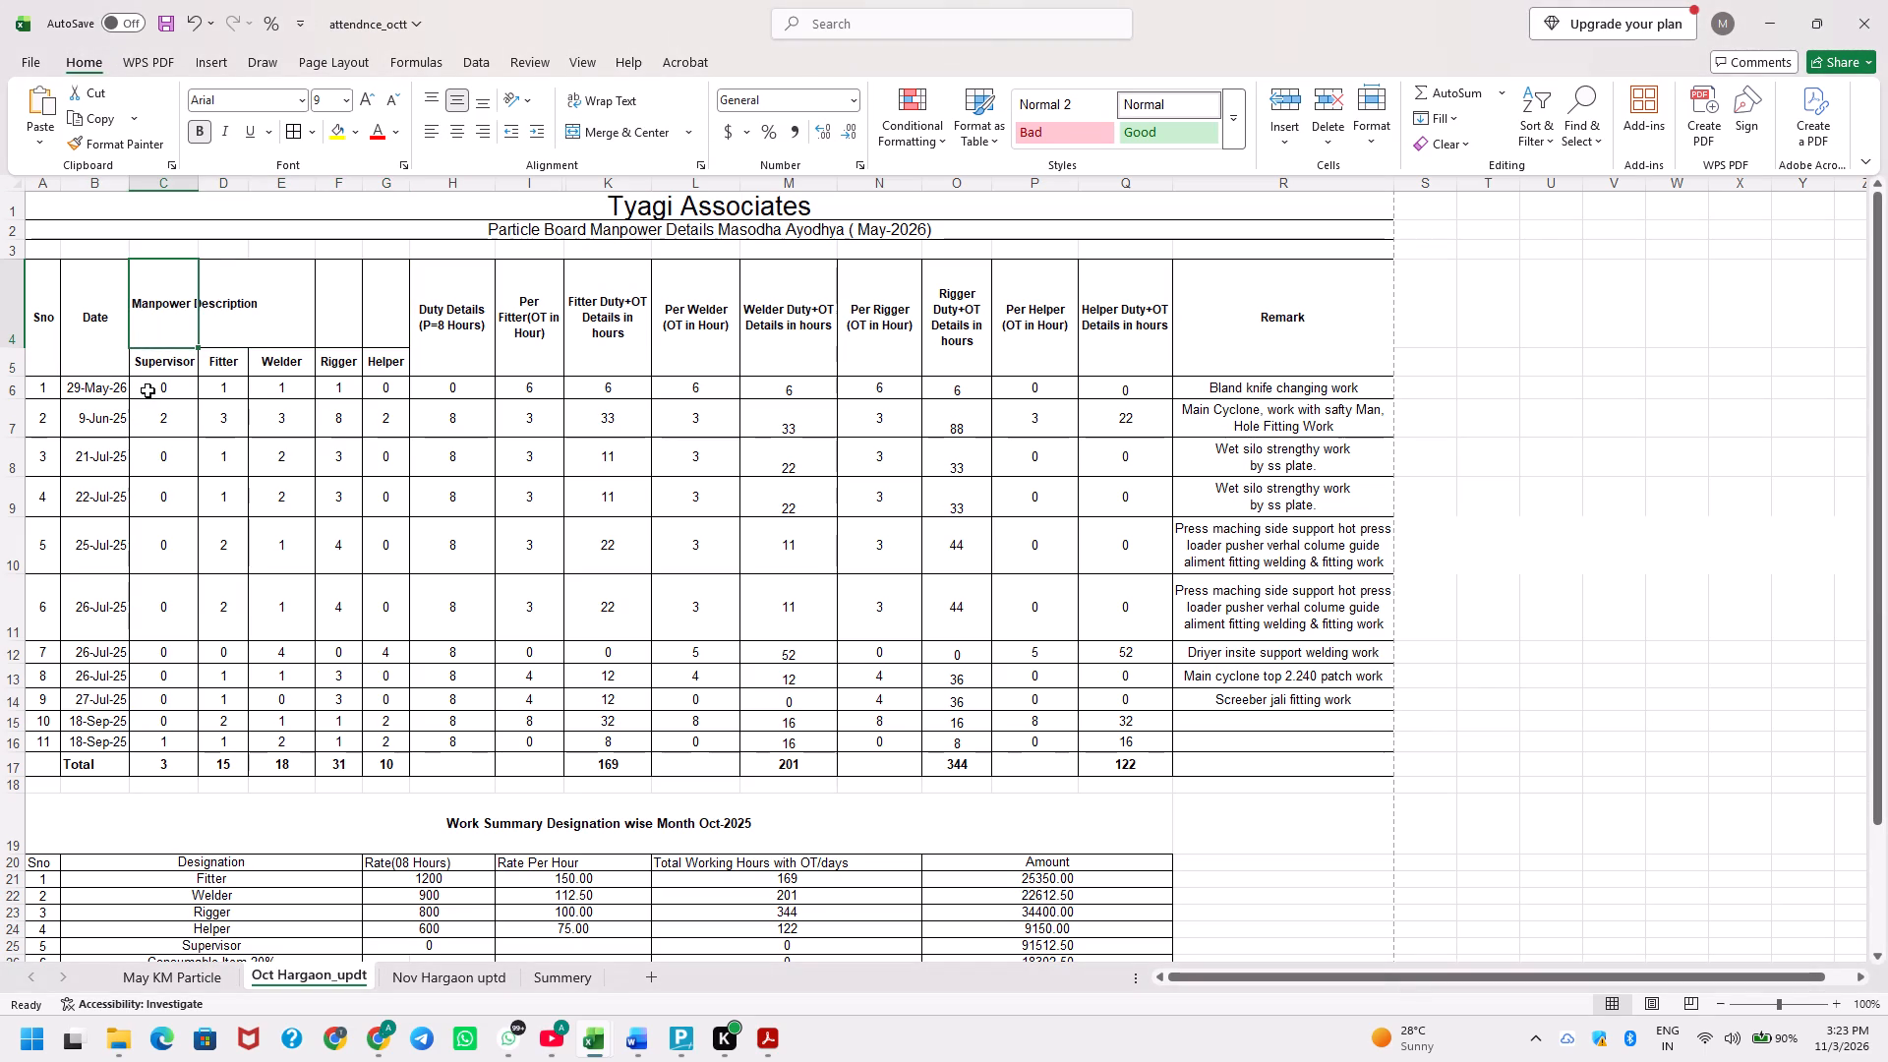
Move the Manpower Description heading text from the cell above Supervisor to the cell above Fitter.
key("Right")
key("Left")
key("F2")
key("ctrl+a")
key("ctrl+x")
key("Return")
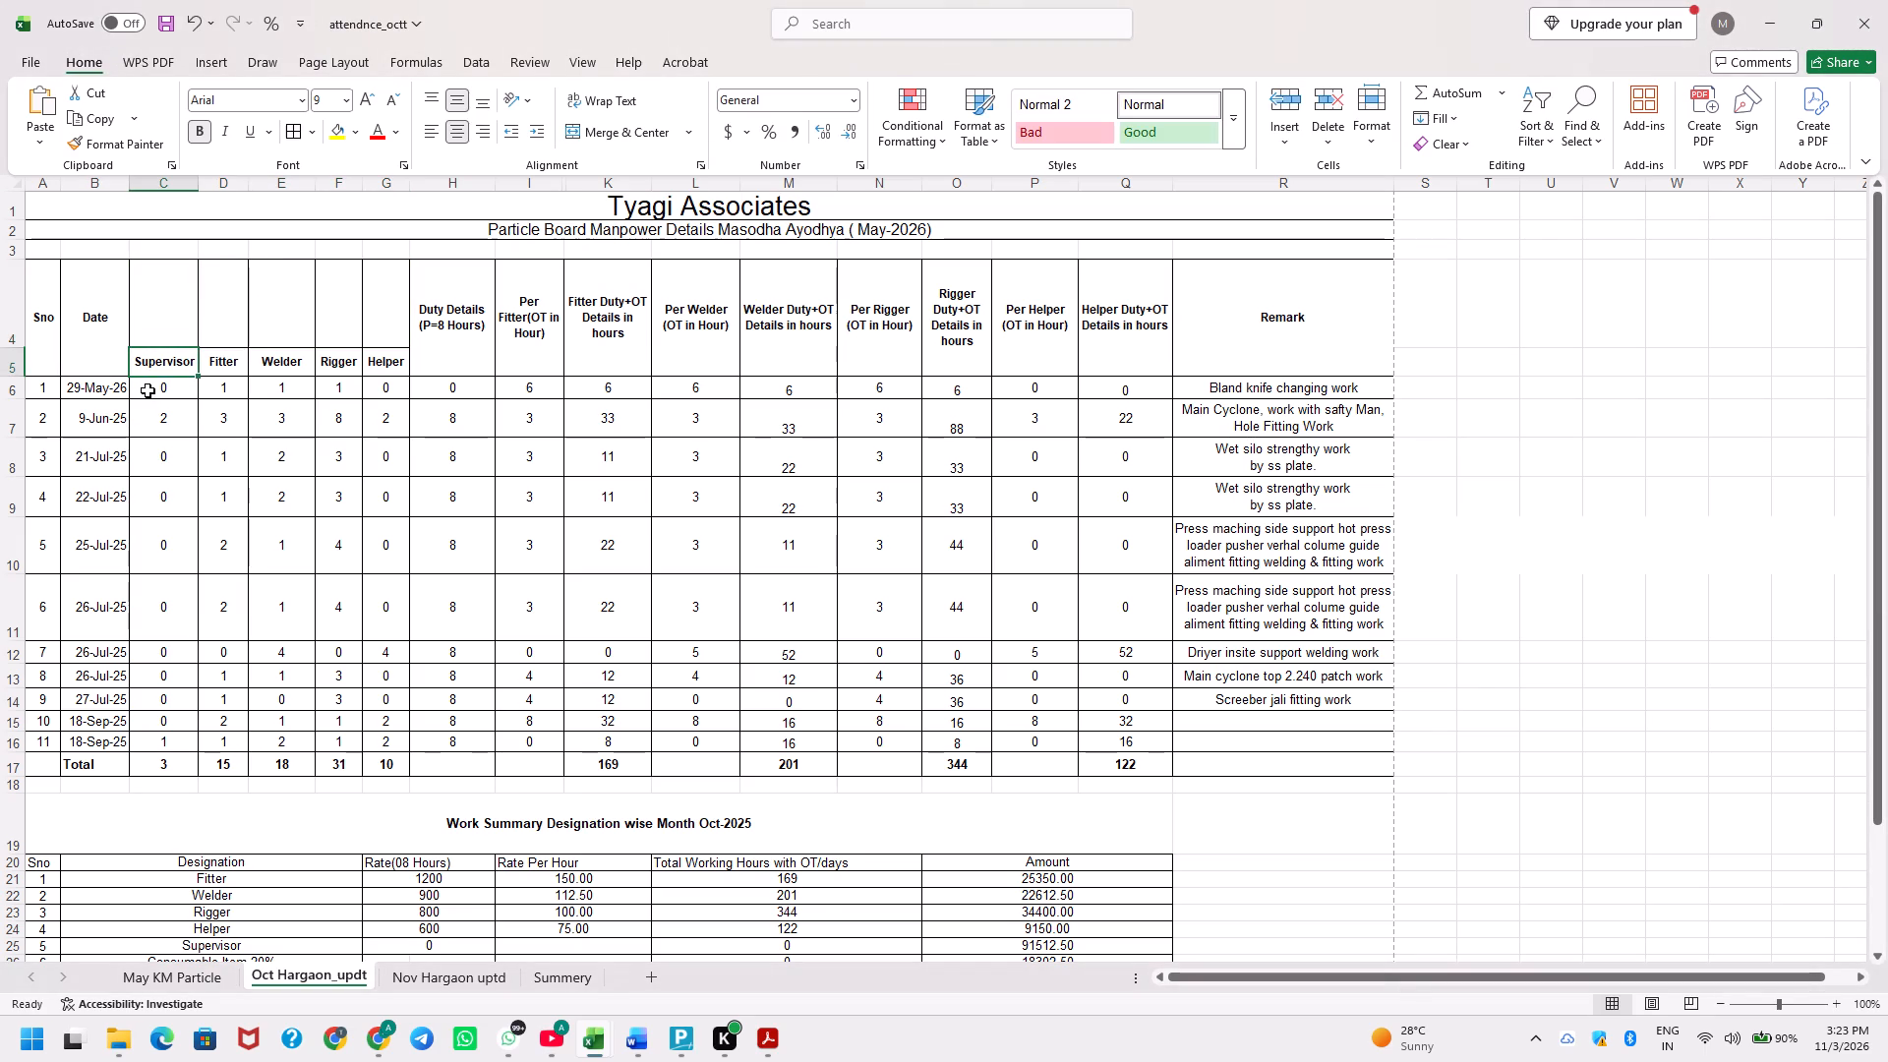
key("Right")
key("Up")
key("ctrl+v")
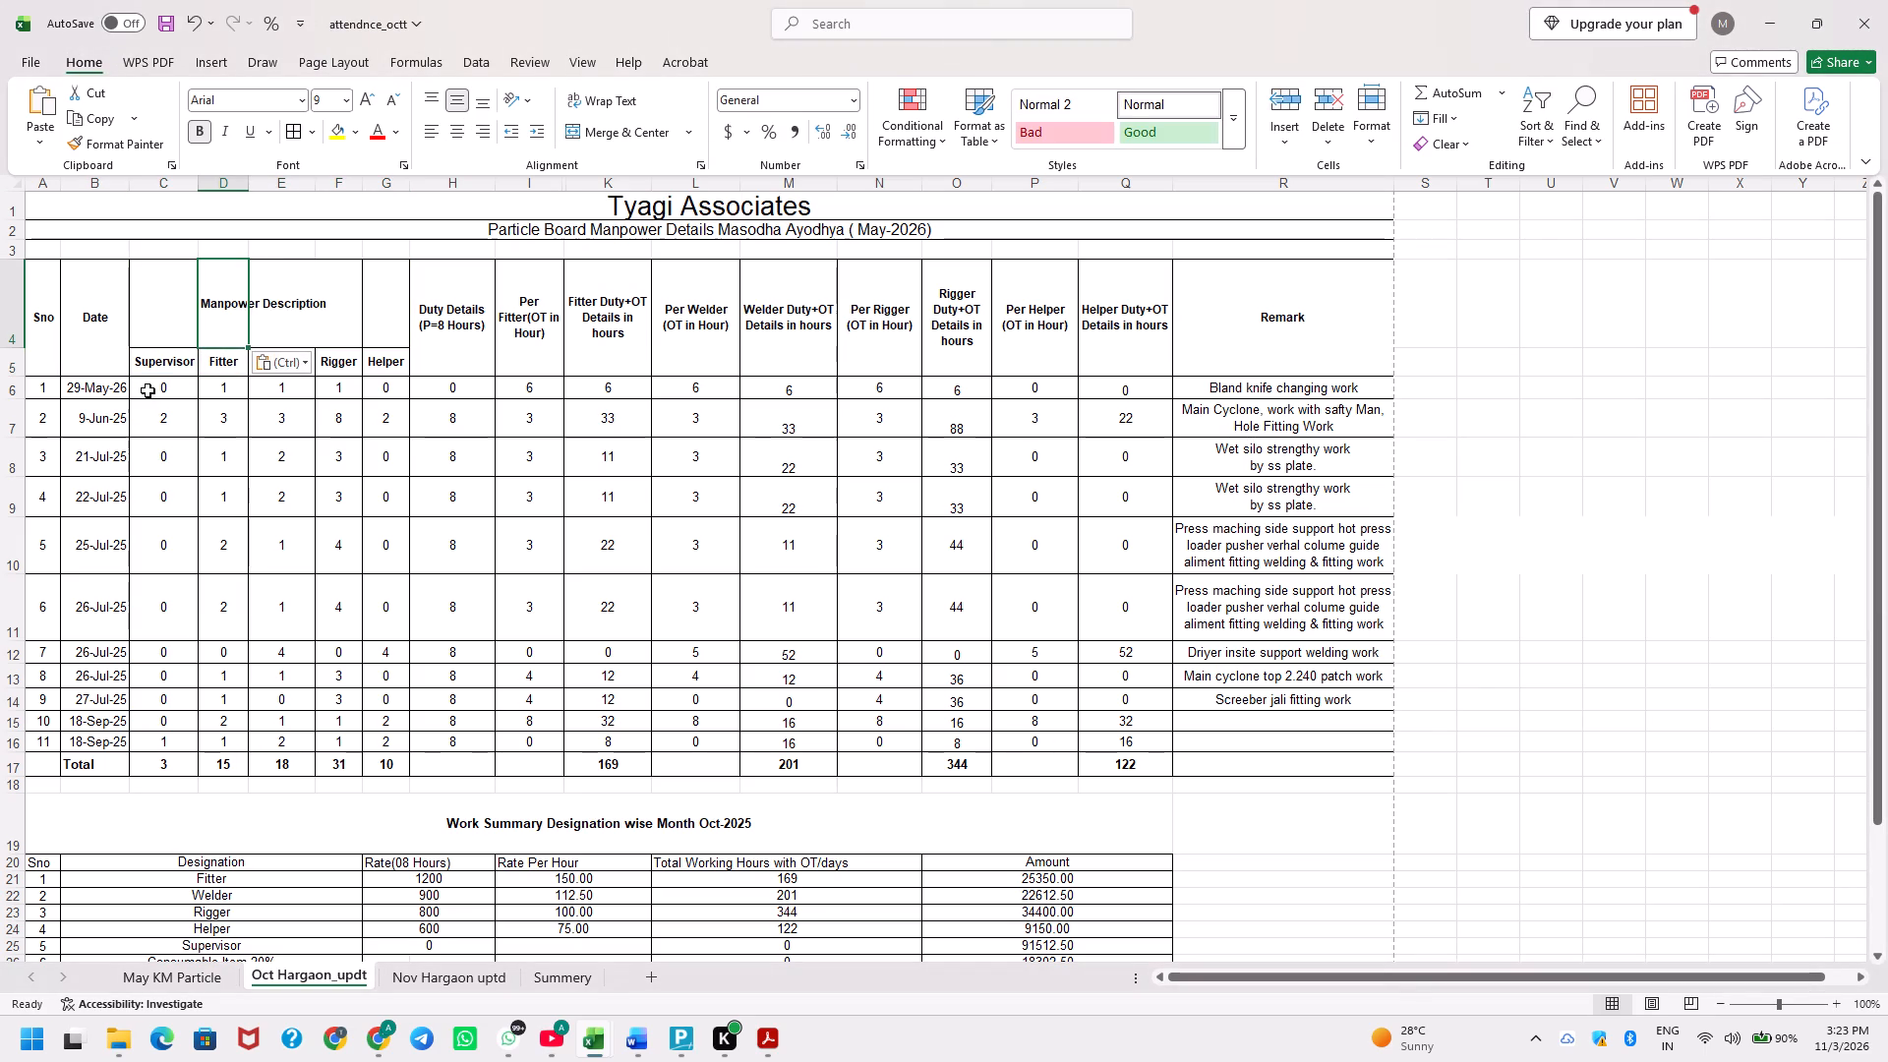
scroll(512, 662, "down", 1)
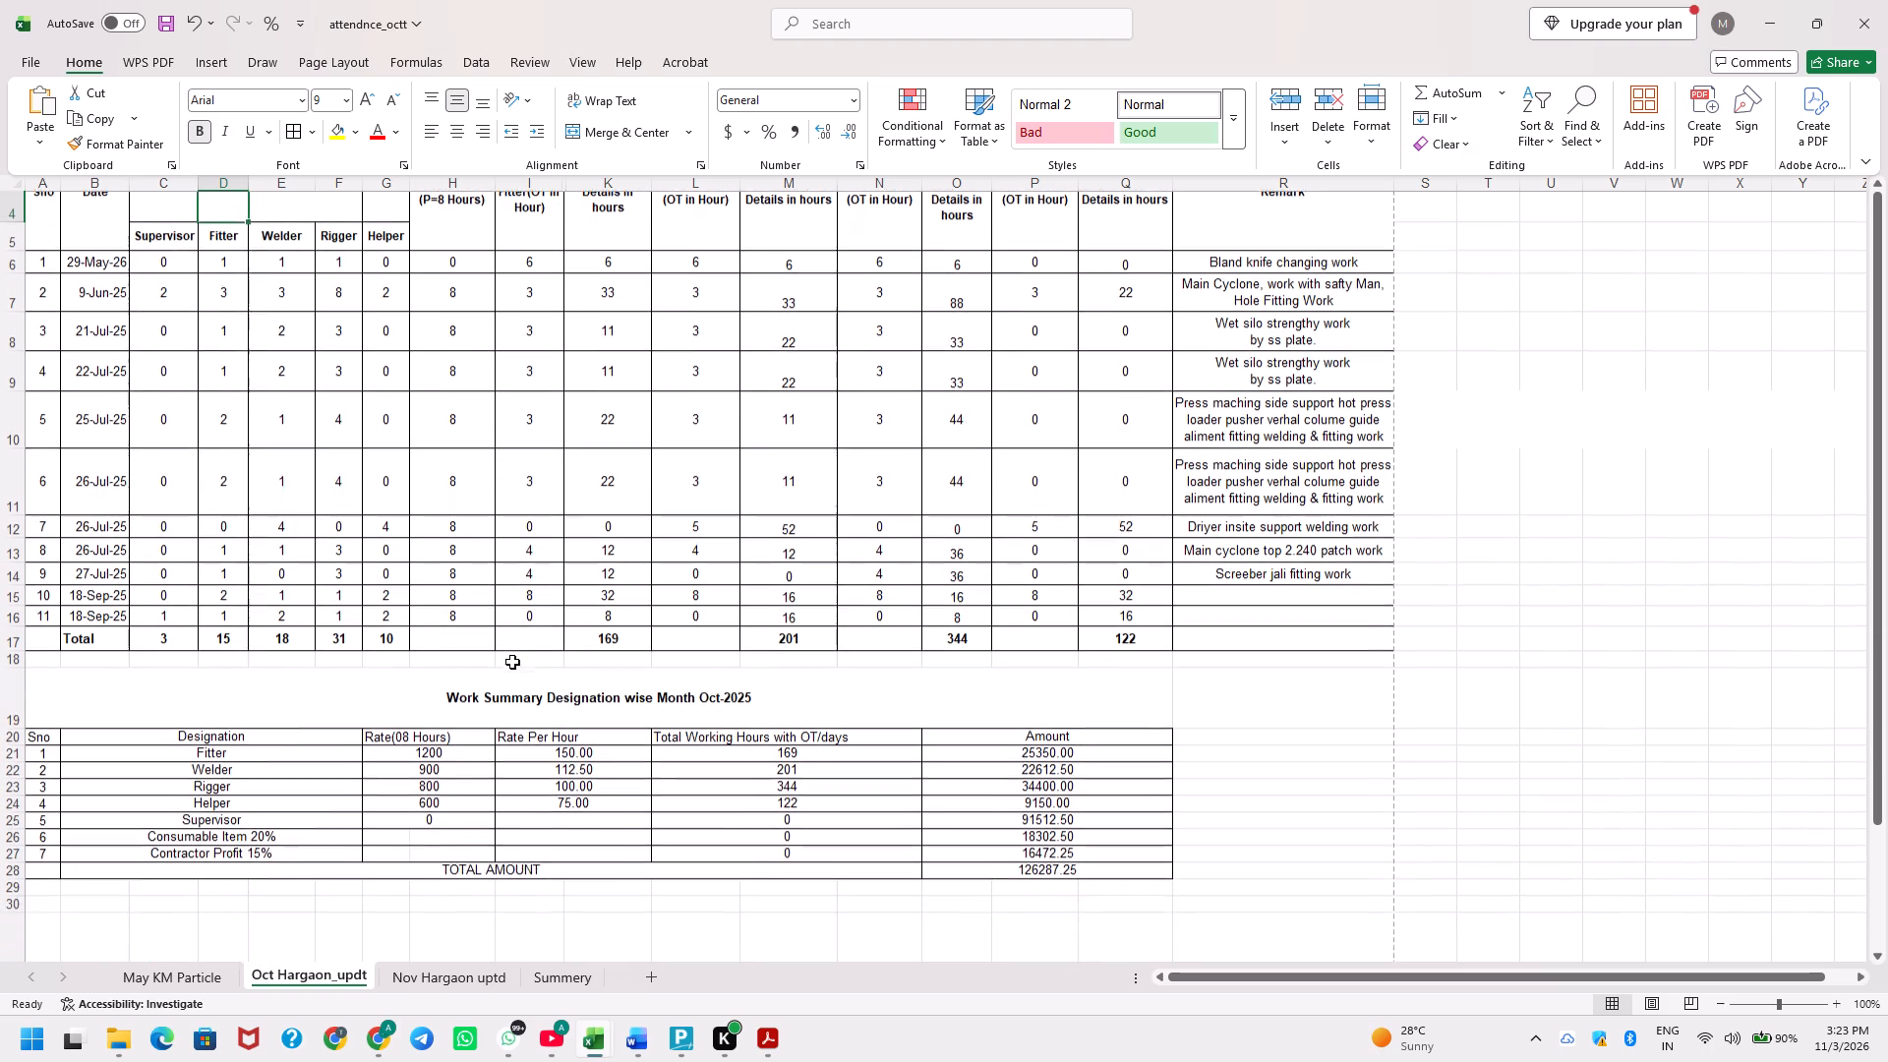
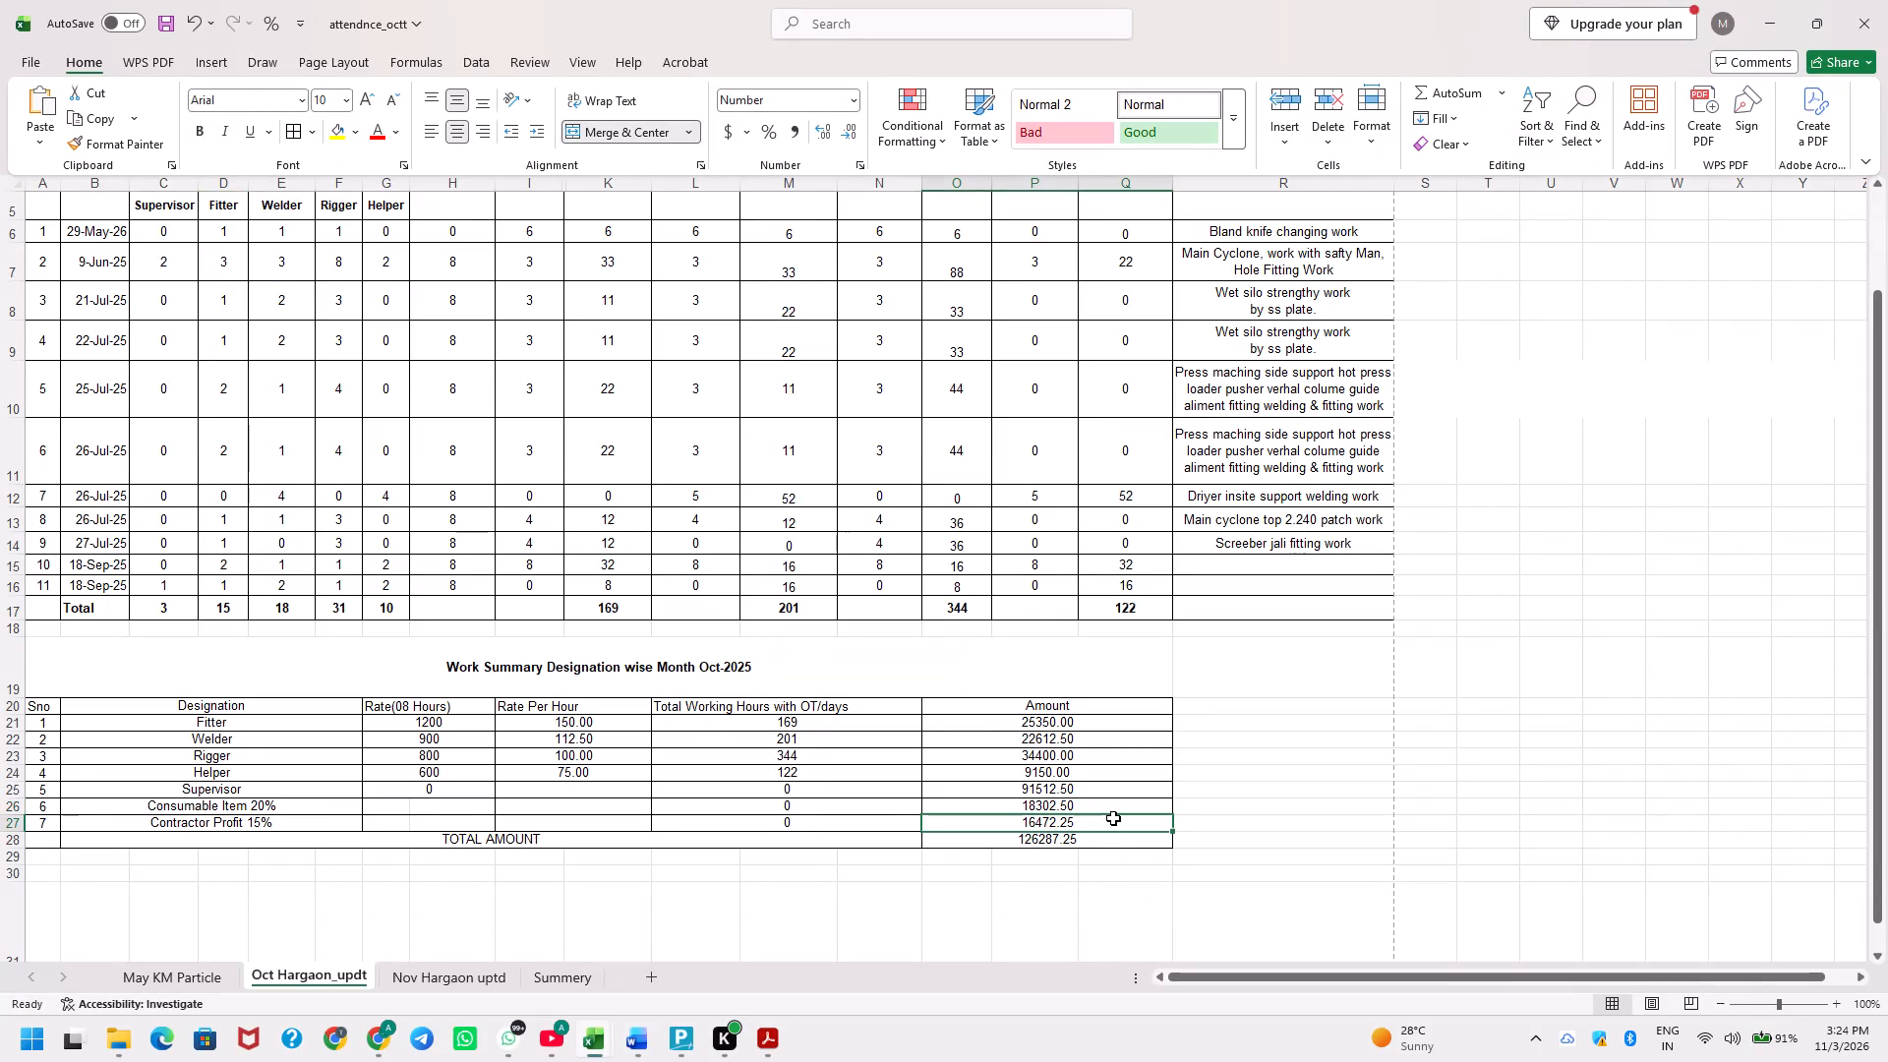
Replace the Supervisor designation in row 5 of the October work summary table with TOTAL AMOUNT.
key("Down")
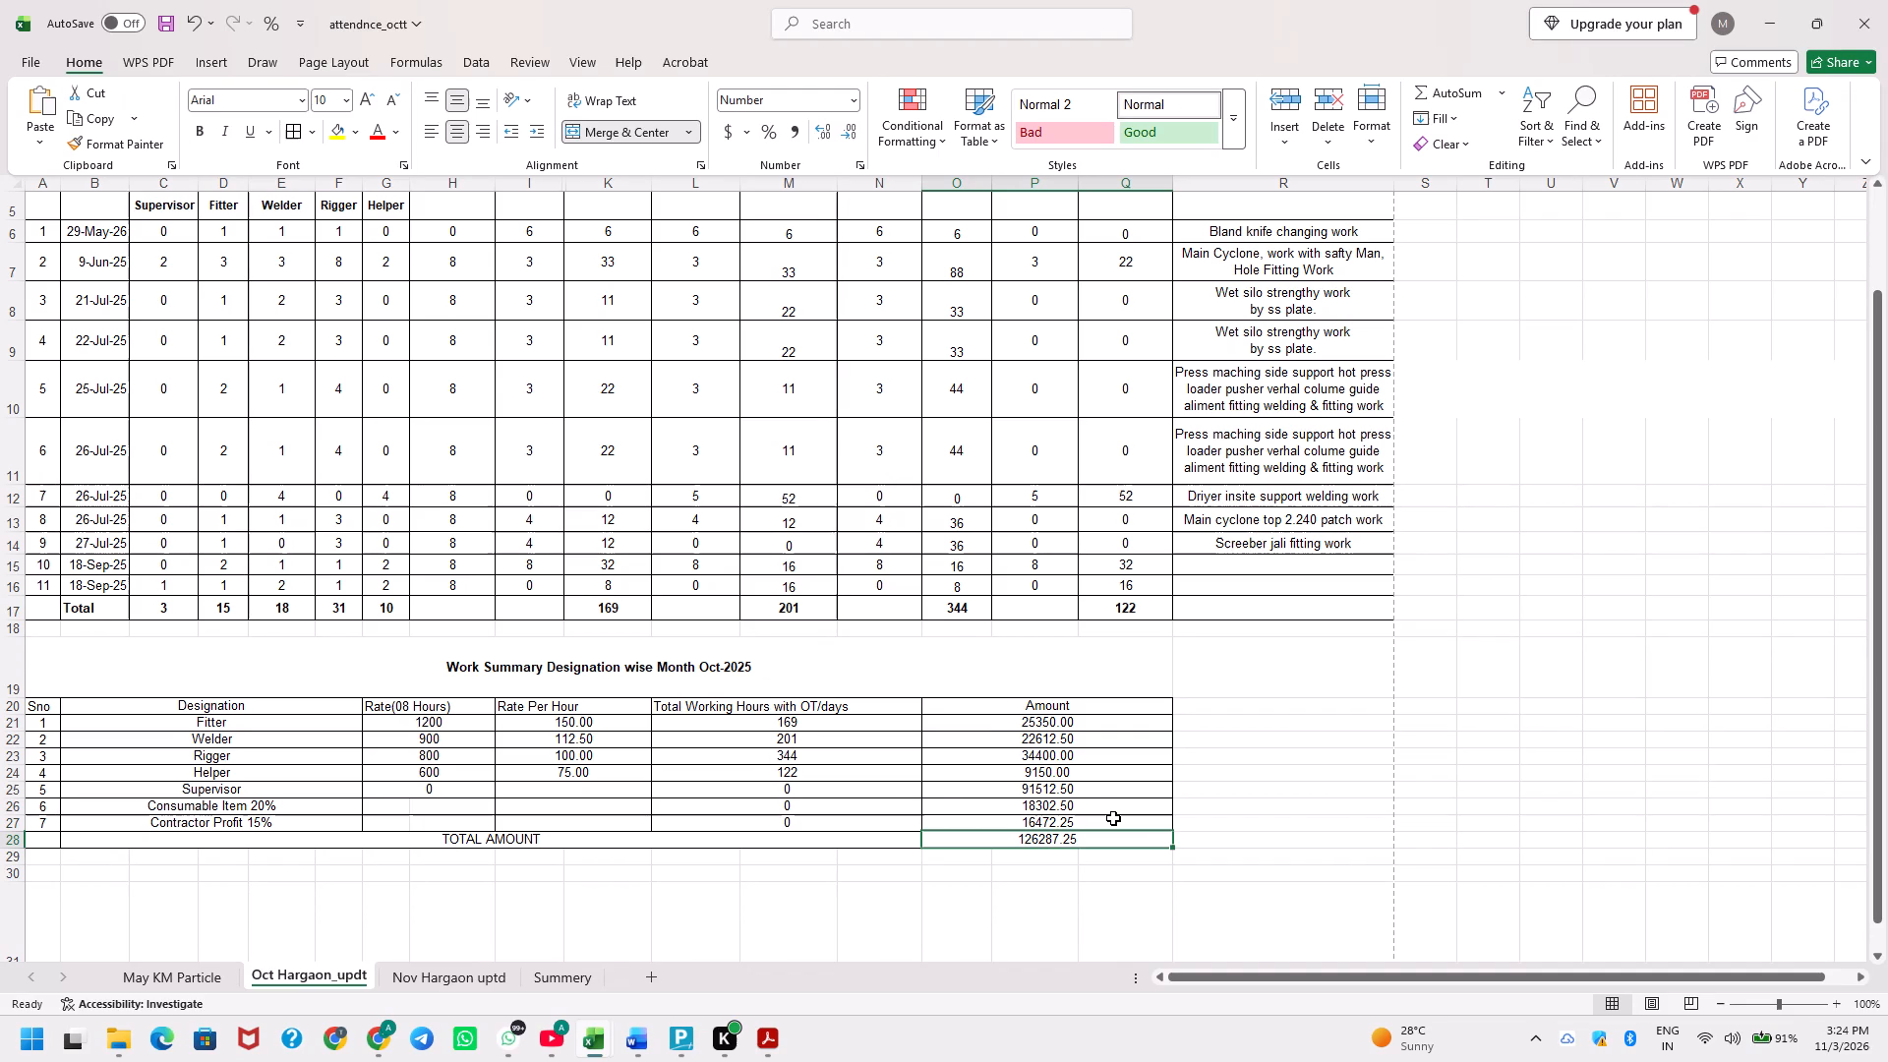
key("Up")
key("Up")
key("Up")
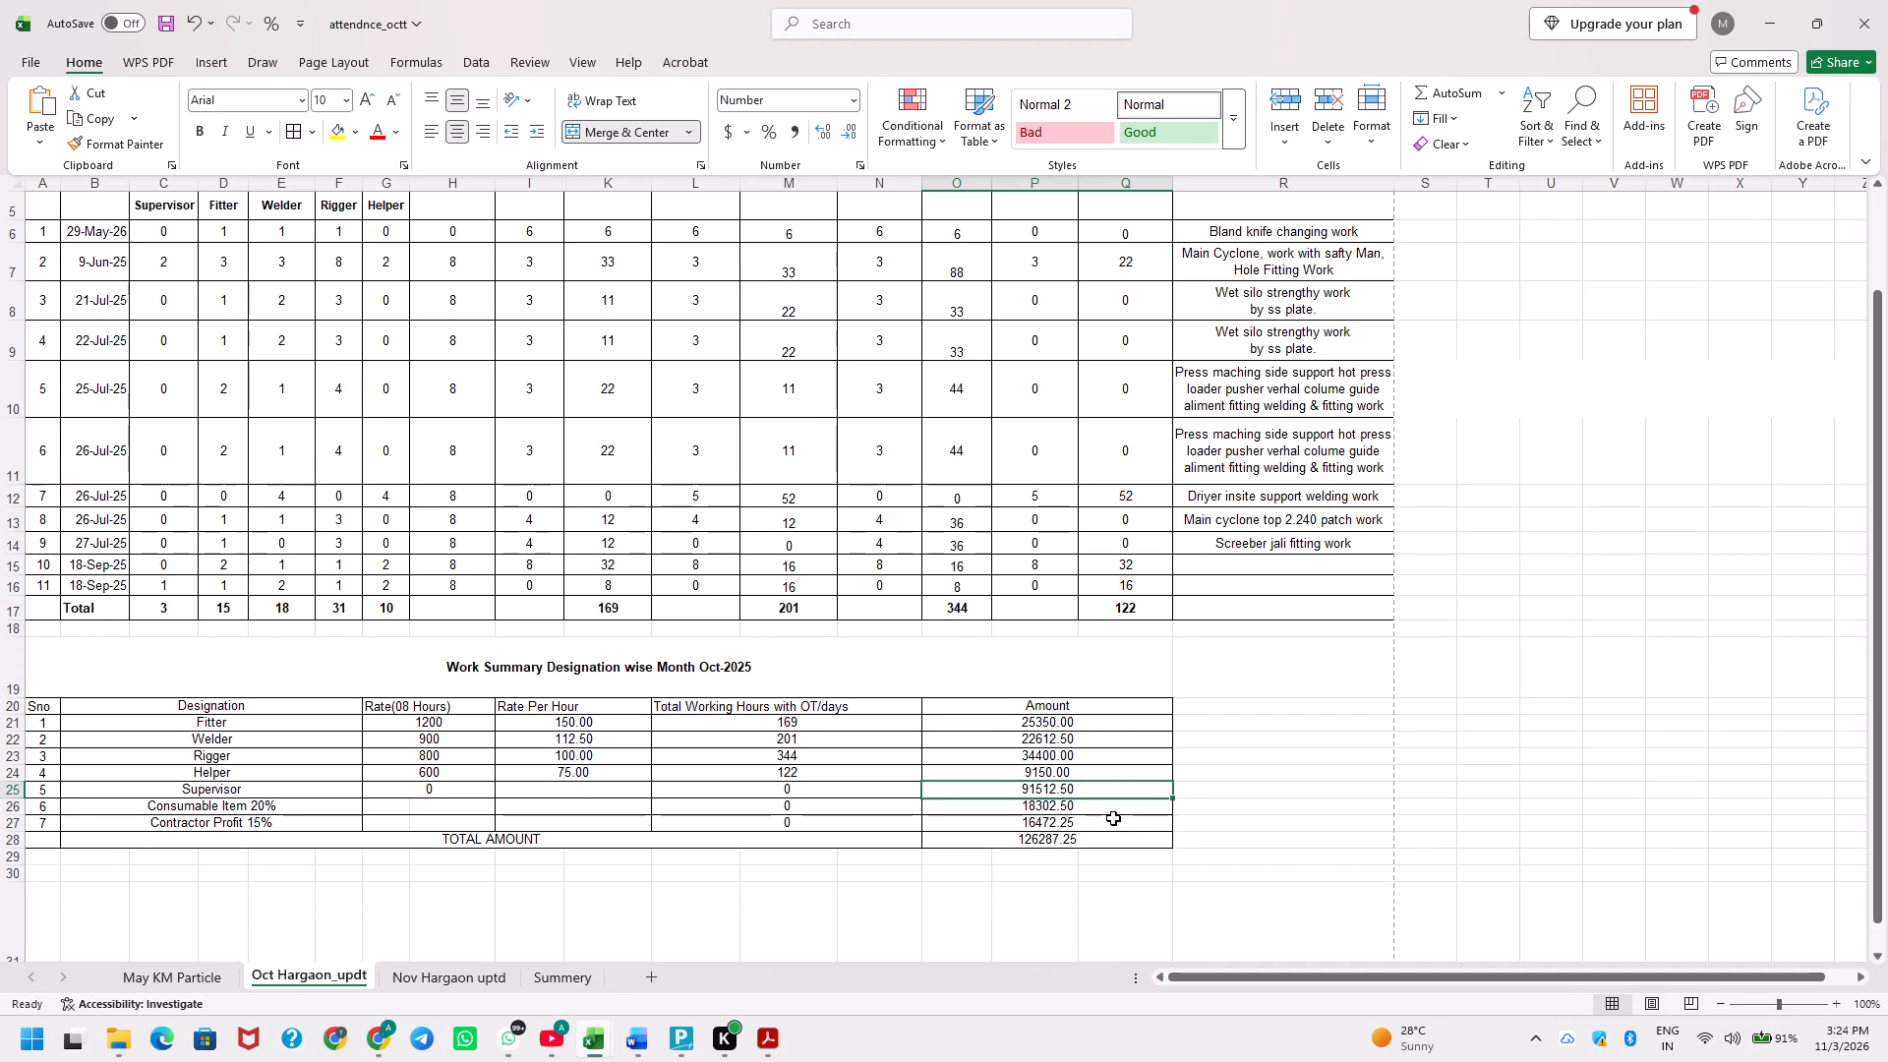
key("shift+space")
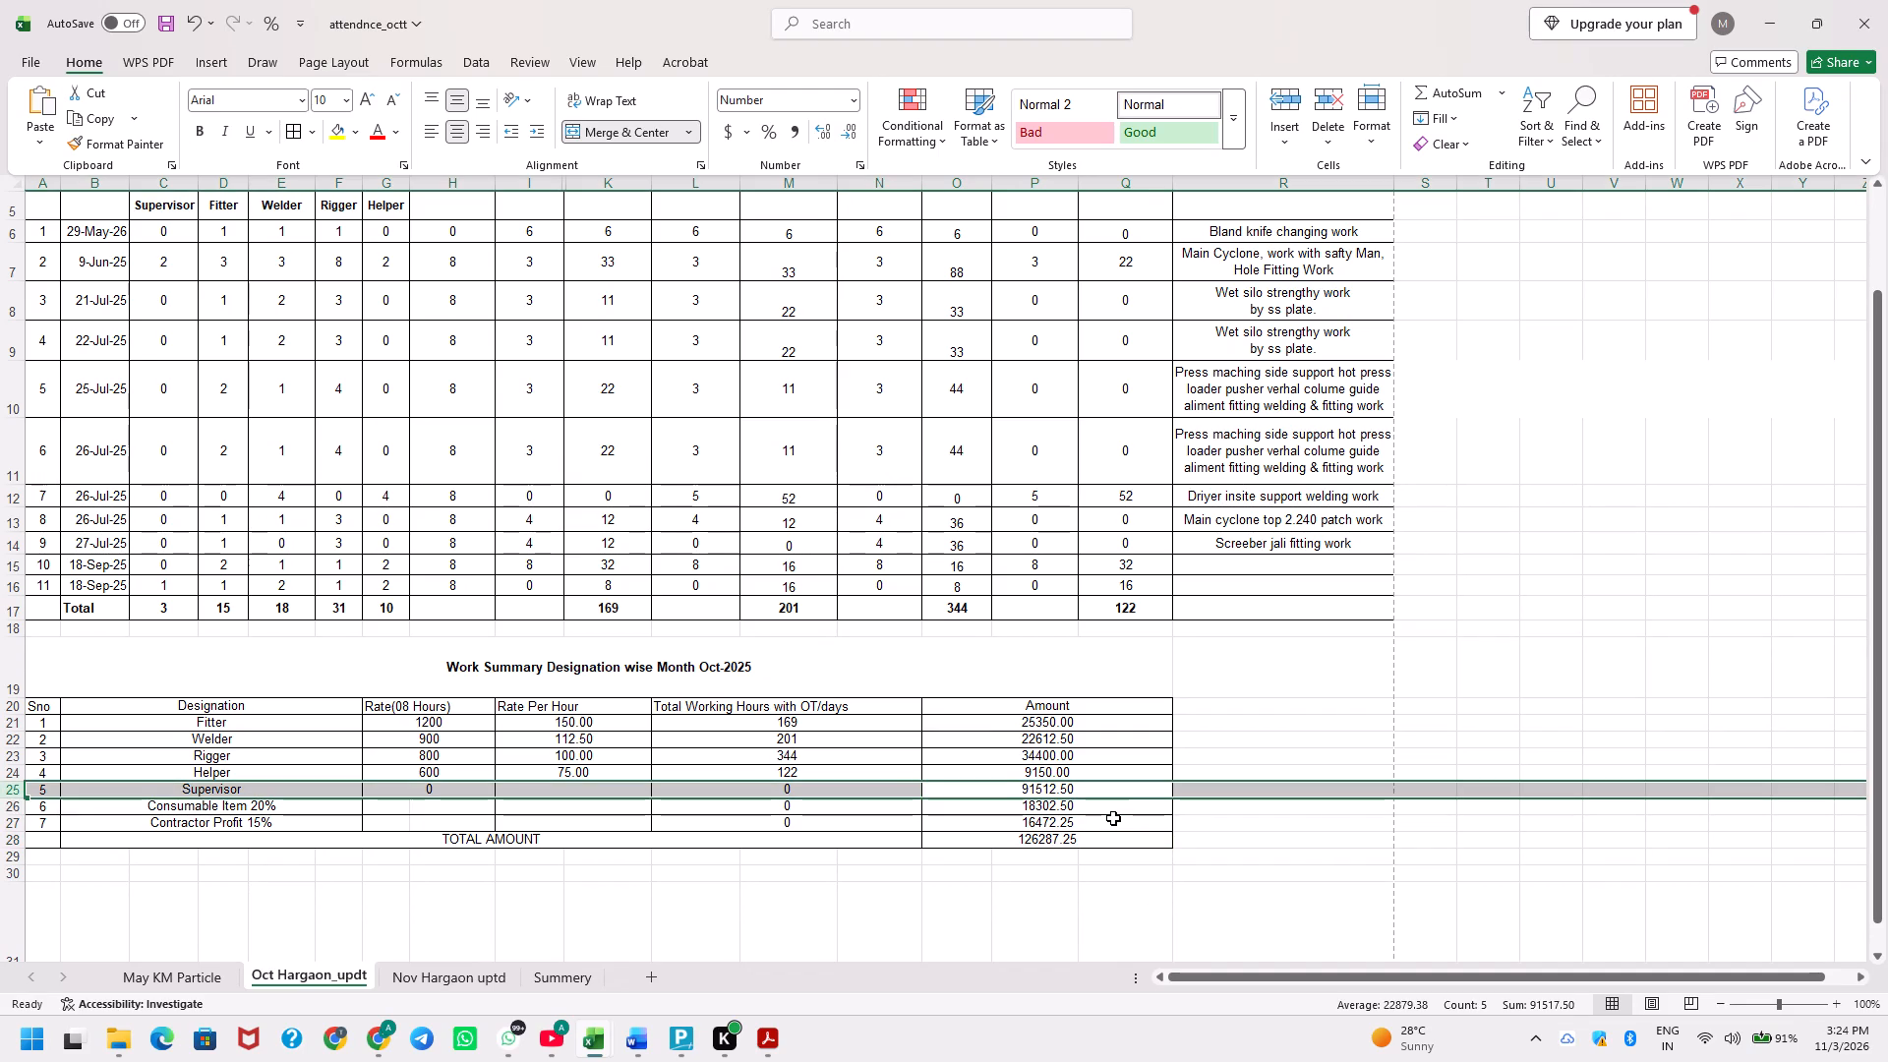
key("Left")
key("Left")
key("Left")
key("Left")
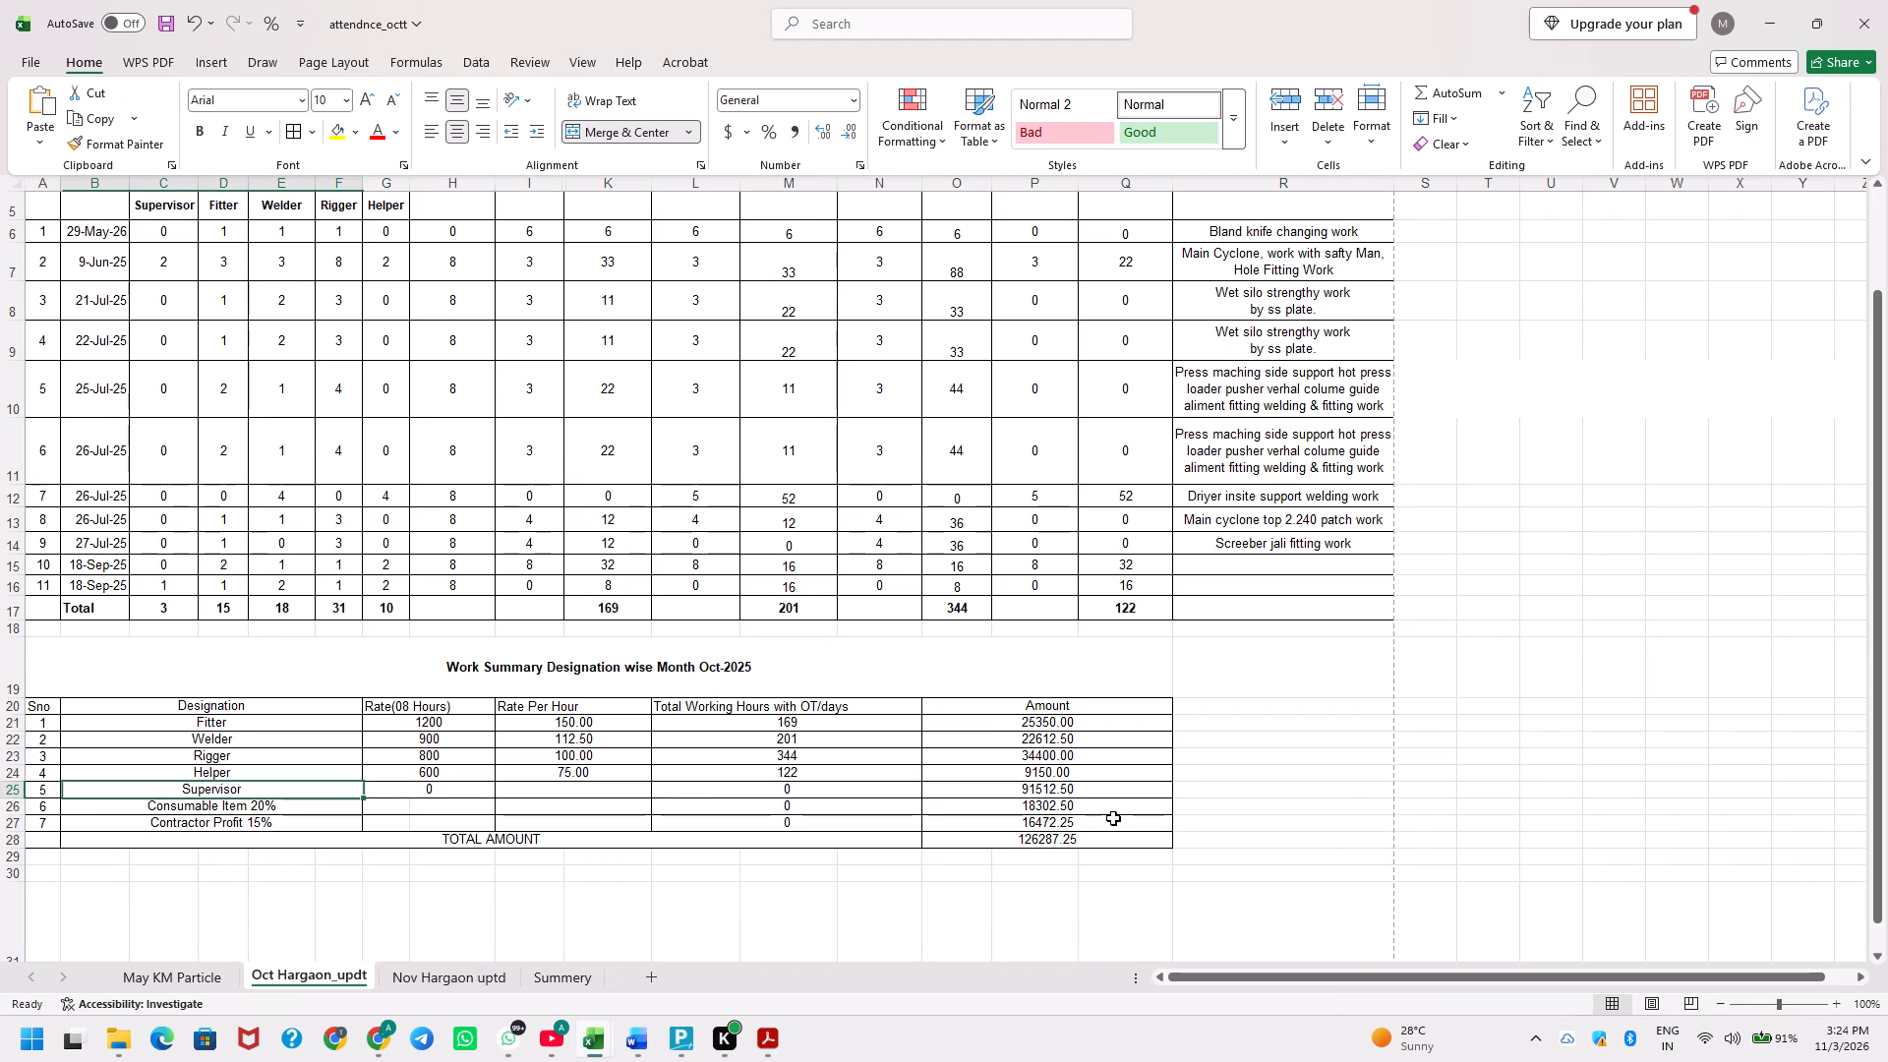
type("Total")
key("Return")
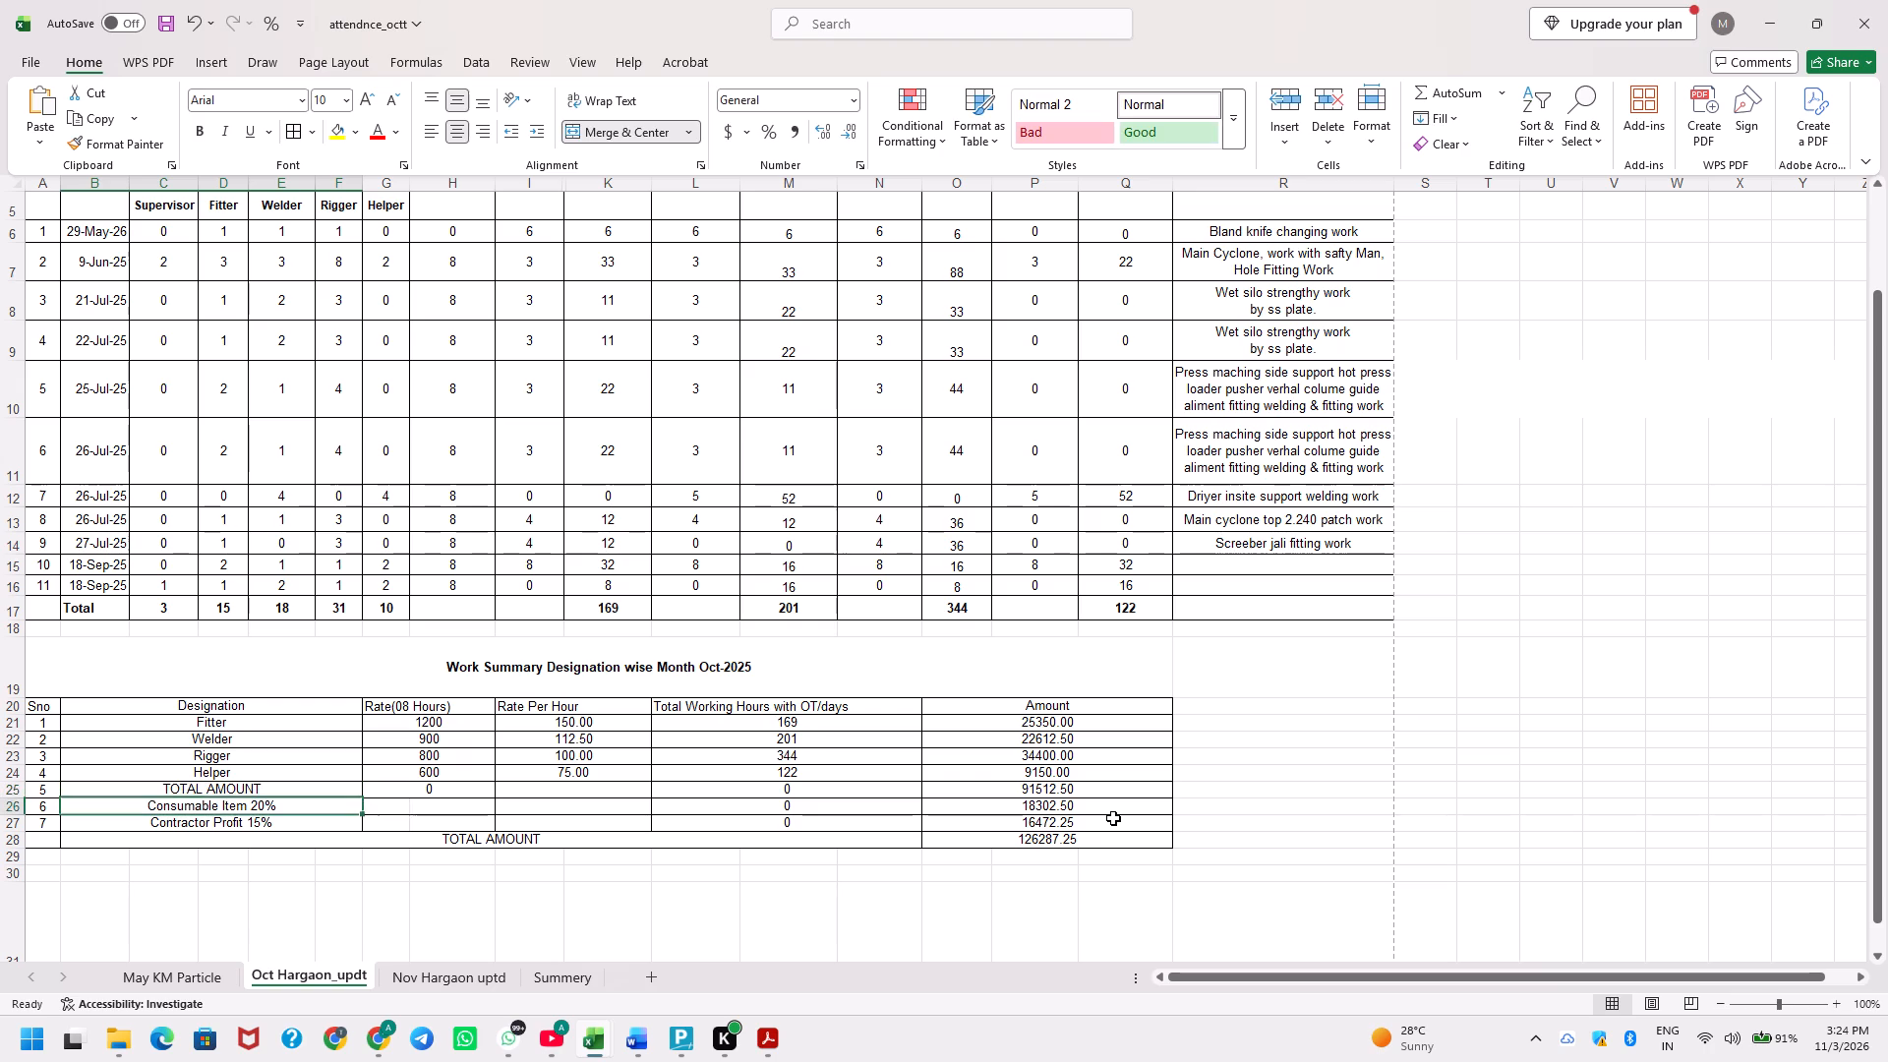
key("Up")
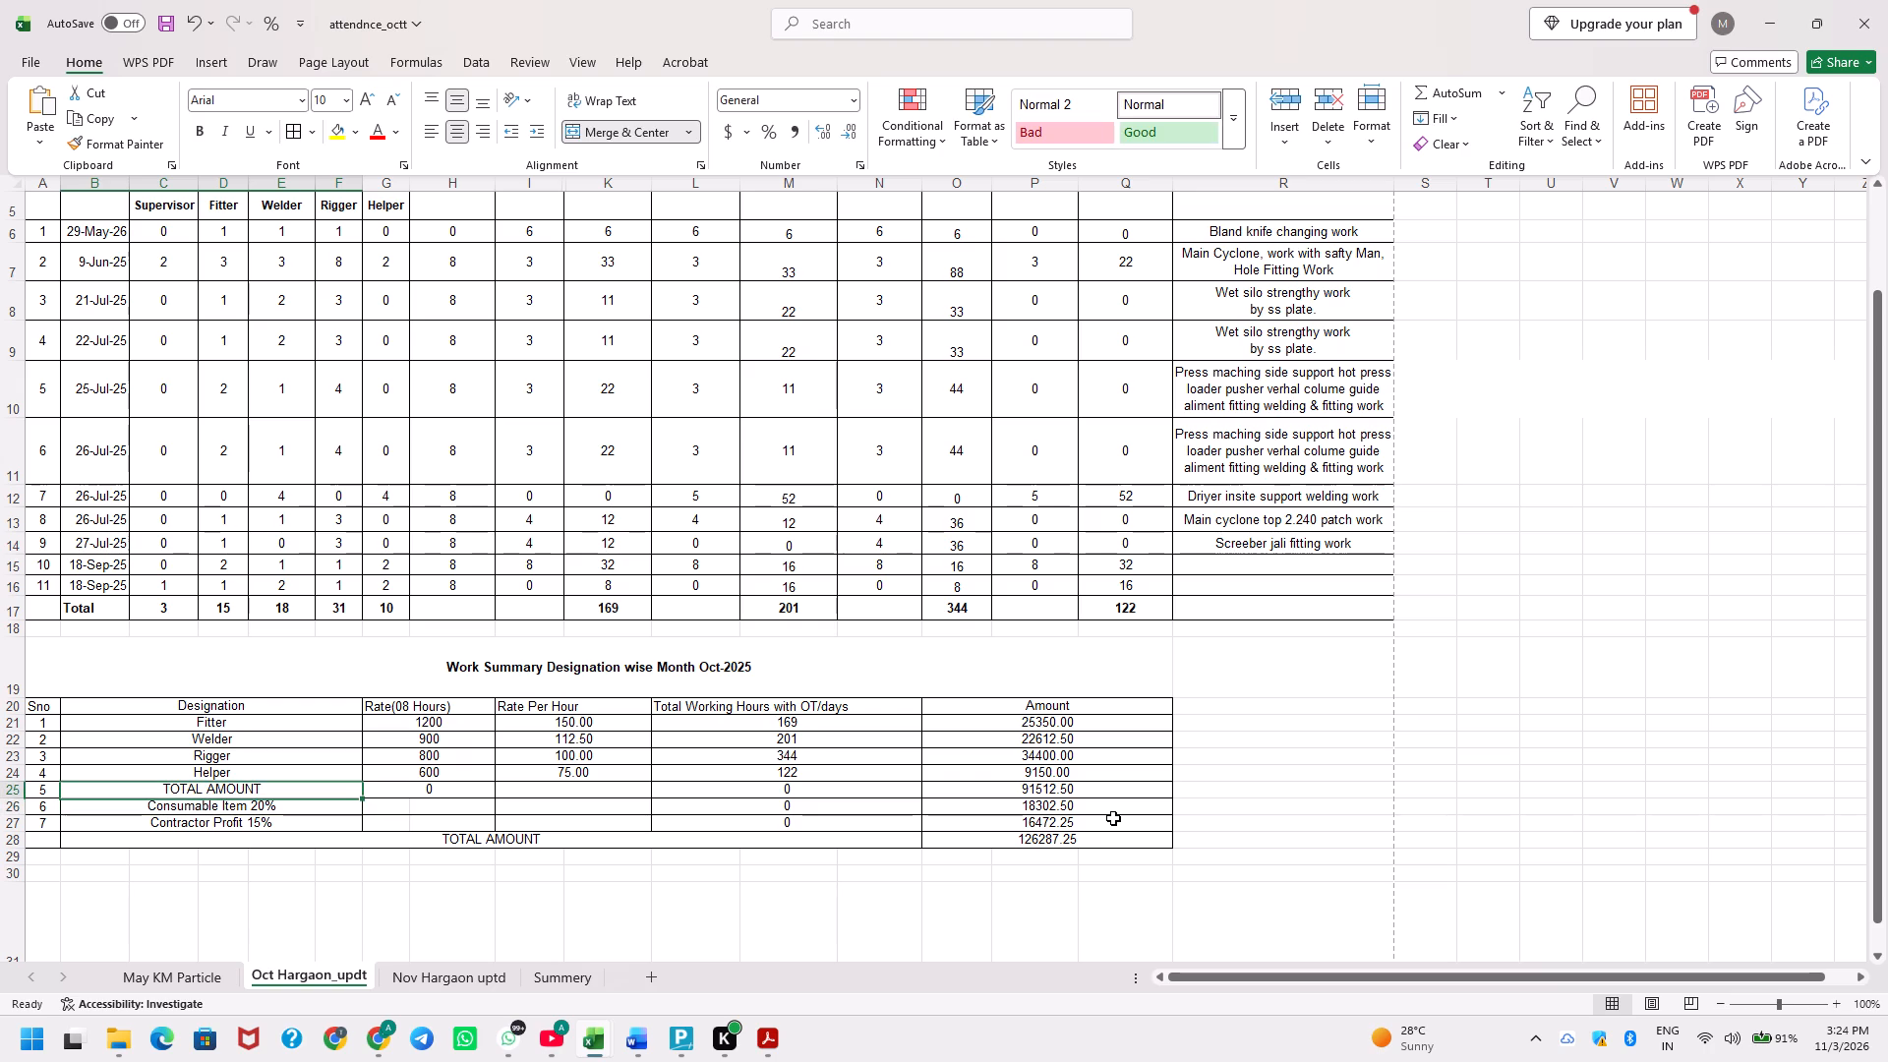
Relabel the fifth designation row of the work summary table as Total Amount.
type("Total Amount")
key("Return")
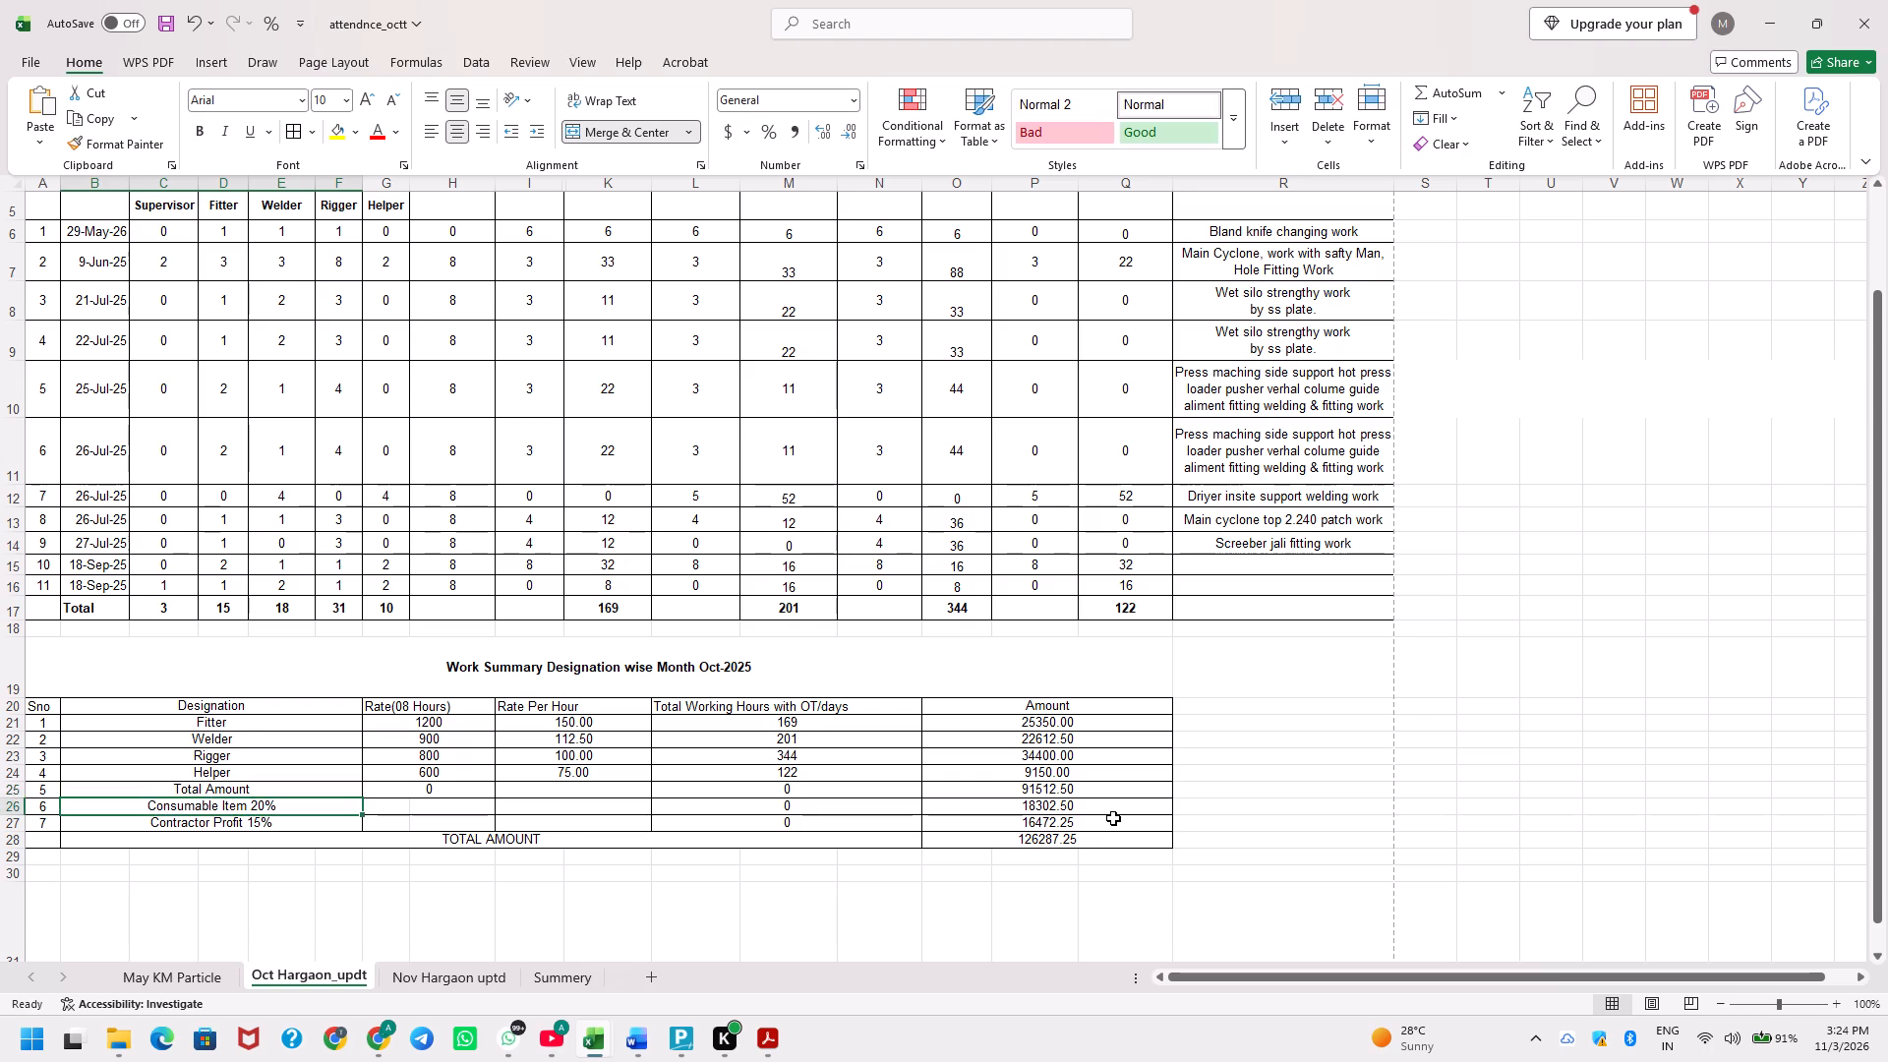
Bold the Total Amount row from its label through its Amount cell, and save the workbook.
key("Up")
key("shift+Right")
key("shift+Right")
key("shift+Right")
key("shift+Right")
key("shift+Right")
key("shift+Left")
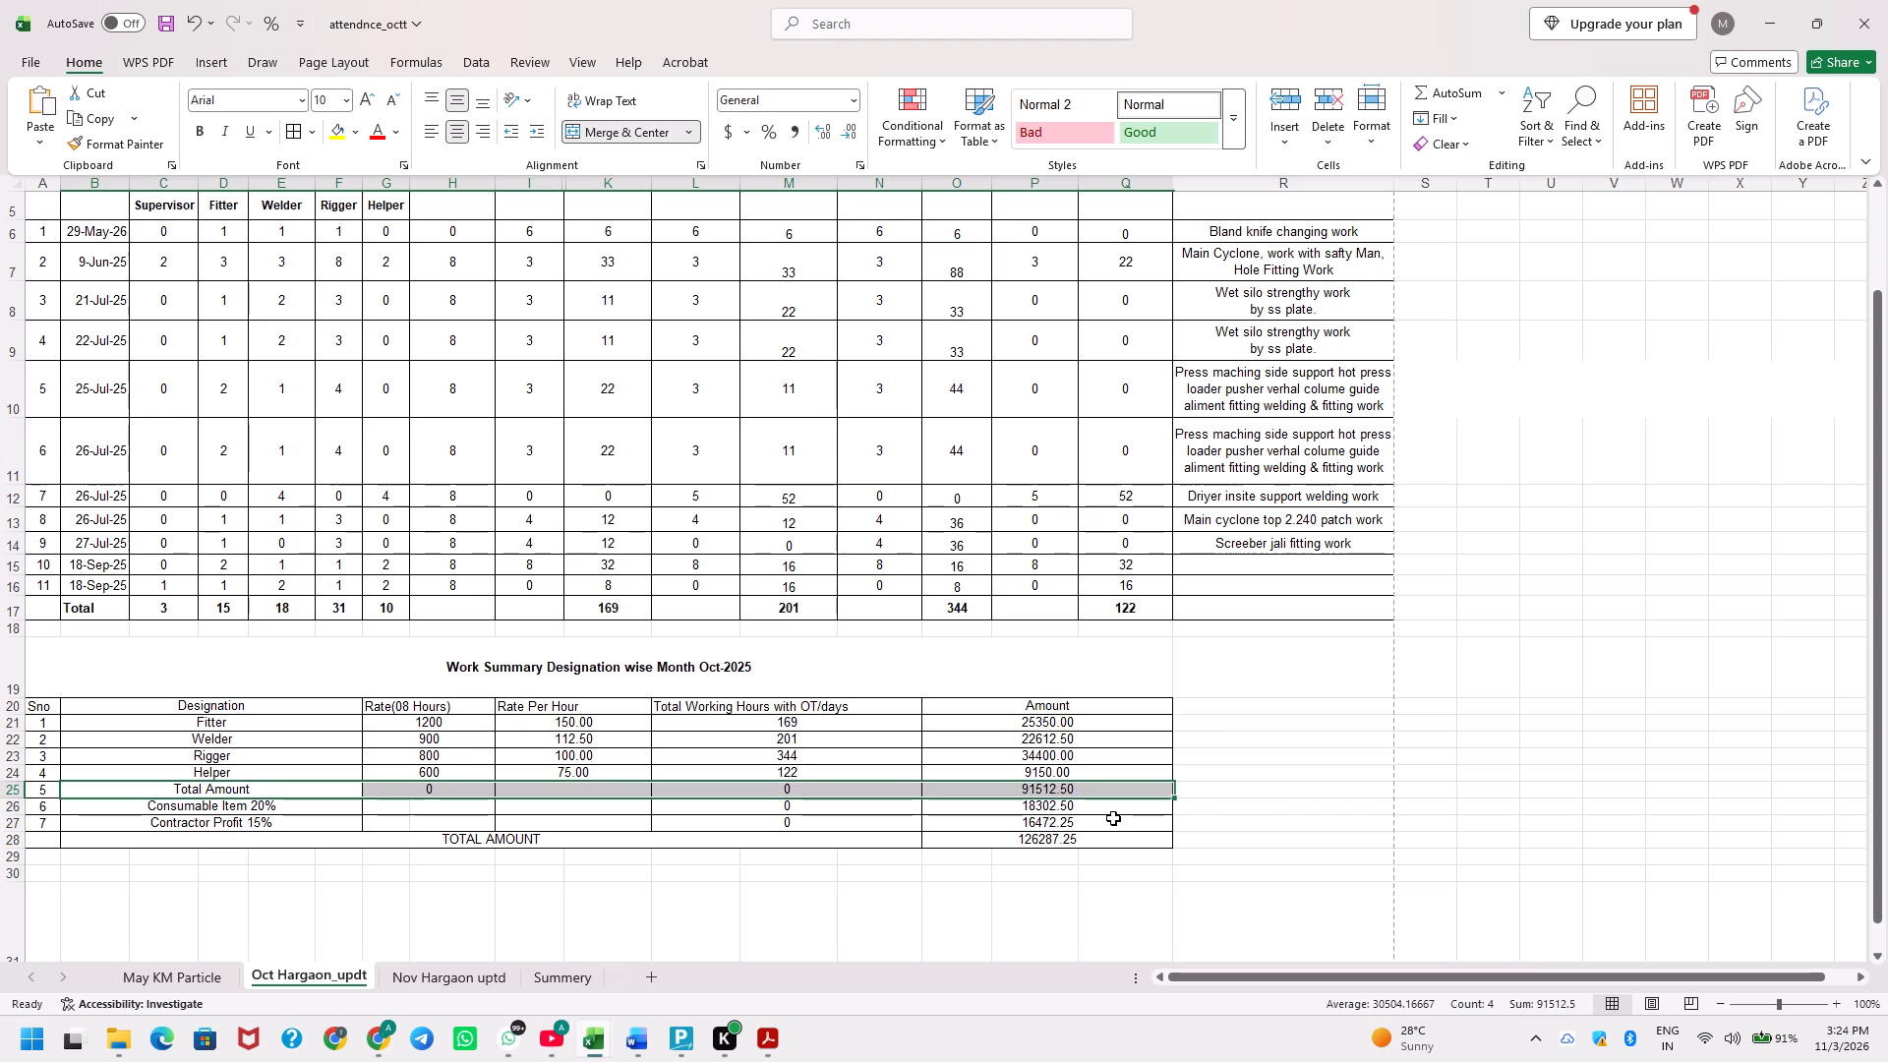
key("ctrl+b")
key("ctrl+s")
Examine the Remark column entries of the dated manpower rows.
key("Up")
key("Up")
key("Up")
key("Right")
key("Right")
key("Right")
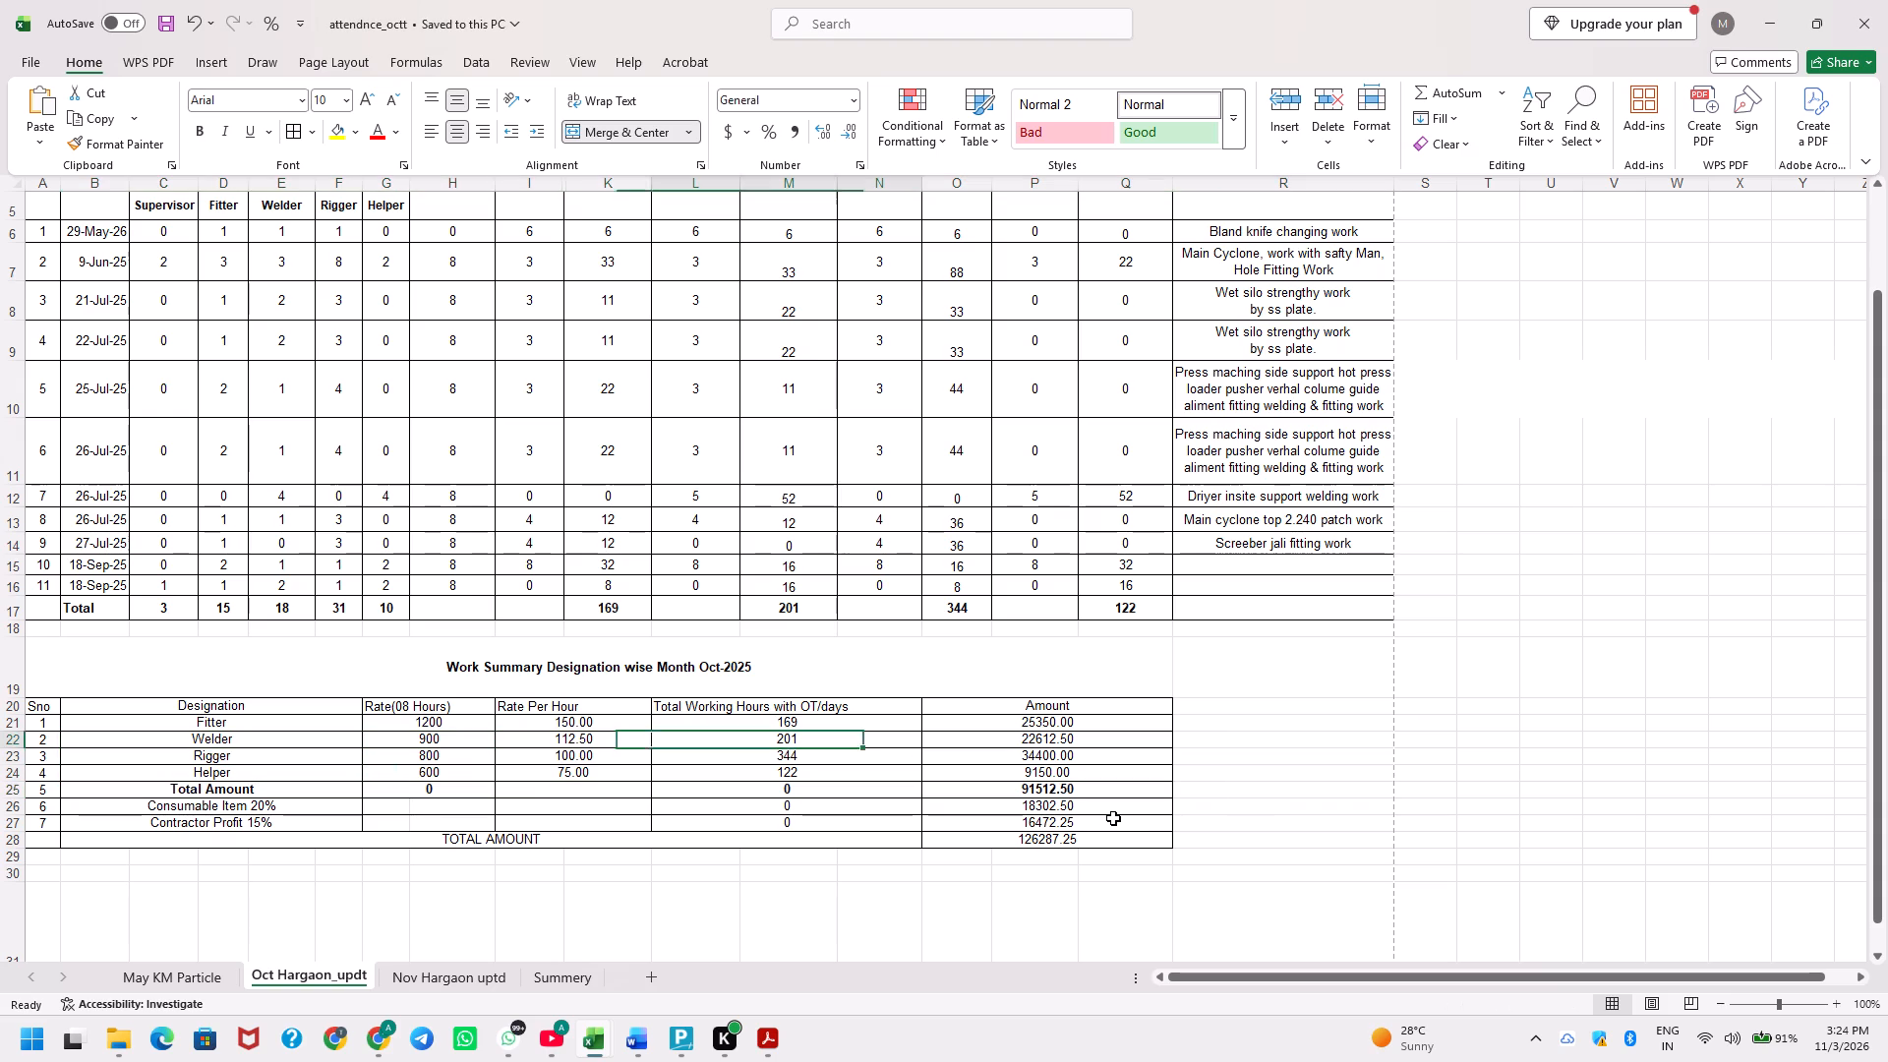
key("Right")
key("Right")
key("Right")
key("Up")
key("Up")
key("Up")
key("Up")
key("Left")
key("Up")
key("Up")
key("Up")
key("Up")
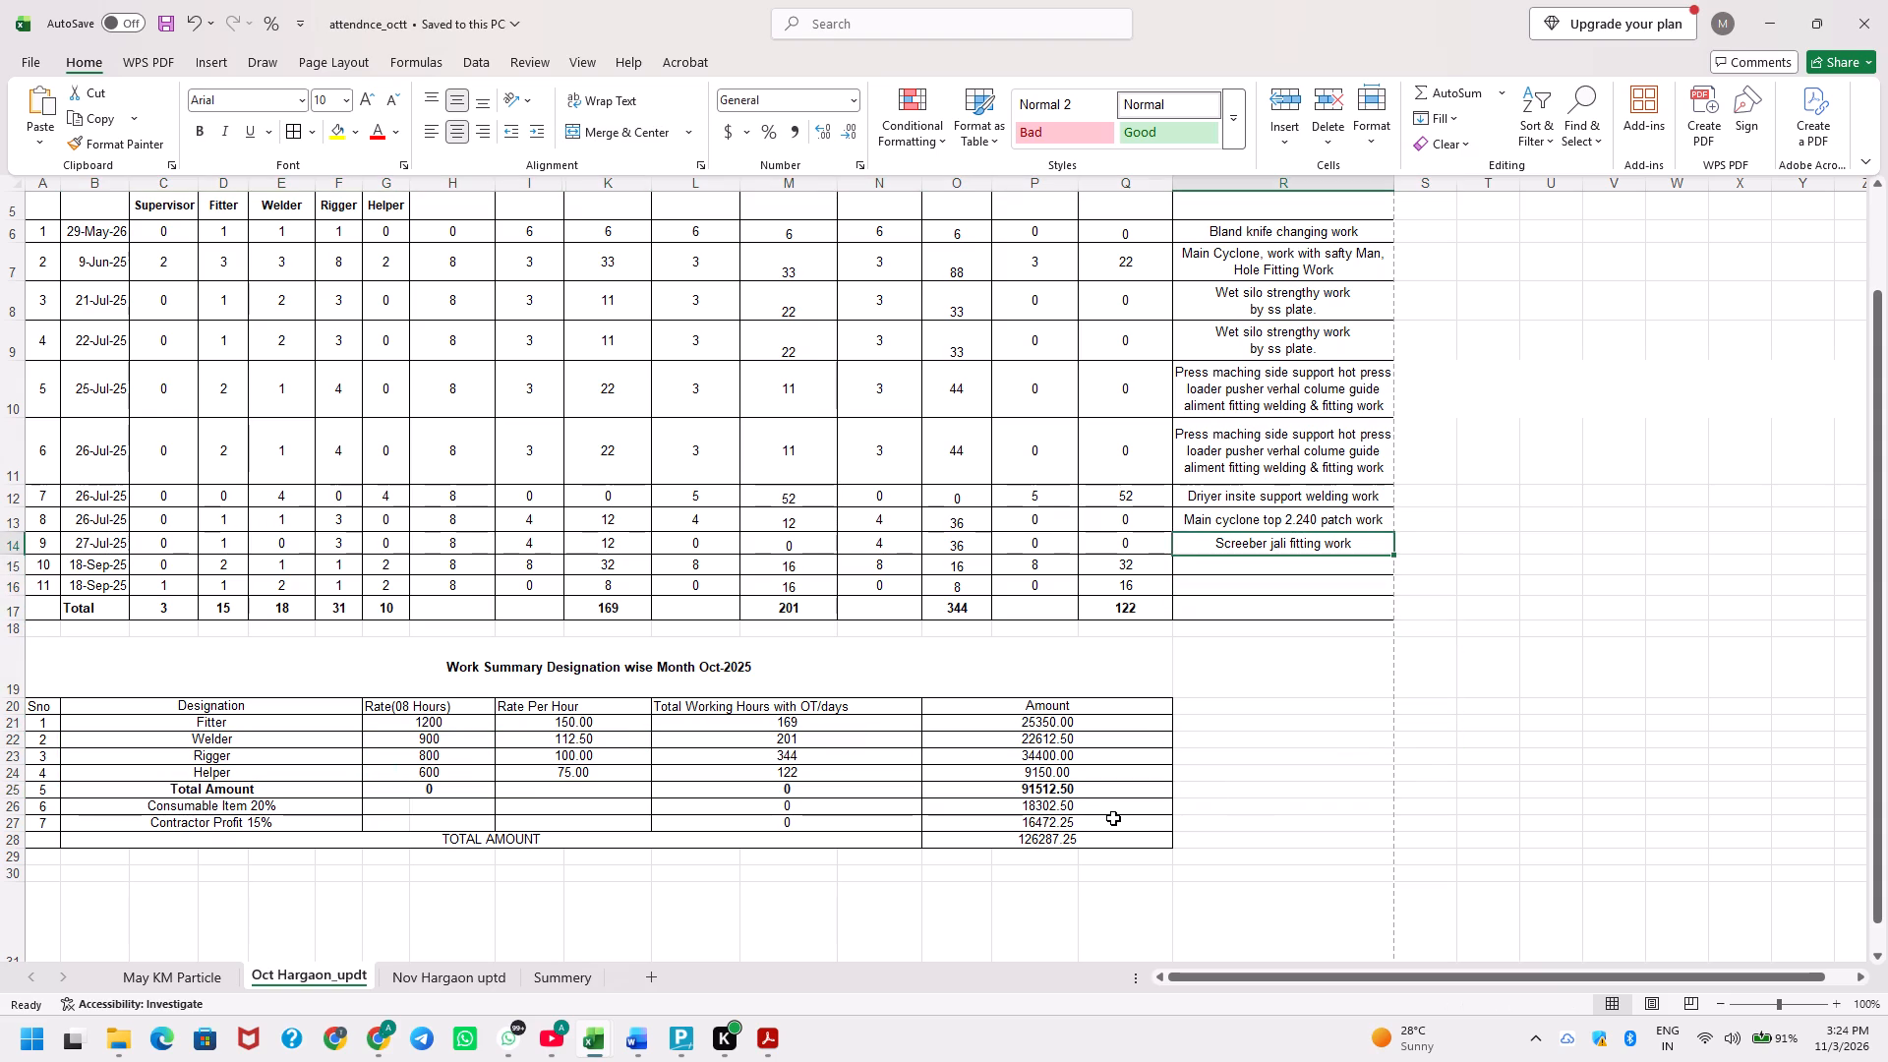
key("ctrl+Up")
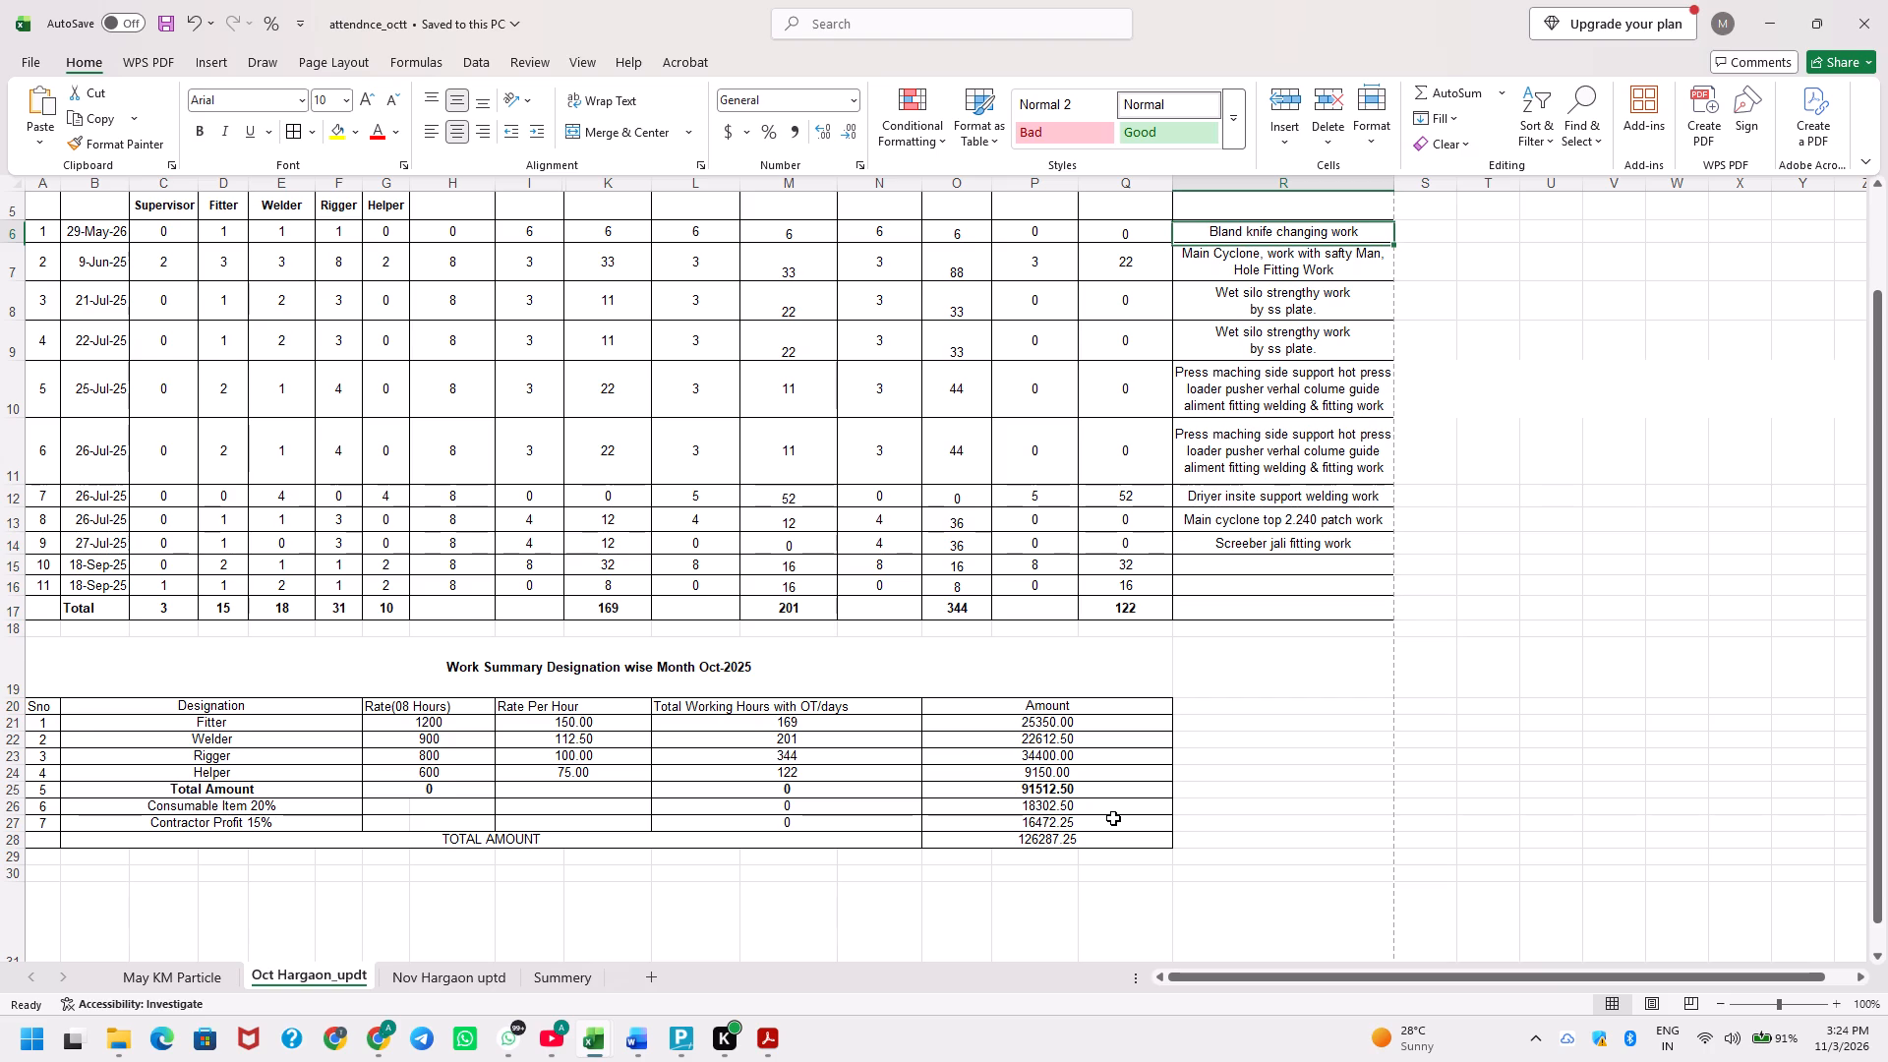
key("Up")
key("Up")
key("Down")
key("Down")
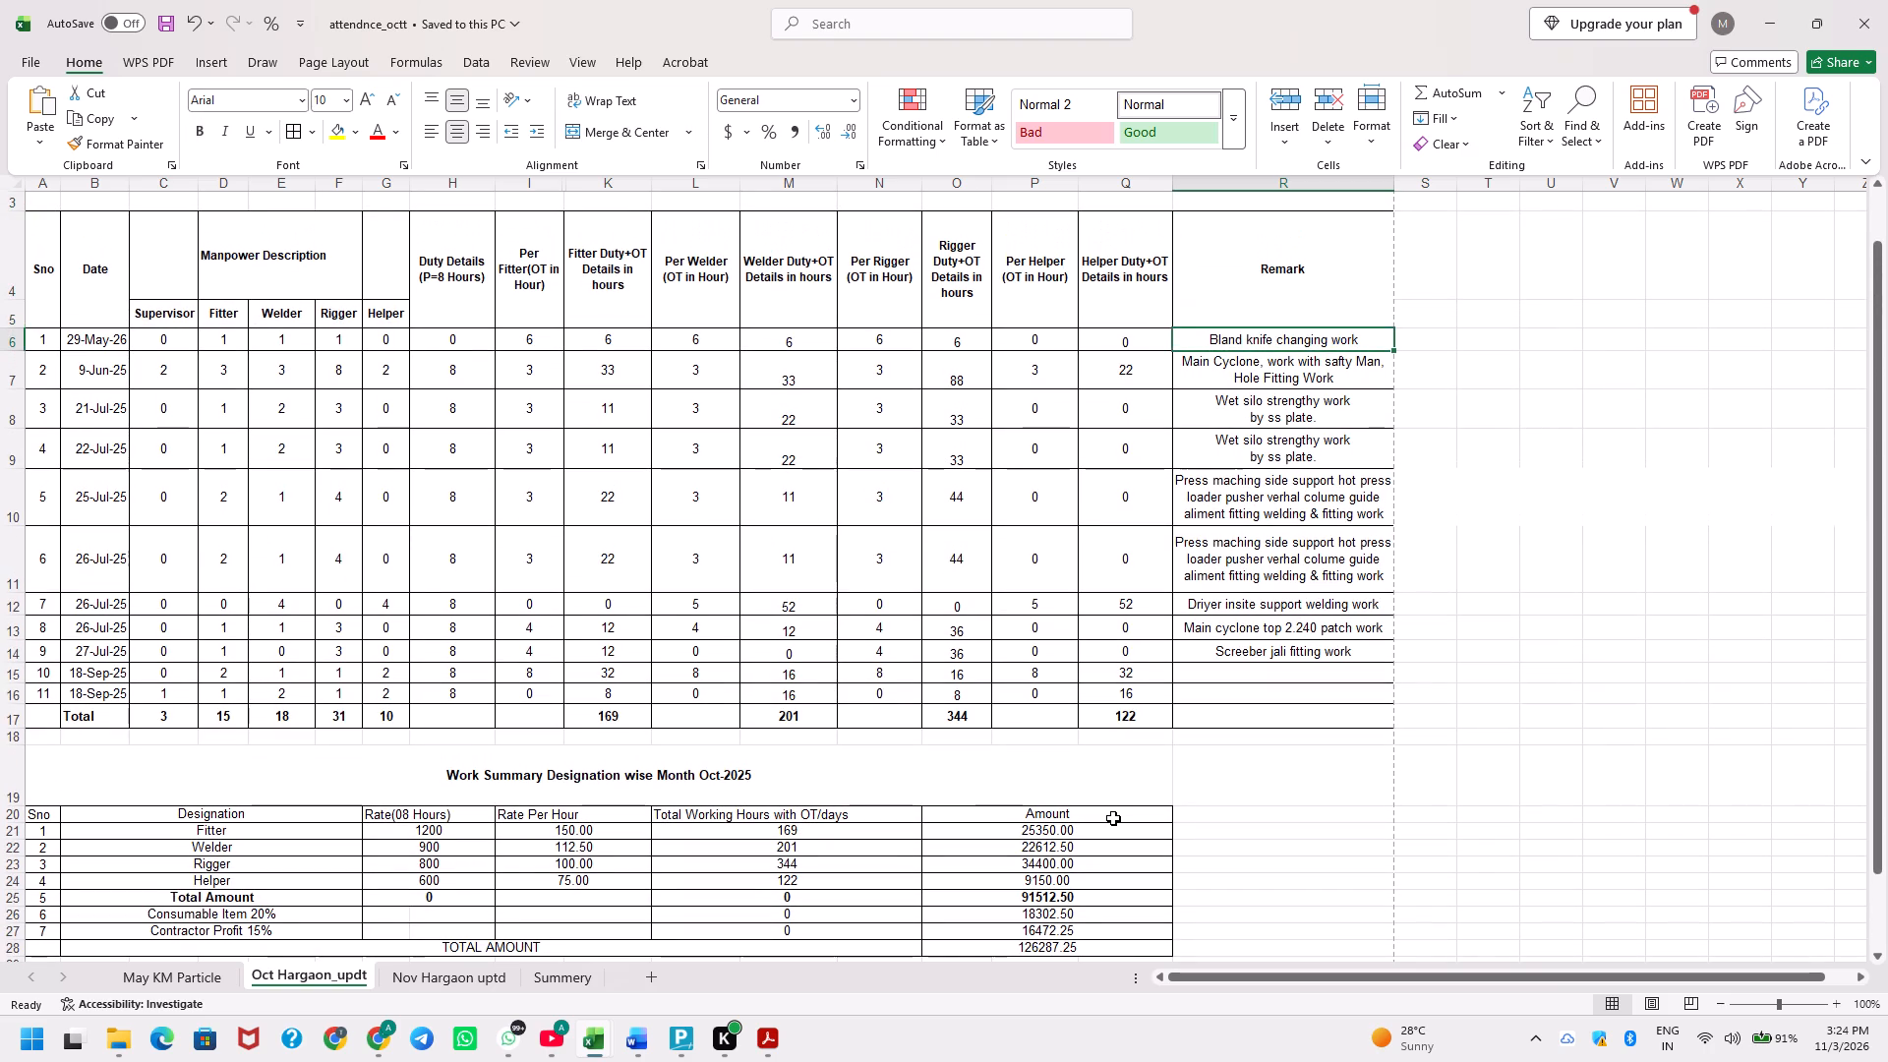
key("Down")
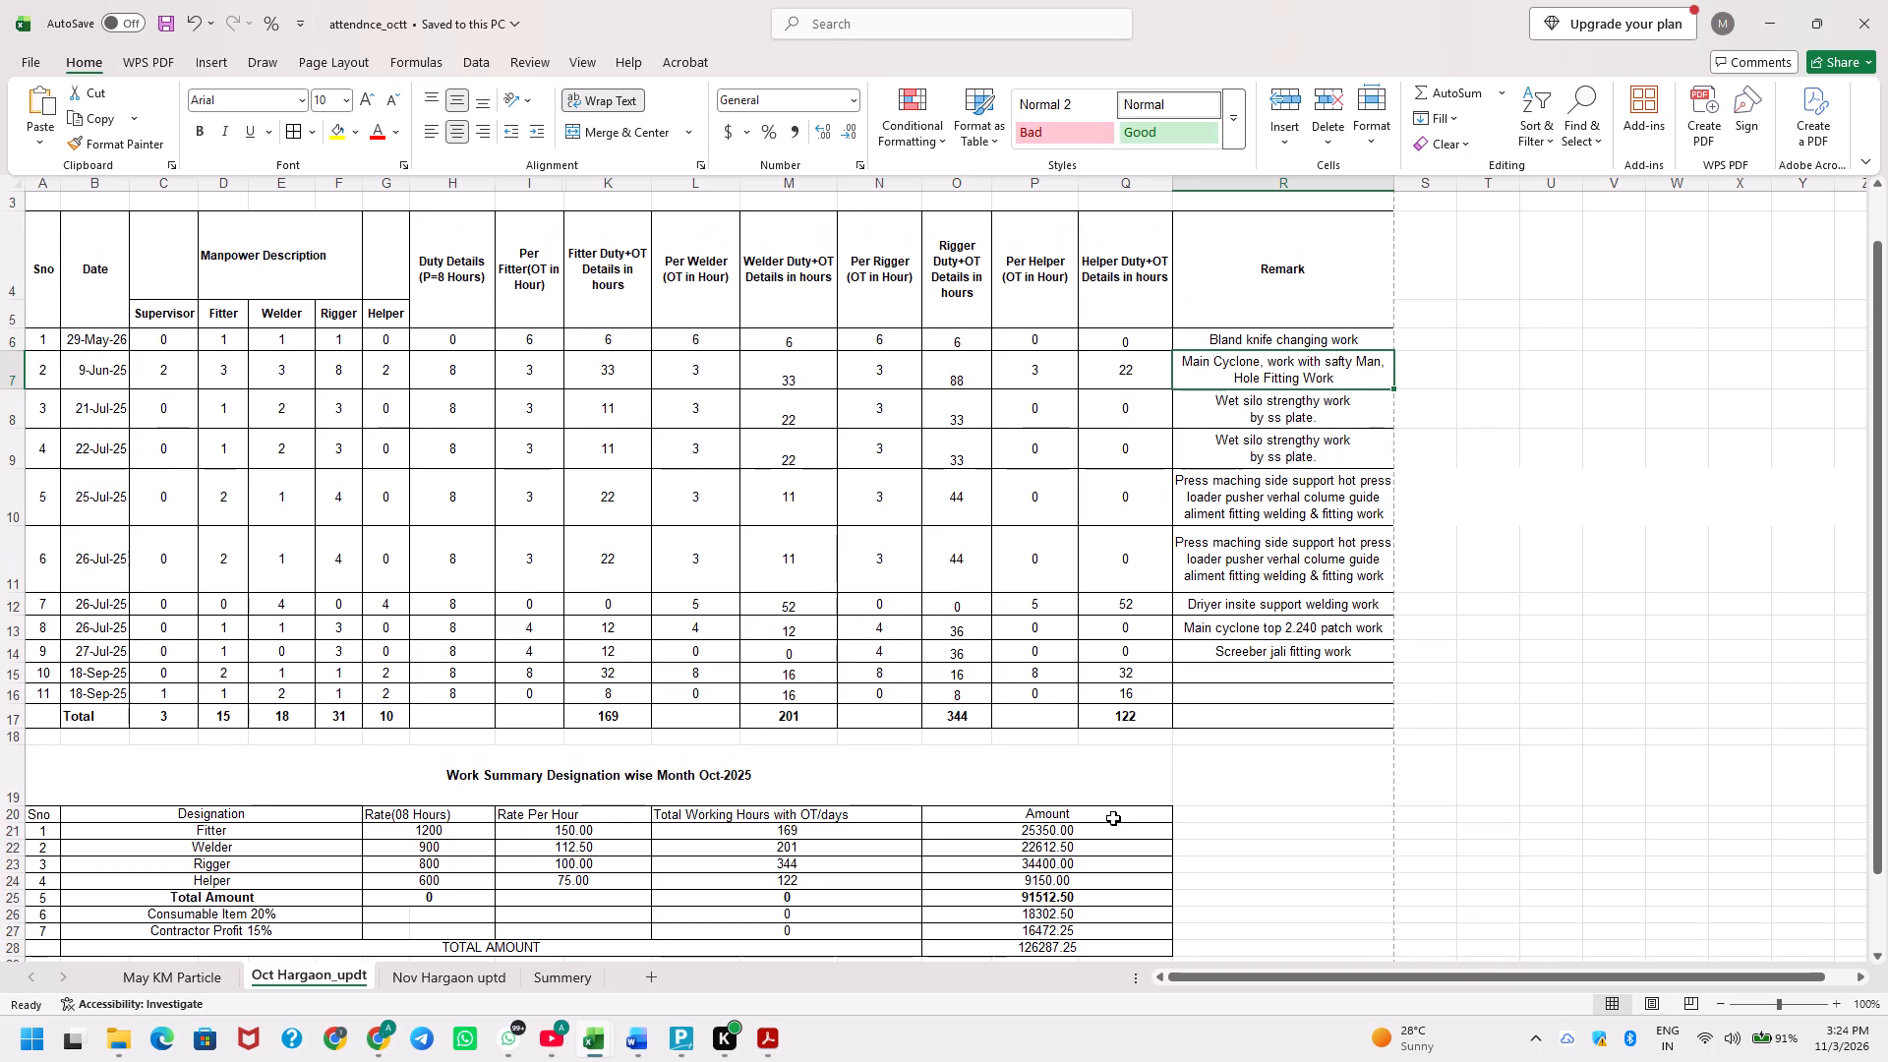
key("Down")
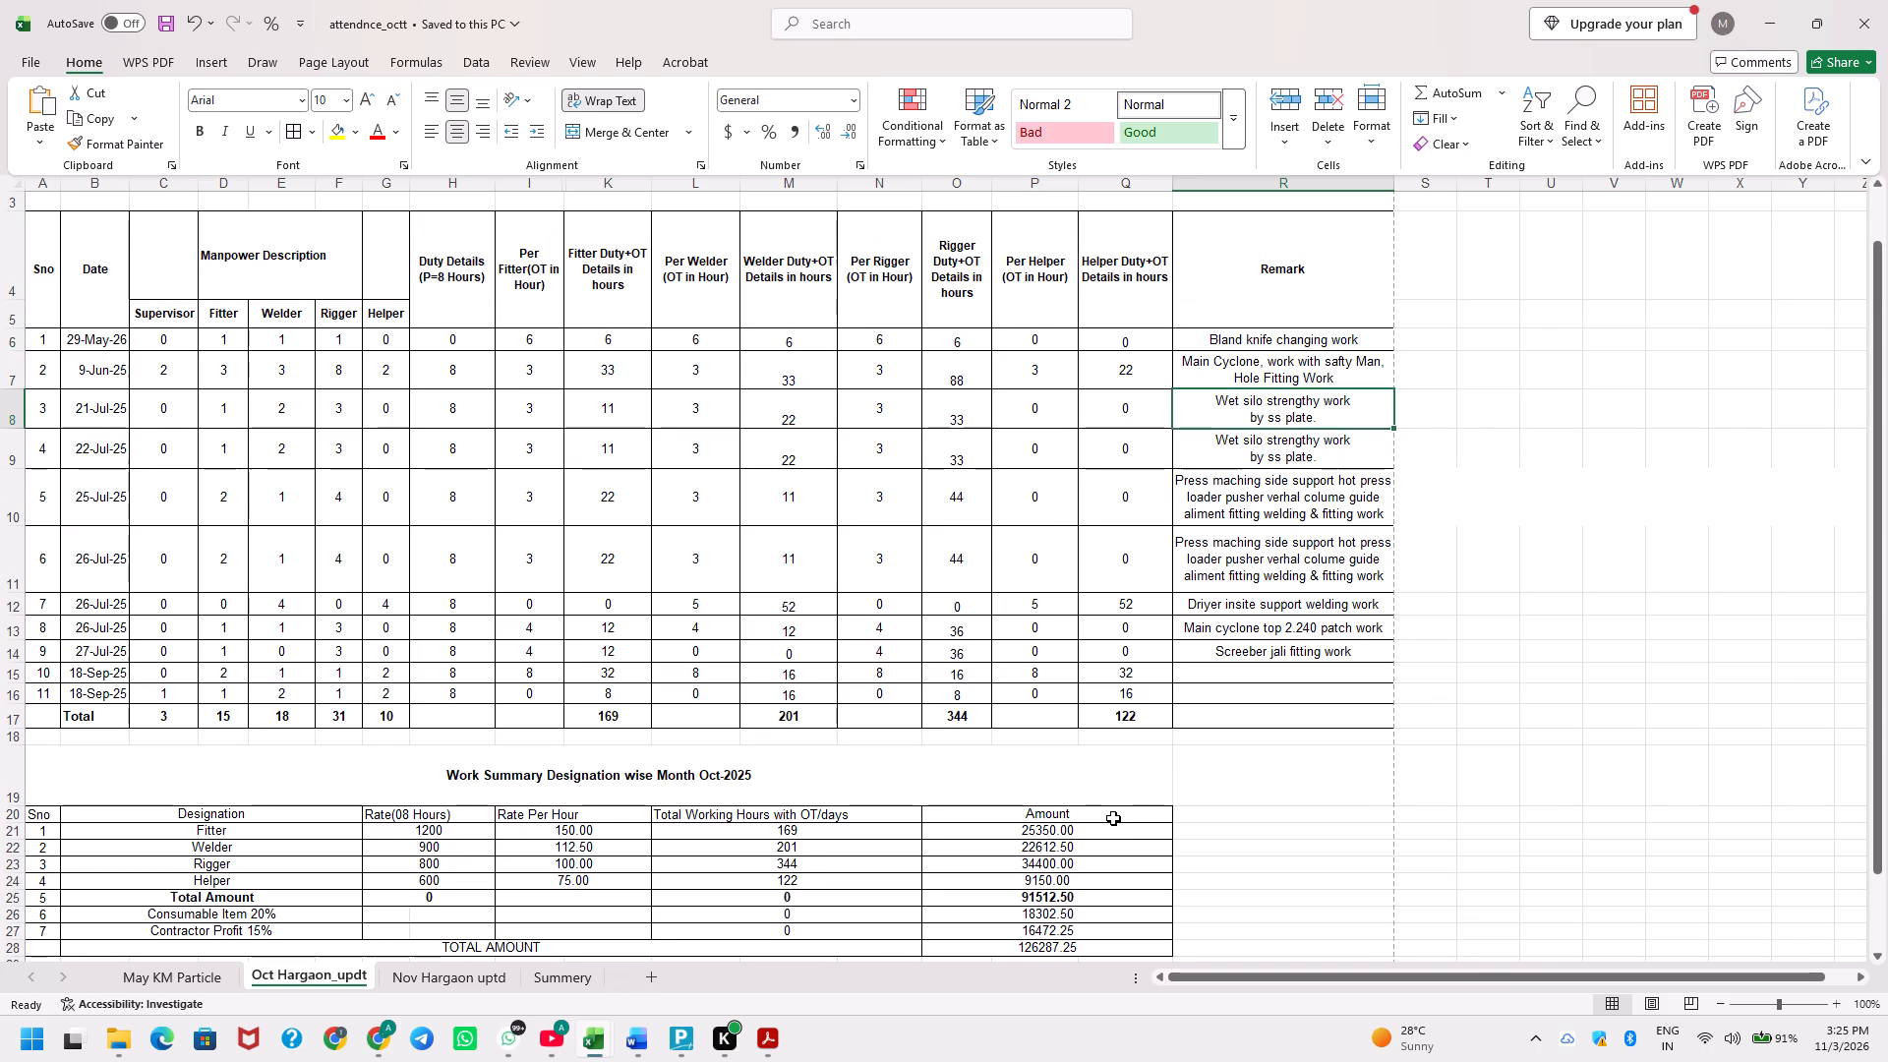
key("Down")
key("Down")
key("Down")
Apply all borders to the filled Remark cells, from Bland knife changing work down to Screeber jali fitting work.
key("Up")
key("Up")
key("Up")
key("Up")
key("Up")
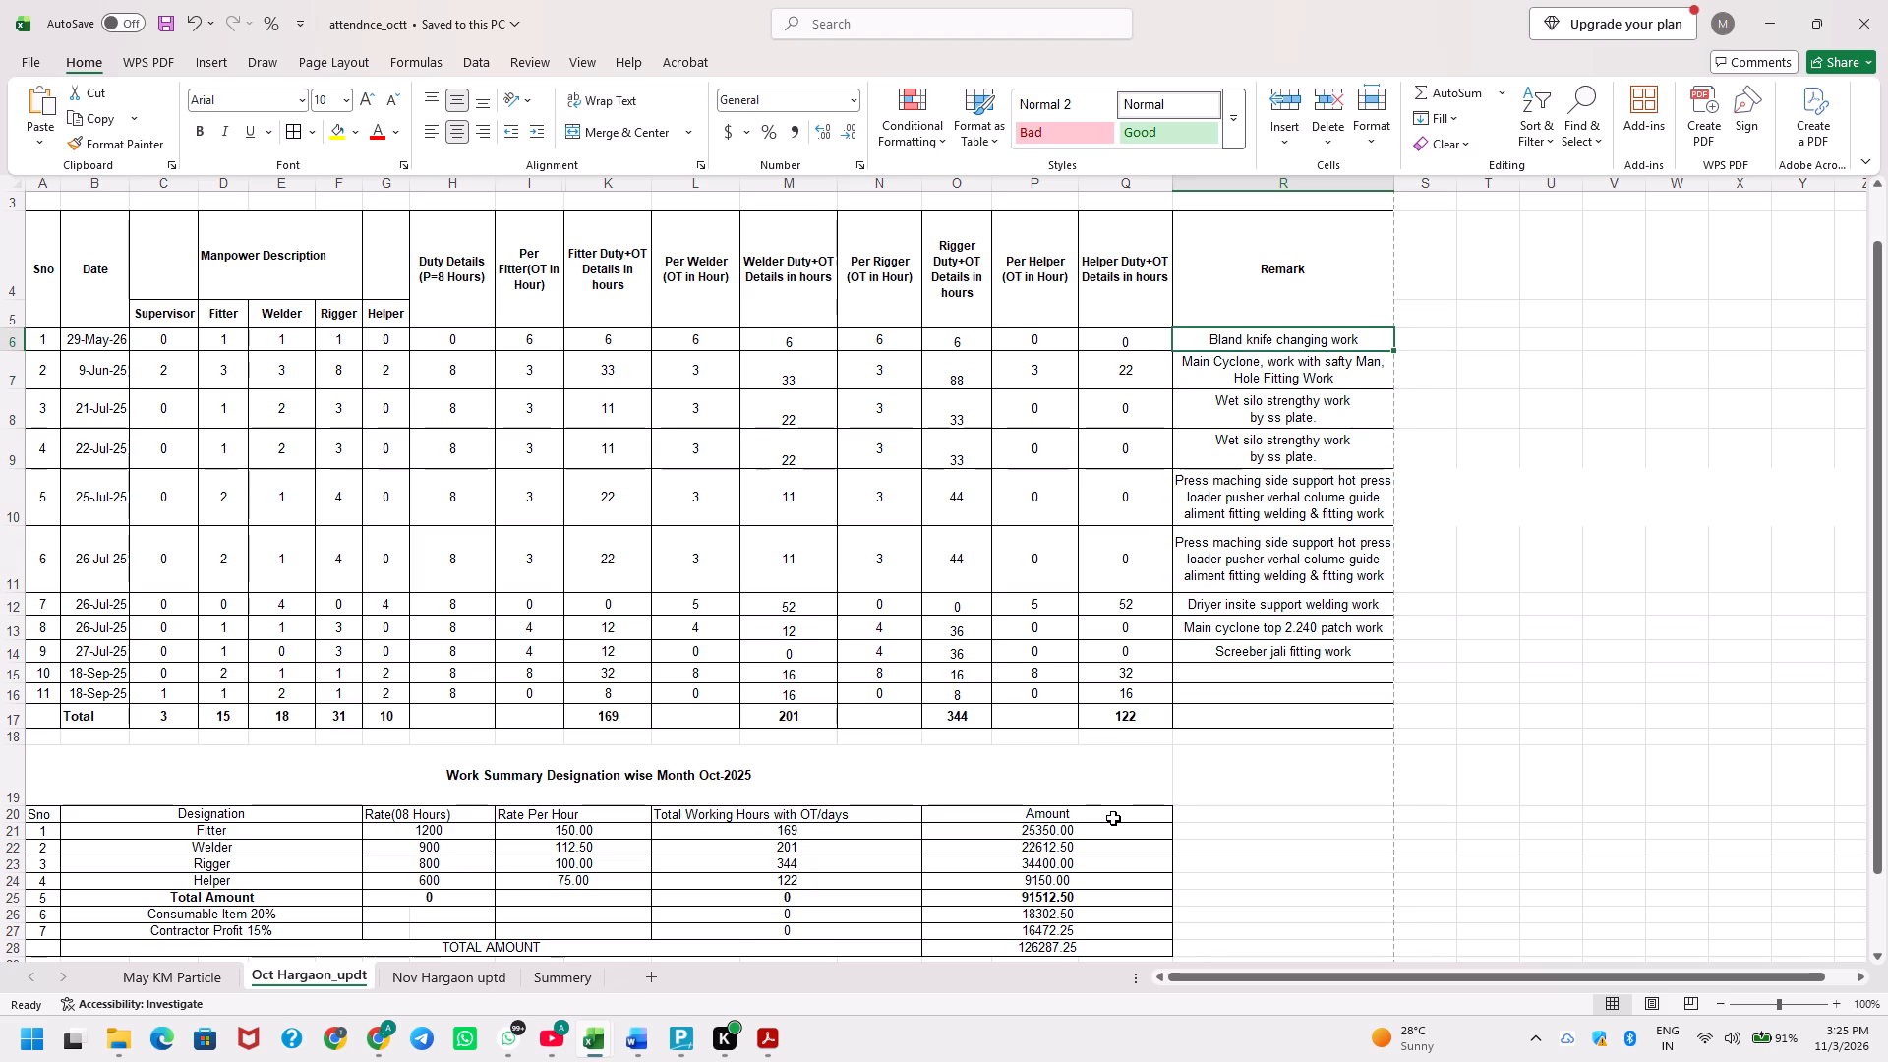
key("ctrl+shift+Down")
type("hba")
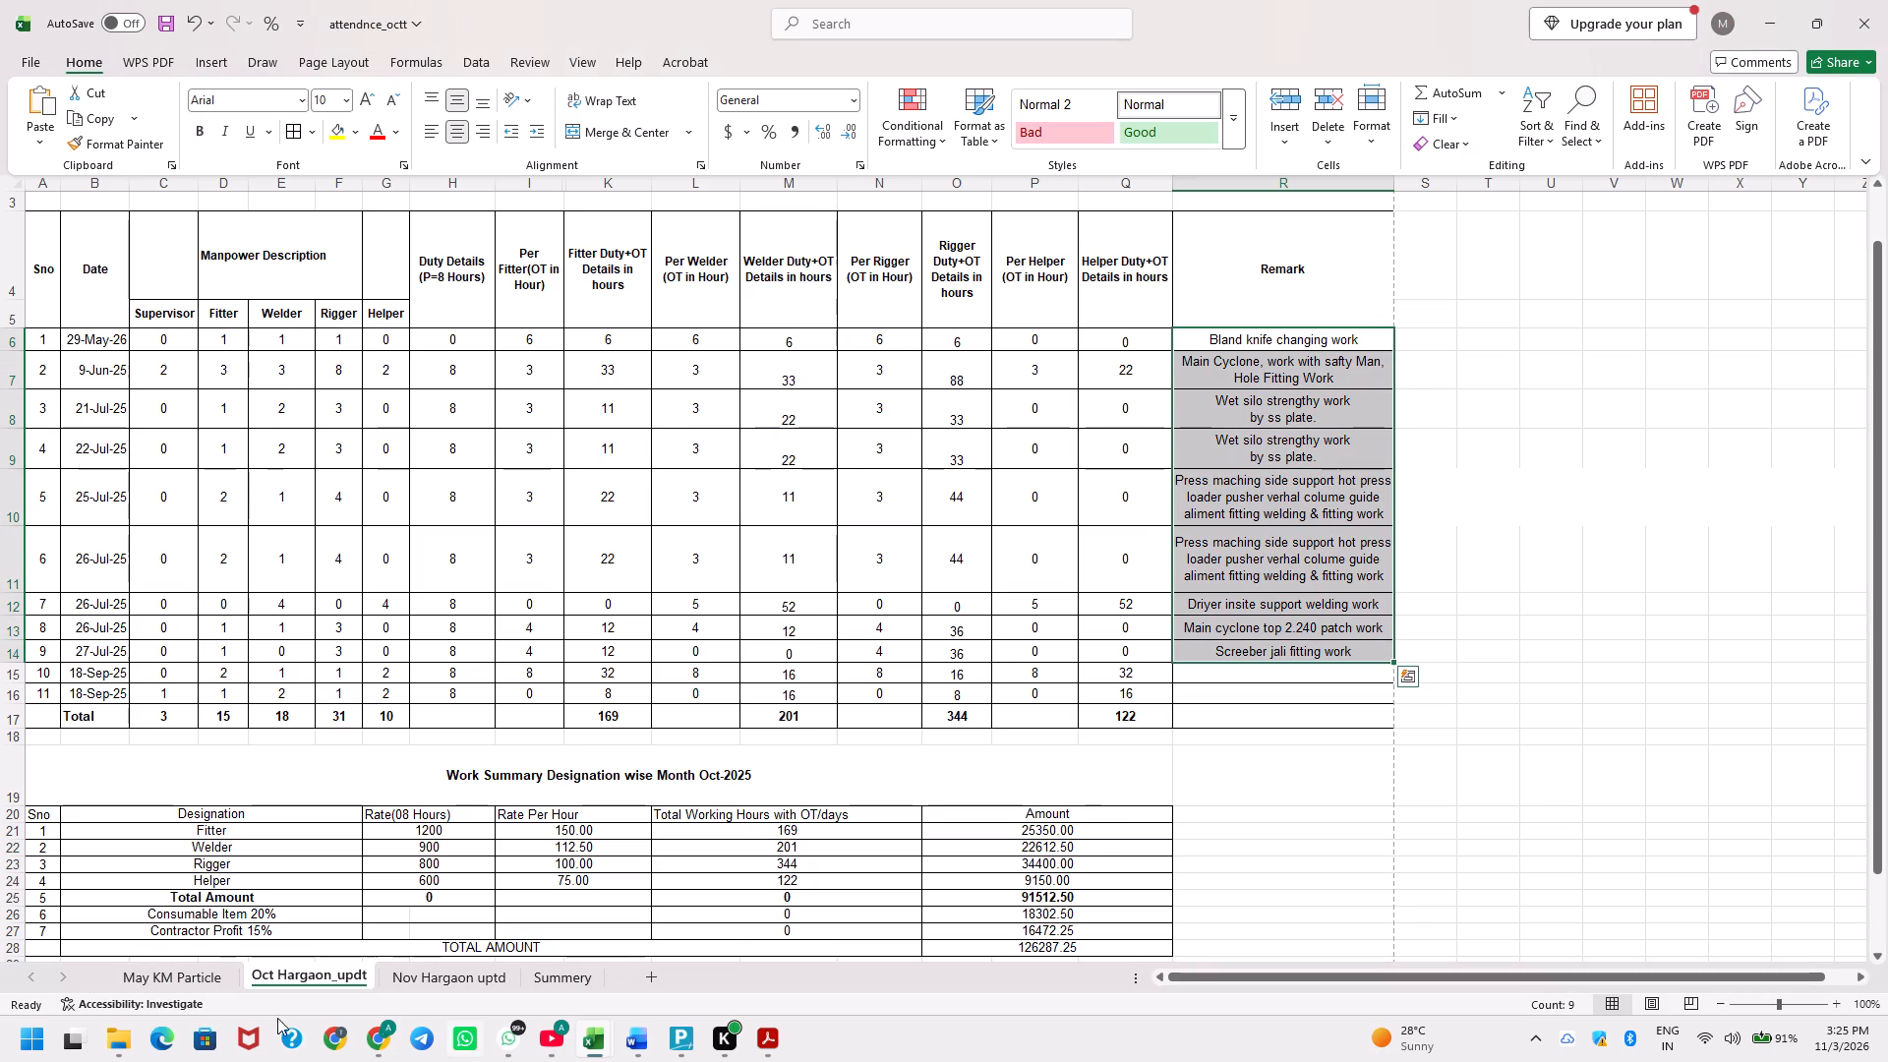
Bold the final TOTAL AMOUNT row of the work summary, including its amount, and save the workbook.
scroll(266, 890, "down", 1)
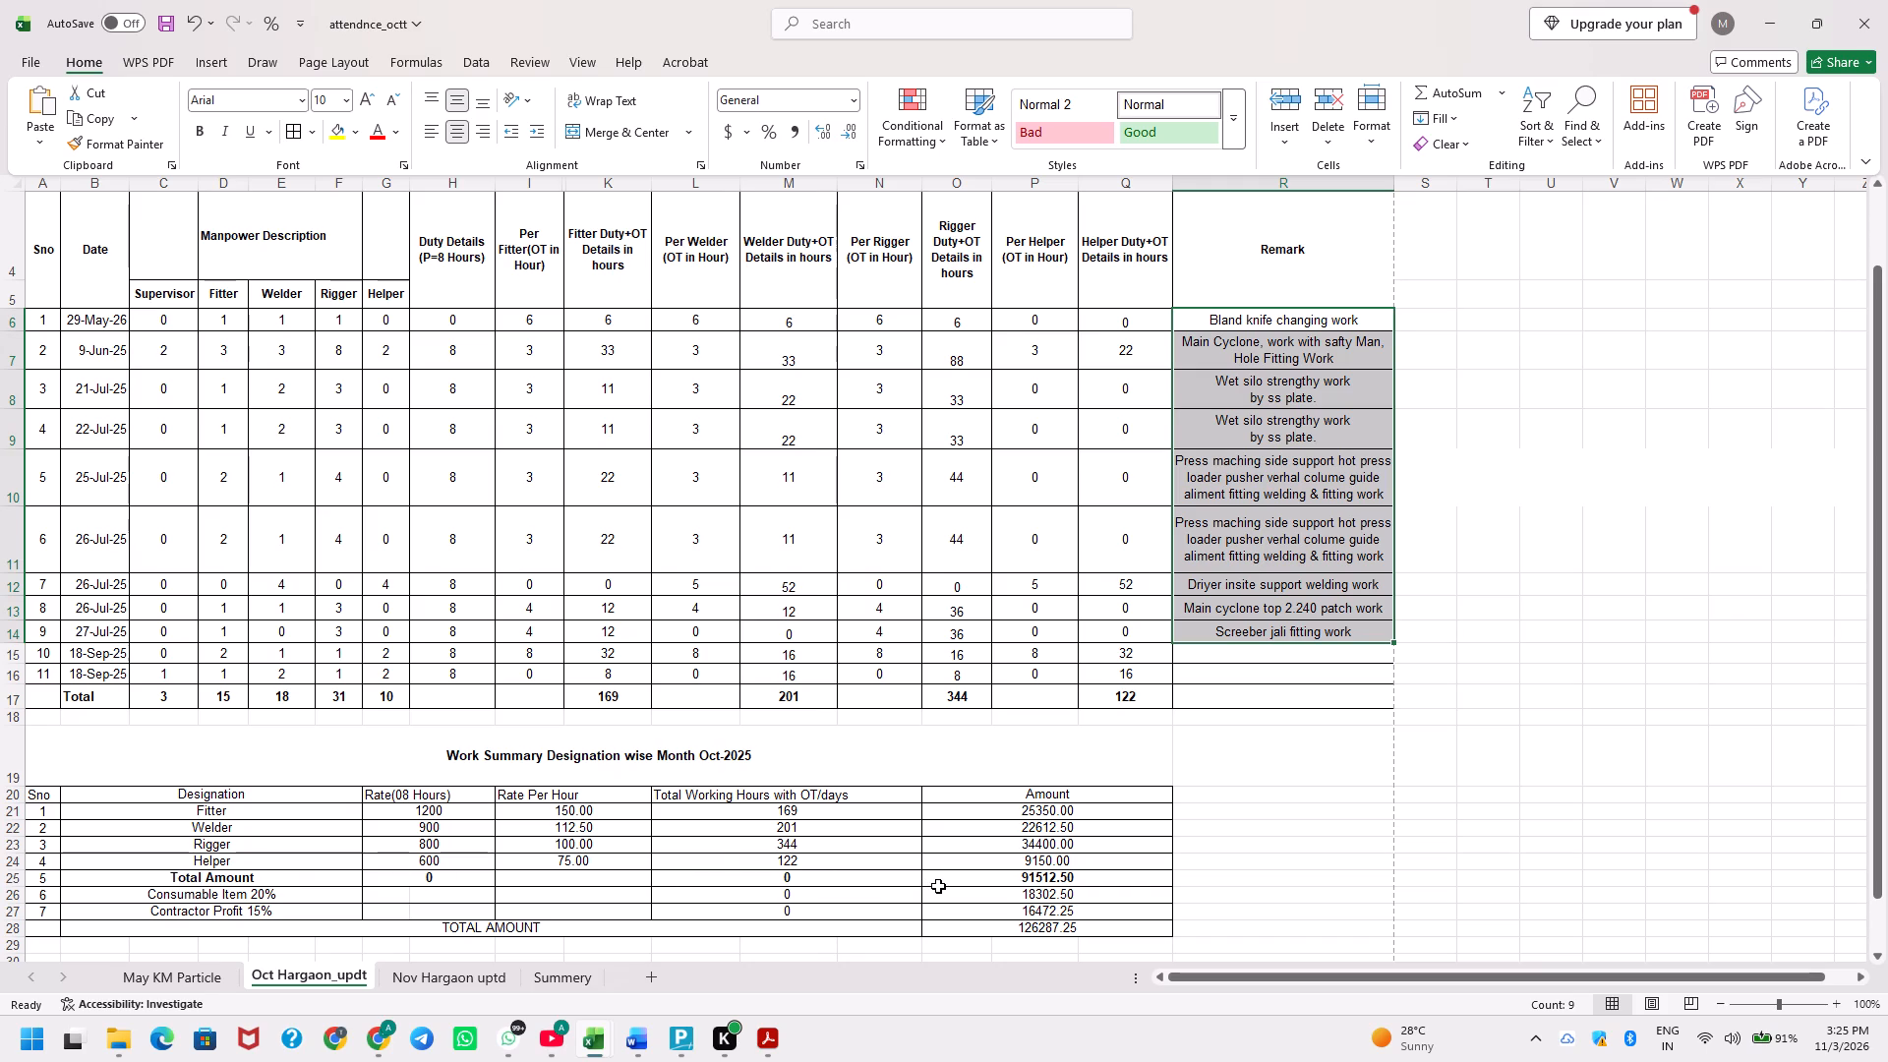
left_click(809, 876)
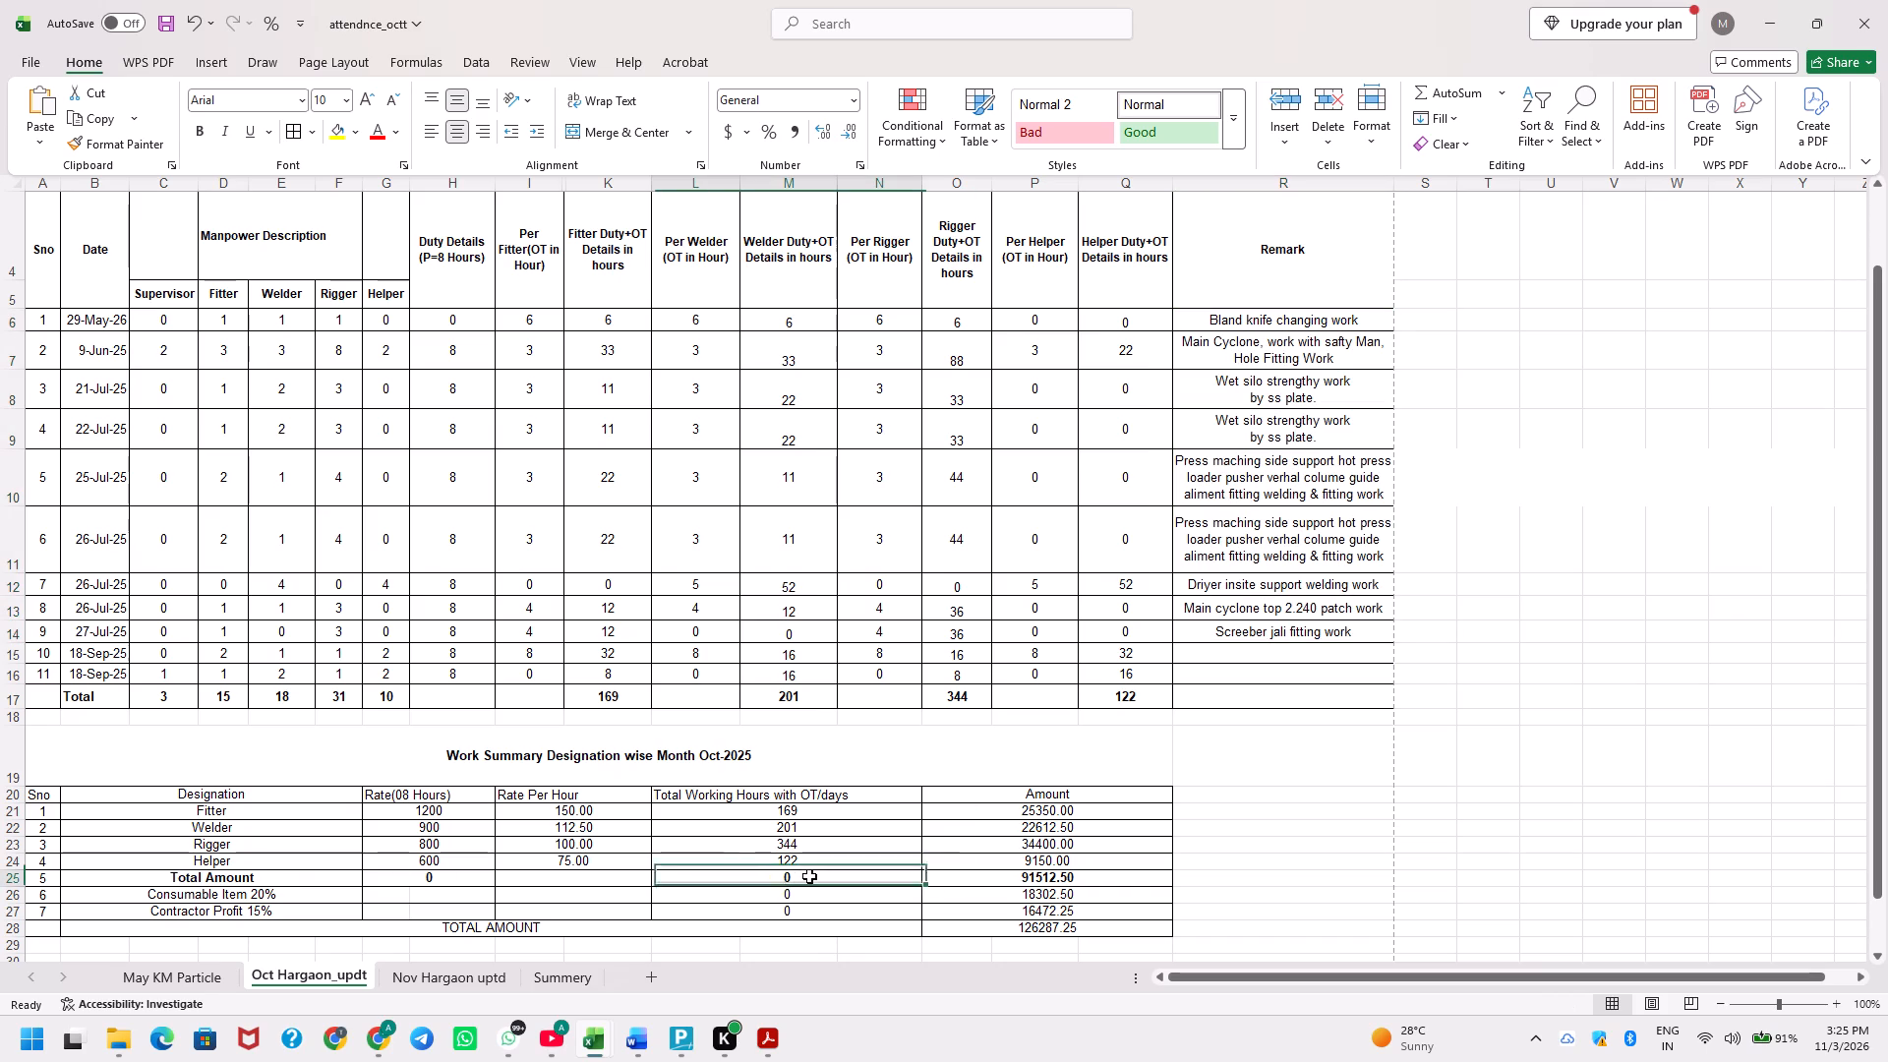
scroll(856, 885, "down", 1)
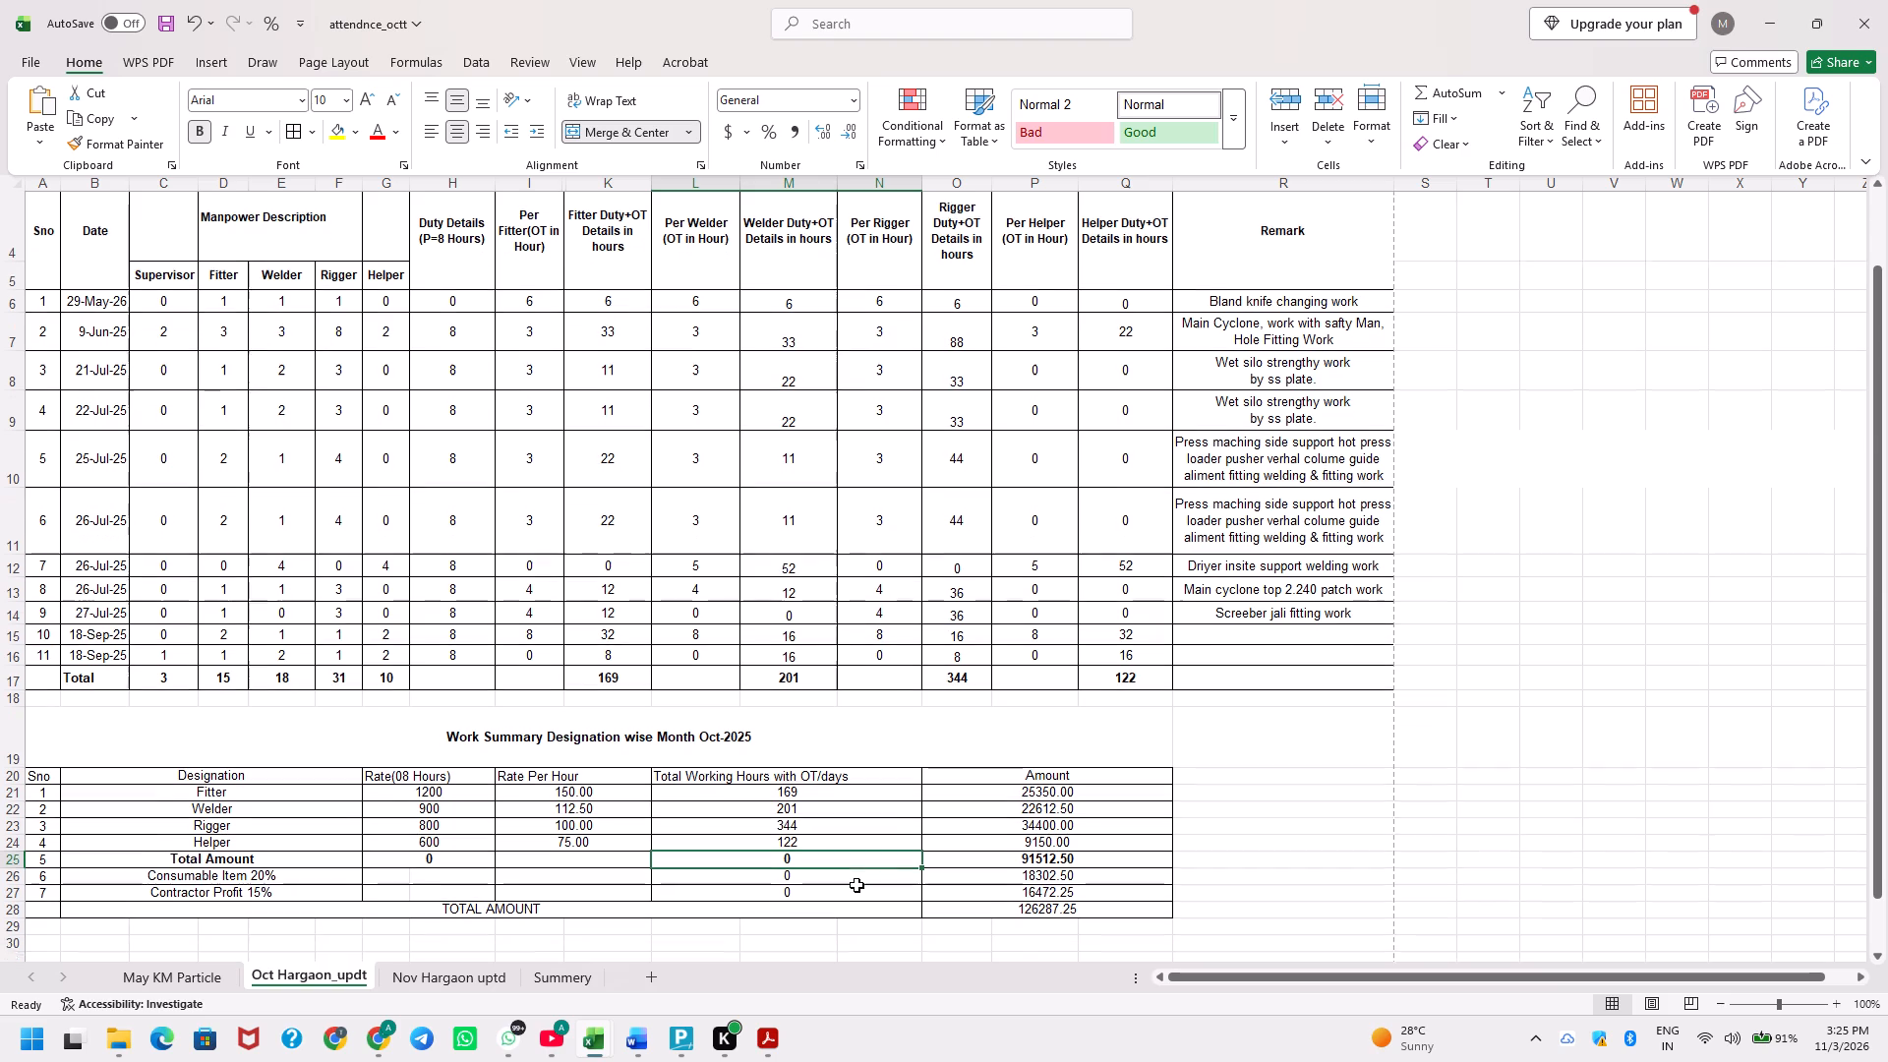
scroll(856, 885, "down", 1)
left_click(595, 931)
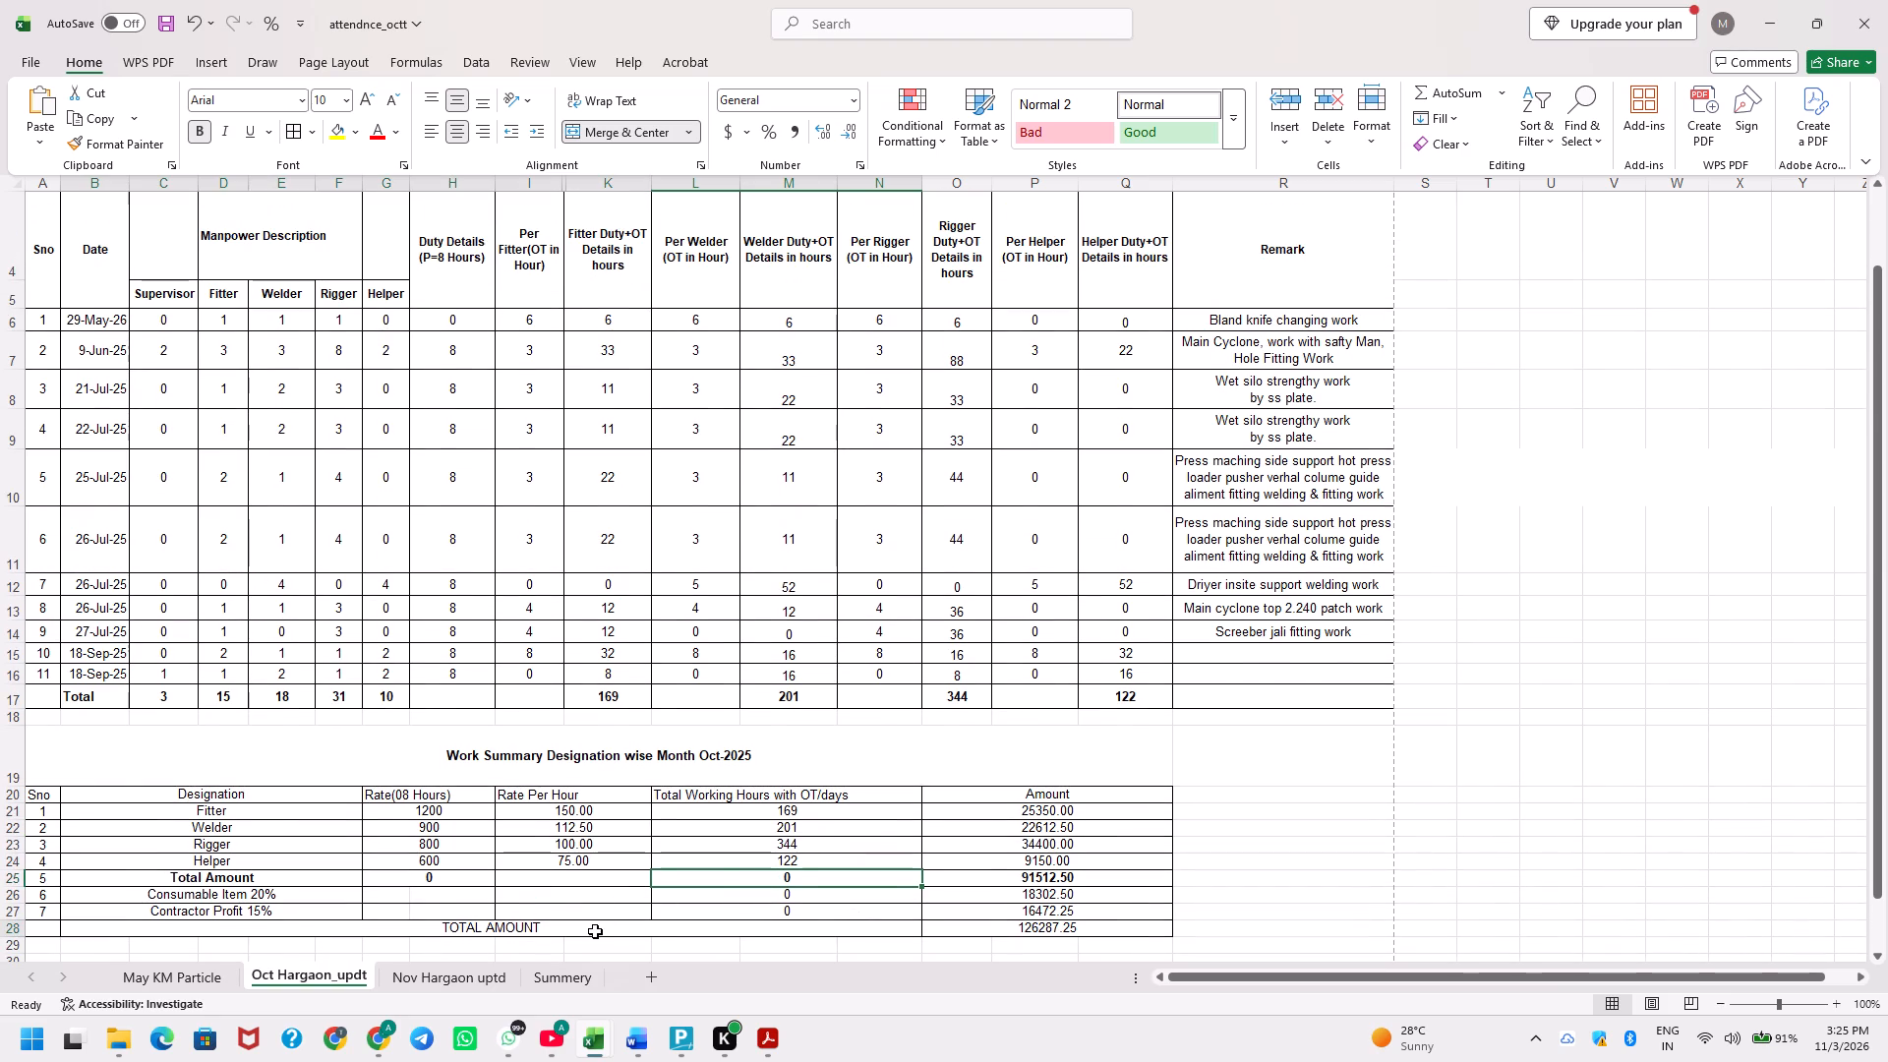
key("ctrl+shift+Right")
key("ctrl+b")
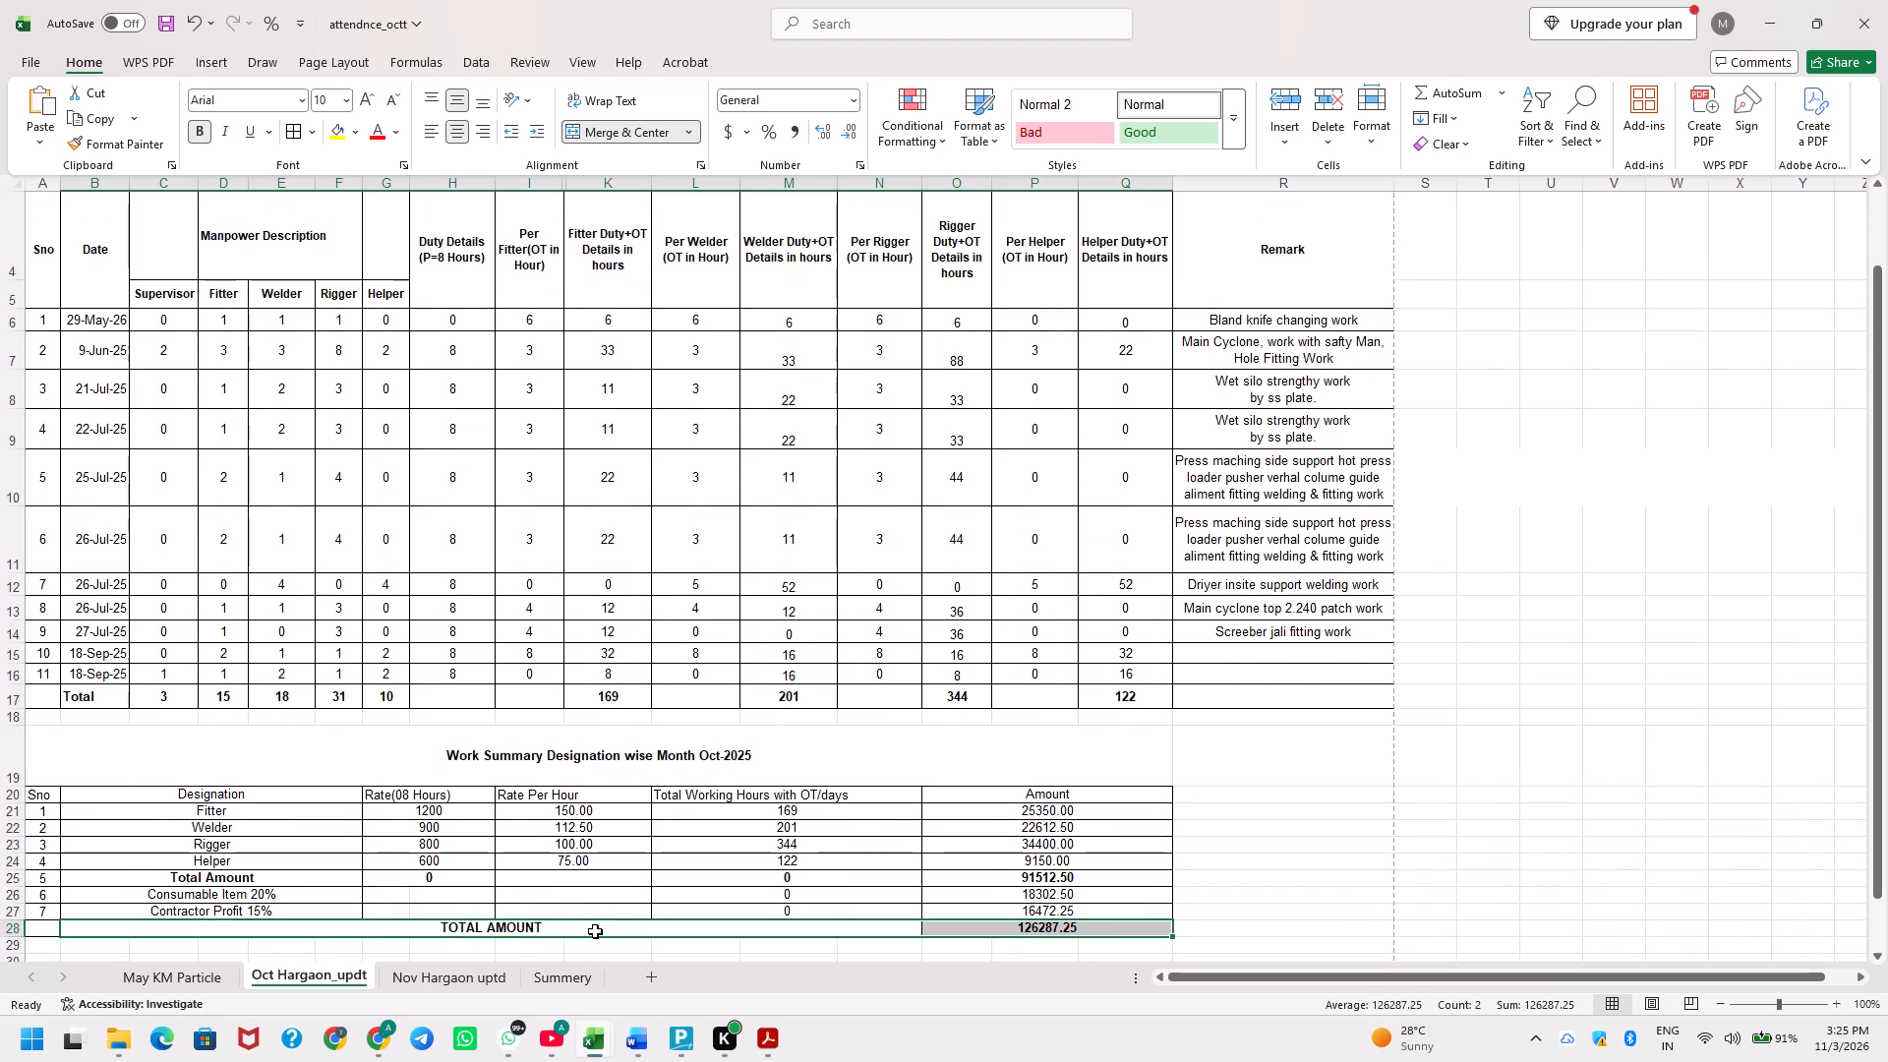
key("Up")
key("ctrl+s")
Examine the Total Amount and Consumable Item 20% rows of the work summary, across to their Amount cells.
key("Up")
key("Up")
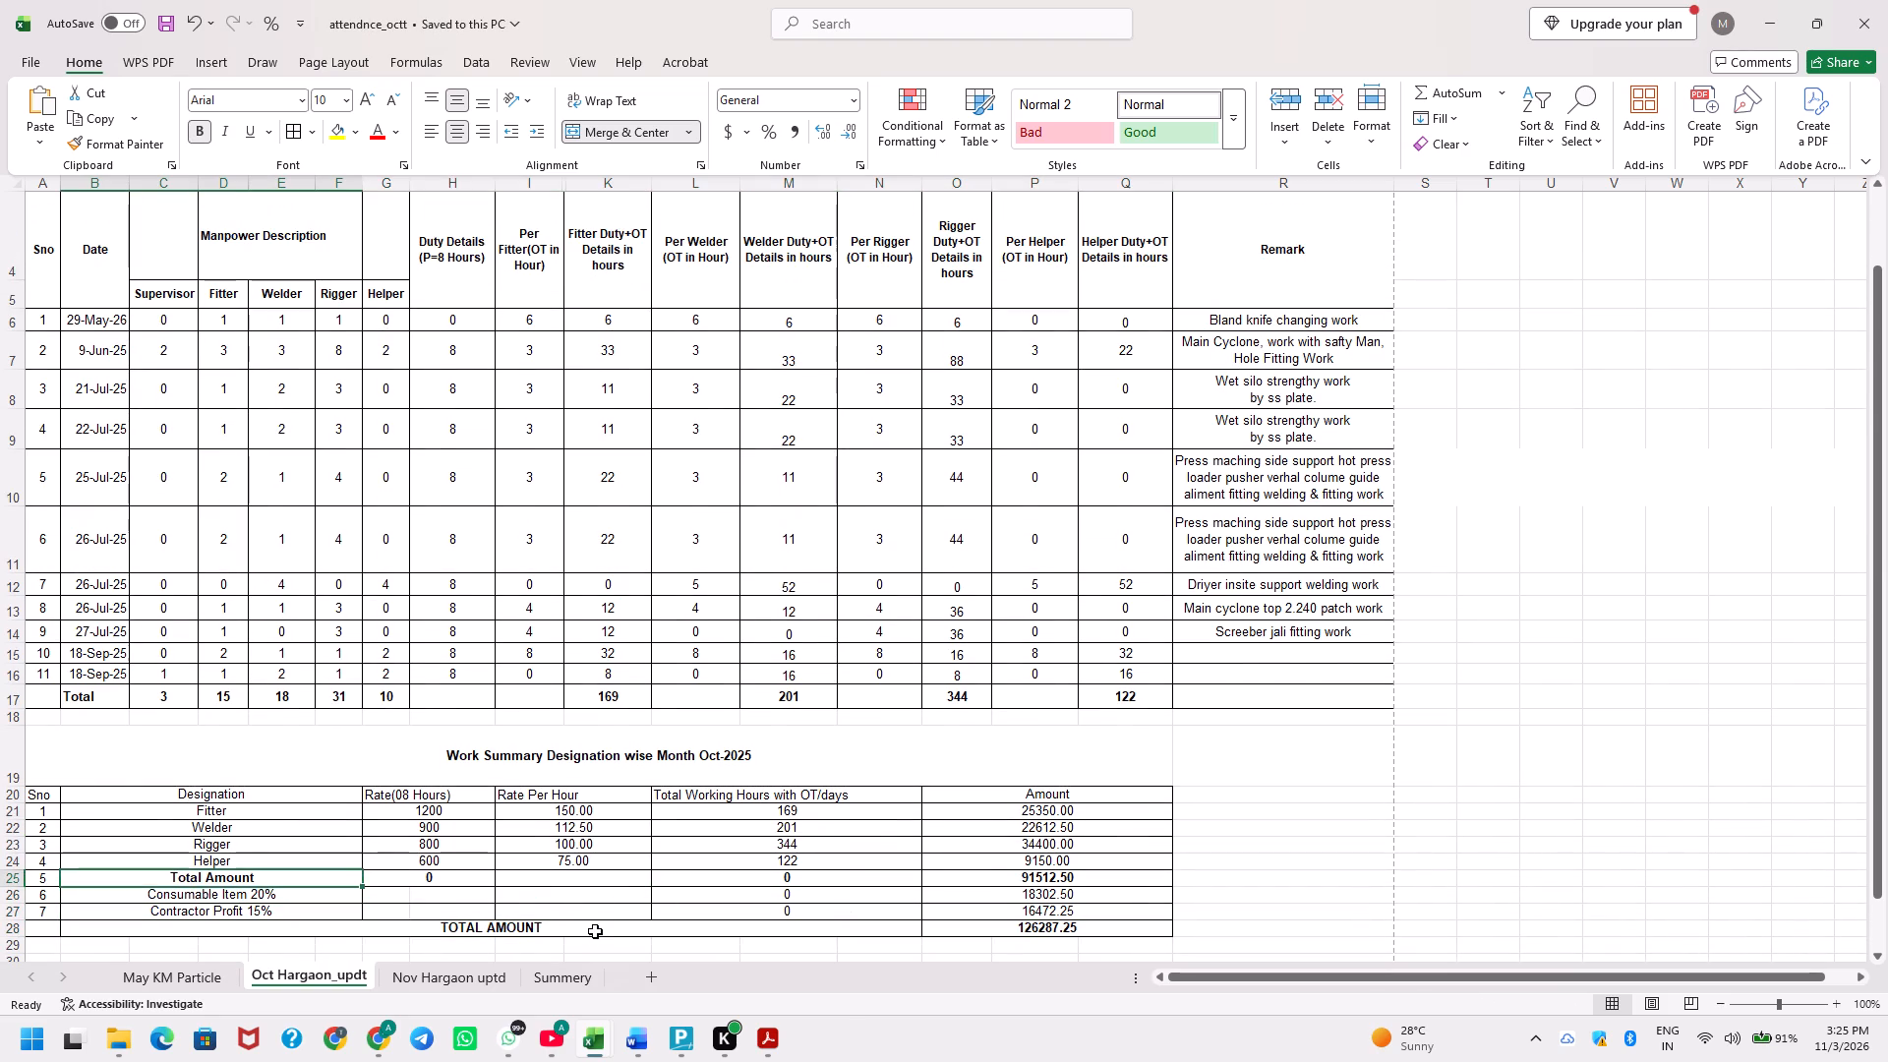
key("Right")
key("Right")
key("Down")
key("Right")
key("Right")
key("Up")
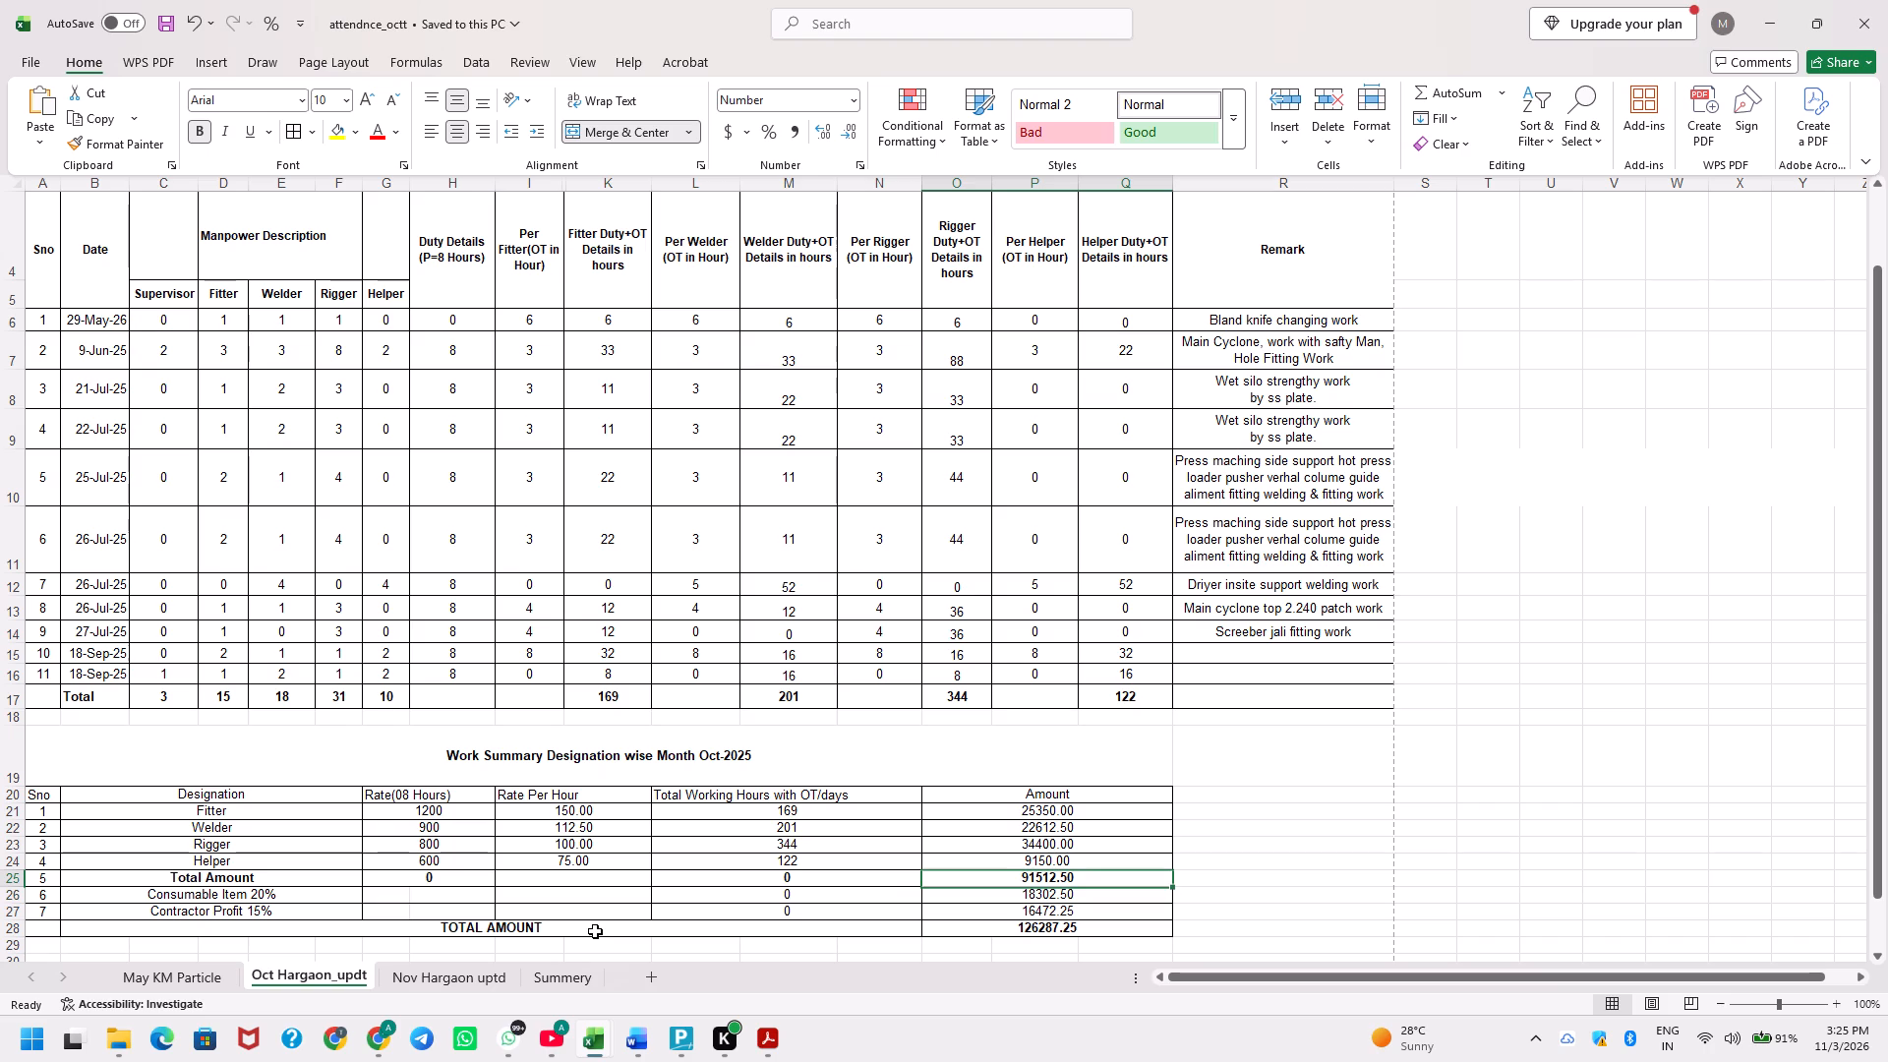
key("Down")
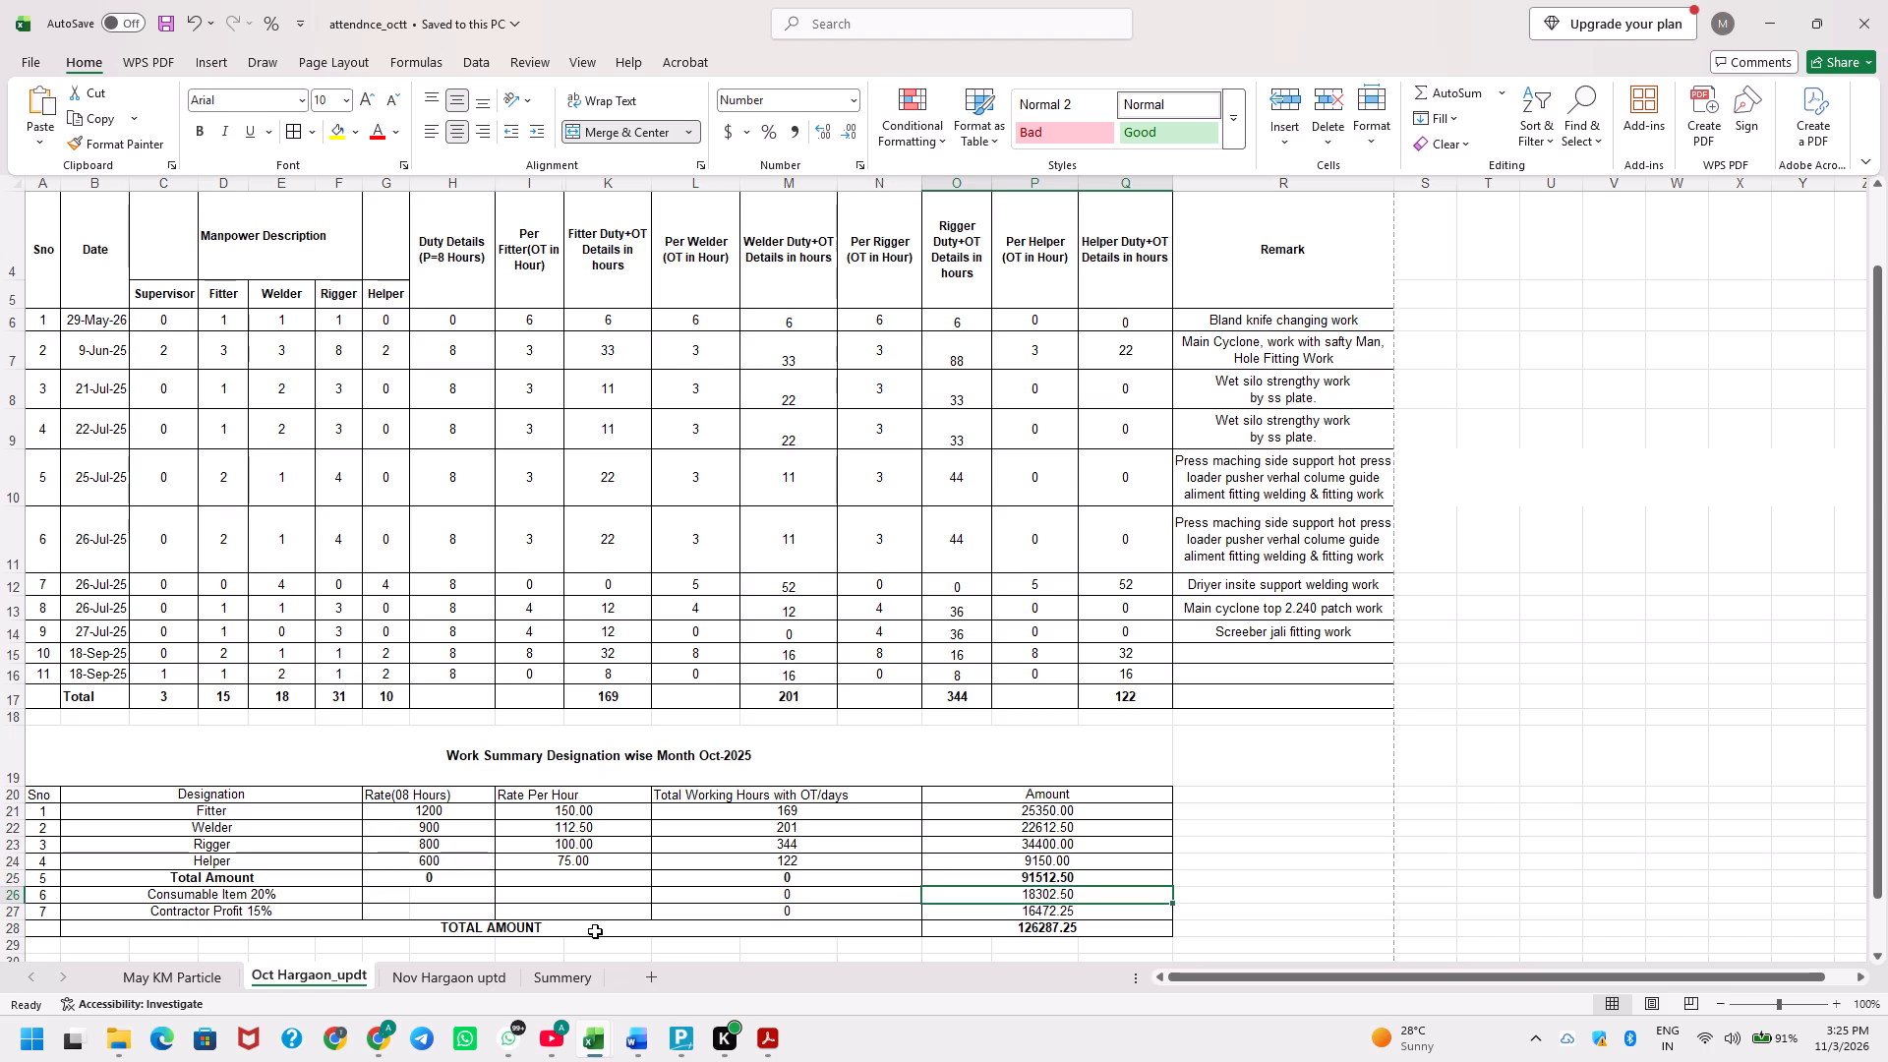
key("Up")
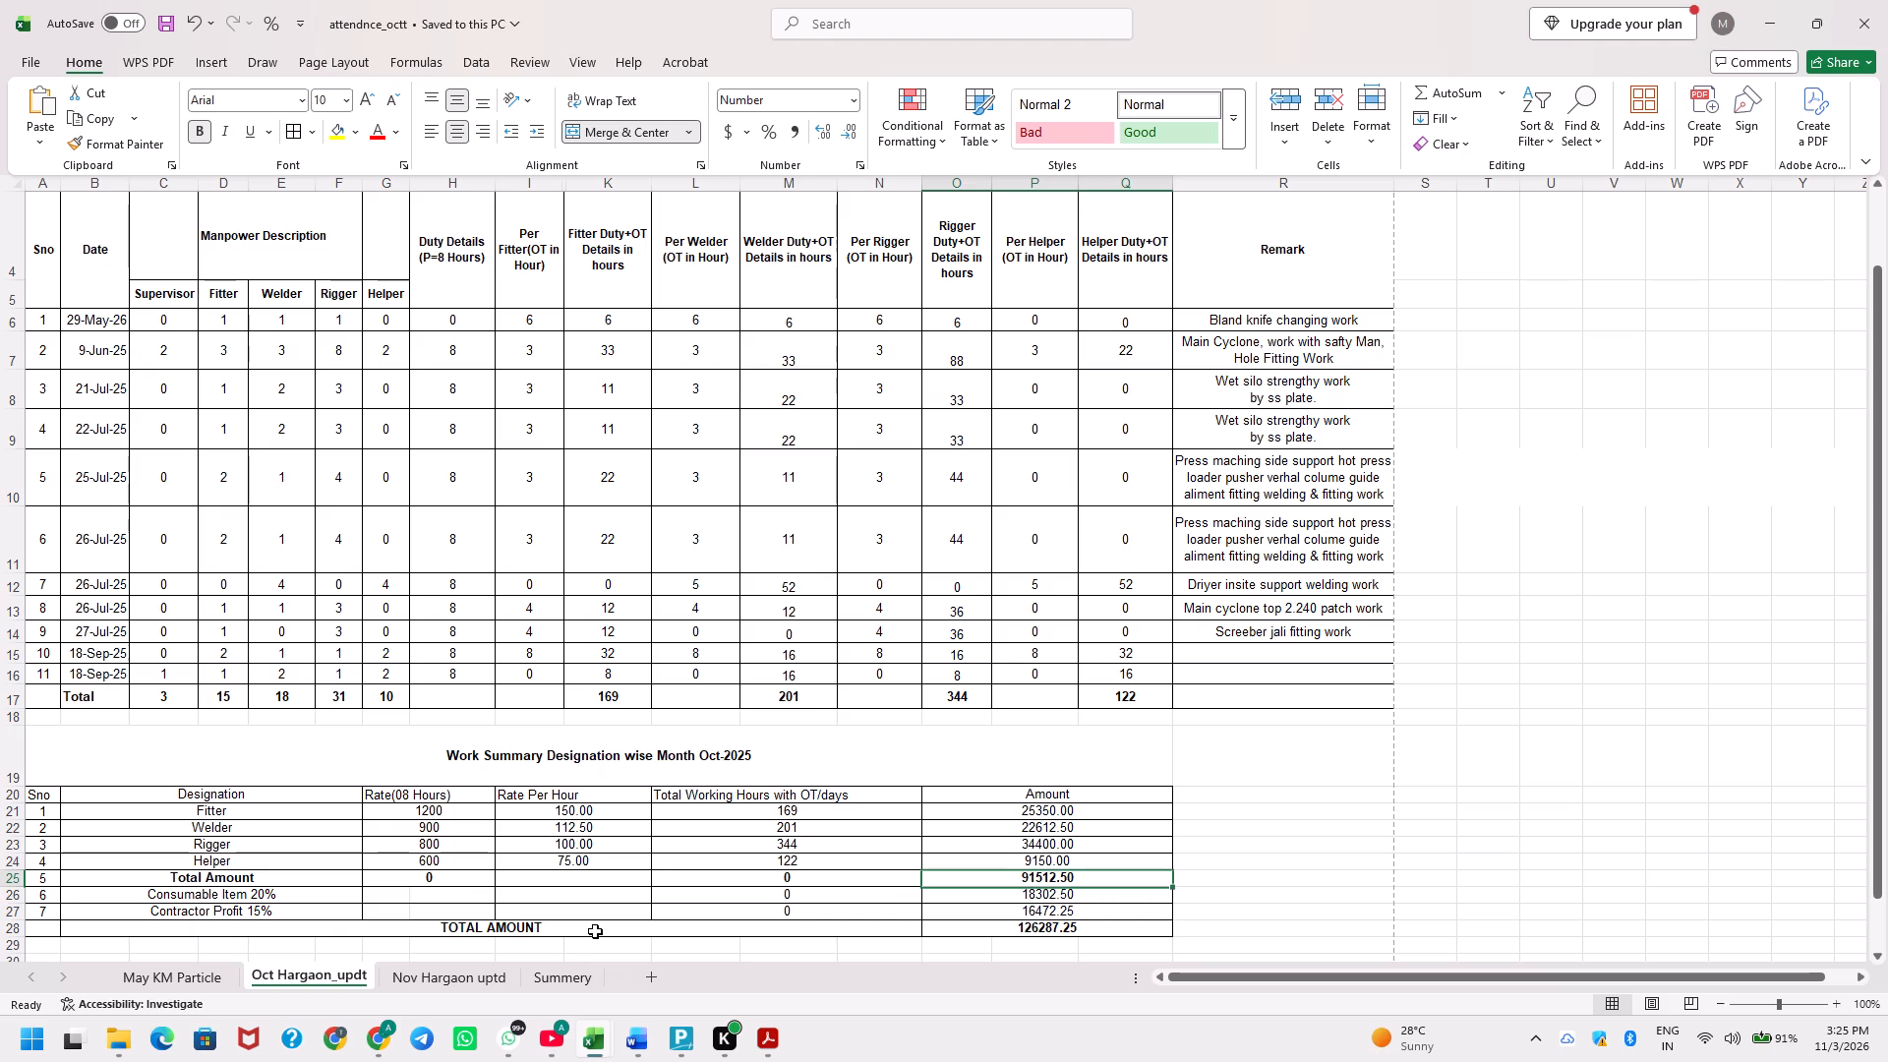
key("Left")
key("Left")
key("Left")
key("Down")
key("Right")
key("Right")
key("Right")
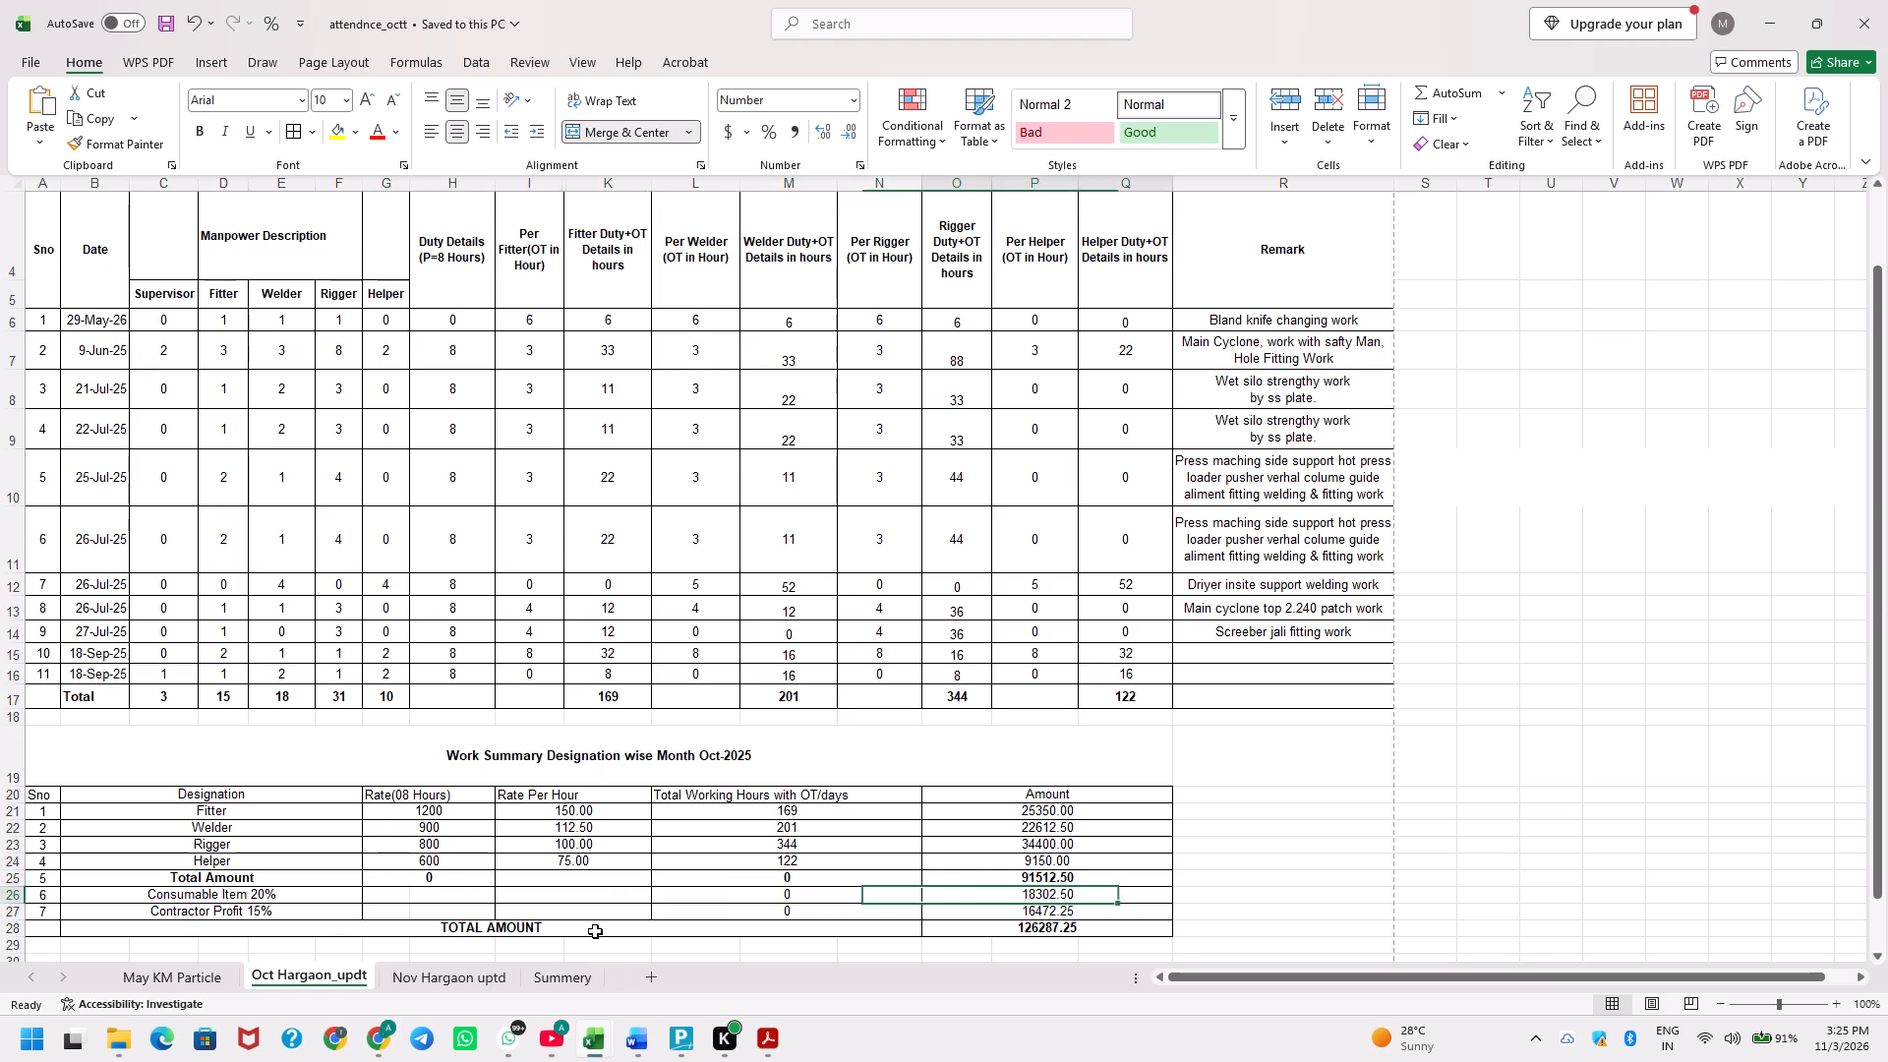
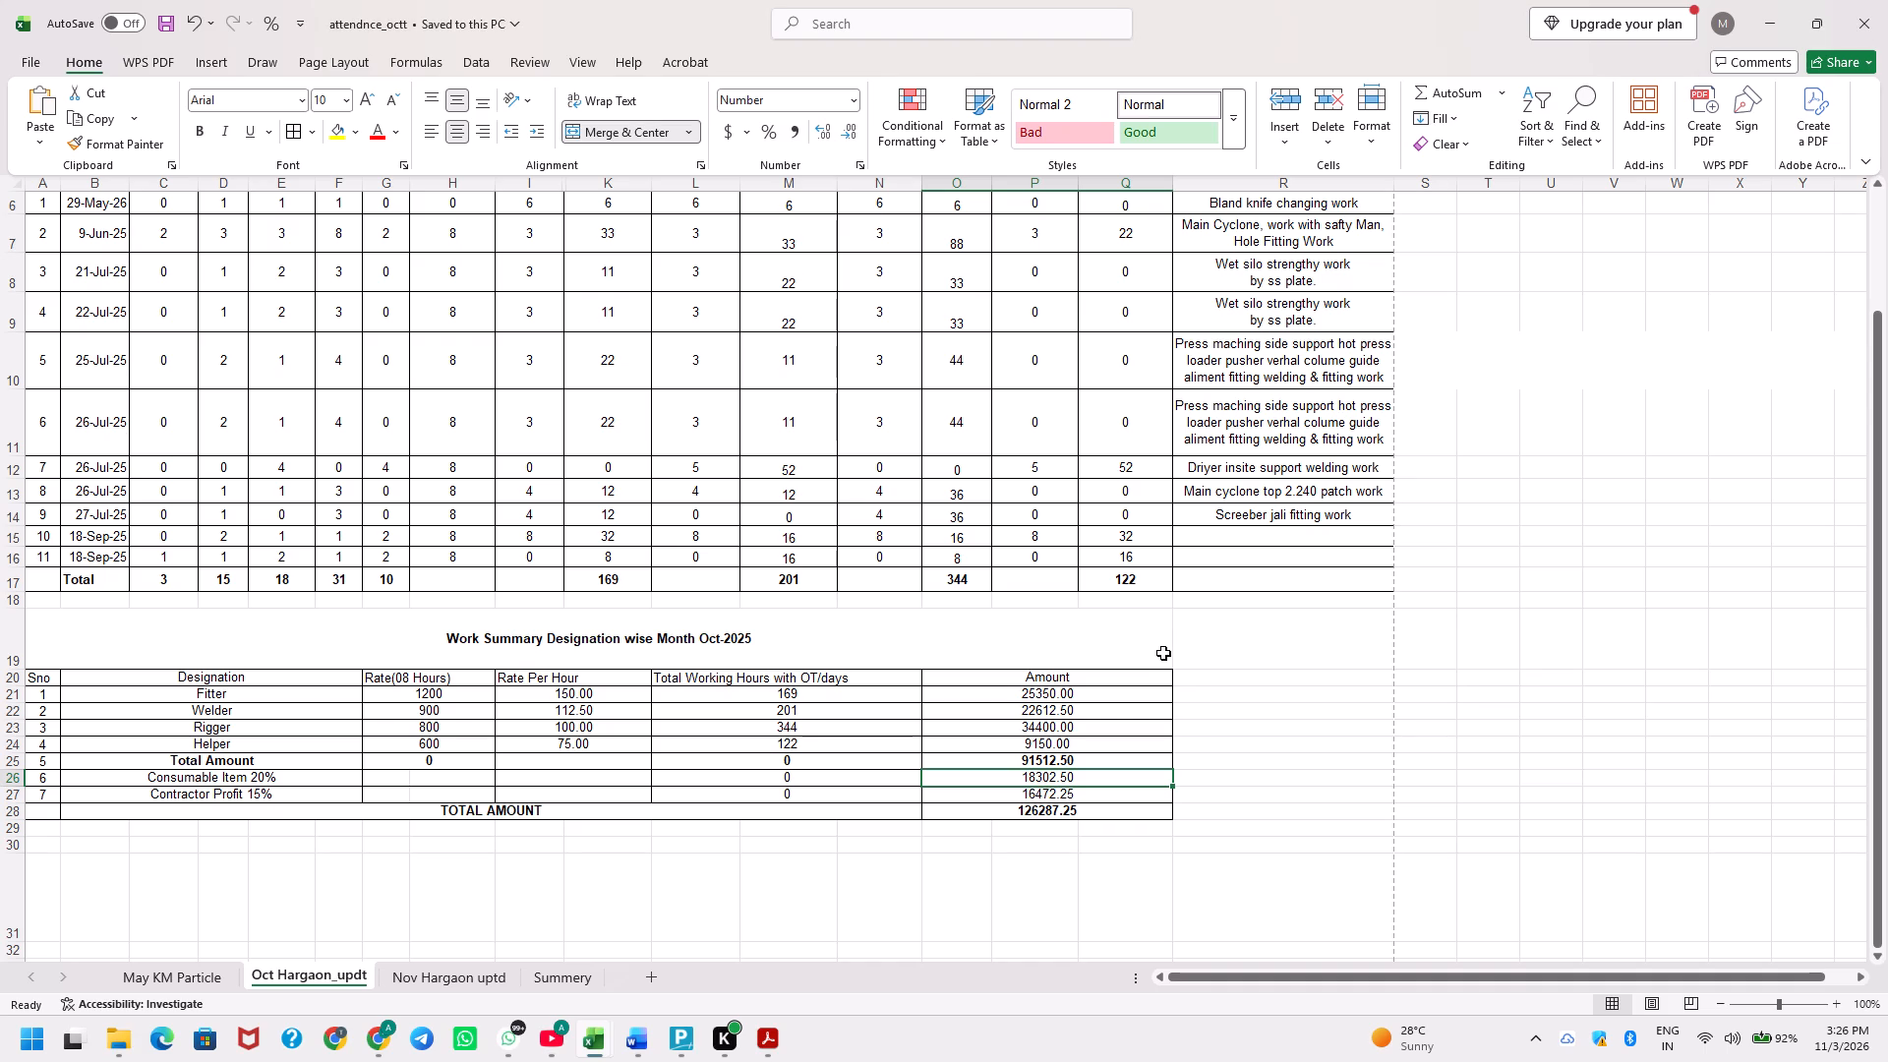
Save the workbook.
key("ctrl+s")
Bold the header row of the work summary table, from Sno across to Amount.
key("Left")
key("Up")
key("Up")
key("Up")
key("Up")
key("Up")
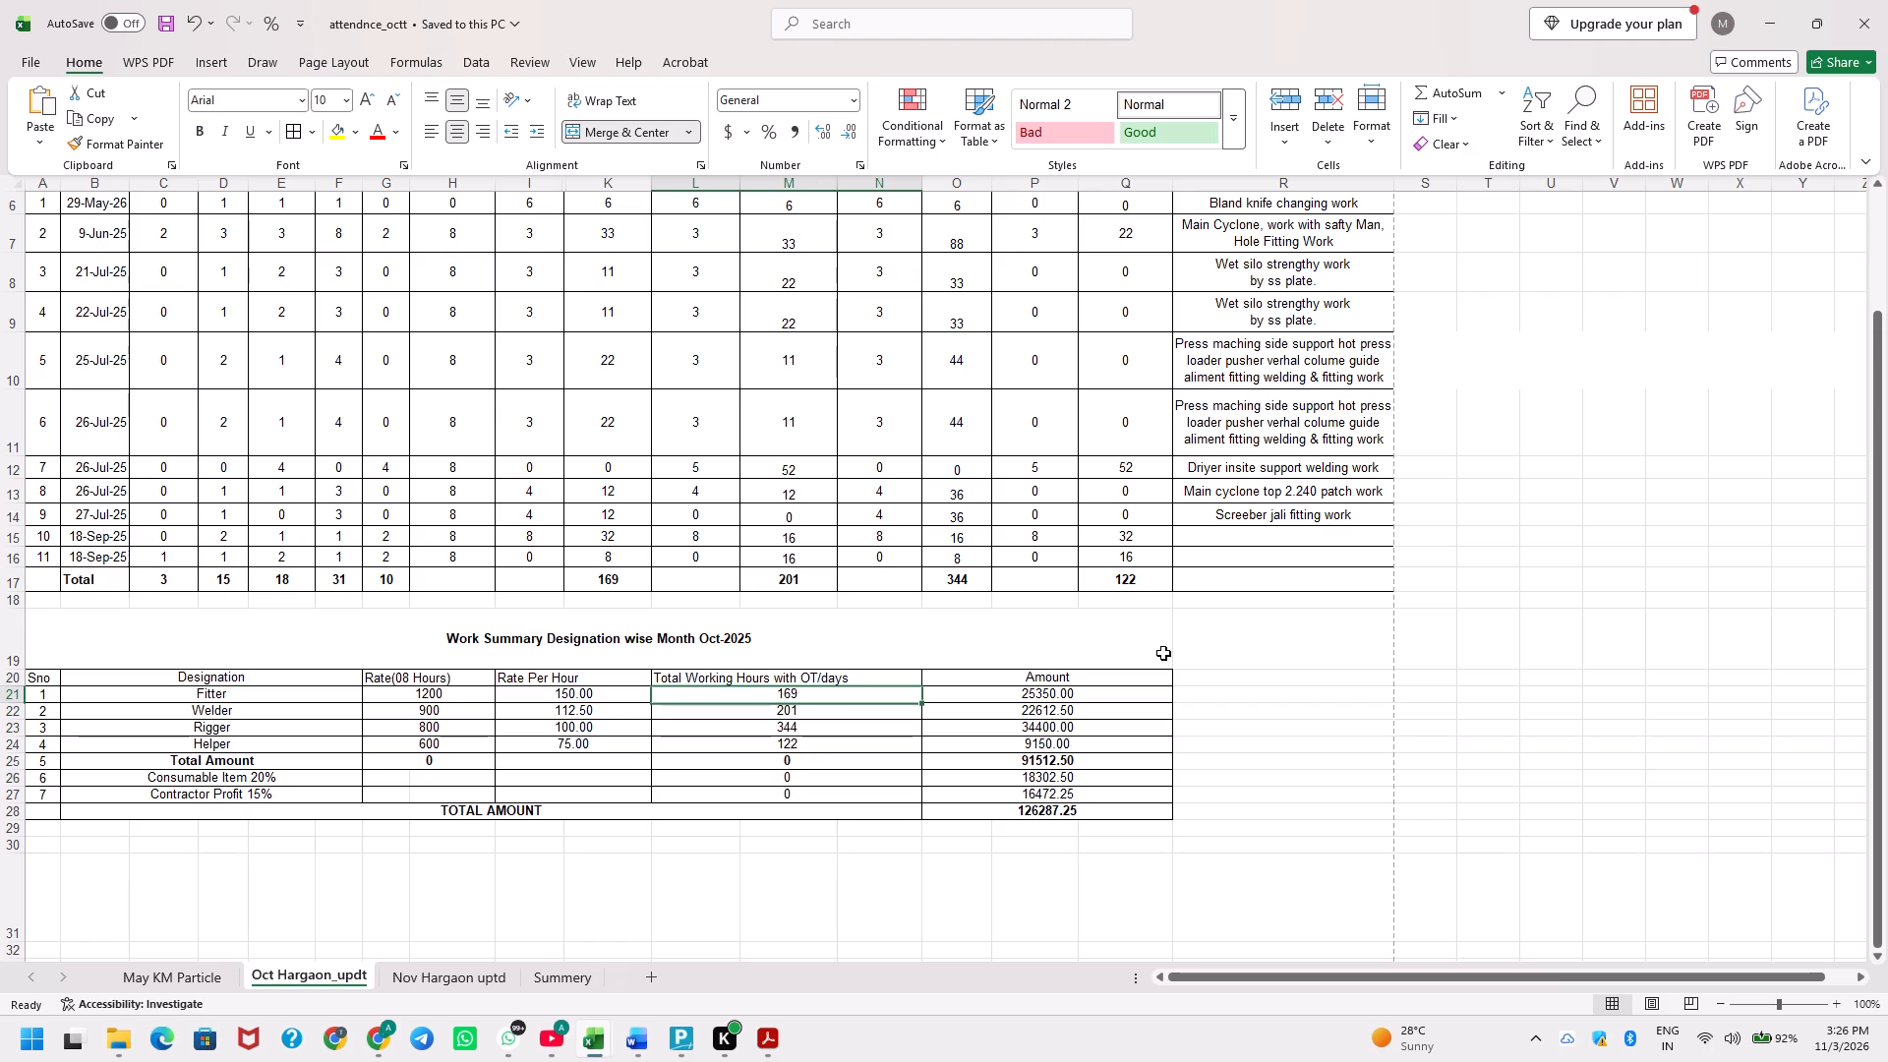
key("Right")
key("Left")
key("Up")
key("Right")
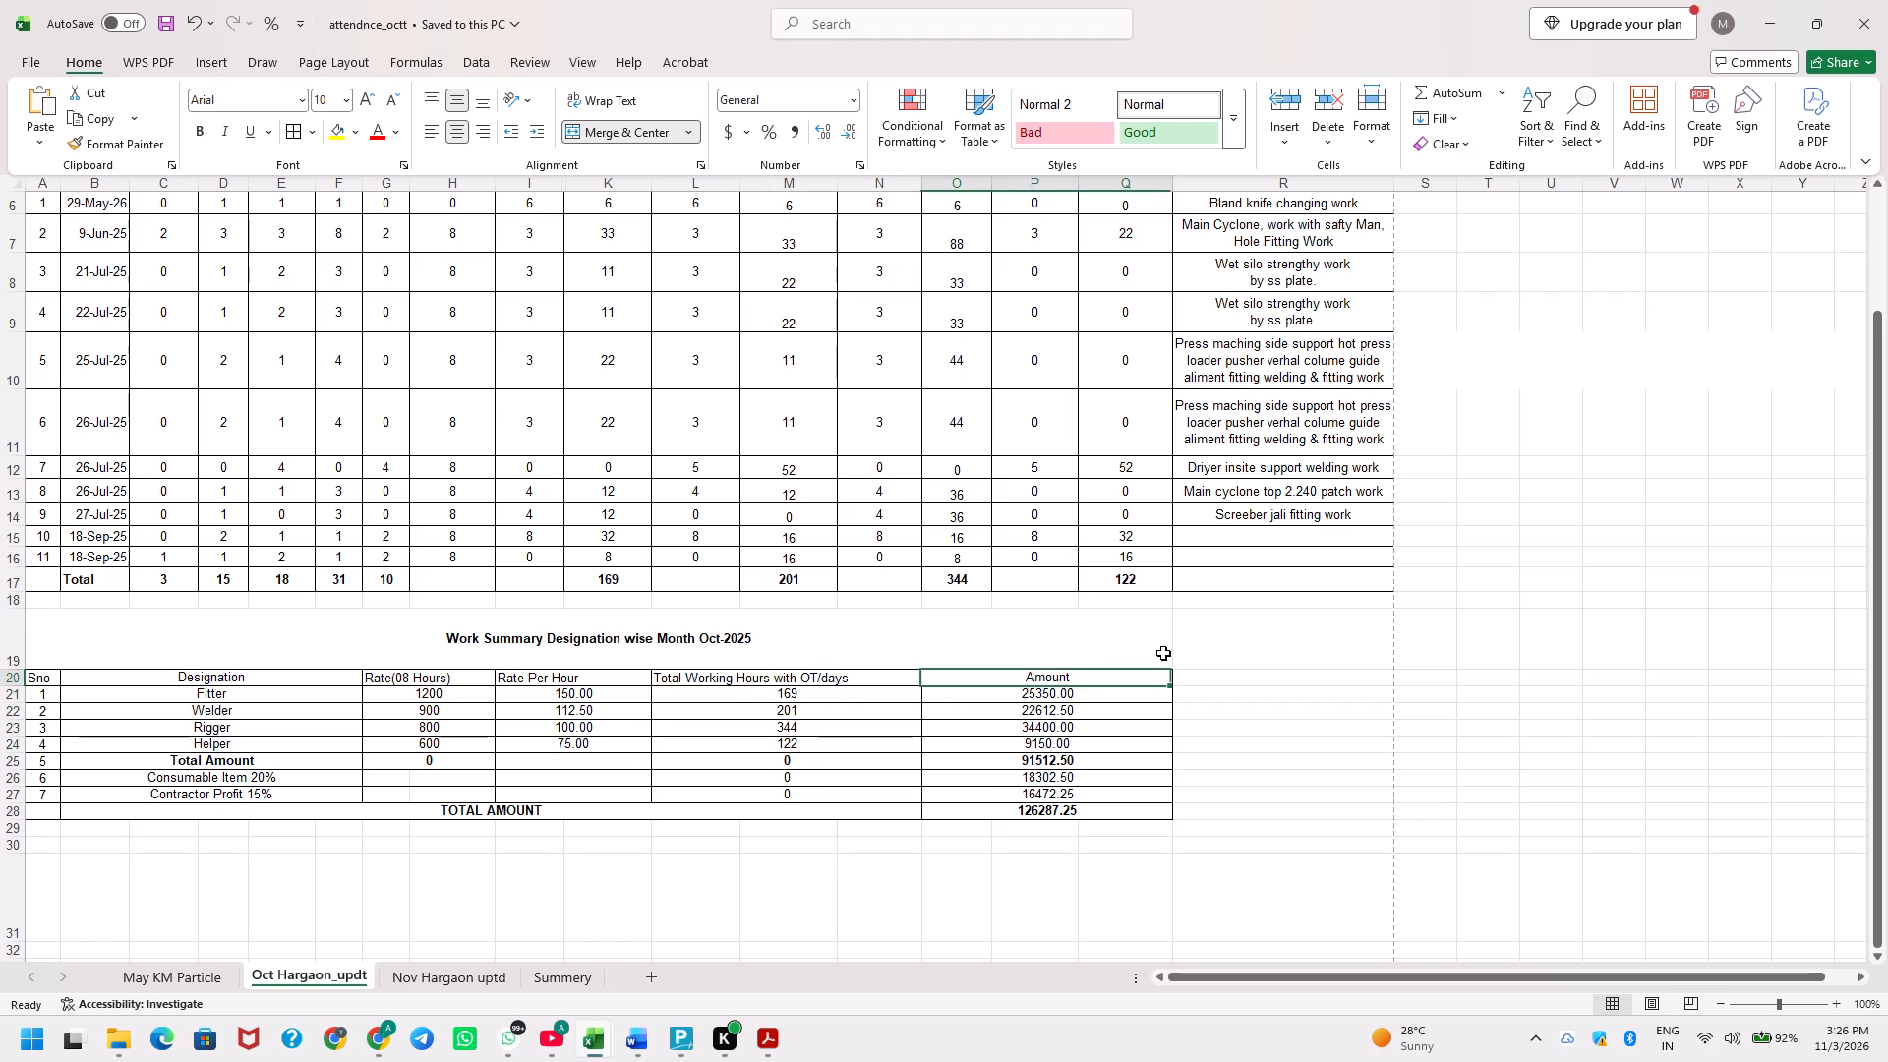
key("ctrl+shift+Left")
key("ctrl+shift+Left")
key("ctrl+shift+Left")
key("ctrl+shift+Left")
key("ctrl+shift+Left")
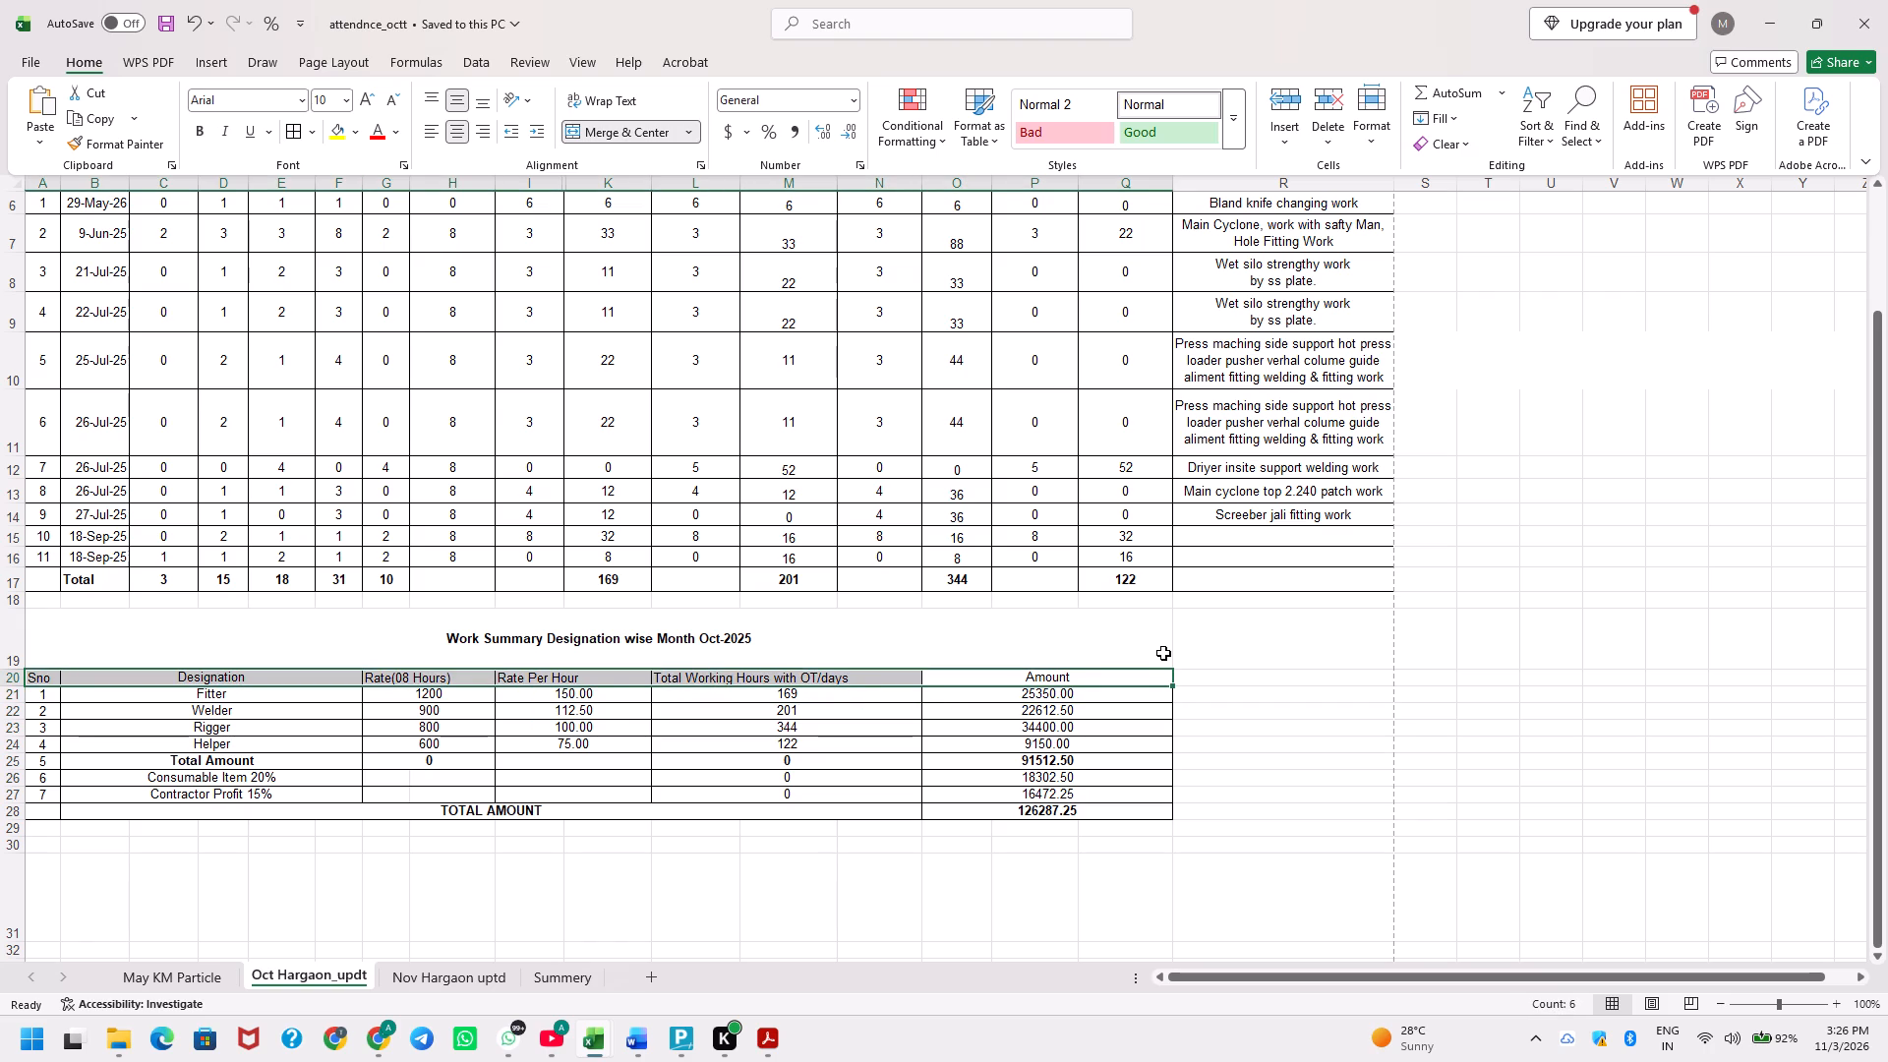
key("ctrl+b")
Examine the work summary's header labels and the designation rows from Fitter down to Helper.
key("Left")
key("Left")
key("Left")
key("ctrl+Left")
key("ctrl+Left")
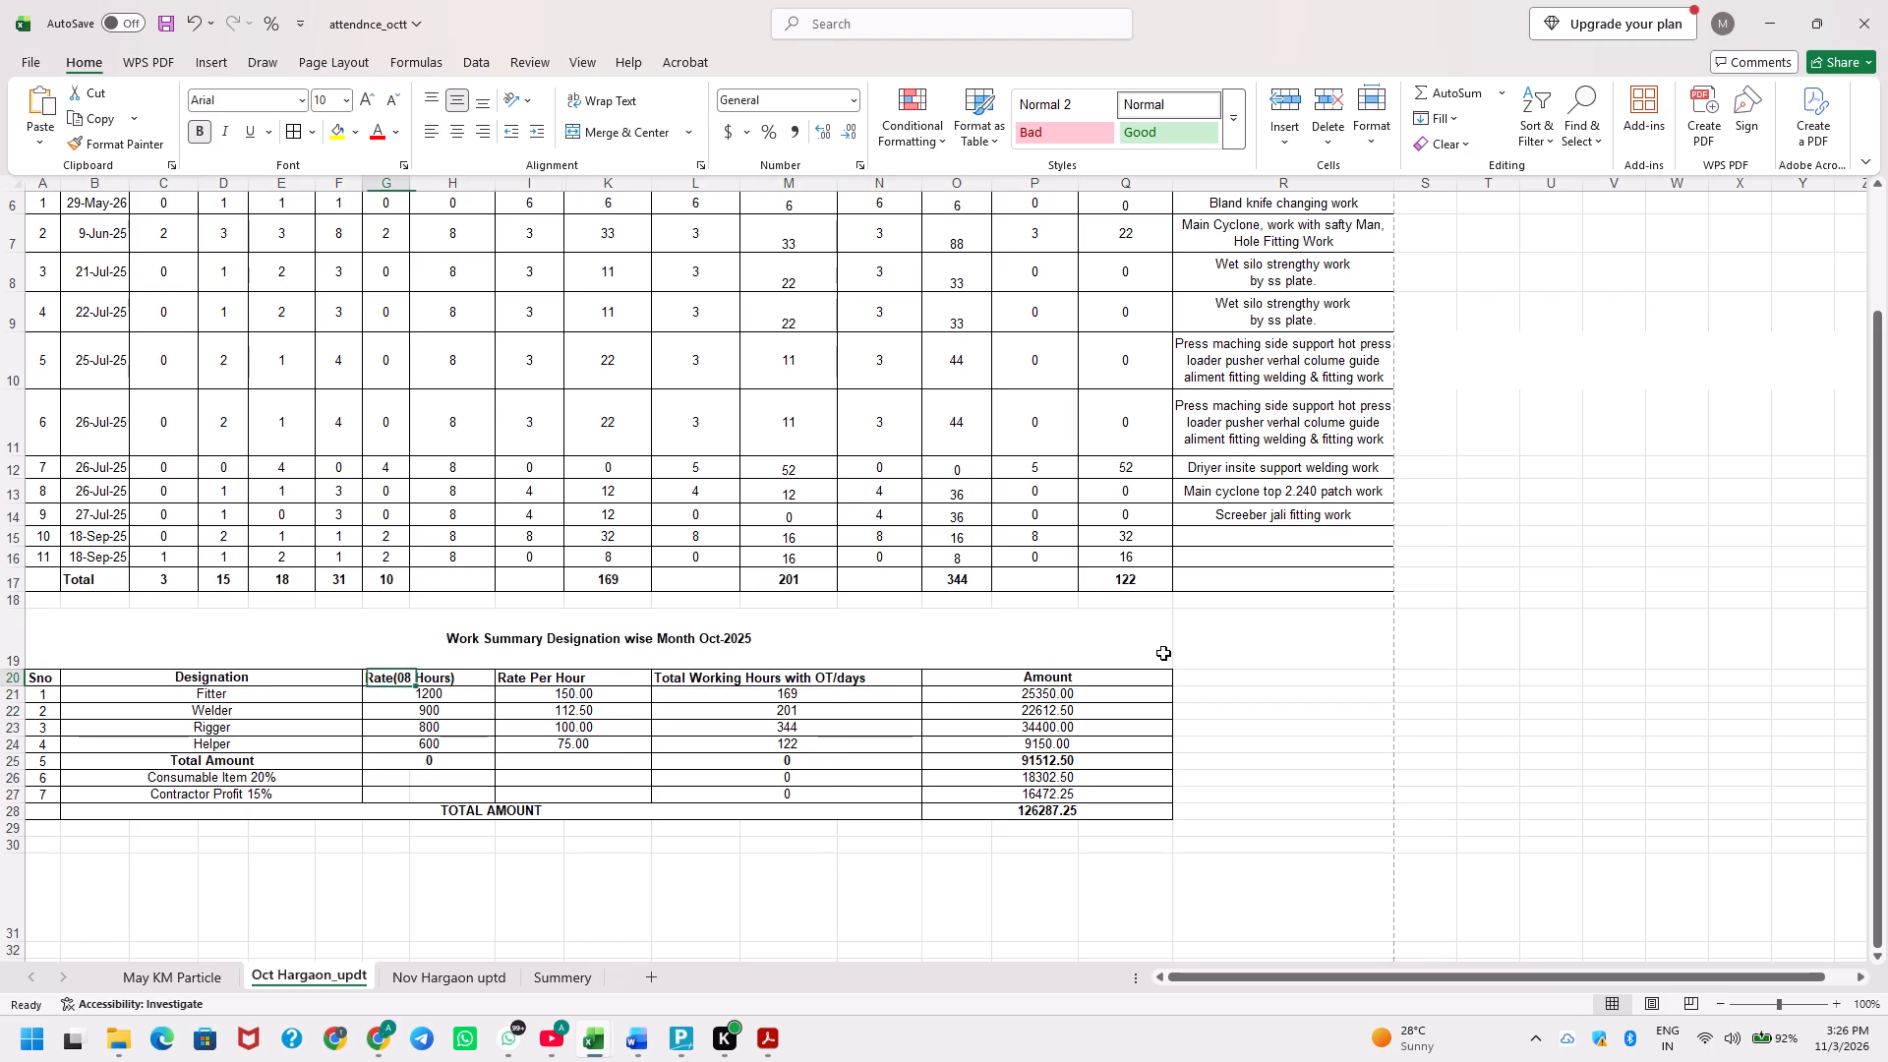
key("Down")
key("Down")
key("Left")
key("Left")
key("Down")
key("Right")
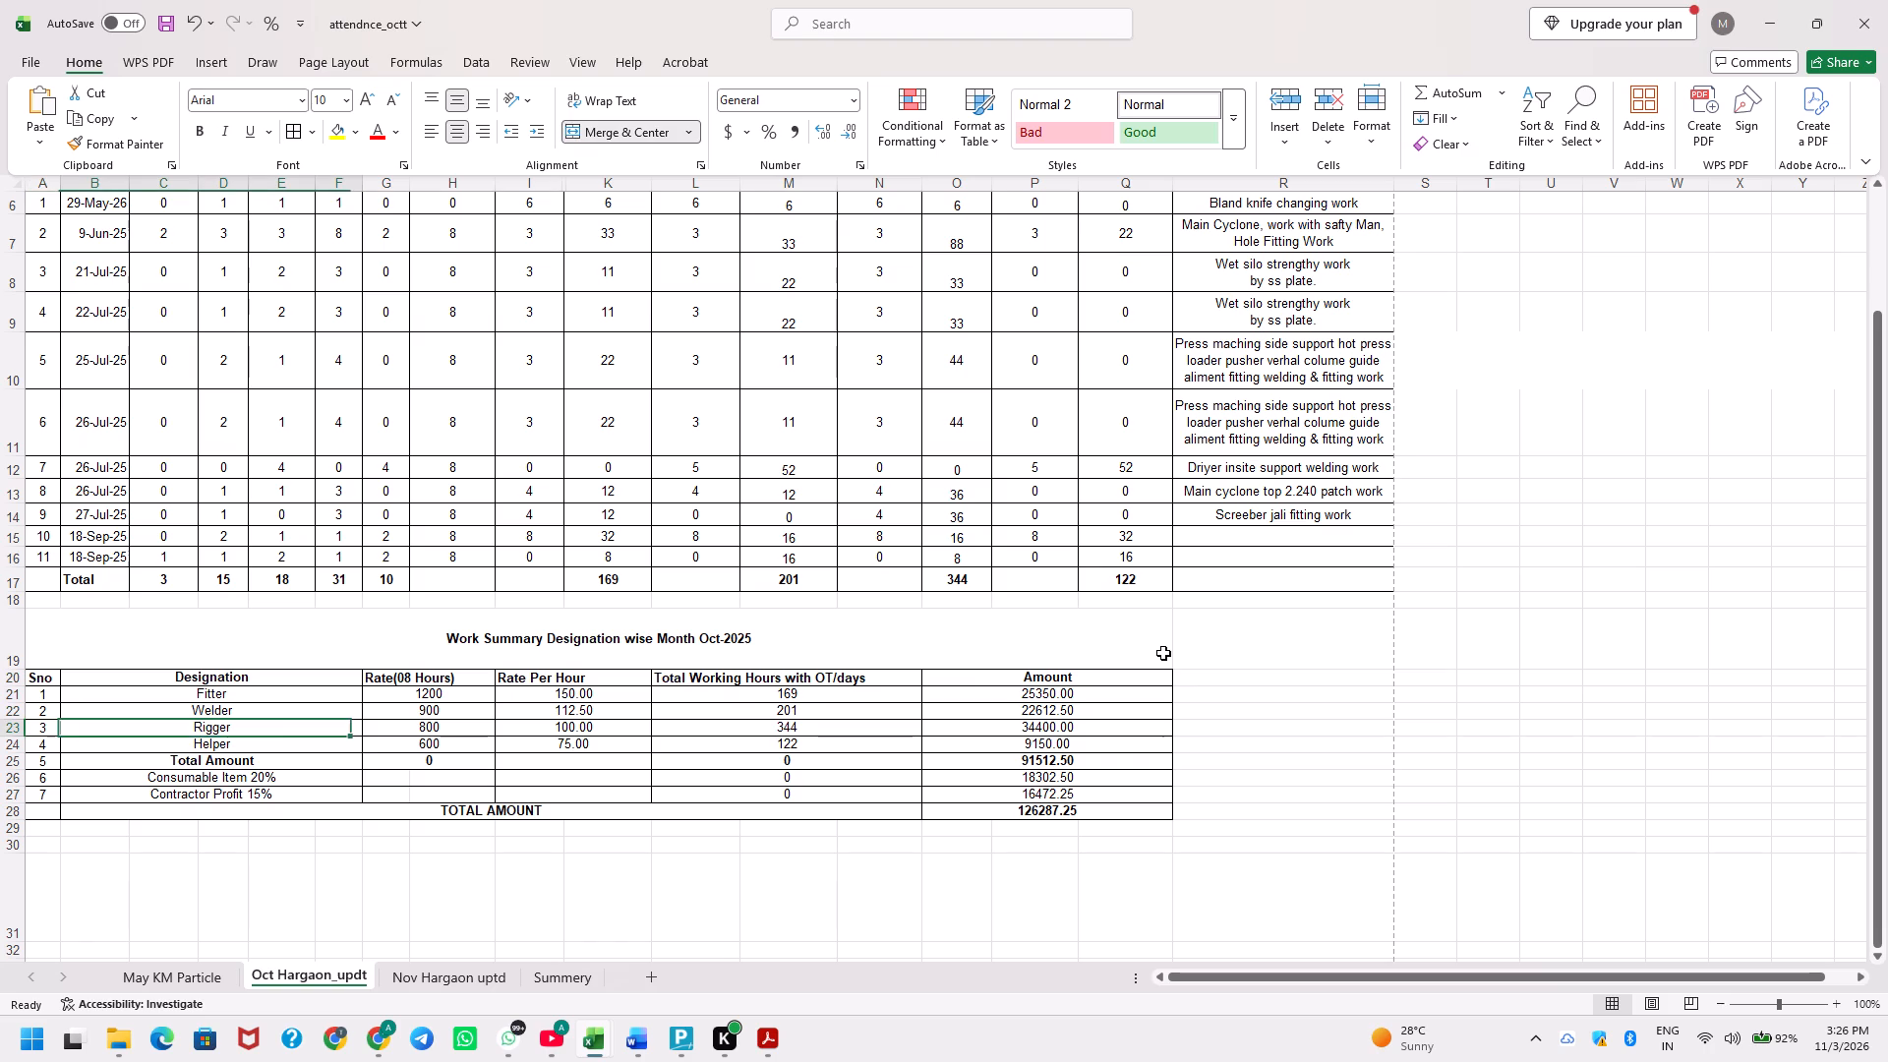
key("Down")
key("Up")
key("Up")
key("Right")
key("Up")
key("Up")
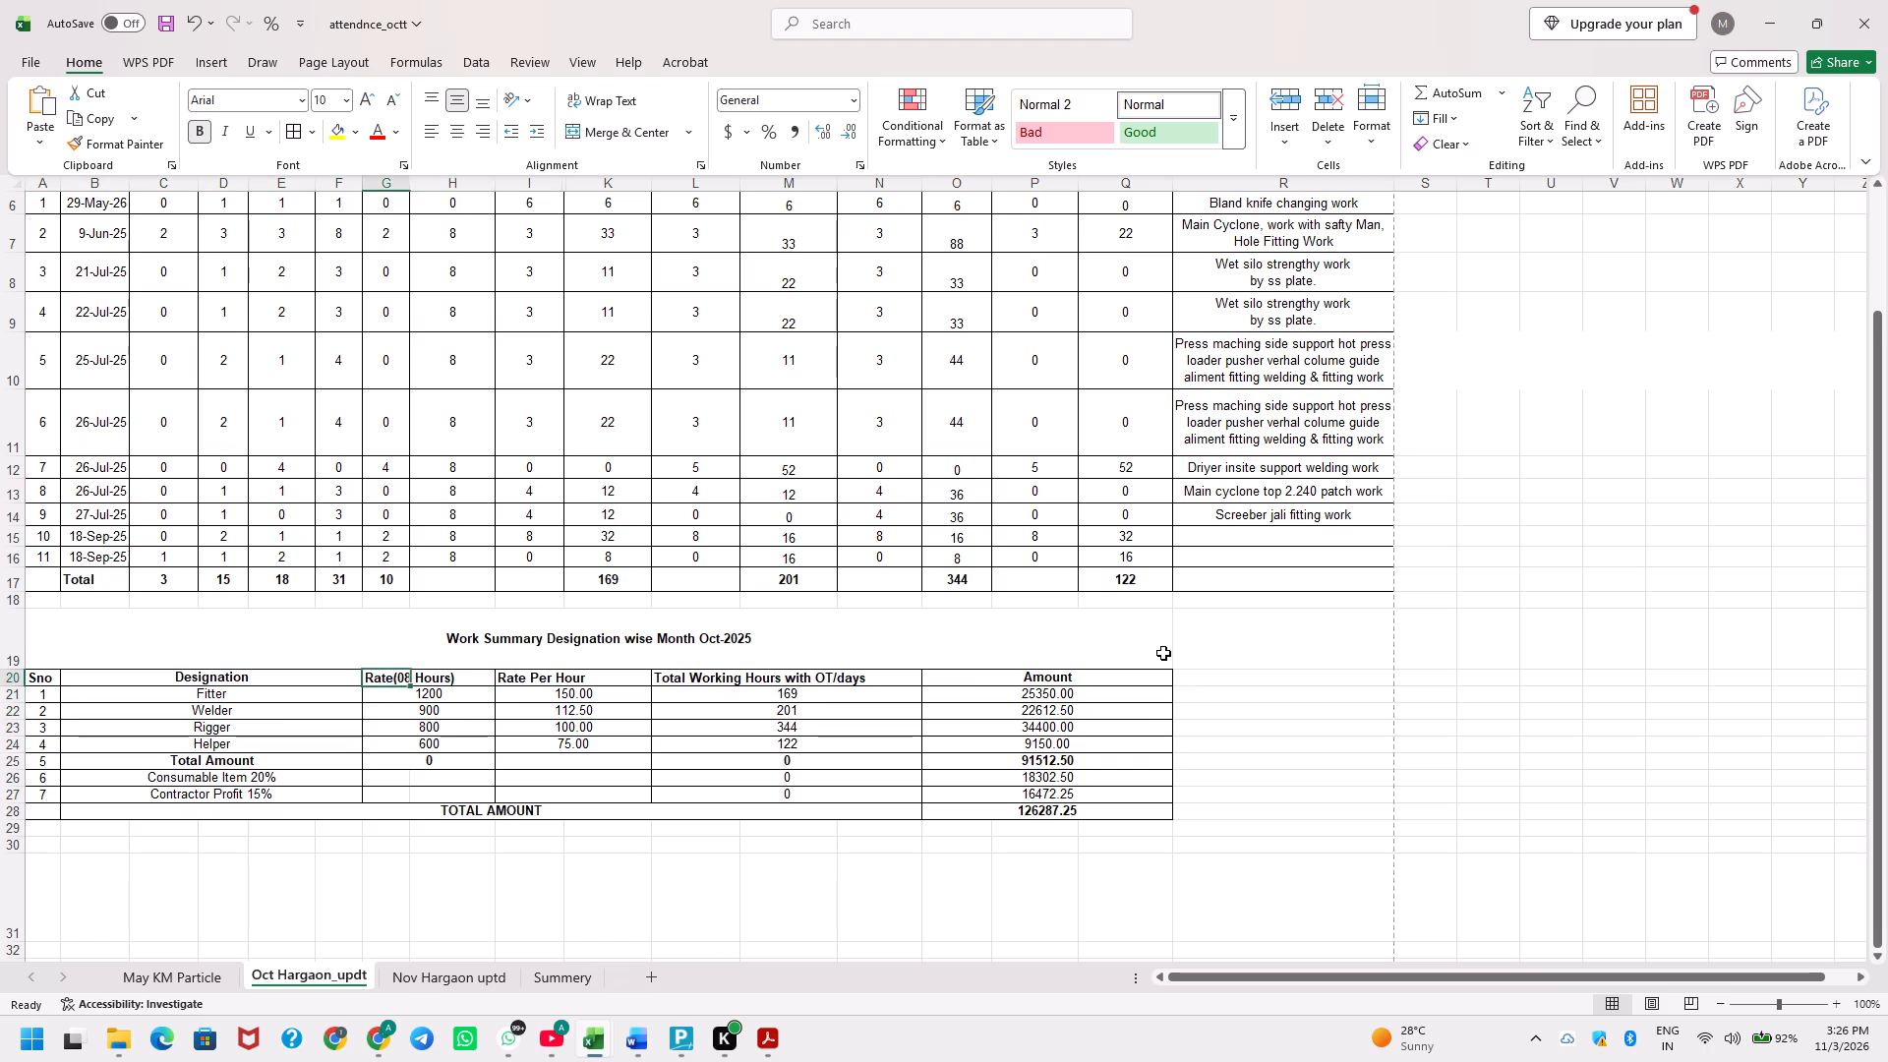
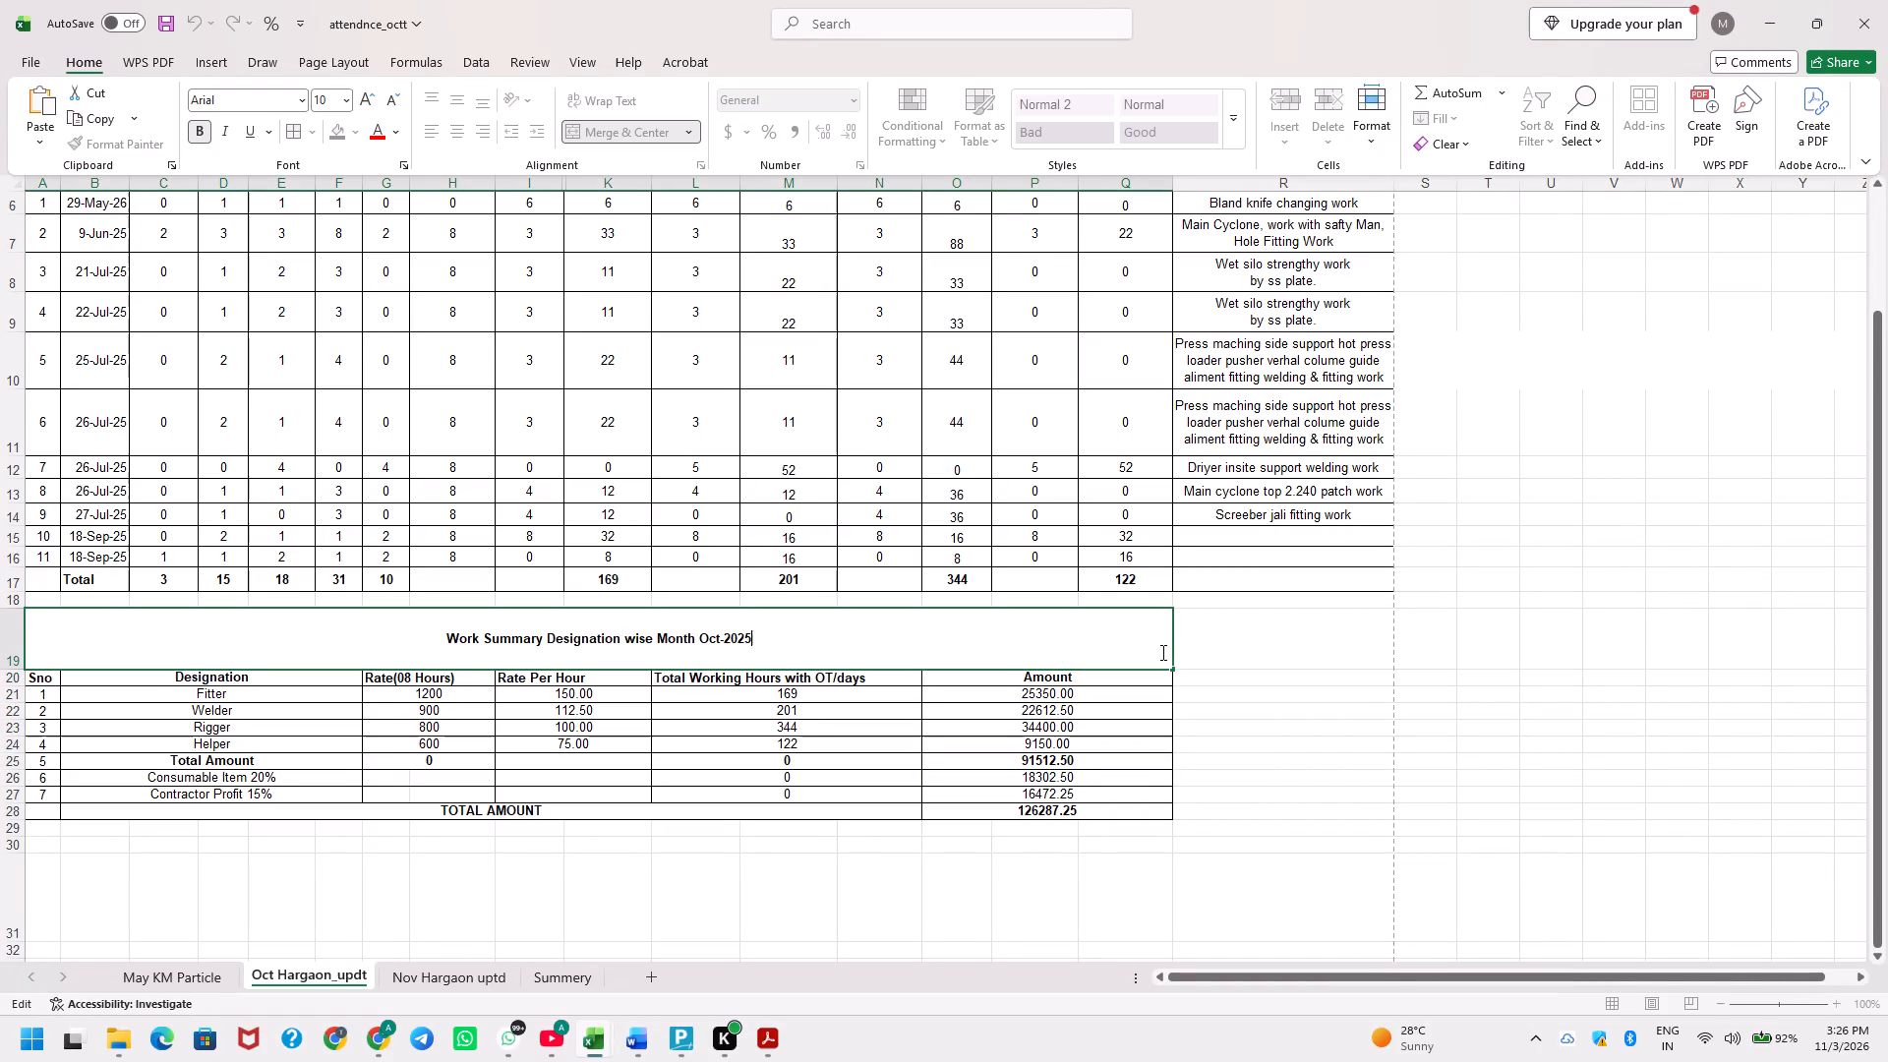
Remove "Month Oct-2025" from the work summary table's title, leaving "Work Summary Designation wise".
key("ctrl+Left")
key("ctrl+Left")
key("ctrl+Left")
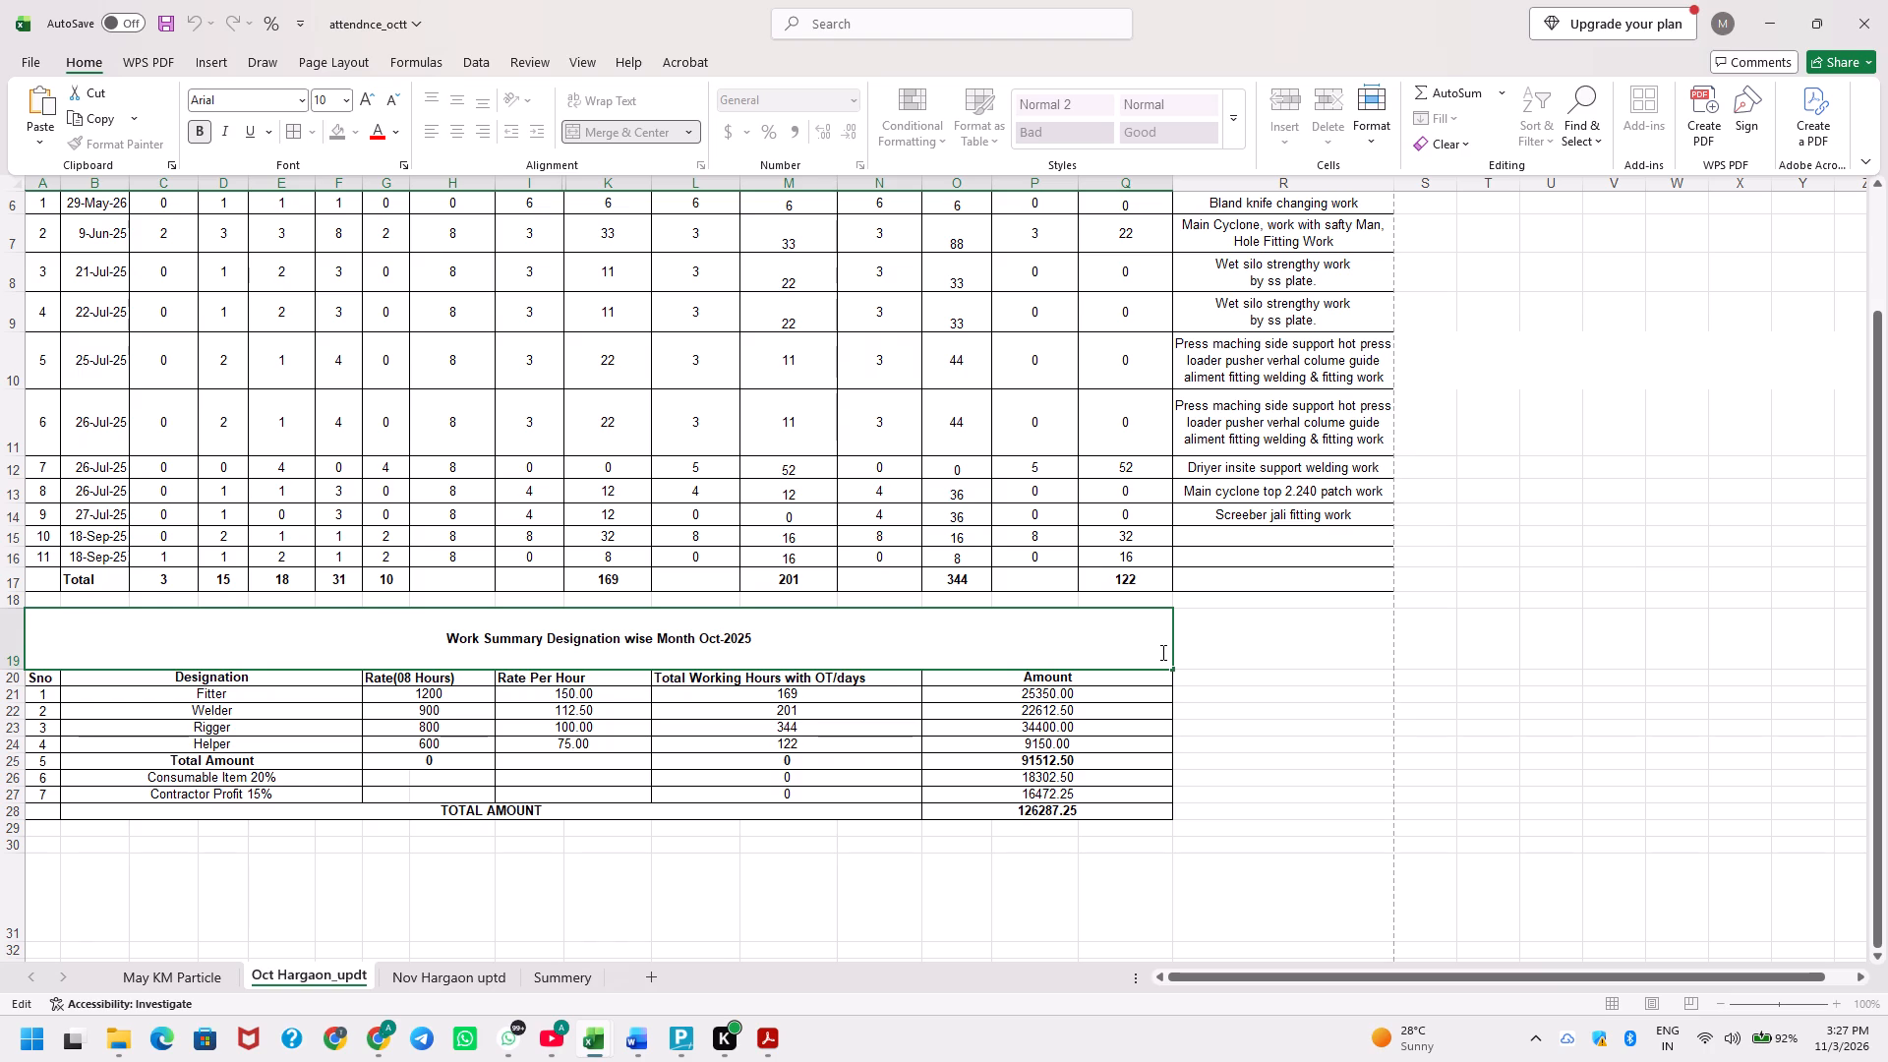
key("ctrl+Left")
key("ctrl+shift+Right")
key("ctrl+shift+Right")
key("ctrl+shift+Right")
key("ctrl+shift+Right")
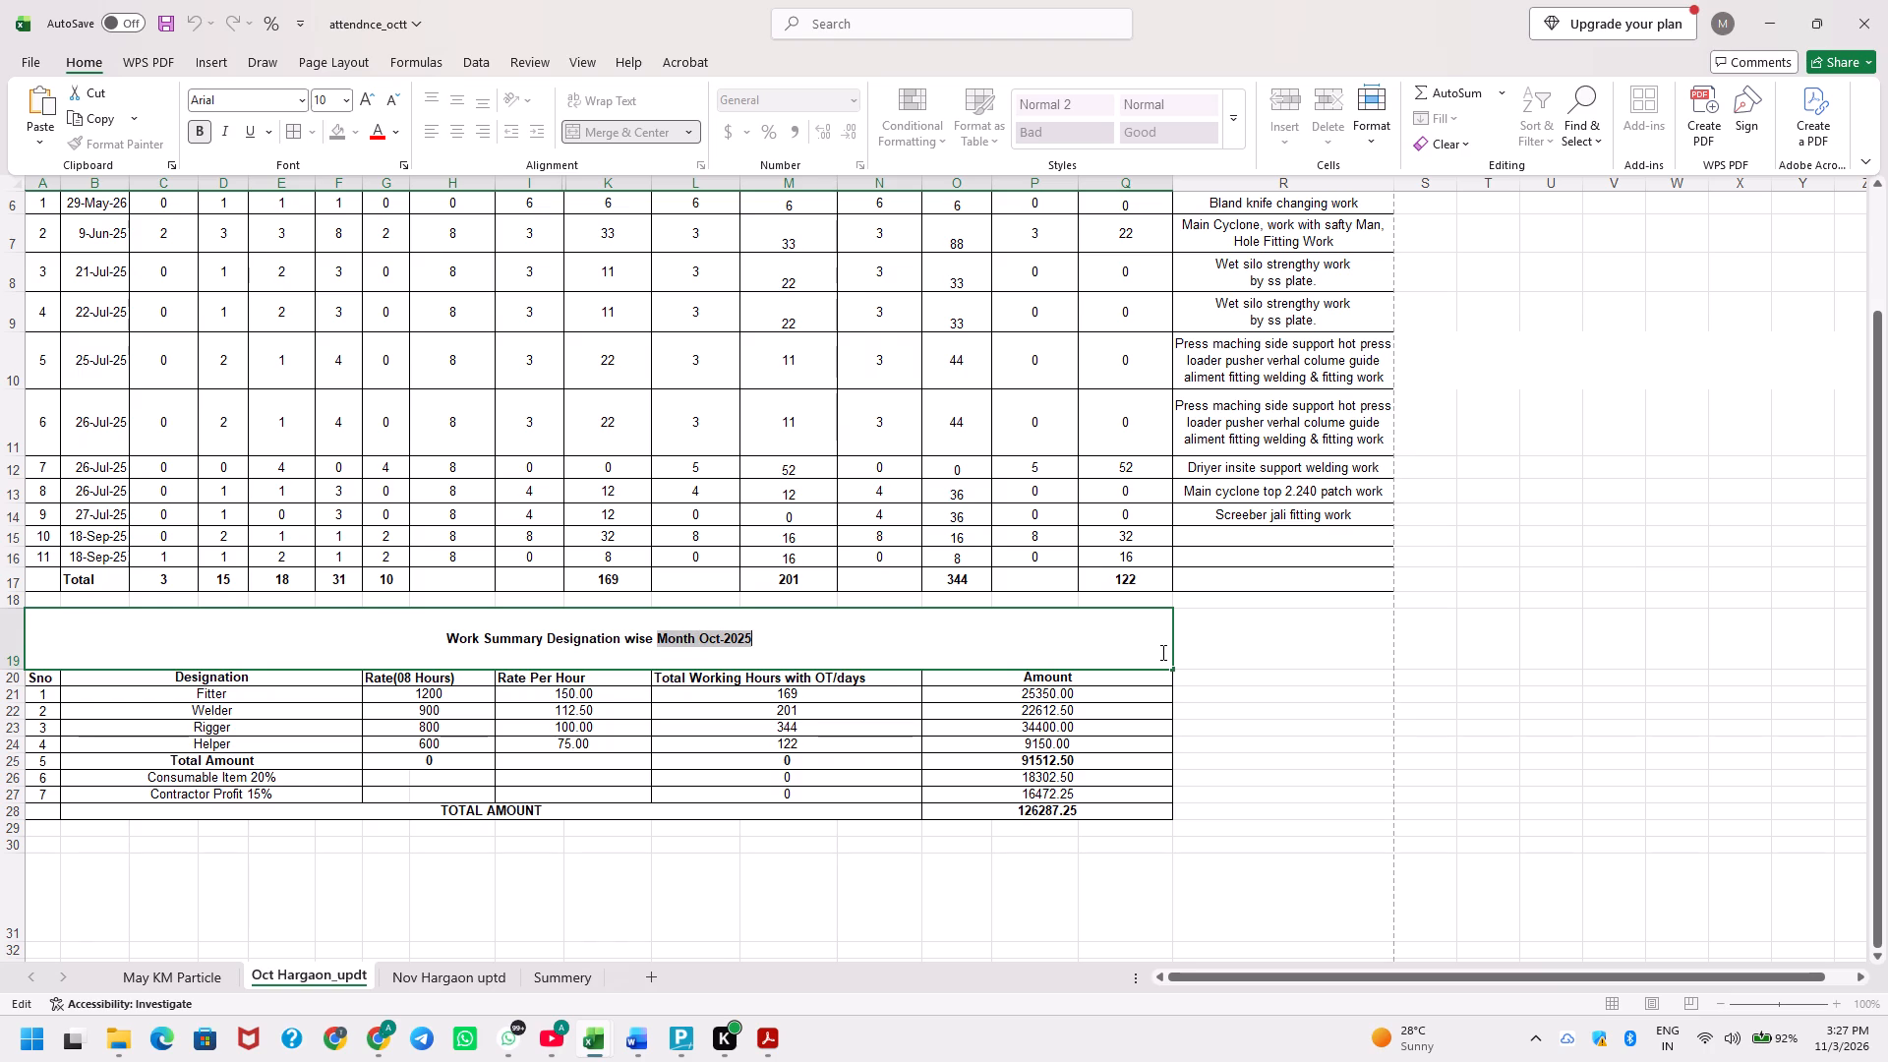
key("BackSpace")
key("BackSpace")
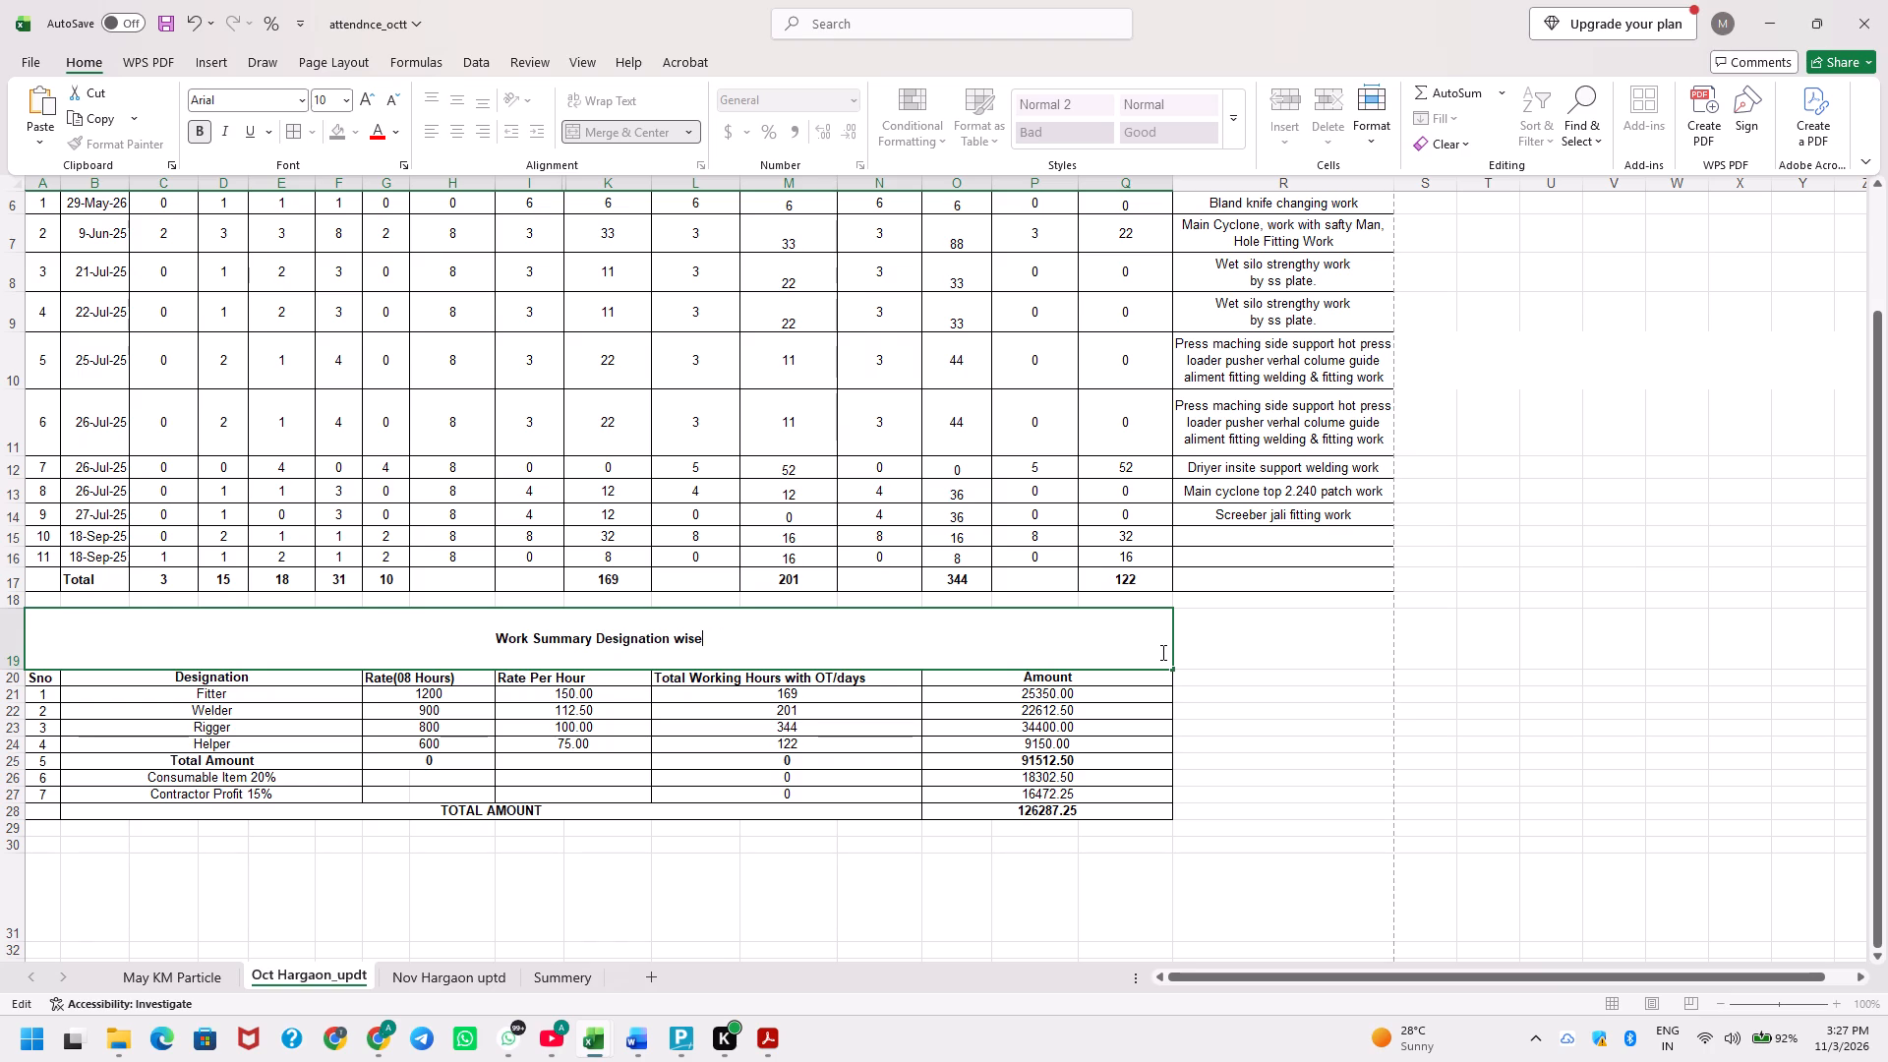
key("Return")
key("Up")
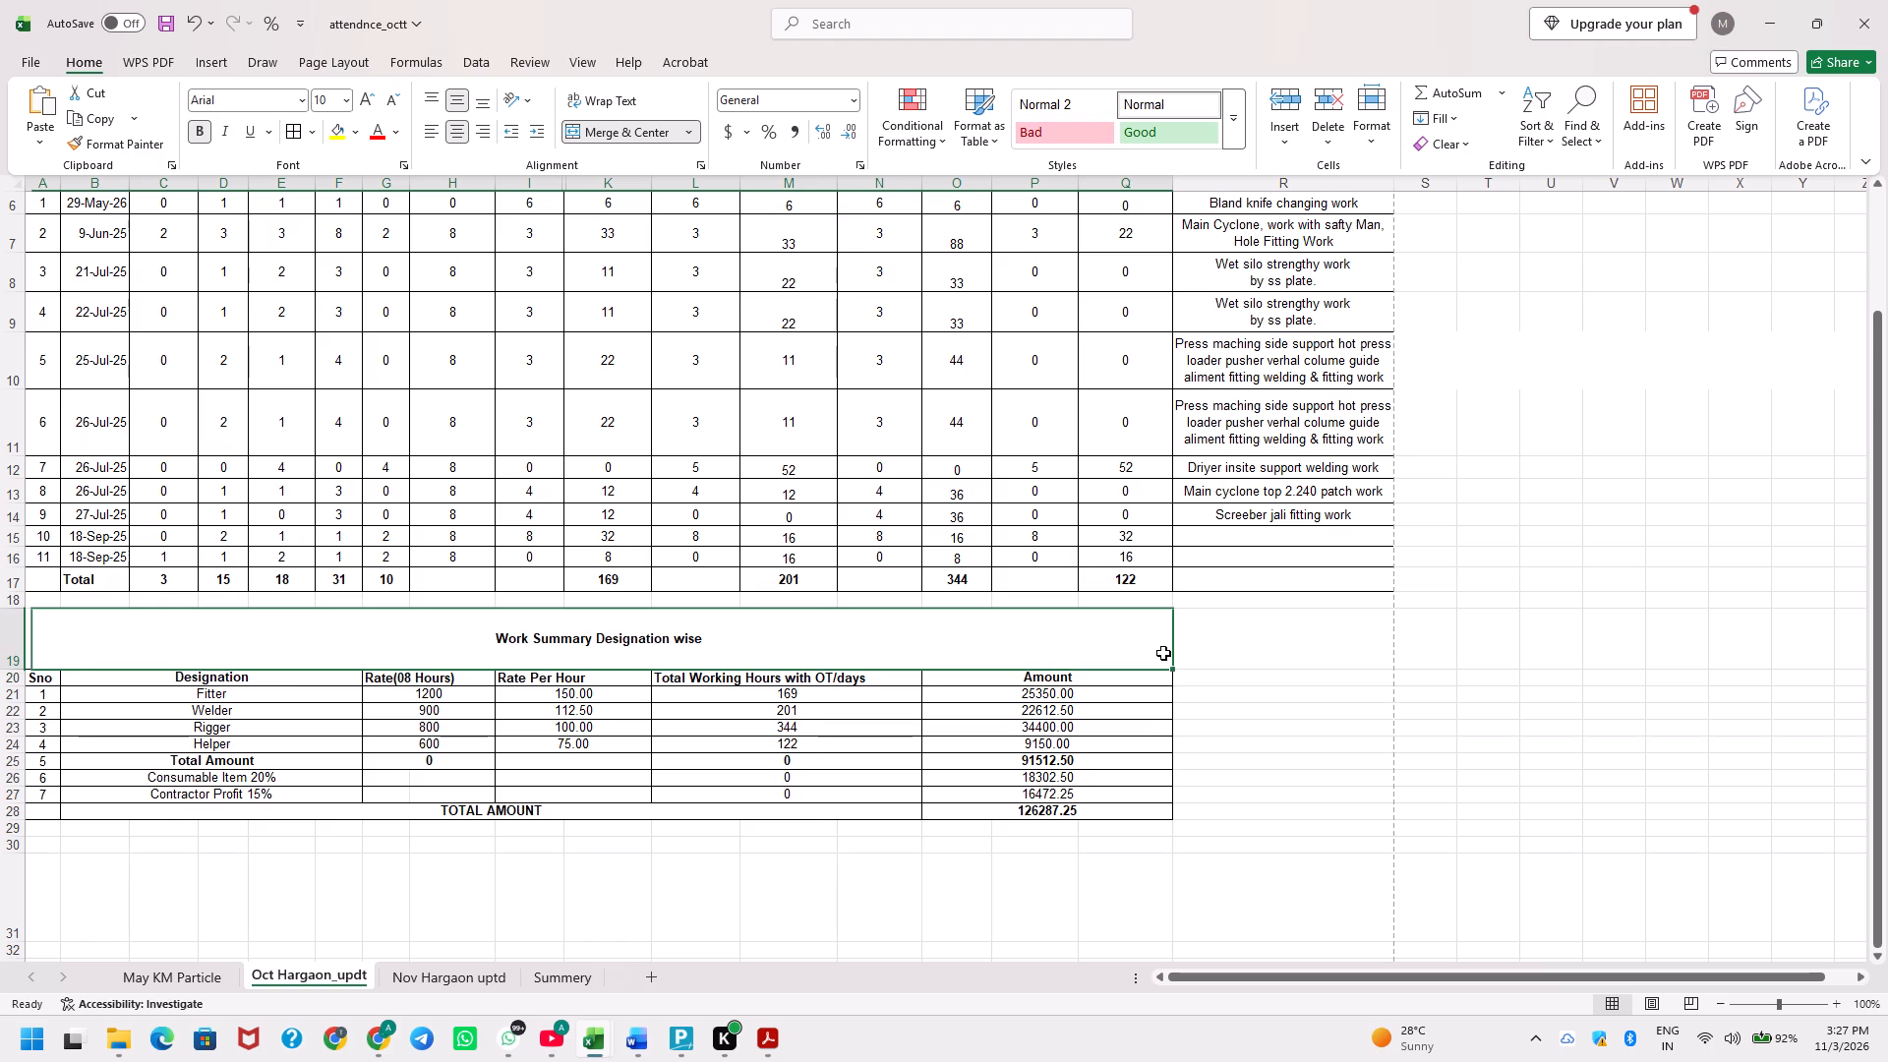
Increase the work summary title's font size to 12.
key("Return")
key("Up")
double_click(365, 101)
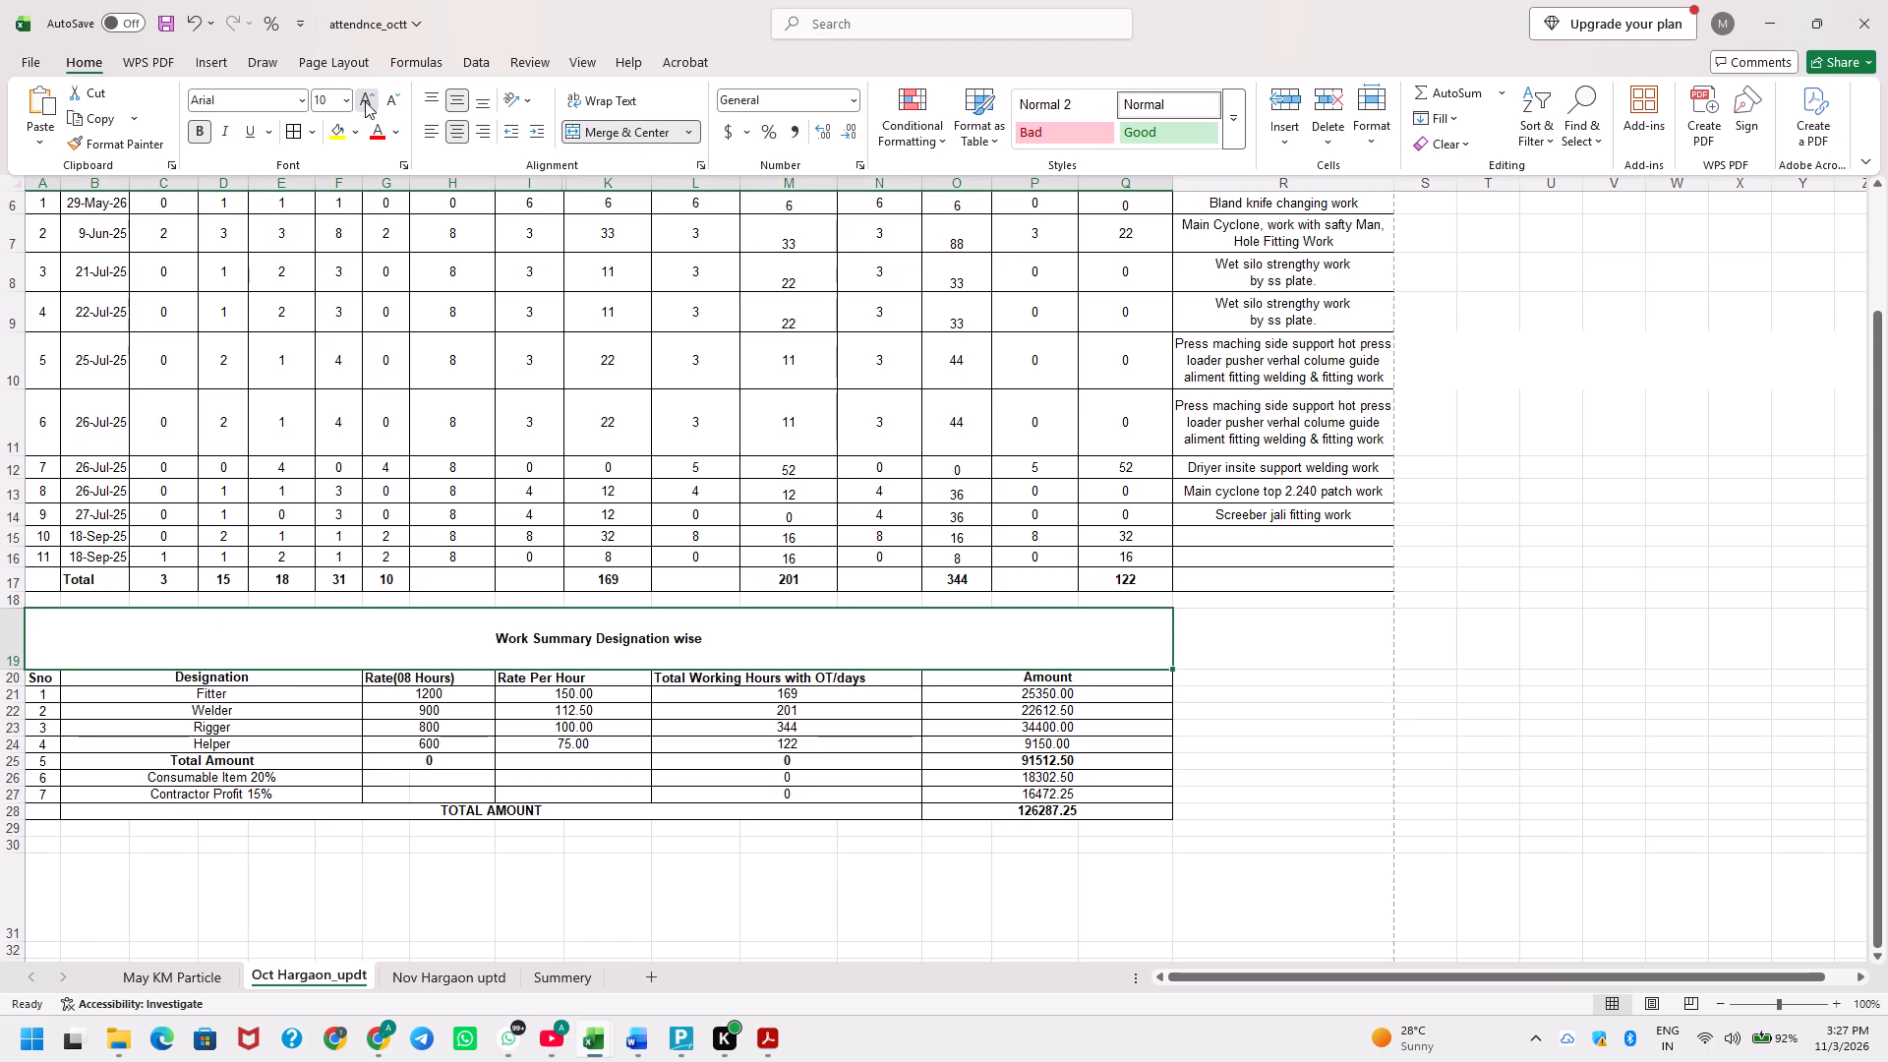
Append "& Consumable Itme, Contractor Profit" to the work summary table's title.
key("F2")
key("Right")
key("space")
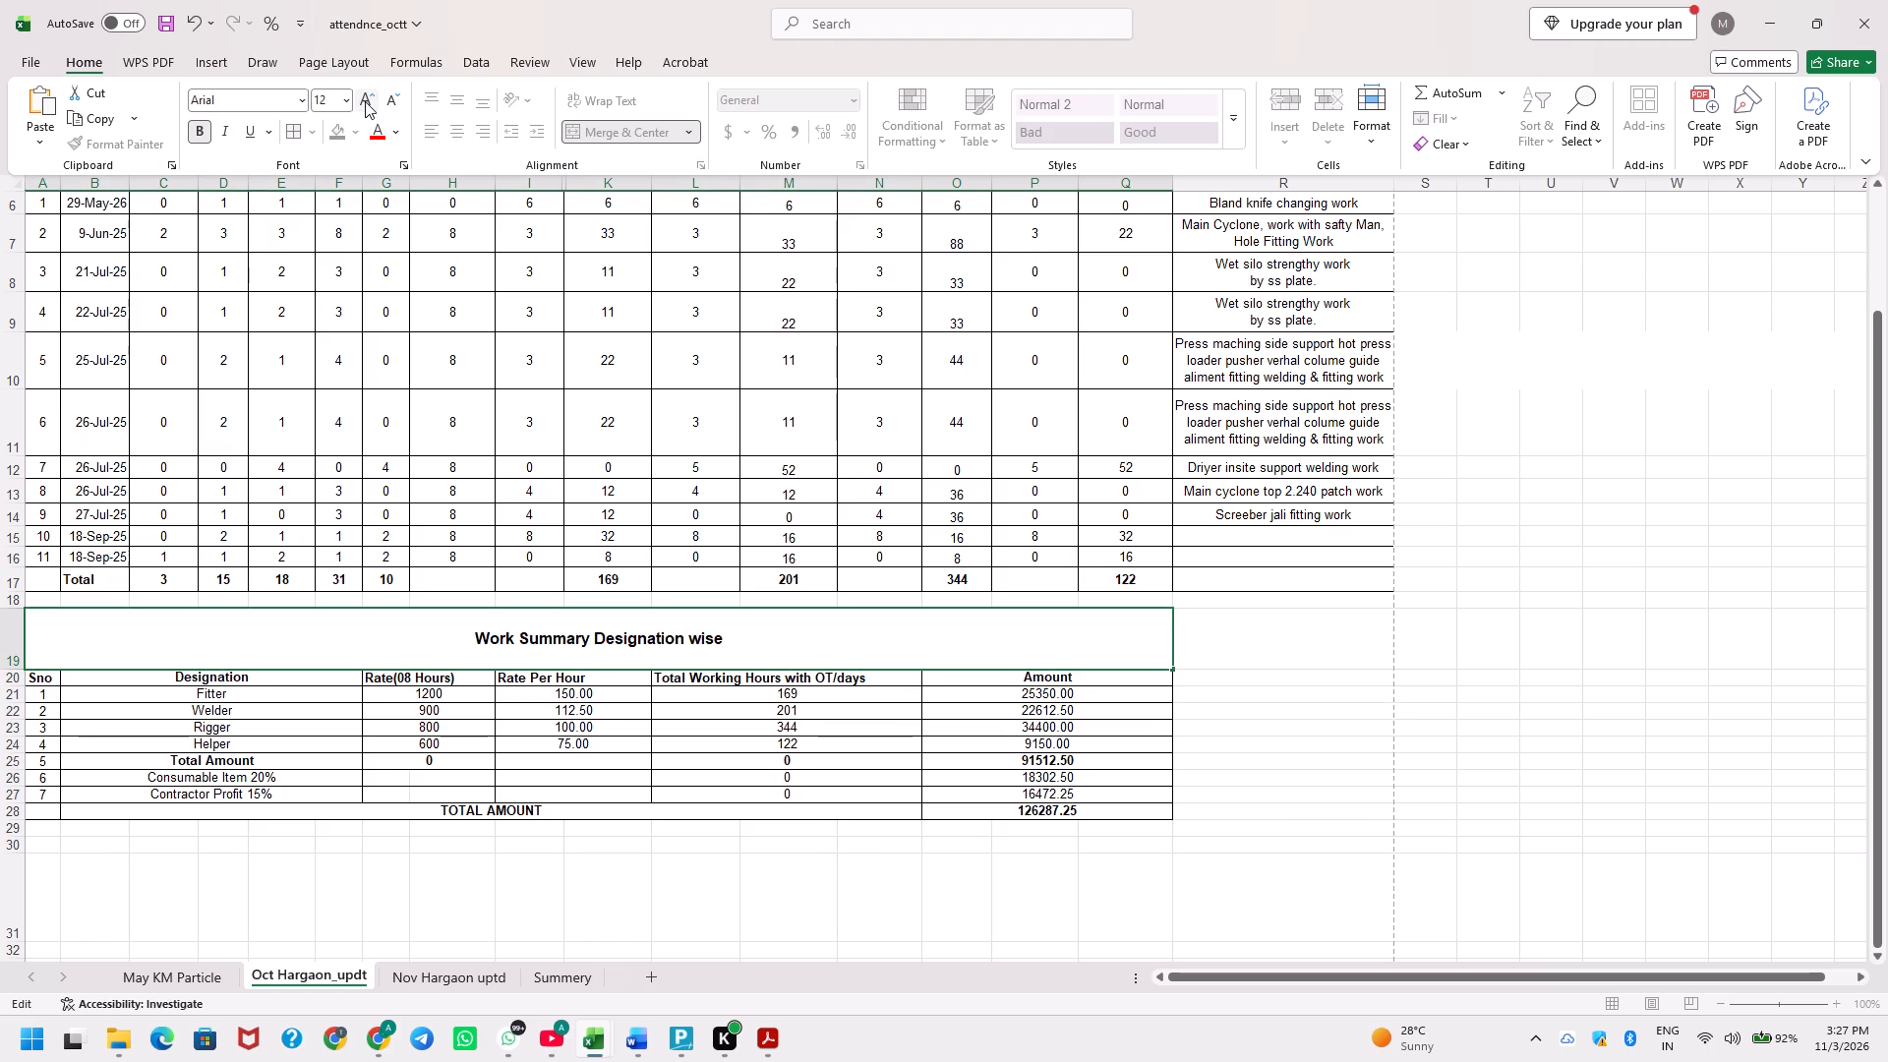
key("shift+ampersand")
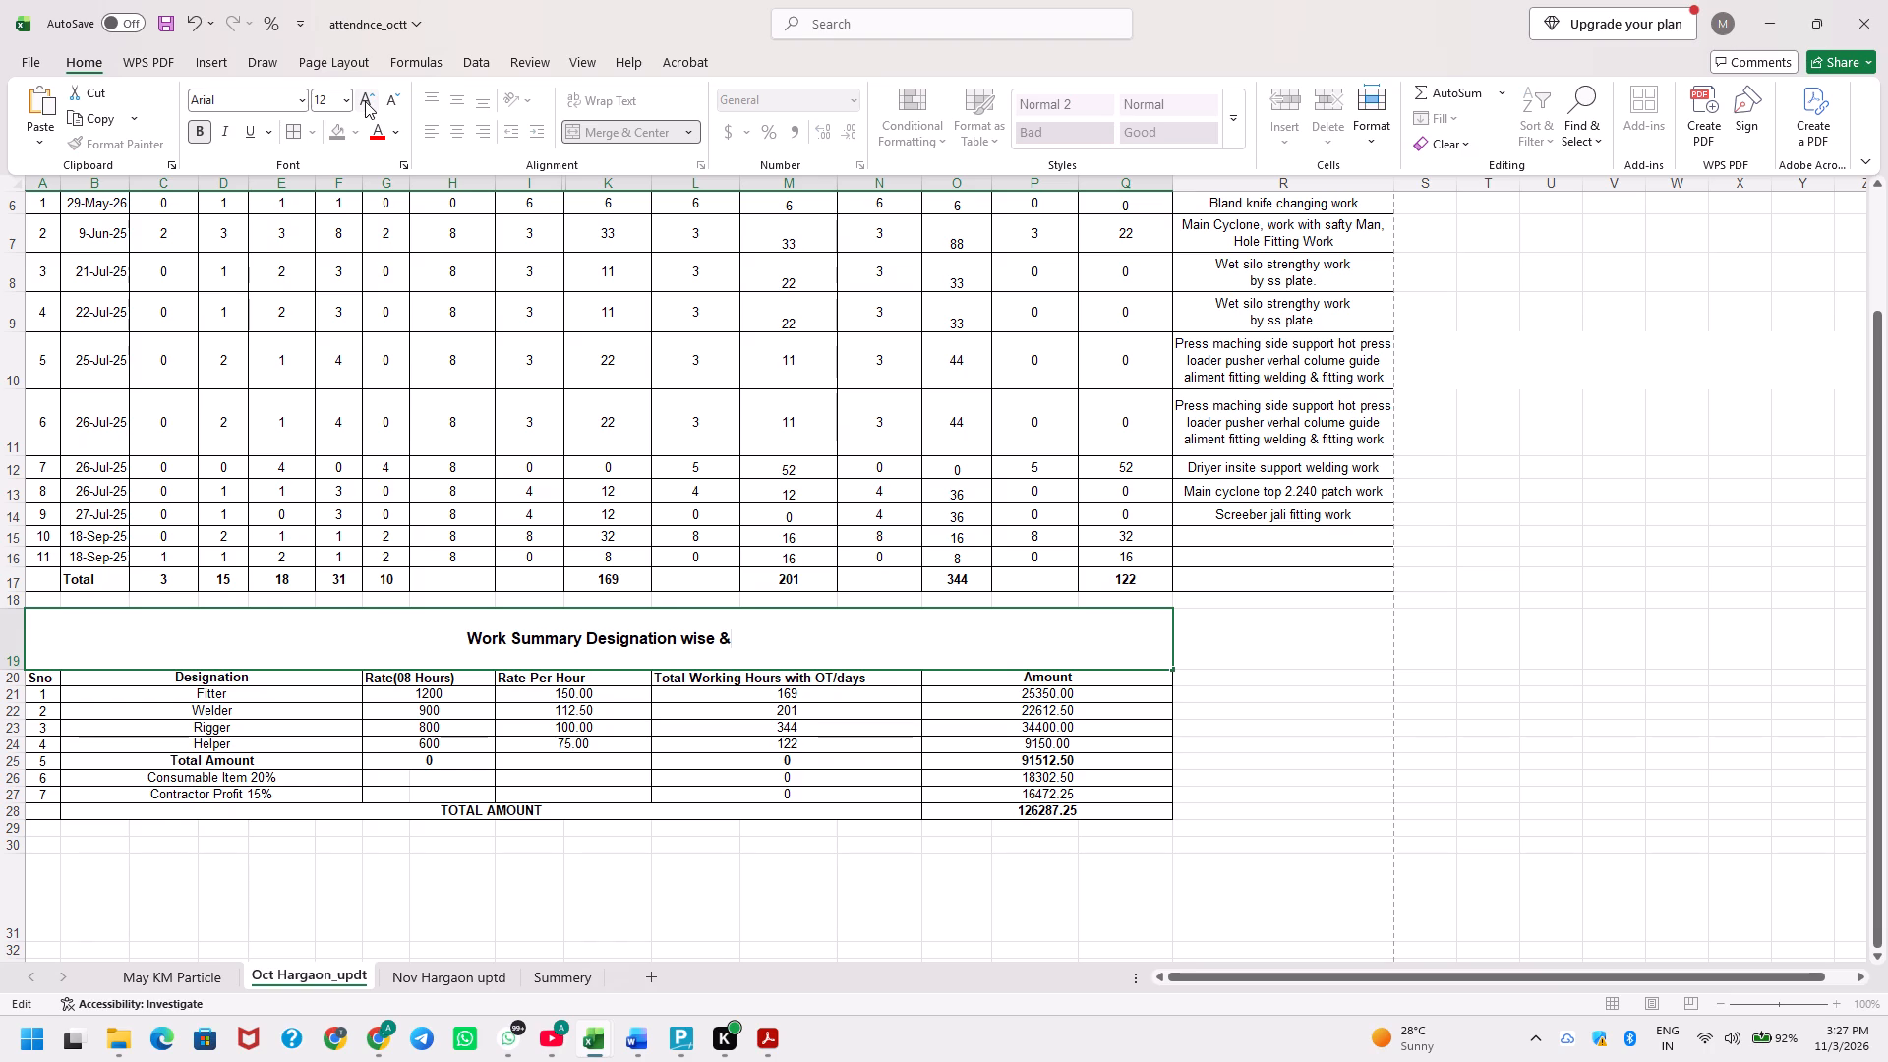
key("space")
type("Consumable")
key("space")
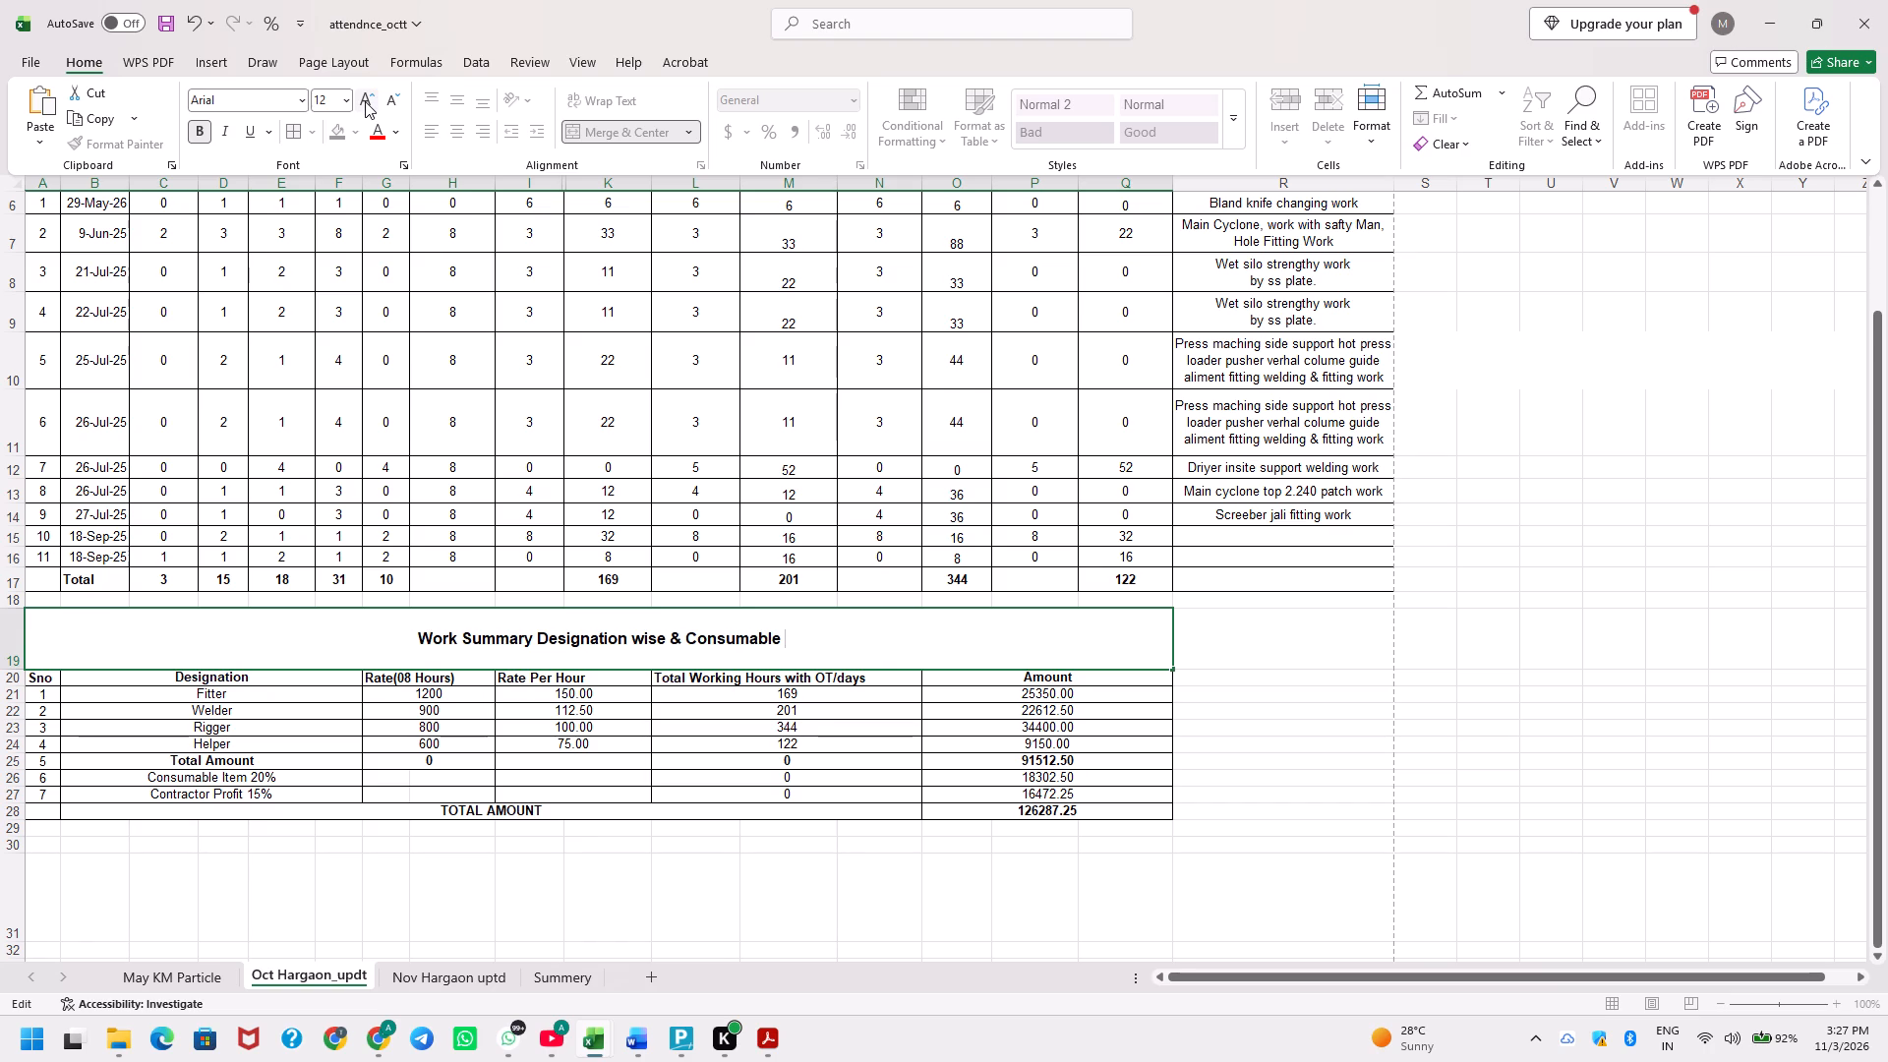
type("Itme")
key("space")
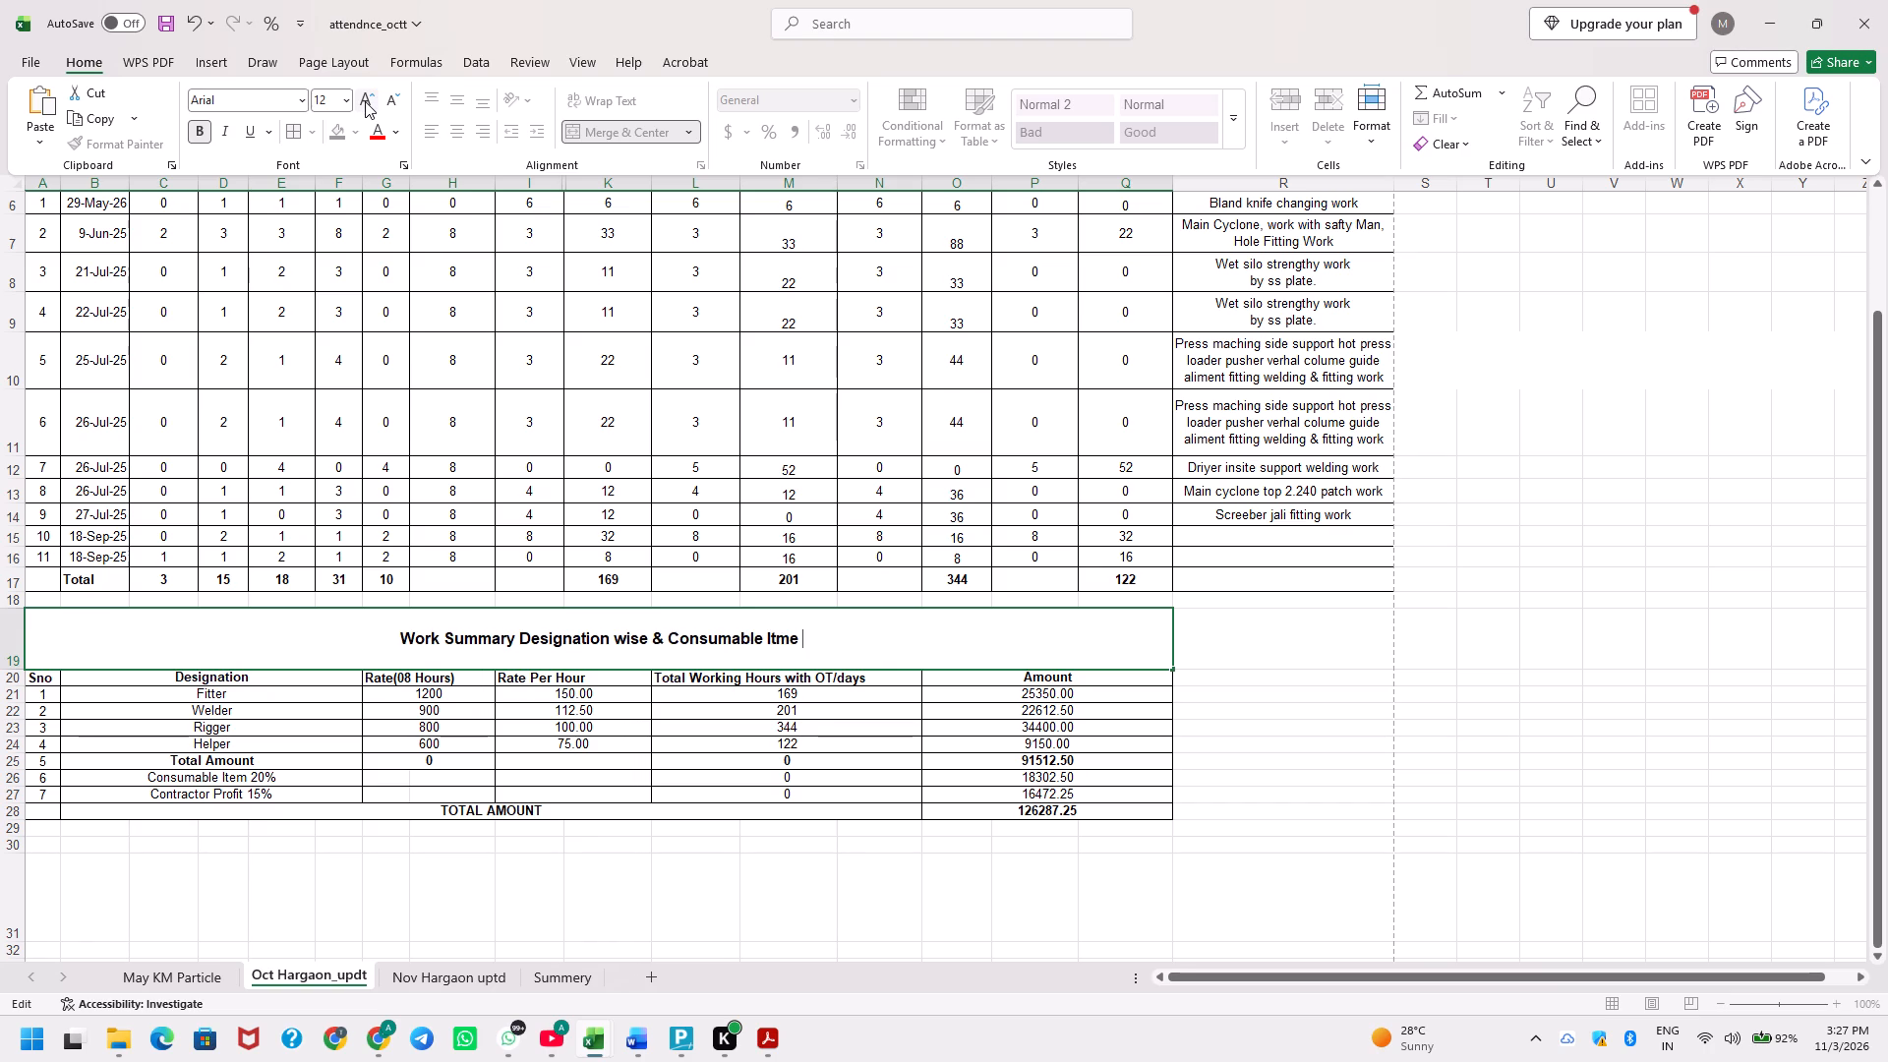
key("BackSpace")
type(",")
key("space")
type("Contr")
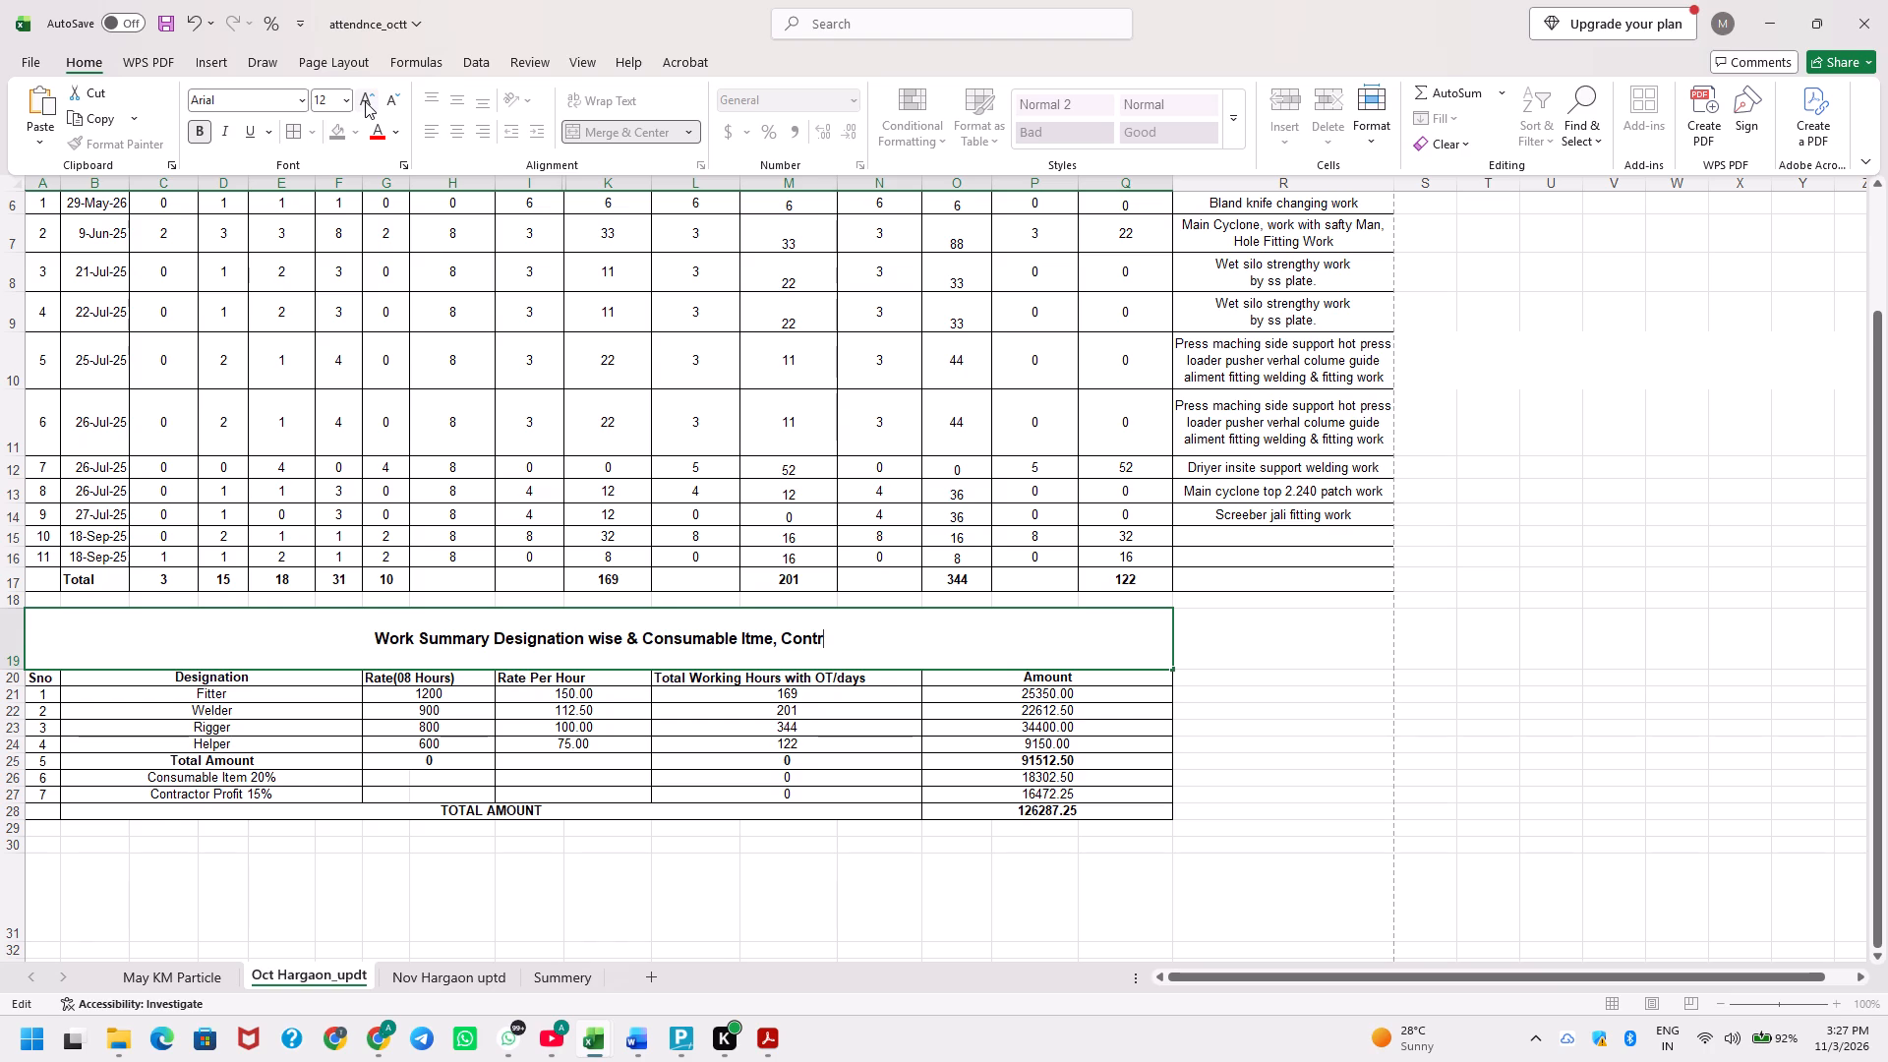
type("actor")
key("space")
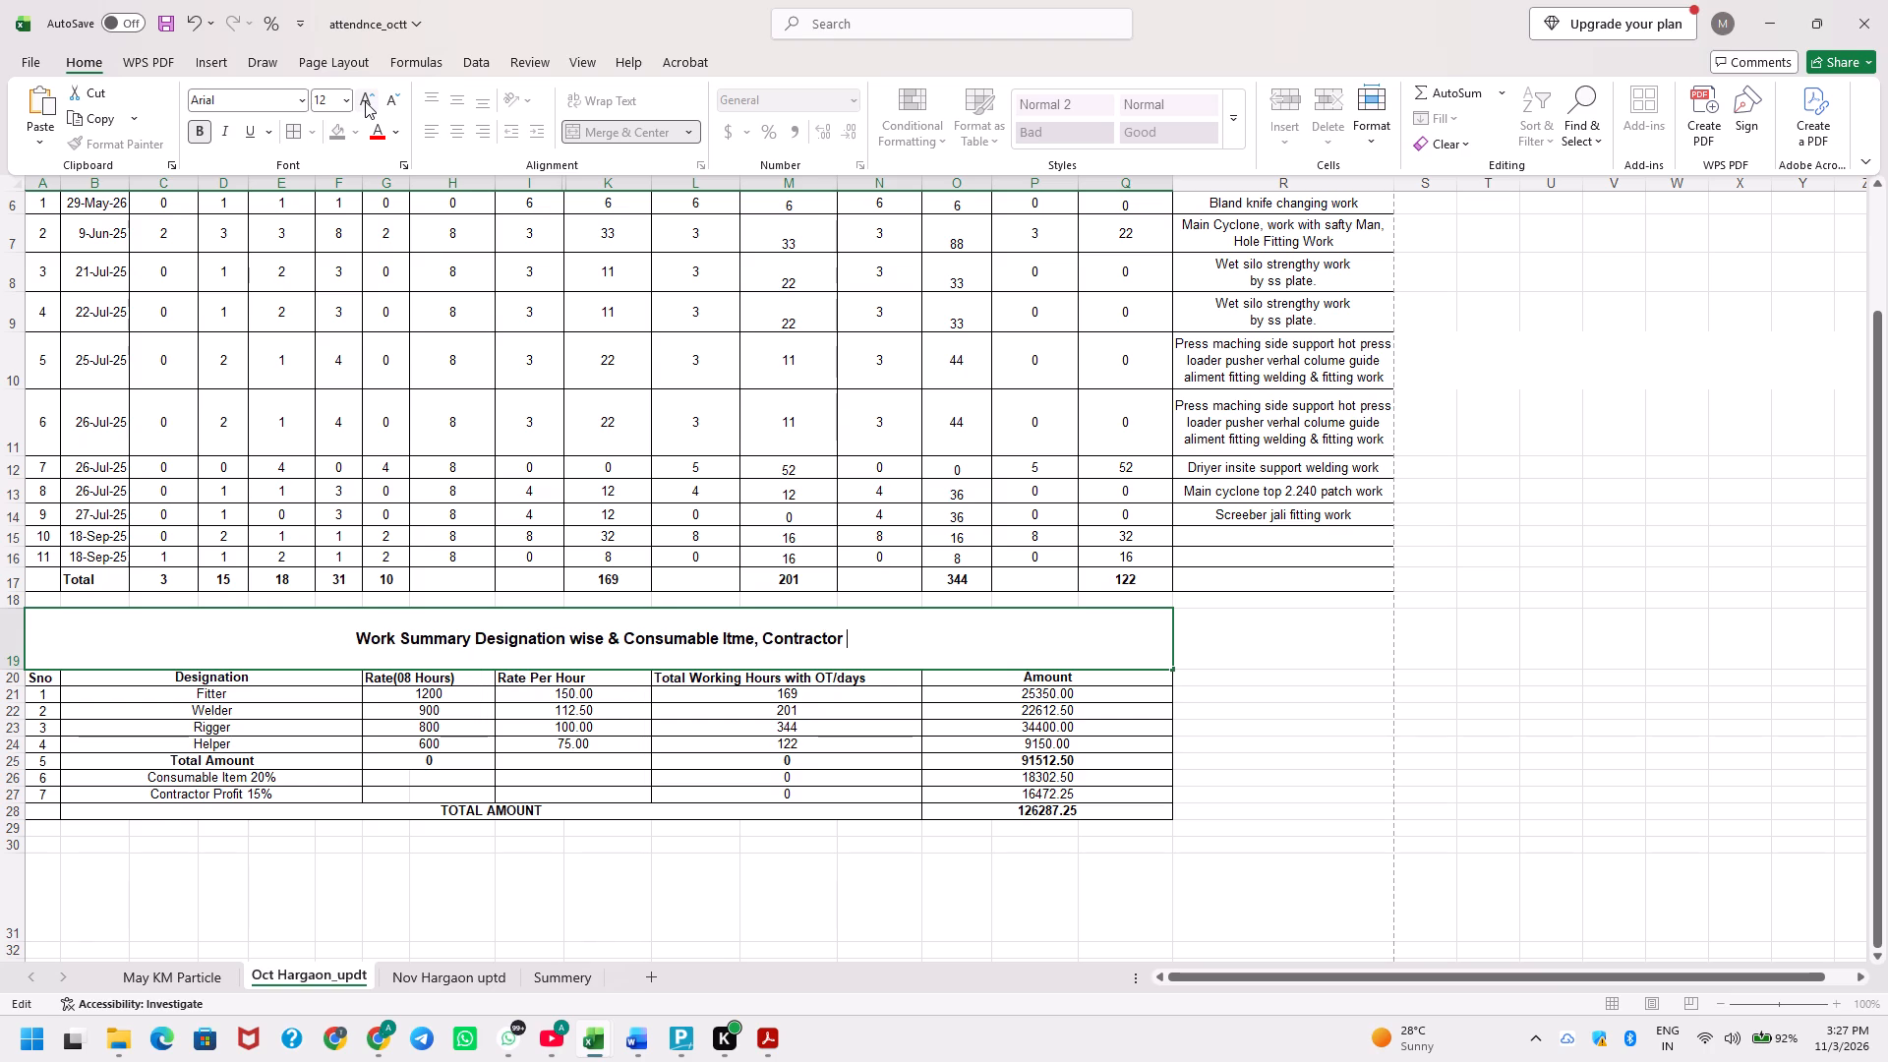
type("Pro")
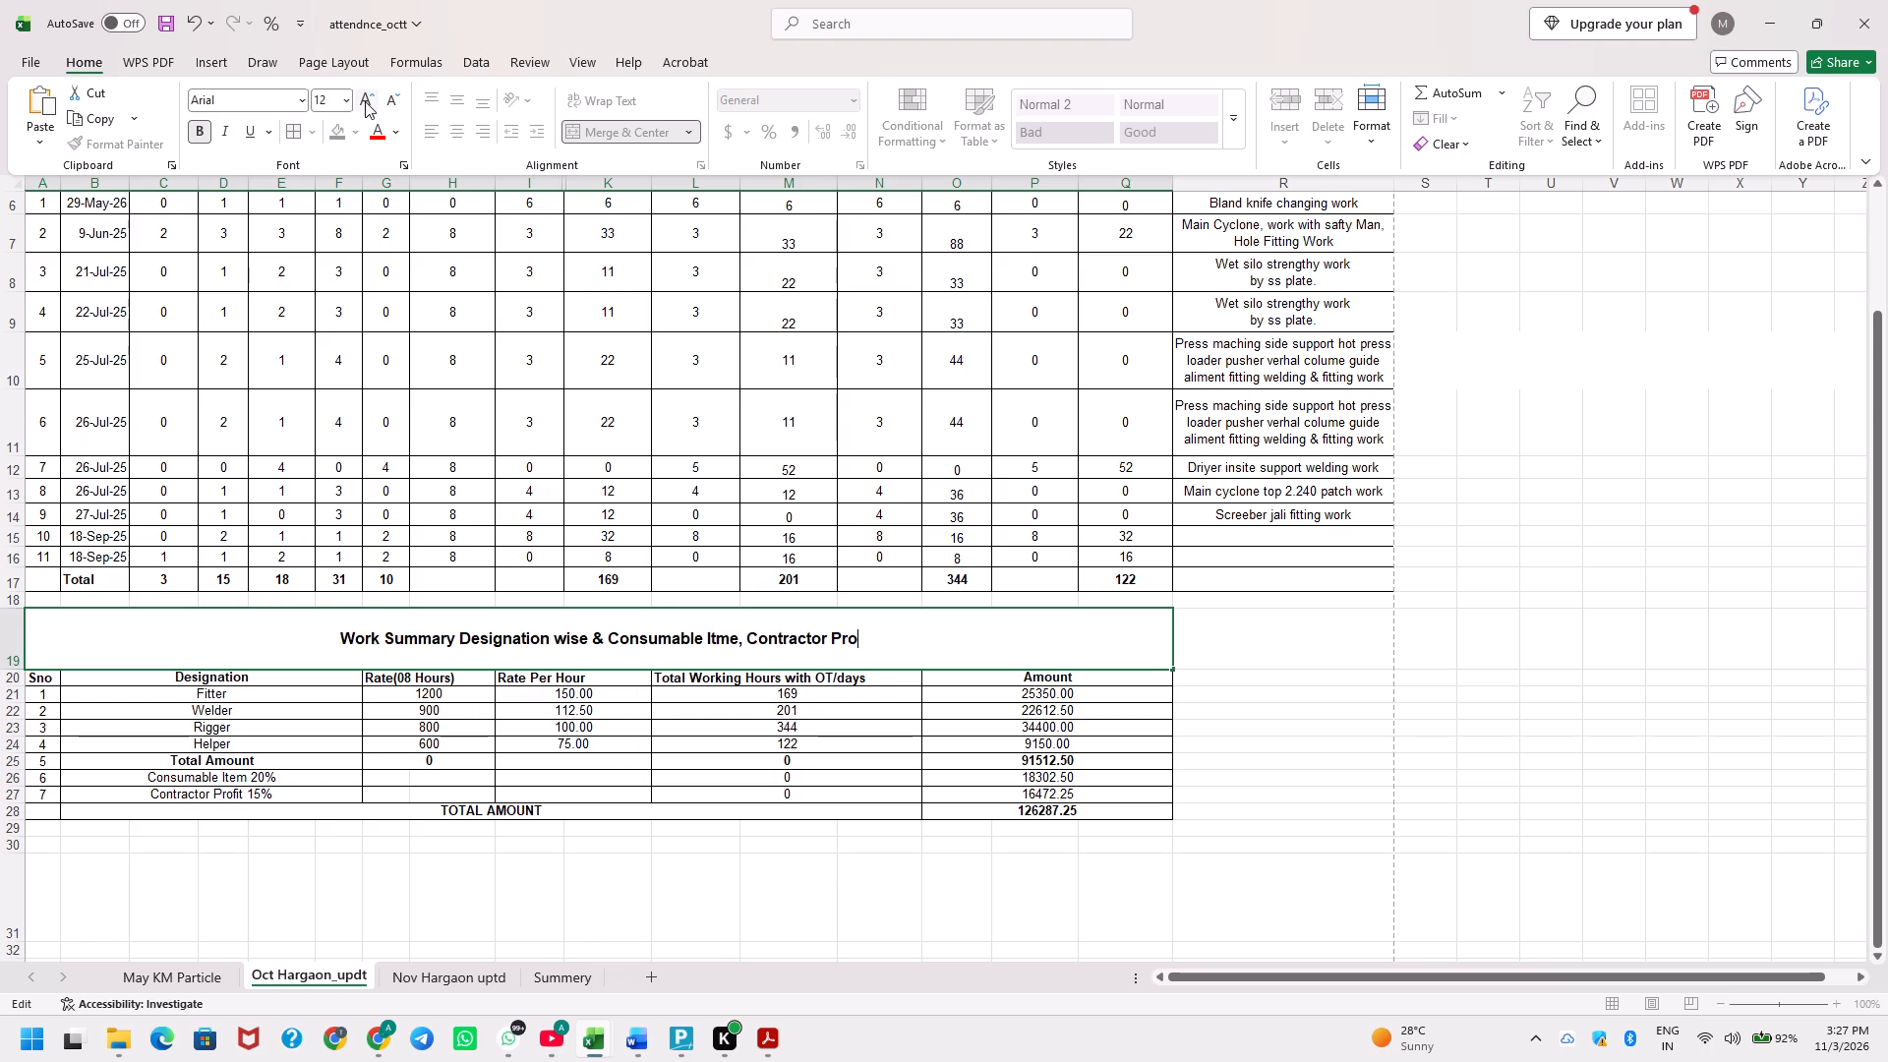
type("fit")
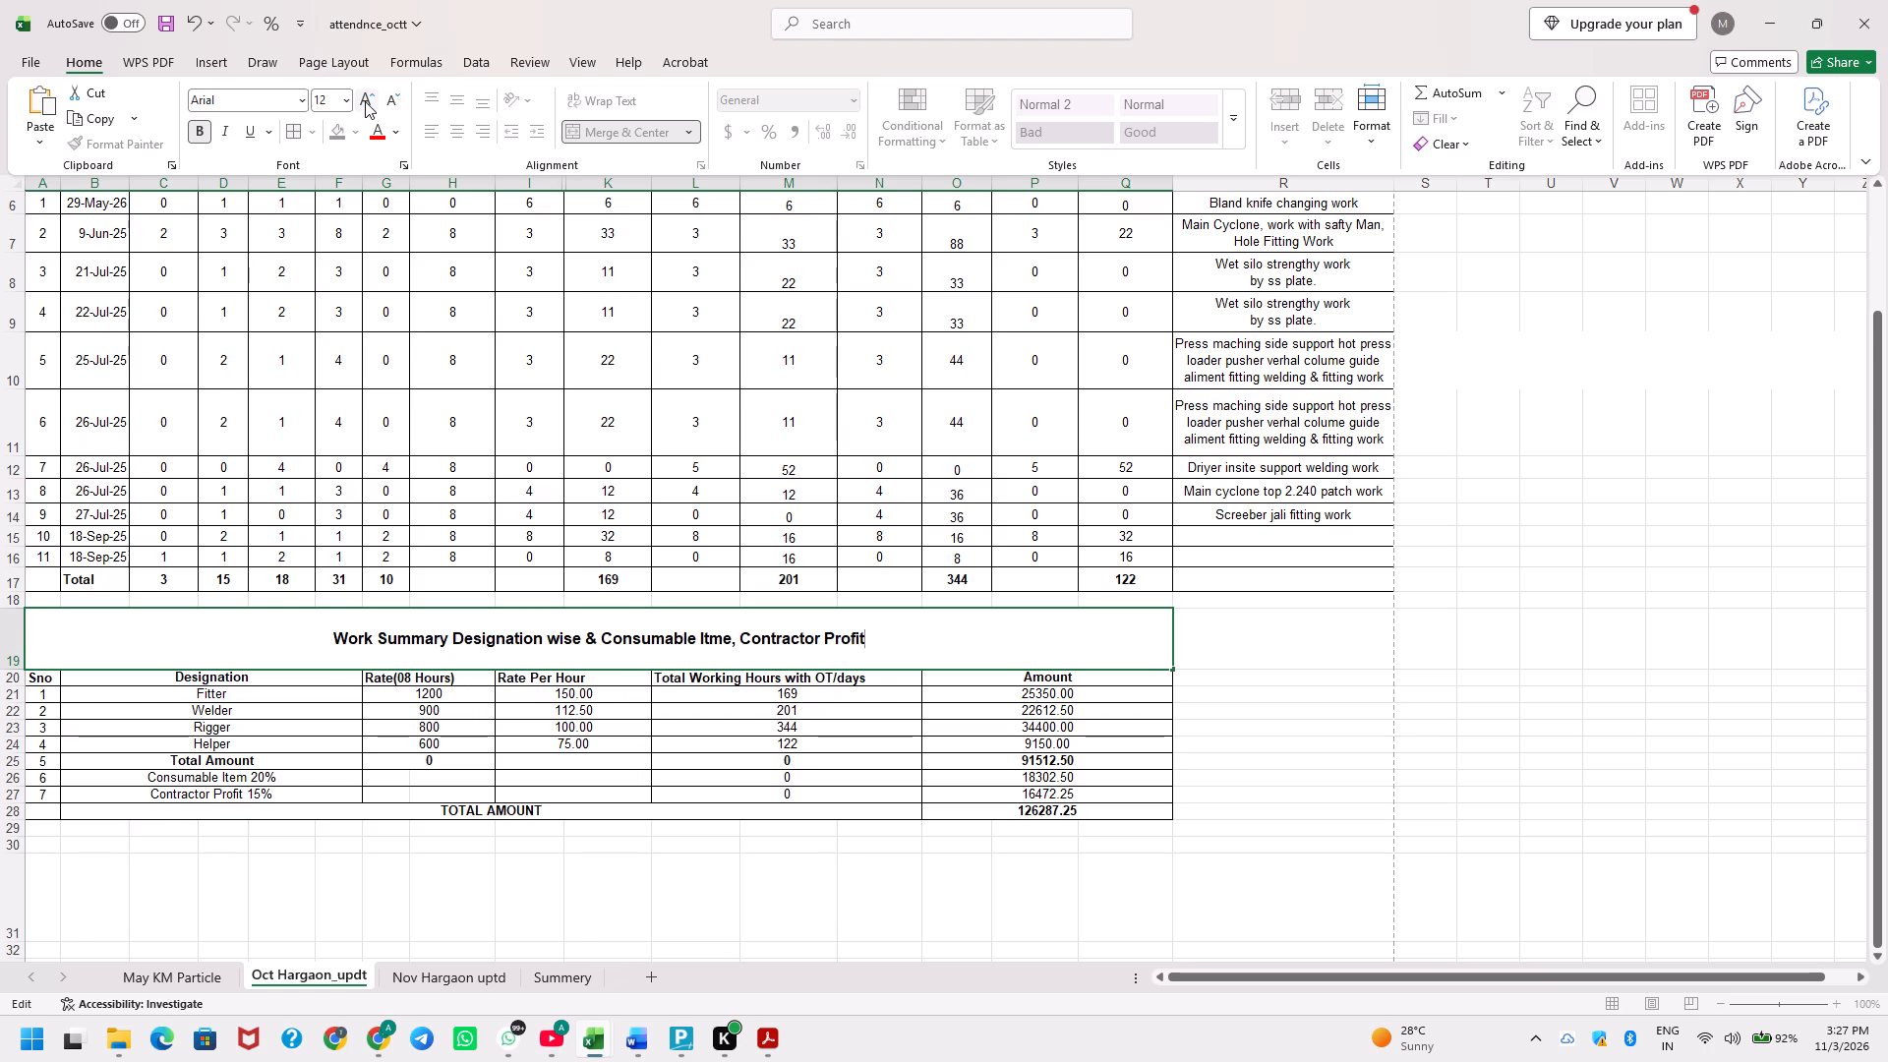
key("space")
Move the words "Work Summary" from the start of the table title to its end, after "Contractor Profit".
key("F2")
key("F2")
key("ctrl+Left")
key("ctrl+Left")
key("ctrl+Left")
key("ctrl+Left")
key("ctrl+Left")
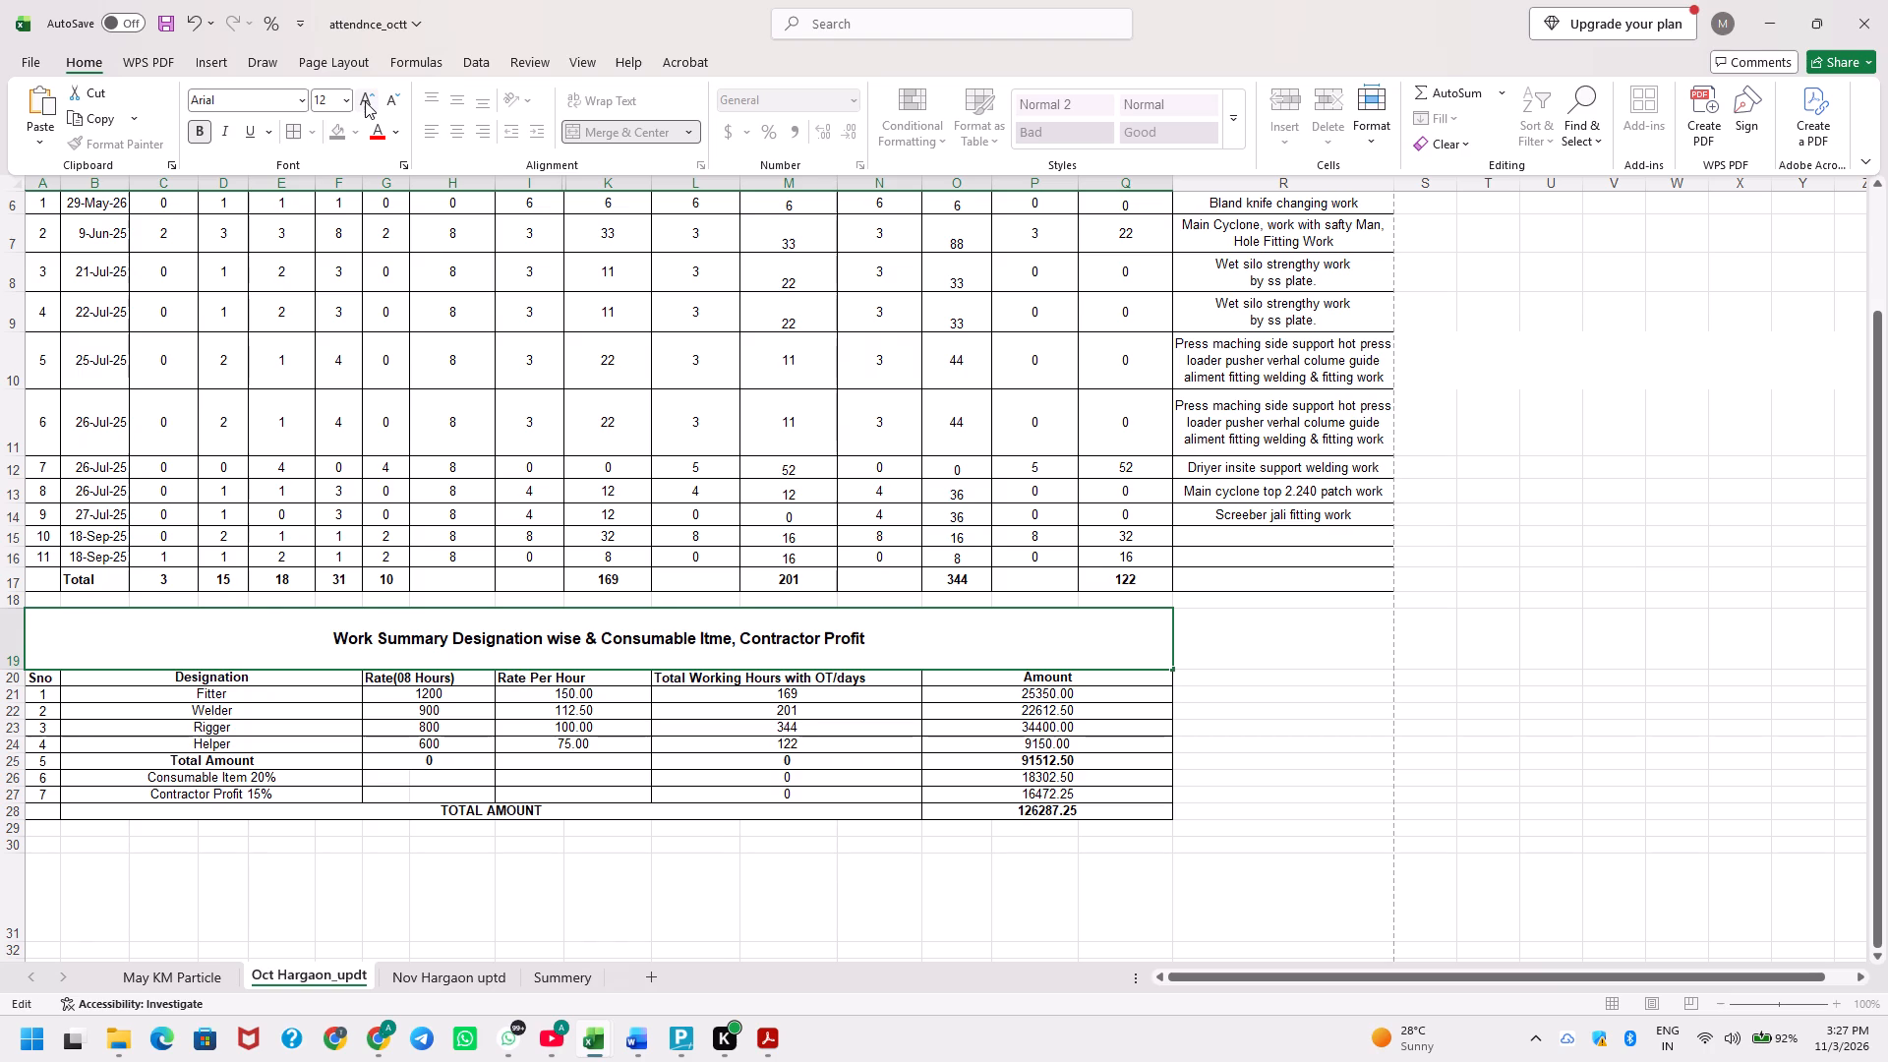
key("ctrl+Left")
key("ctrl+Left")
key("ctrl+Left")
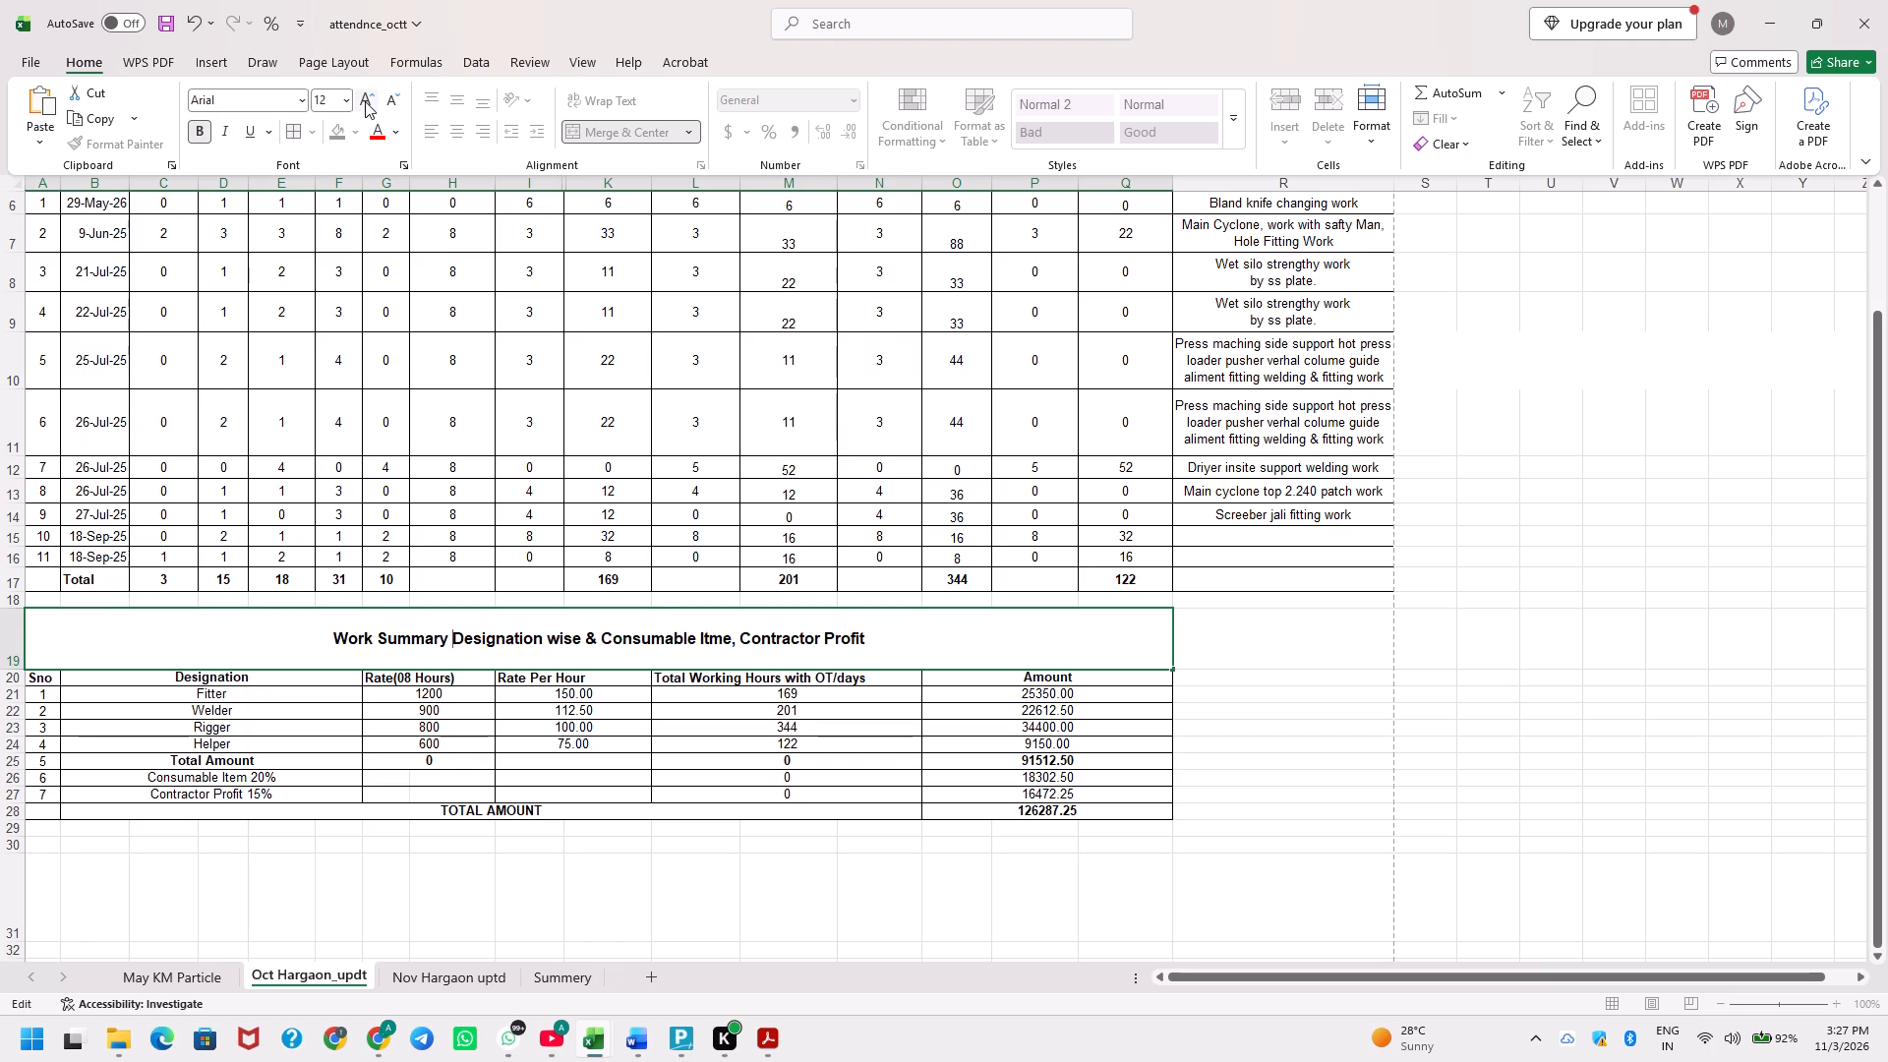
key("ctrl+Left")
key("ctrl+Left")
key("ctrl+shift+Right")
key("ctrl+shift+Right")
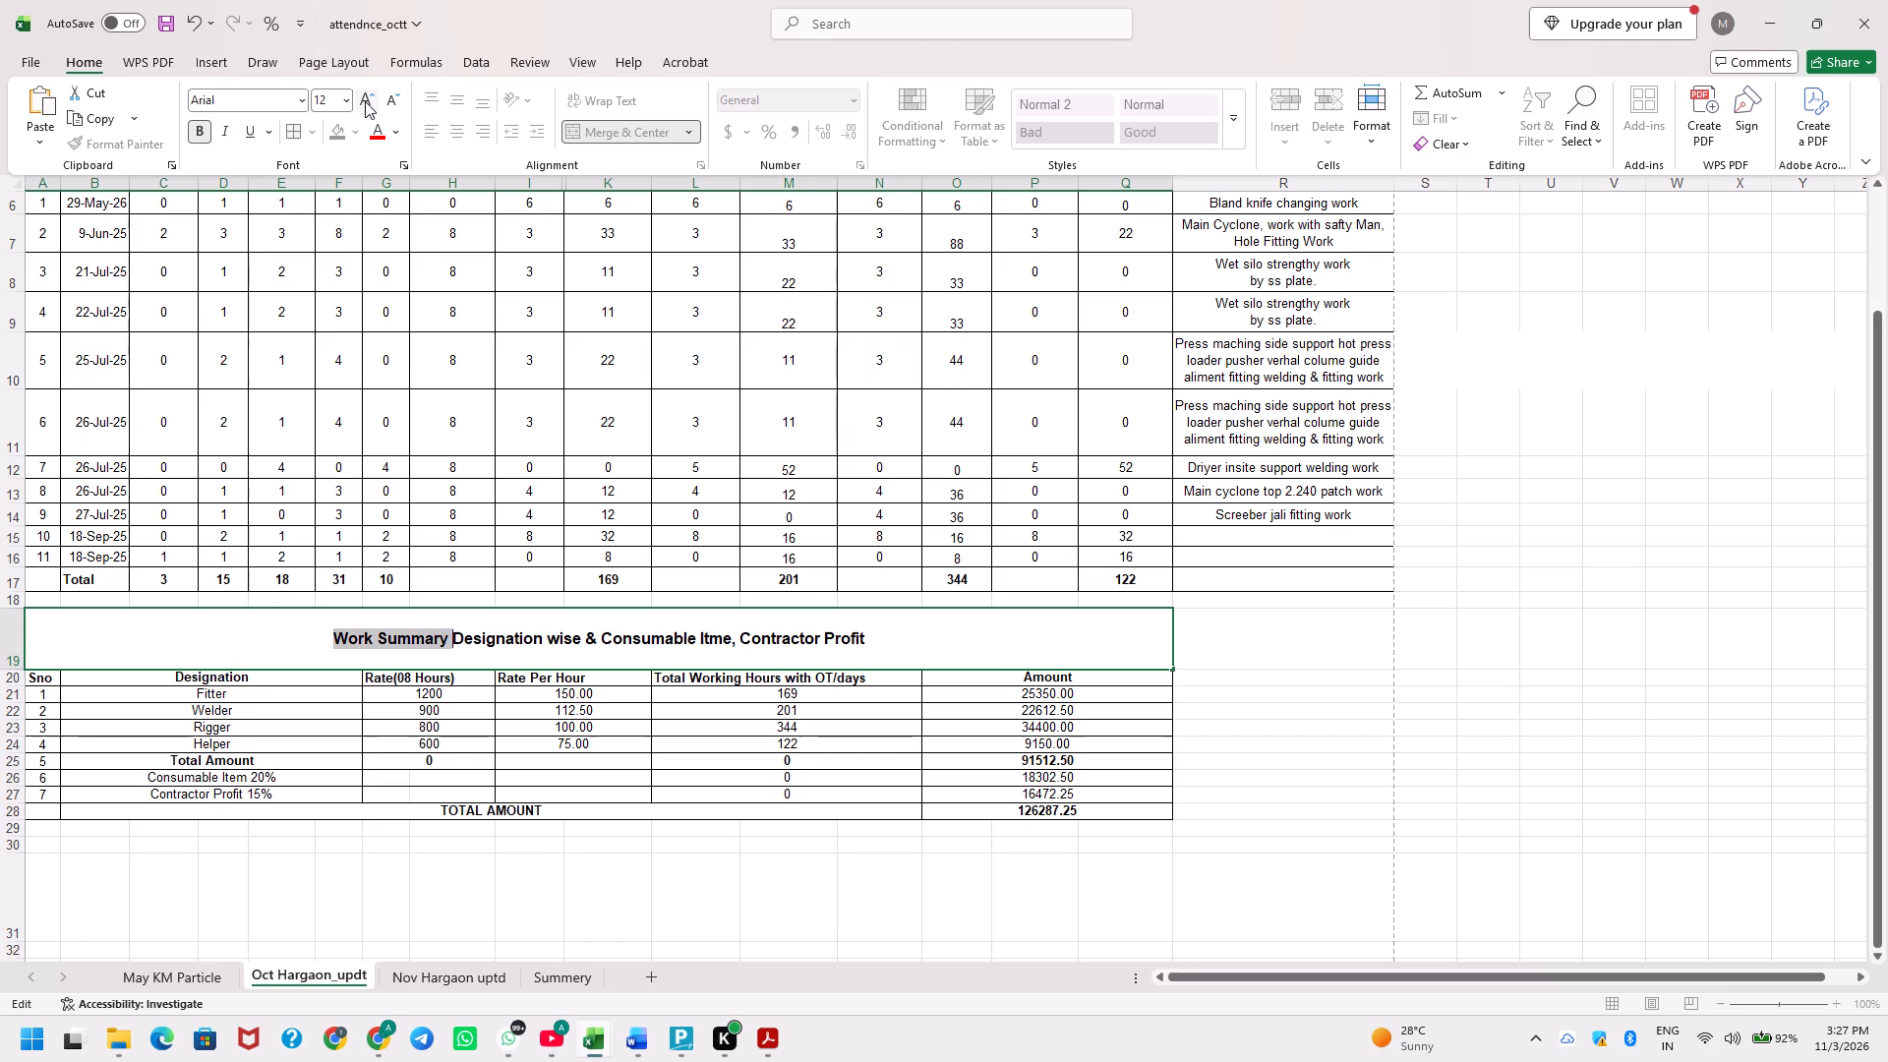
key("ctrl+x")
key("ctrl+Right")
key("ctrl+Right")
key("ctrl+Right")
key("ctrl+Right")
key("ctrl+Right")
key("ctrl+Right")
key("ctrl+Right")
key("ctrl+Right")
key("ctrl+Right")
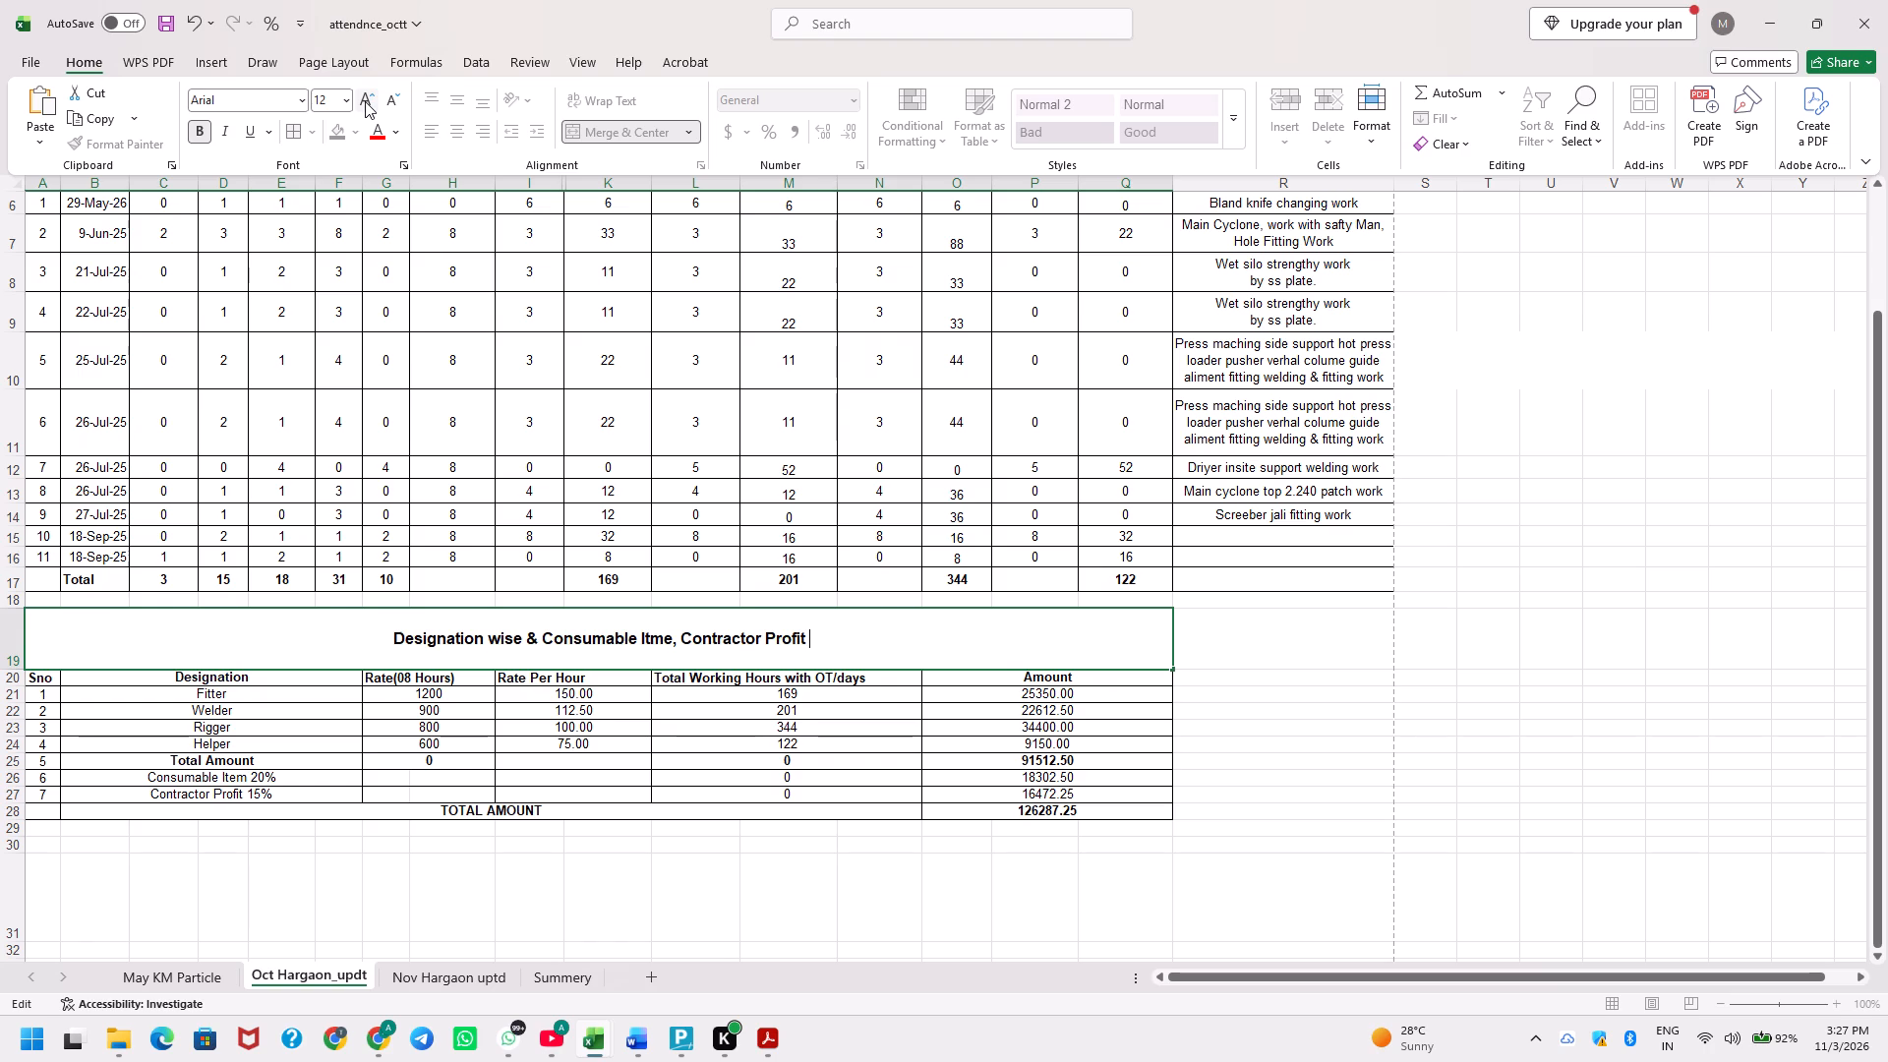
key("ctrl+v")
key("Return")
key("Up")
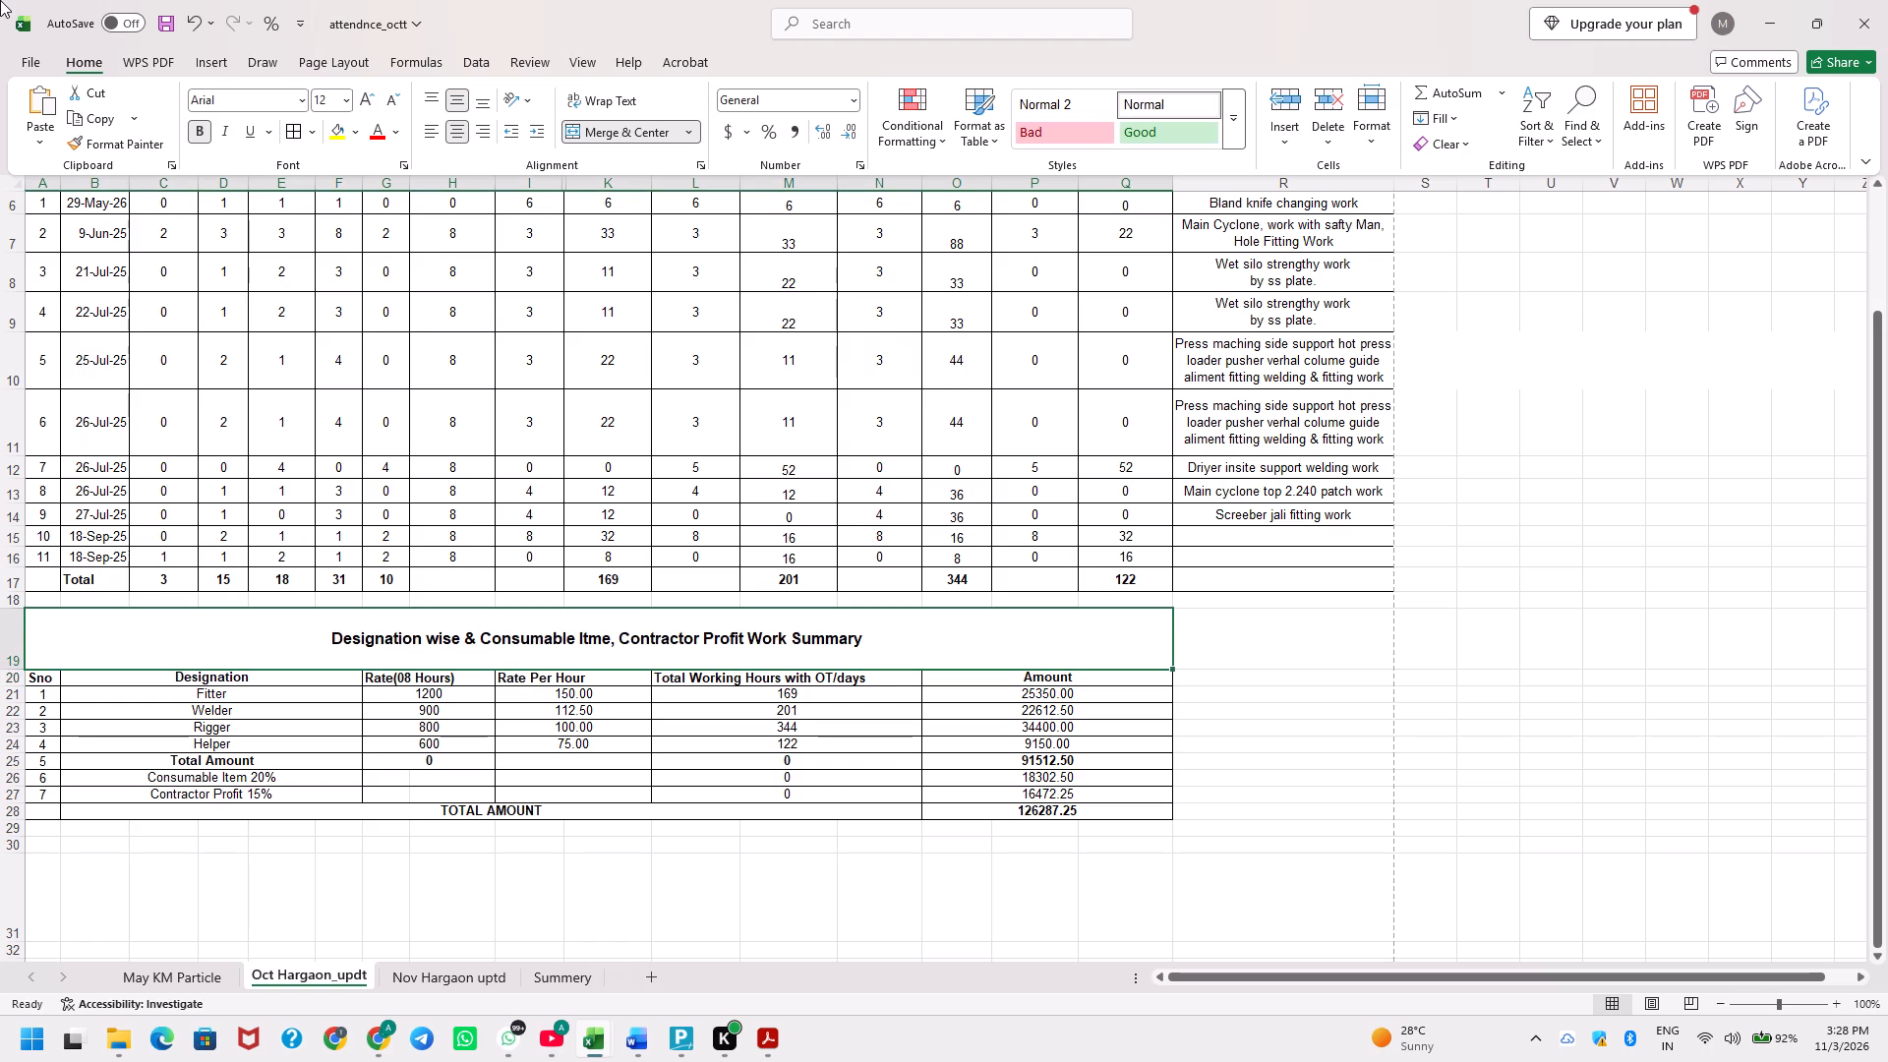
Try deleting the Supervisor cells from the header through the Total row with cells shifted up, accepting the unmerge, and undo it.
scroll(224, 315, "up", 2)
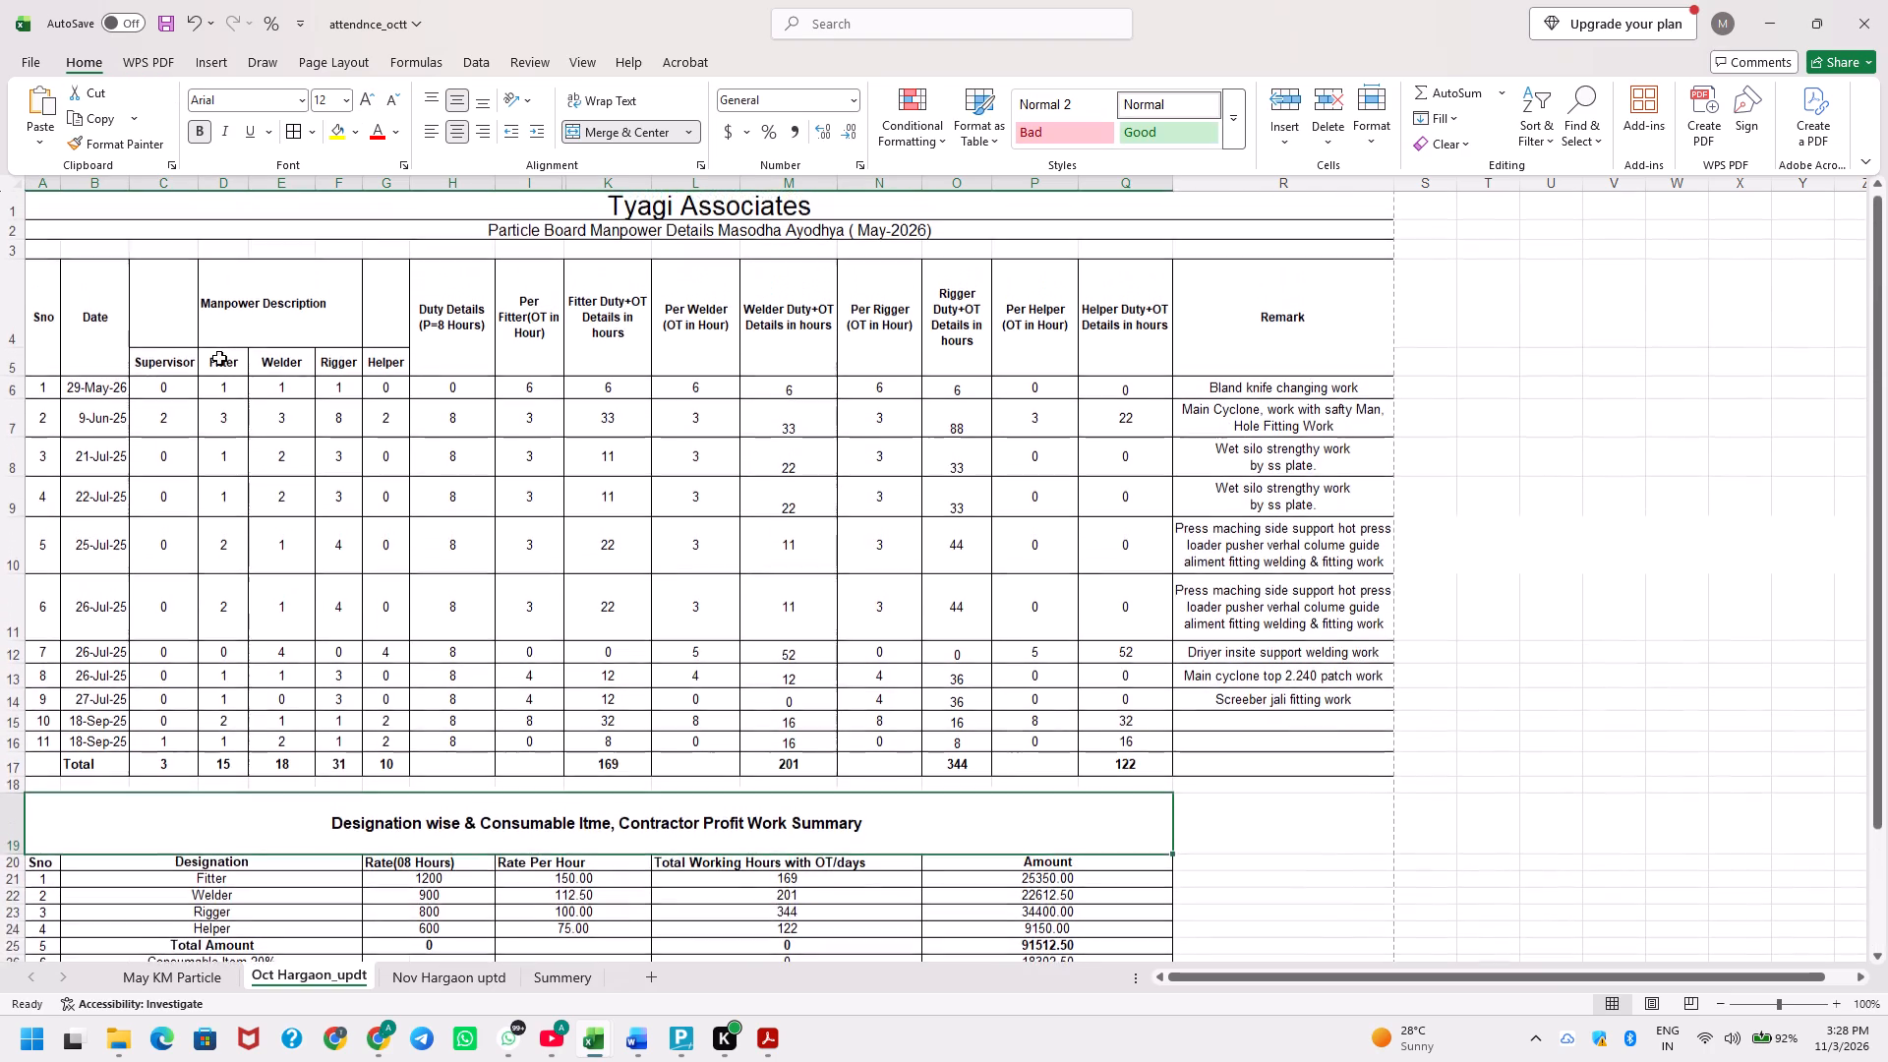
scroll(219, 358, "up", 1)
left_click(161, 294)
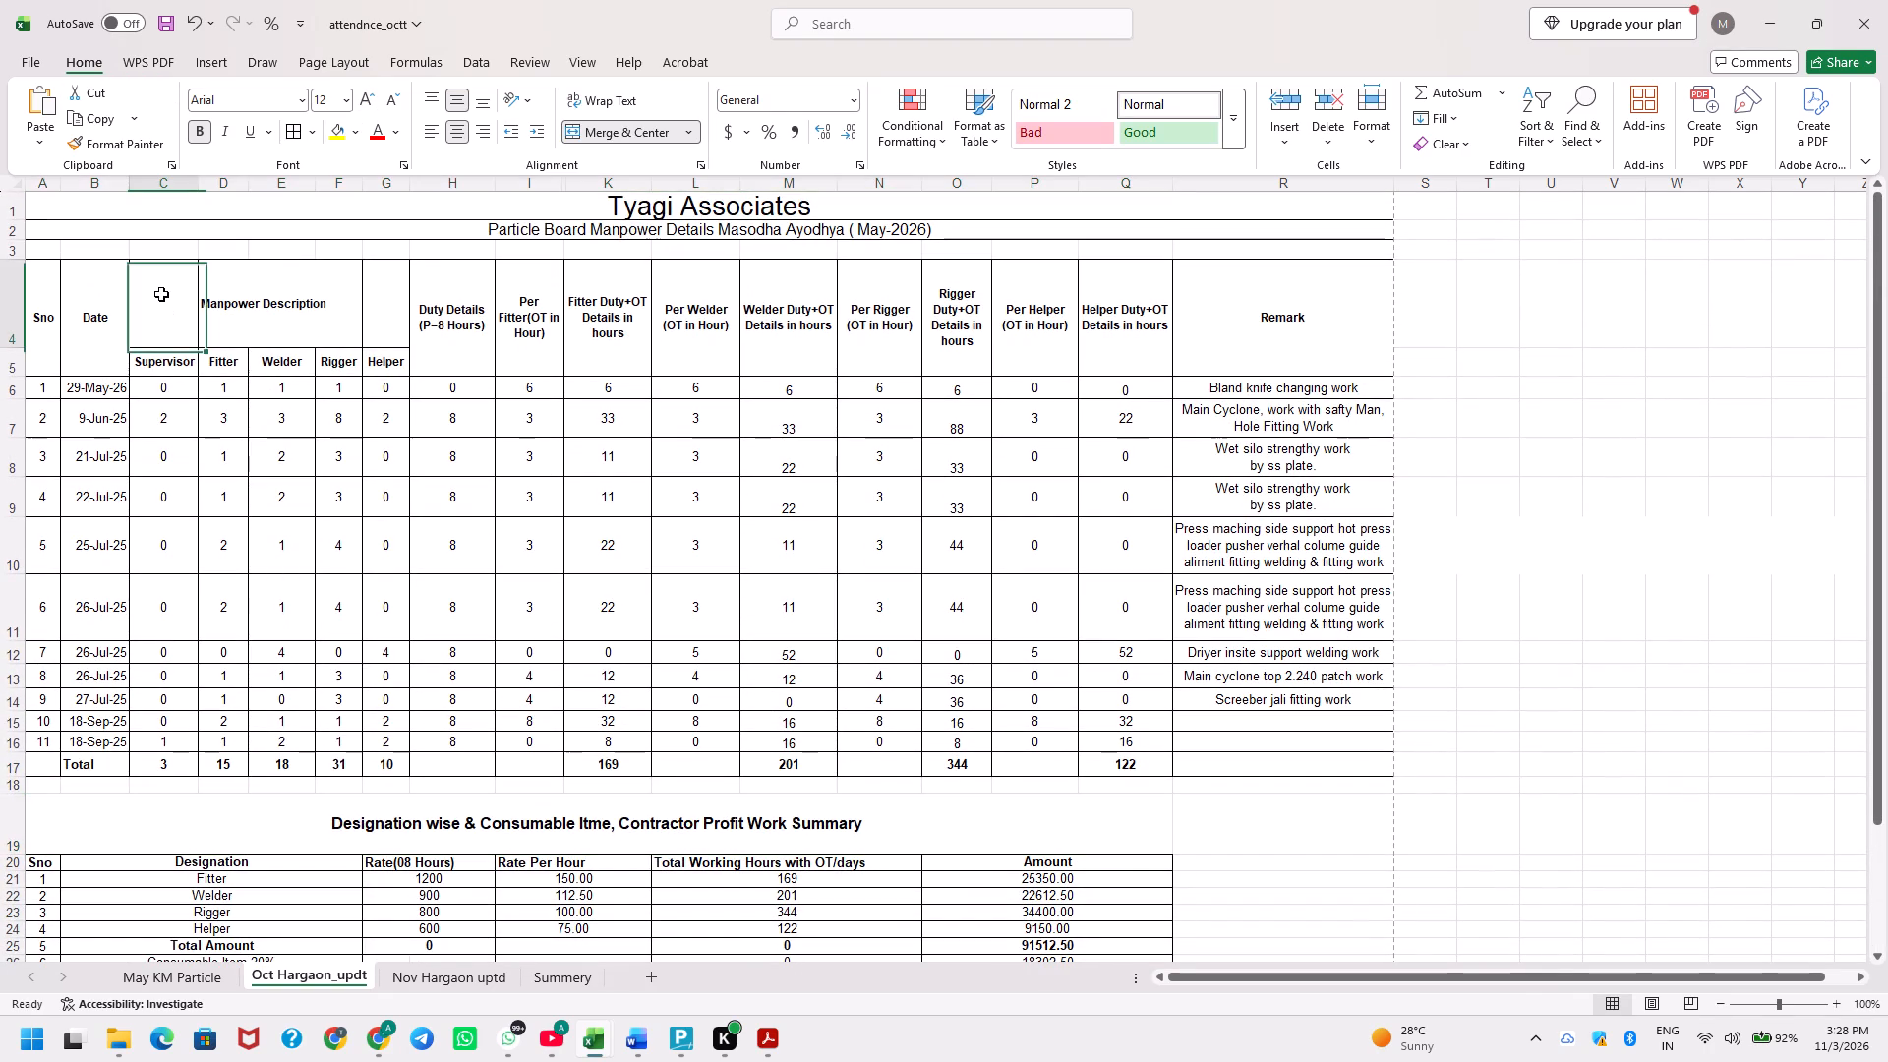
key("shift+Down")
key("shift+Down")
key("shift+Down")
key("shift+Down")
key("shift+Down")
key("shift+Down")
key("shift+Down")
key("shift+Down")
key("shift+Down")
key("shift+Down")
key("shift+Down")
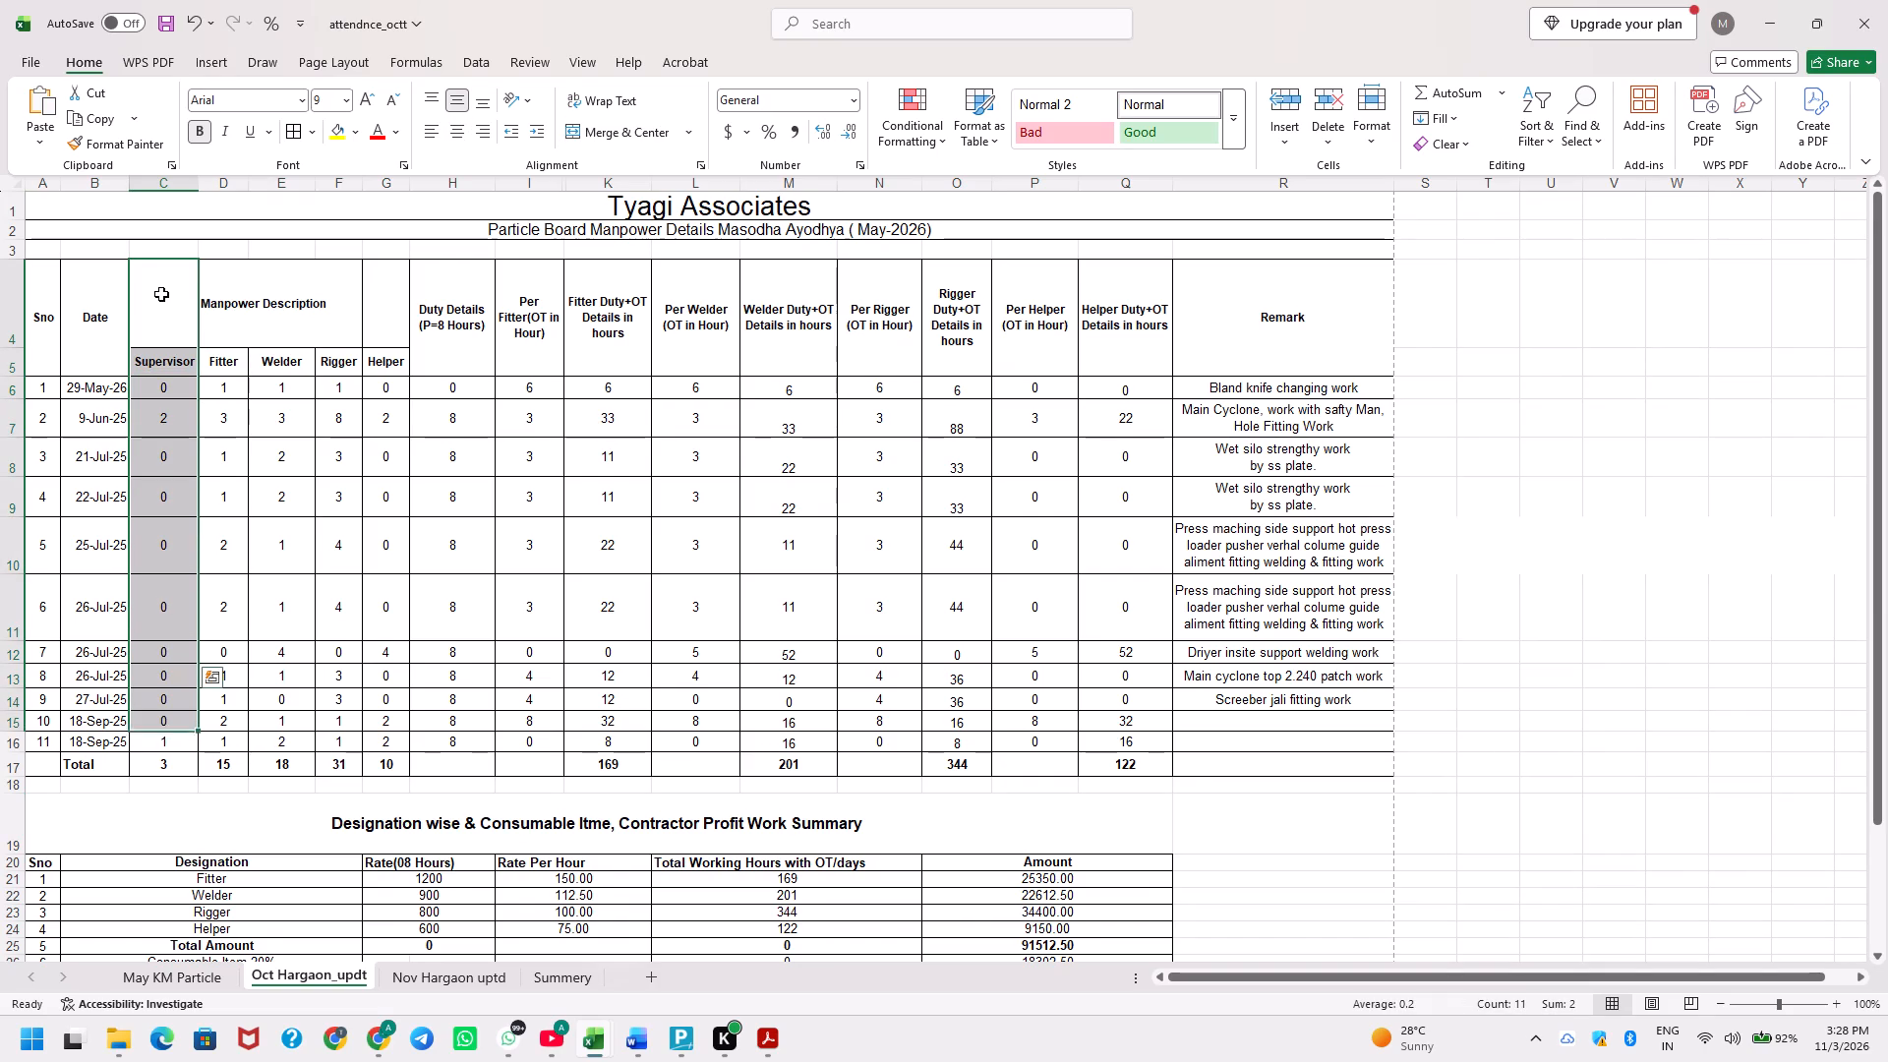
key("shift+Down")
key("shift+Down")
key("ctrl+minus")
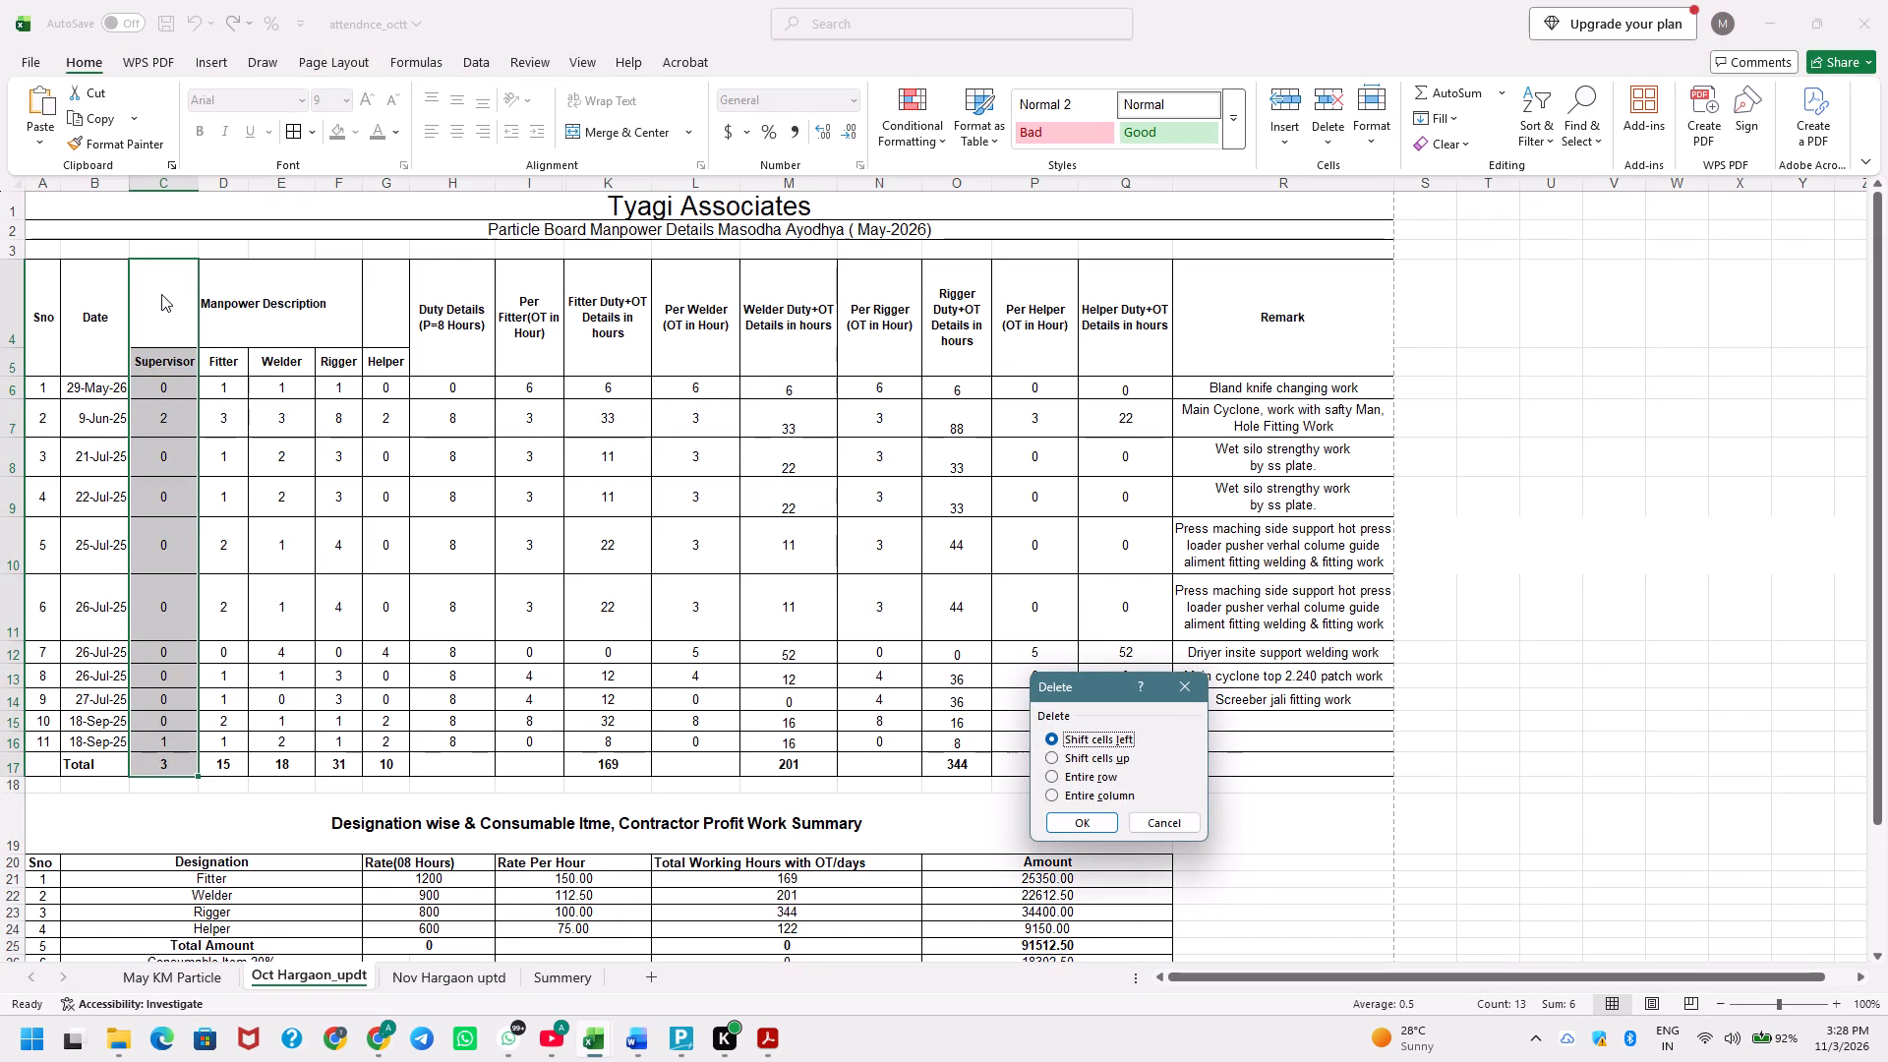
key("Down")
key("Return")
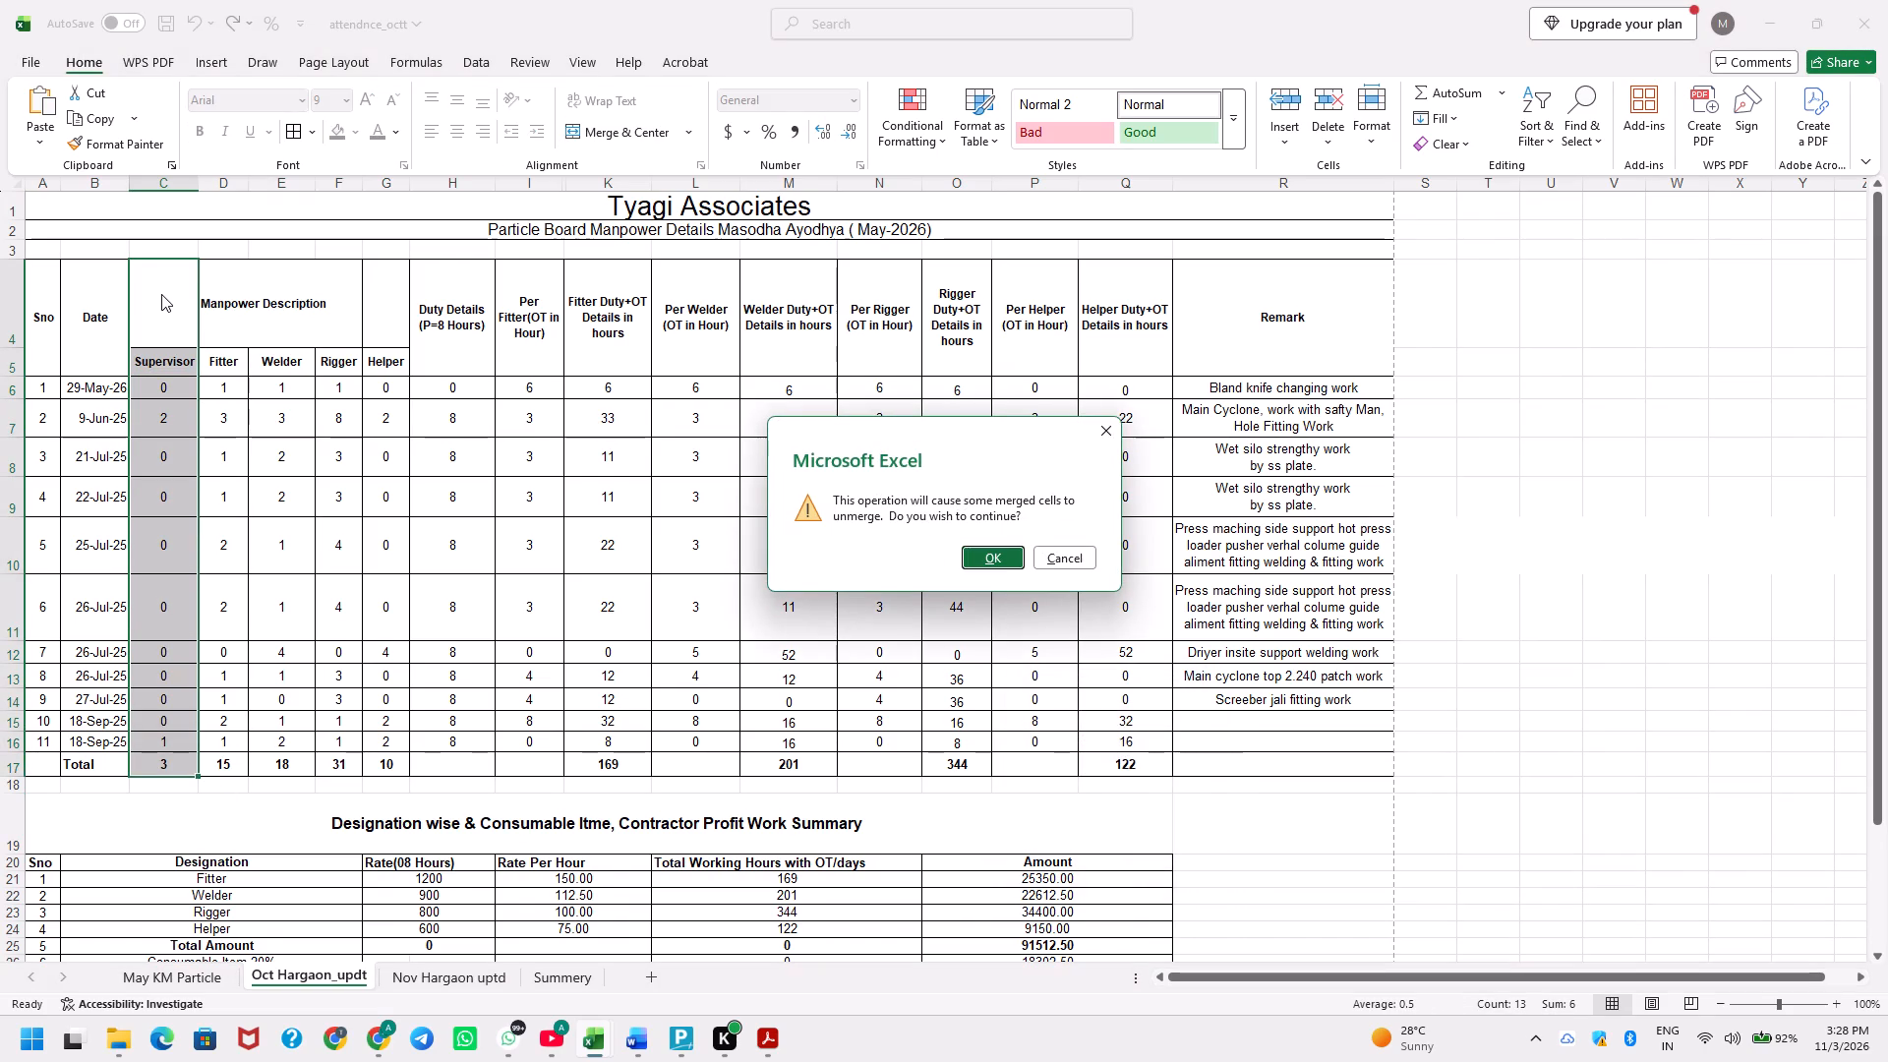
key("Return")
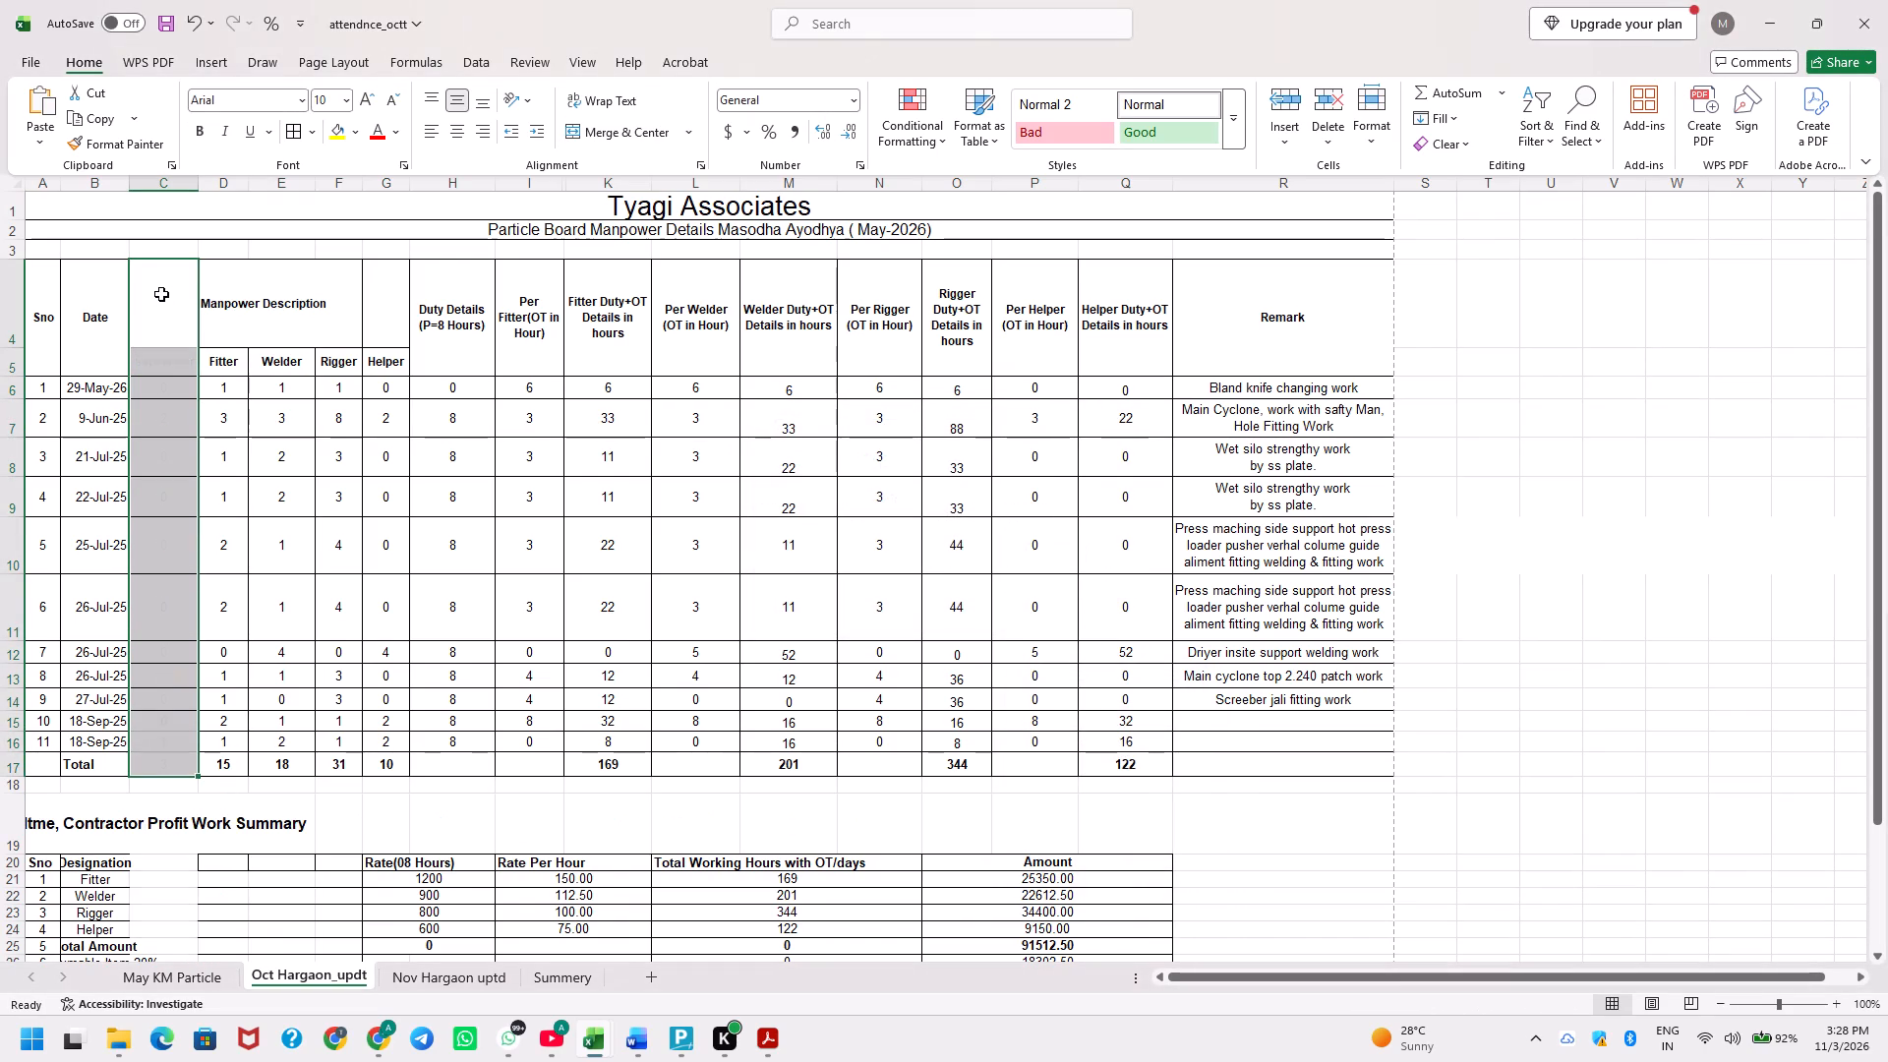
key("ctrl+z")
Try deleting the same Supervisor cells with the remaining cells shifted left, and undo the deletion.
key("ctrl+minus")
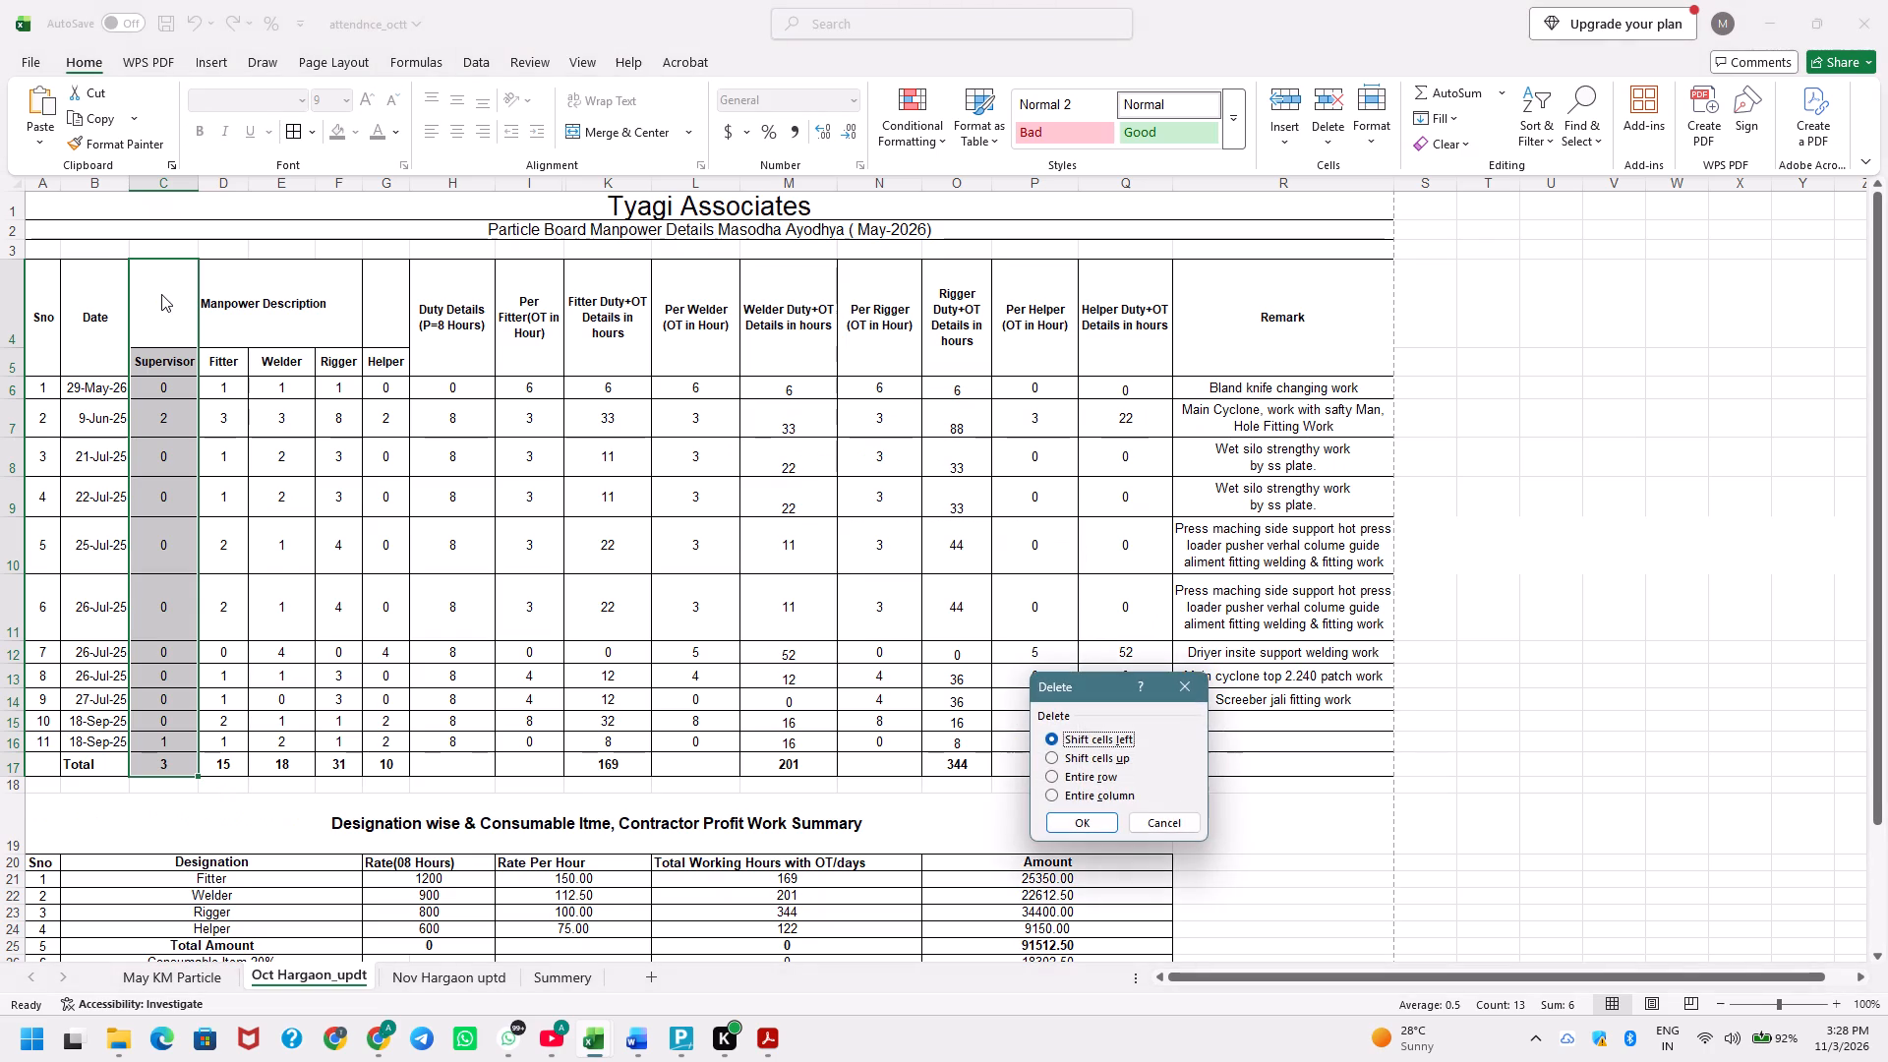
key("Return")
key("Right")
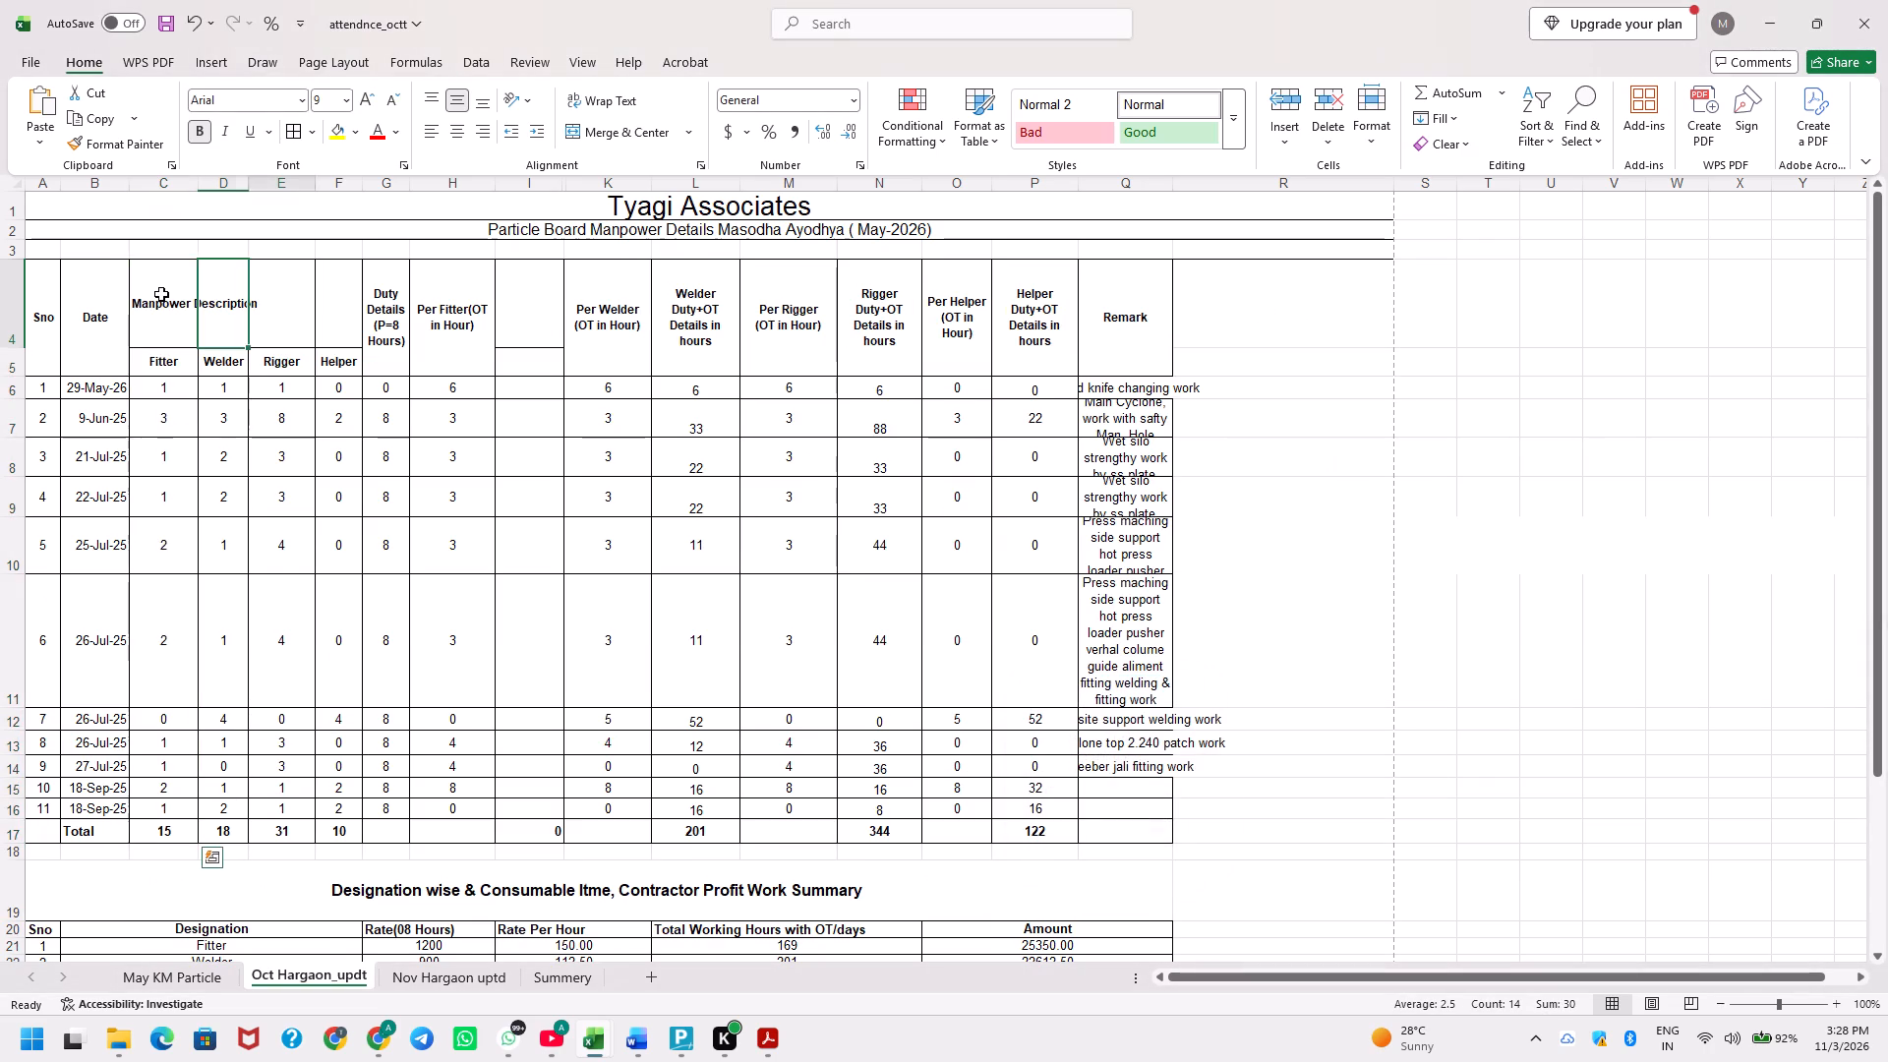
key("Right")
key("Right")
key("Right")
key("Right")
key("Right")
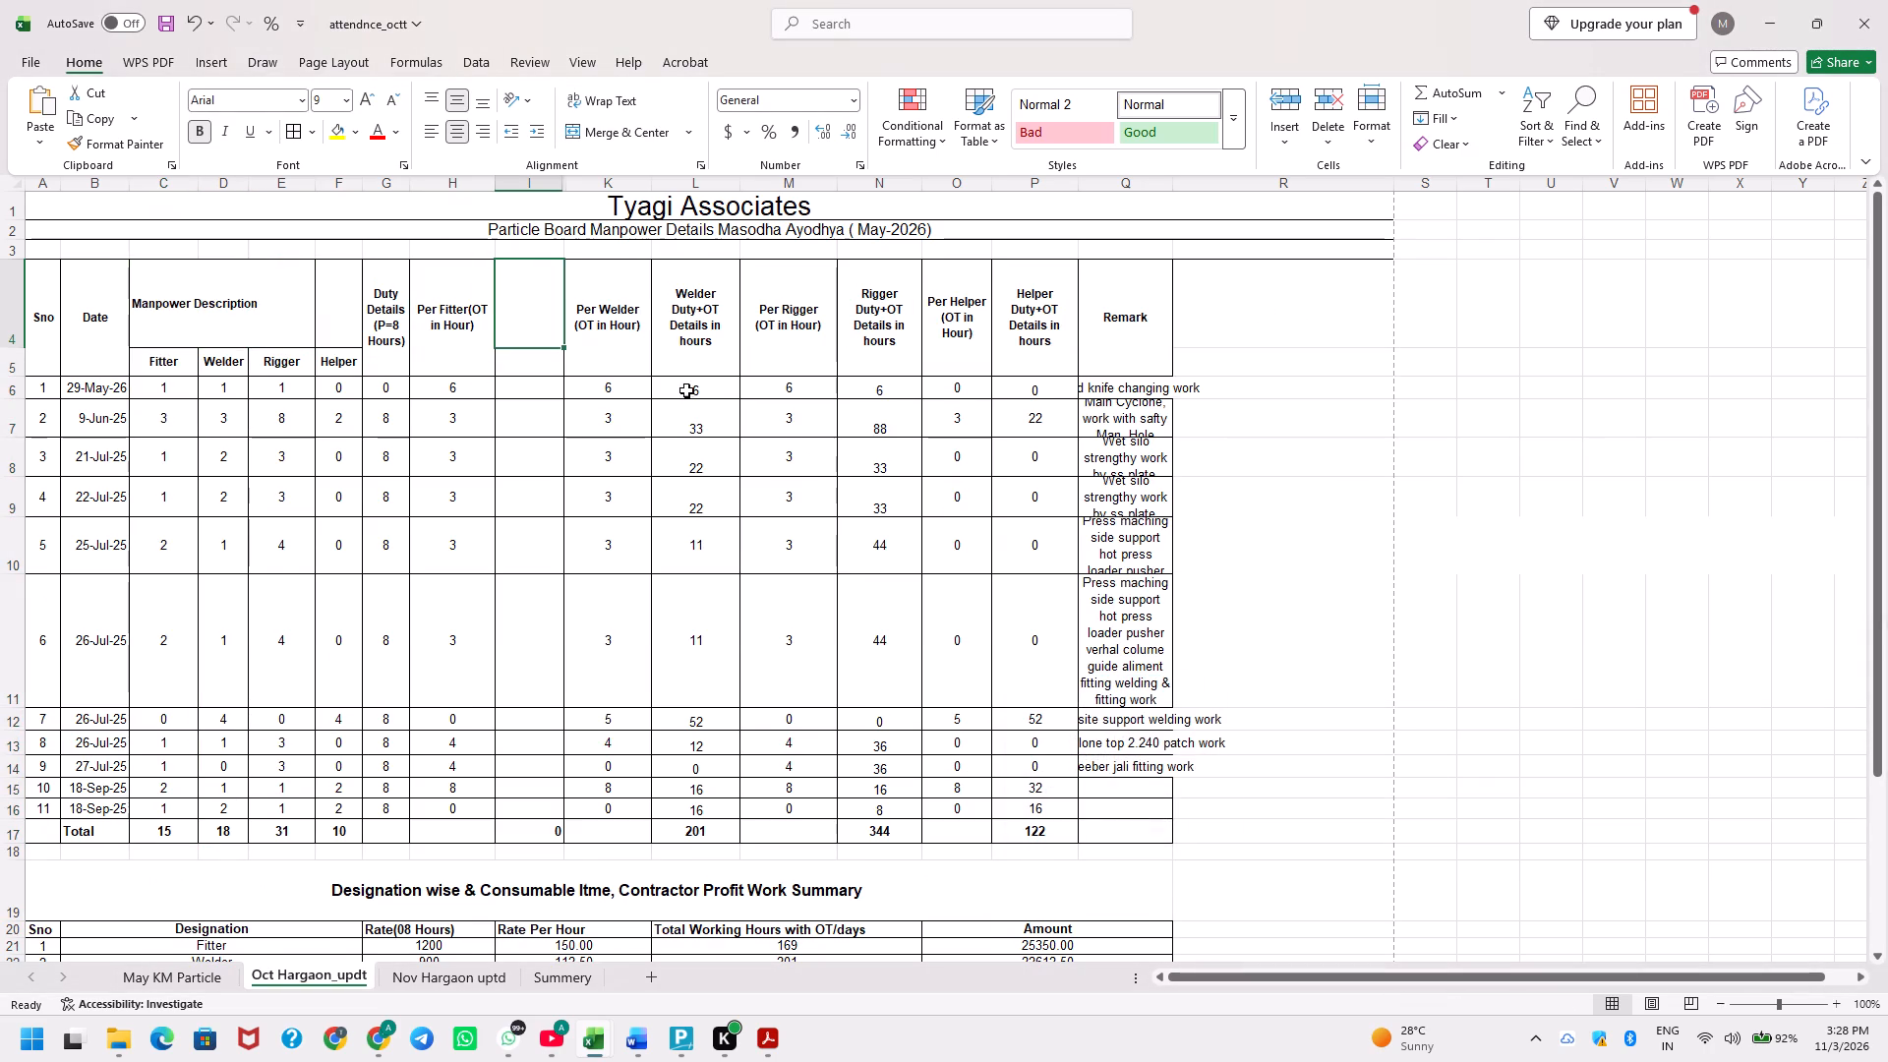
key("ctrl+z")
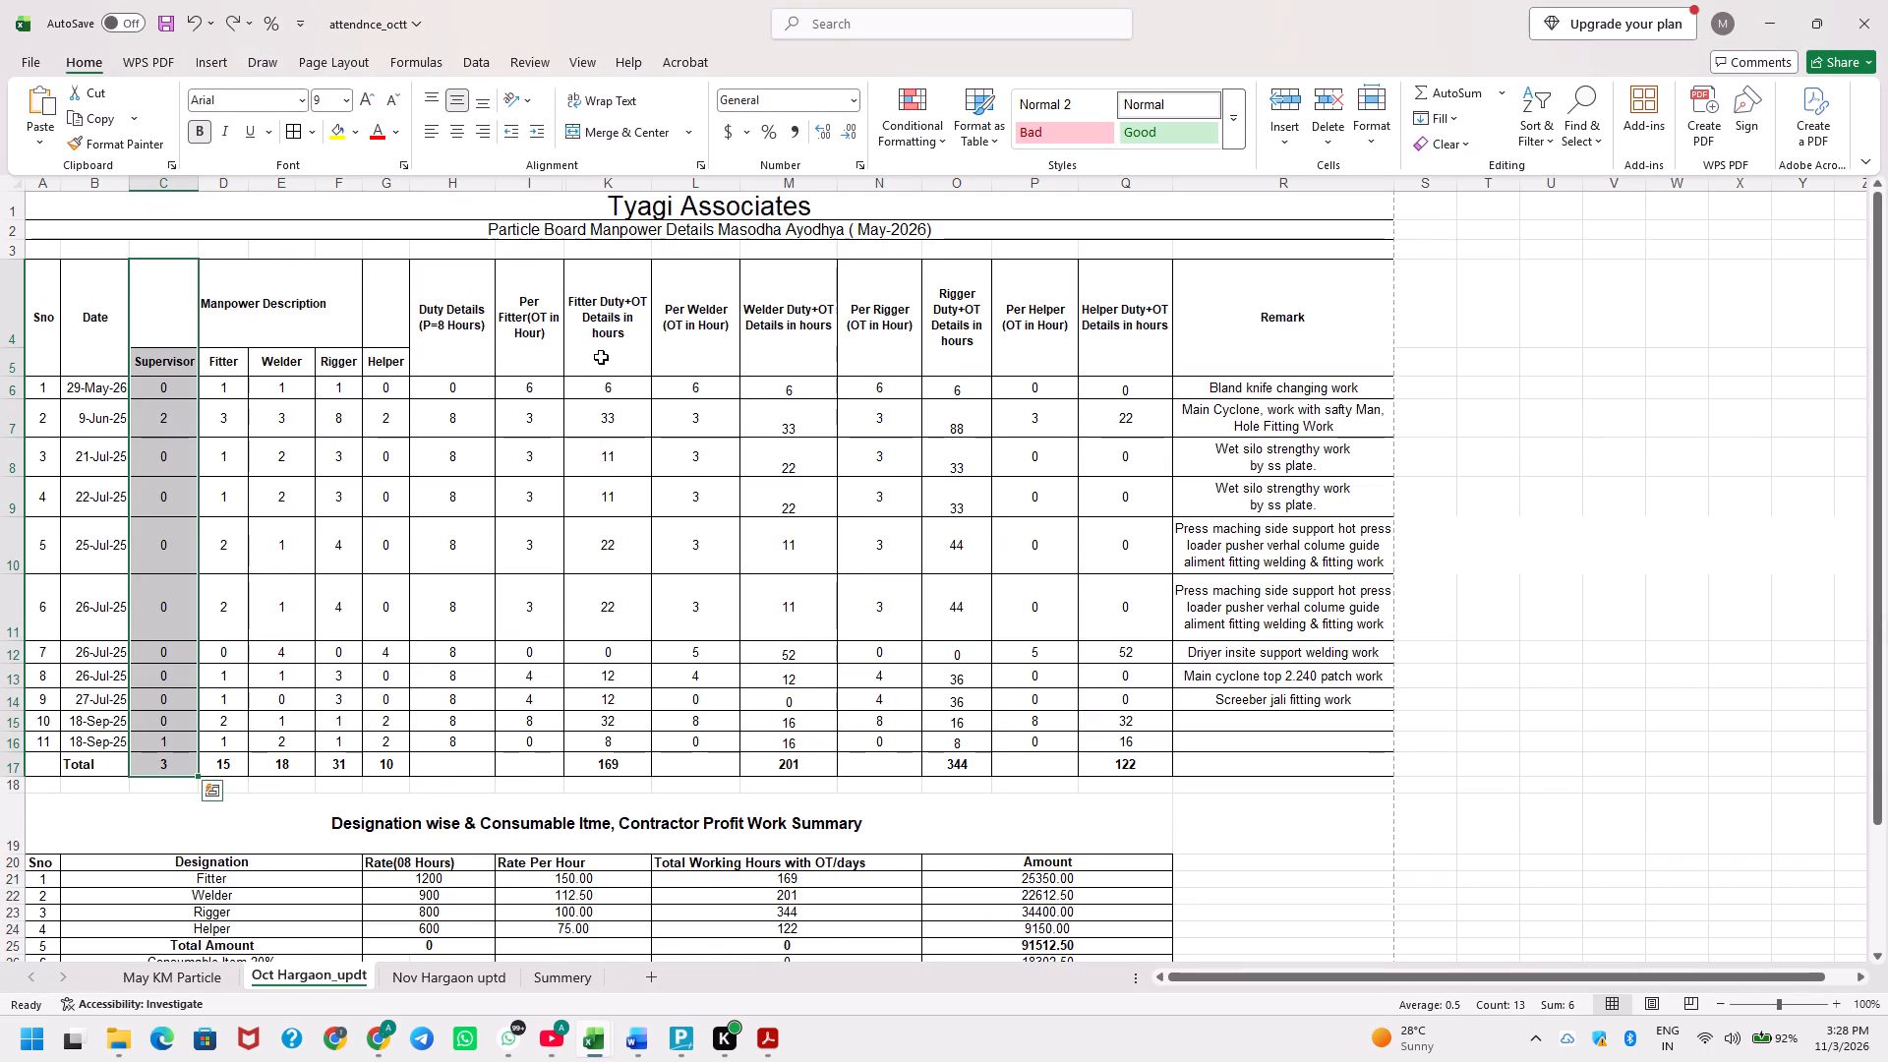
Unhide column J between the Per Fitter (OT in Hour) and Fitter Duty+OT columns.
double_click(569, 184)
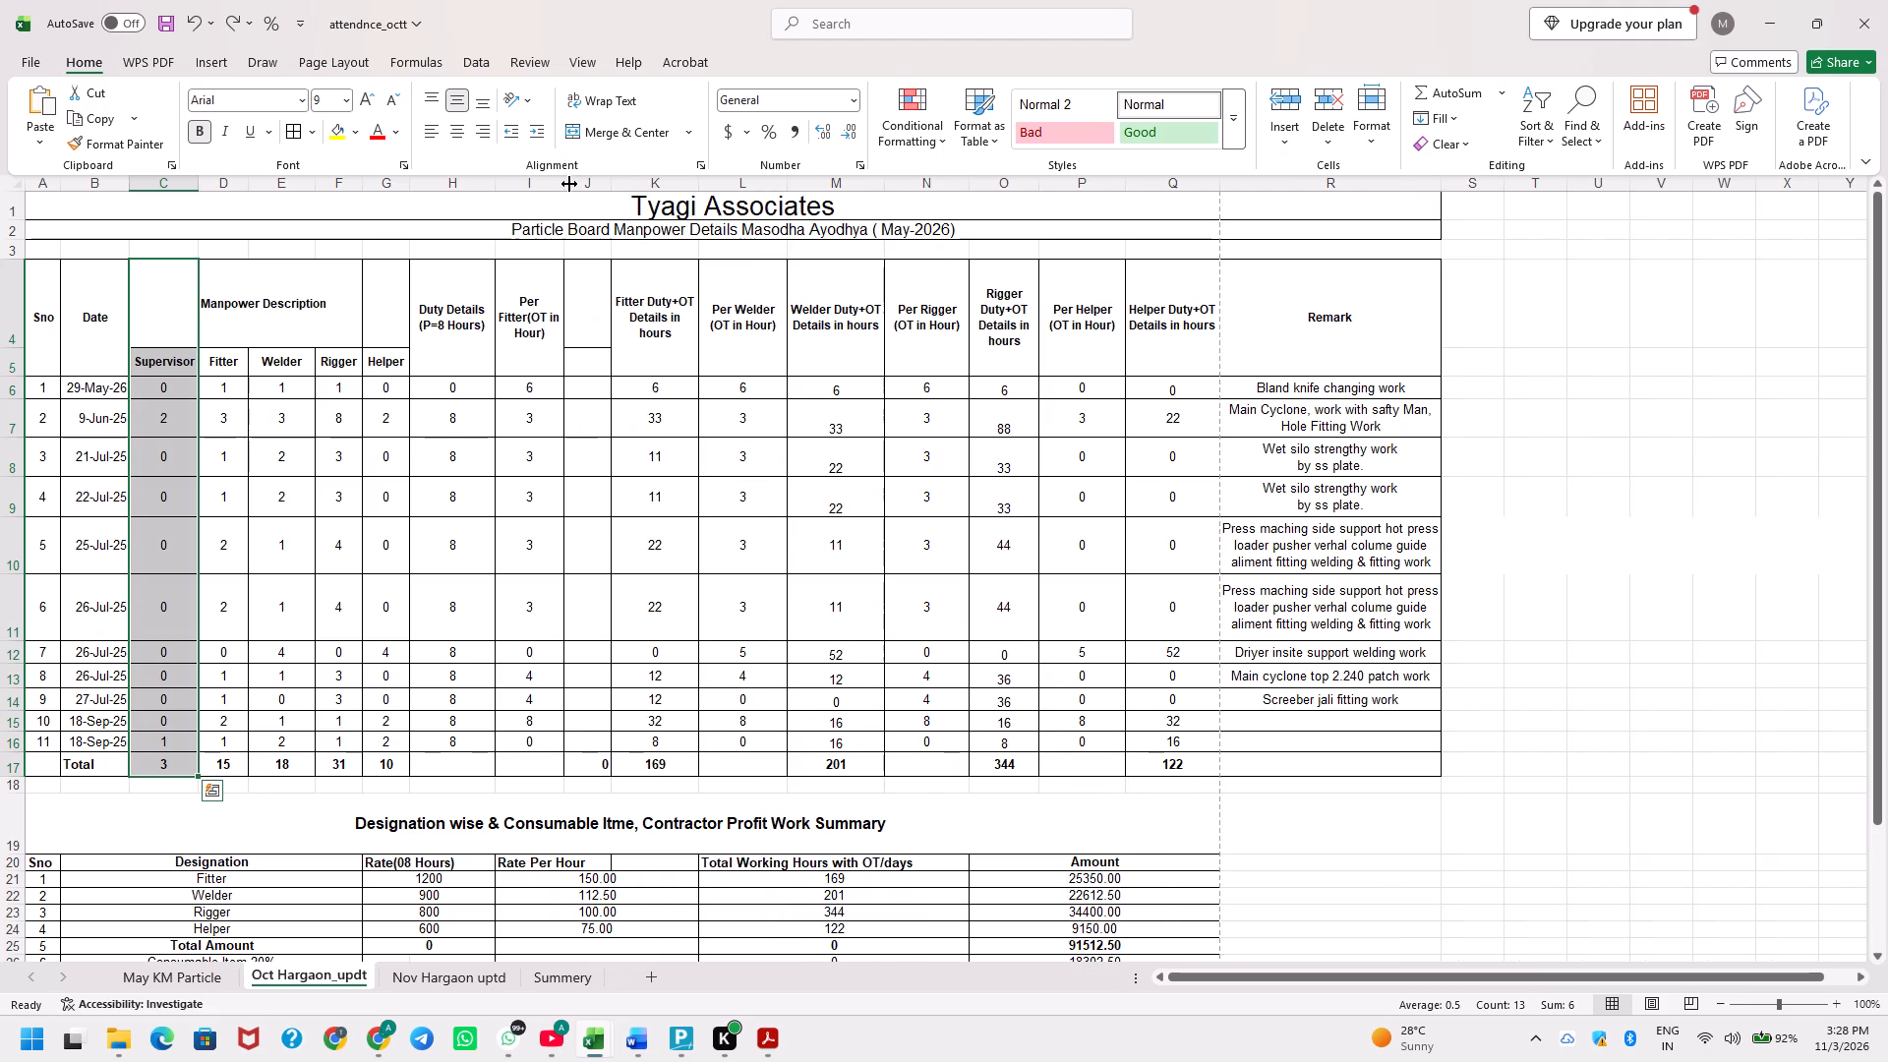
Delete the blank column J cells from the header through the Total row, shifting the remaining cells left.
left_click(597, 284)
key("shift+Down")
key("shift+Down")
key("shift+Down")
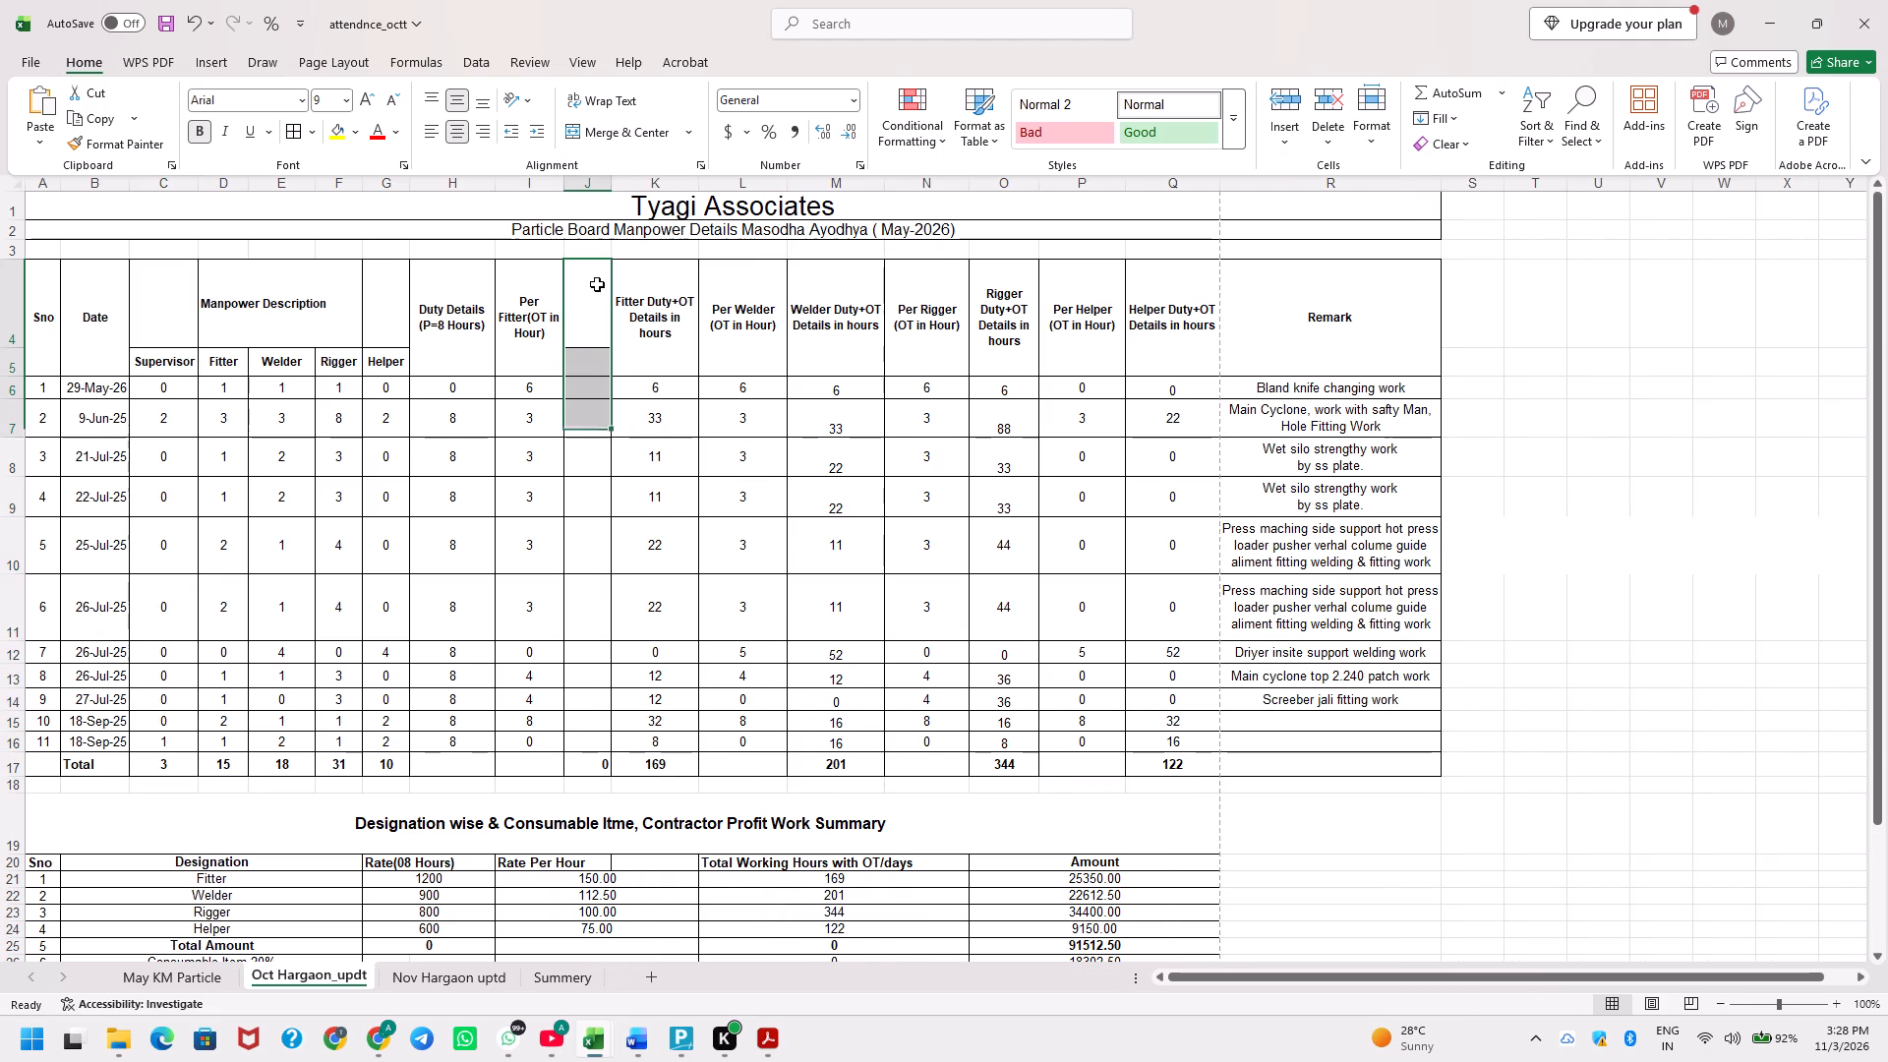
key("shift+Down")
key("shift+Down")
key("shift+Down")
key("shift+Down")
key("shift+Down")
key("shift+Down")
key("shift+Down")
key("shift+Down")
key("shift+Down")
key("shift+Down")
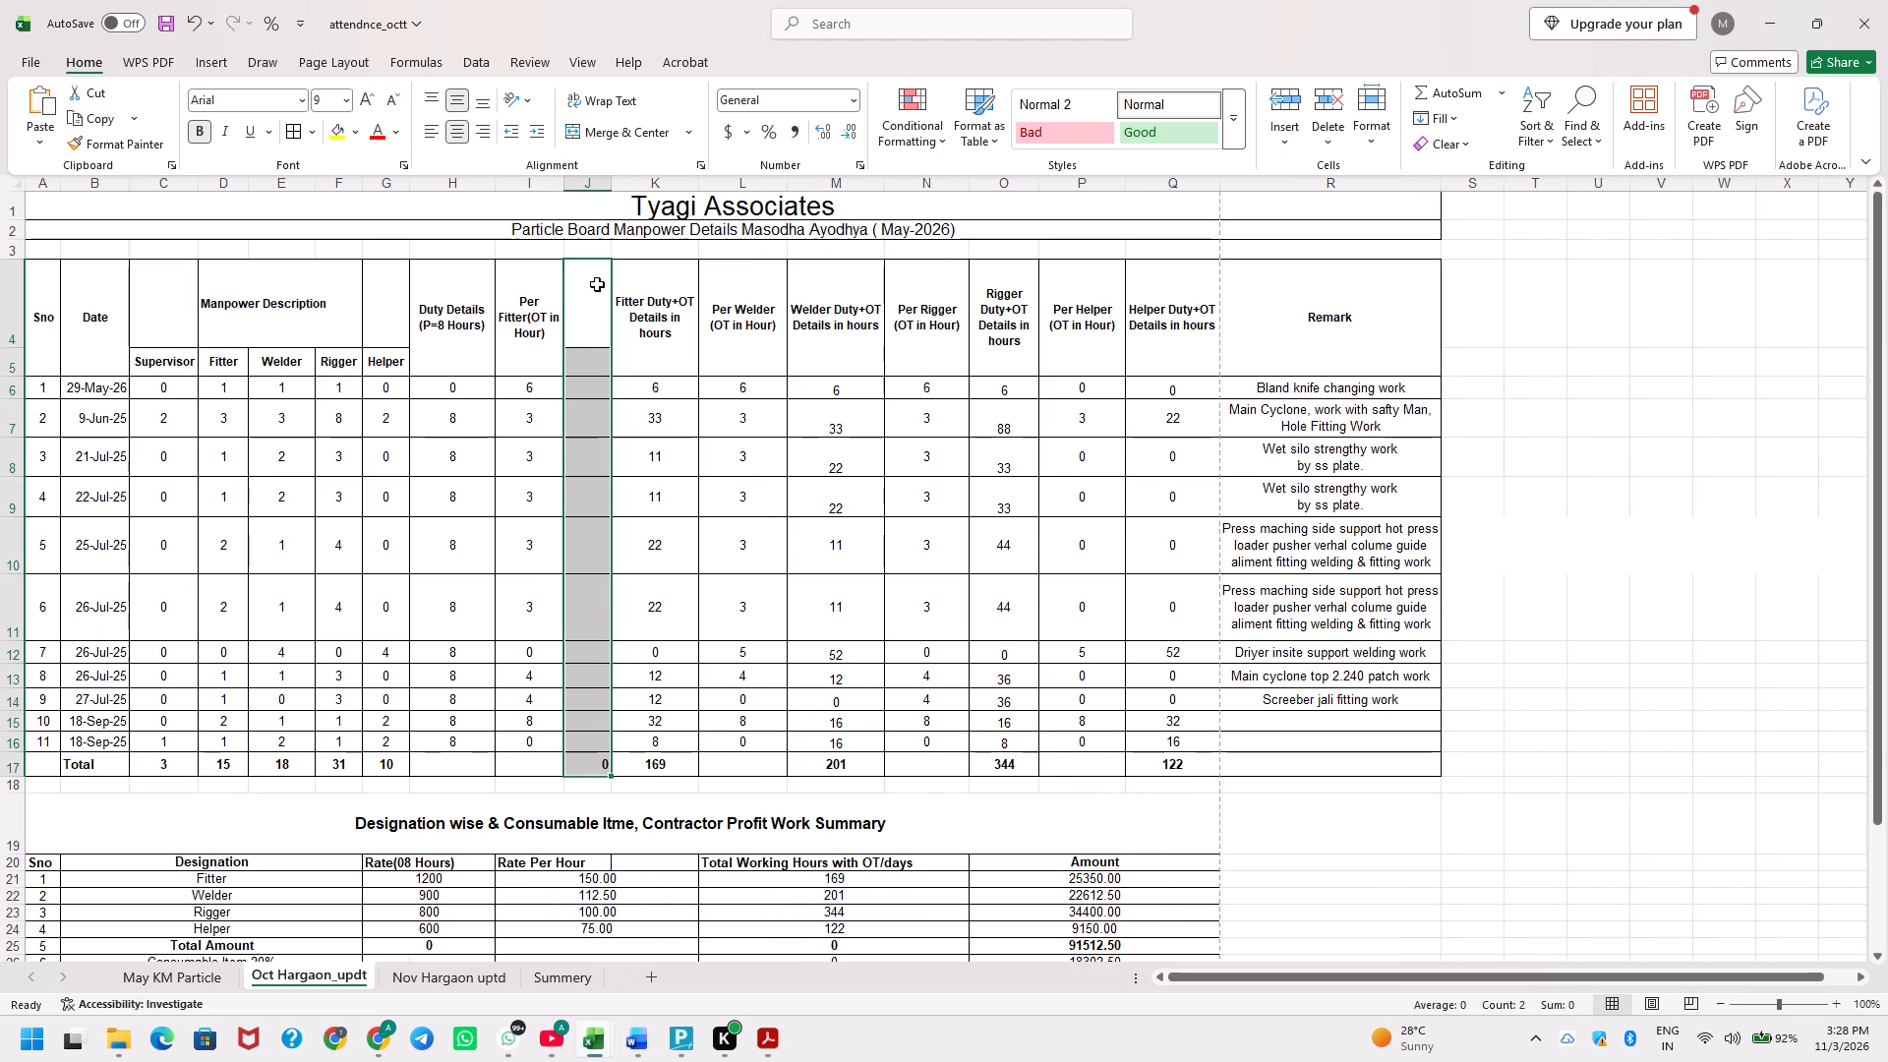
key("ctrl+minus")
key("Return")
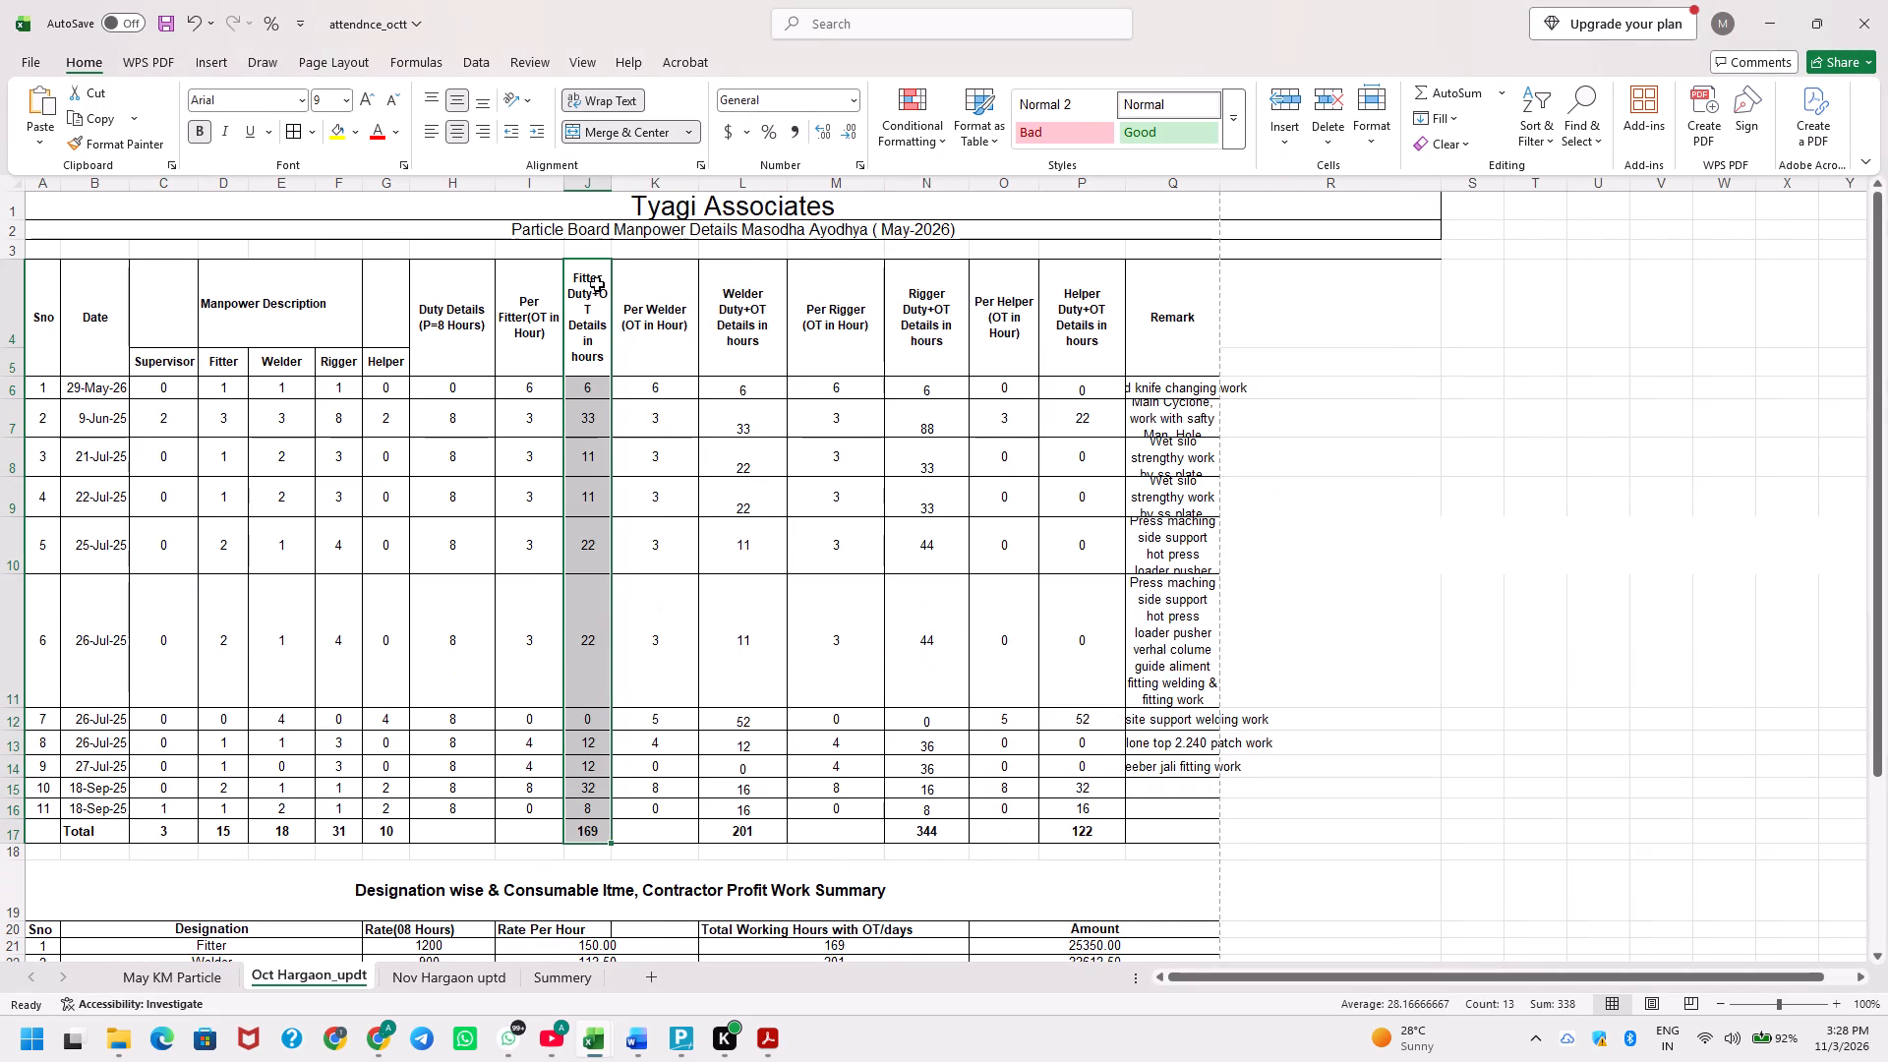
Delete the Supervisor cells from the header through the Total row, shifting the remaining cells left.
key("ctrl+Left")
key("Left")
key("Left")
key("Left")
key("Left")
key("Left")
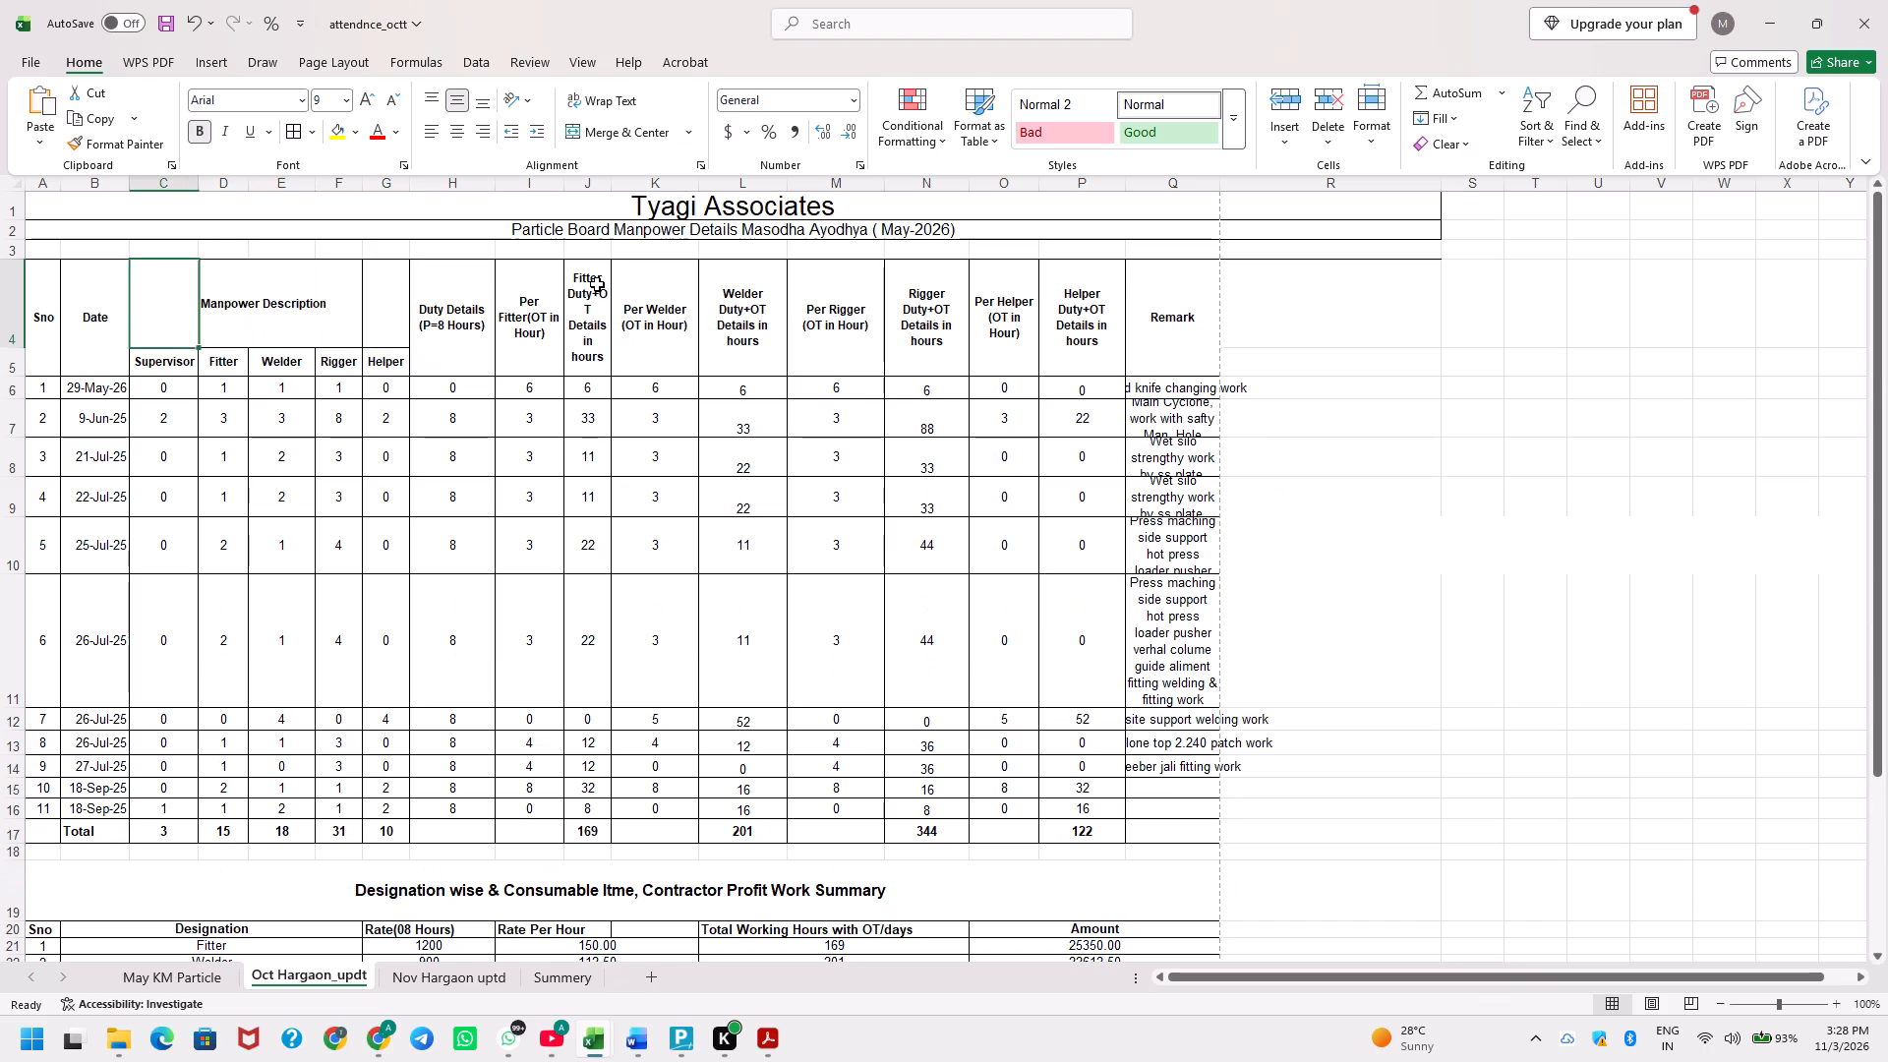
key("ctrl+shift+Down")
key("ctrl+shift+Down")
key("ctrl+minus")
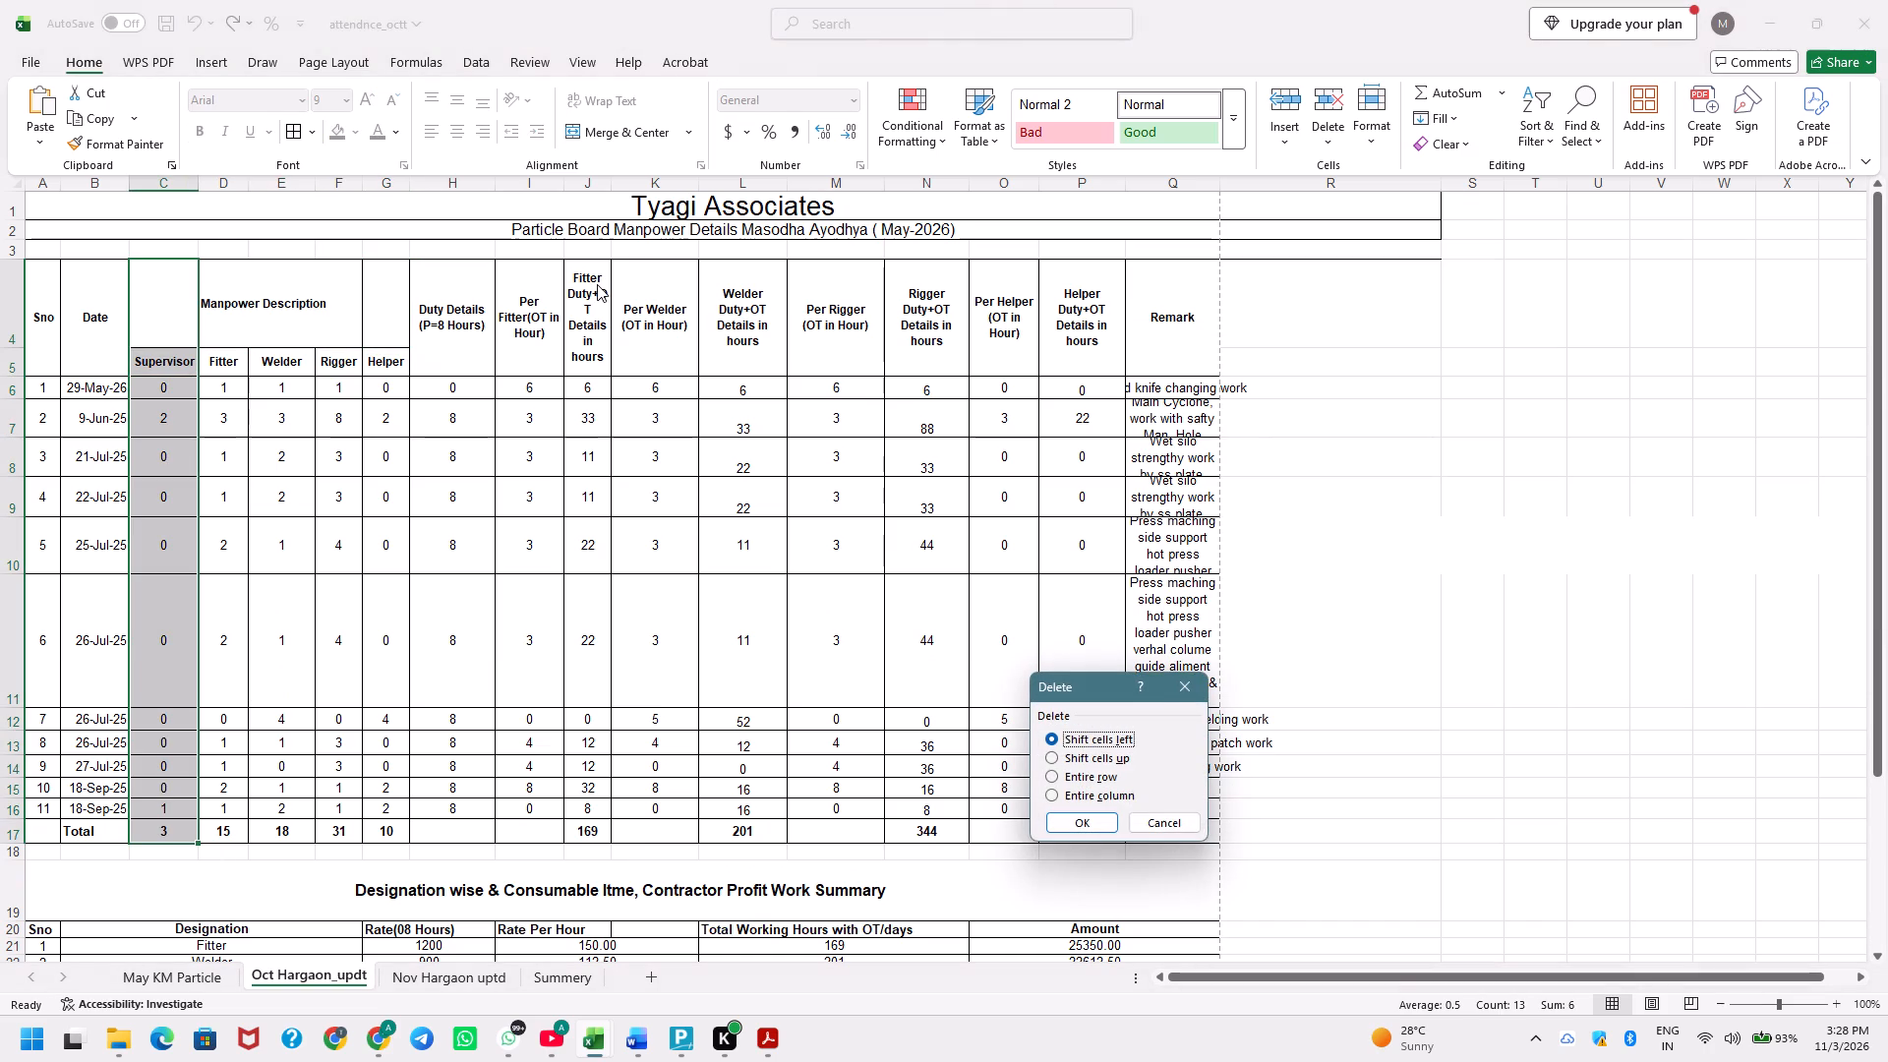
key("Return")
key("Right")
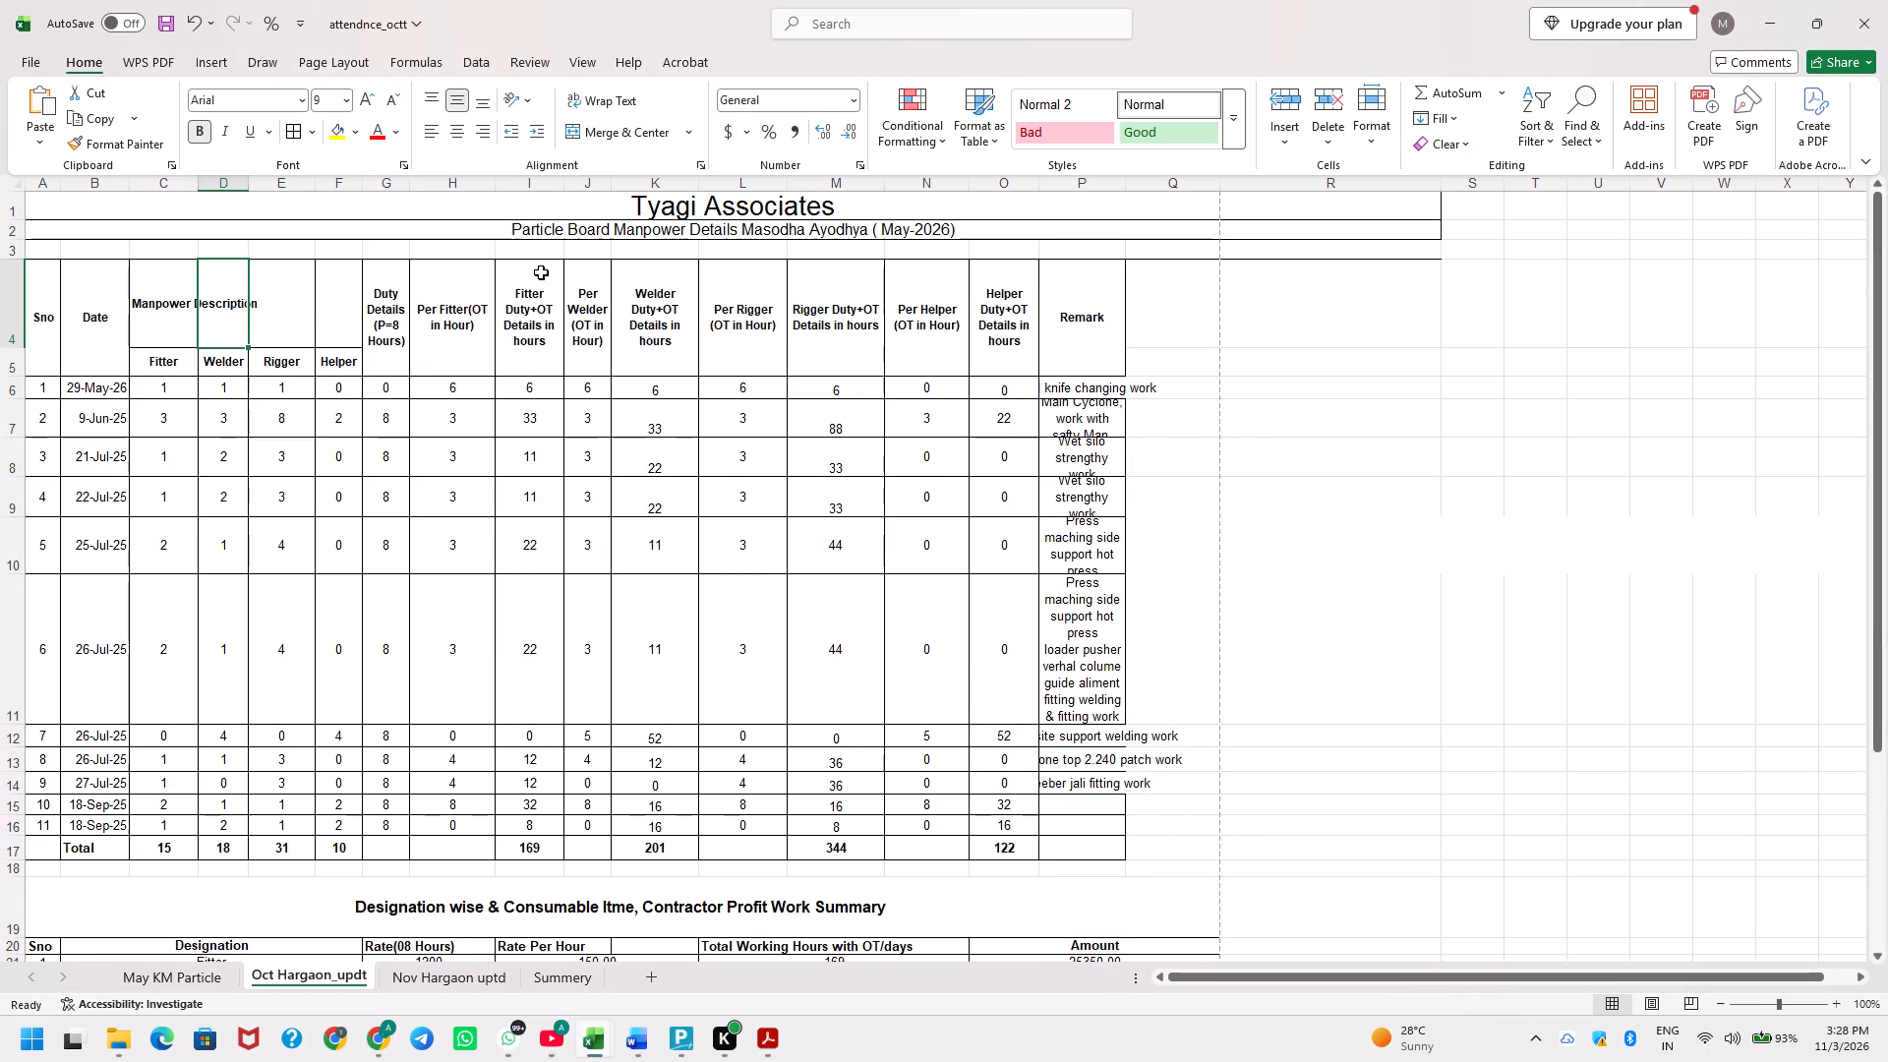
Merge and center the Manpower Description heading across the Fitter, Welder, Rigger and Helper columns.
left_click(141, 300)
key("Right")
key("Left")
key("shift+Right")
key("shift+Right")
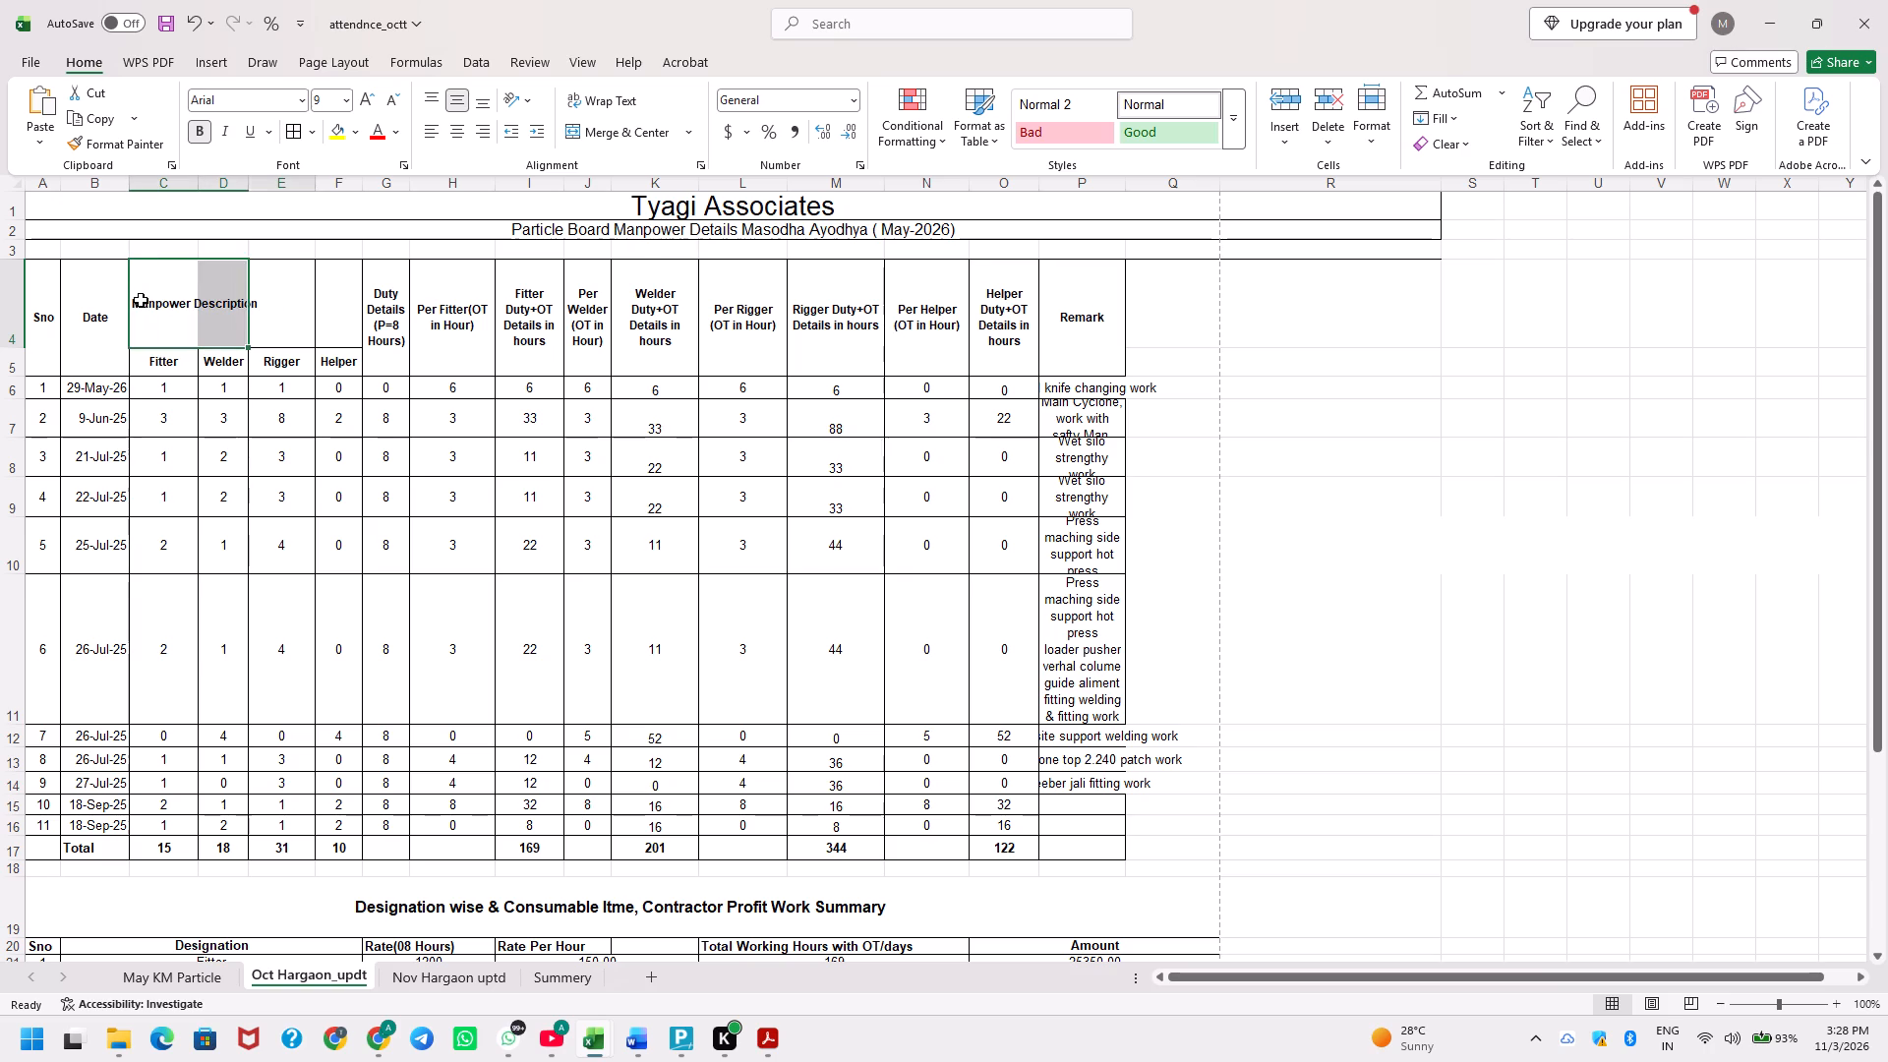
key("shift+Right")
type("hmc")
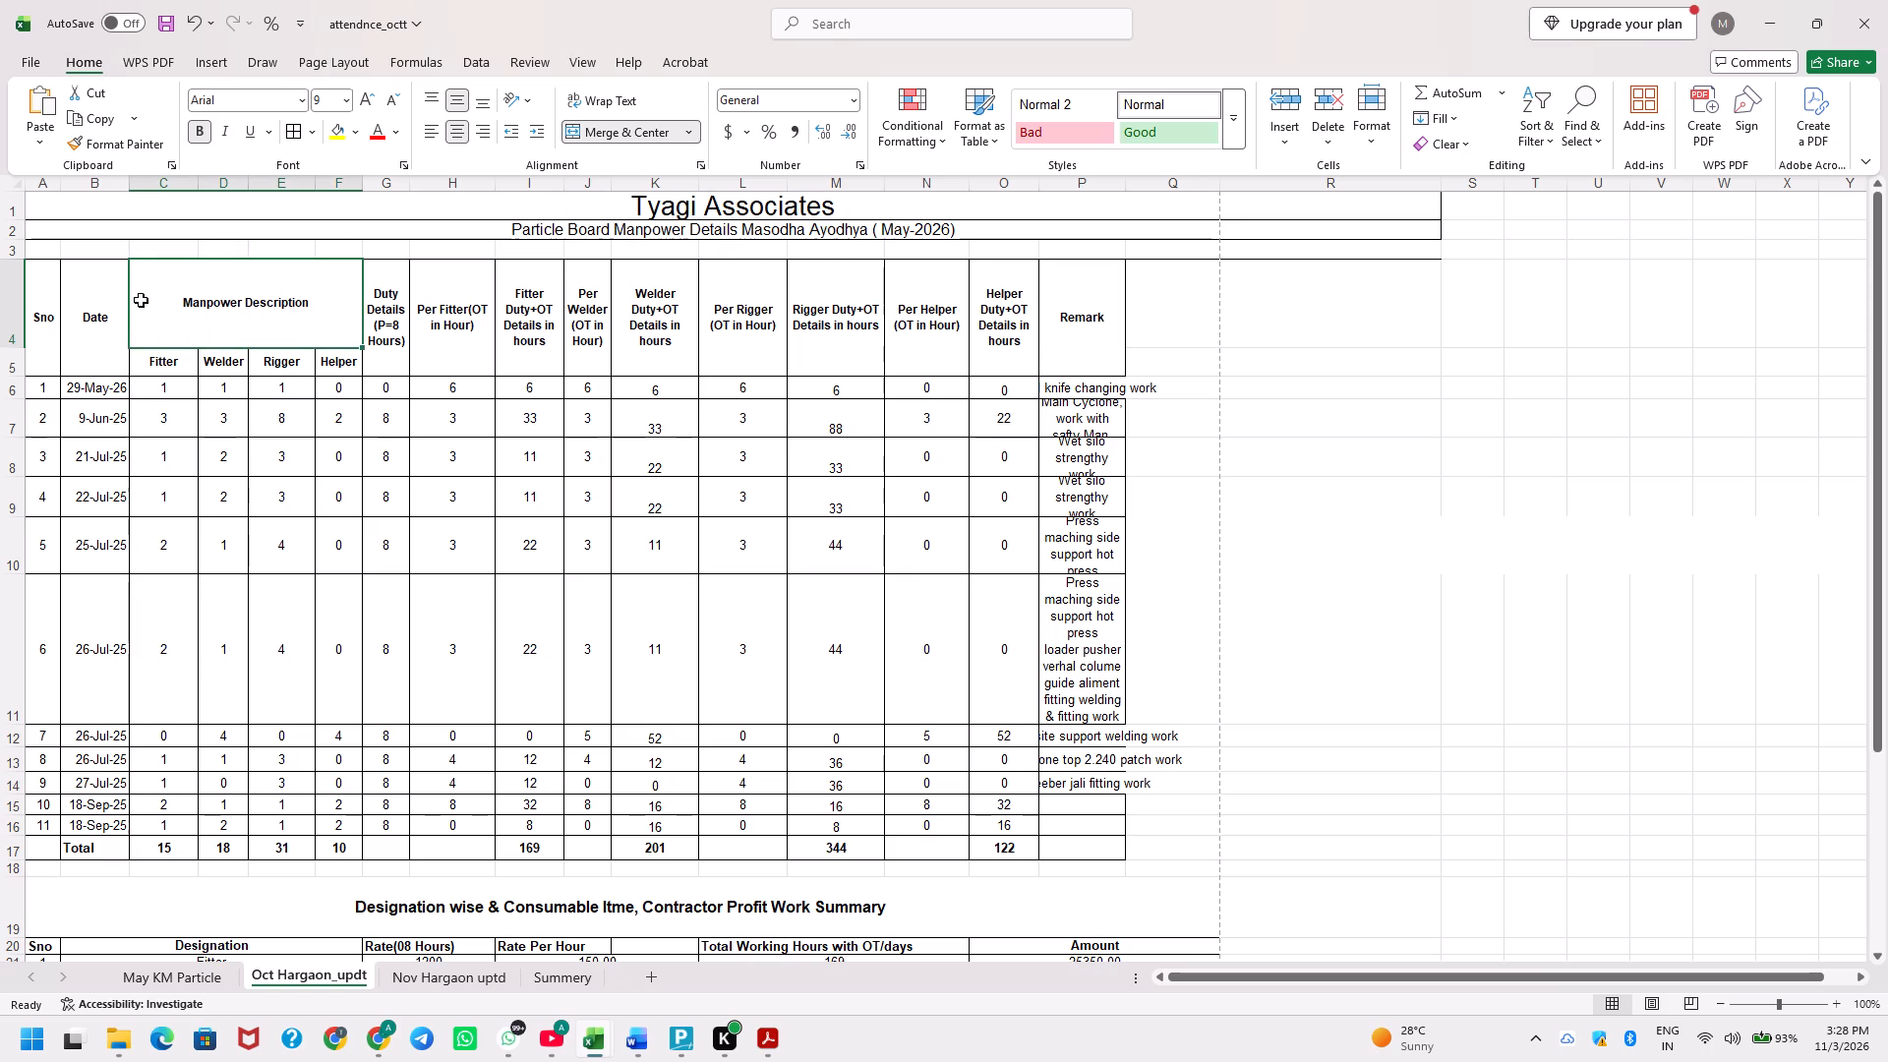
Unmerge the Tyagi Associates title in row 1 and merge and center it again across columns A to P.
key("Up")
key("Up")
key("Up")
type("hmc")
key("Left")
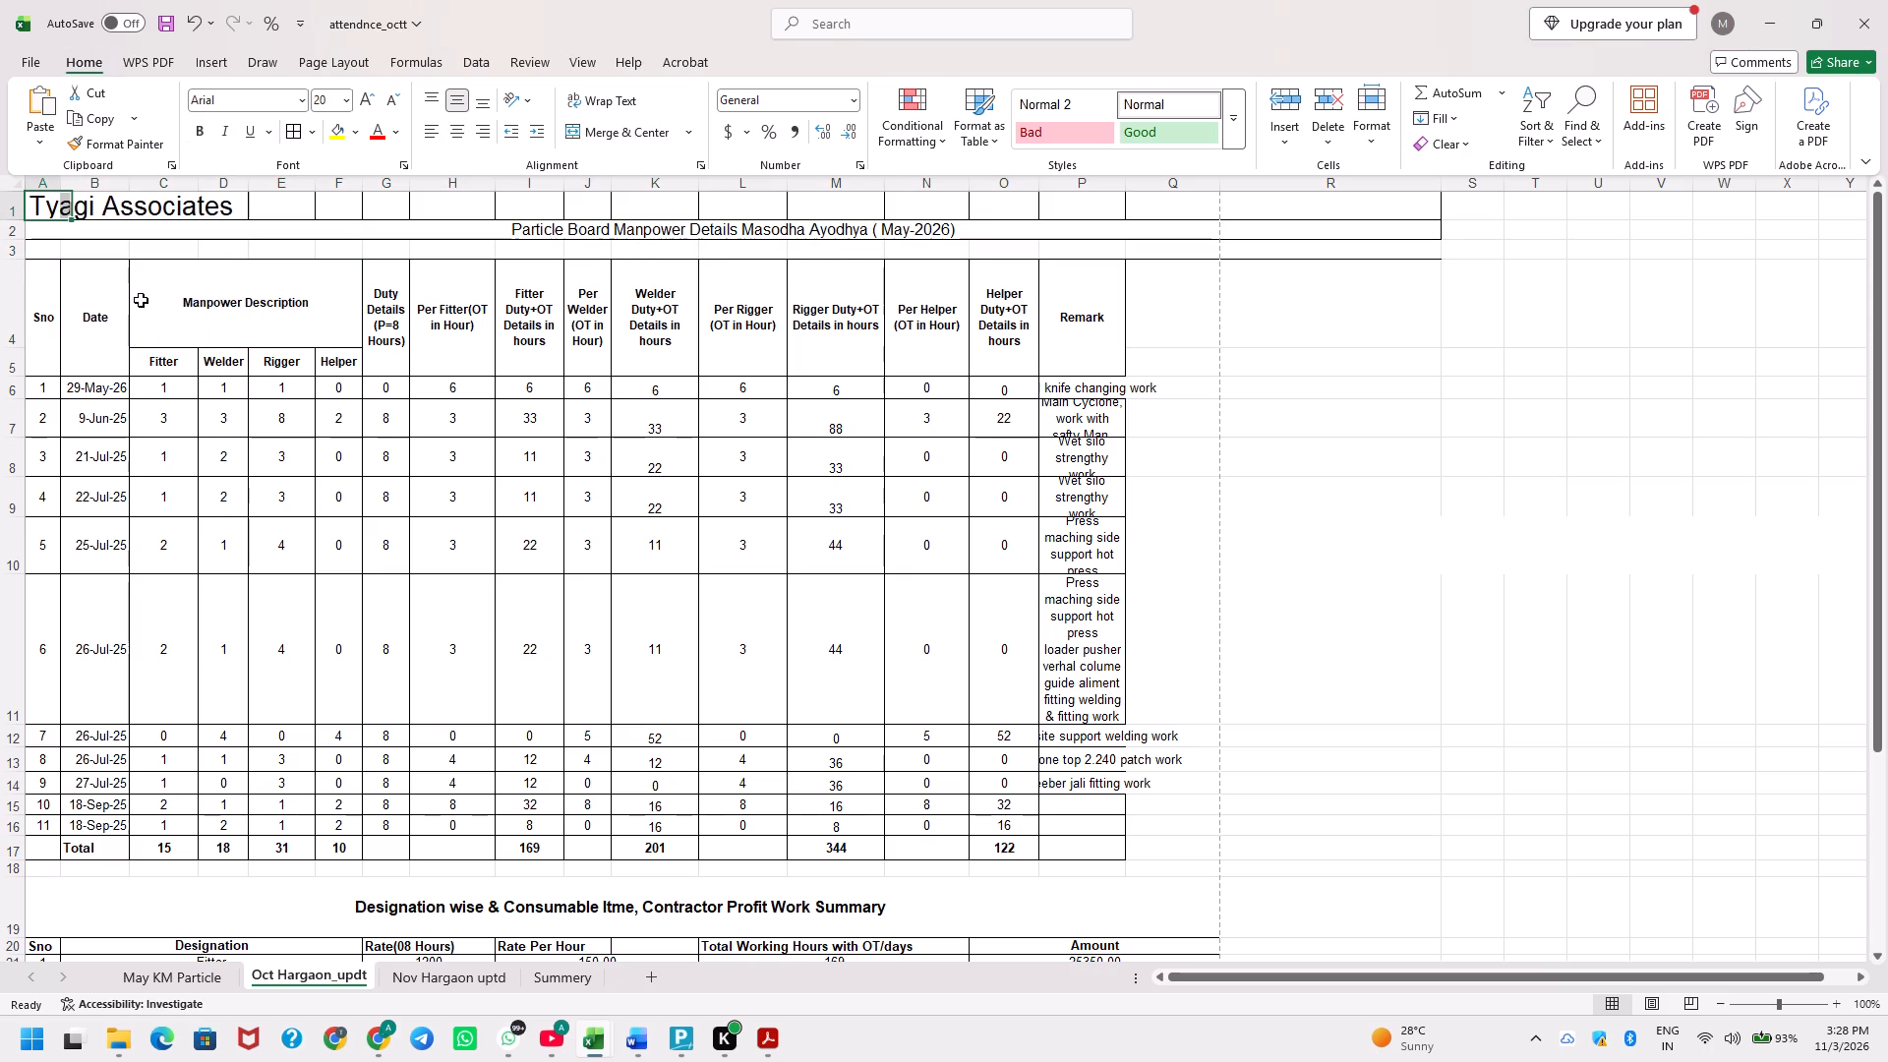
key("shift+Right")
key("shift+Right")
key("shift+Right")
key("shift+Right")
key("shift+Right")
key("shift+Right")
key("shift+Right")
key("shift+Right")
key("shift+Right")
key("shift+Right")
key("shift+Right")
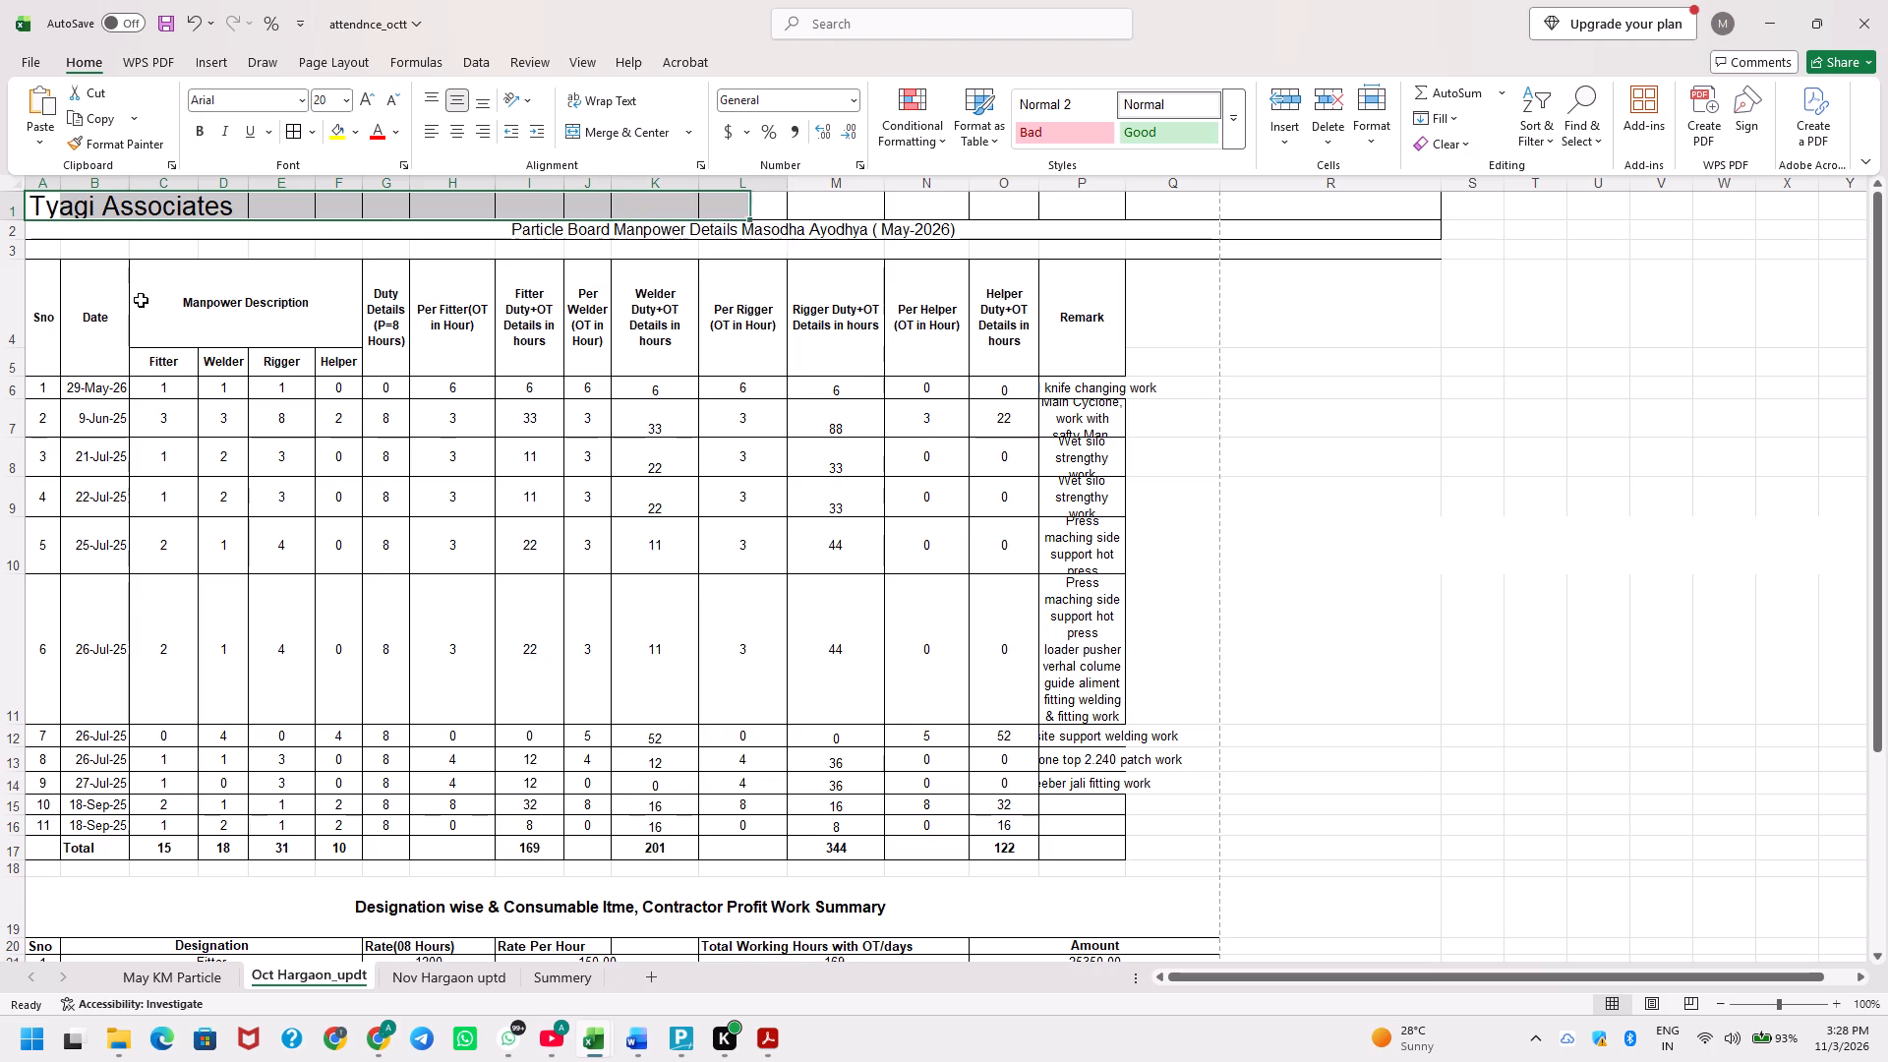
key("shift+Right")
key("shift+Right")
key("shift+Right")
key("shift+Right")
type("hmc")
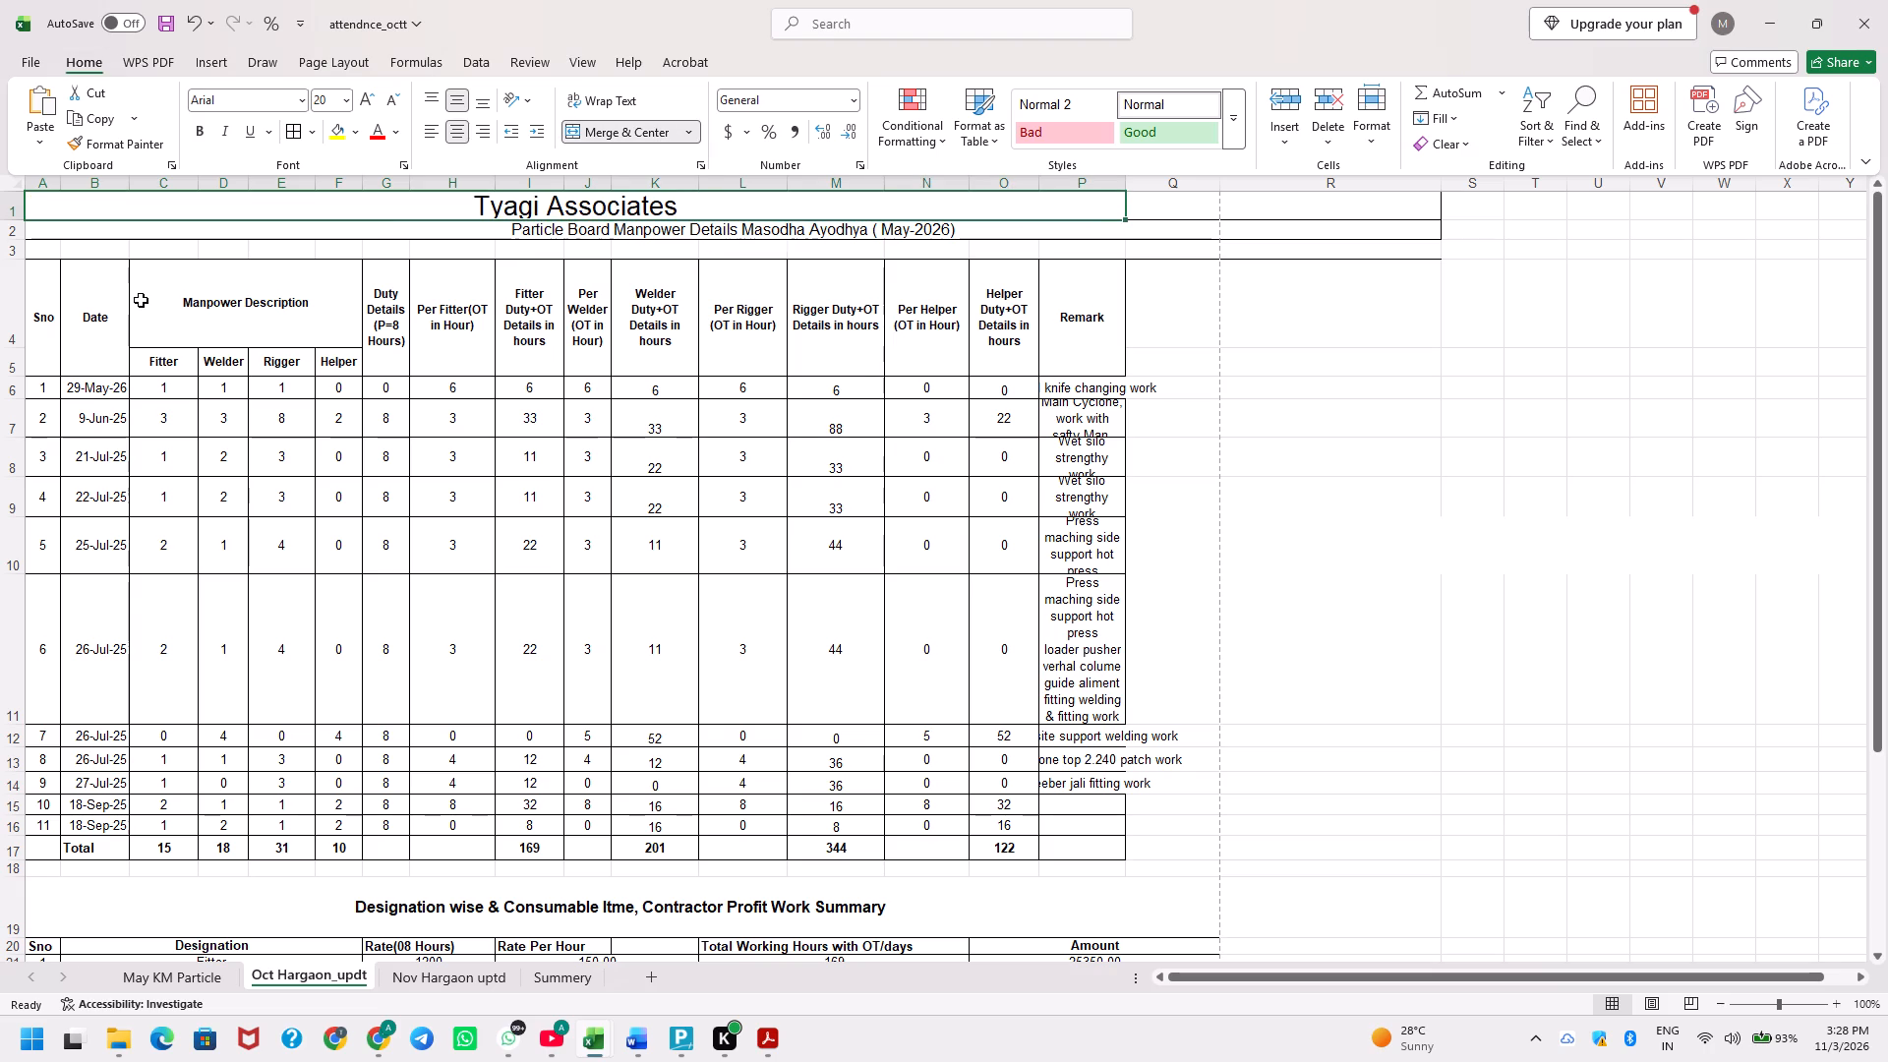
Unmerge the Particle Board Manpower Details subtitle in row 2 and merge and center it again across columns A to P.
key("Down")
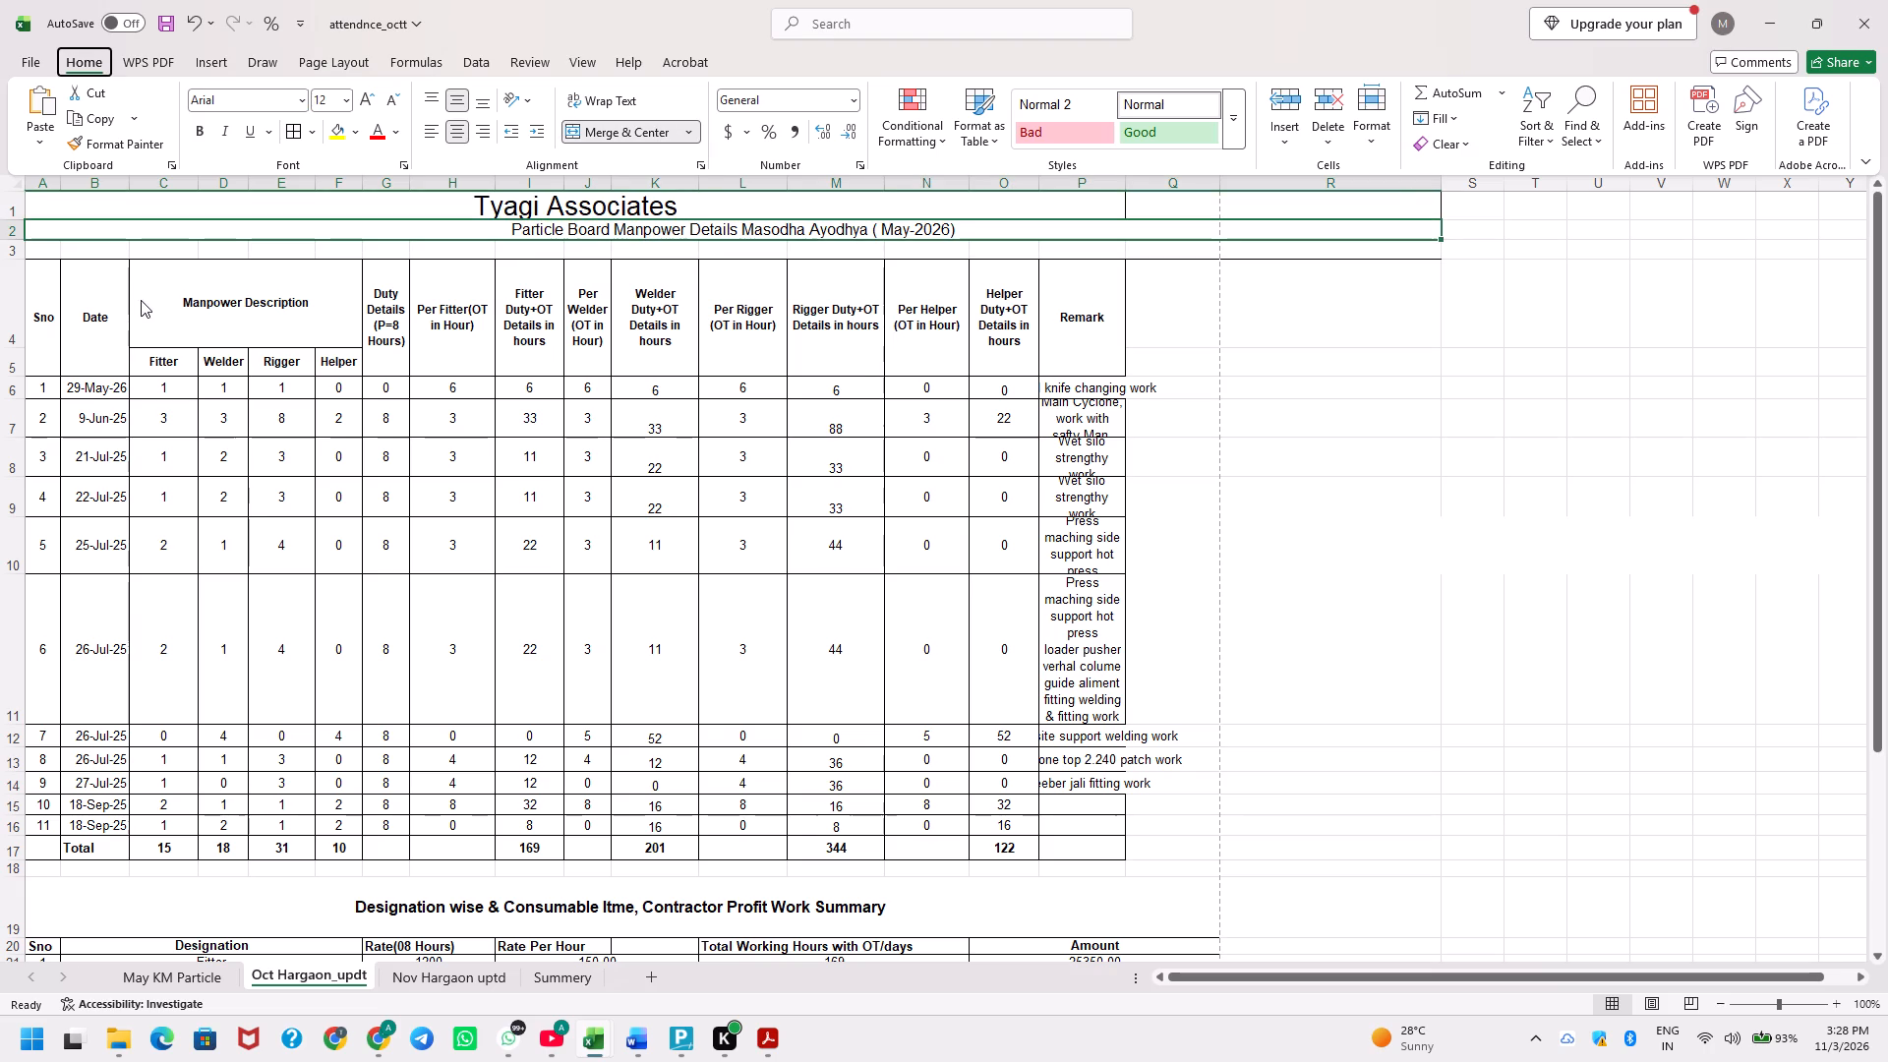
type("hmc")
key("Down")
key("Up")
key("shift+Right")
key("shift+Right")
key("shift+Right")
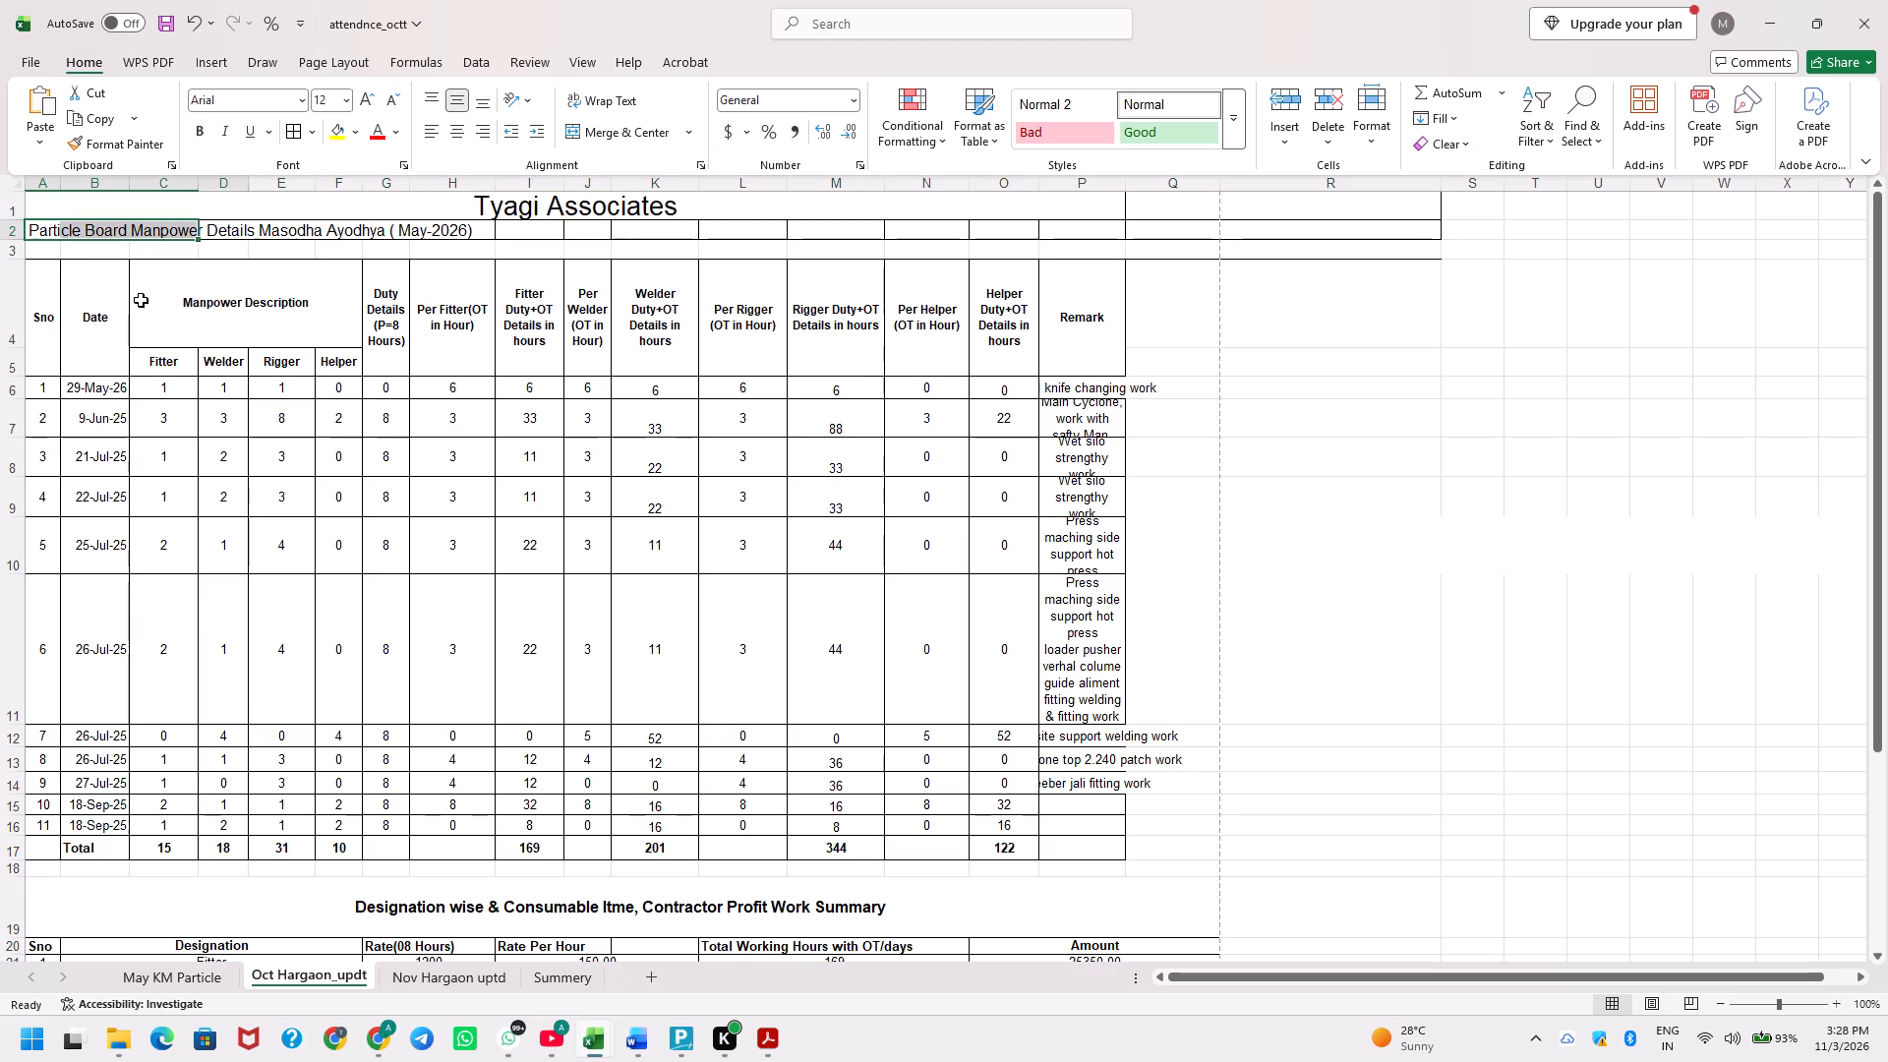
key("shift+Right")
key("shift+Right")
key("shift+Right")
key("shift+Right")
key("shift+Right")
key("shift+Right")
key("shift+Right")
key("shift+Right")
key("shift+Right")
key("shift+Right")
key("shift+Right")
key("shift+Right")
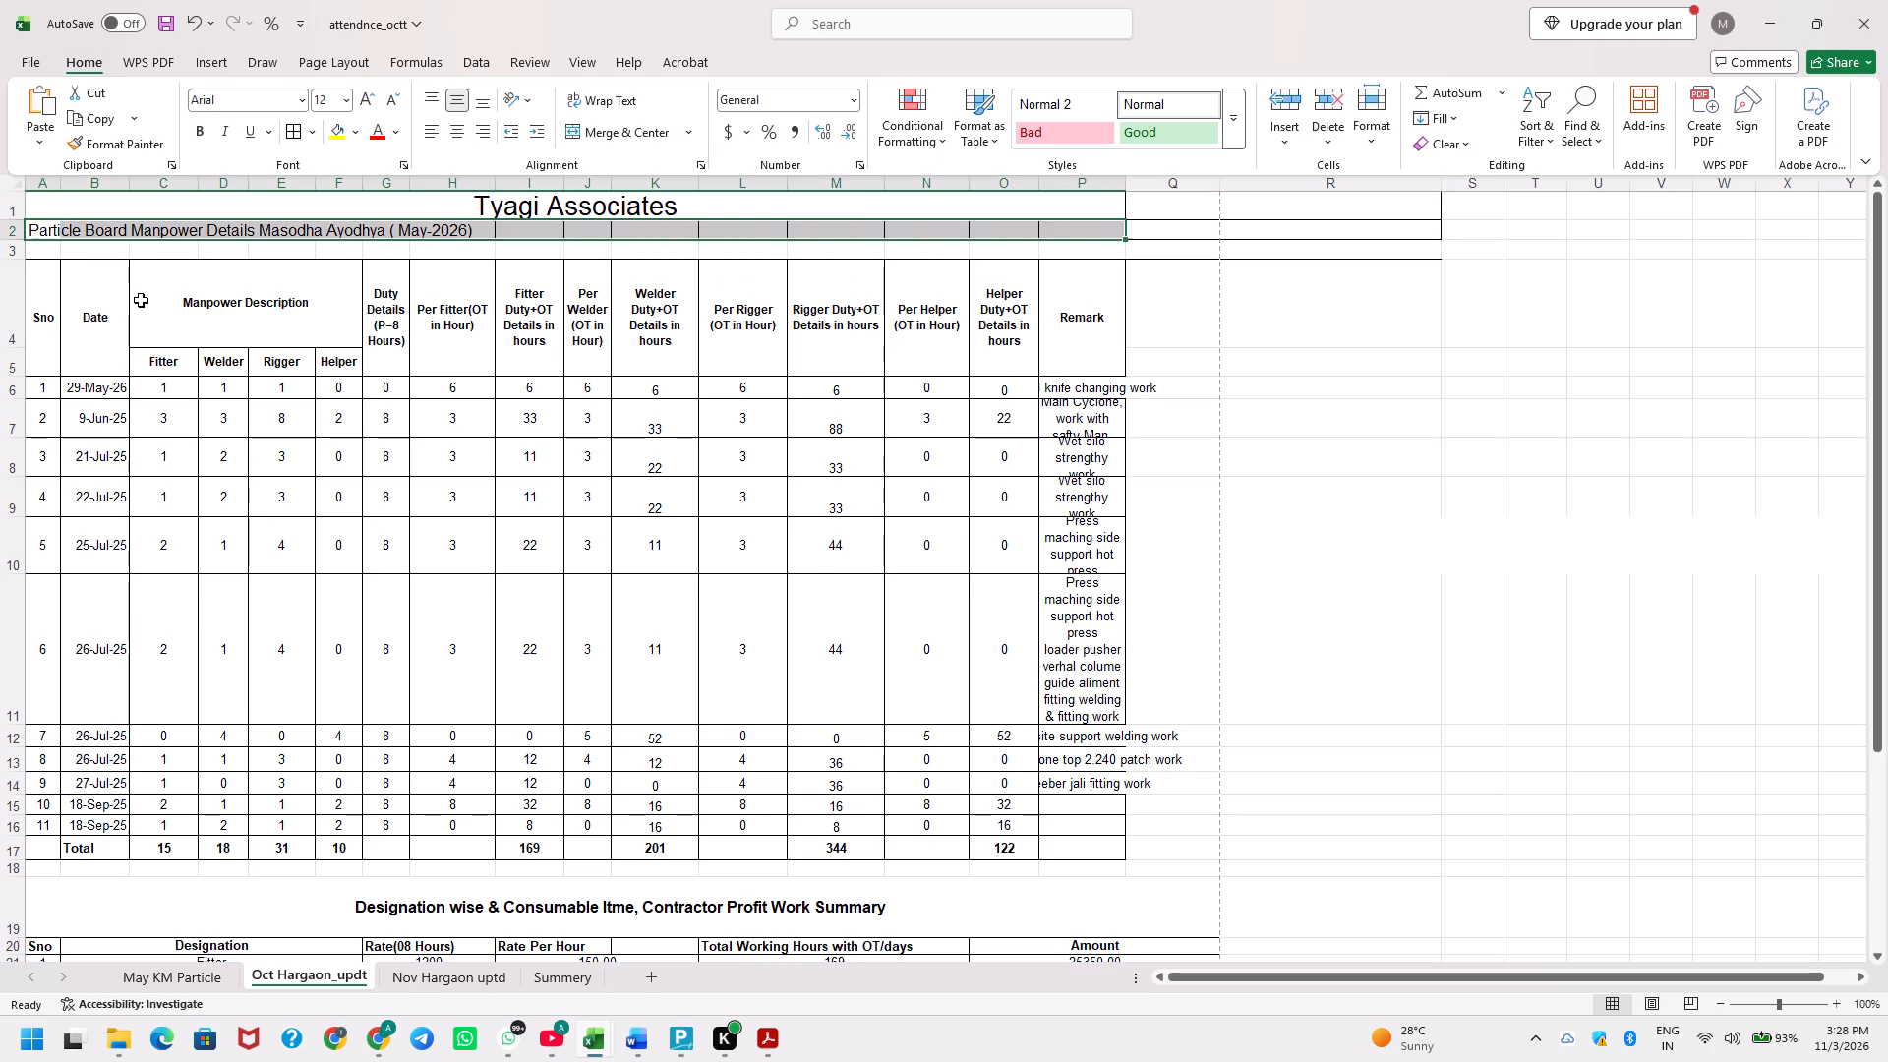
type("hmc")
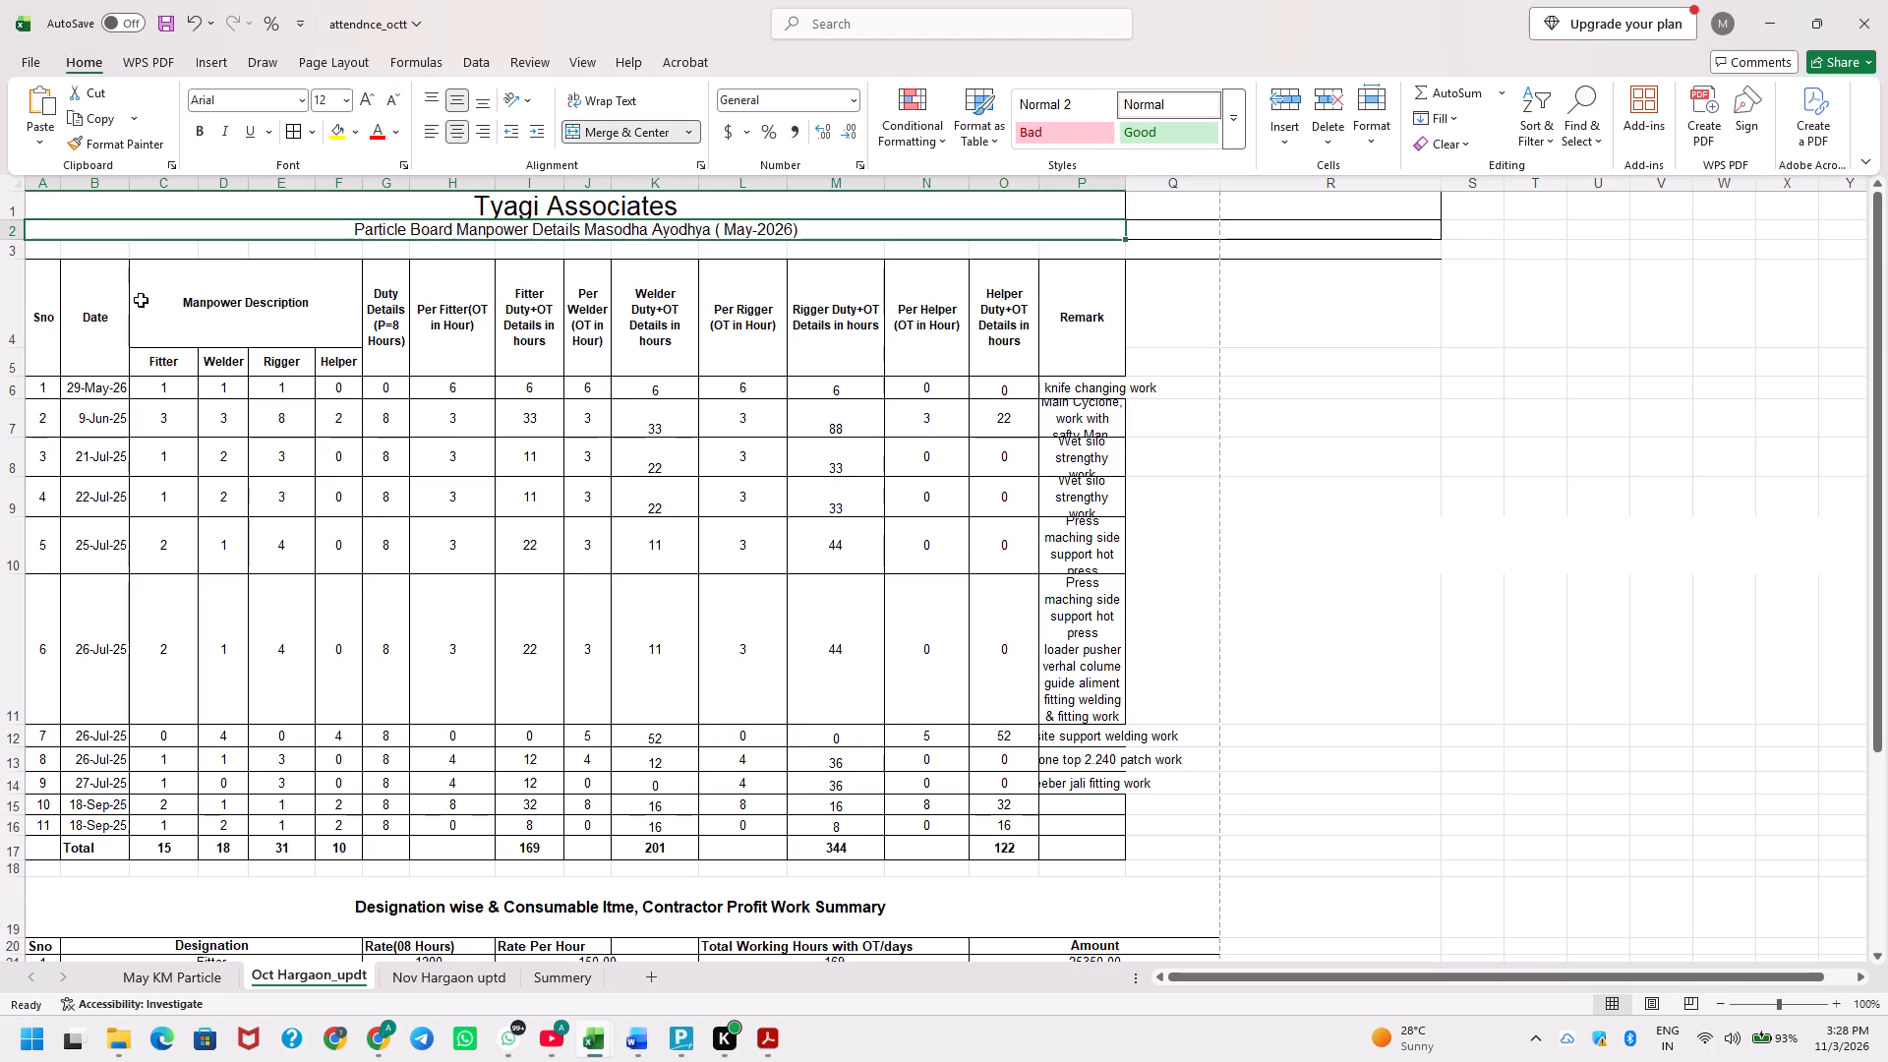
key("F2")
key("Escape")
Widen the Remark column P until the single-line remarks fit inside the table border.
scroll(206, 578, "down", 1)
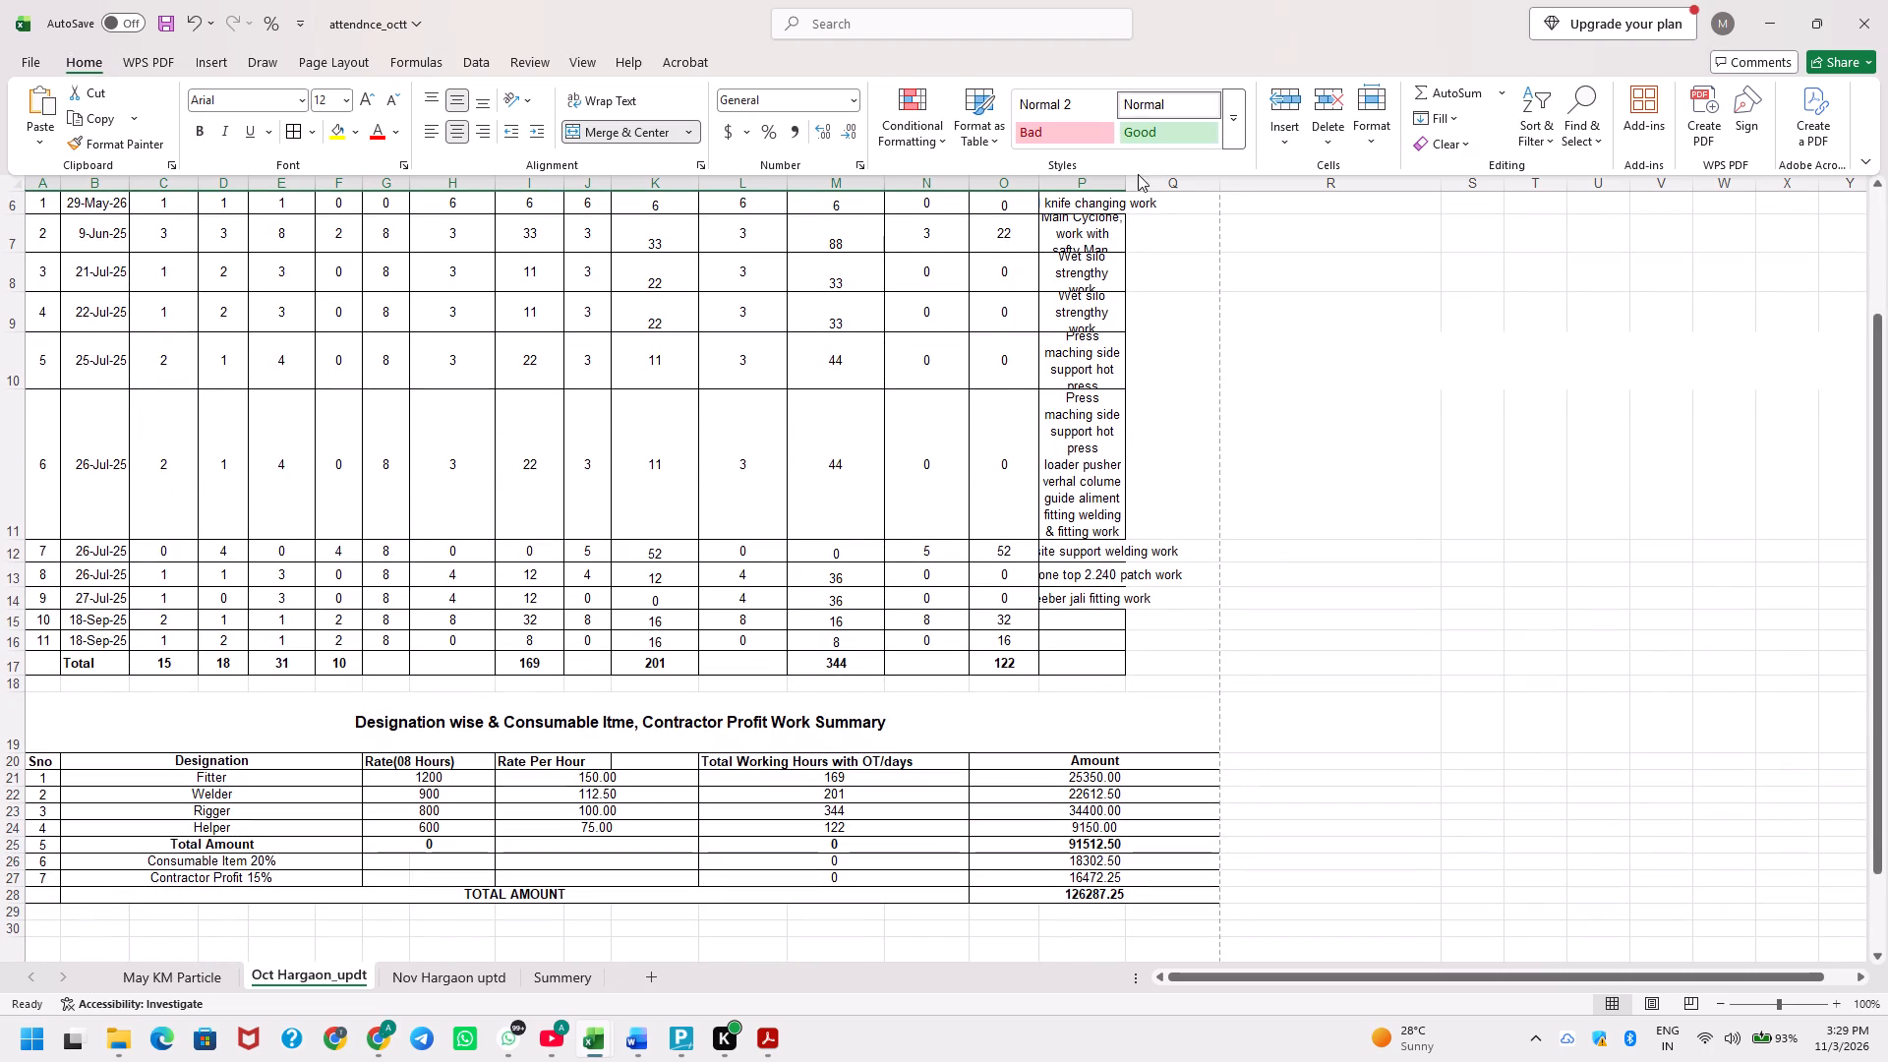
left_click_drag(1127, 184, 1223, 168)
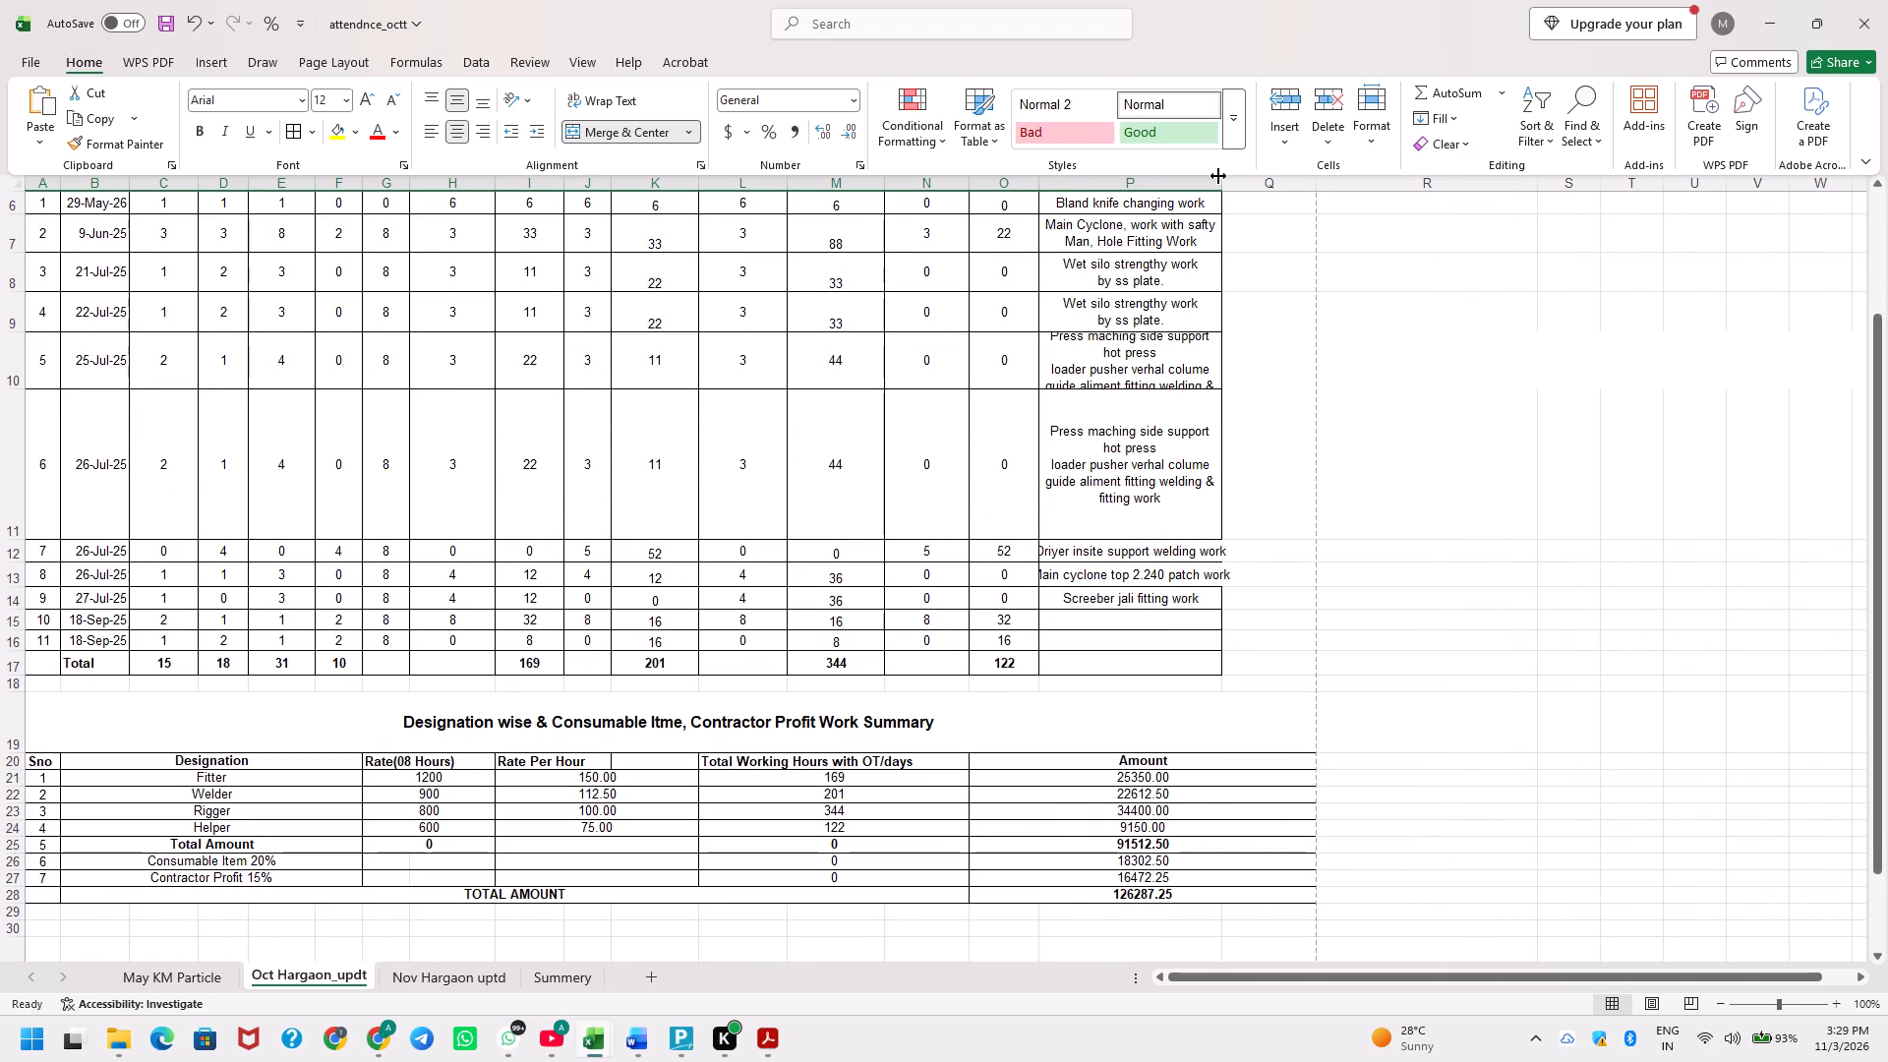
left_click_drag(1221, 181, 1235, 183)
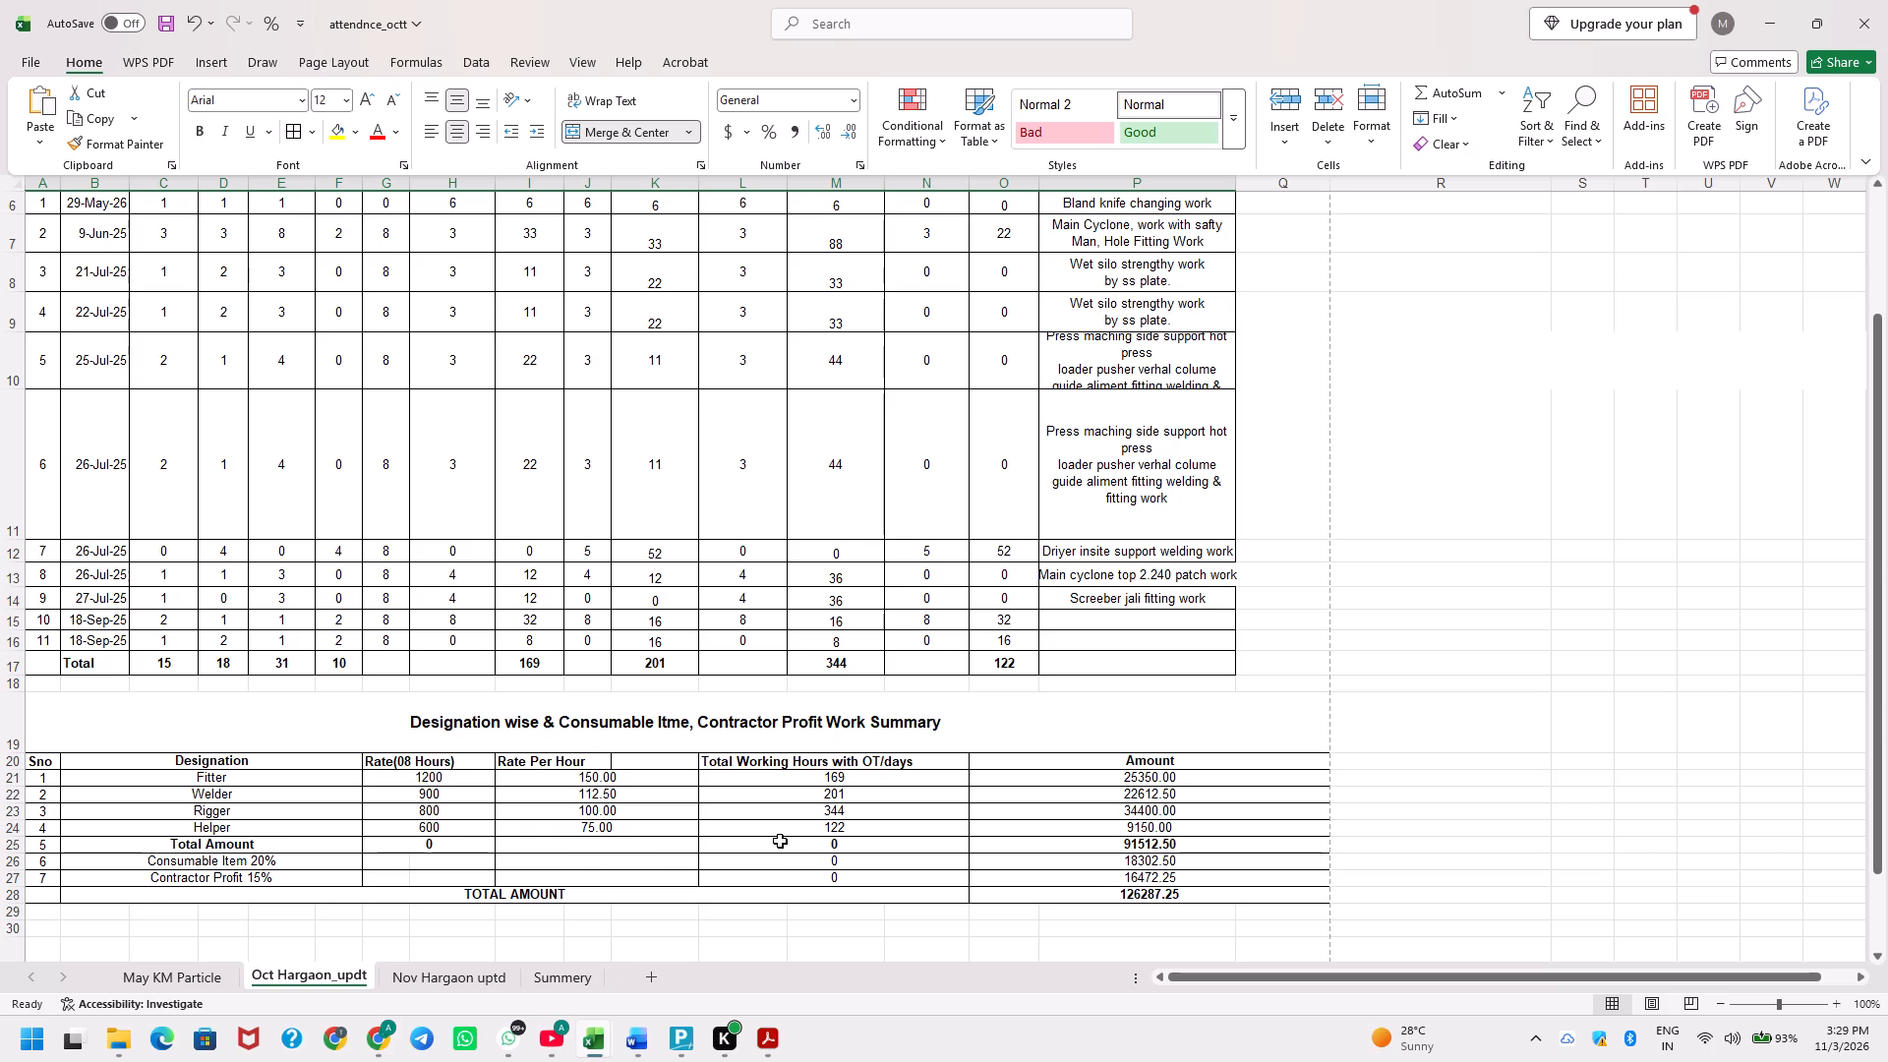
Delete the entire Total Amount row, row 25, from the work summary table.
left_click(1079, 839)
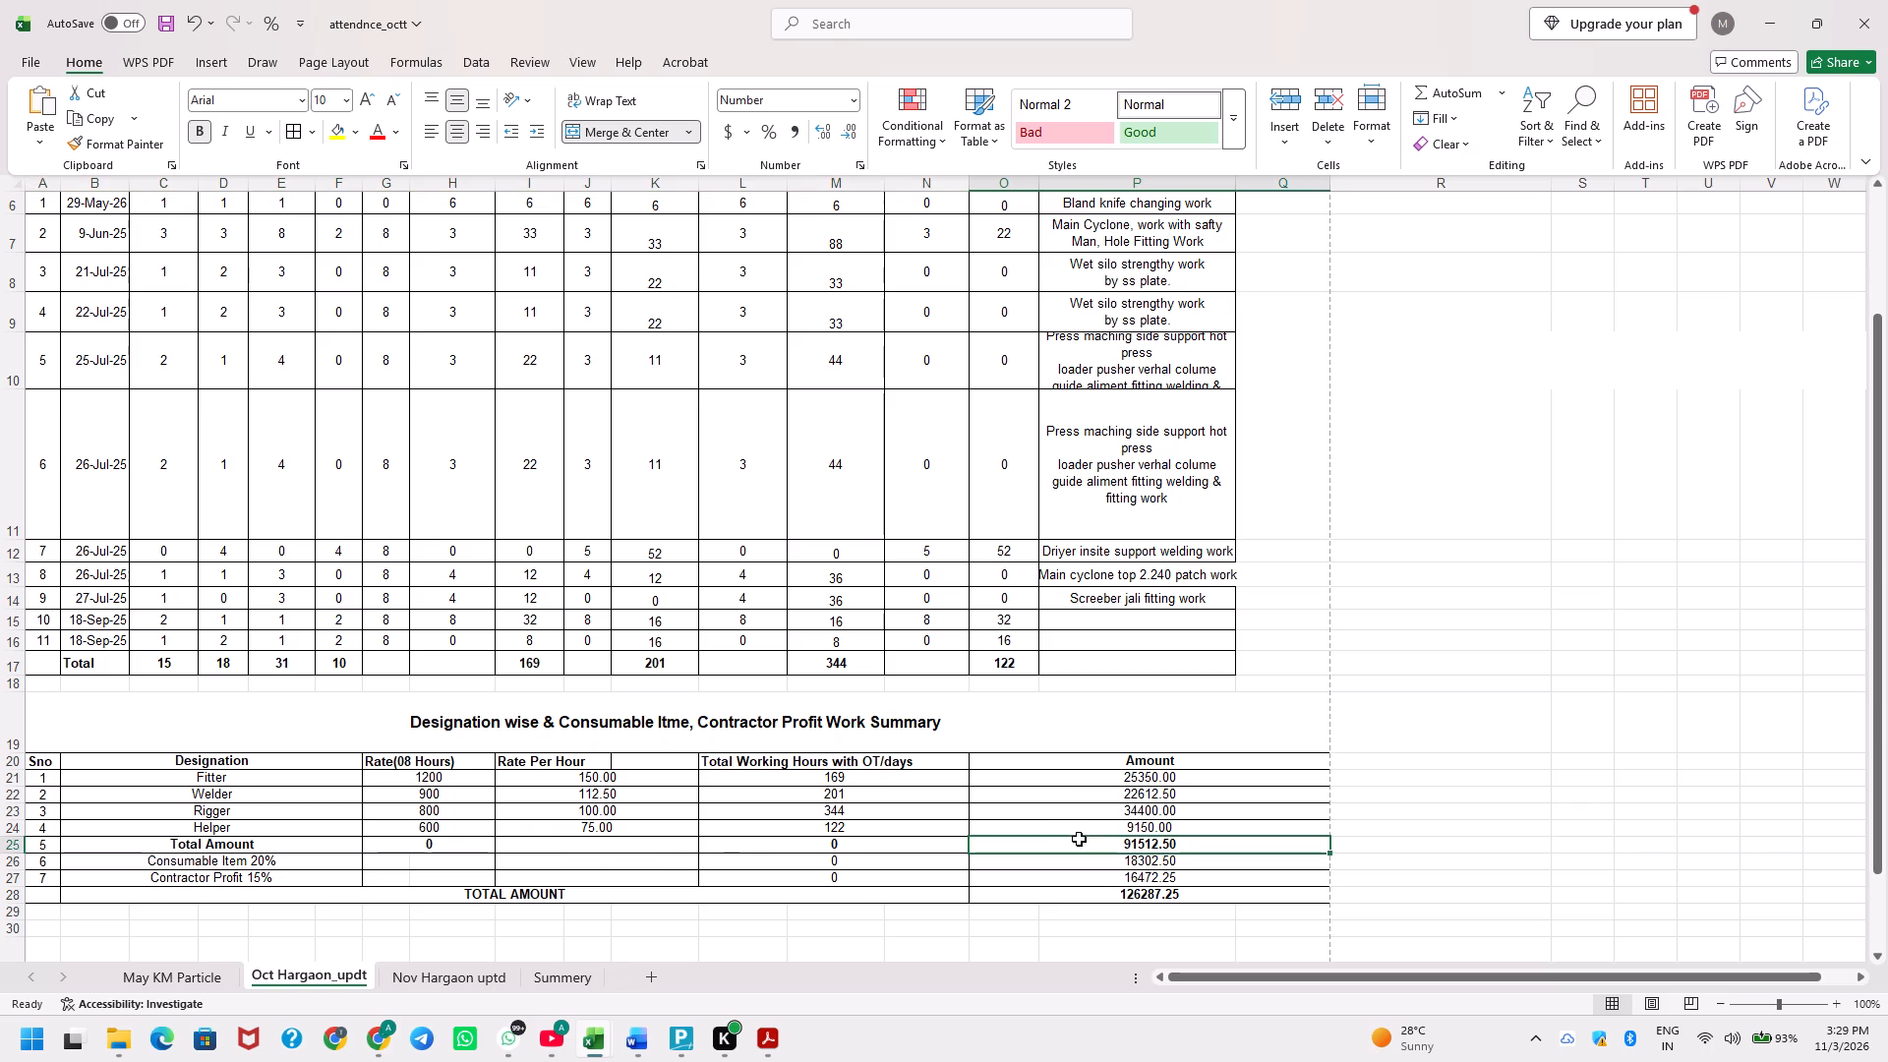
key("shift+space")
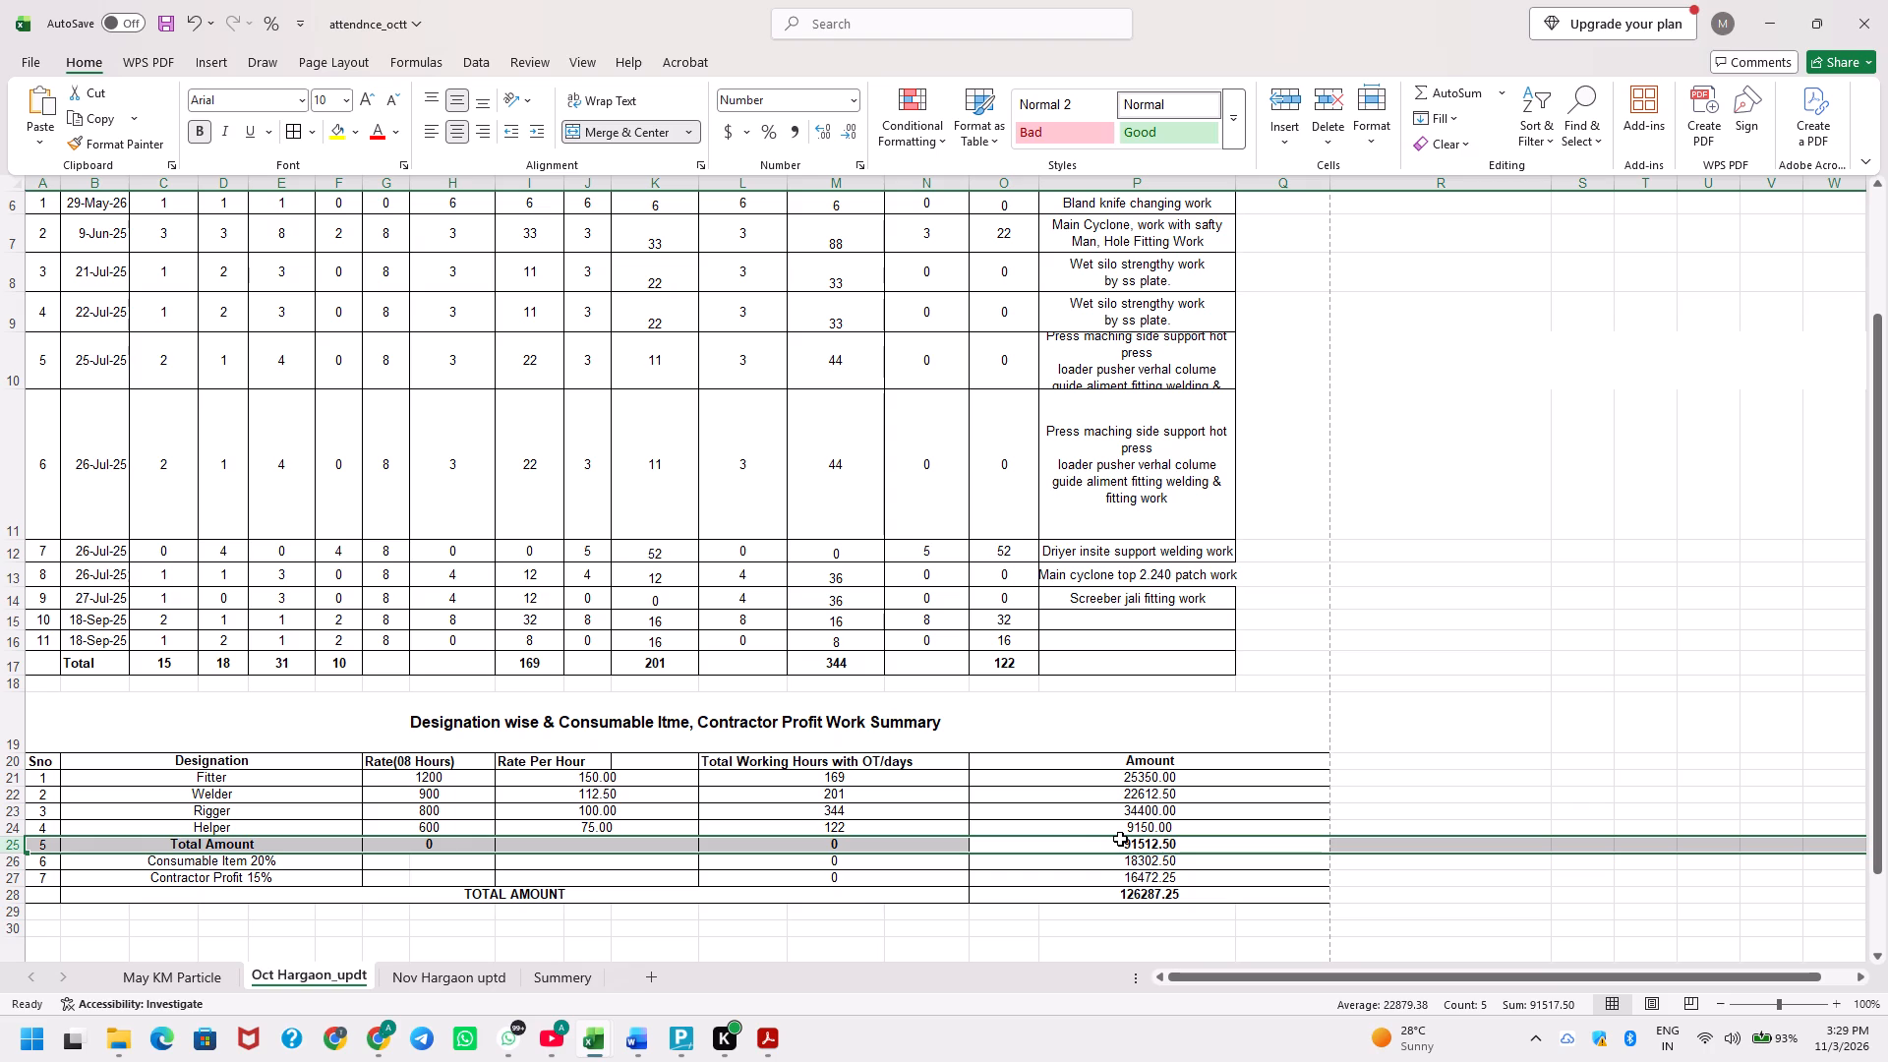
key("ctrl+minus")
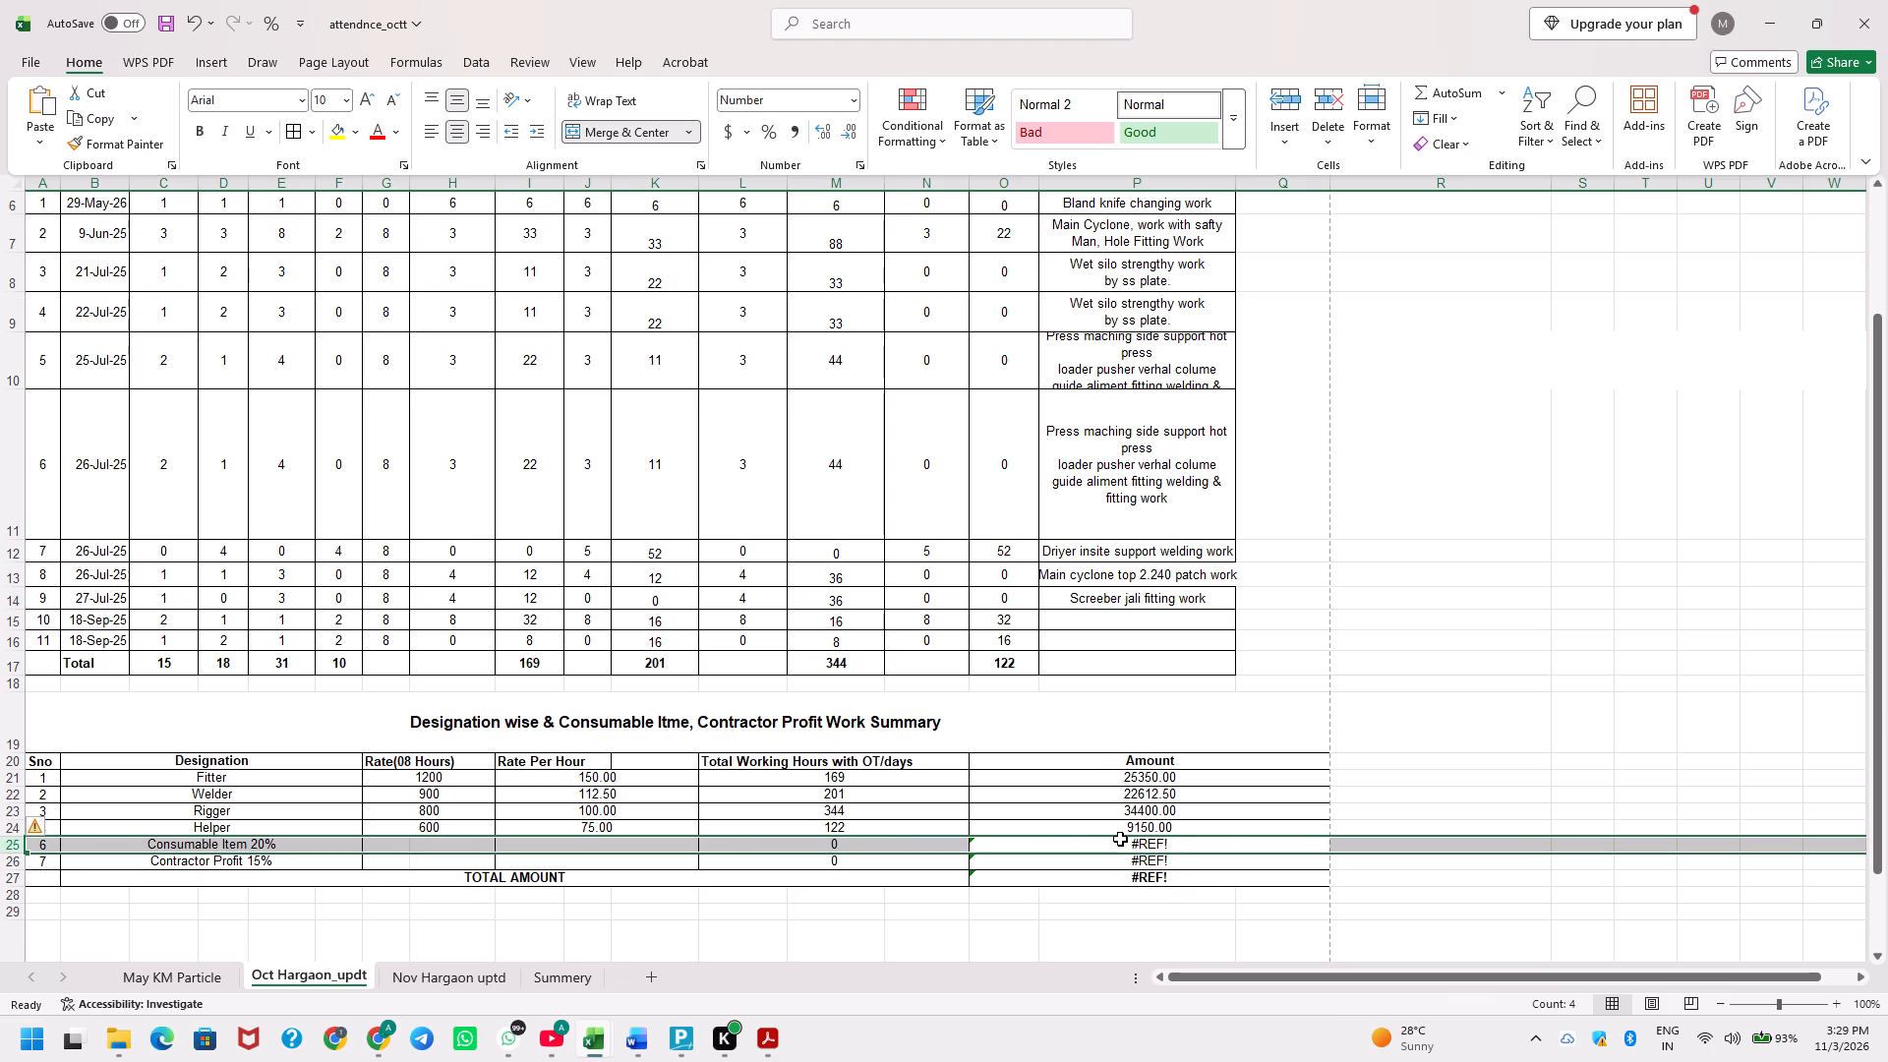
Replace the broken reference in the Consumable Item 20% amount so its formula reads =+SUM(O21:Q24)*20%.
key("Left")
key("Right")
key("Right")
key("Left")
key("F2")
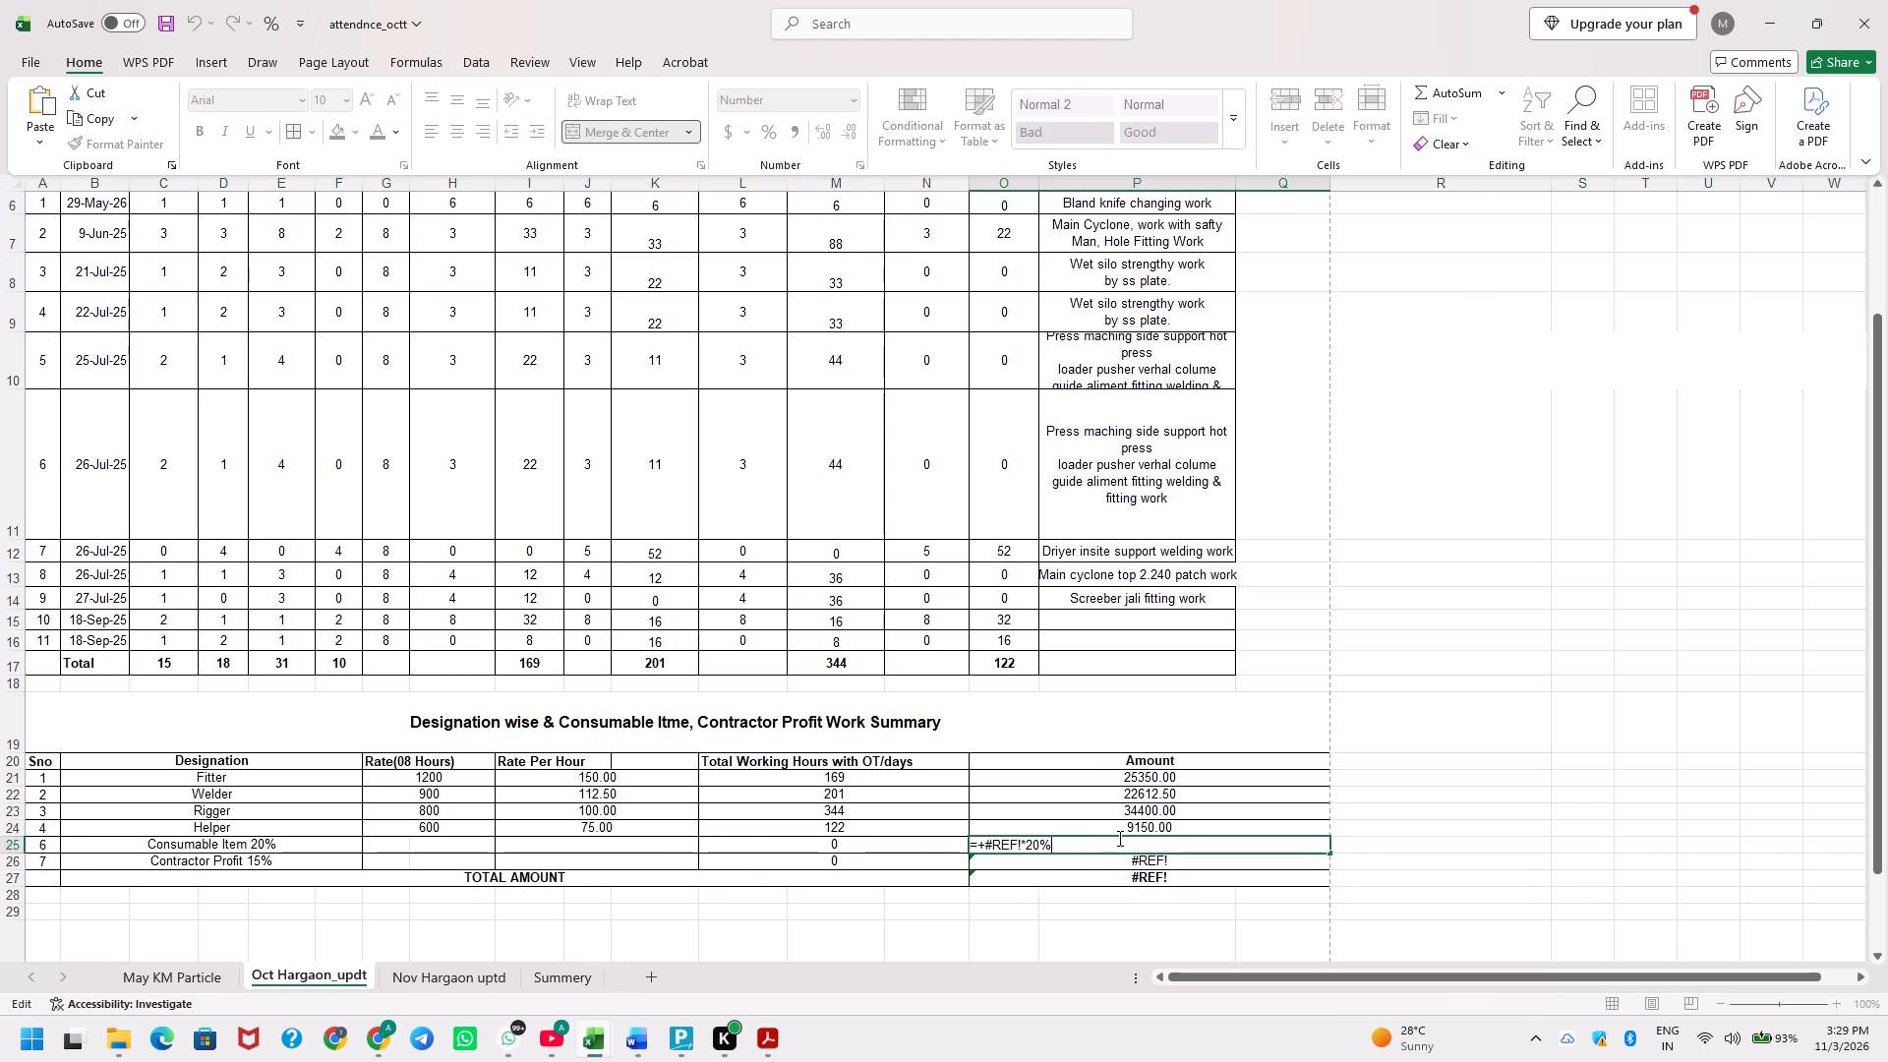
key("Escape")
key("F2")
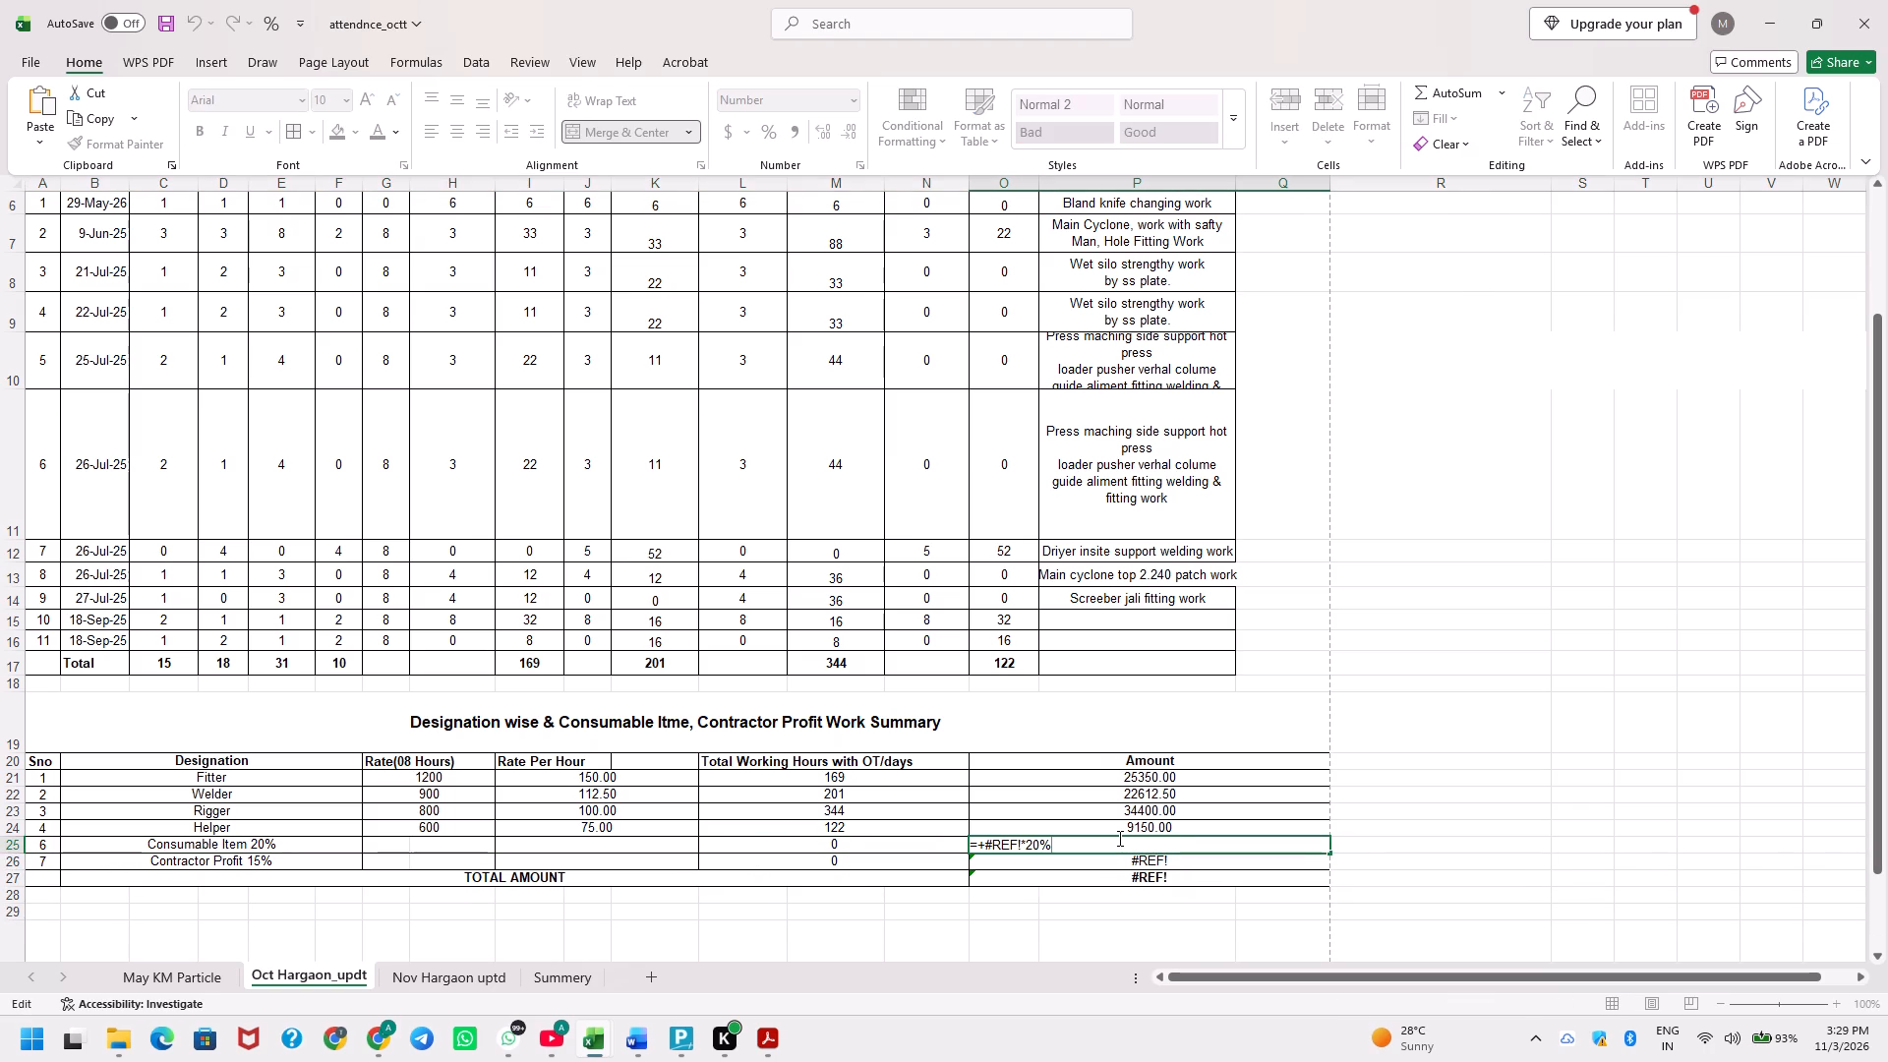
key("ctrl+Left")
key("Left")
key("Left")
key("Left")
key("ctrl+shift+Left")
key("ctrl+shift+Left")
key("ctrl+shift+Left")
key("shift+Right")
key("shift+Right")
type("sum")
key("Tab")
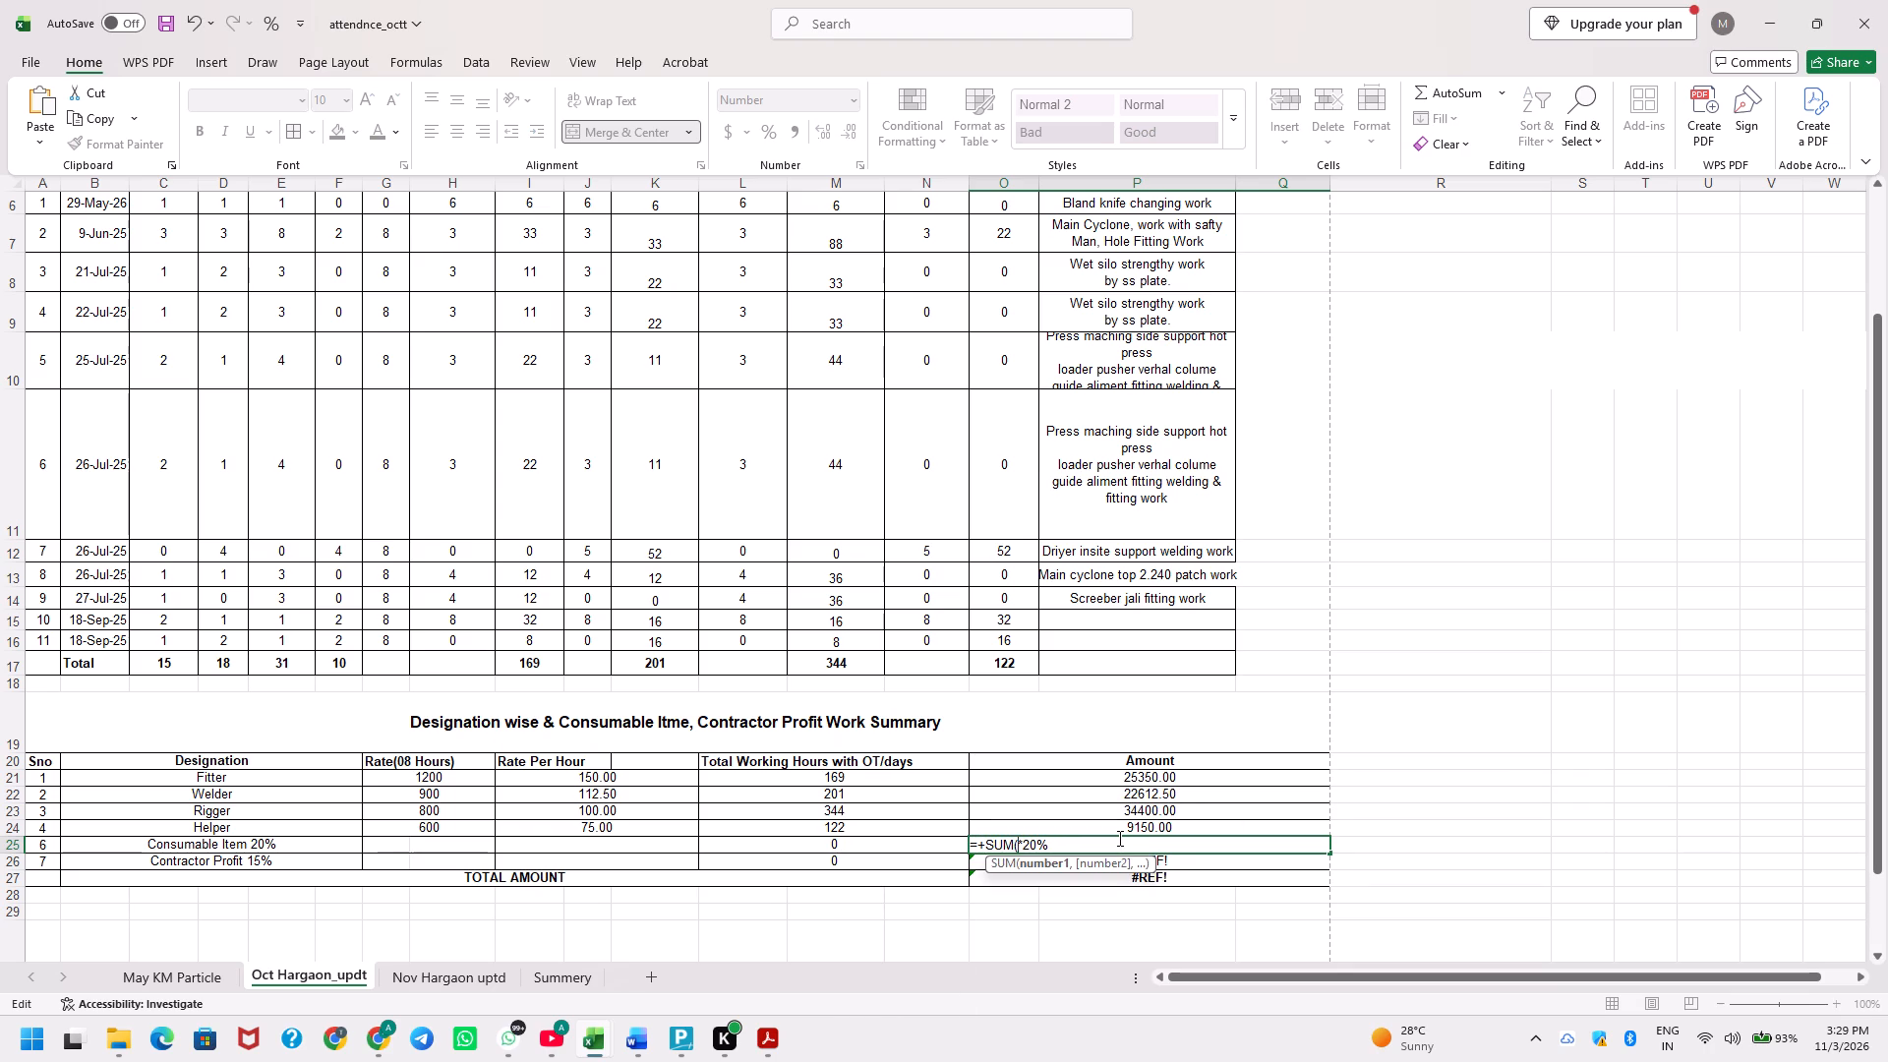
key("Up")
key("Down")
left_click(1018, 846)
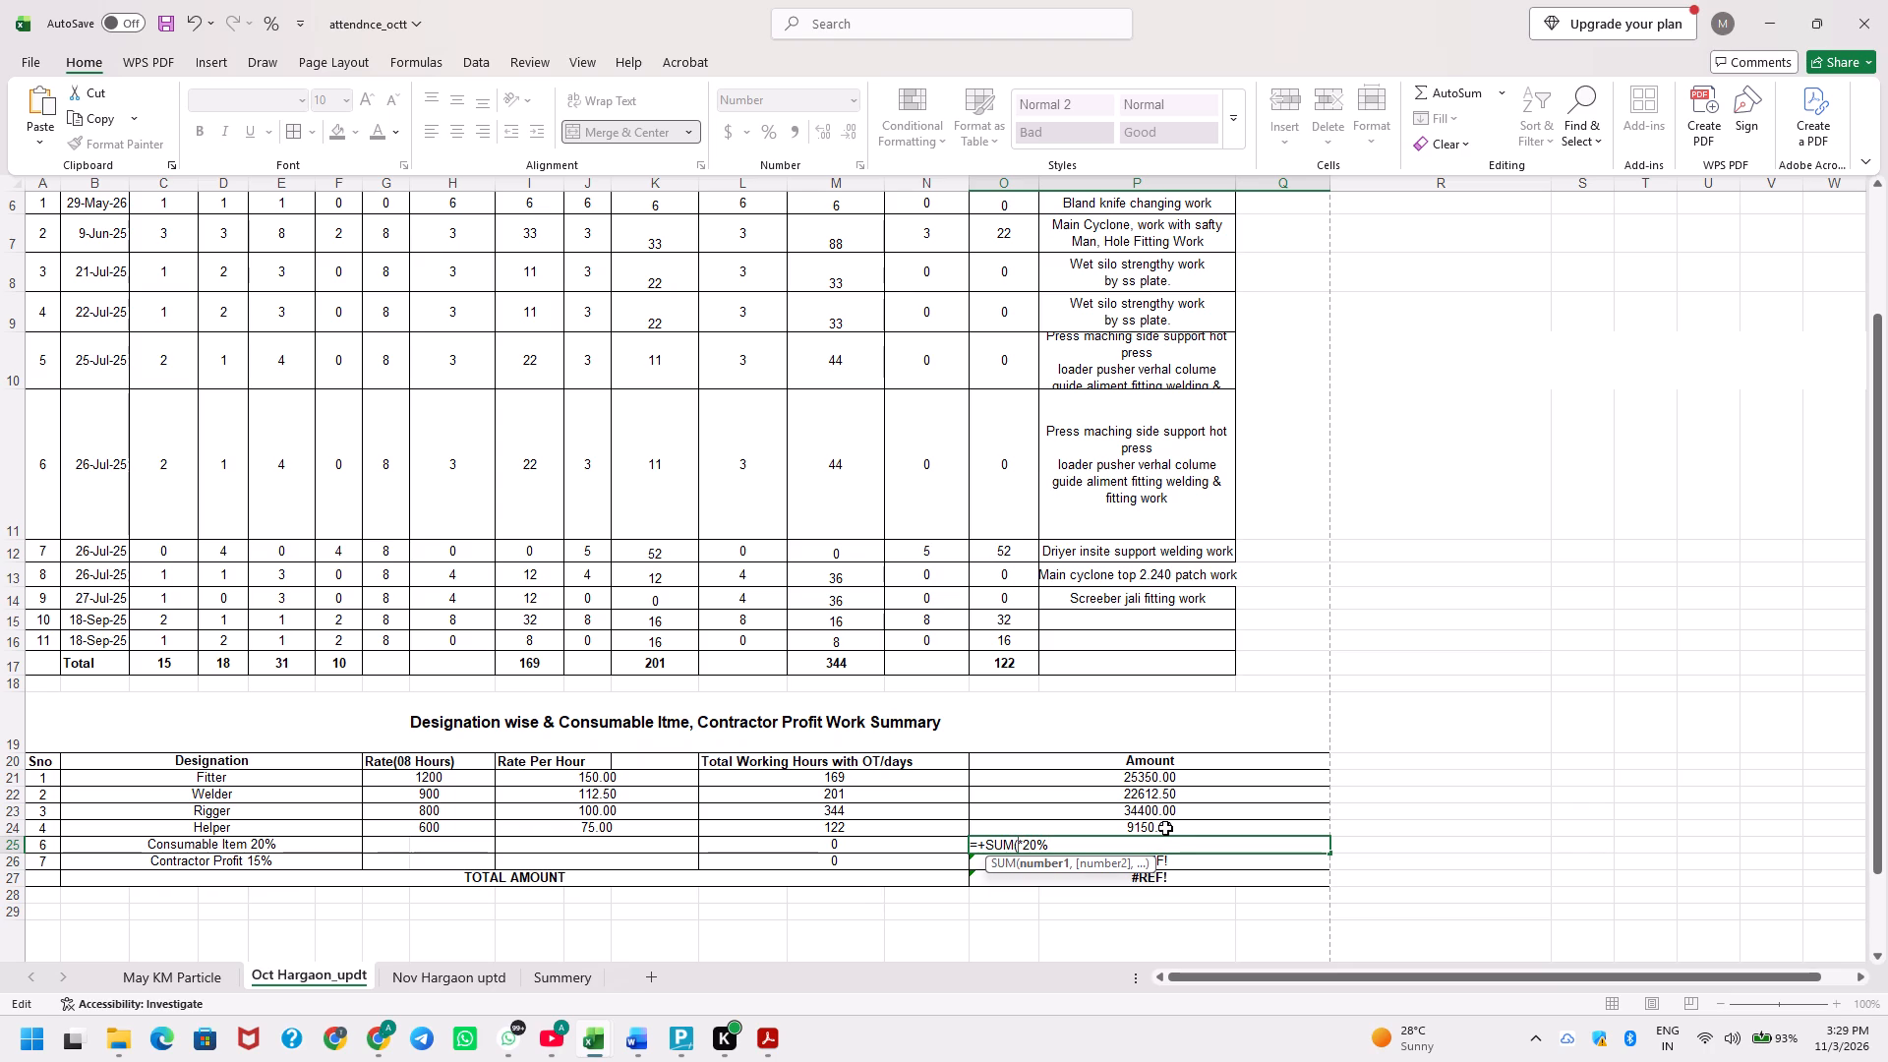
left_click(1165, 828)
key("shift+Up")
key("shift+Up")
key("shift+Up")
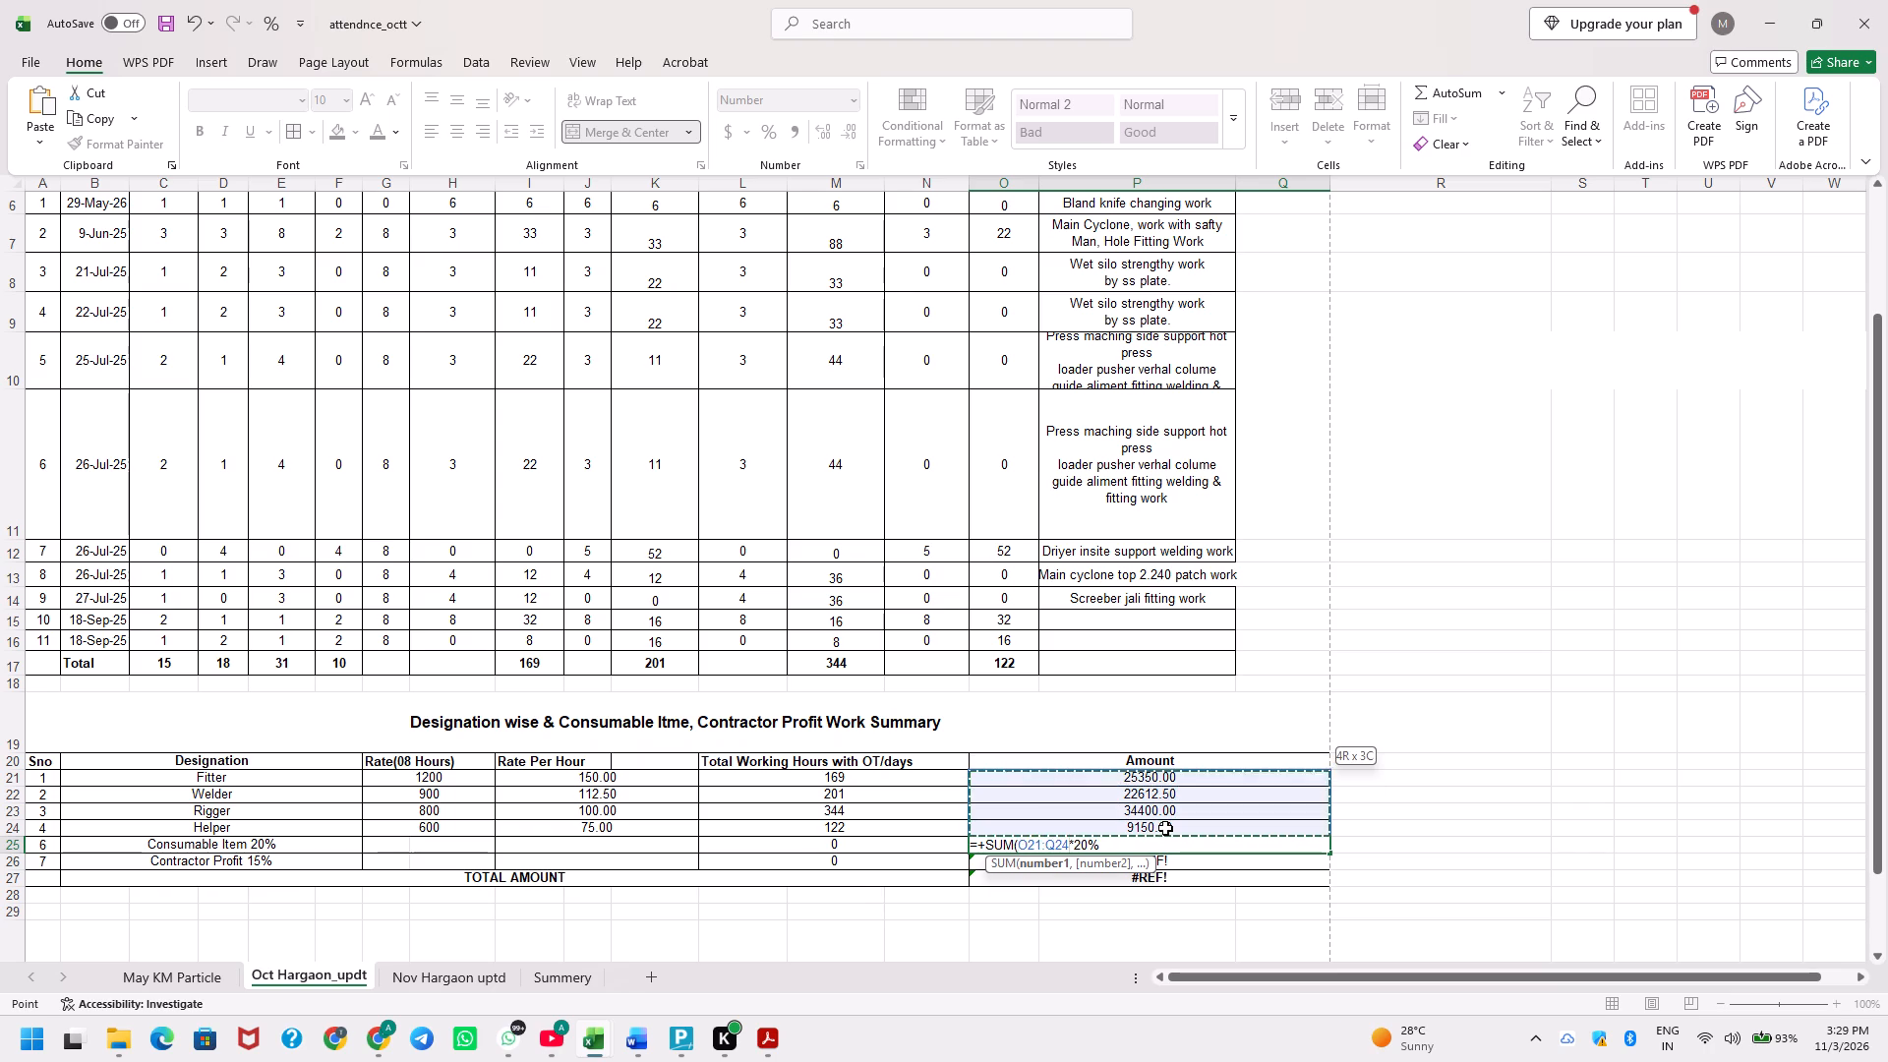
key("shift+parenright")
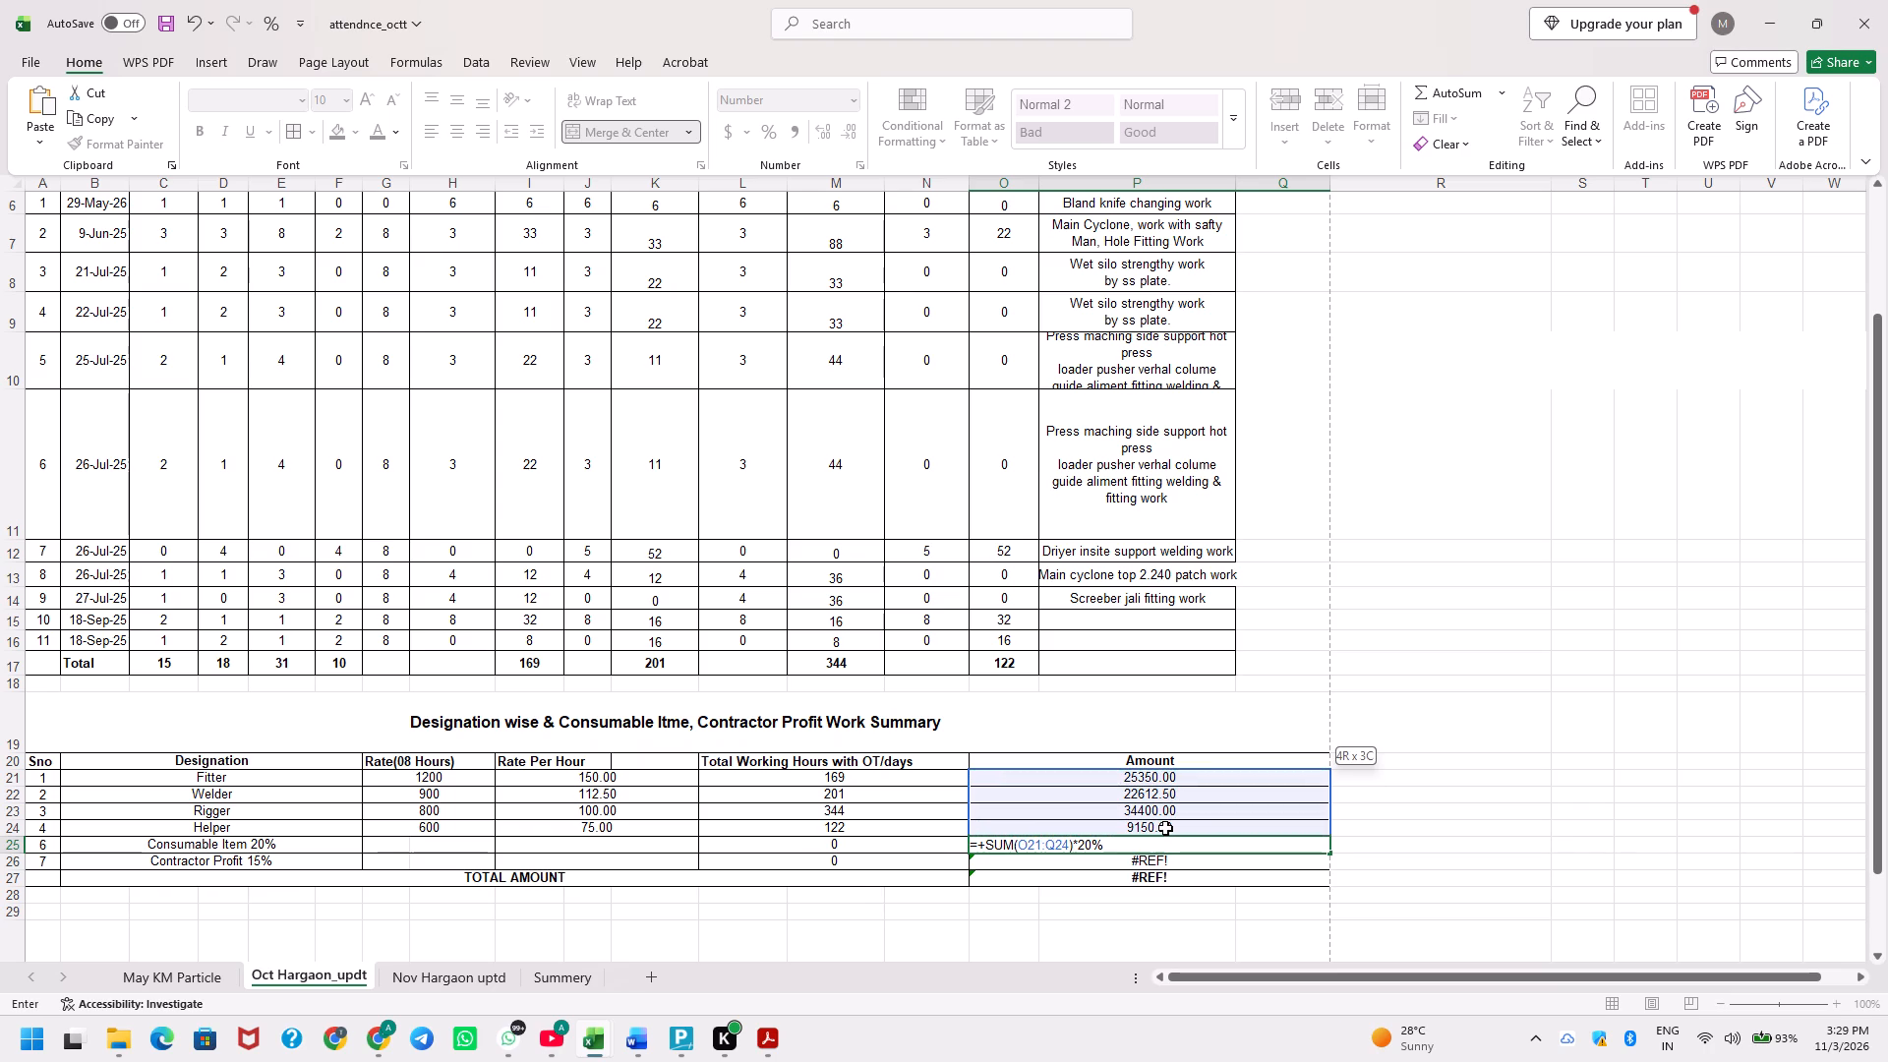
key("Return")
key("Up")
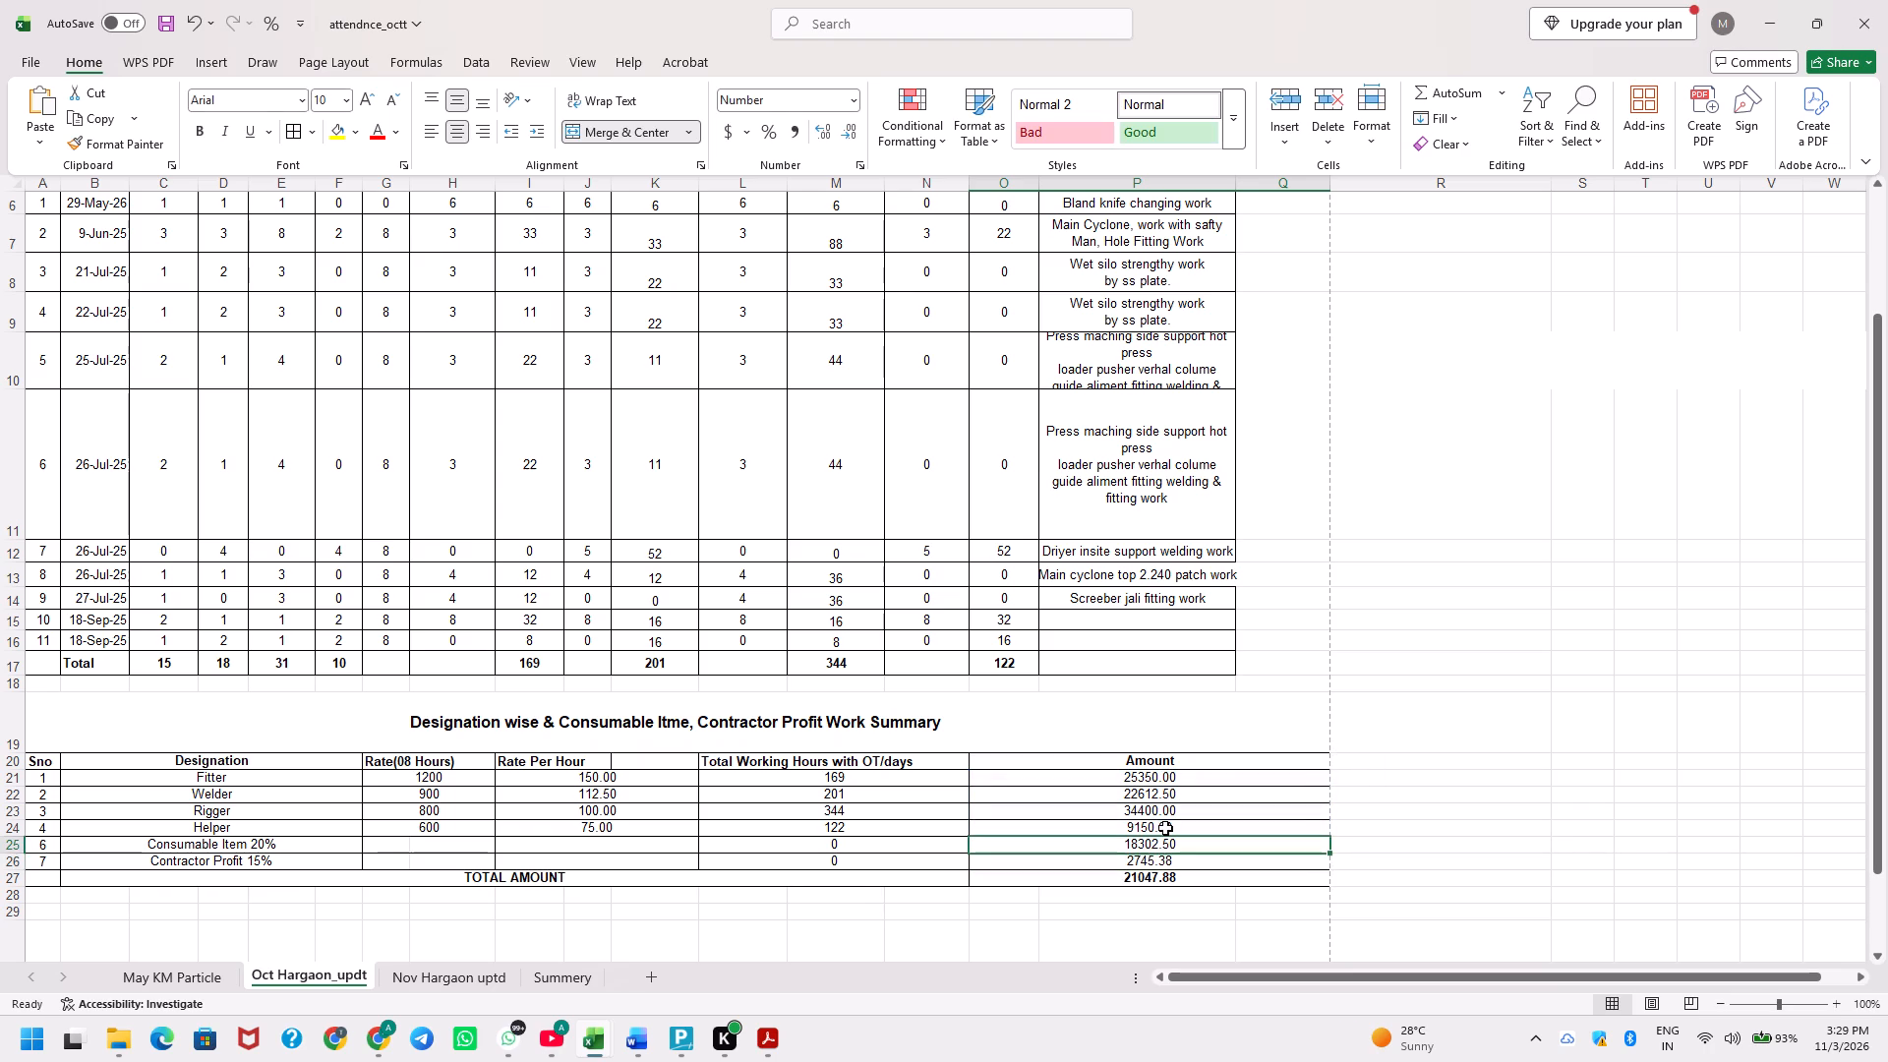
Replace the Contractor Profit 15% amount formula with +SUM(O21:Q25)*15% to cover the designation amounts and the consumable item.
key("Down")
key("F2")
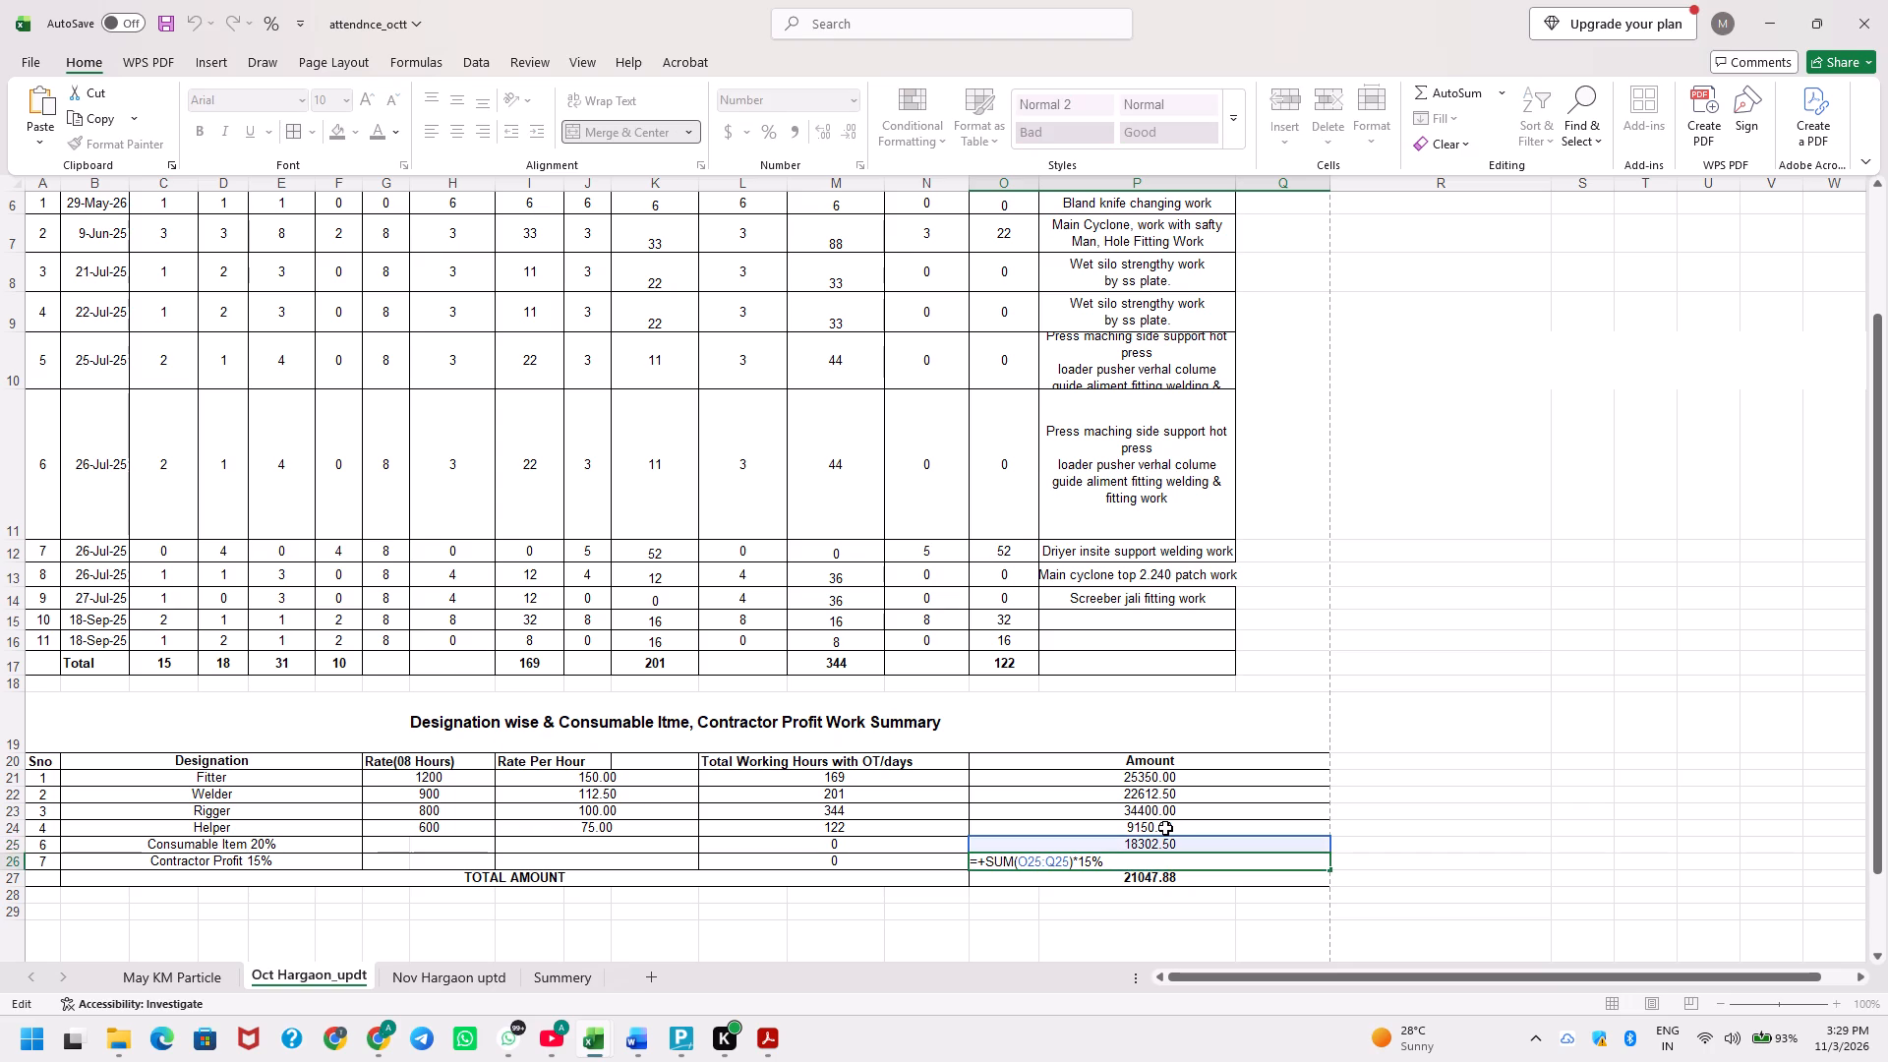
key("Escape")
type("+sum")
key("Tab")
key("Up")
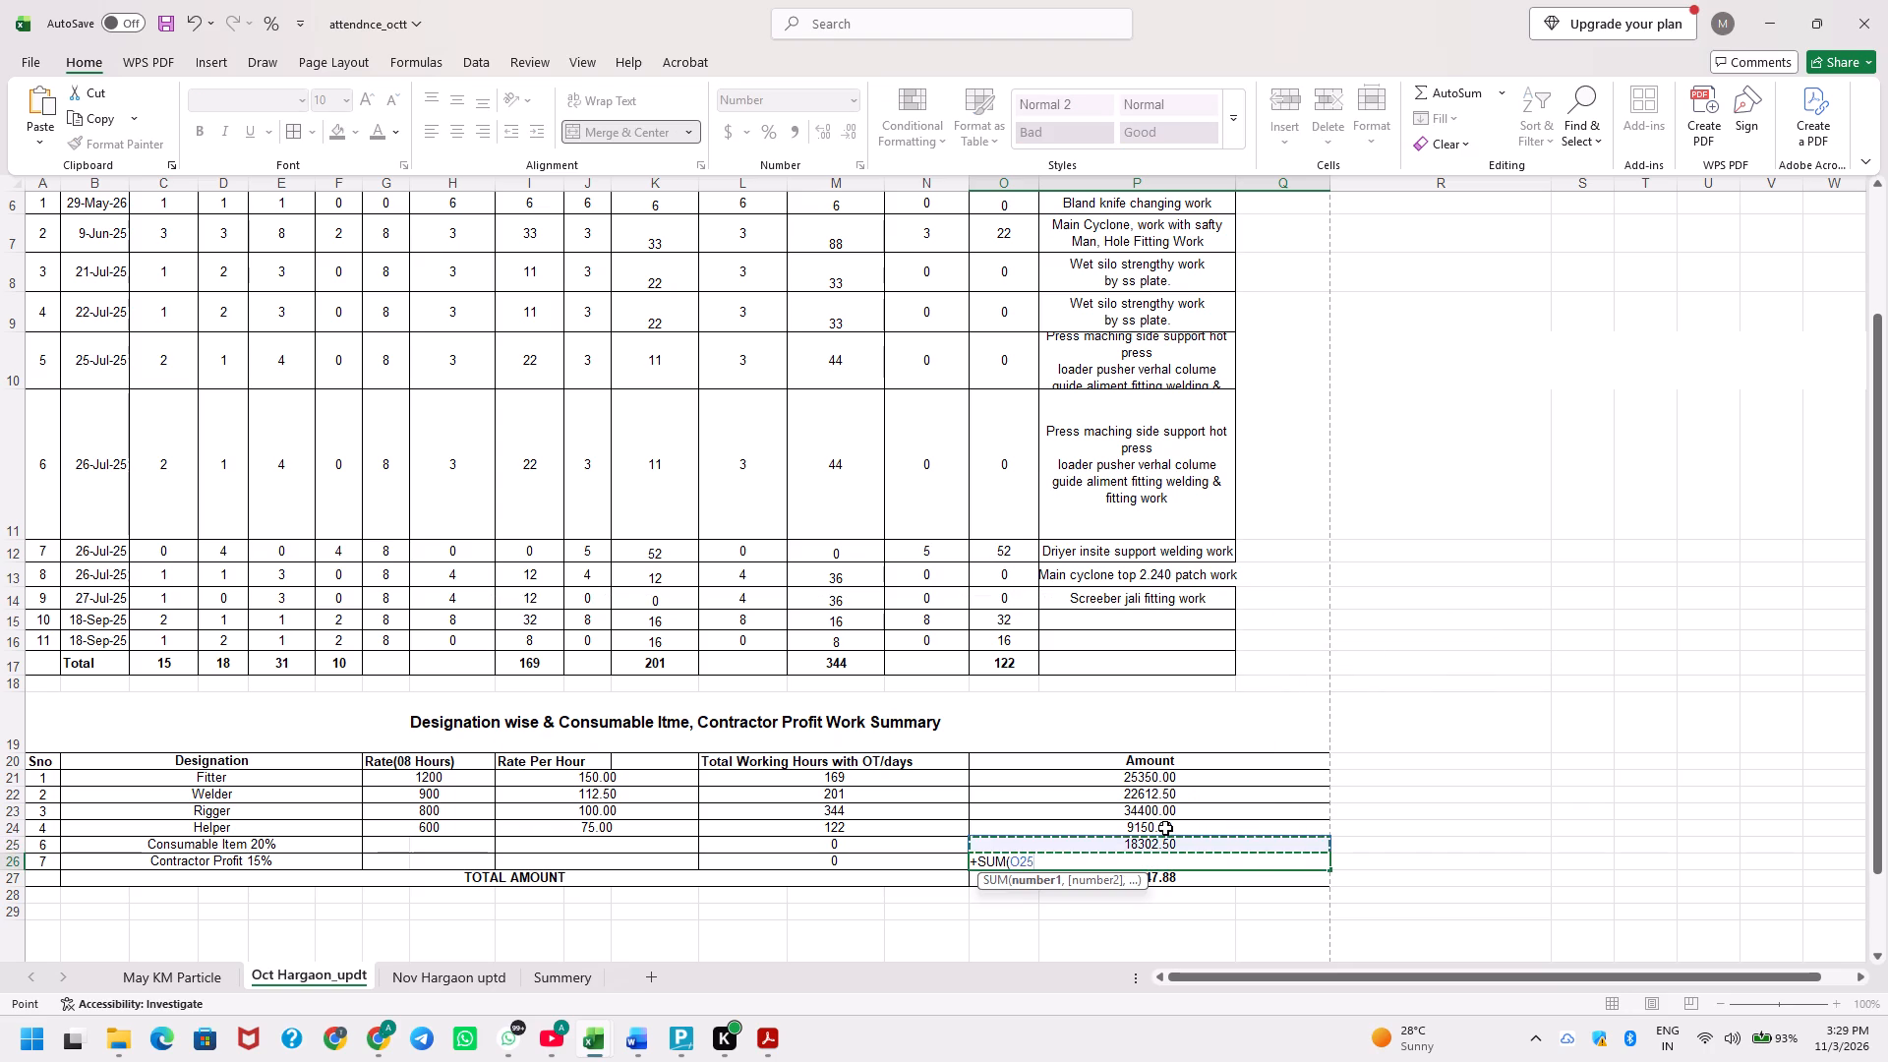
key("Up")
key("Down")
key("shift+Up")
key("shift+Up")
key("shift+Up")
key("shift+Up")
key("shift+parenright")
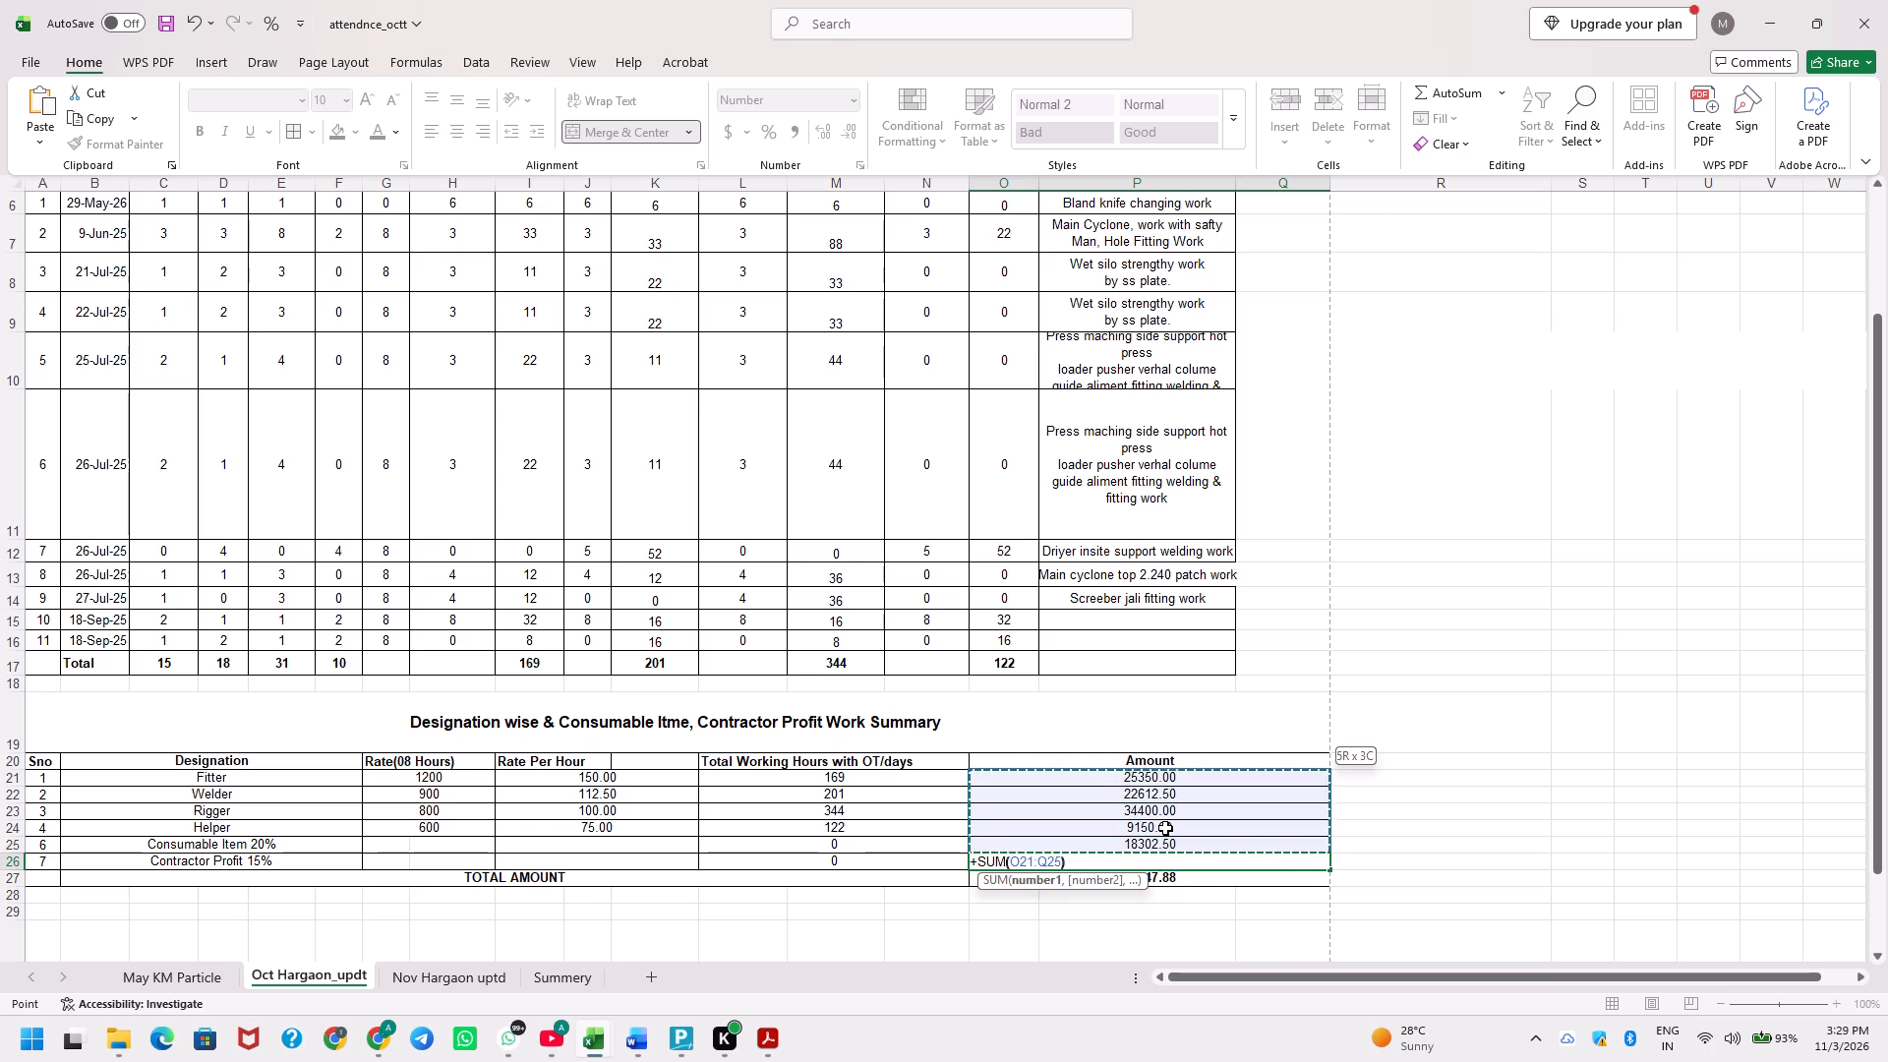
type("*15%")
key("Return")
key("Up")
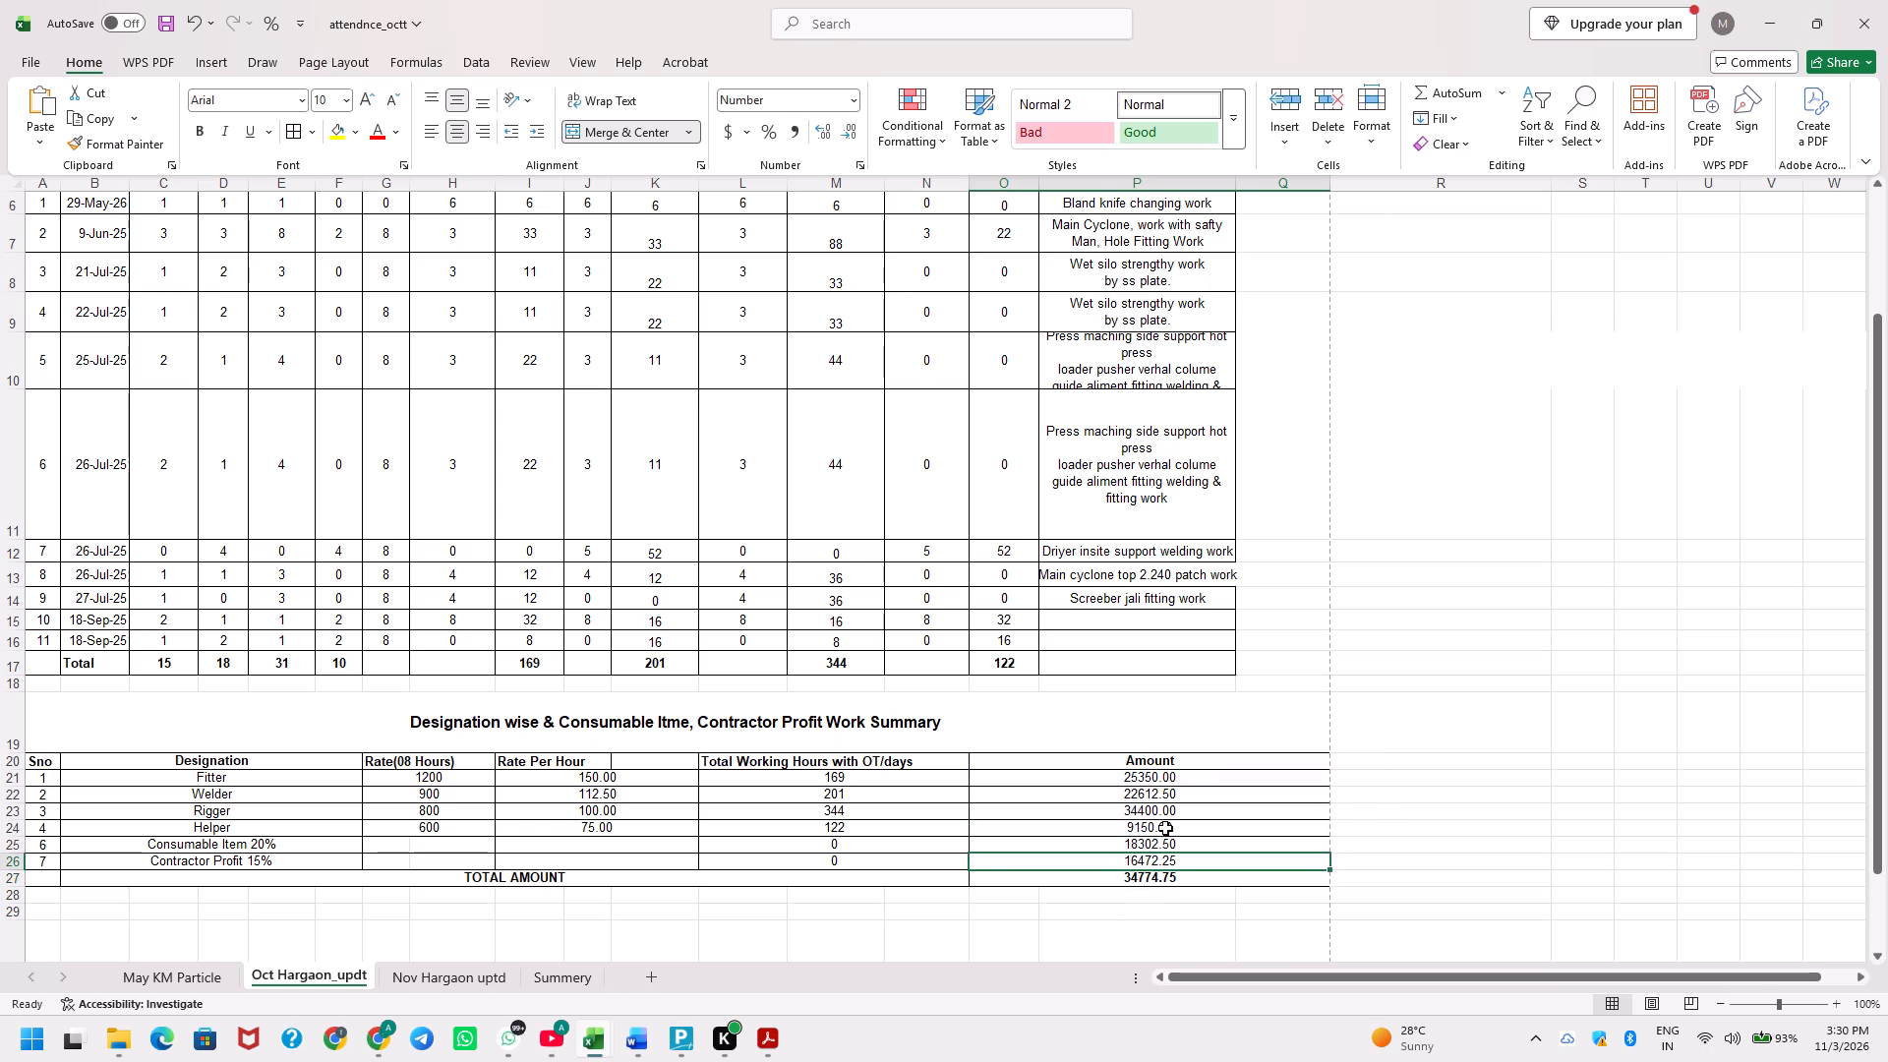
Examine the formulas behind the Contractor Profit 15% and Consumable Item 20% amounts.
key("F2")
key("Escape")
key("Up")
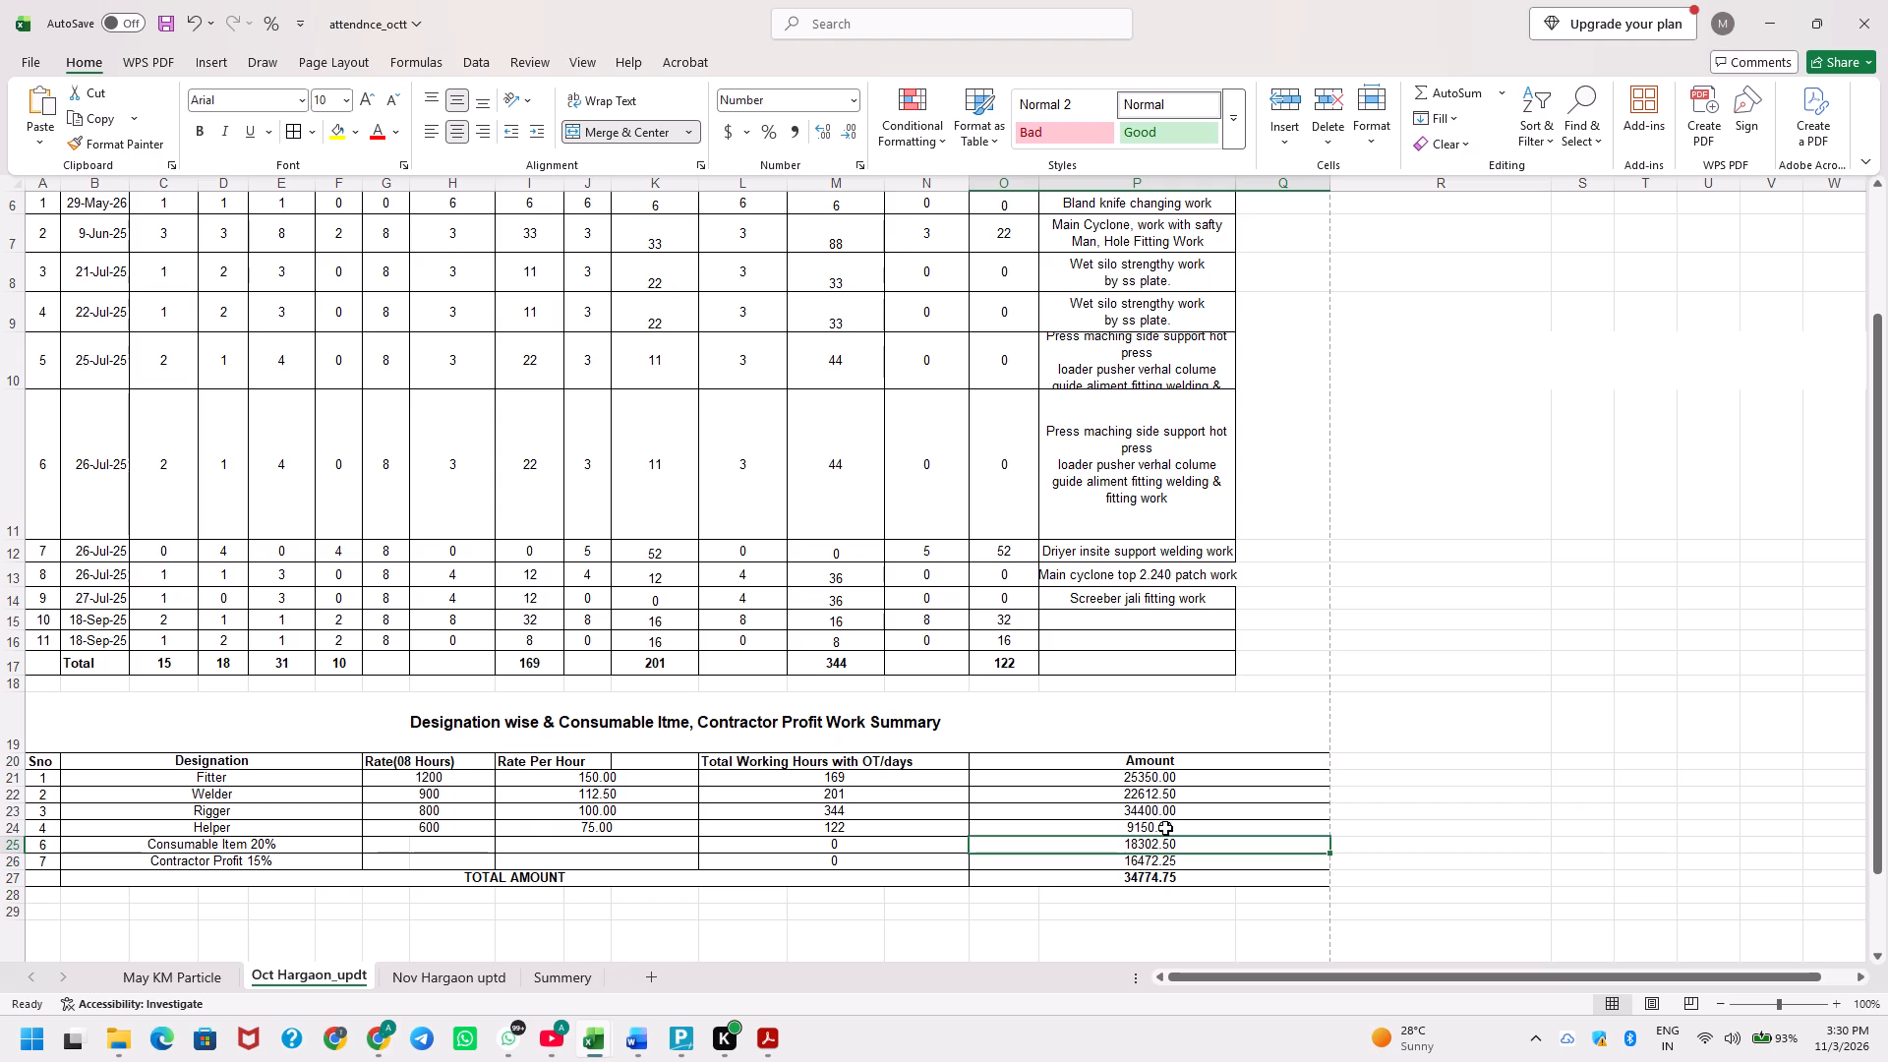
key("F2")
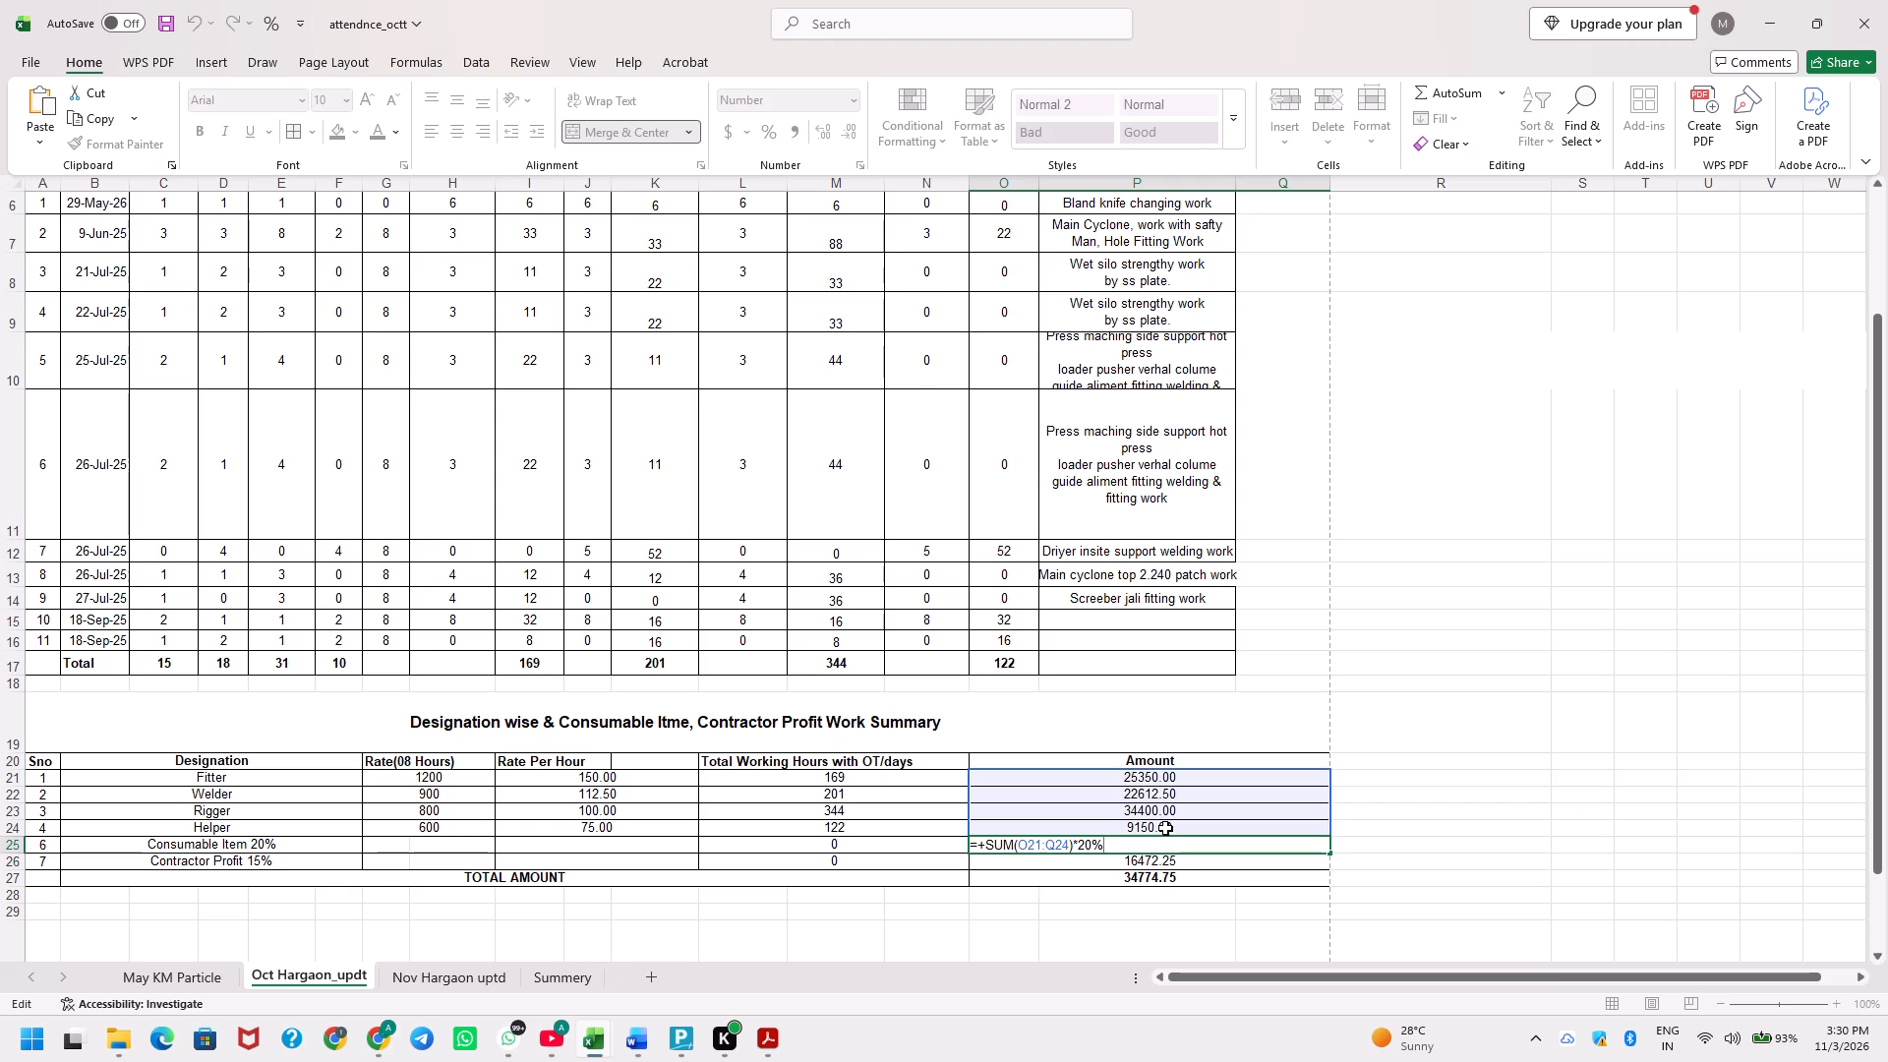
key("Left")
key("Left")
key("Left")
key("Left")
key("Left")
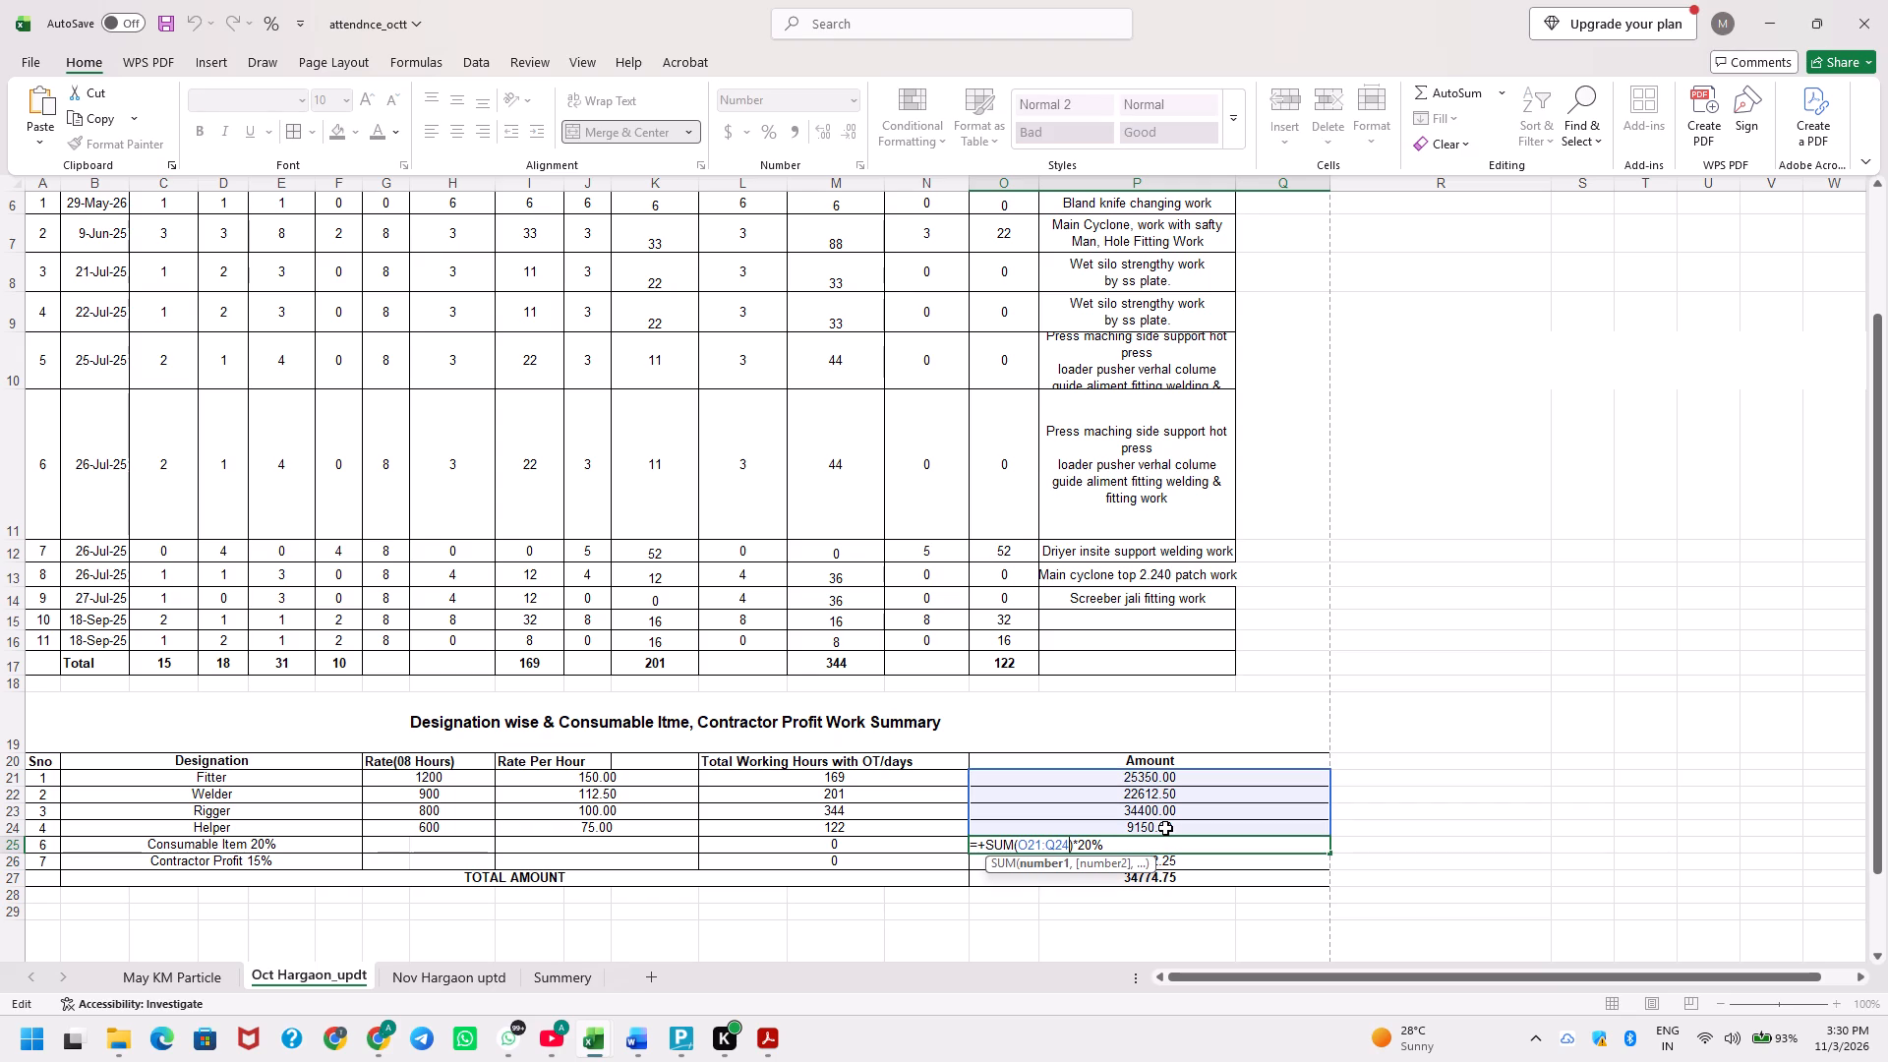
key("Escape")
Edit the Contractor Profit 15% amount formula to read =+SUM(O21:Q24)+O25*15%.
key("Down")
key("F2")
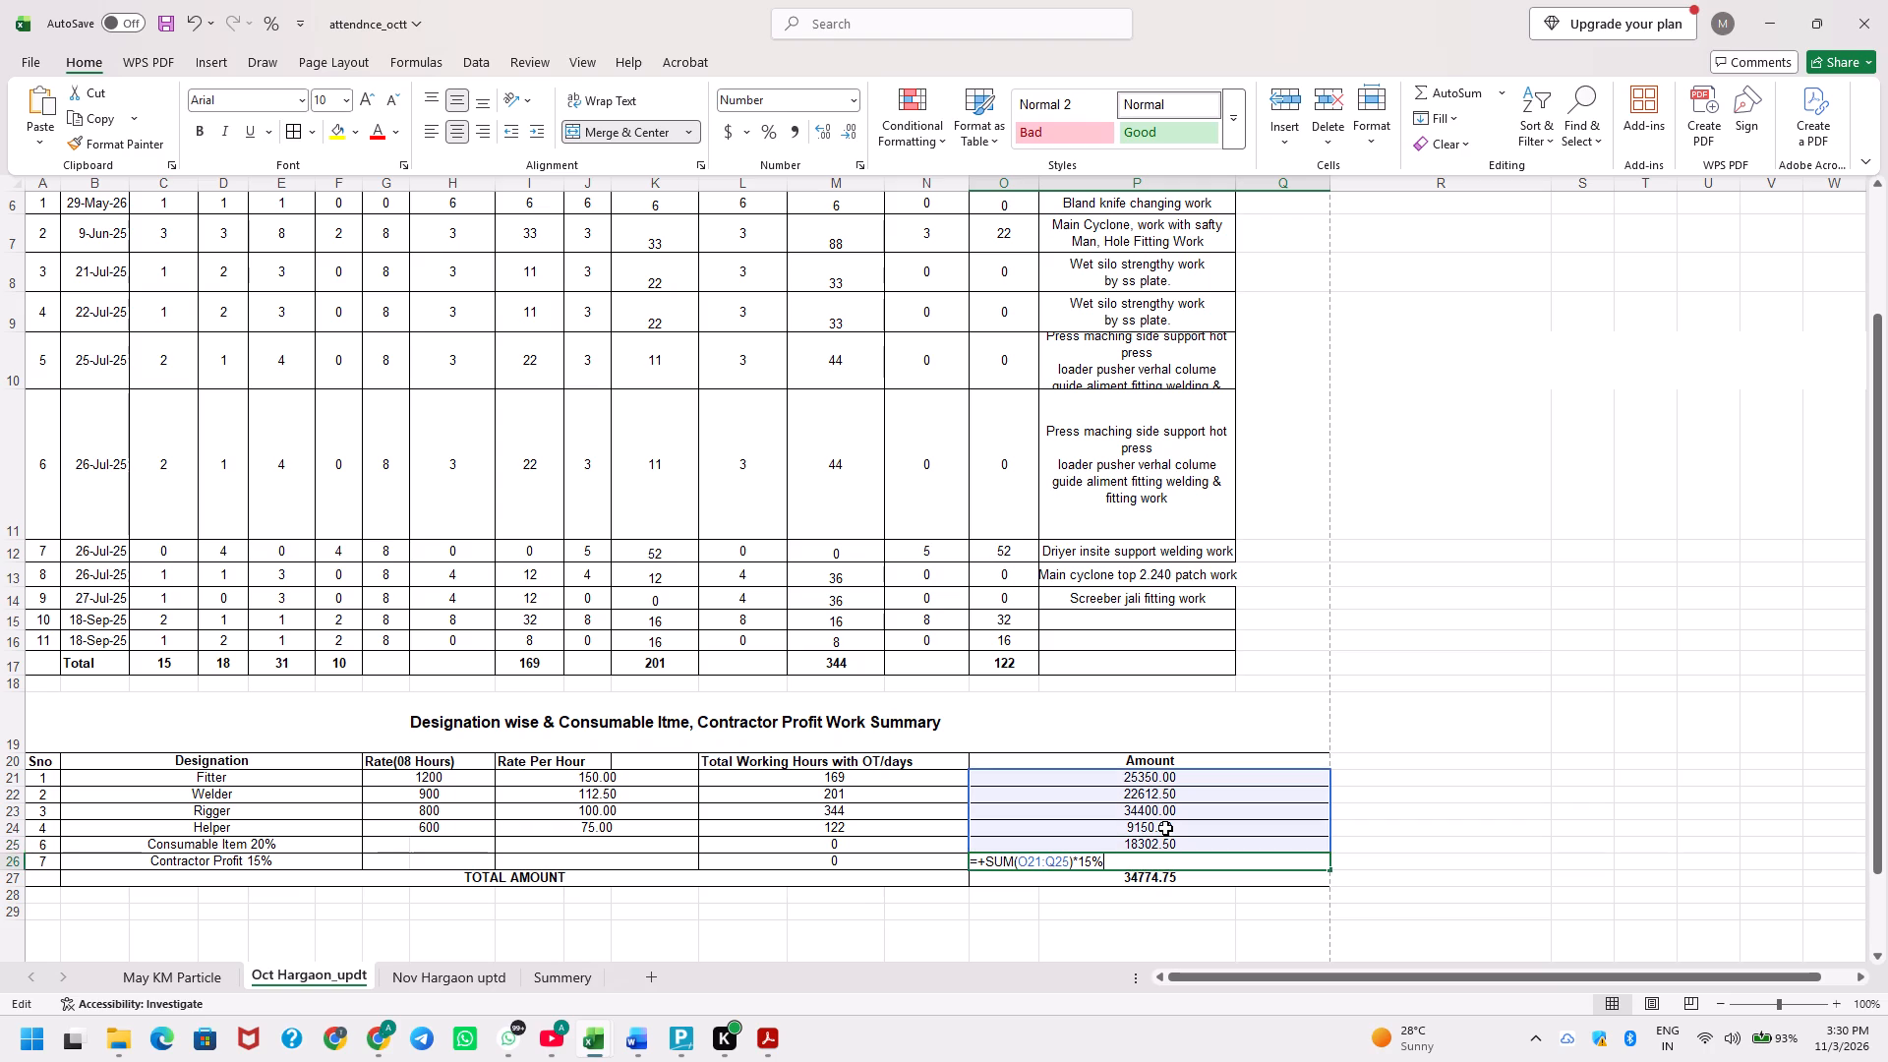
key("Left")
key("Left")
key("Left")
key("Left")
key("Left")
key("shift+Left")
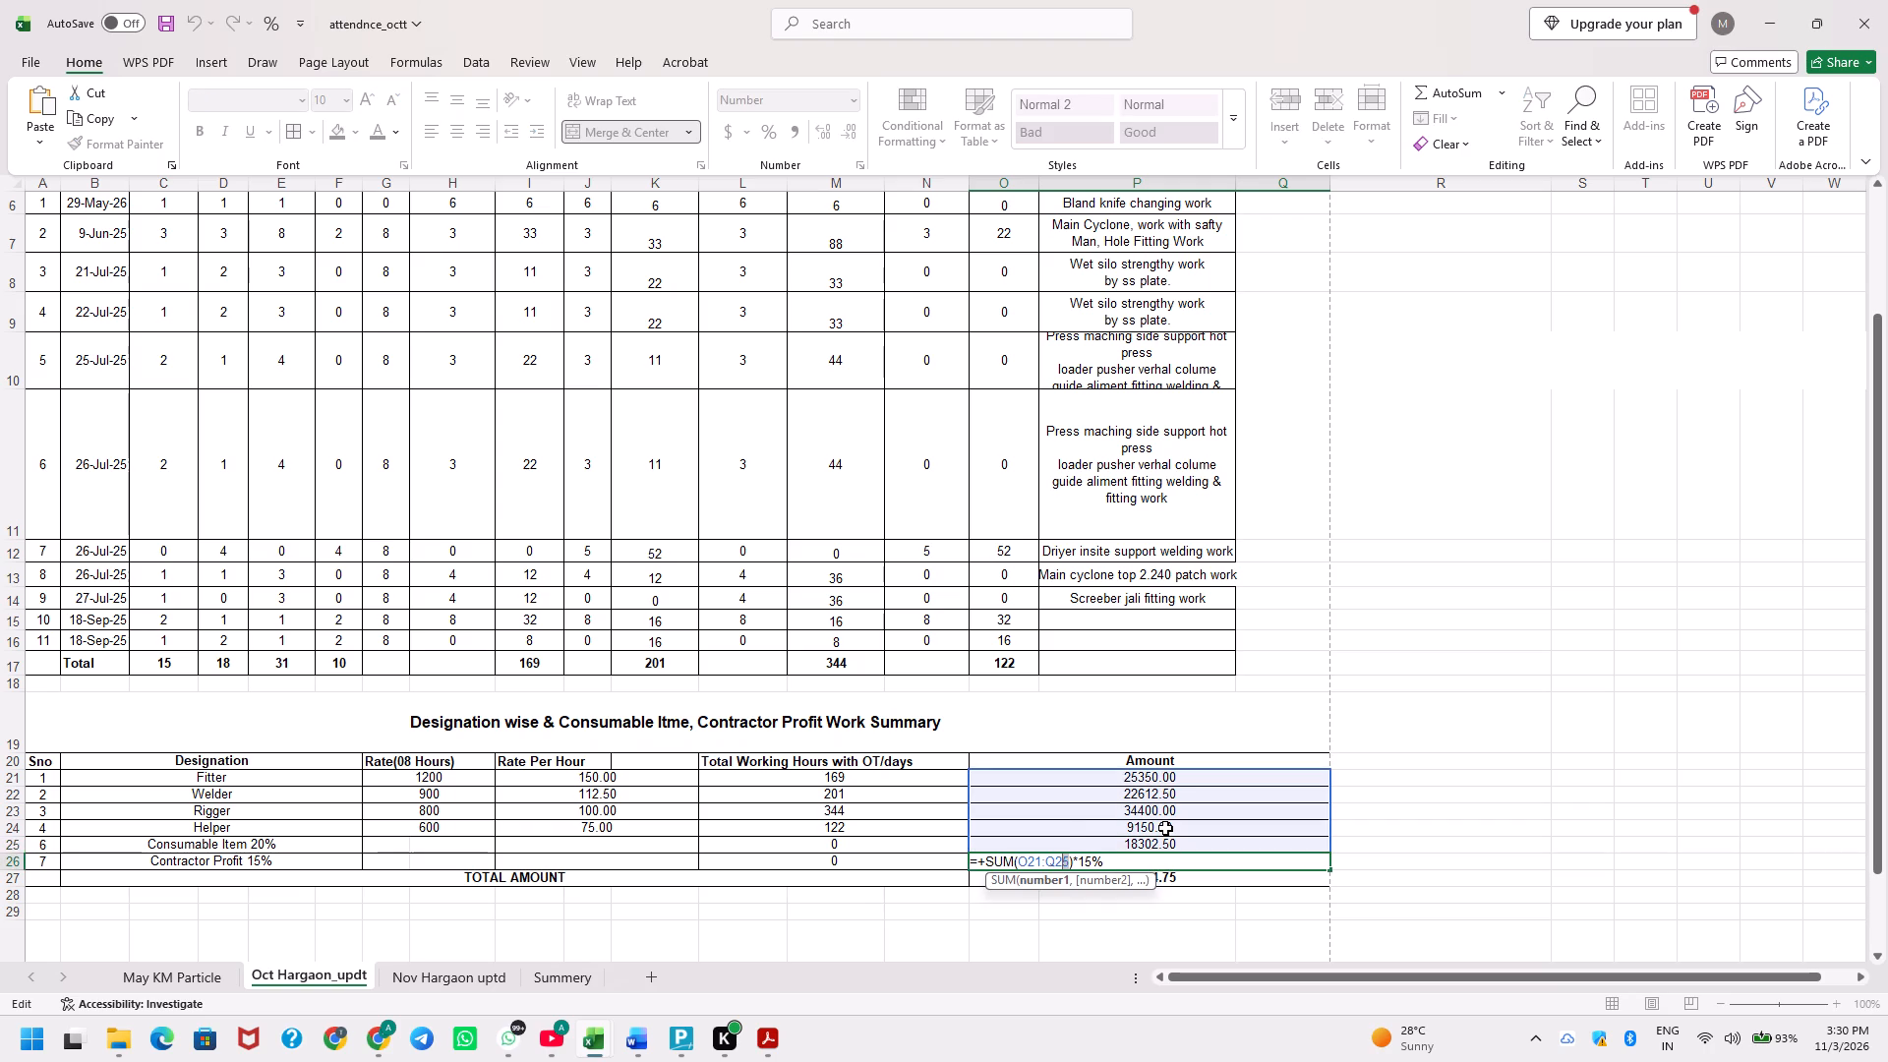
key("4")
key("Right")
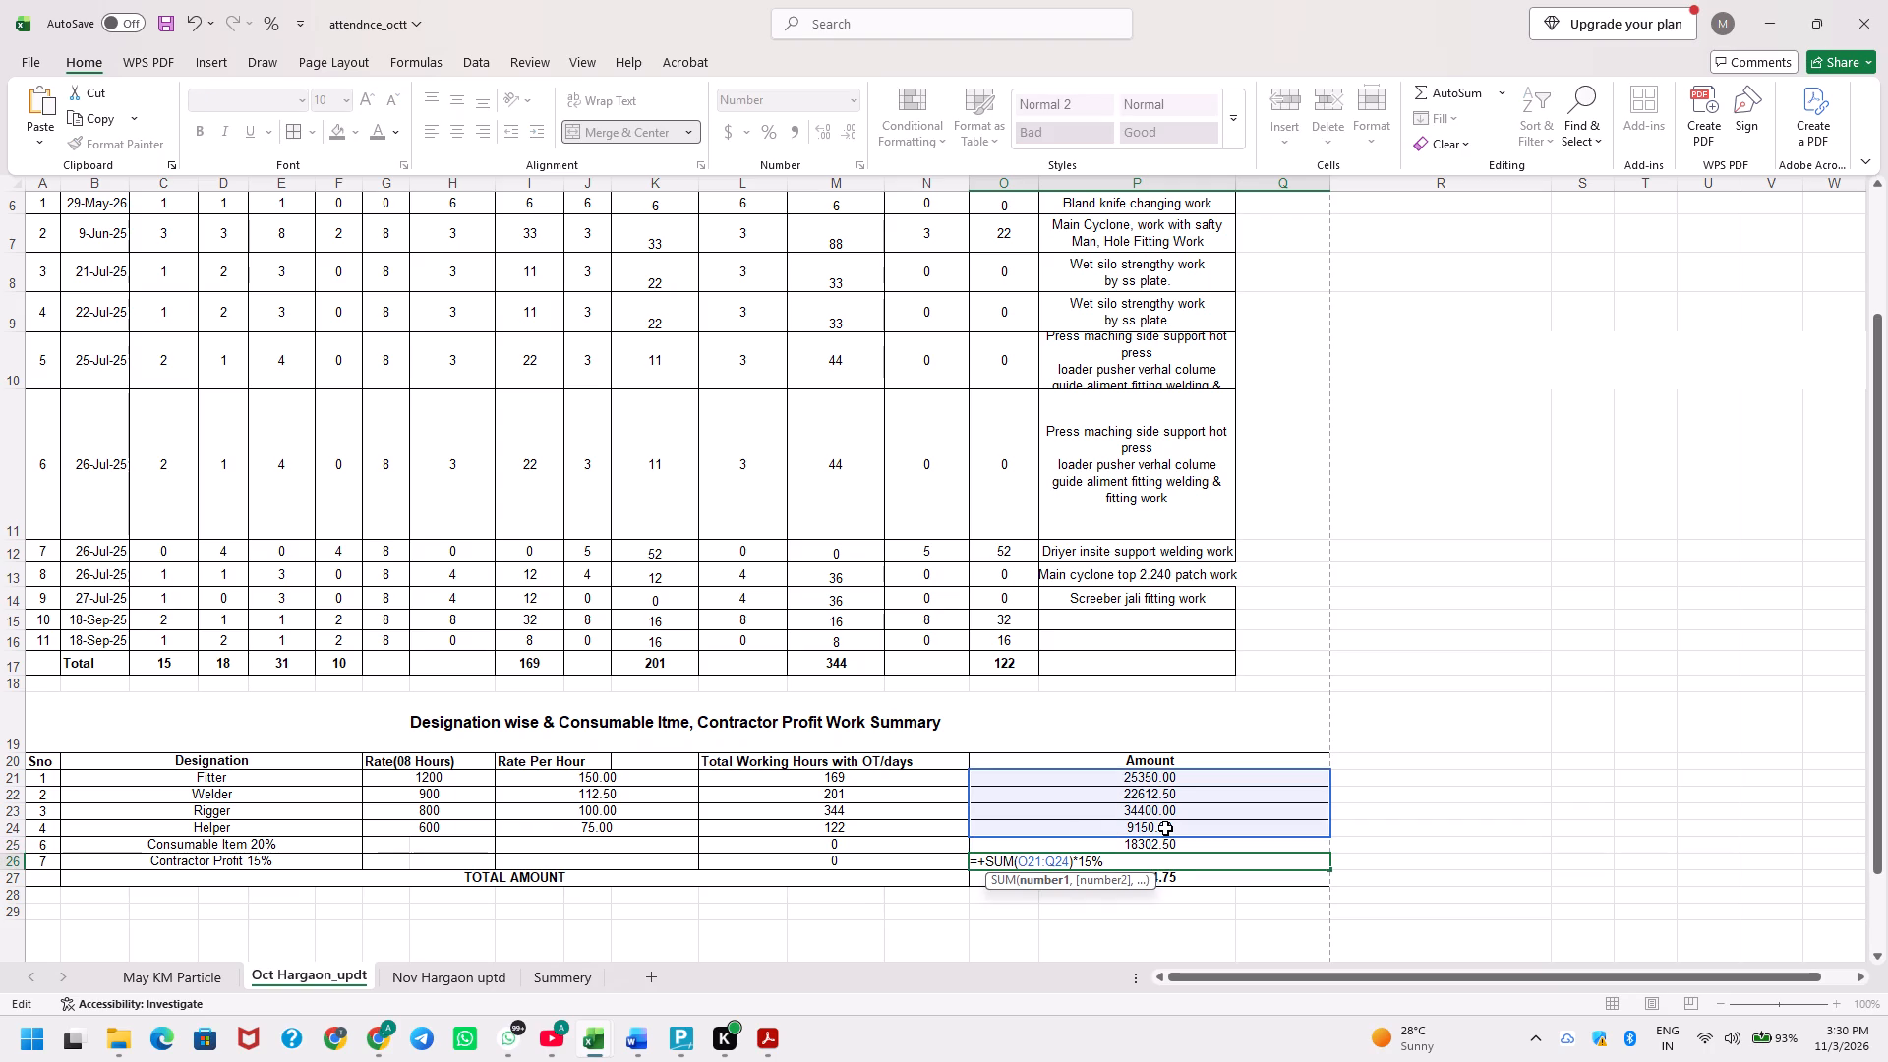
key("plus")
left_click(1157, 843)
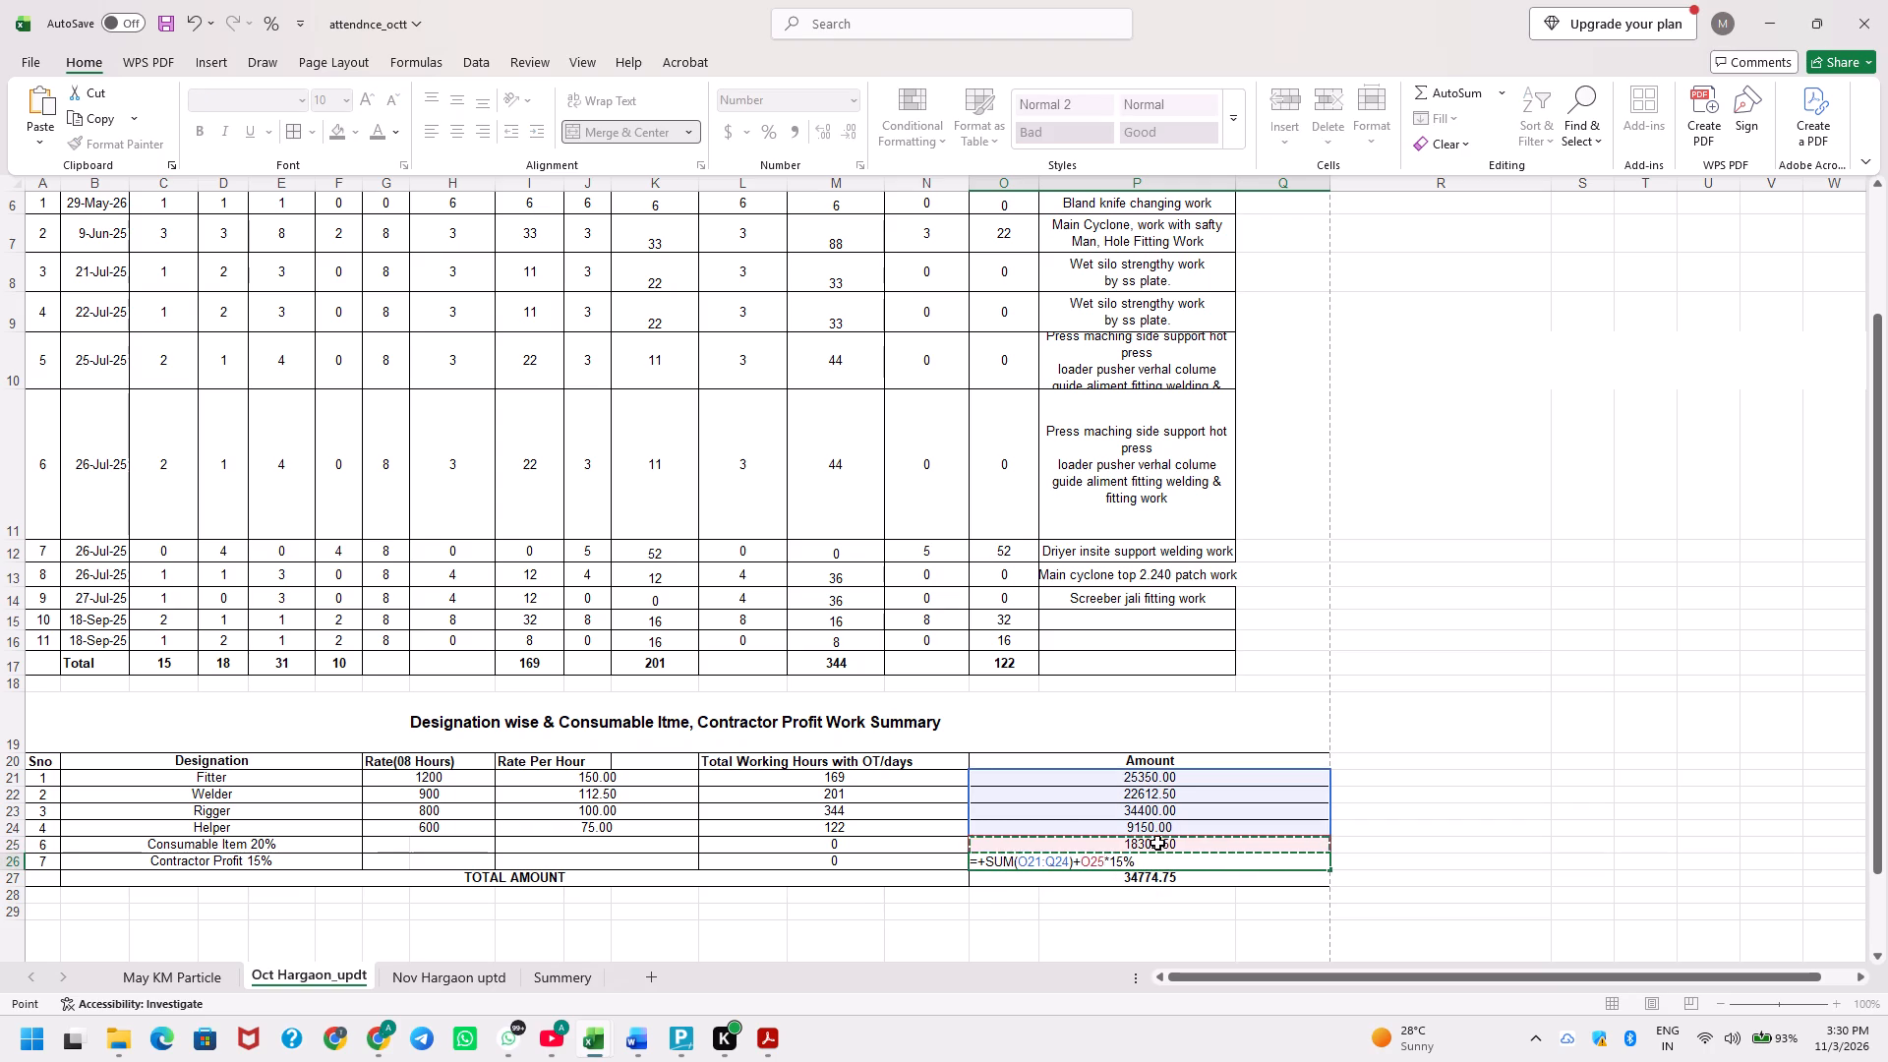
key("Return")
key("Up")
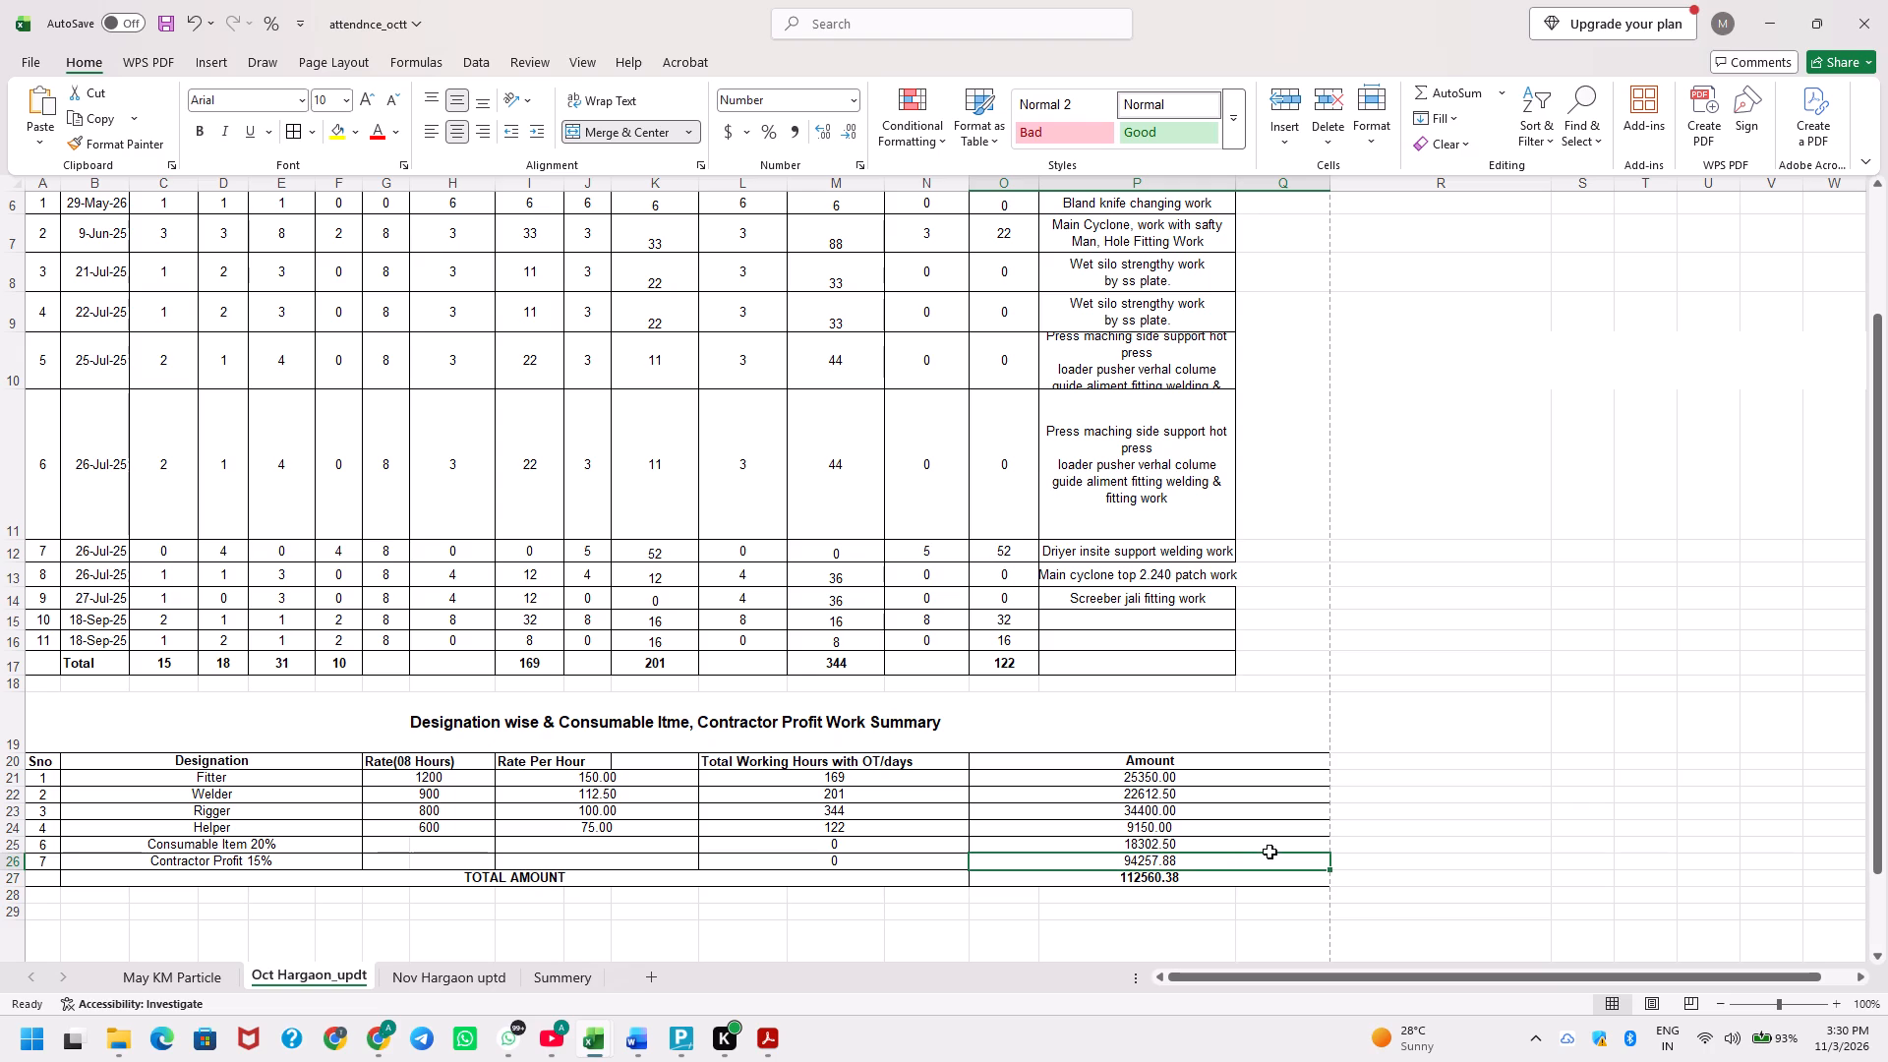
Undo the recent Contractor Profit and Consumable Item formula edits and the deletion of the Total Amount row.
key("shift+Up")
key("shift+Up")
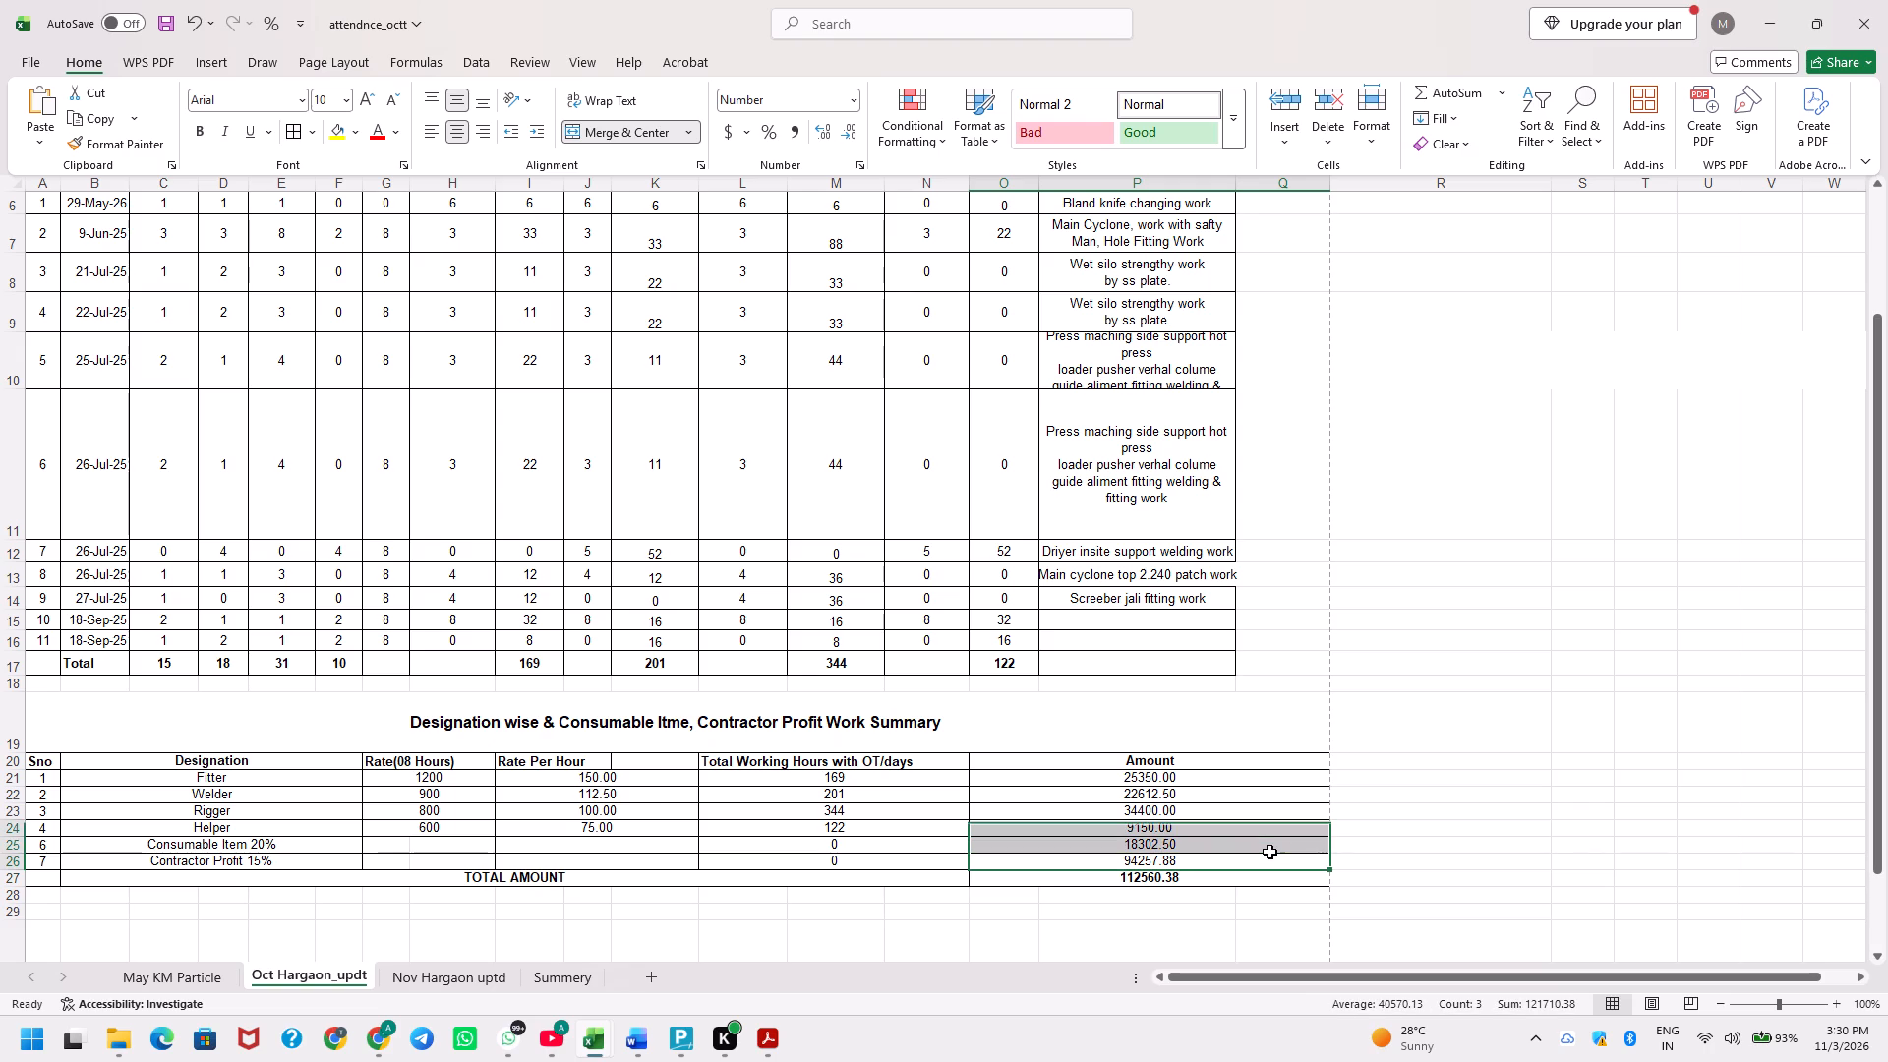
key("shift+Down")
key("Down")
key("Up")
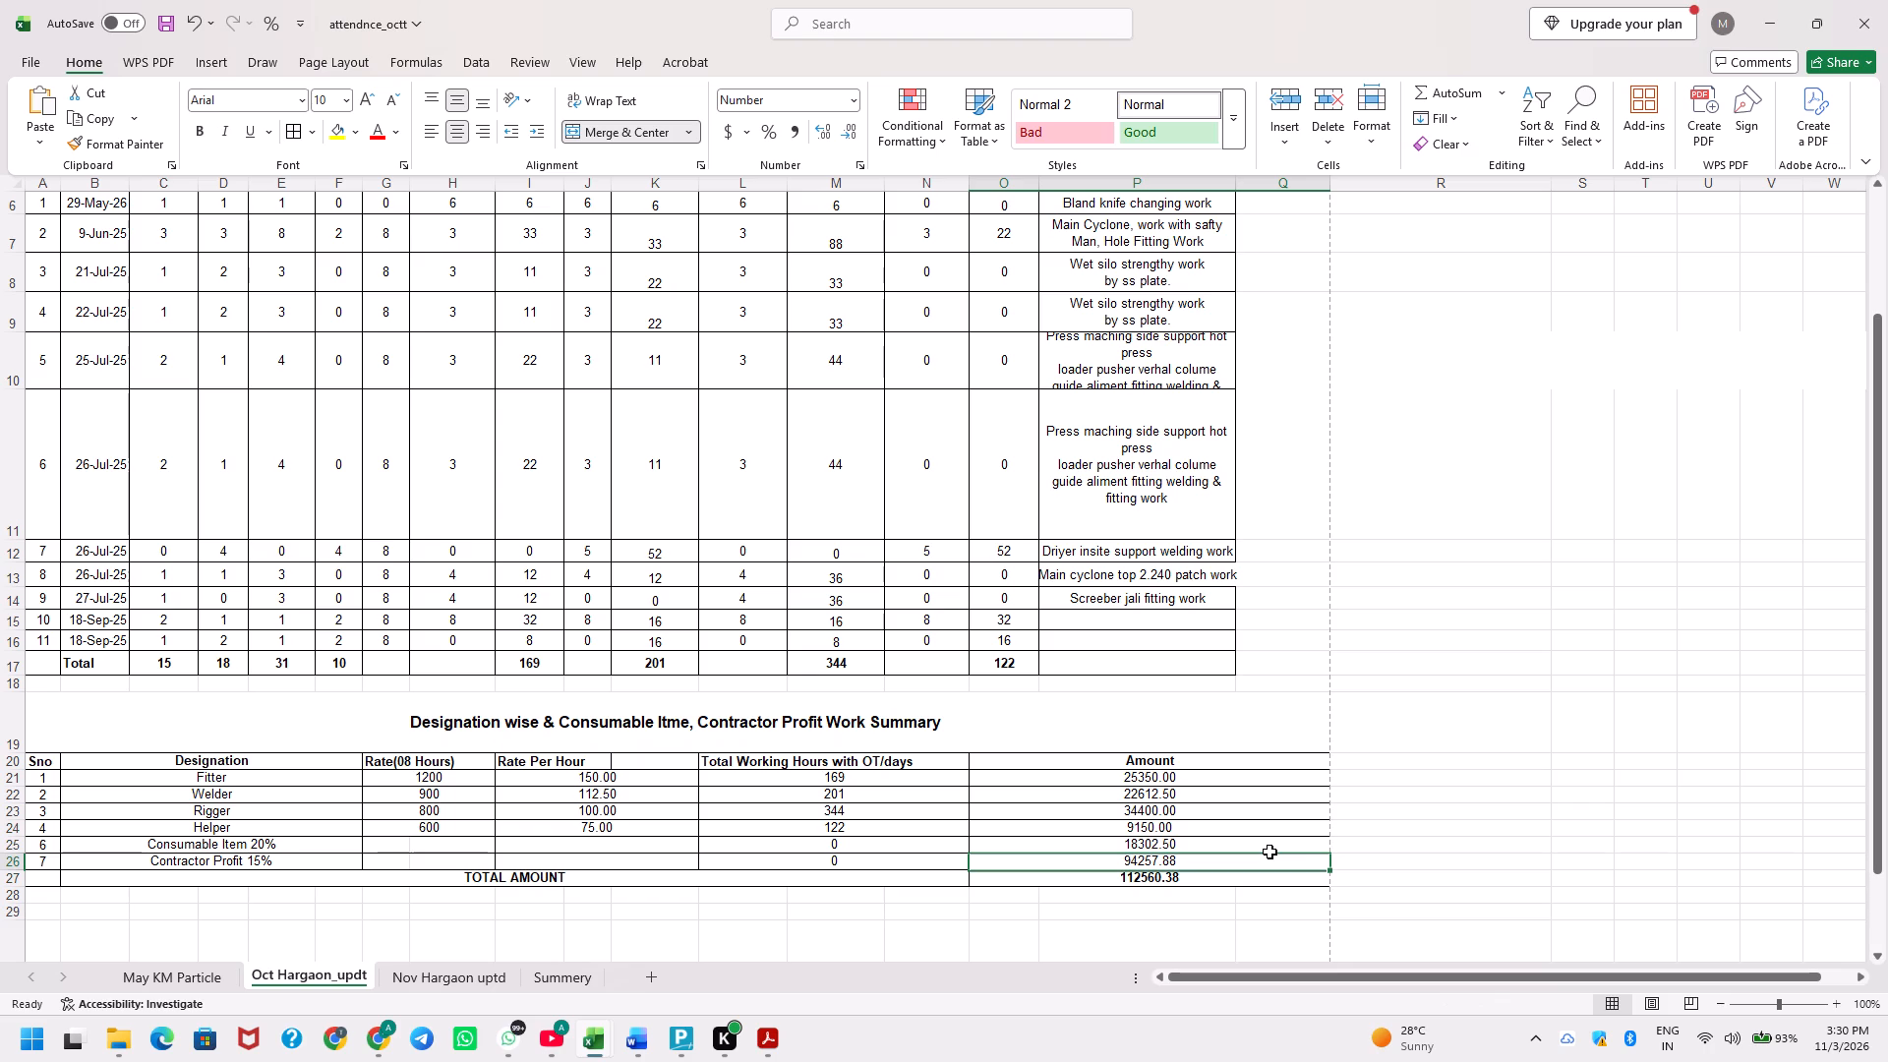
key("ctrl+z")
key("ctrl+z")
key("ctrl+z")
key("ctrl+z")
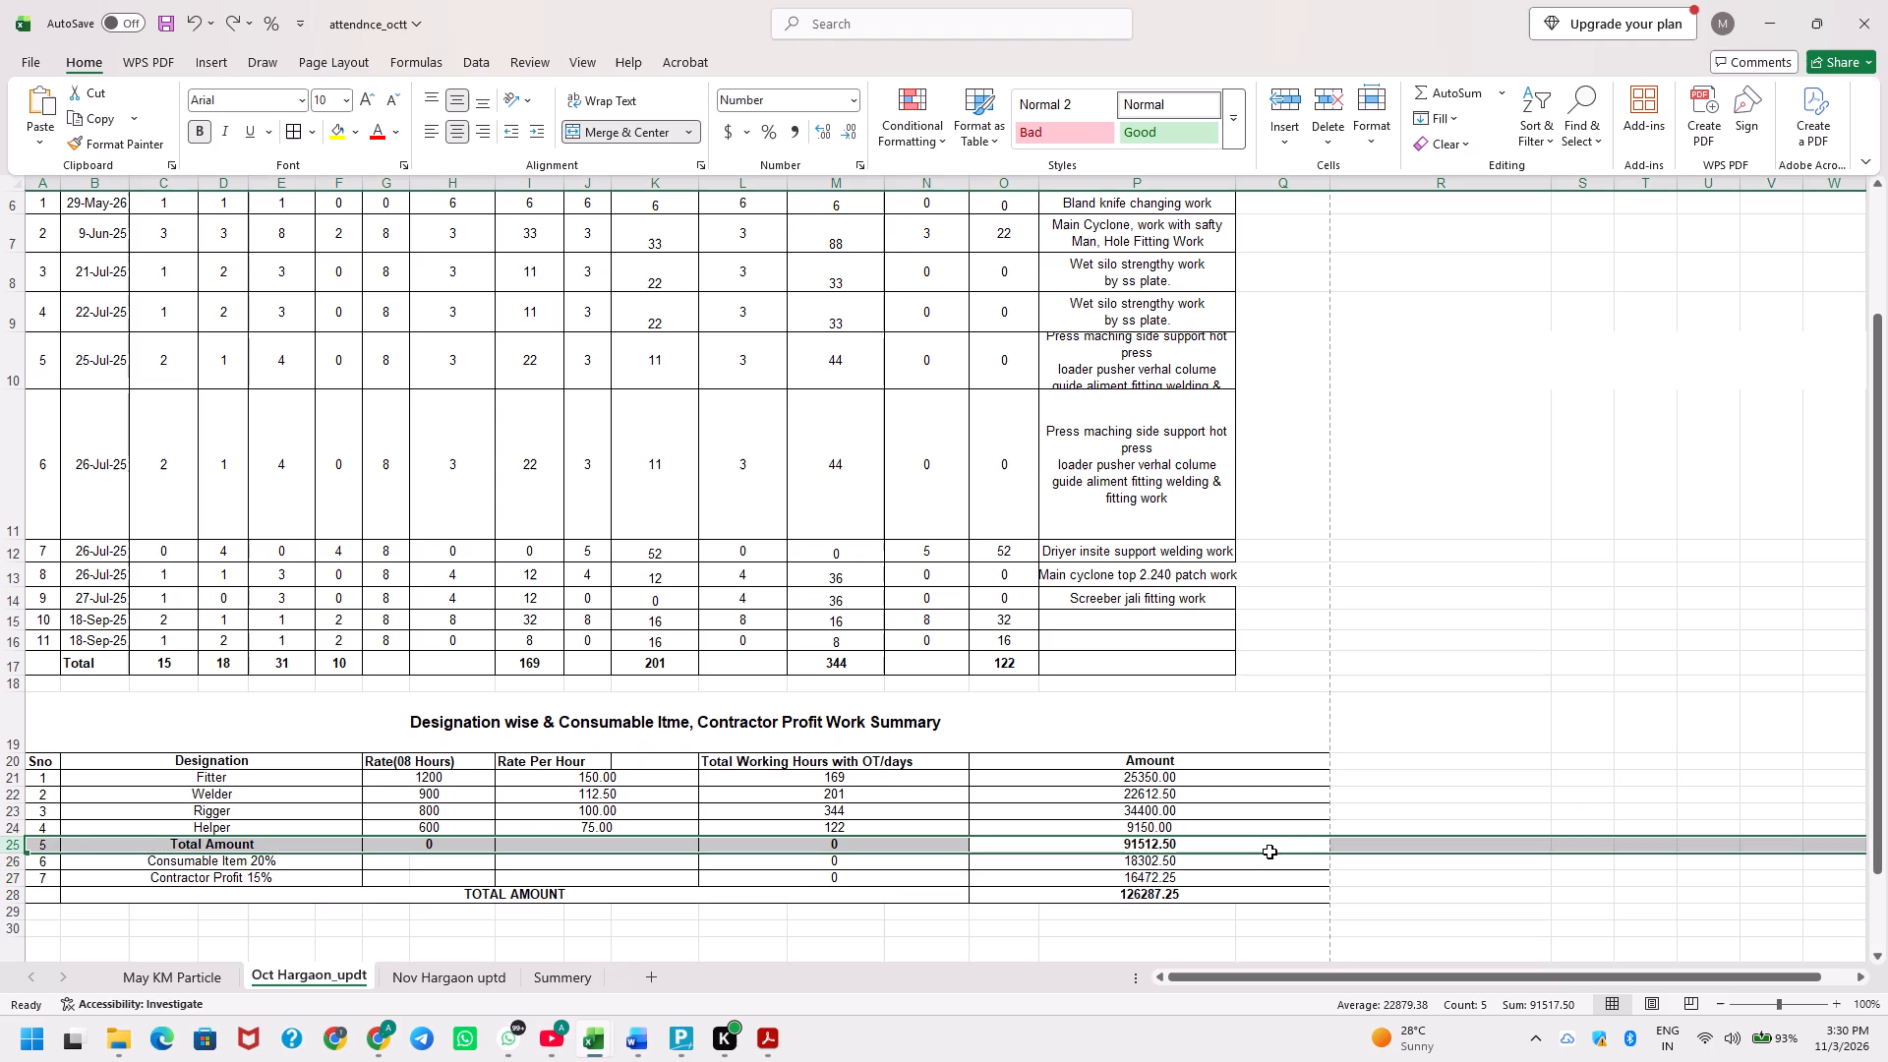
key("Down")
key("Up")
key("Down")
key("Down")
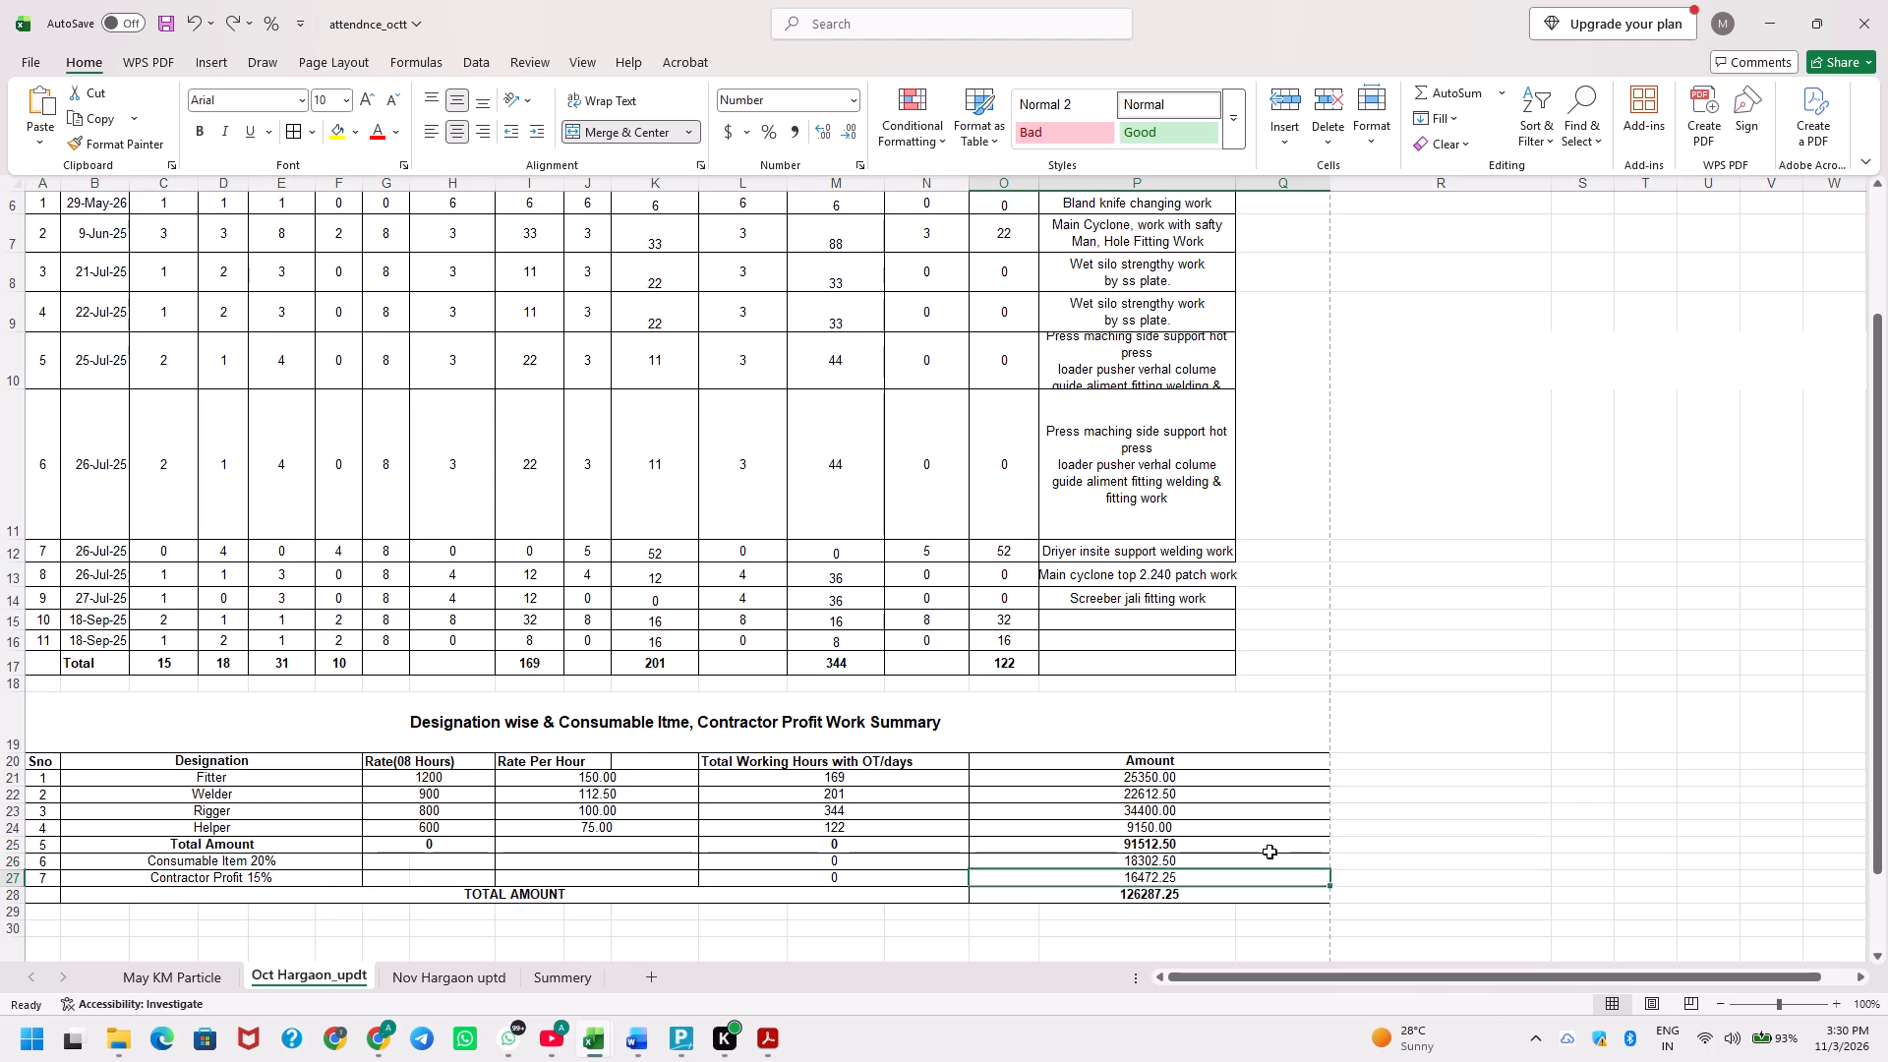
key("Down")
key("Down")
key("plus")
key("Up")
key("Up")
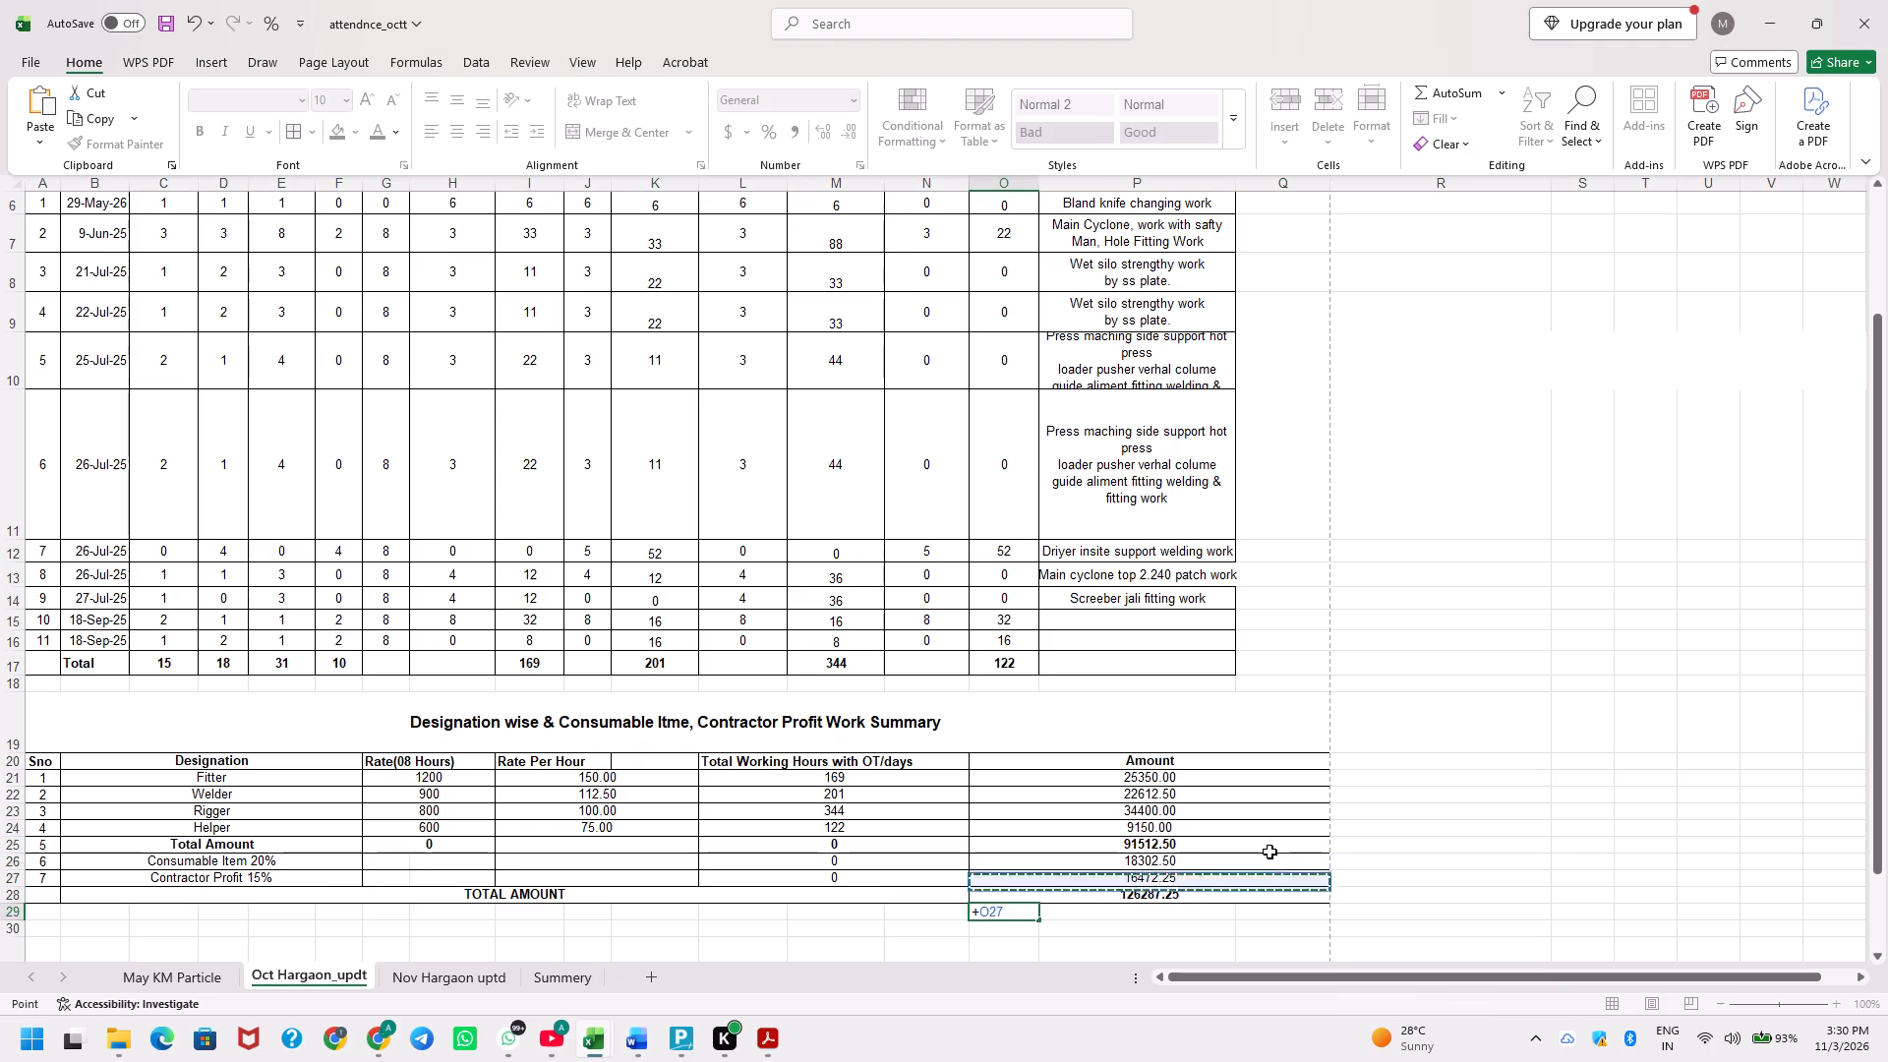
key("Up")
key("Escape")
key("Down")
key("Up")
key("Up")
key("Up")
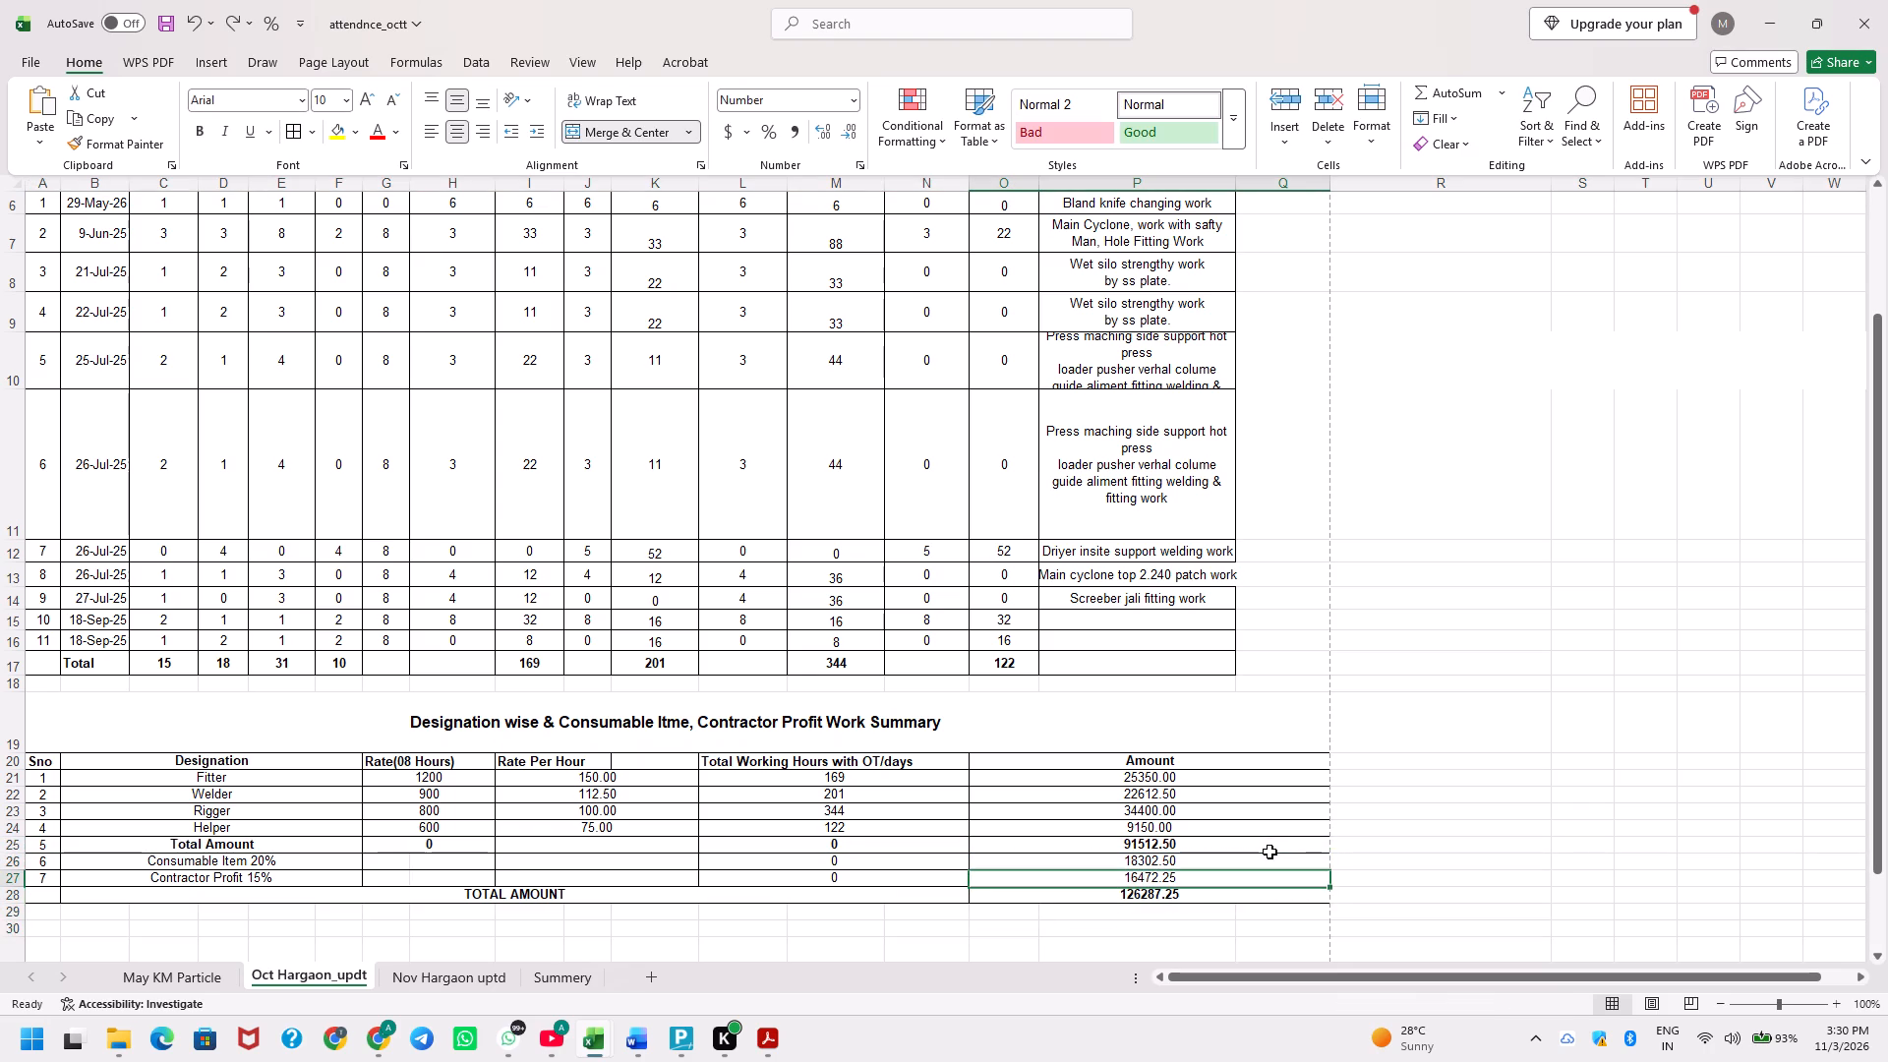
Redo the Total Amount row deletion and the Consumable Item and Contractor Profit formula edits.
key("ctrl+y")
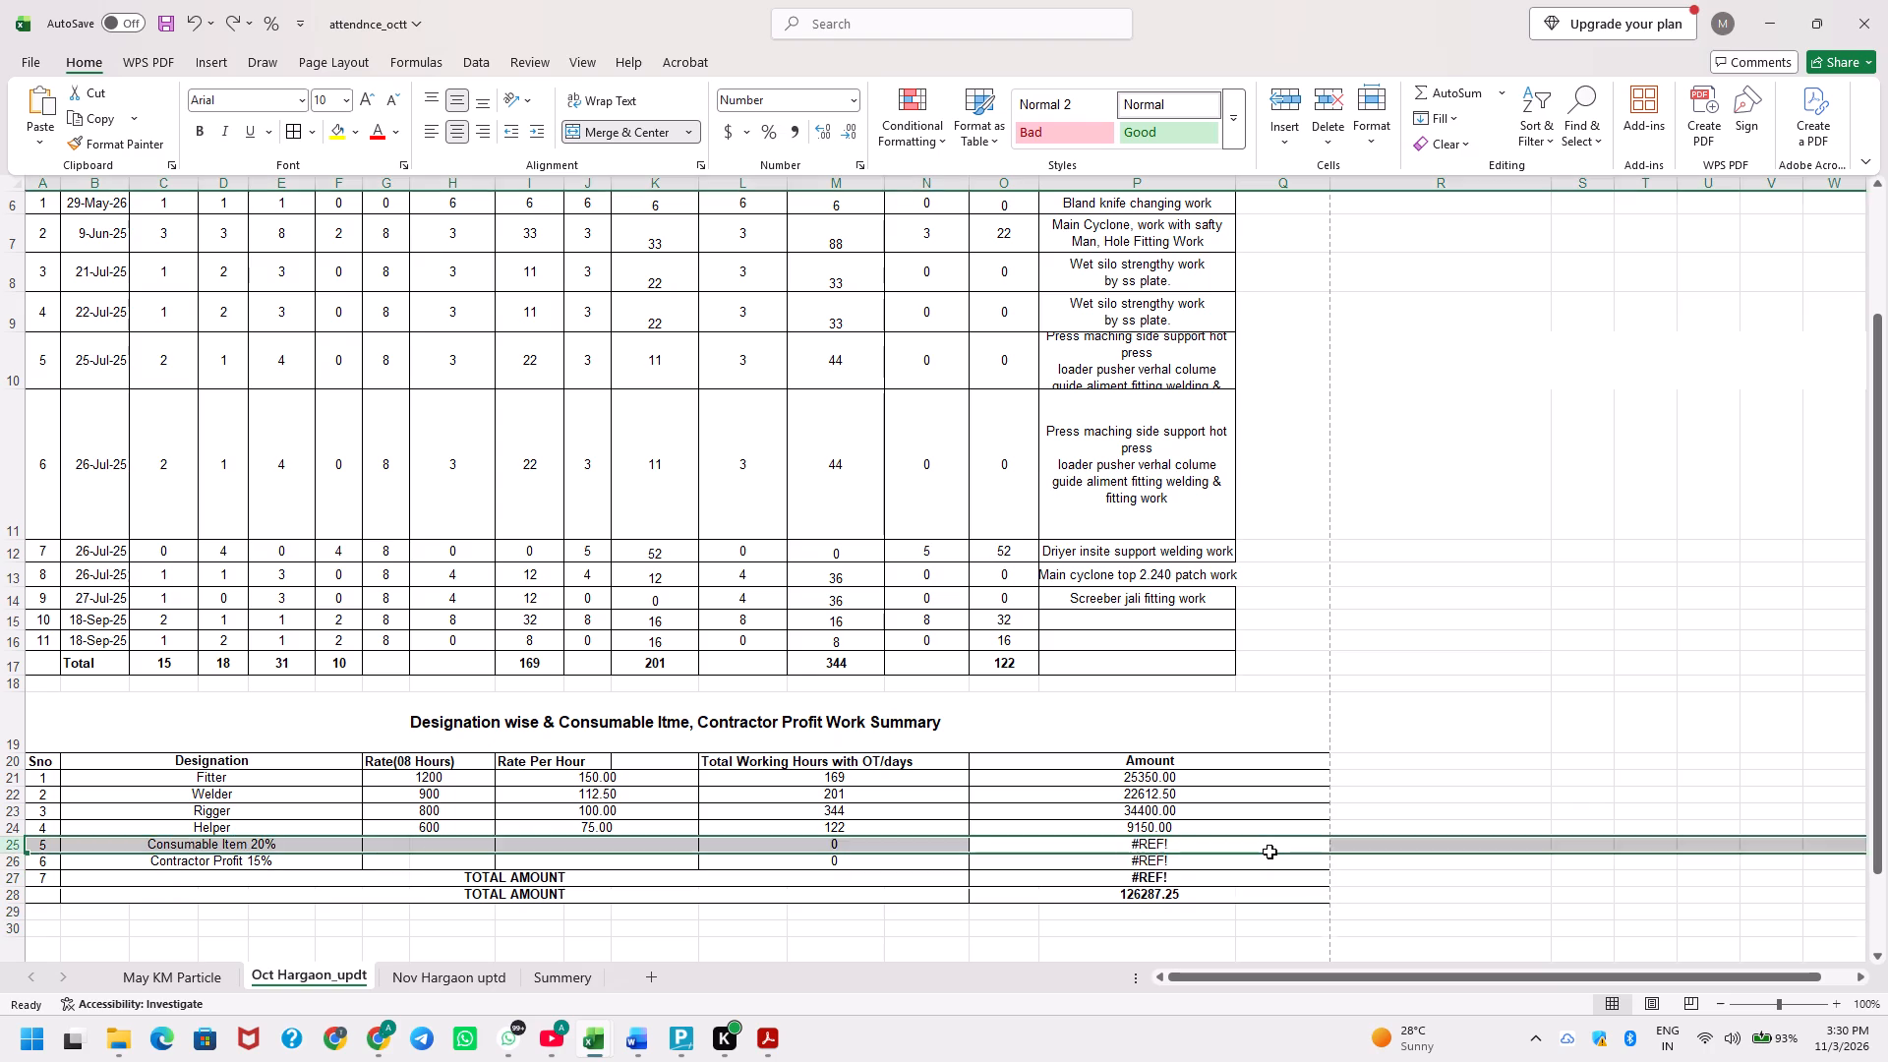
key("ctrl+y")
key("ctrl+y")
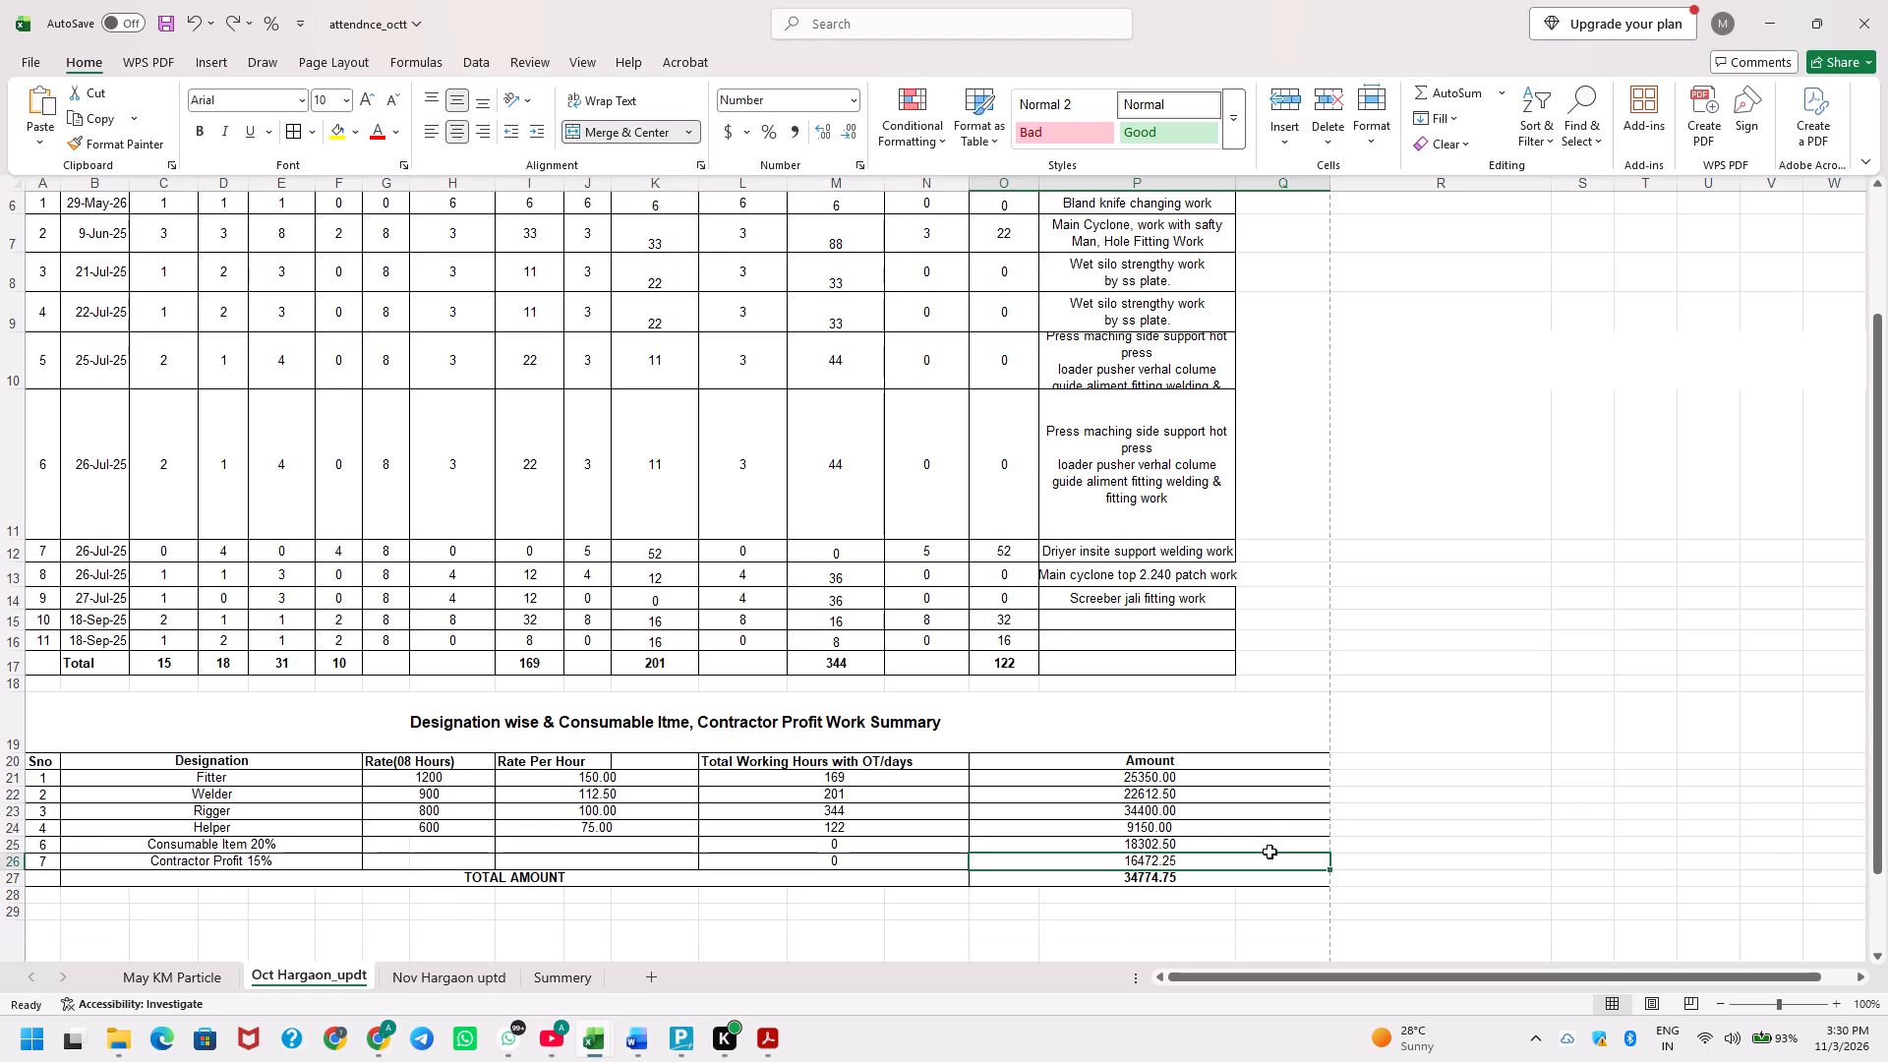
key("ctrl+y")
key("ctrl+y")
Re-enter the Contractor Profit 15% amount formula from scratch as +SUM(O21:Q24)+O25*15%.
key("plus")
type("sum")
key("Tab")
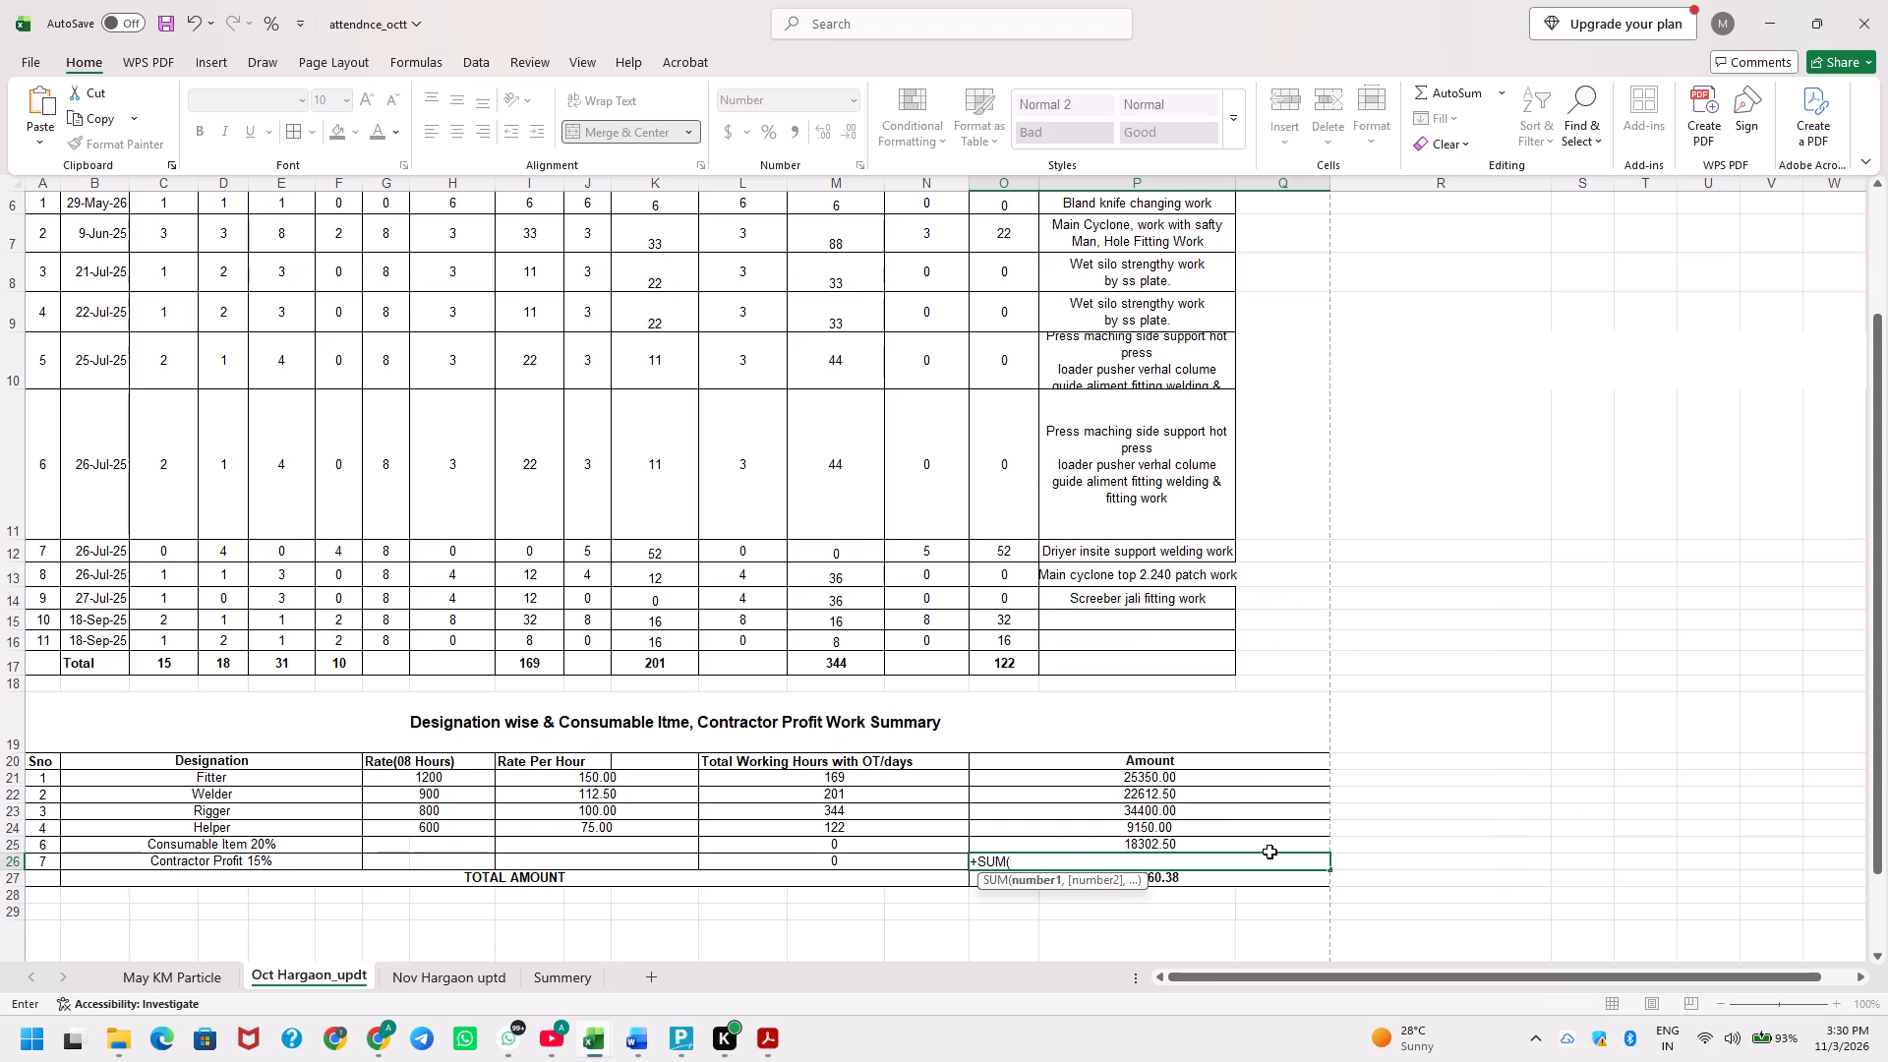
key("Up")
key("Up")
key("Up")
key("Down")
key("shift+Up")
key("shift+Up")
key("shift+Up")
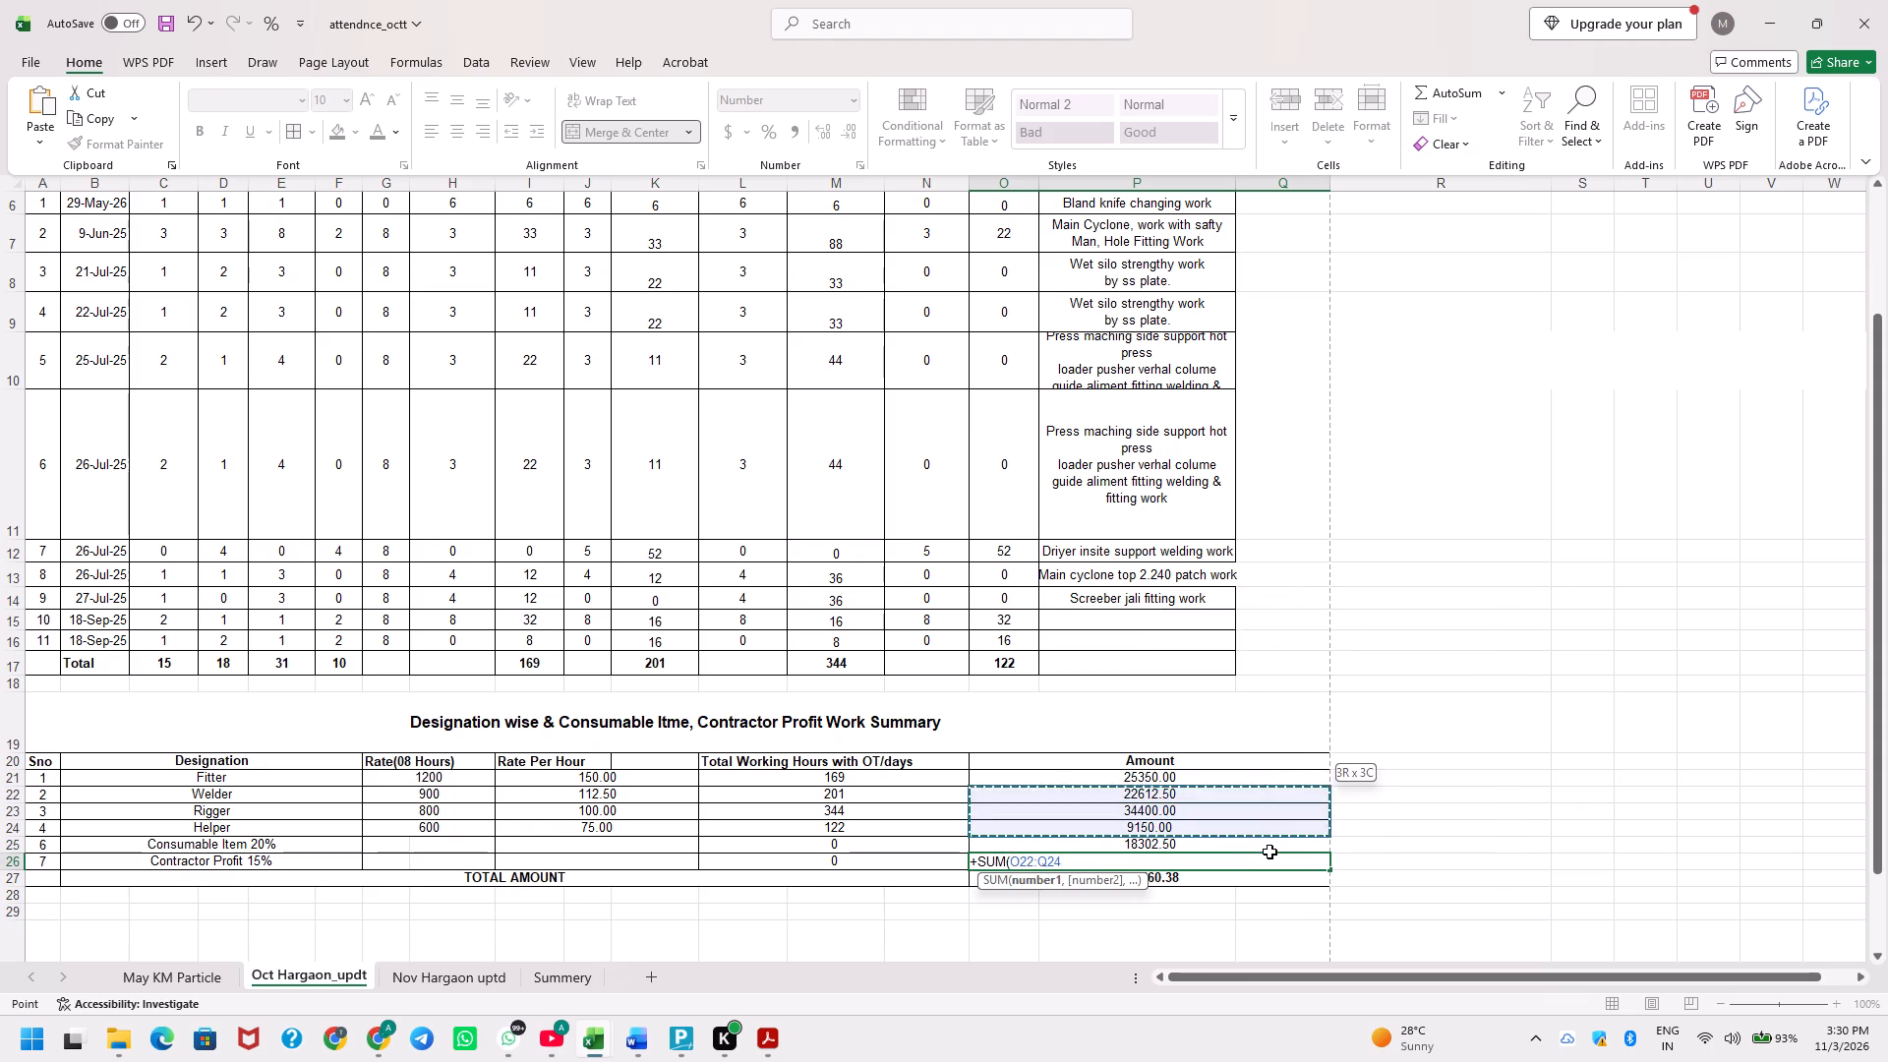
type(")+")
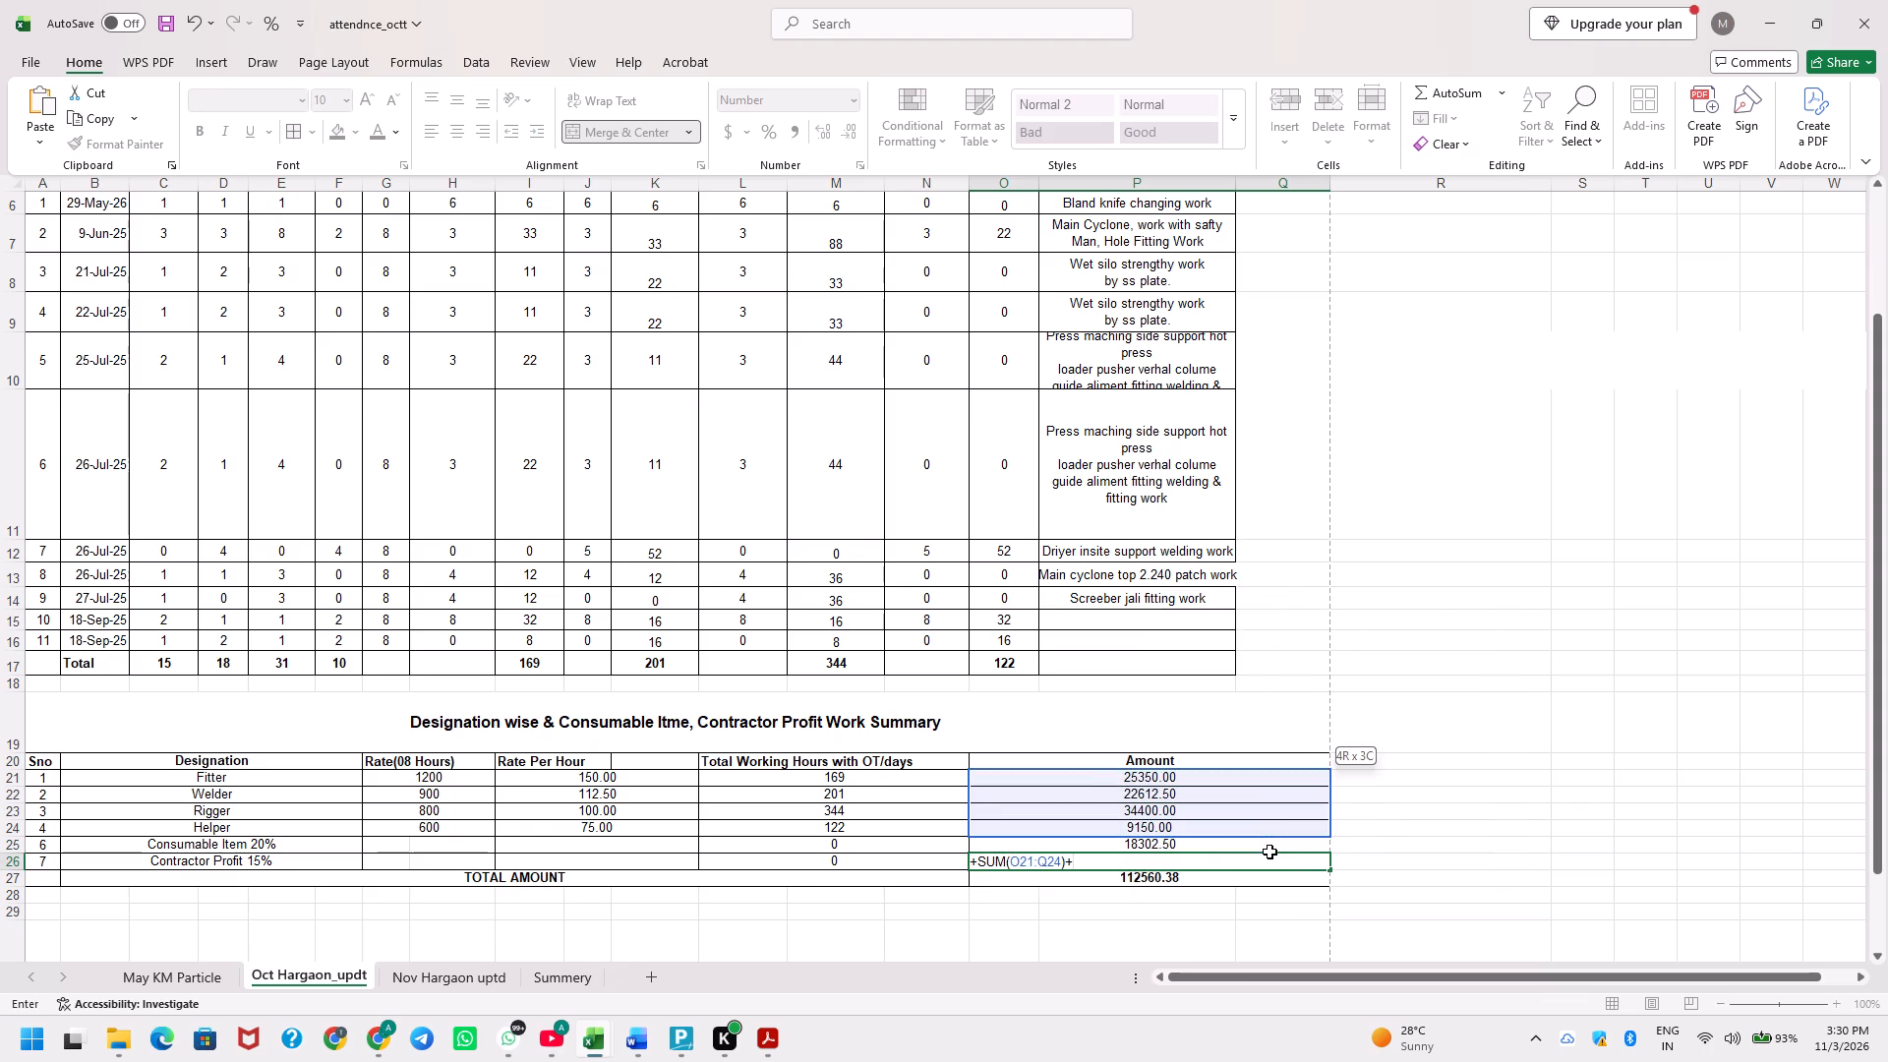
left_click(1221, 845)
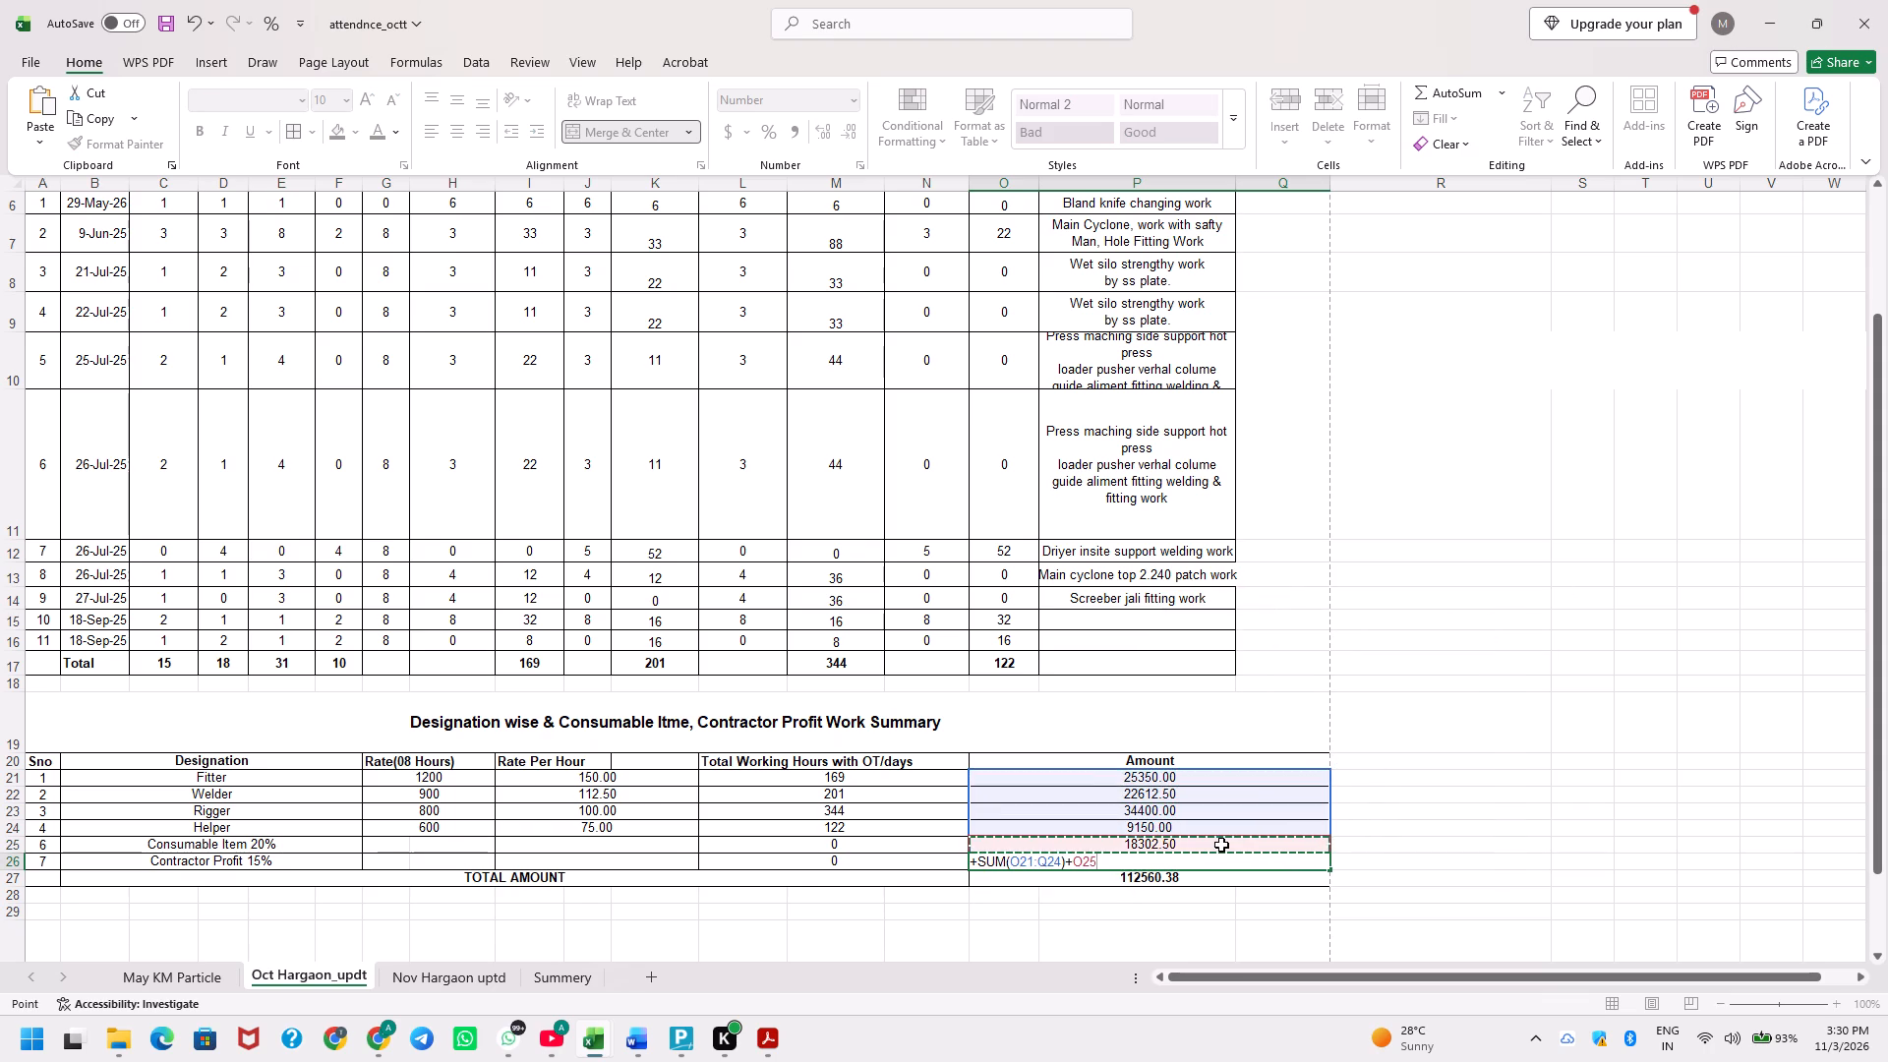
key("asterisk")
type("15%")
key("Return")
key("Up")
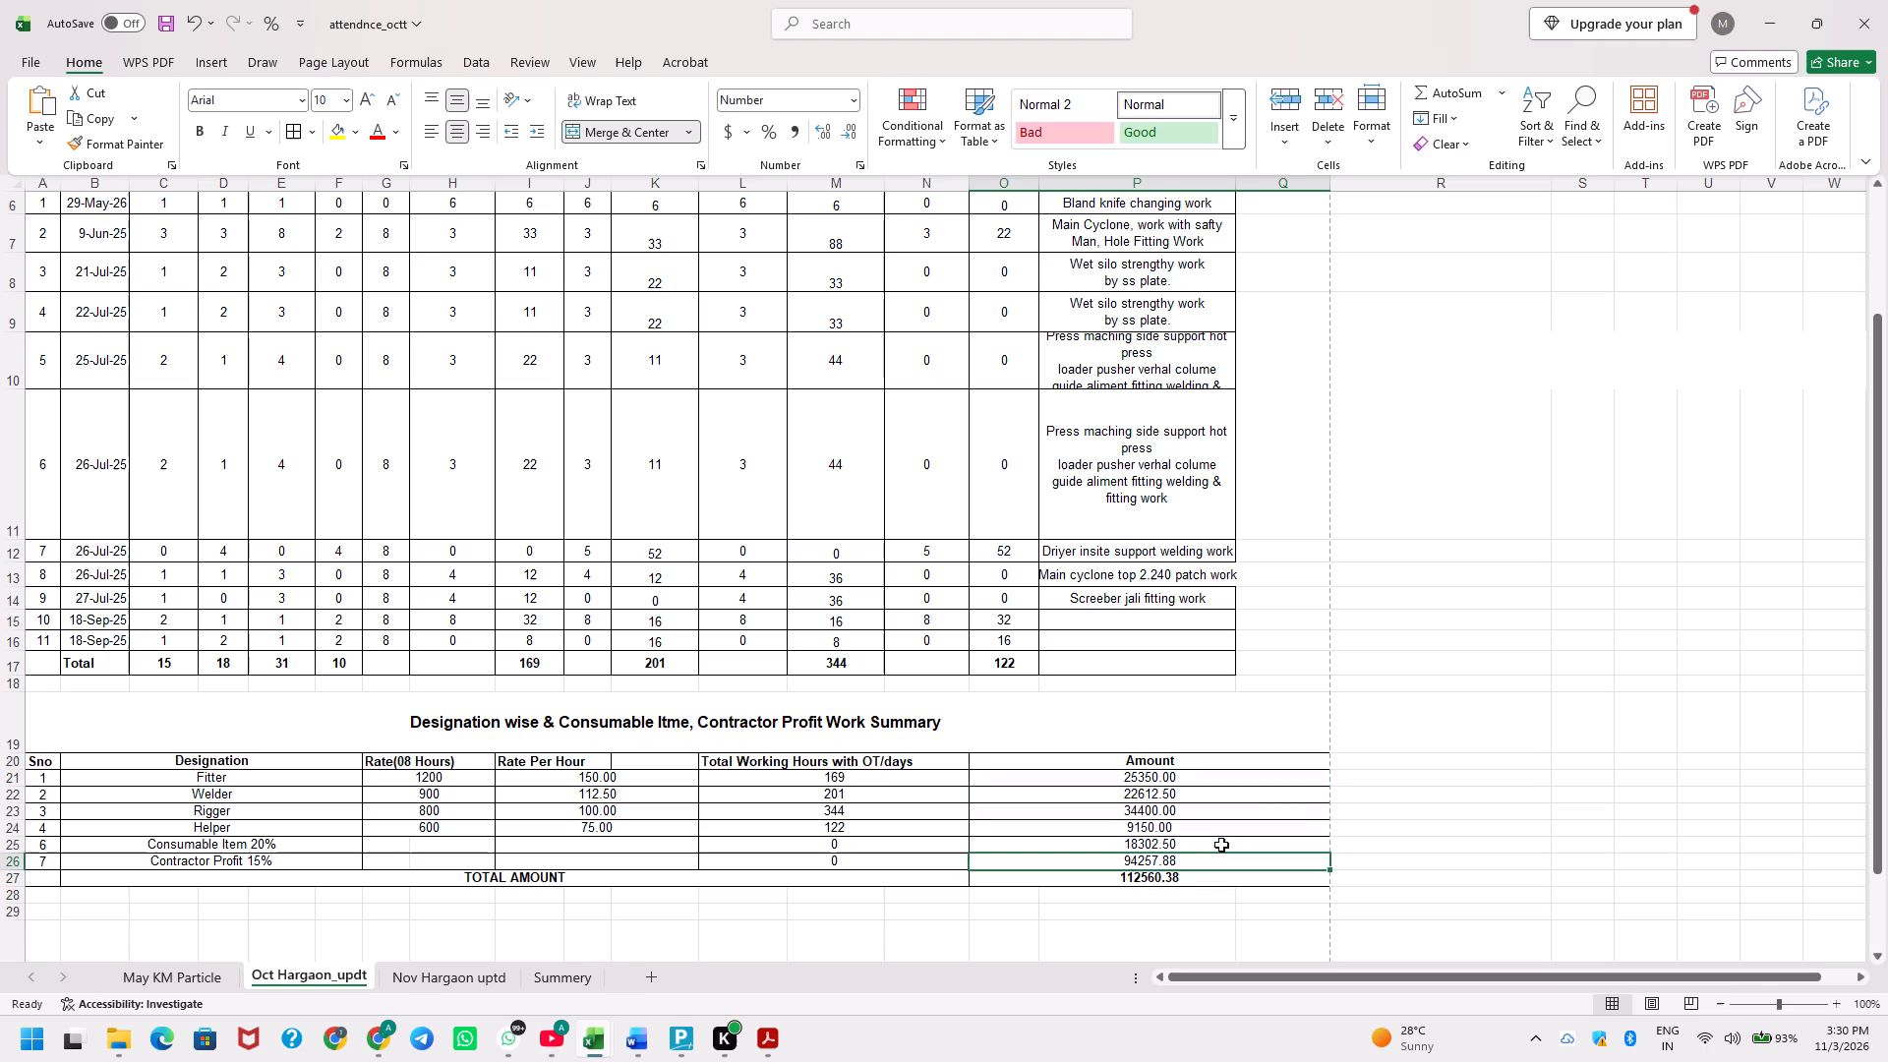
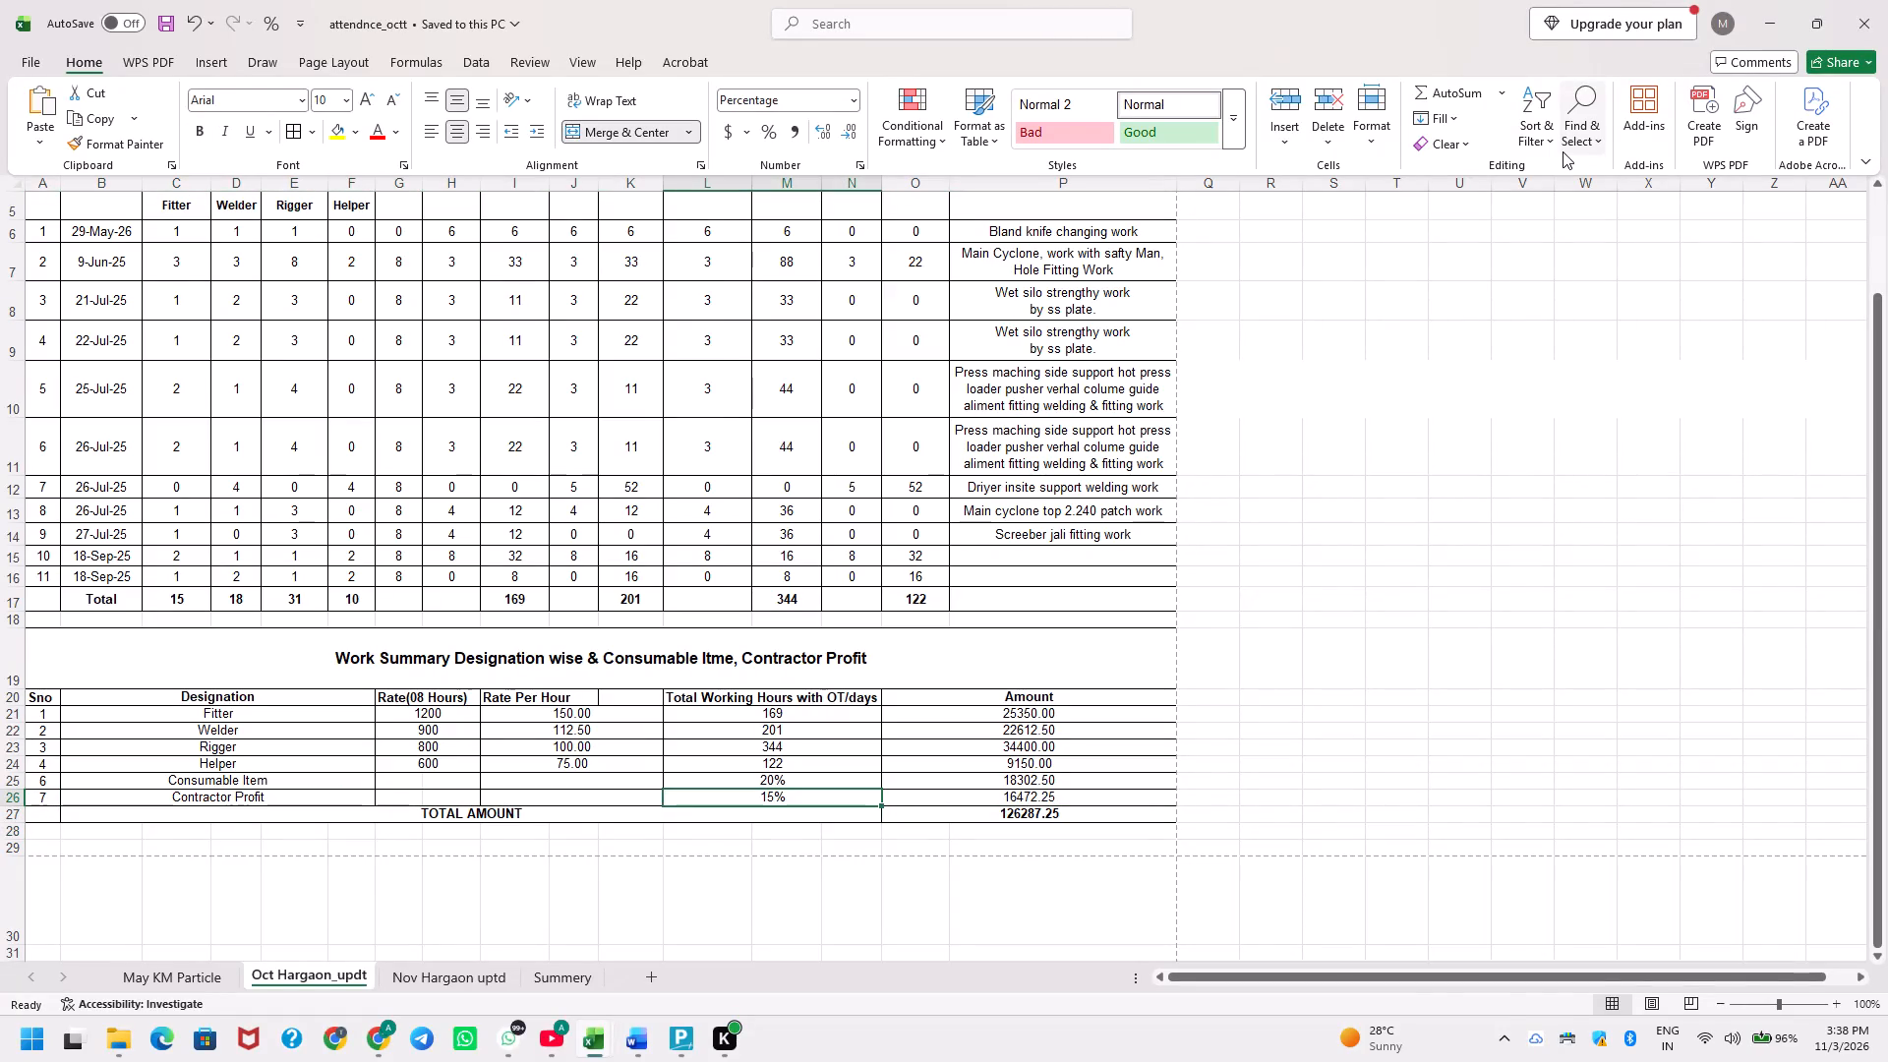
Centre-align the Total Working Hours with OT/days values from Fitter through Contractor Profit, and save the workbook.
key("shift+Up")
key("shift+Up")
key("shift+Up")
key("shift+Up")
key("shift+Up")
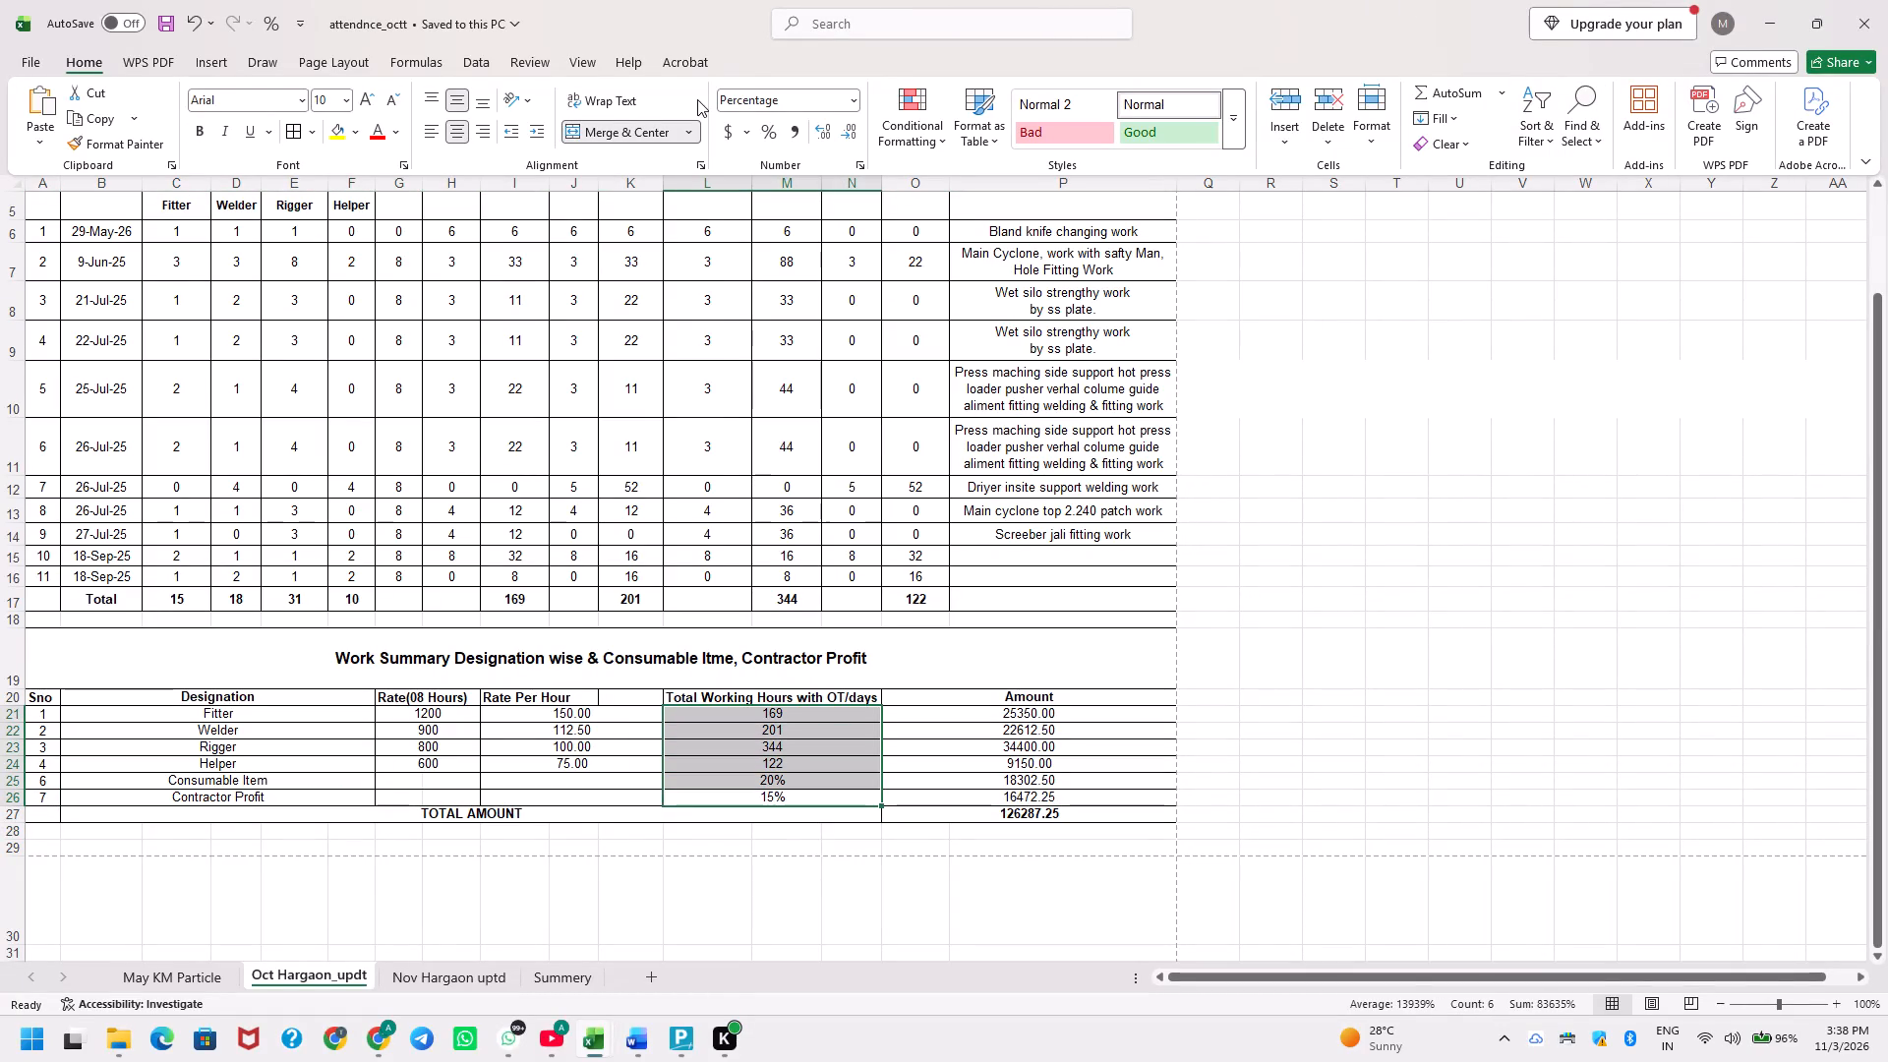
left_click(457, 135)
left_click(457, 135)
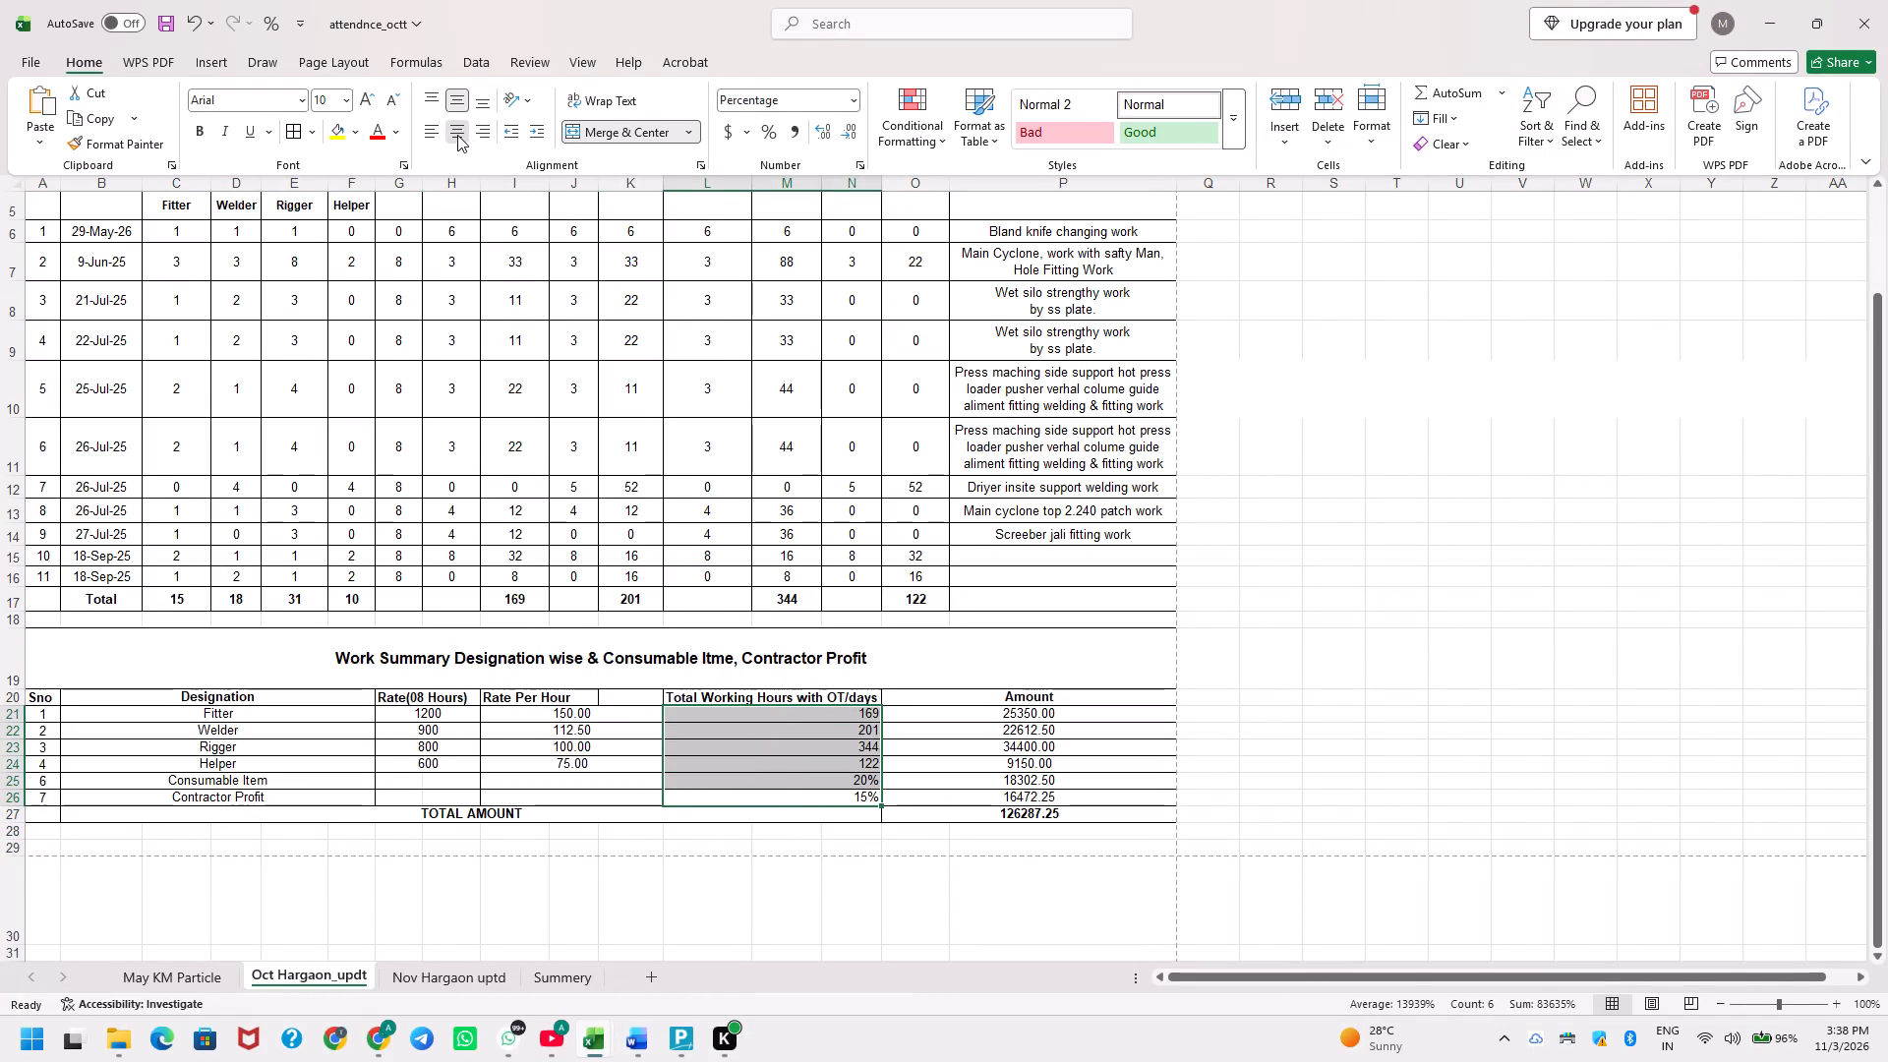
key("ctrl+s")
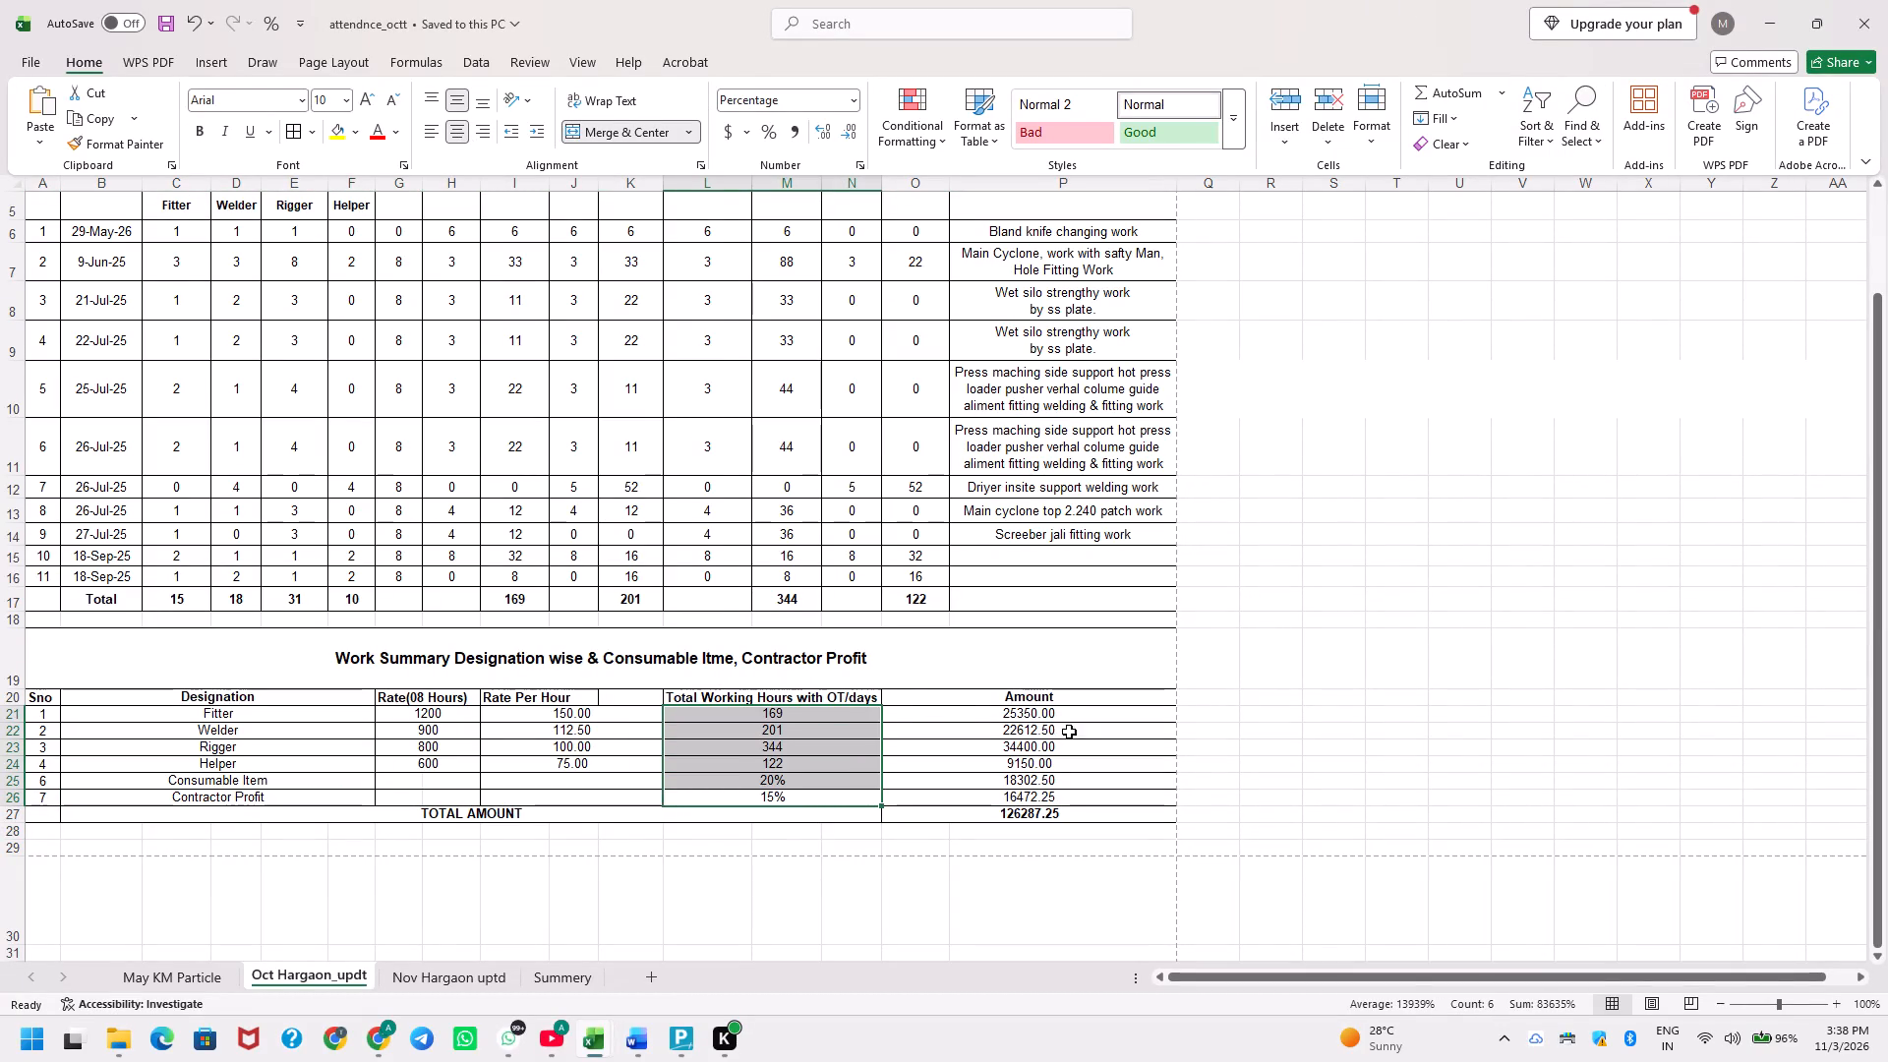
Select the Fitter amount cell in the work summary table.
left_click(1055, 719)
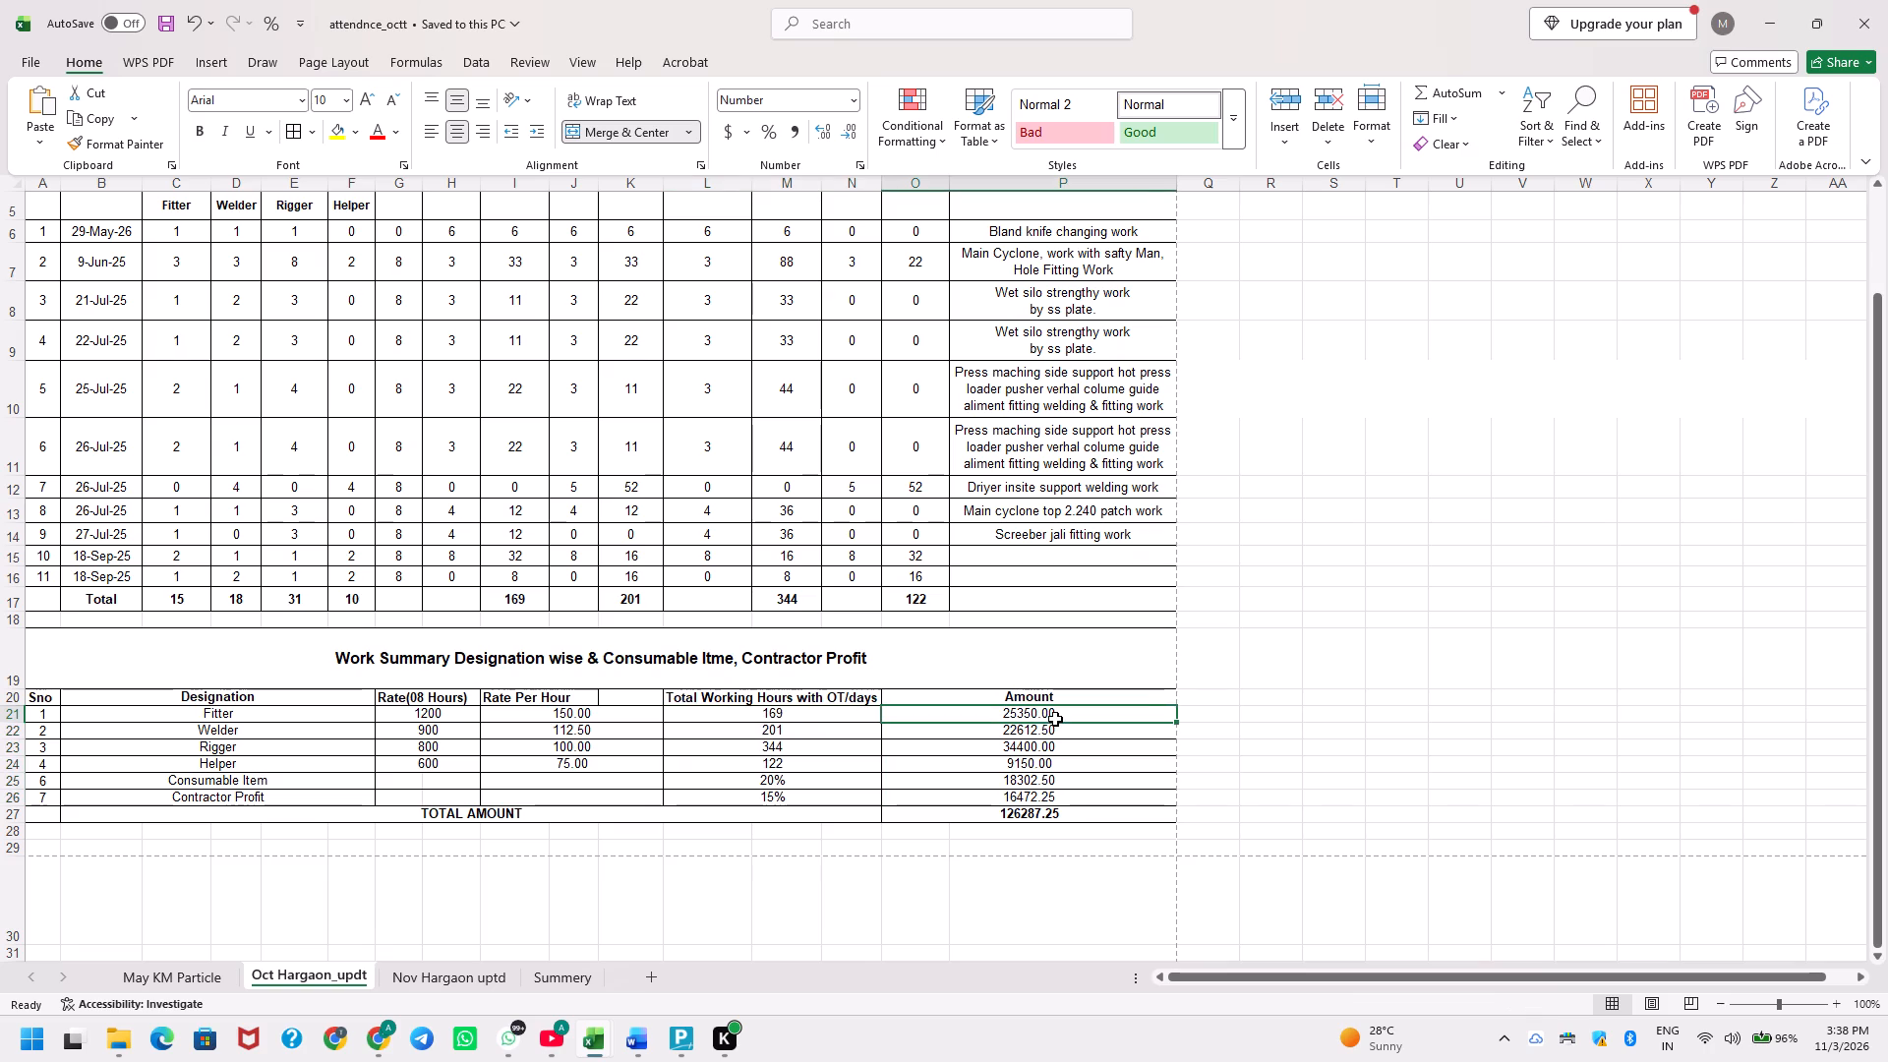
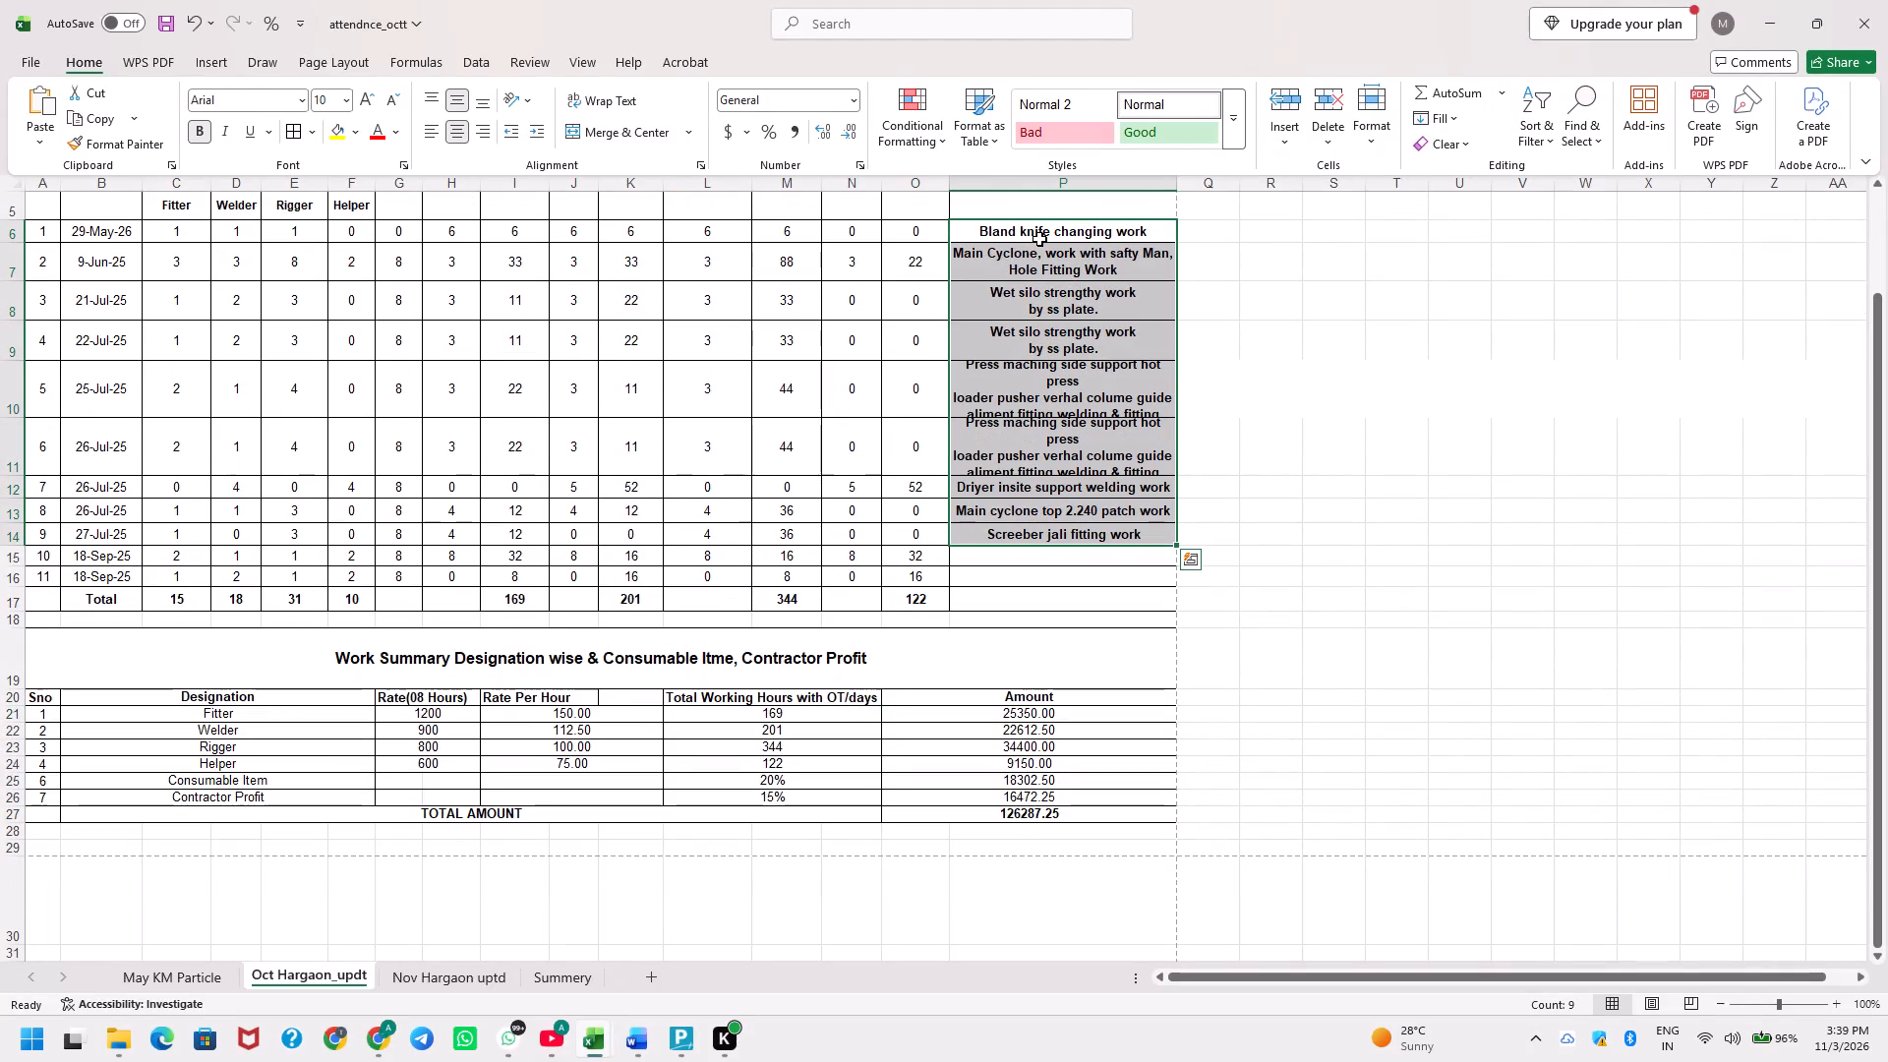
Undo the bold formatting on the Remark entries and save the workbook.
key("ctrl+z")
key("Down")
key("ctrl+s")
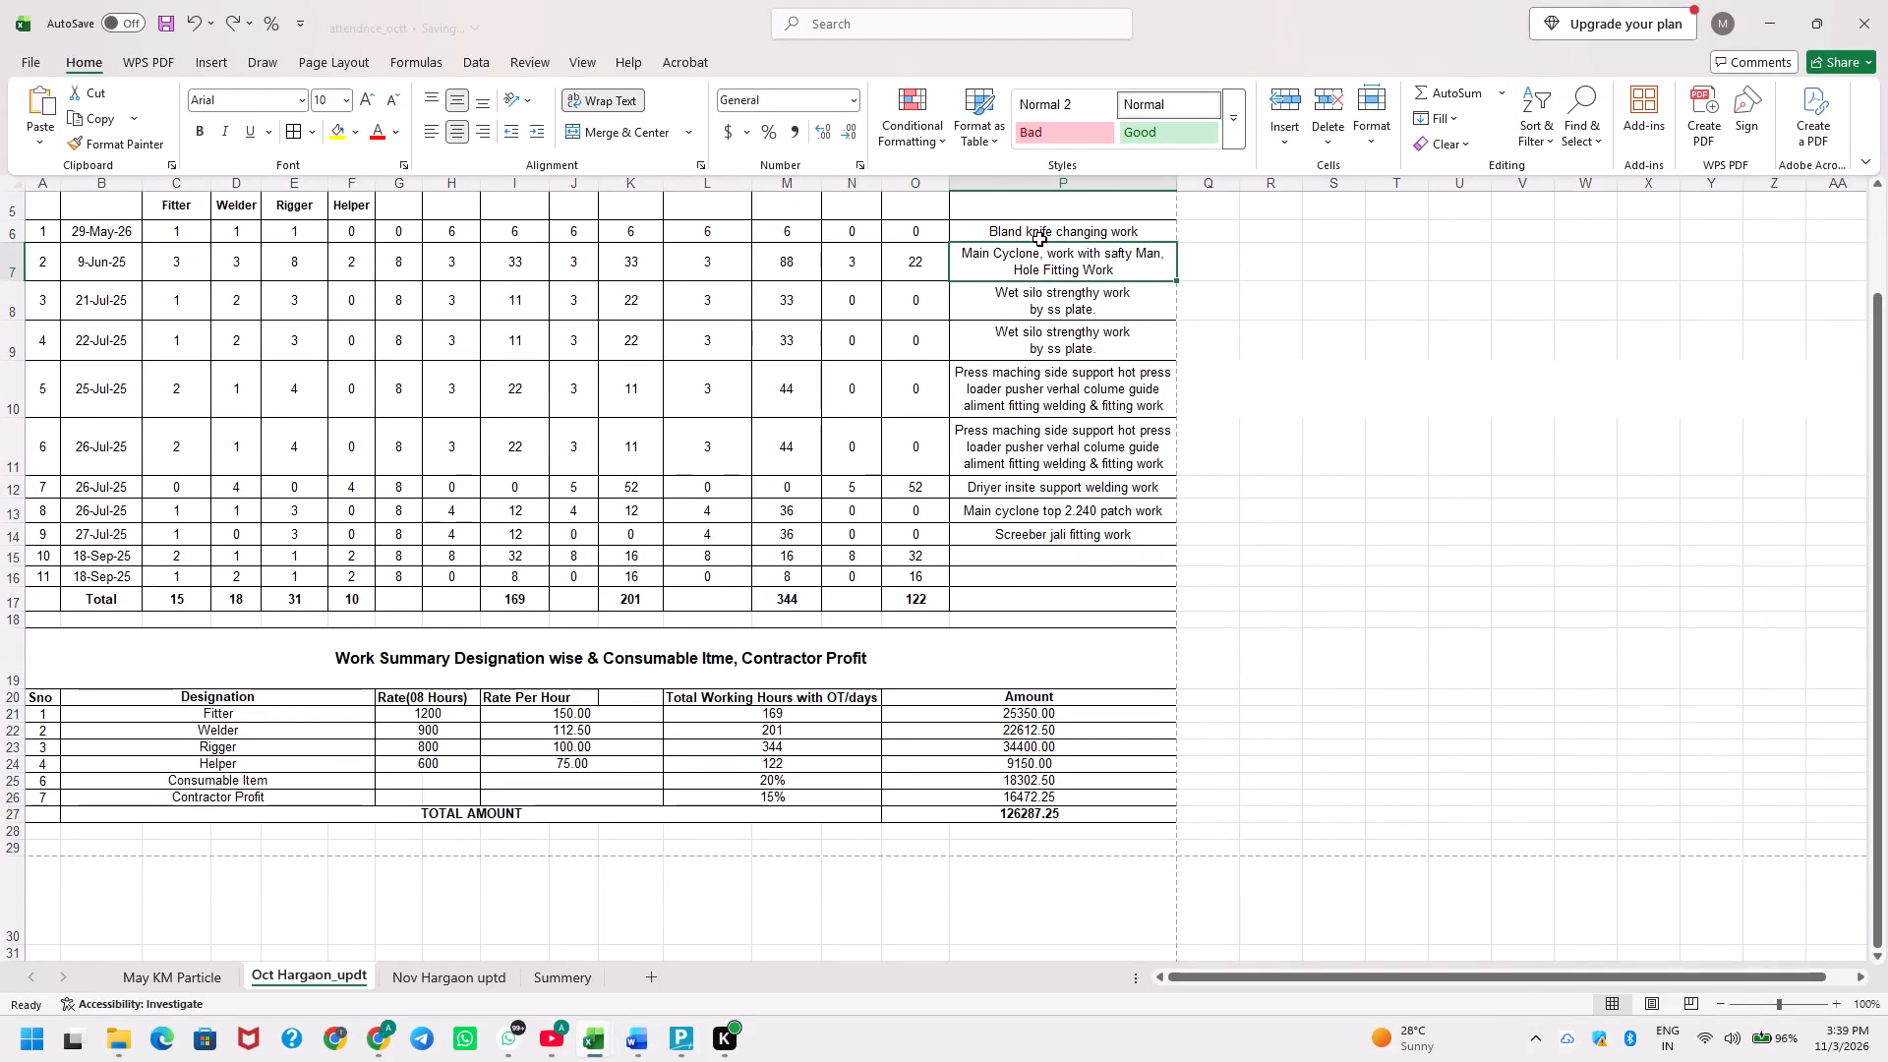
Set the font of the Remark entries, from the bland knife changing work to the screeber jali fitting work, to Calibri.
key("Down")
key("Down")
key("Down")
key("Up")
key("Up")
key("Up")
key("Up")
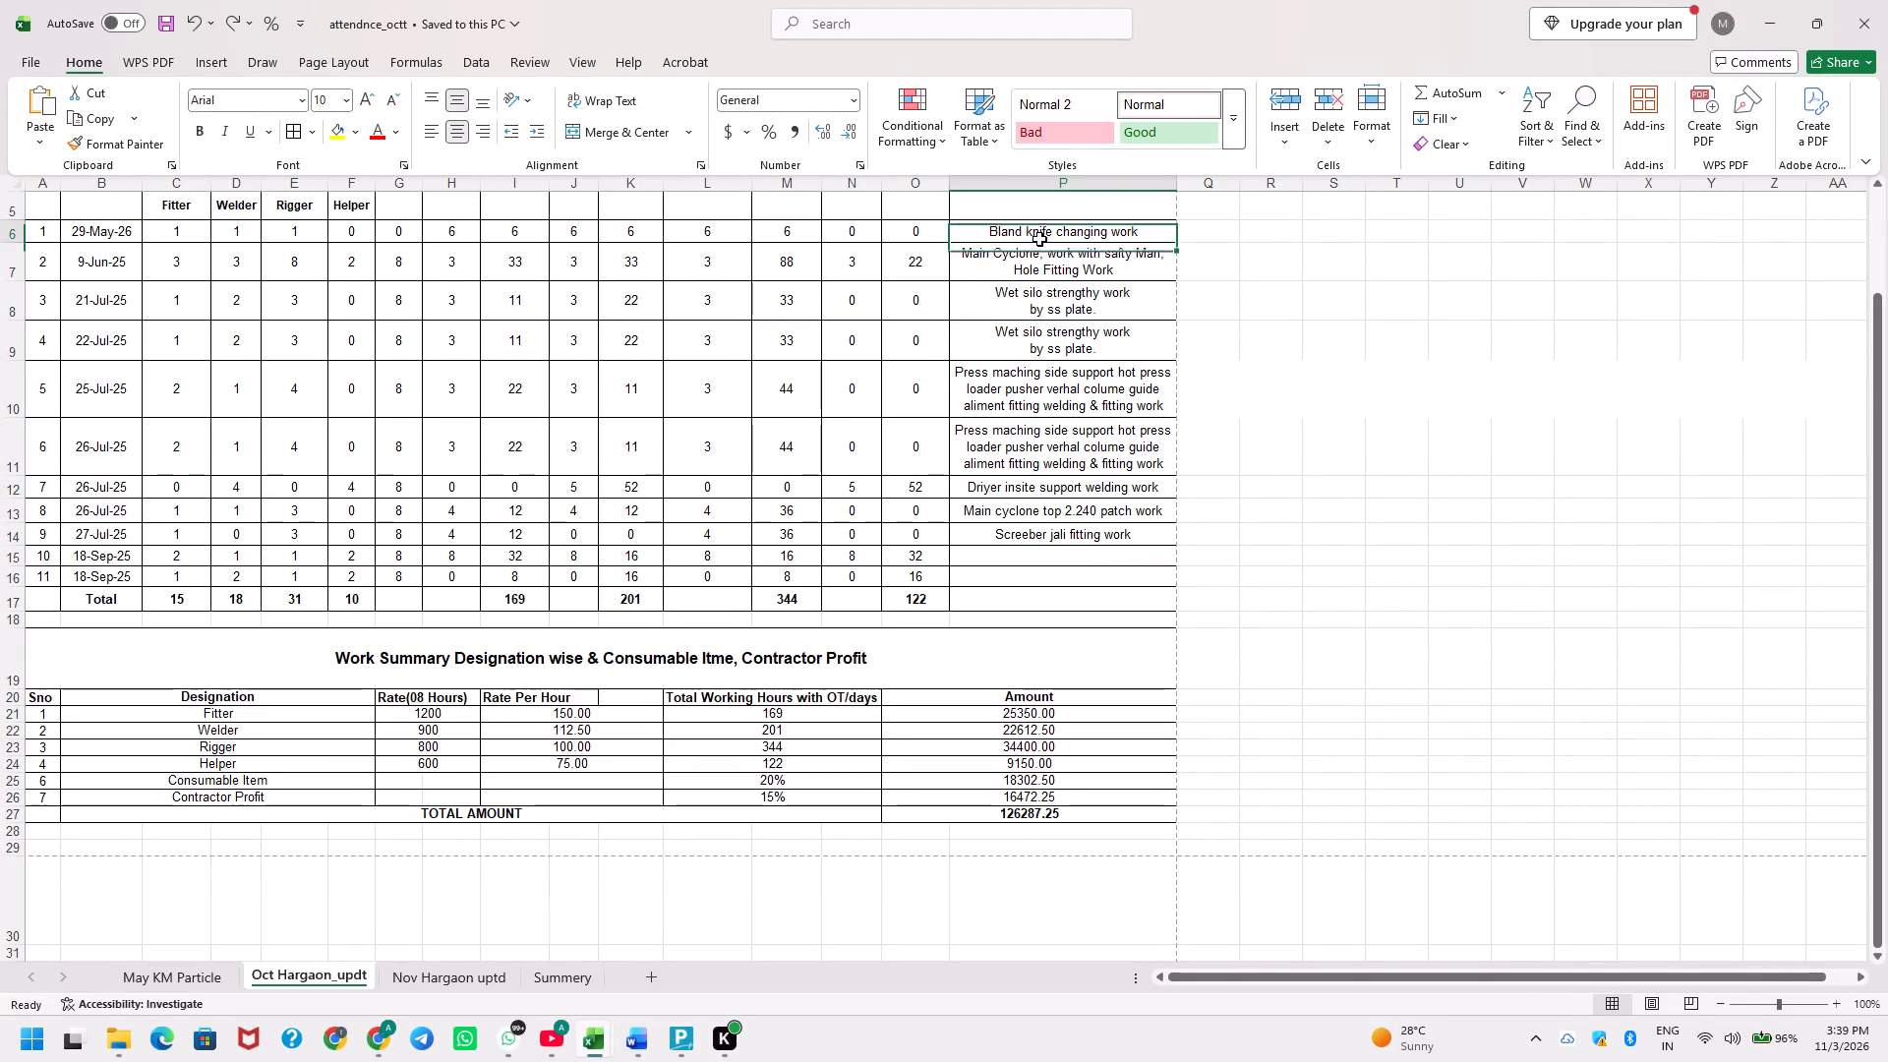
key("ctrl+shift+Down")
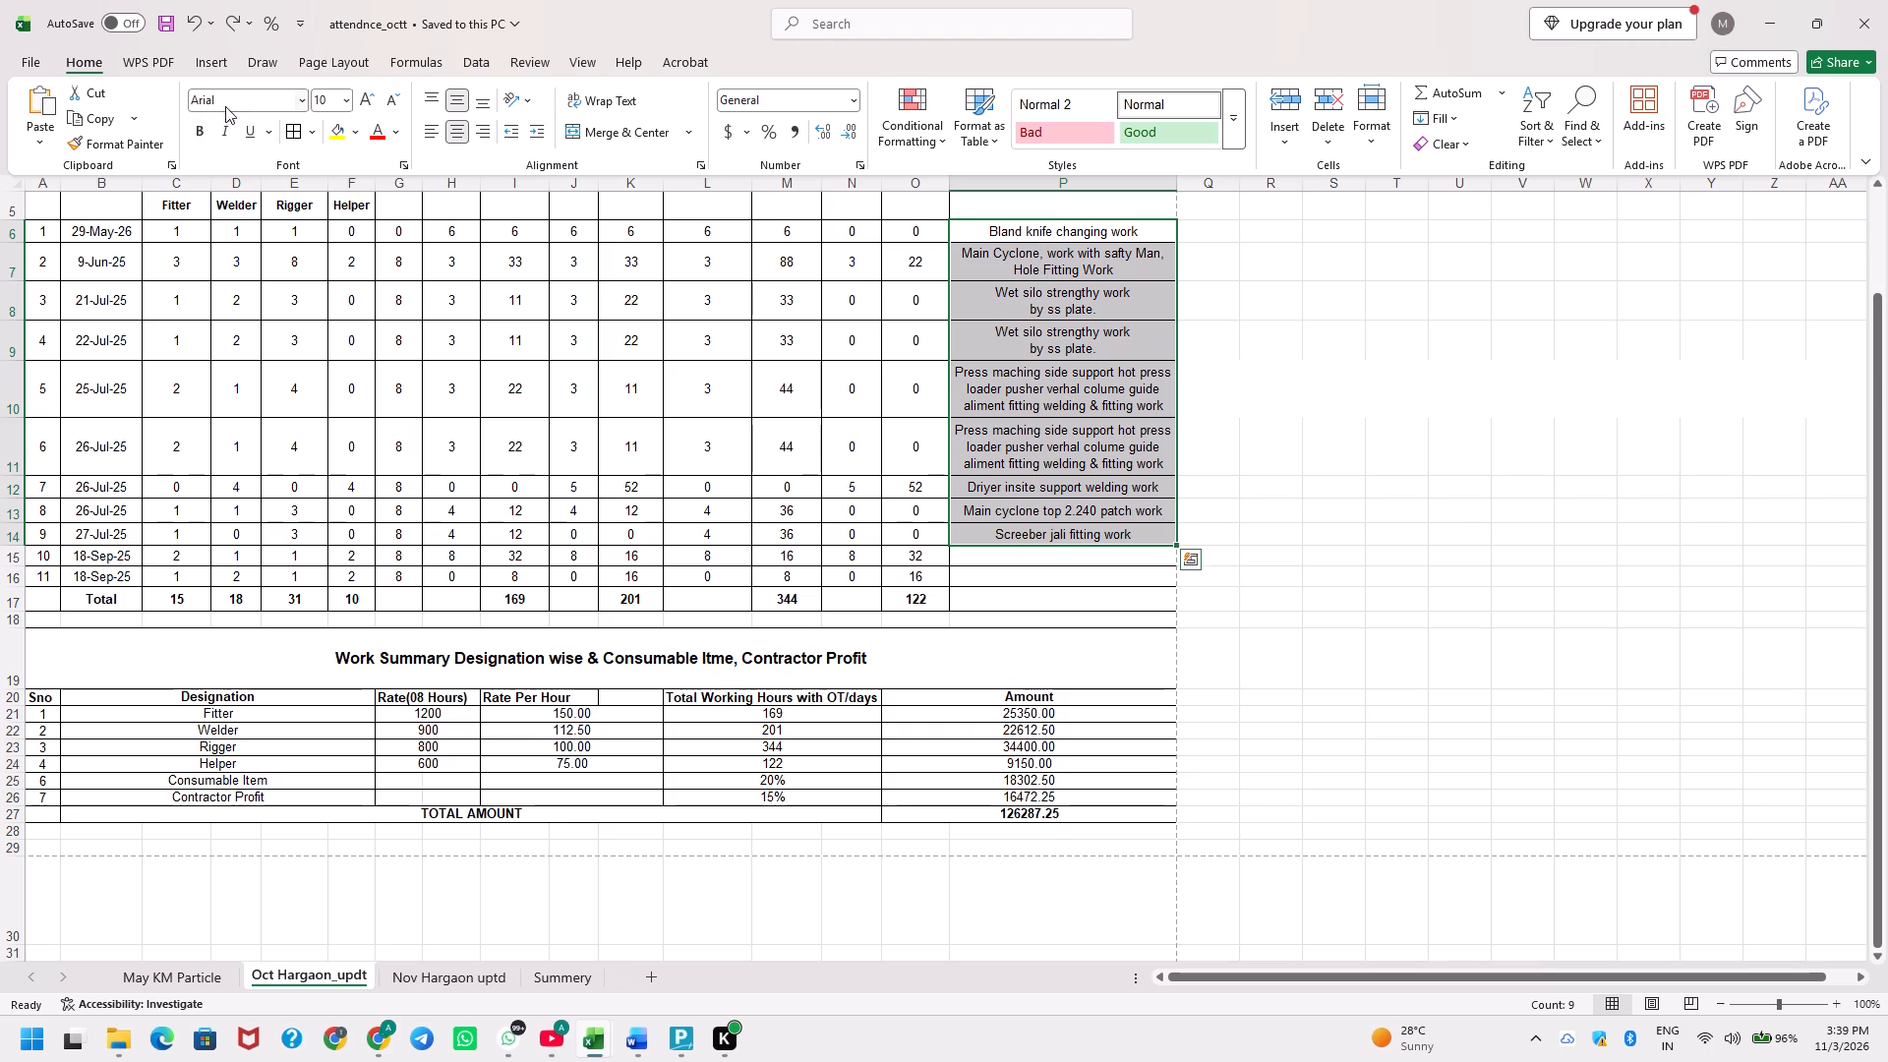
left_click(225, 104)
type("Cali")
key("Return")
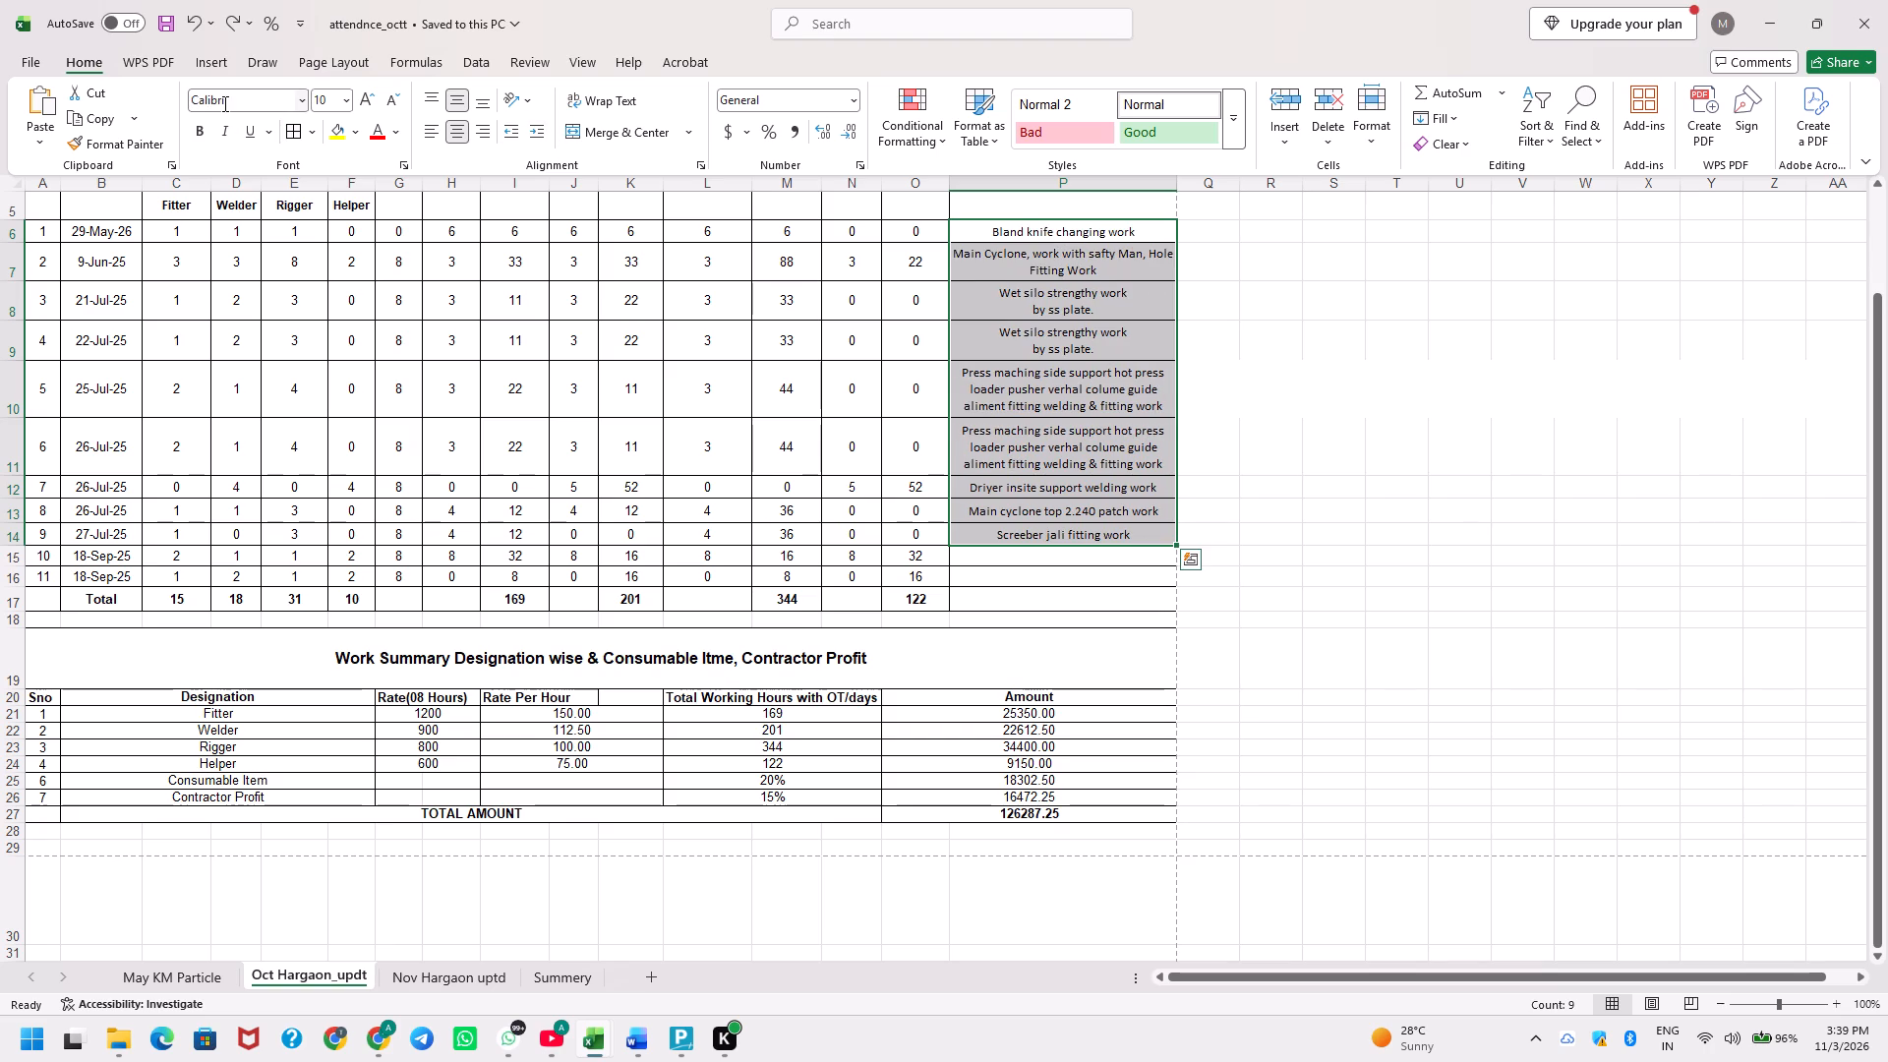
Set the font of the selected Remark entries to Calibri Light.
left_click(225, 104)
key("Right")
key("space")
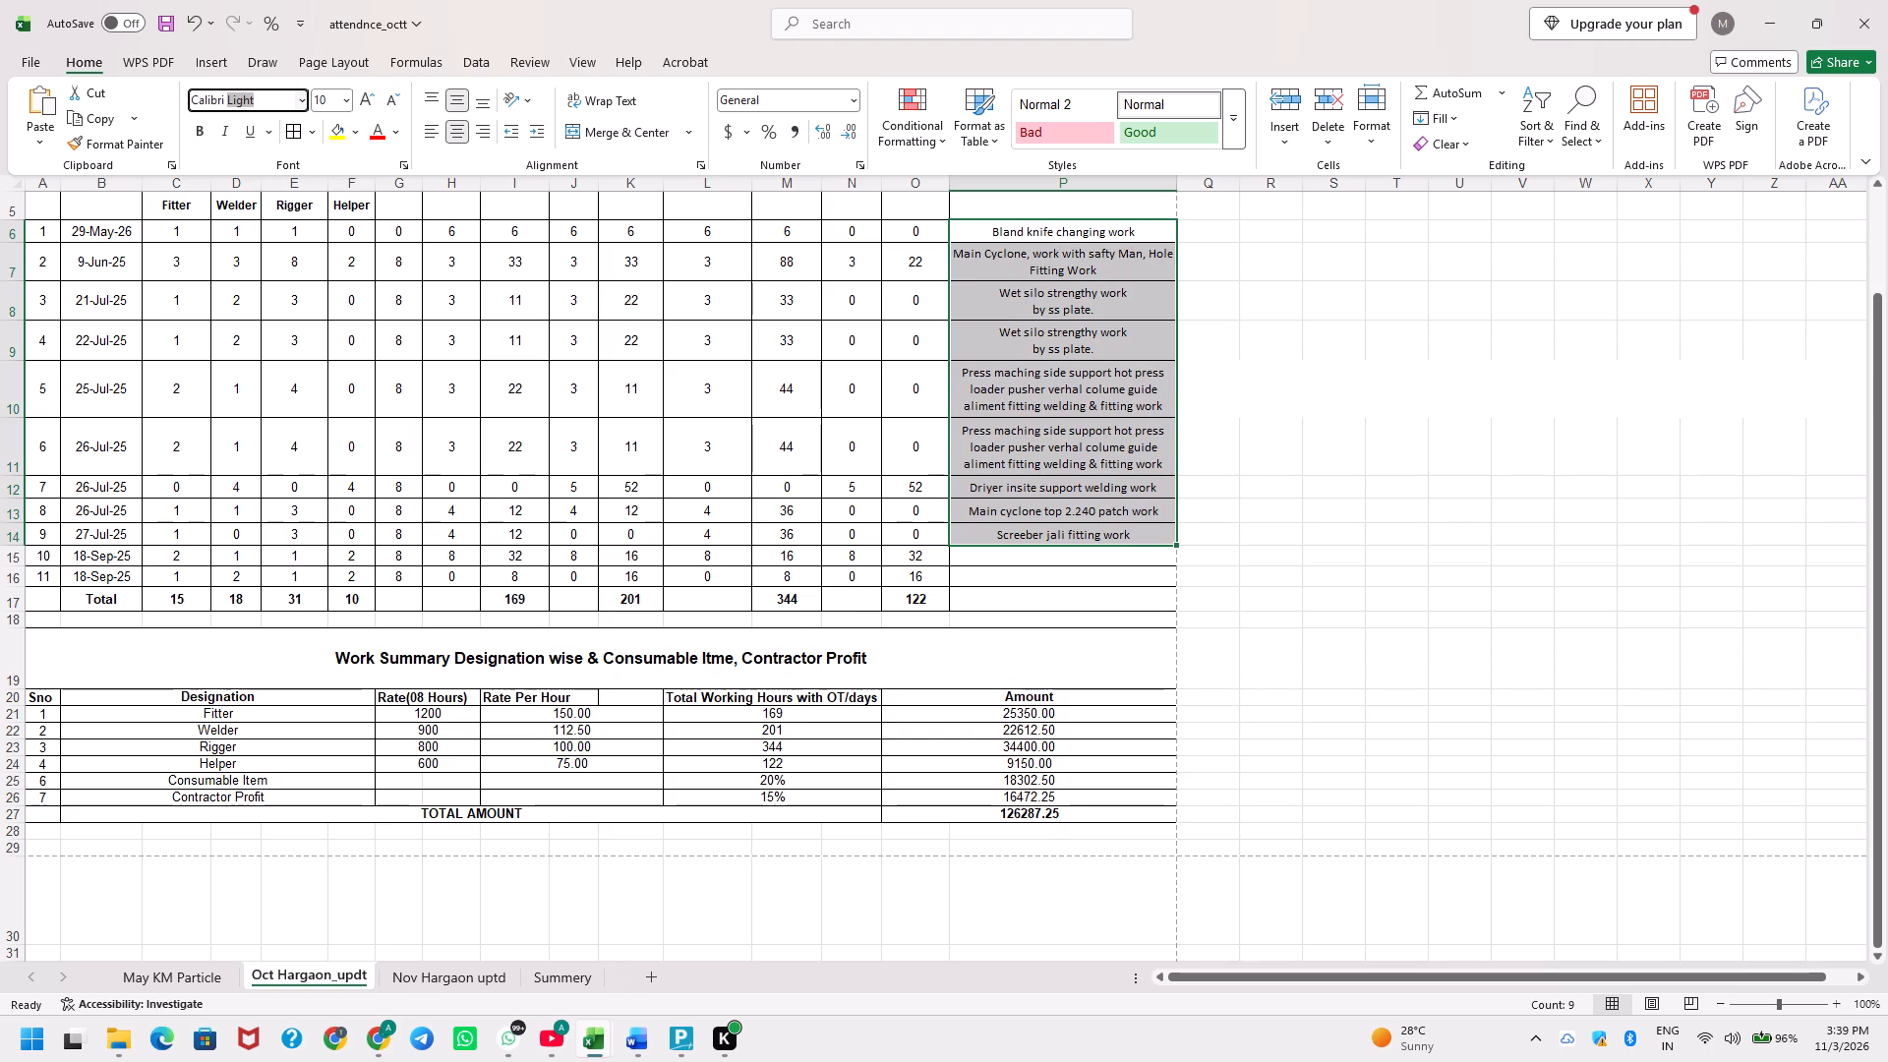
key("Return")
Set the font of the selected Remark entries to Calibri(Body) and save the workbook.
left_click(225, 104)
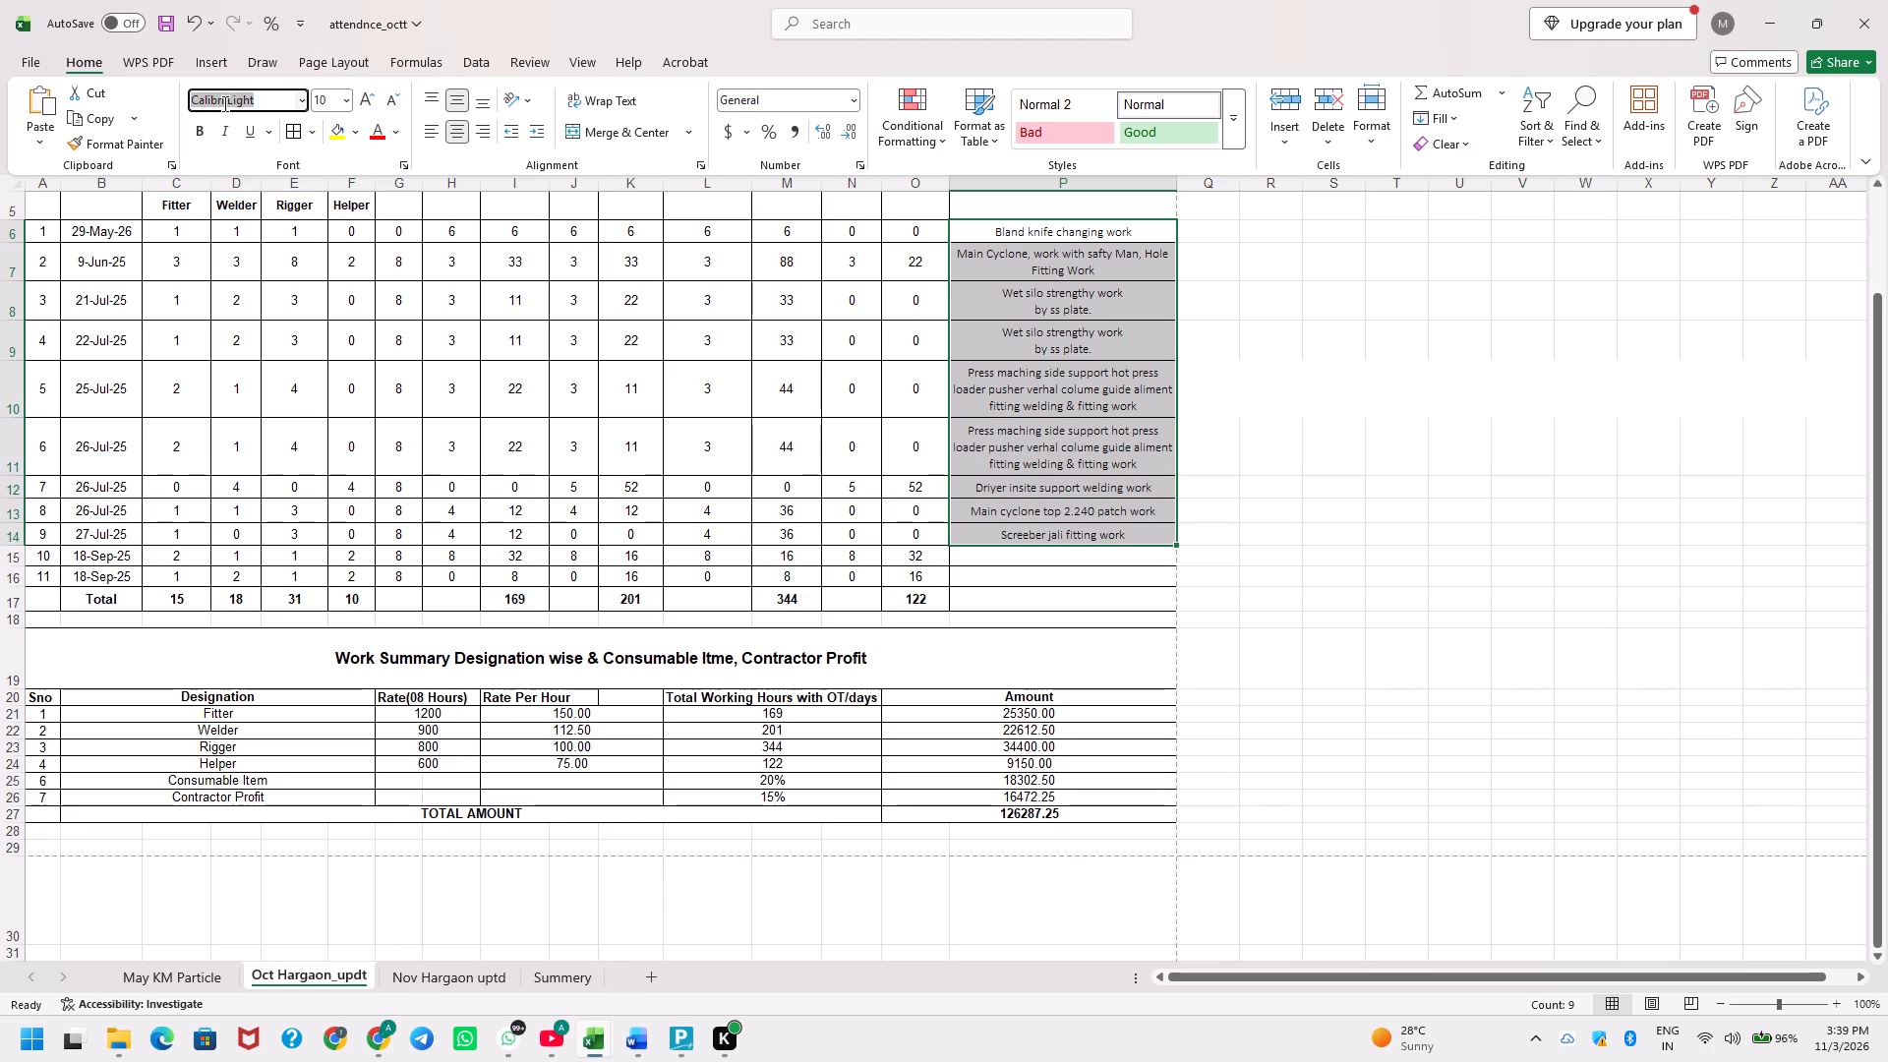
key("Right")
key("ctrl+shift+Left")
type("(Body)")
key("Return")
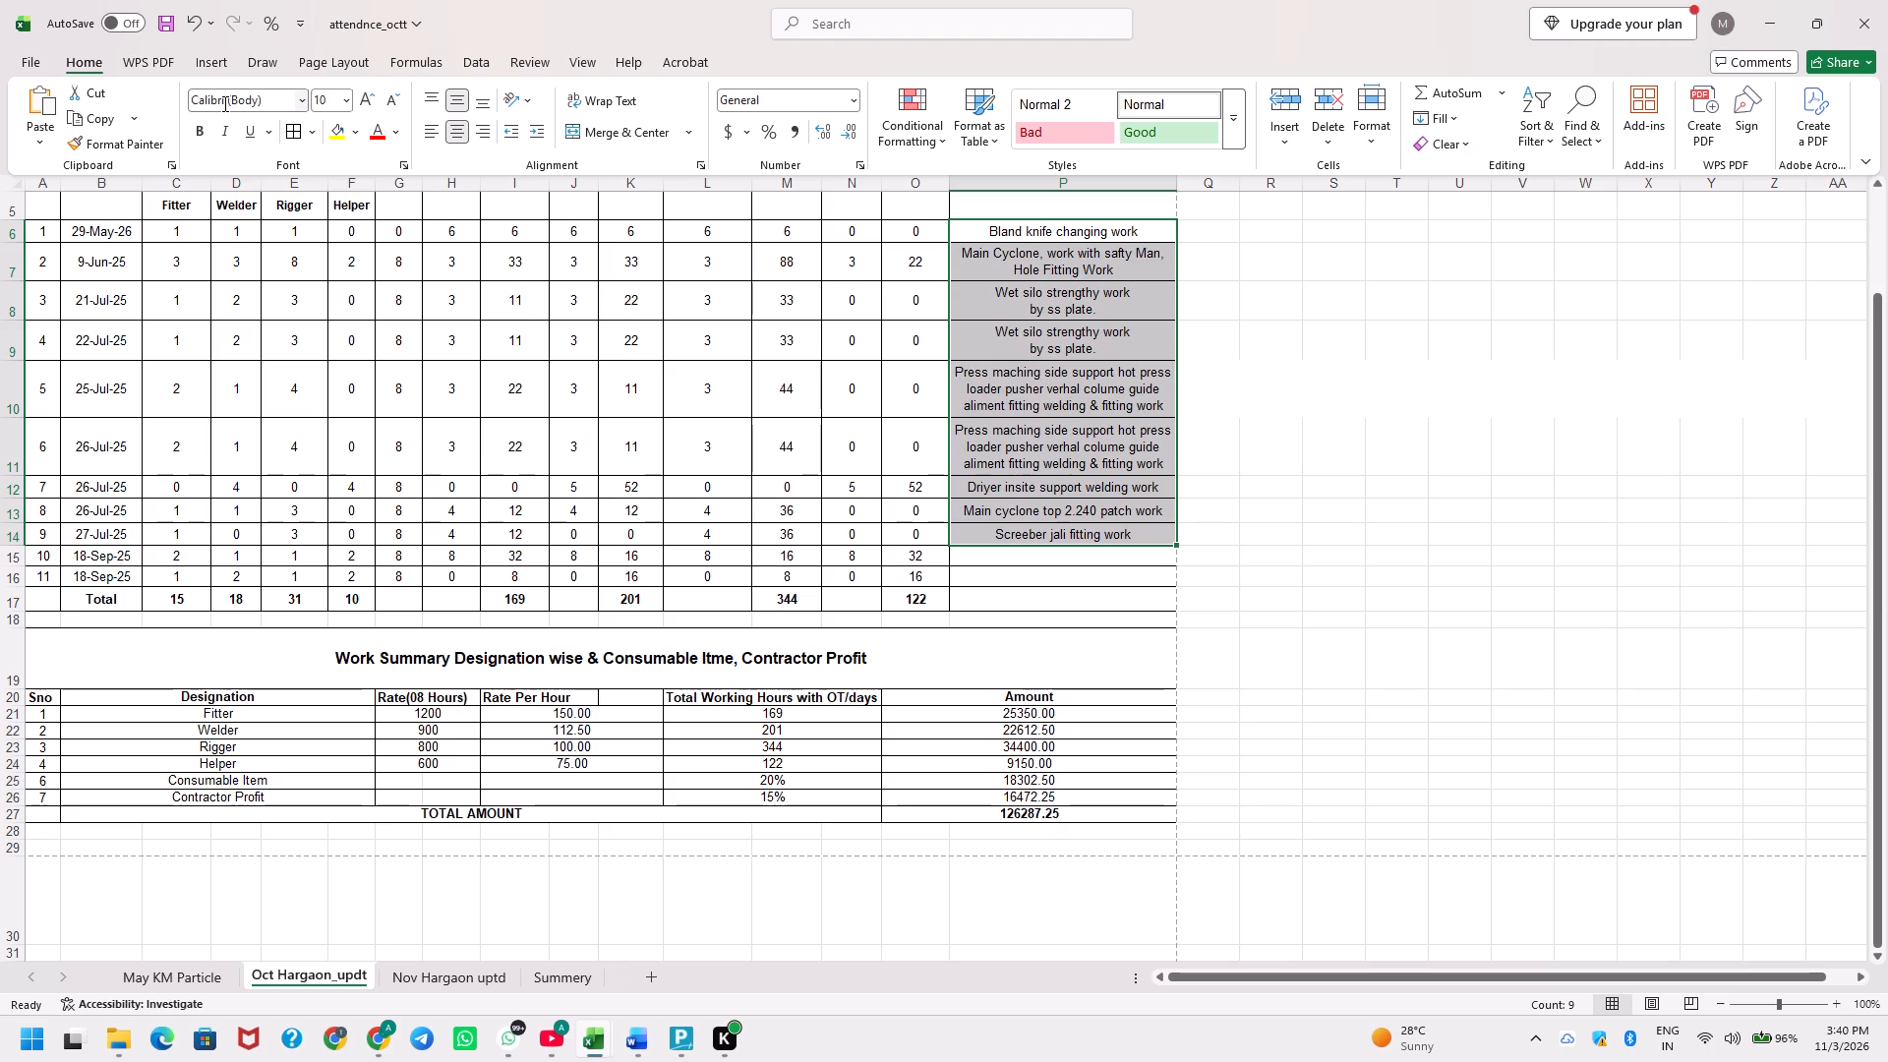
key("Up")
key("ctrl+s")
key("Down")
key("Down")
key("Down")
key("ctrl+s")
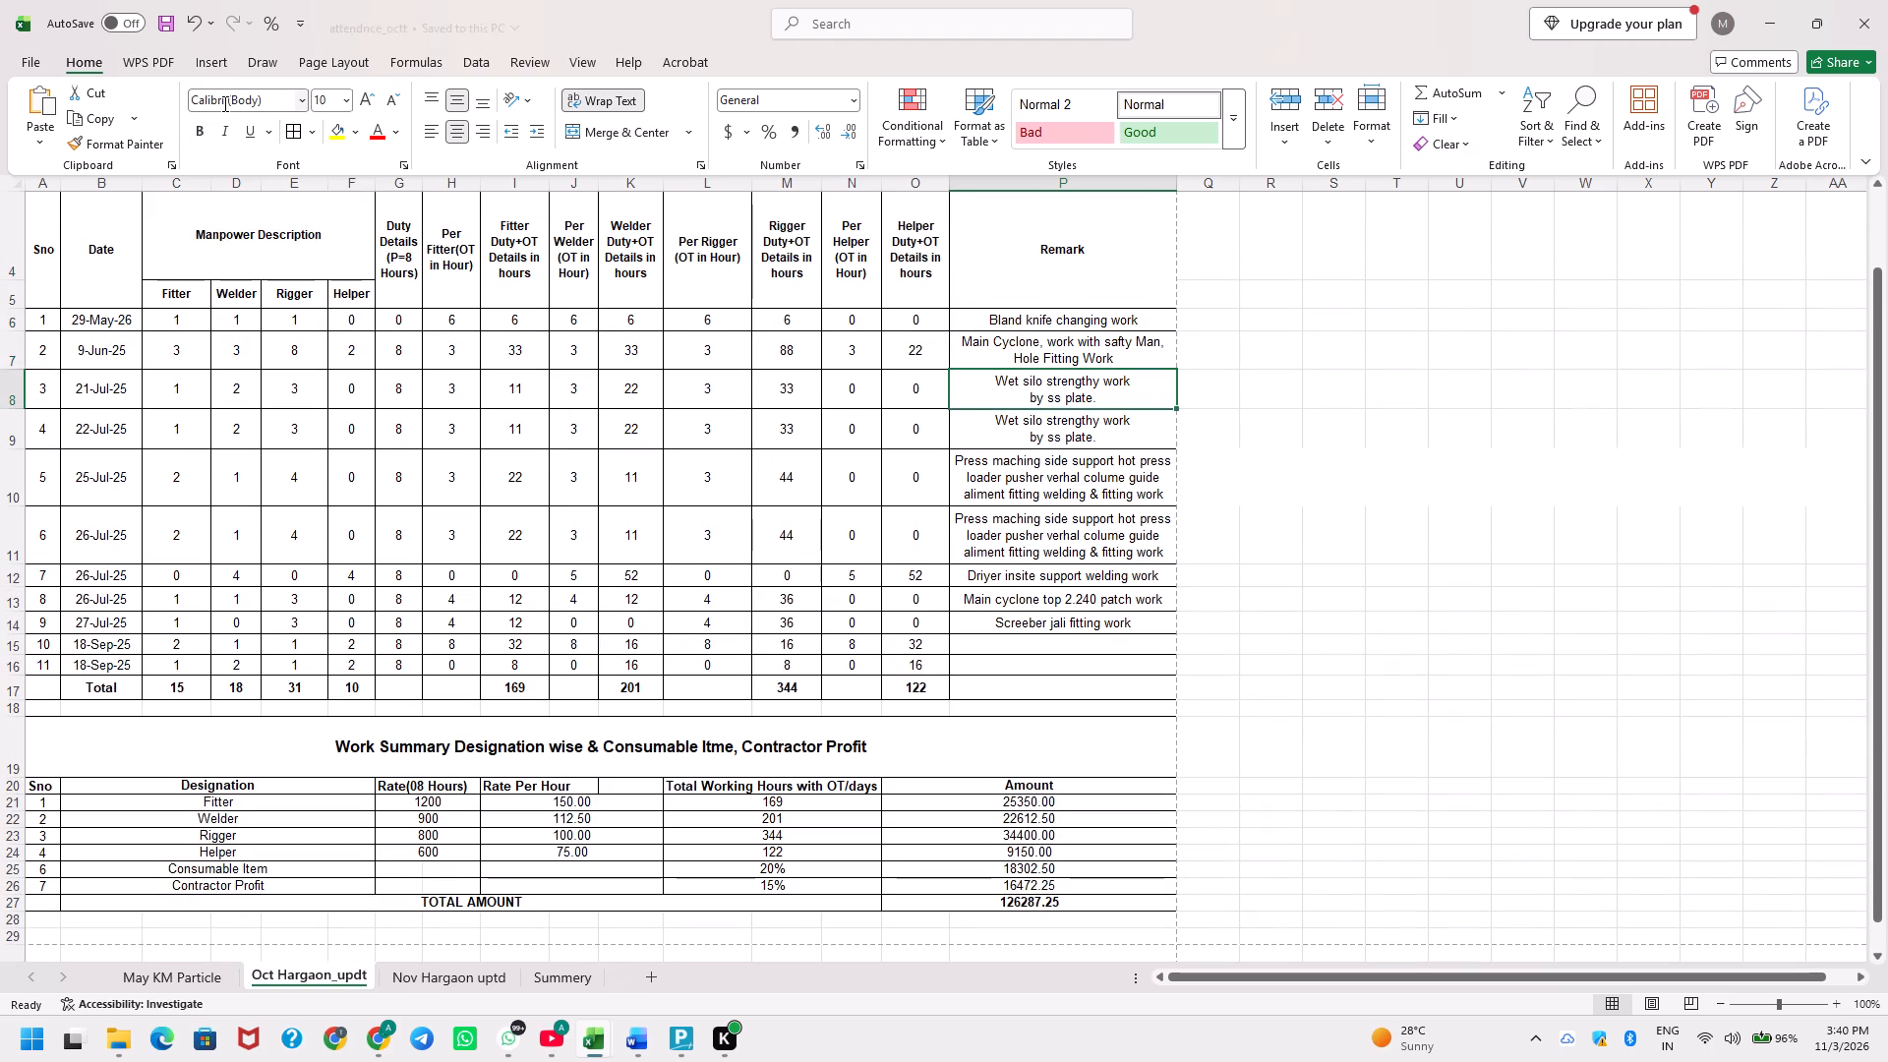
Apply all borders to the attendance table from its header row through the blank row below Total, and save the workbook.
key("Down")
key("ctrl+Down")
key("Down")
key("Down")
key("Down")
key("Down")
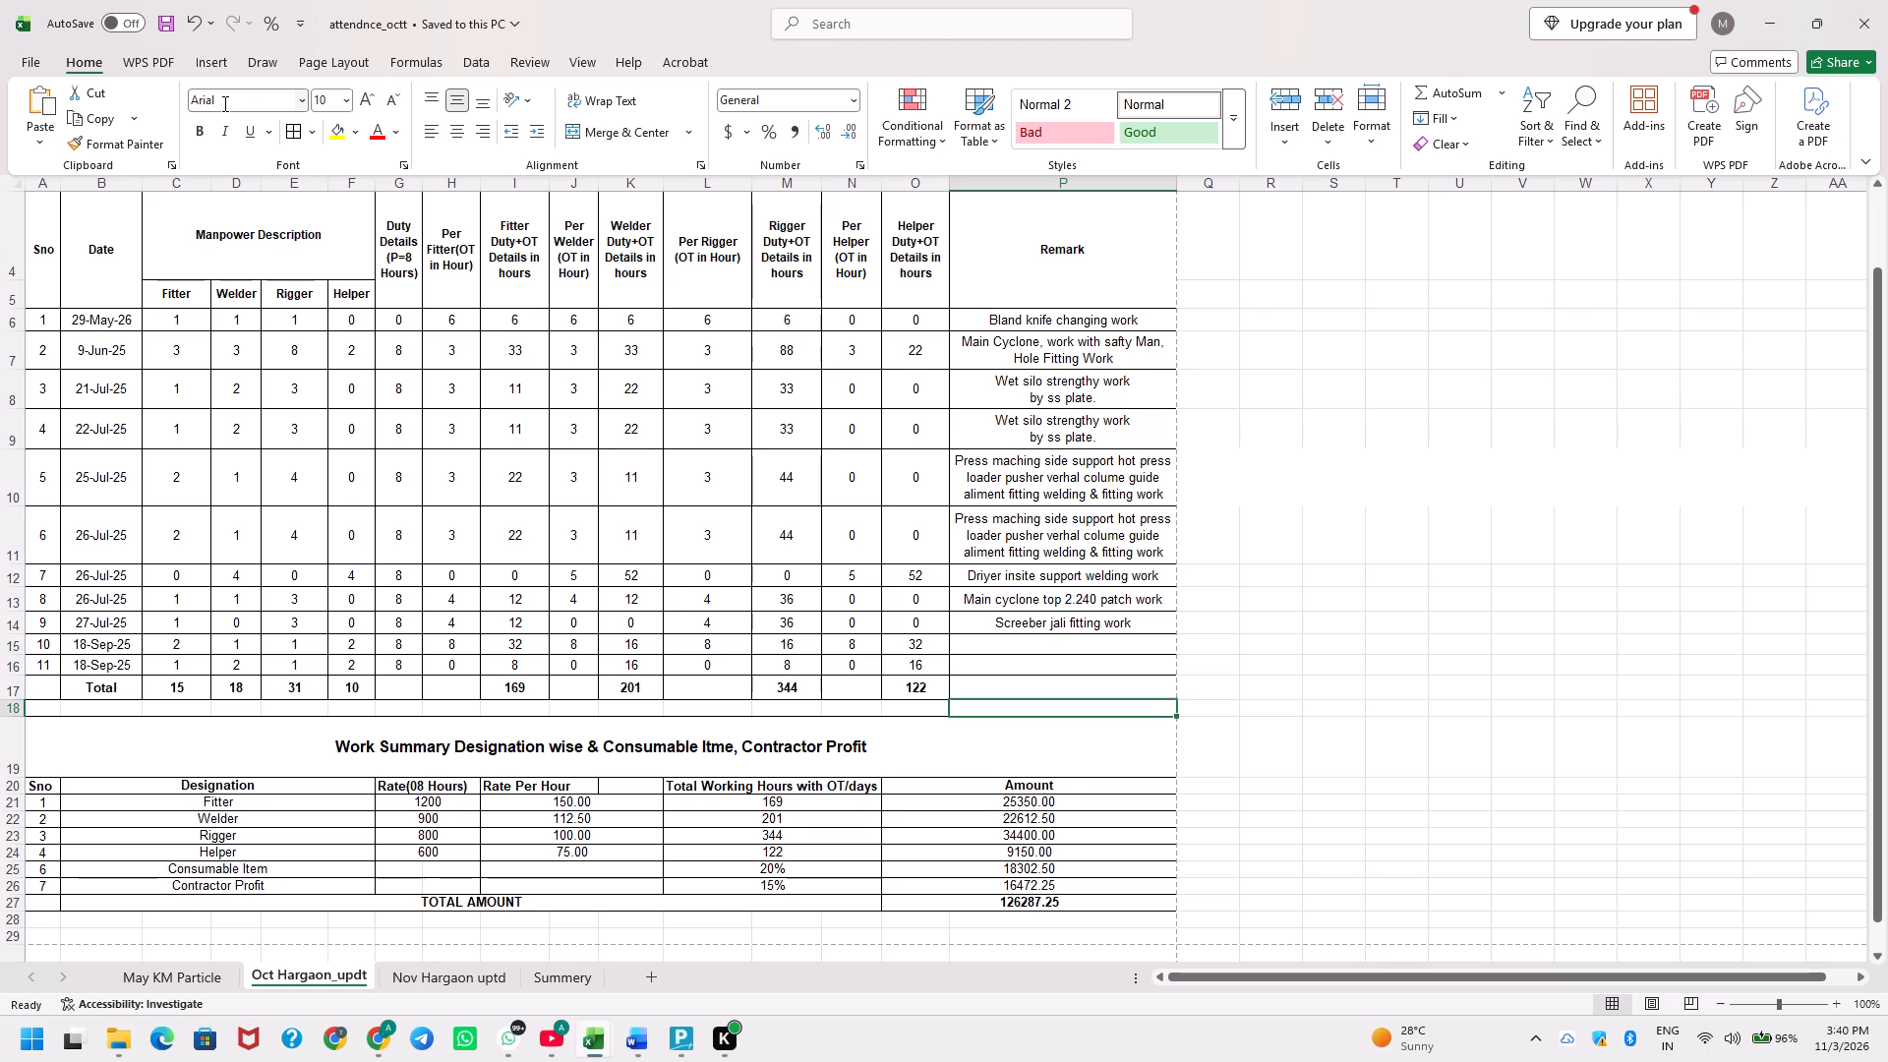
key("ctrl+shift+Up")
key("ctrl+shift+Up")
type("hba")
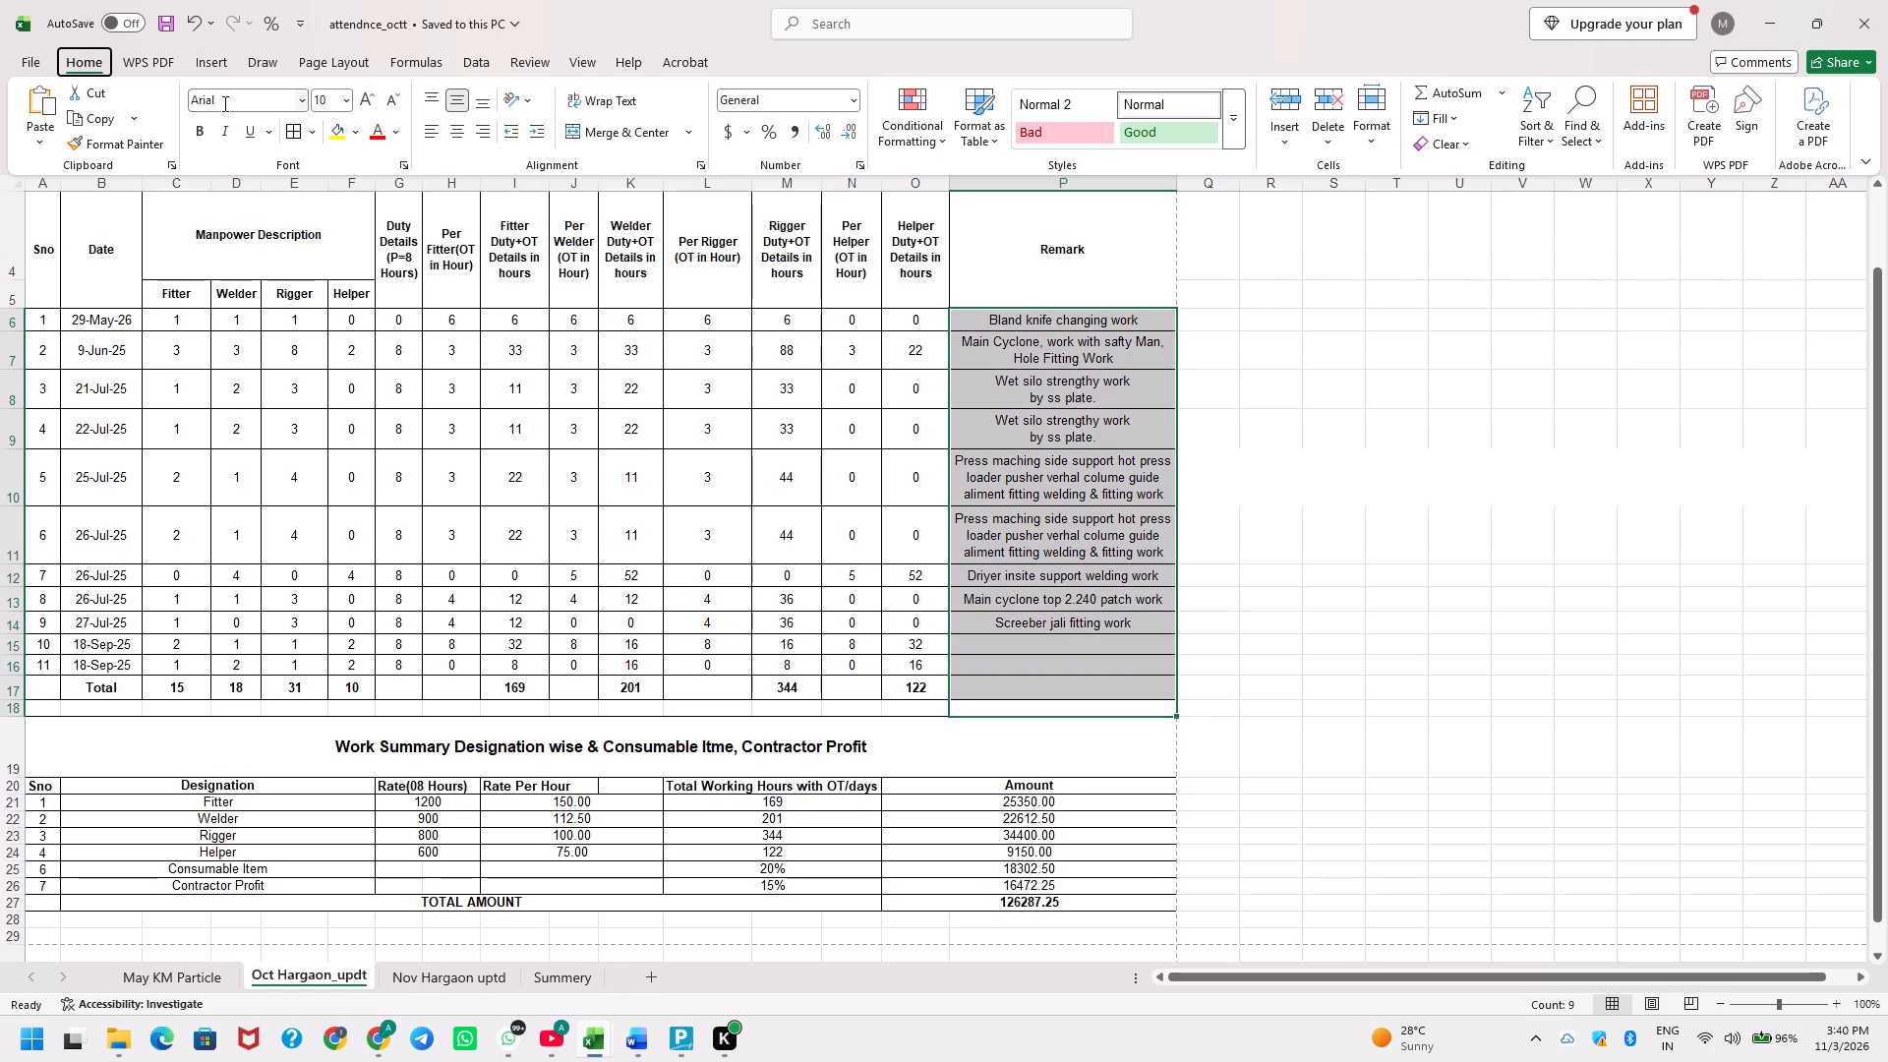
key("ctrl+shift+Up")
key("ctrl+shift+Up")
key("ctrl+shift+Down")
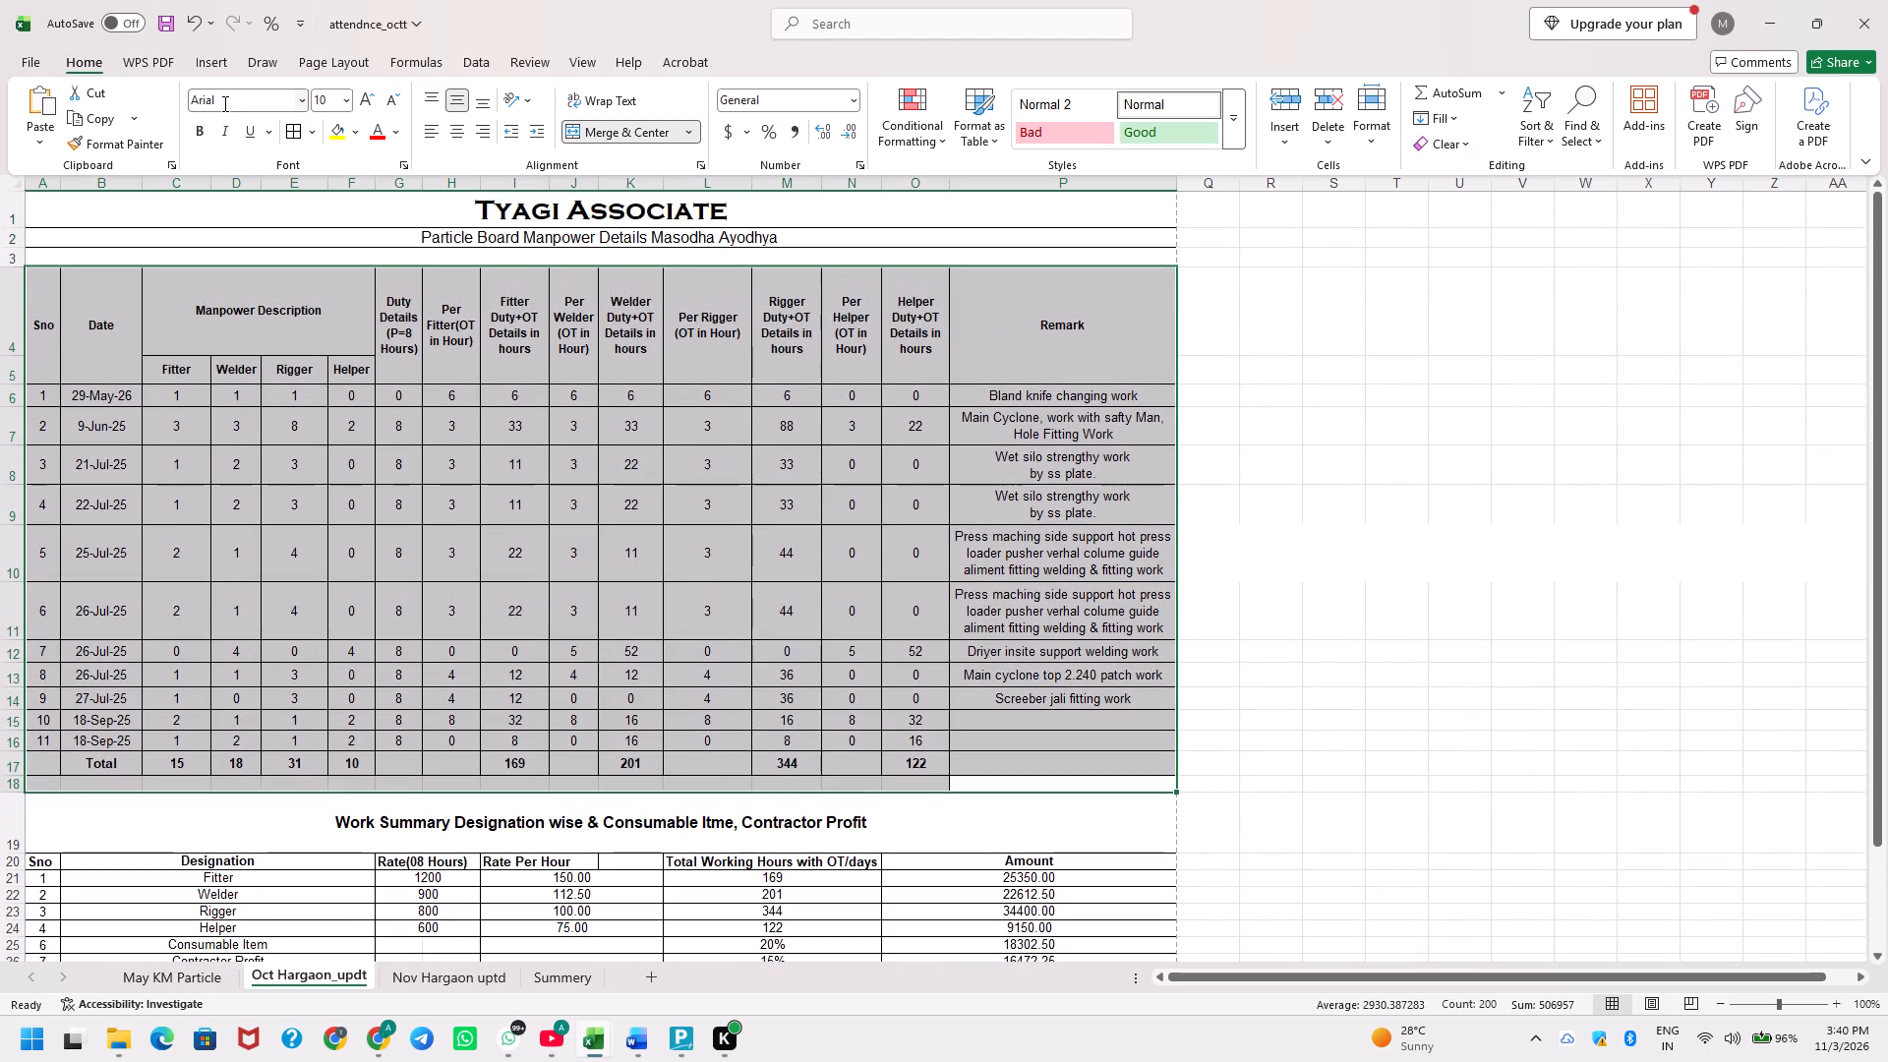
type("hba")
key("Down")
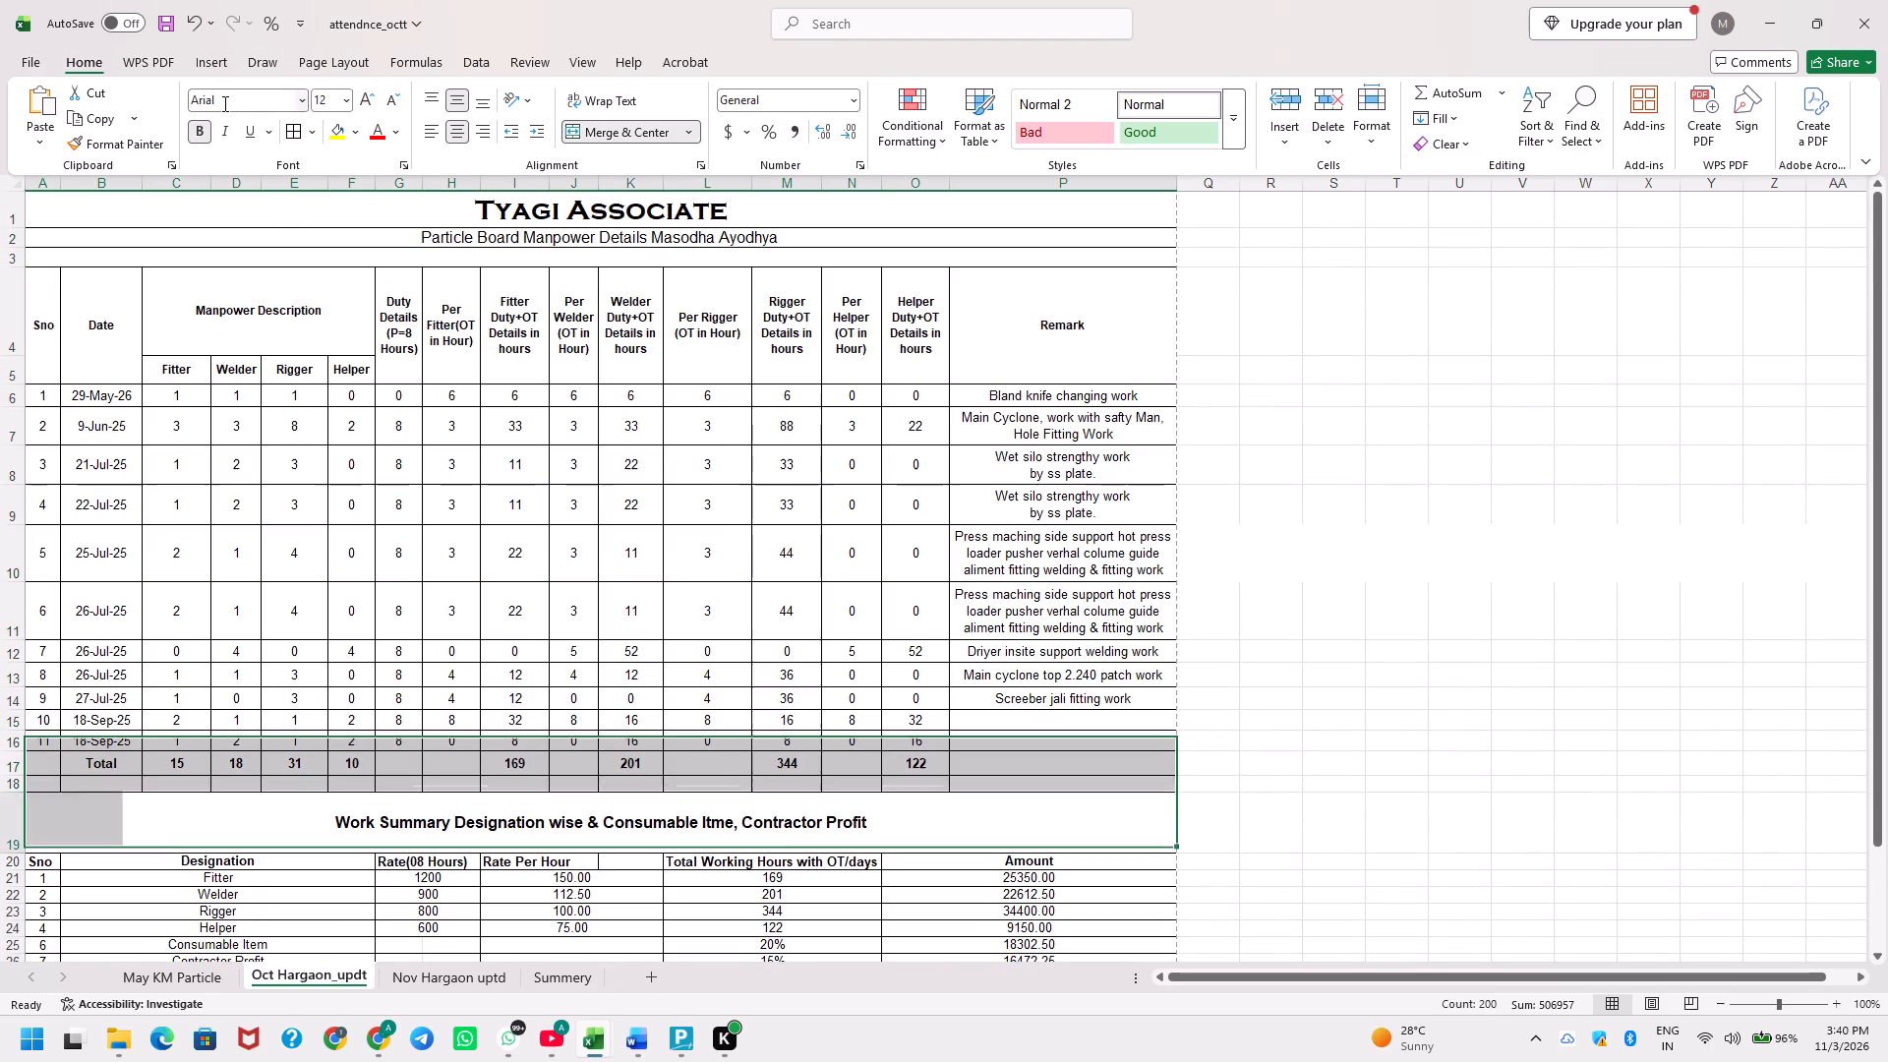
key("Down")
key("Down")
key("ctrl+s")
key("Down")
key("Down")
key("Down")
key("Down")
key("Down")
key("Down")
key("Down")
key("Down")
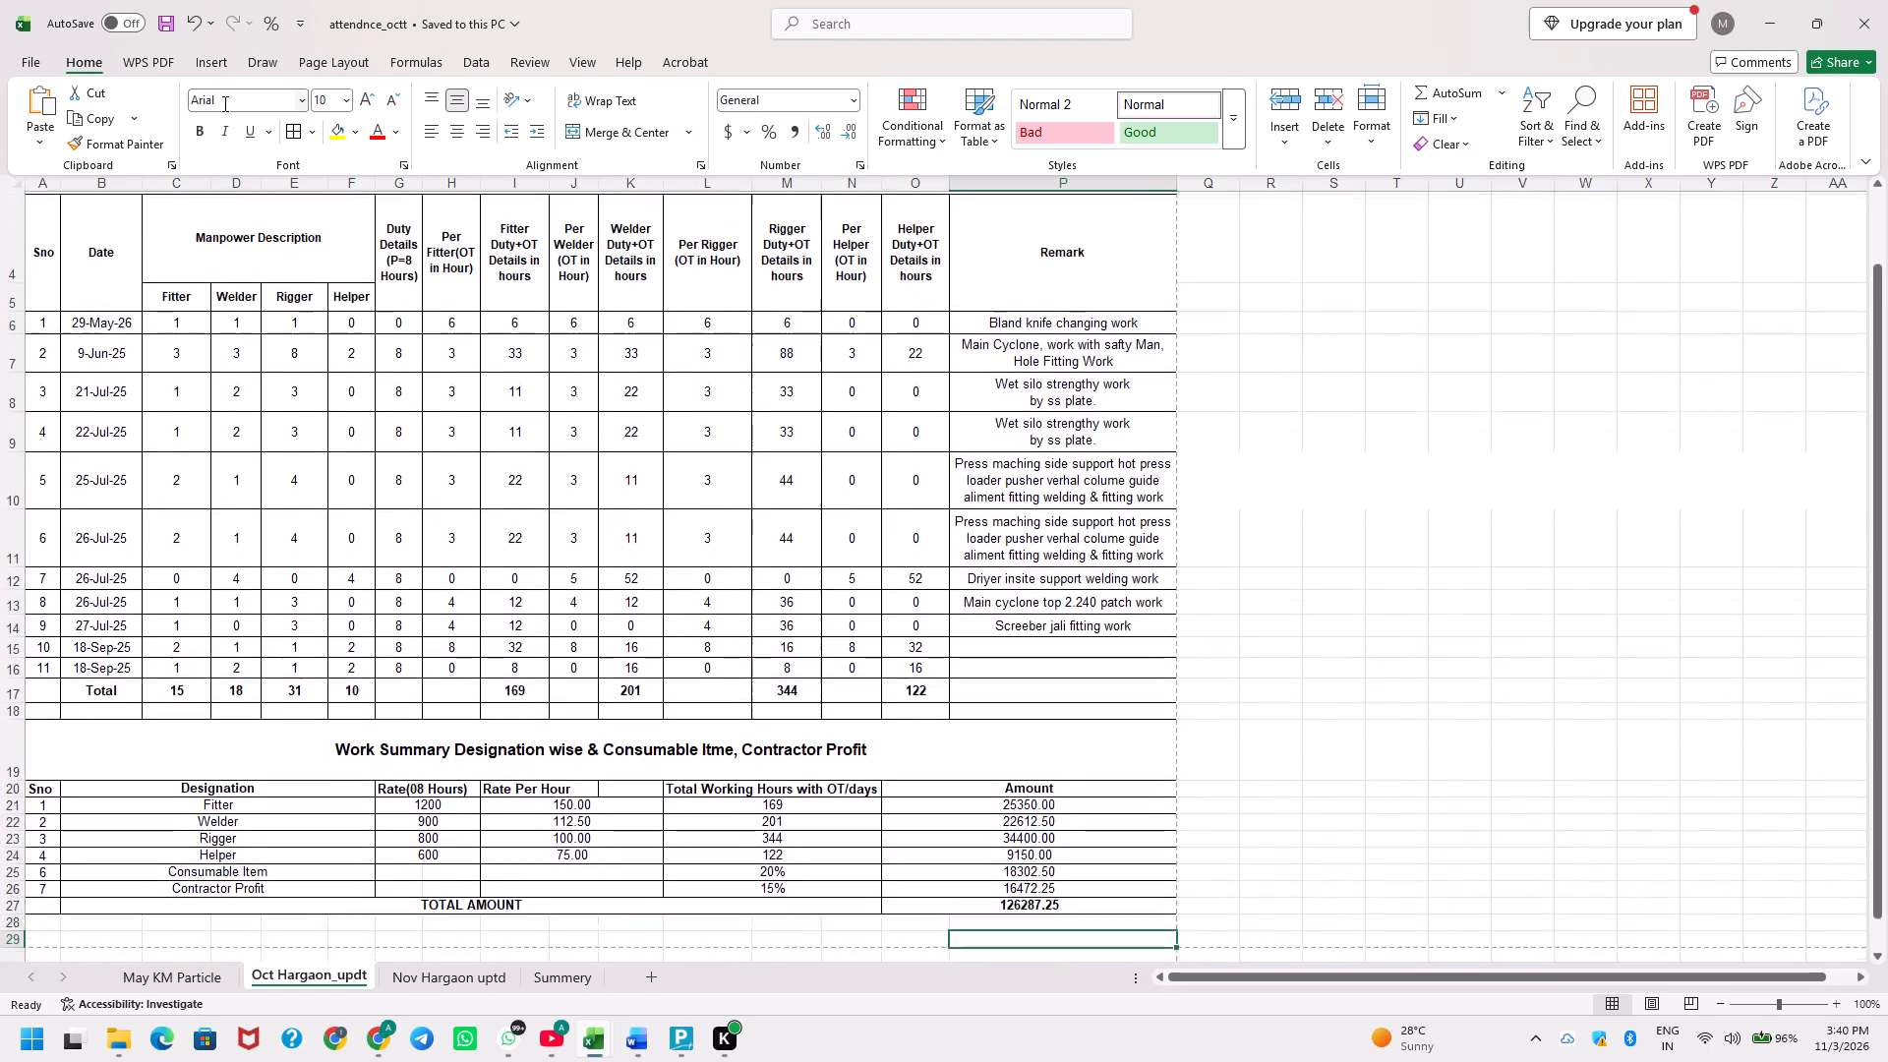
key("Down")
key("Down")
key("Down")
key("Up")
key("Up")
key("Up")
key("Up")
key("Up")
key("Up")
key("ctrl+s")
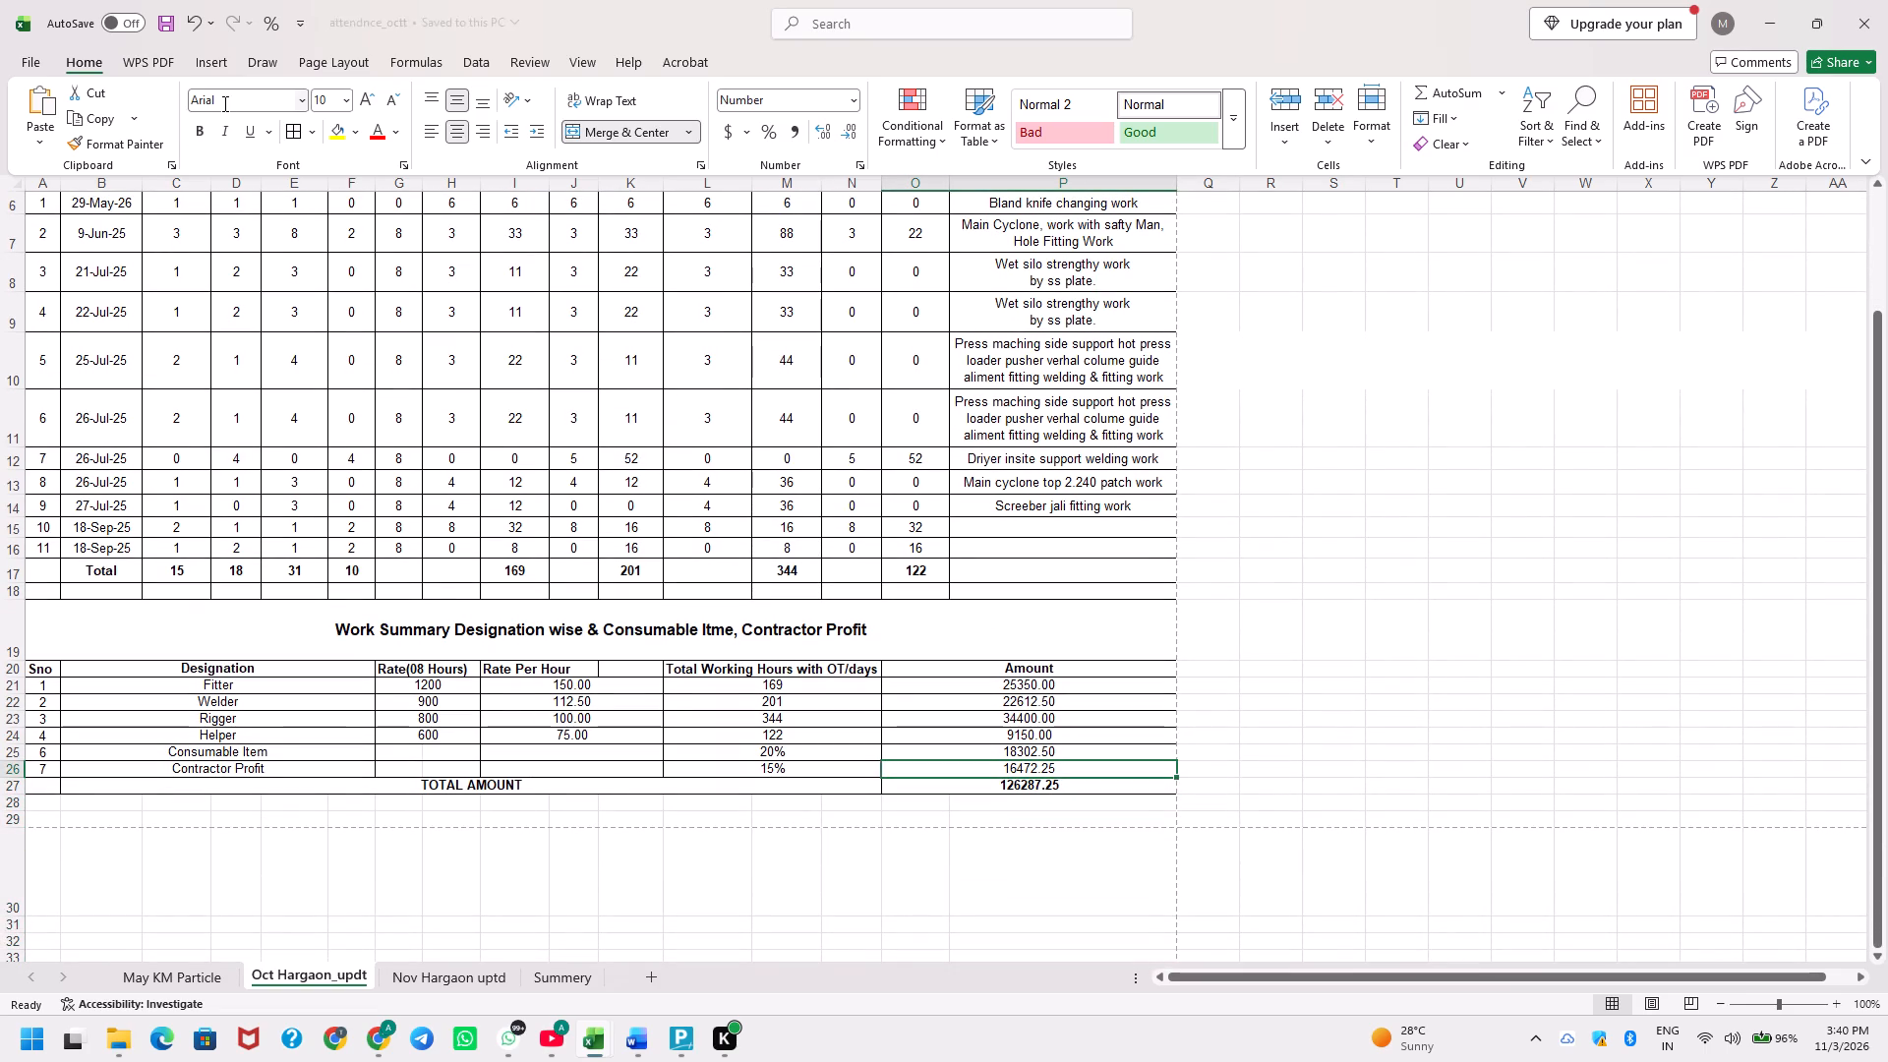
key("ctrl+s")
Correct the misspelled word "Itme" to "Item" in the Work Summary heading.
key("ctrl+Up")
key("ctrl+Up")
key("Down")
key("Down")
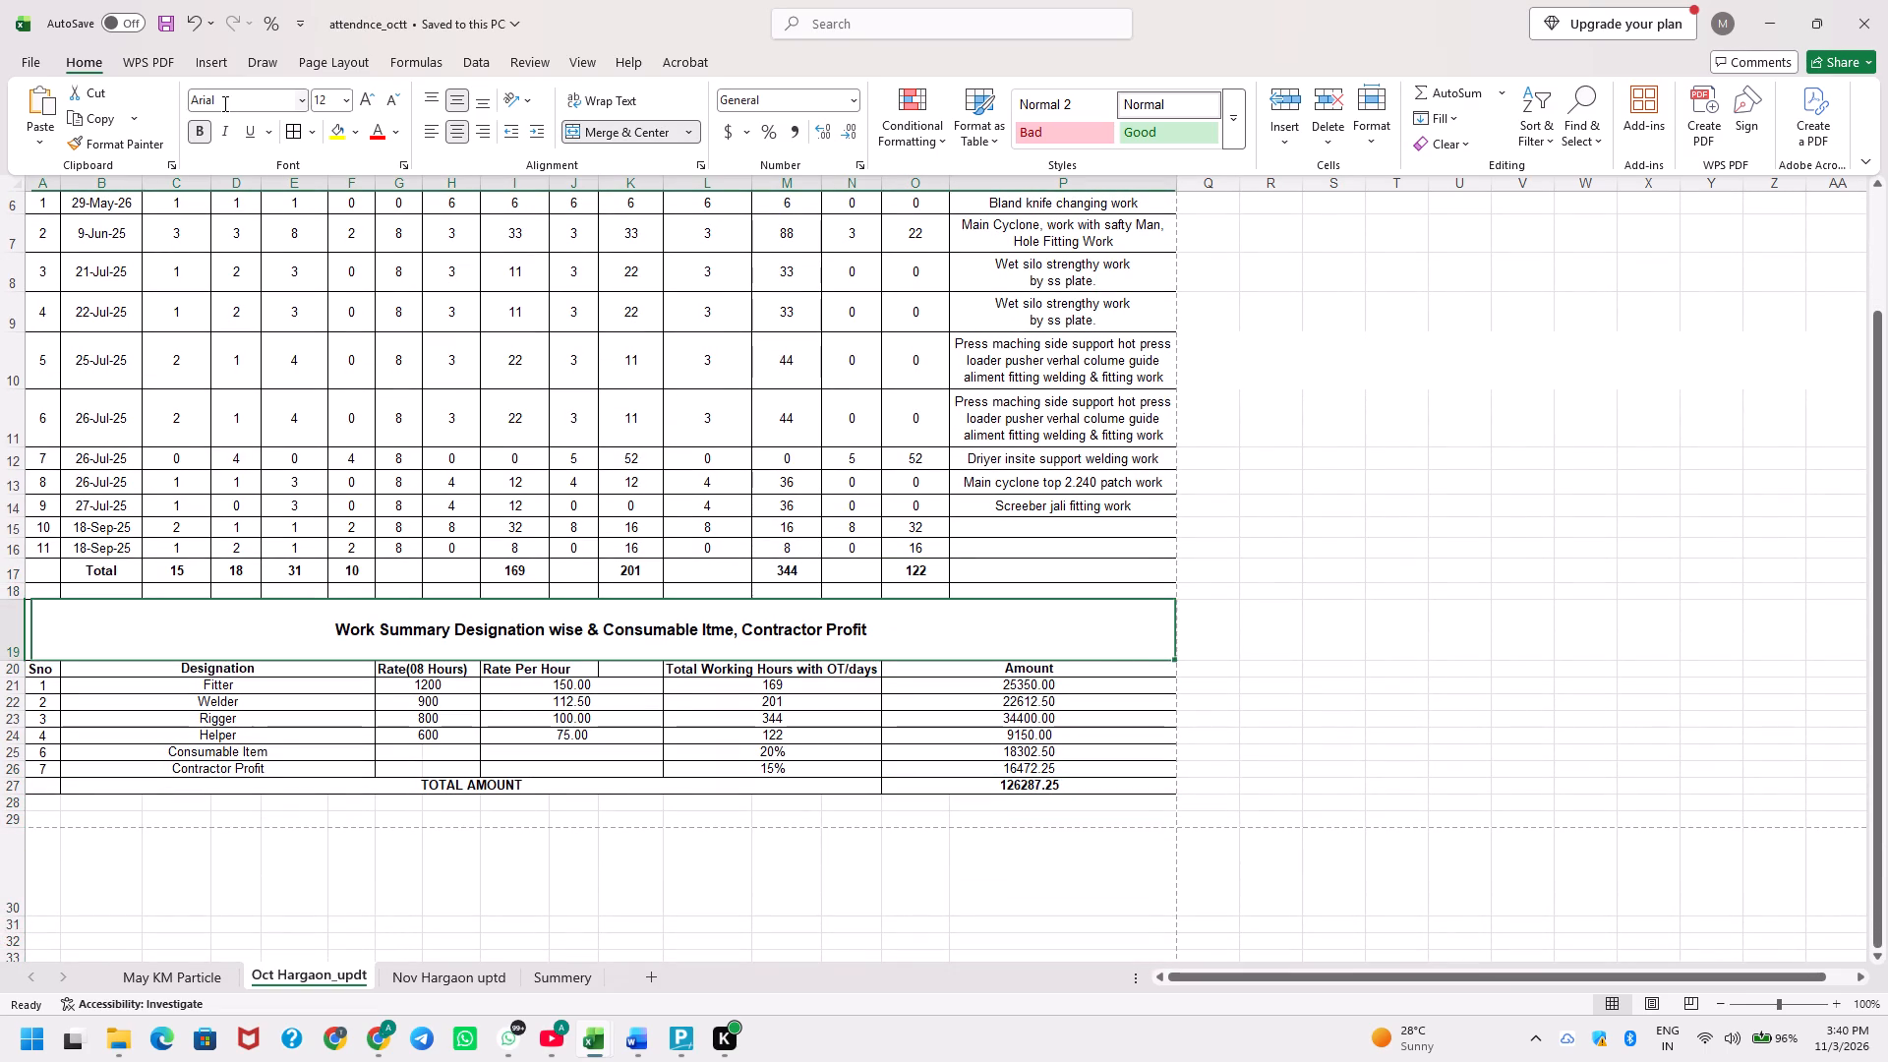
key("ctrl+s")
key("ctrl+s")
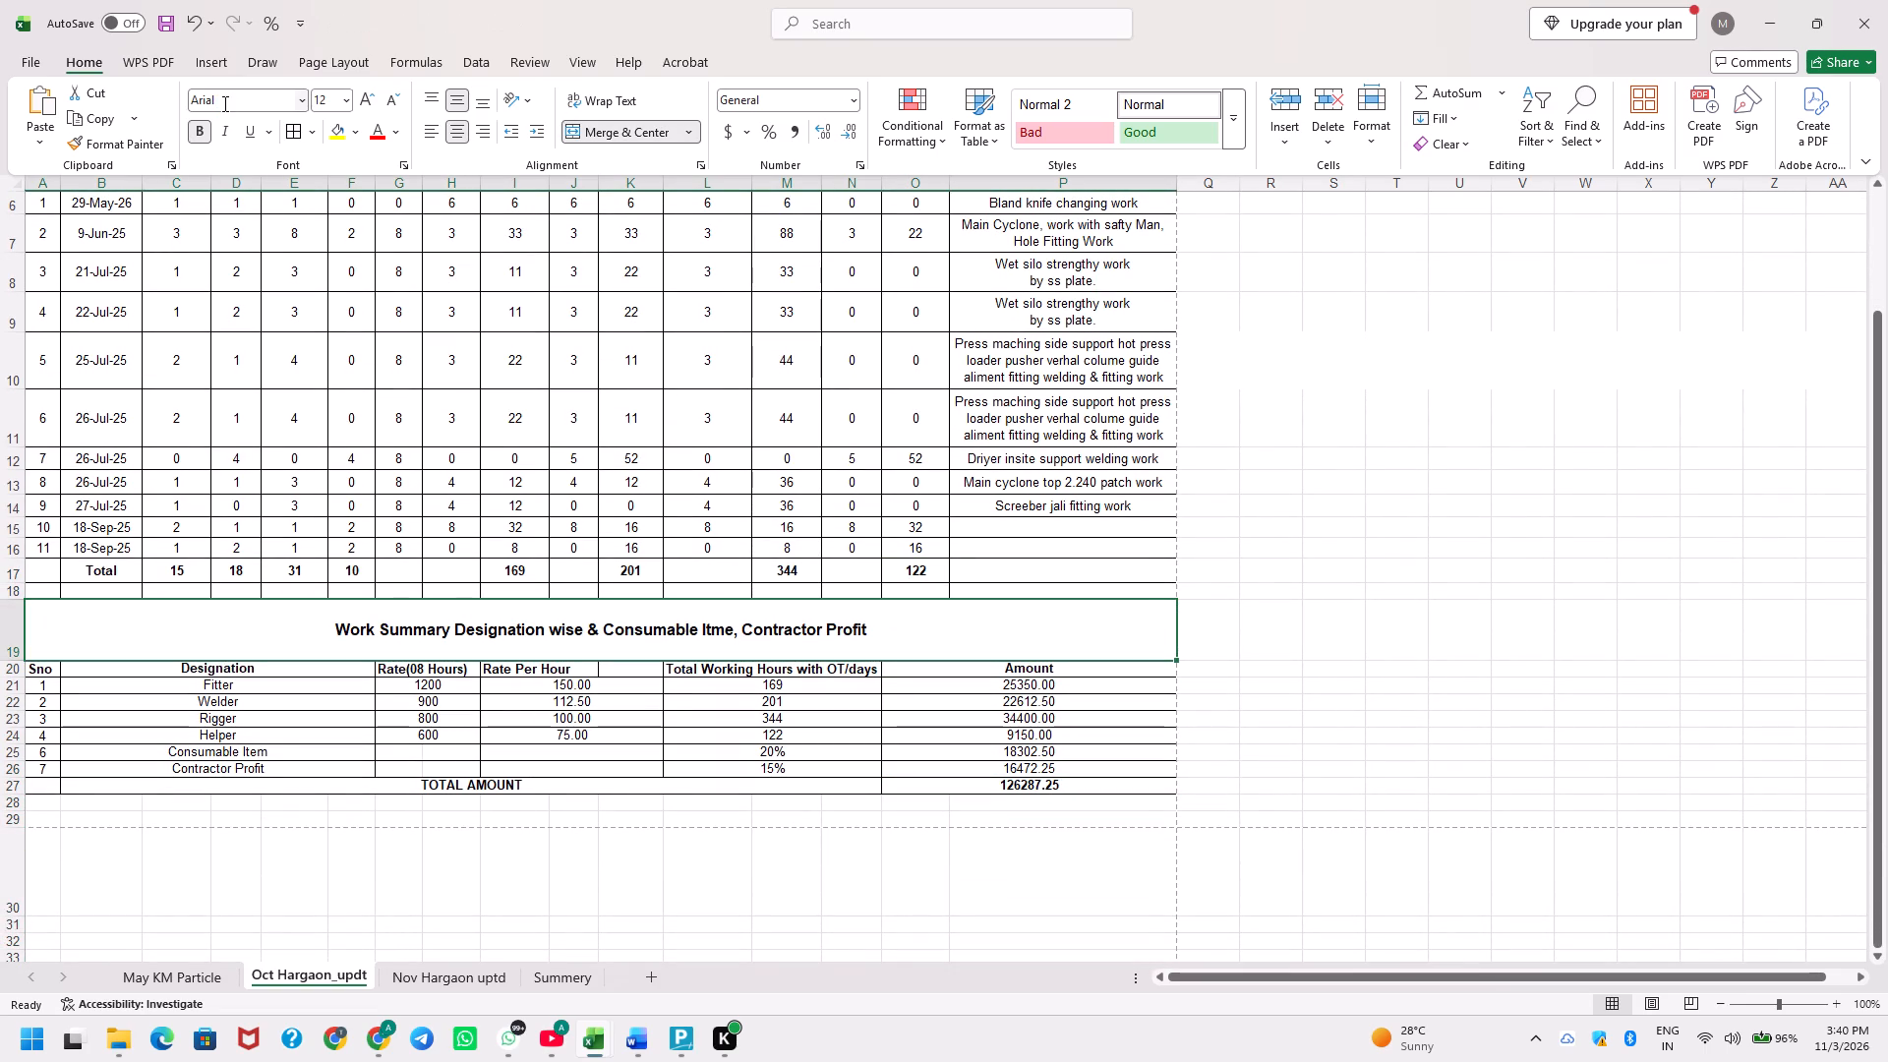
key("Left")
key("Left")
key("Left")
key("Right")
key("Left")
key("F2")
key("Left")
key("ctrl+Left")
key("ctrl+Left")
key("ctrl+Left")
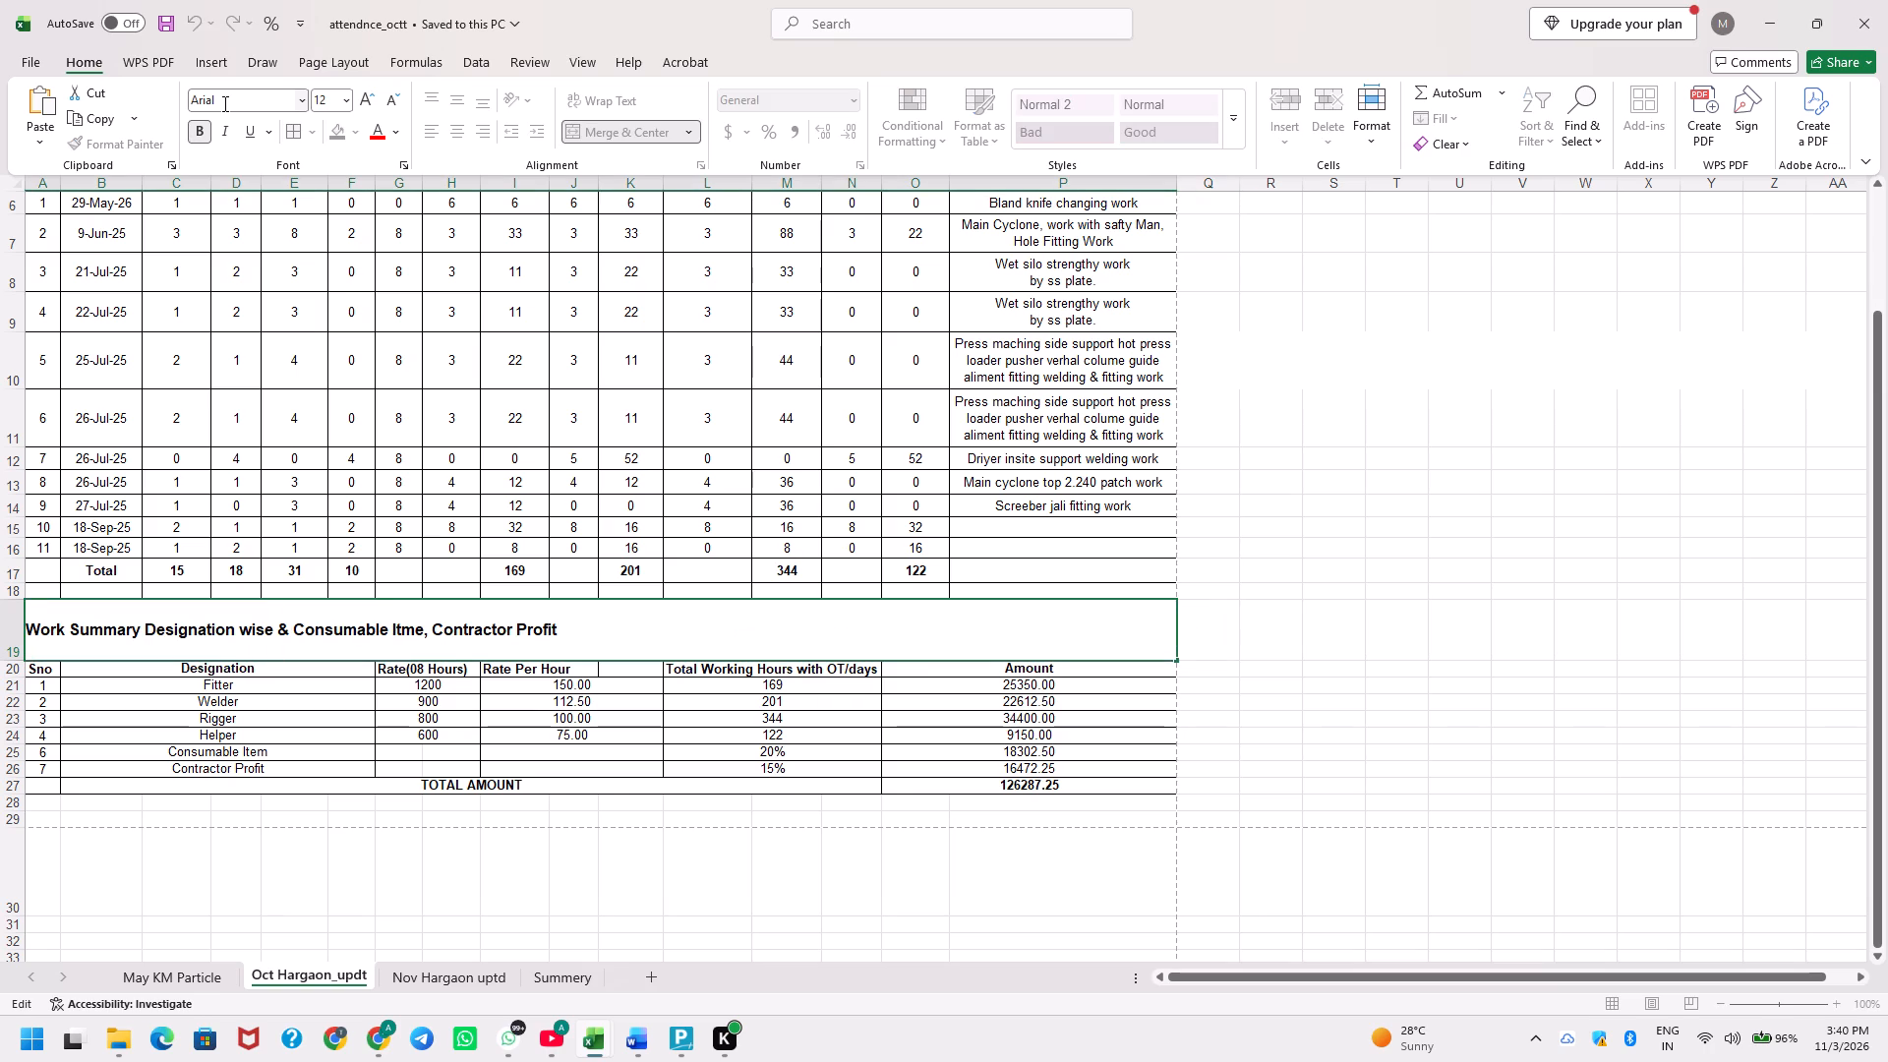
key("ctrl+Left")
key("ctrl+Left")
key("Right")
key("Right")
key("Right")
key("Right")
key("Right")
key("Right")
key("Right")
key("Right")
key("Right")
key("Right")
key("Right")
key("Right")
key("Right")
key("e")
key("Right")
key("Right")
key("BackSpace")
key("backslash")
key("Return")
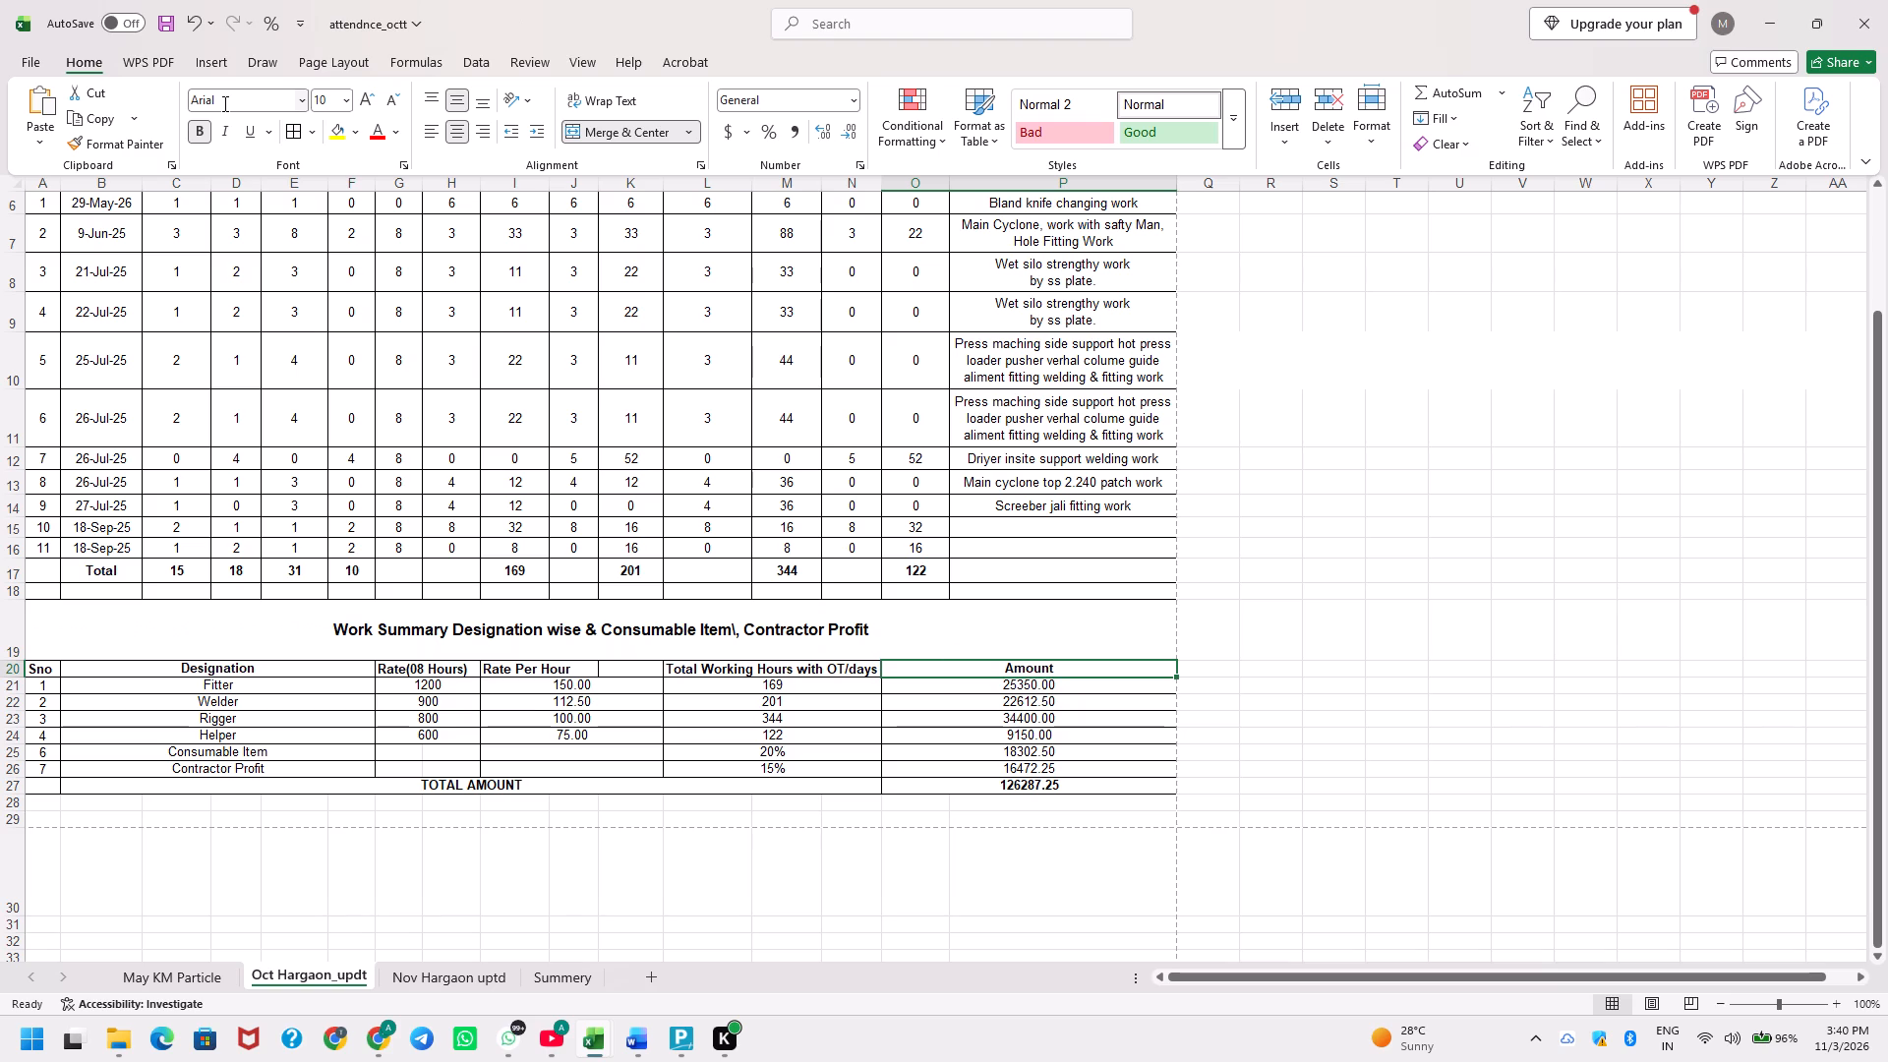
Delete the stray backslash after "Item" in the Work Summary heading and save the workbook.
key("Left")
key("Up")
key("F2")
key("ctrl+Left")
key("ctrl+Left")
key("ctrl+Left")
key("ctrl+Left")
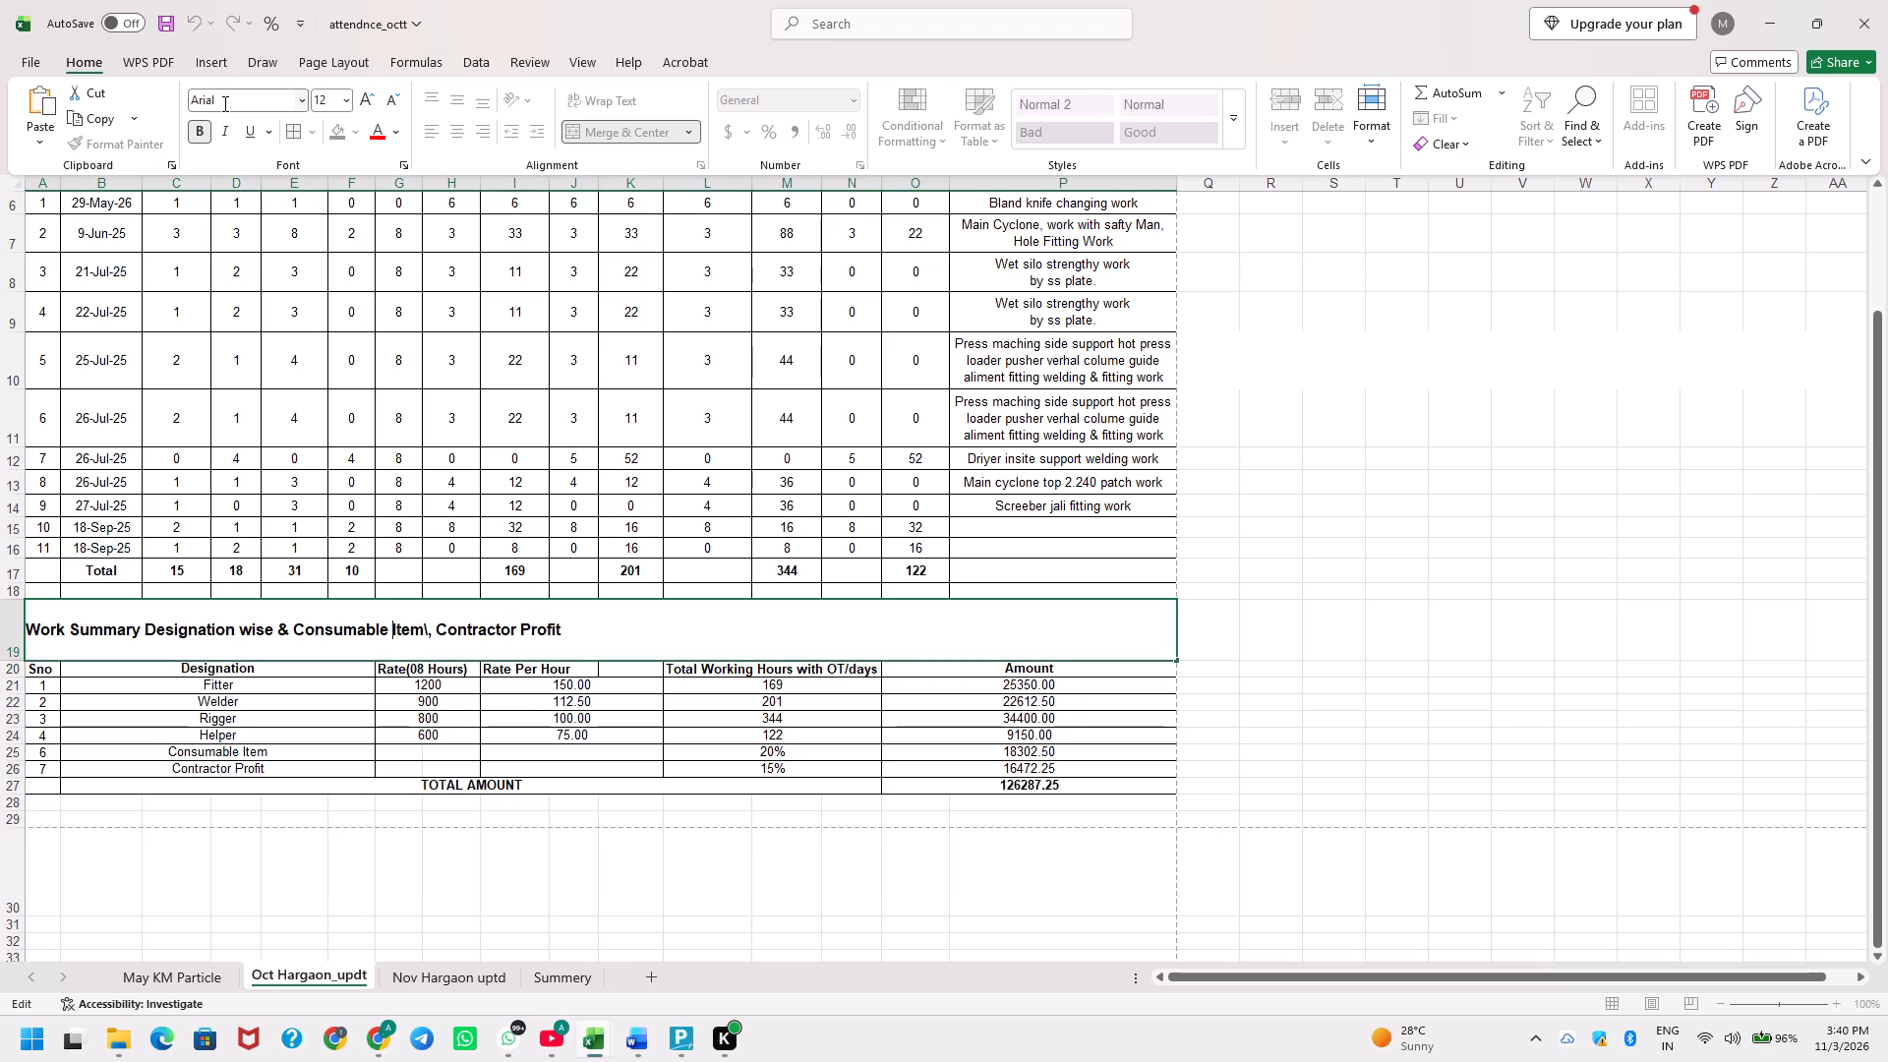
key("Right")
key("Right")
key("Right")
key("Right")
key("Right")
key("BackSpace")
key("Return")
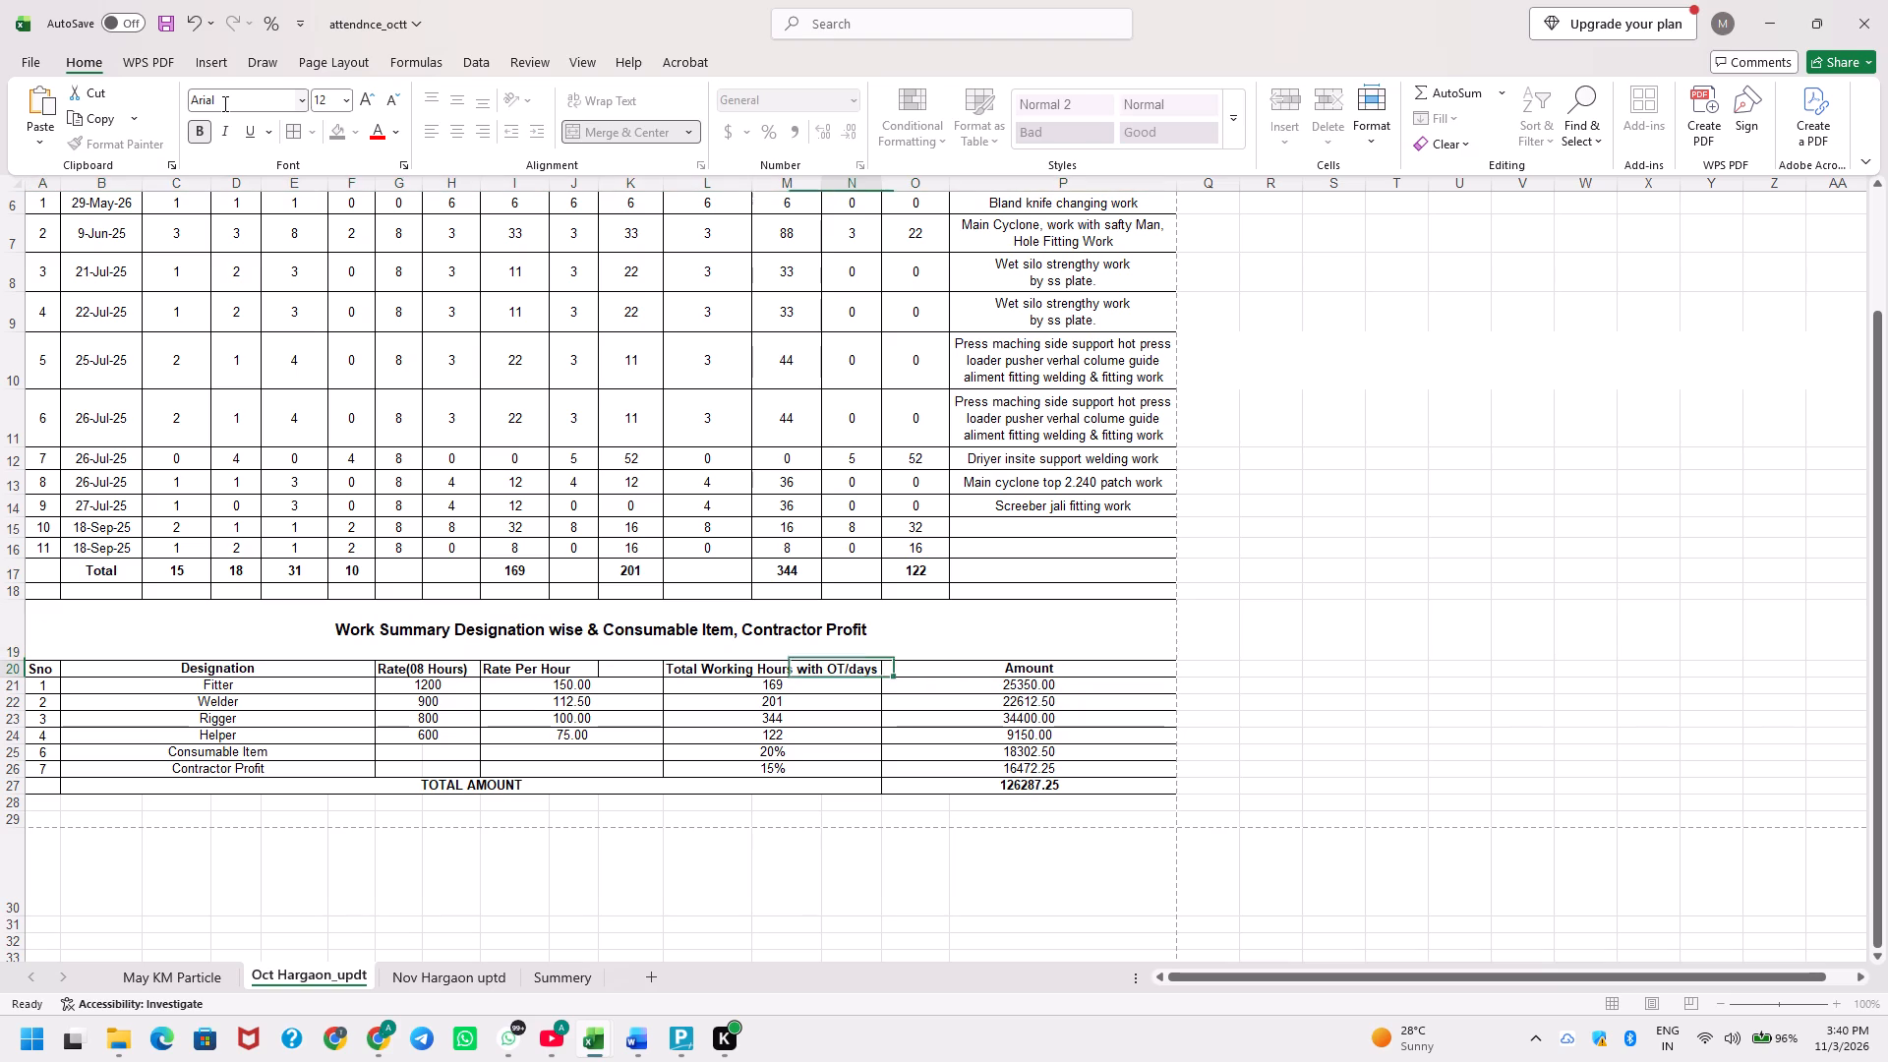
key("Up")
key("ctrl+s")
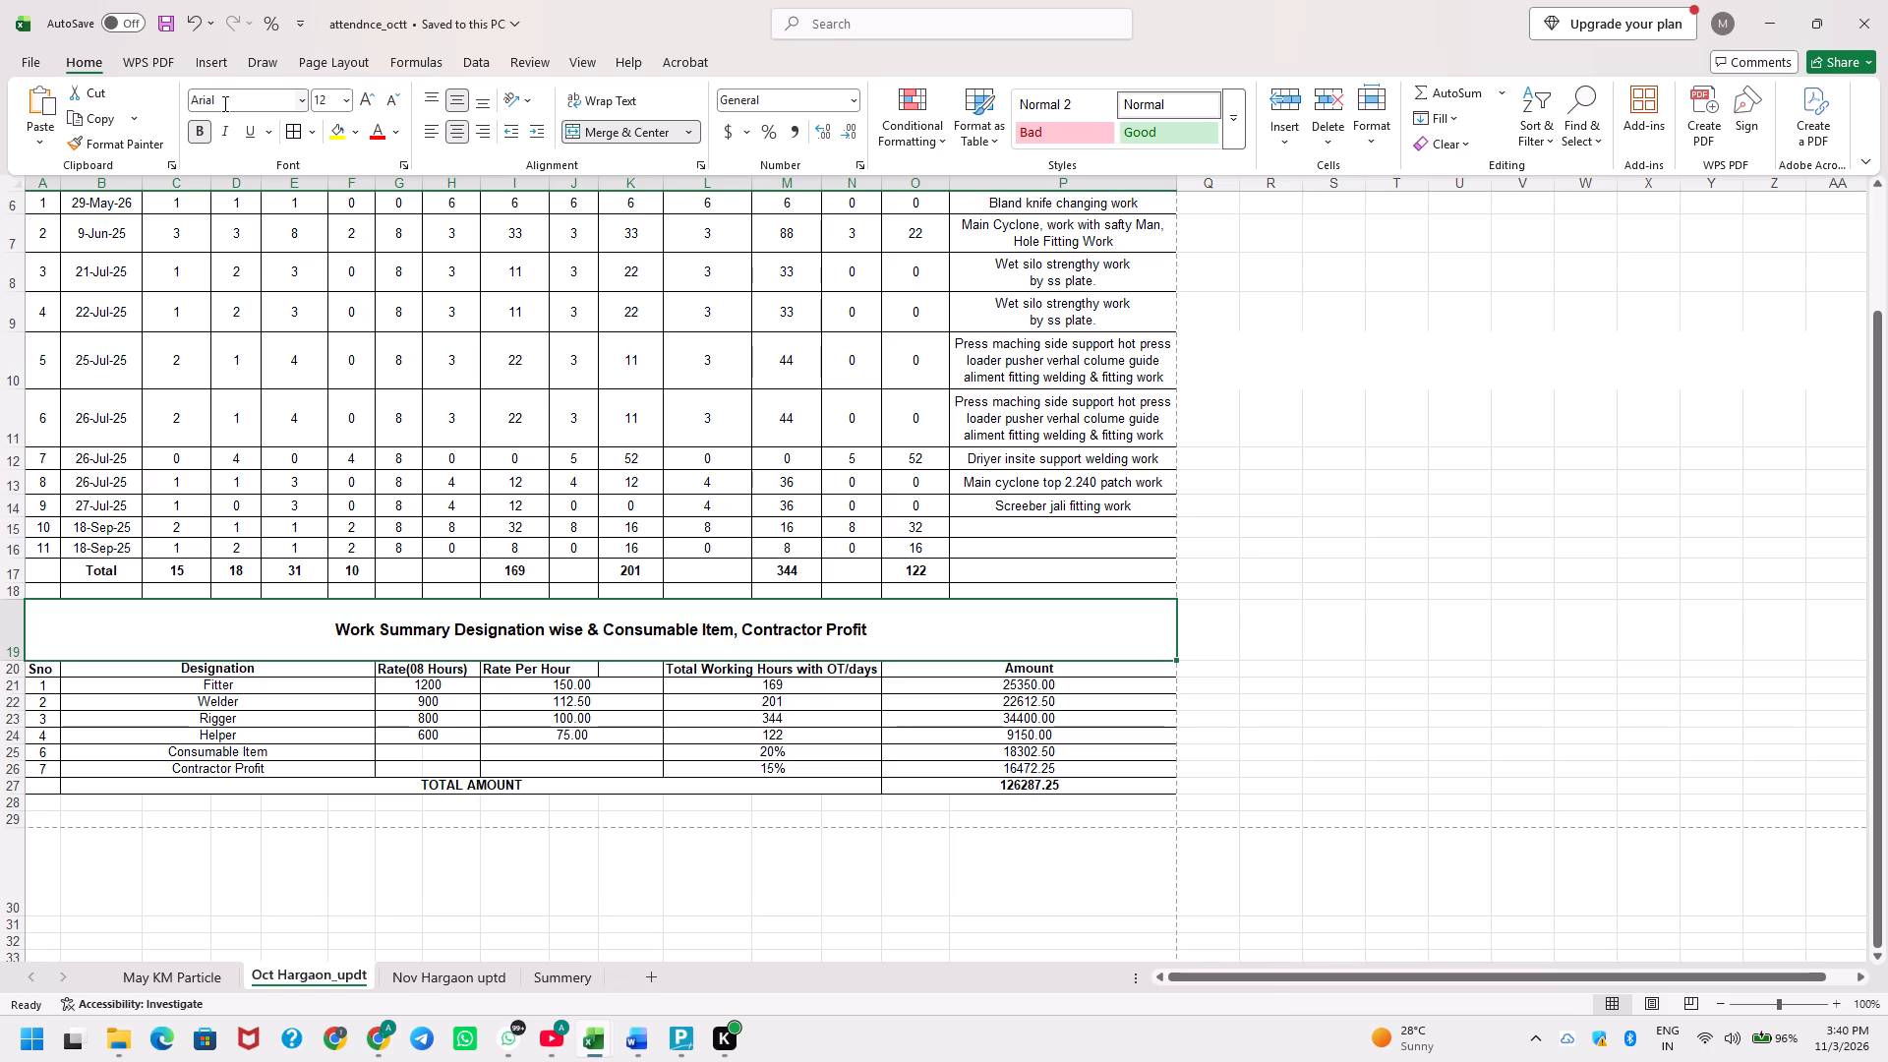
Merge and centre the Rate Per Hour header across columns I to K in the summary table, and save the workbook.
key("Left")
key("Down")
key("Left")
key("Left")
key("Left")
key("Left")
key("Left")
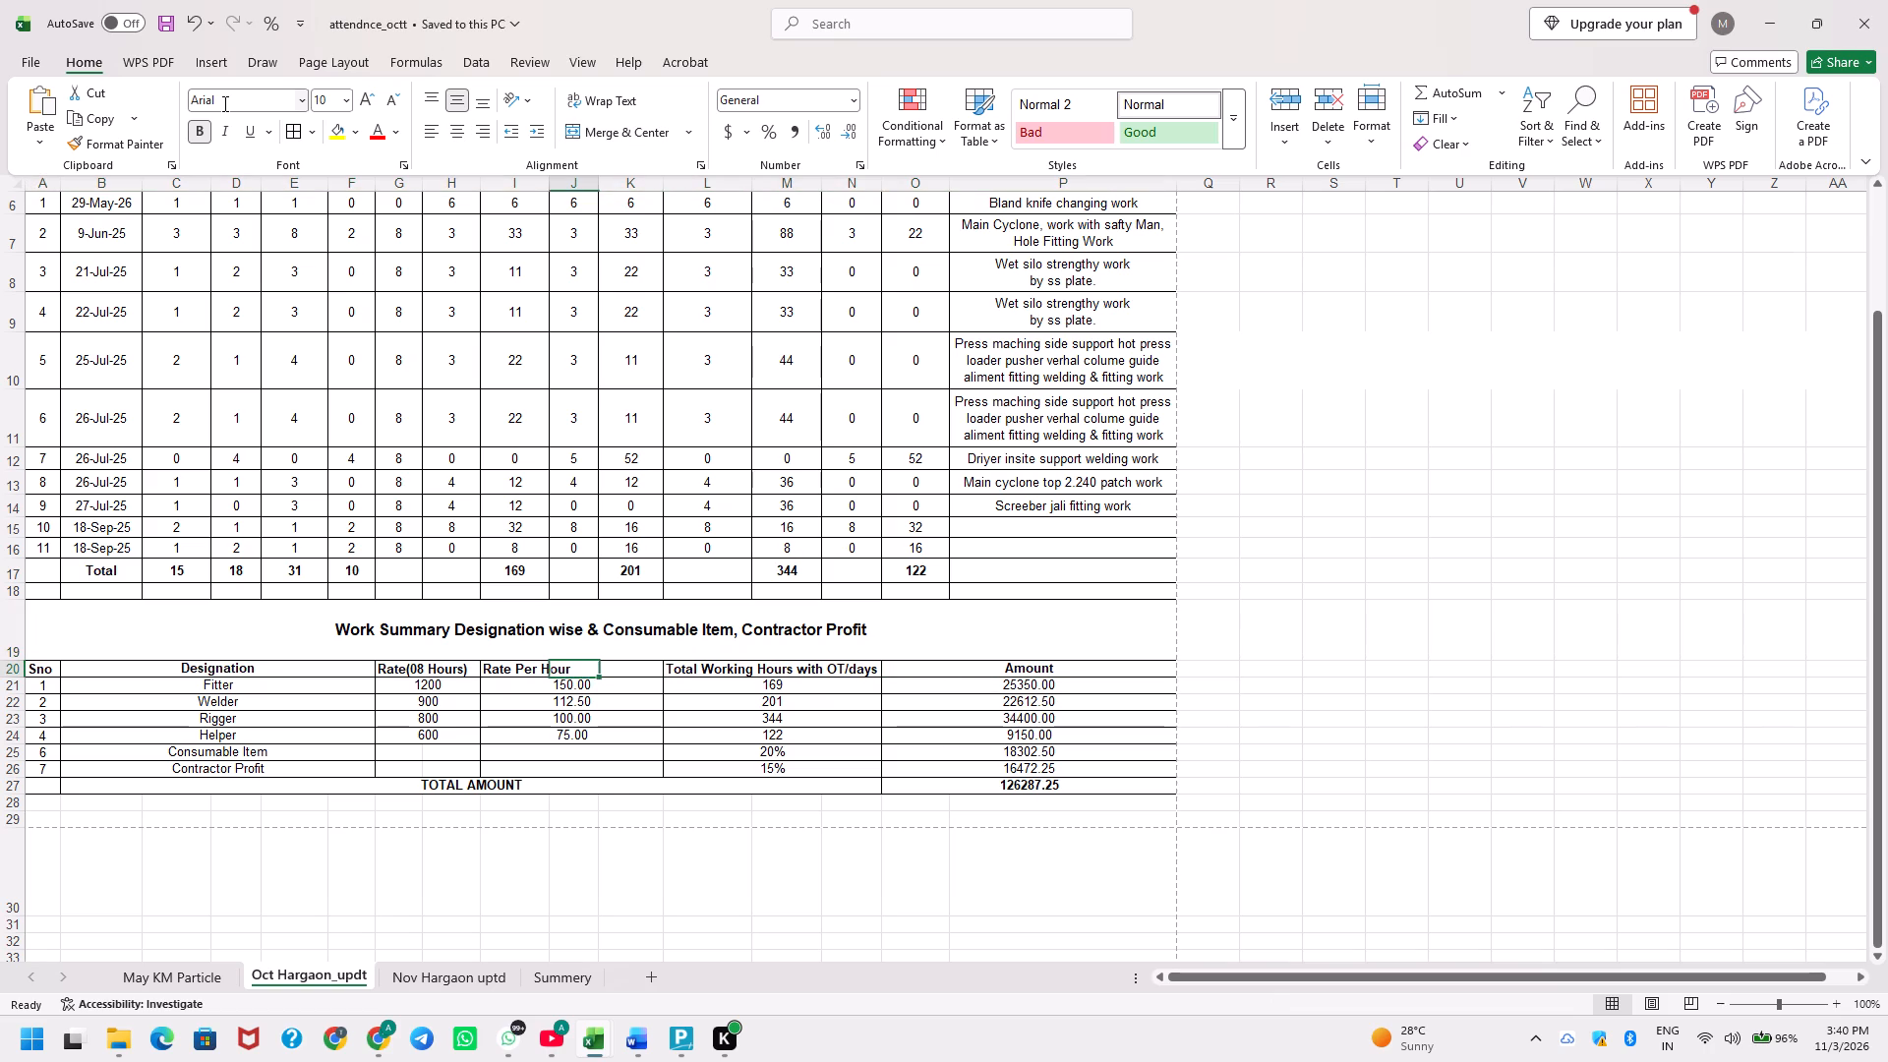
key("Left")
key("shift+Right")
key("shift+Right")
type("hm")
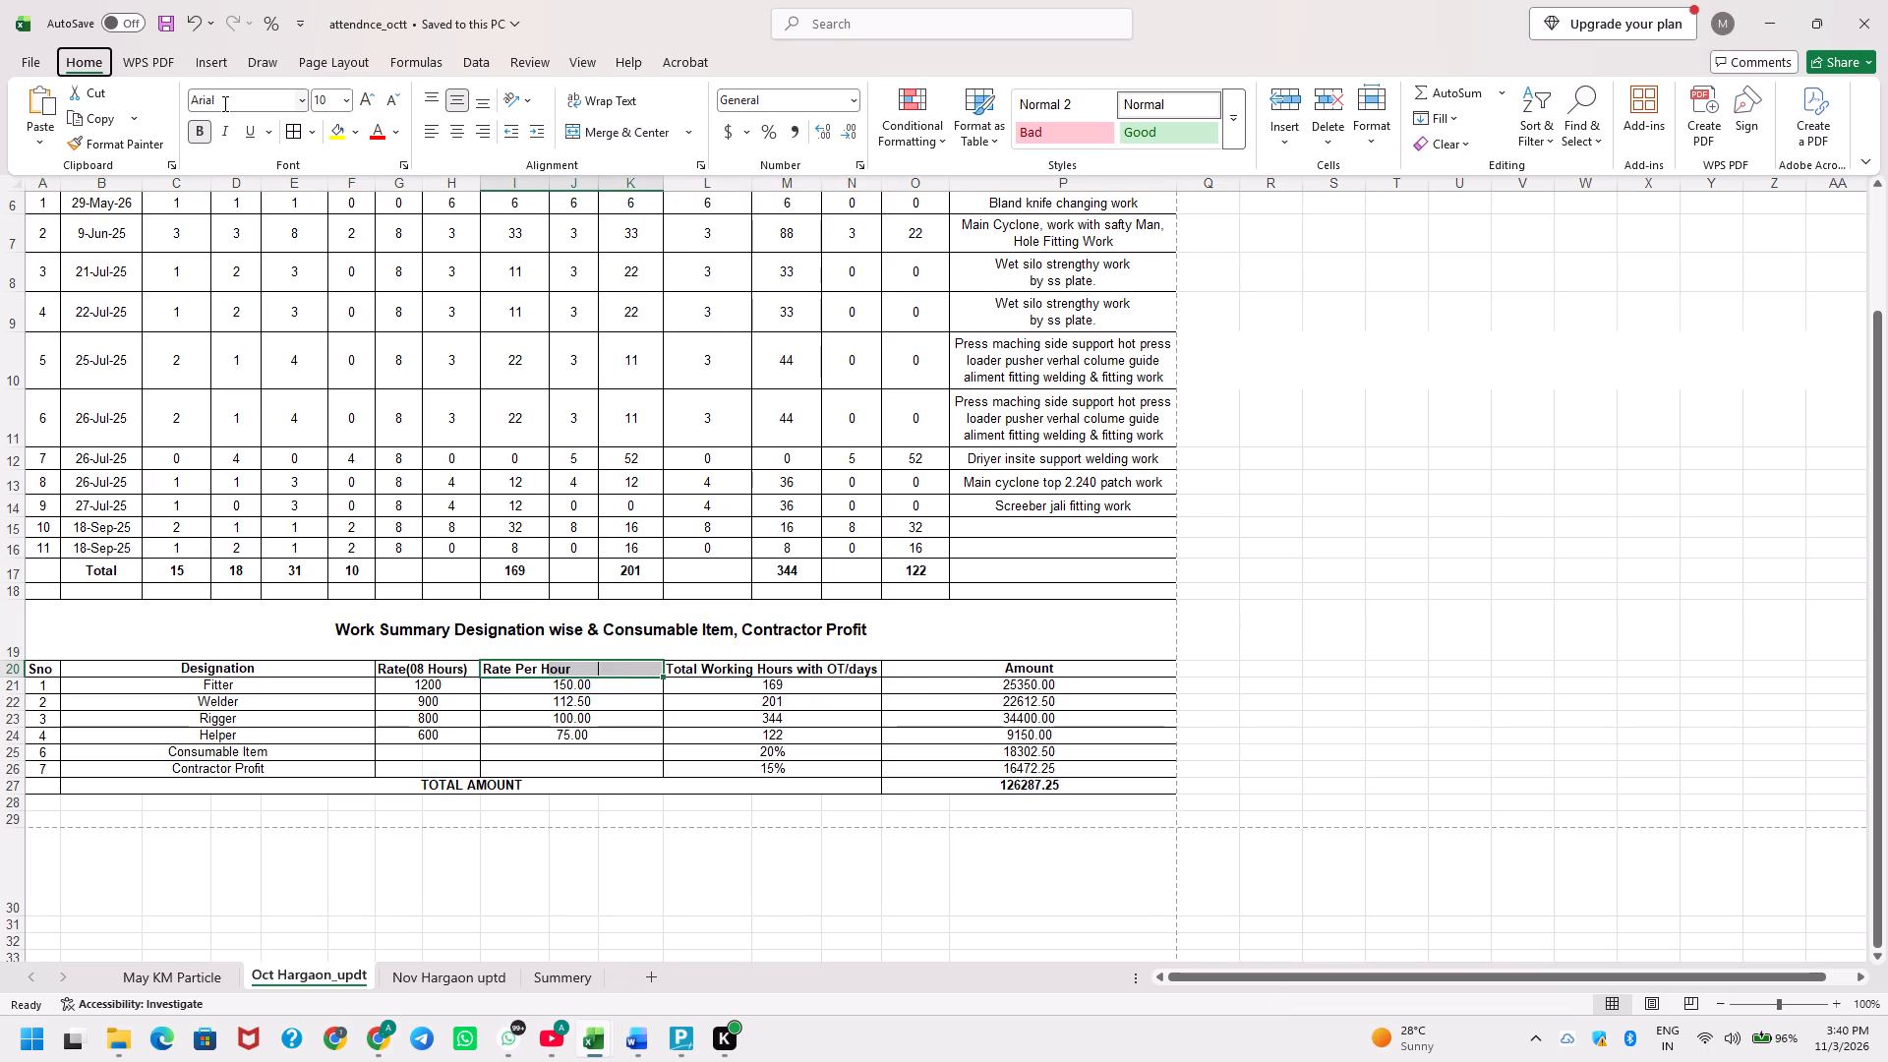
key("c")
key("ctrl+s")
Merge and centre the Rate(08 Hours) header across columns G and H in the summary table.
key("Left")
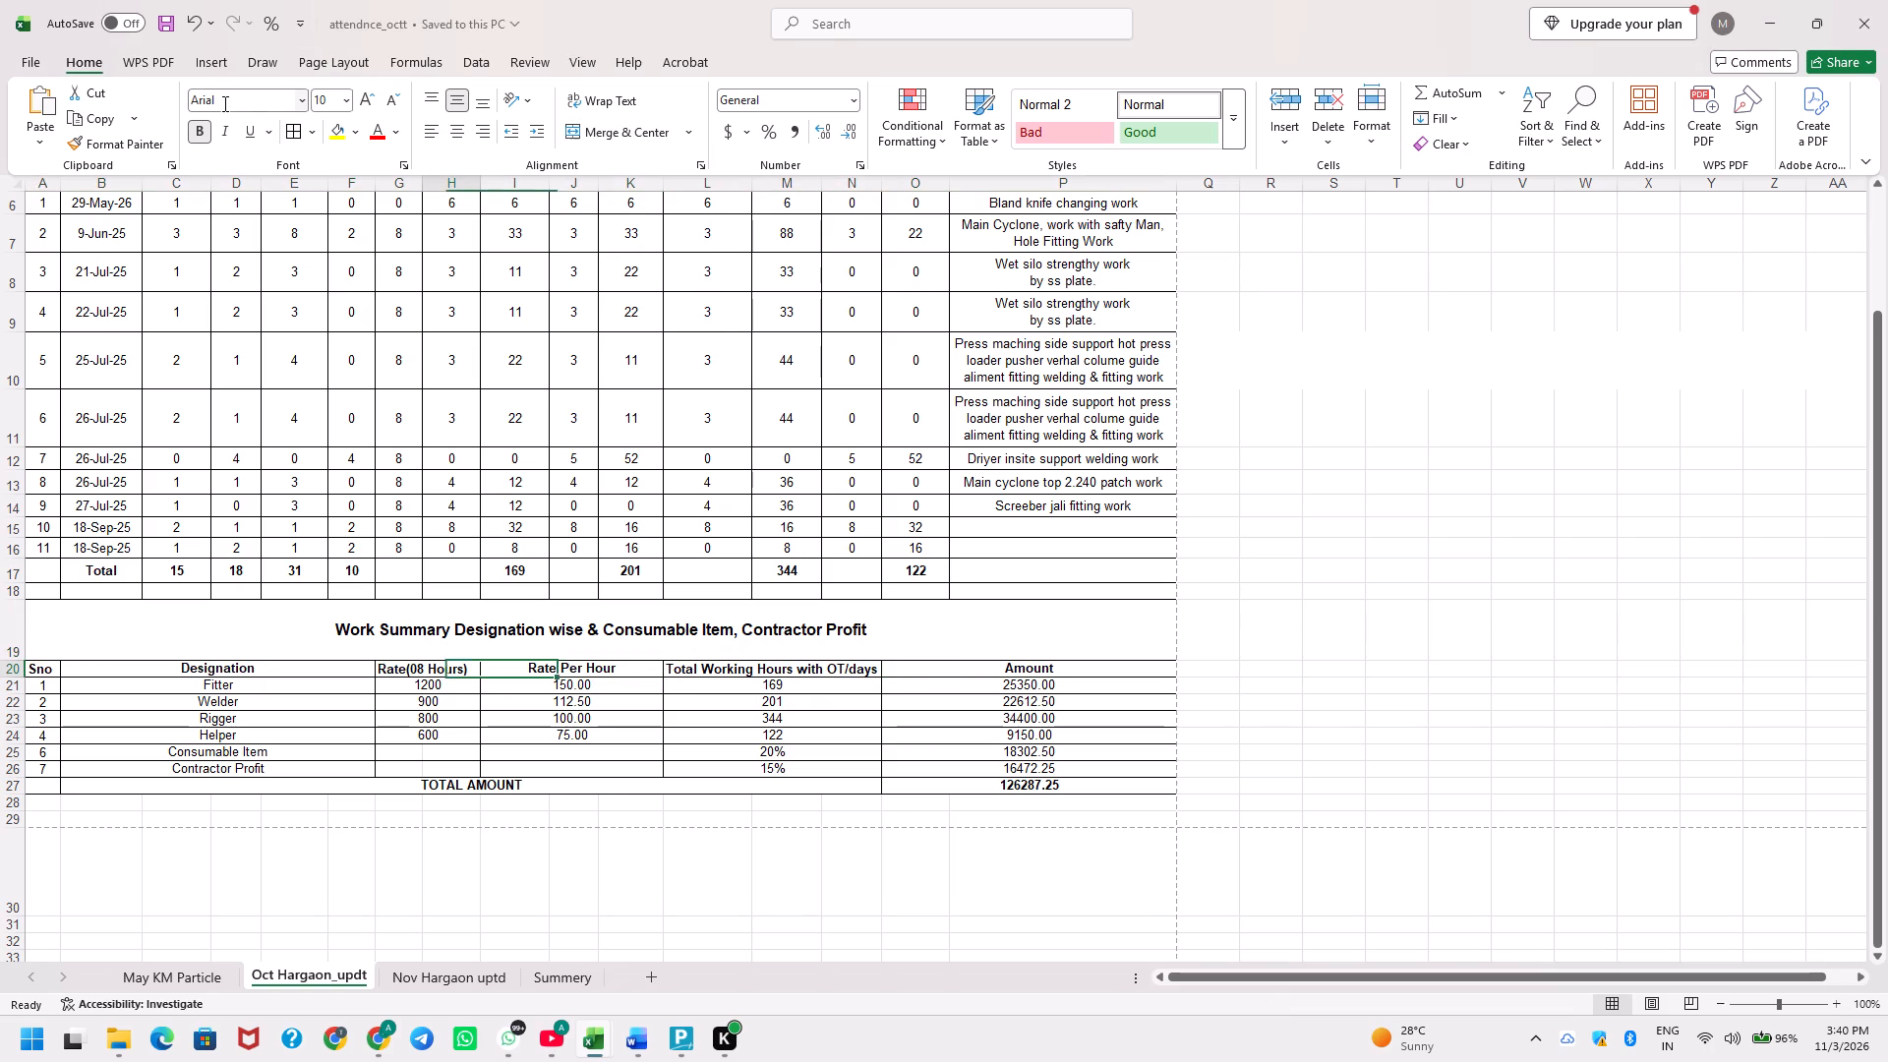
key("Left")
key("shift+Right")
type("hmc")
key("Down")
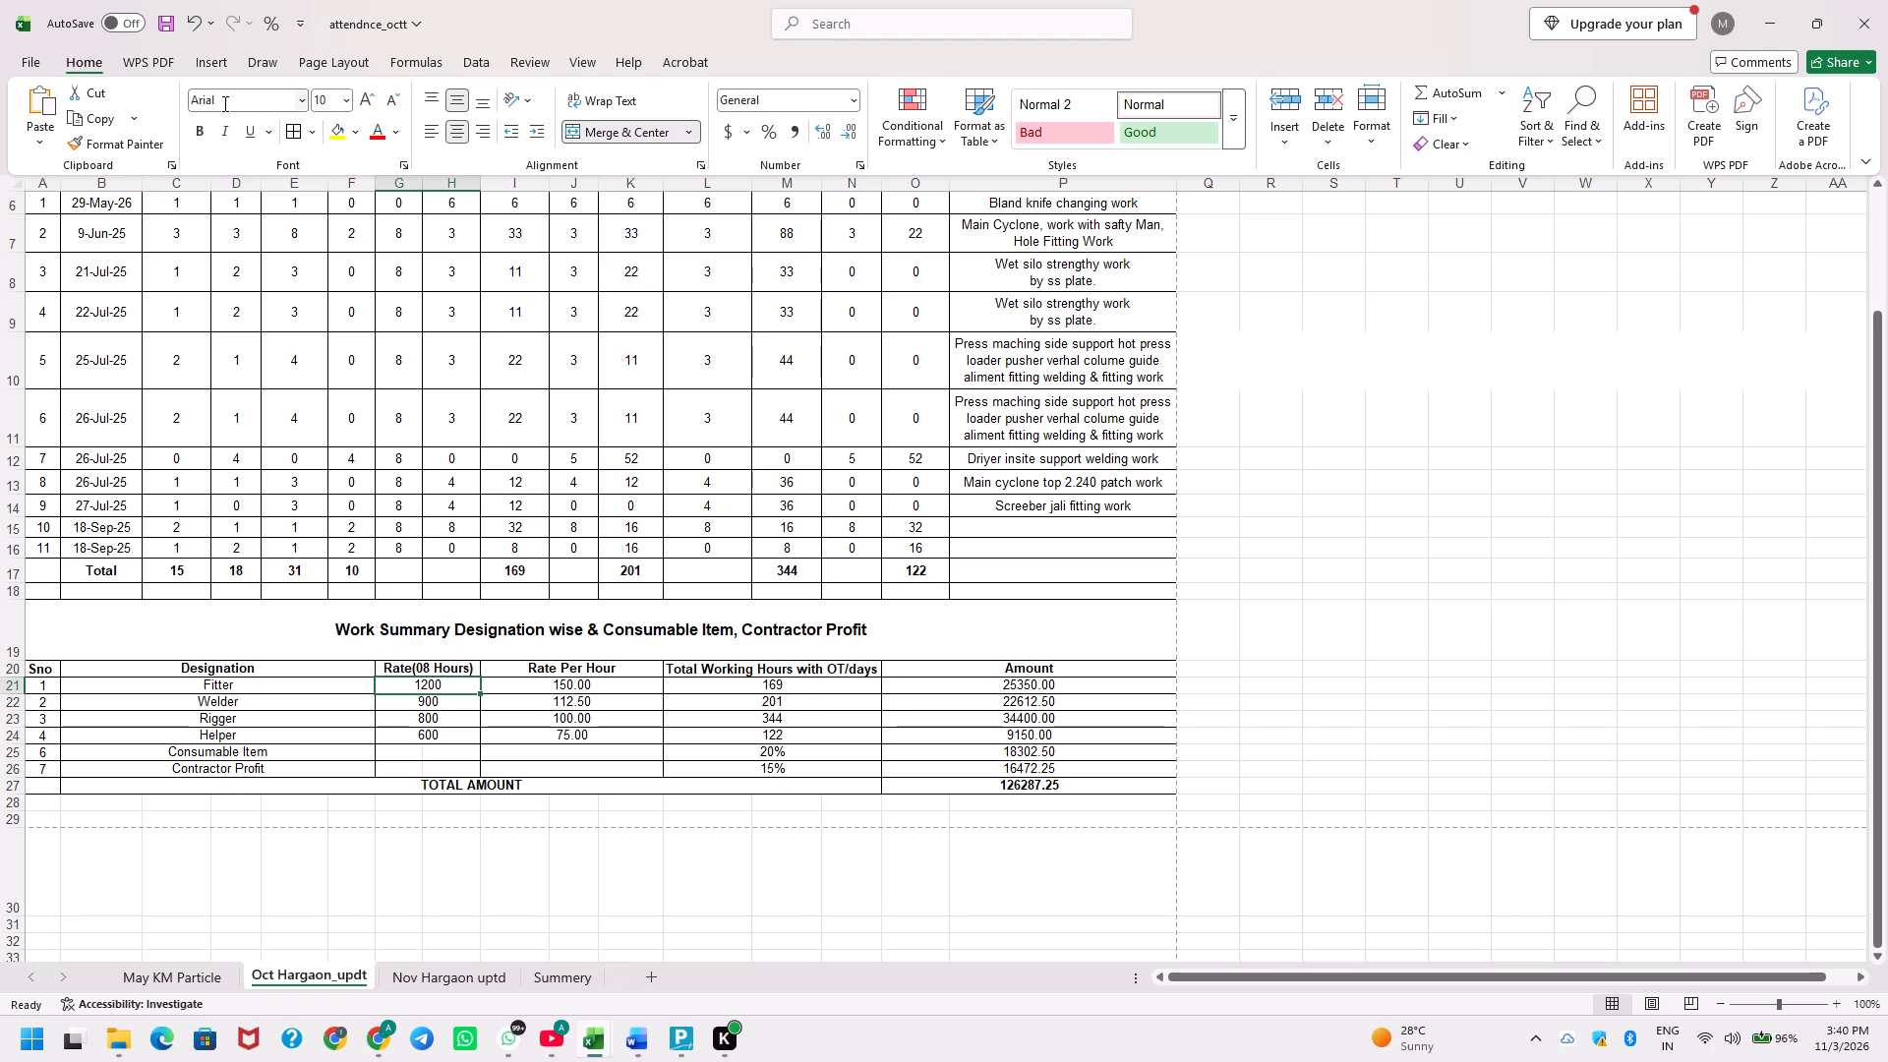
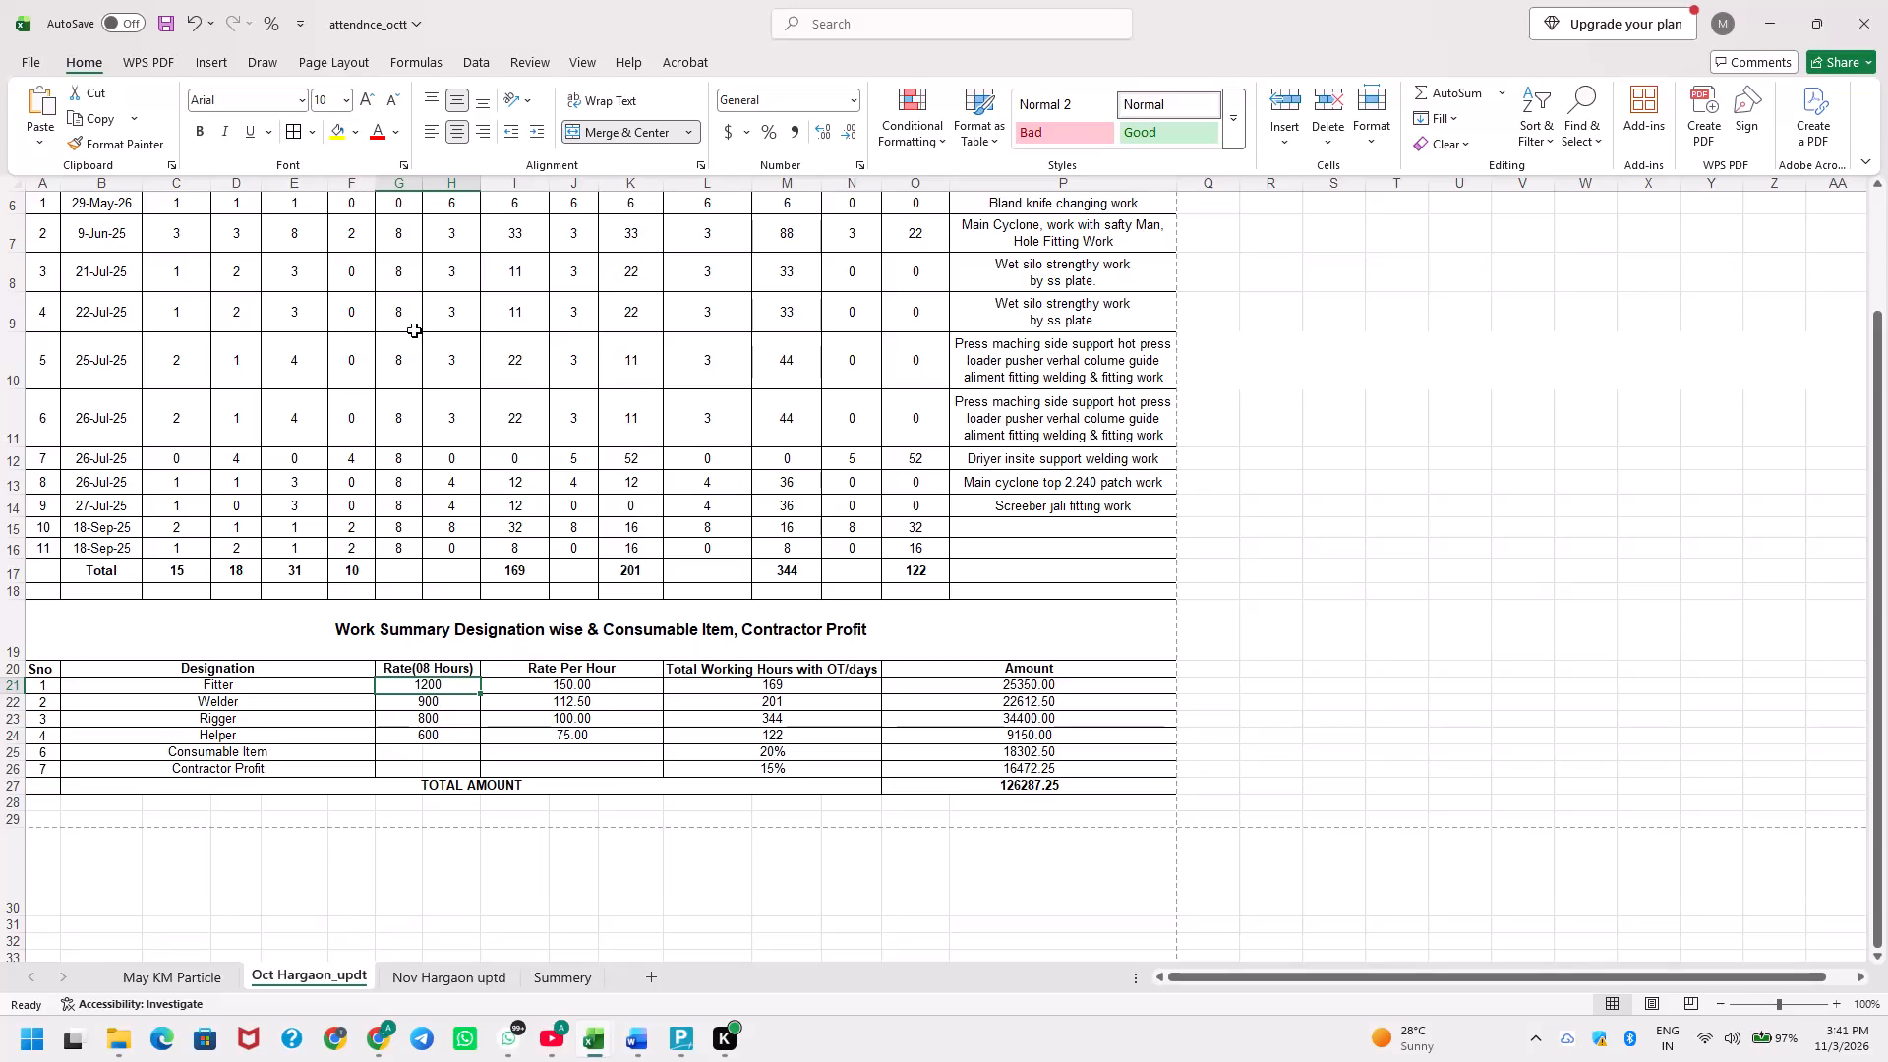
Save the attendnce_octt workbook with the merged Rate(08 Hours) header.
key("ctrl+s")
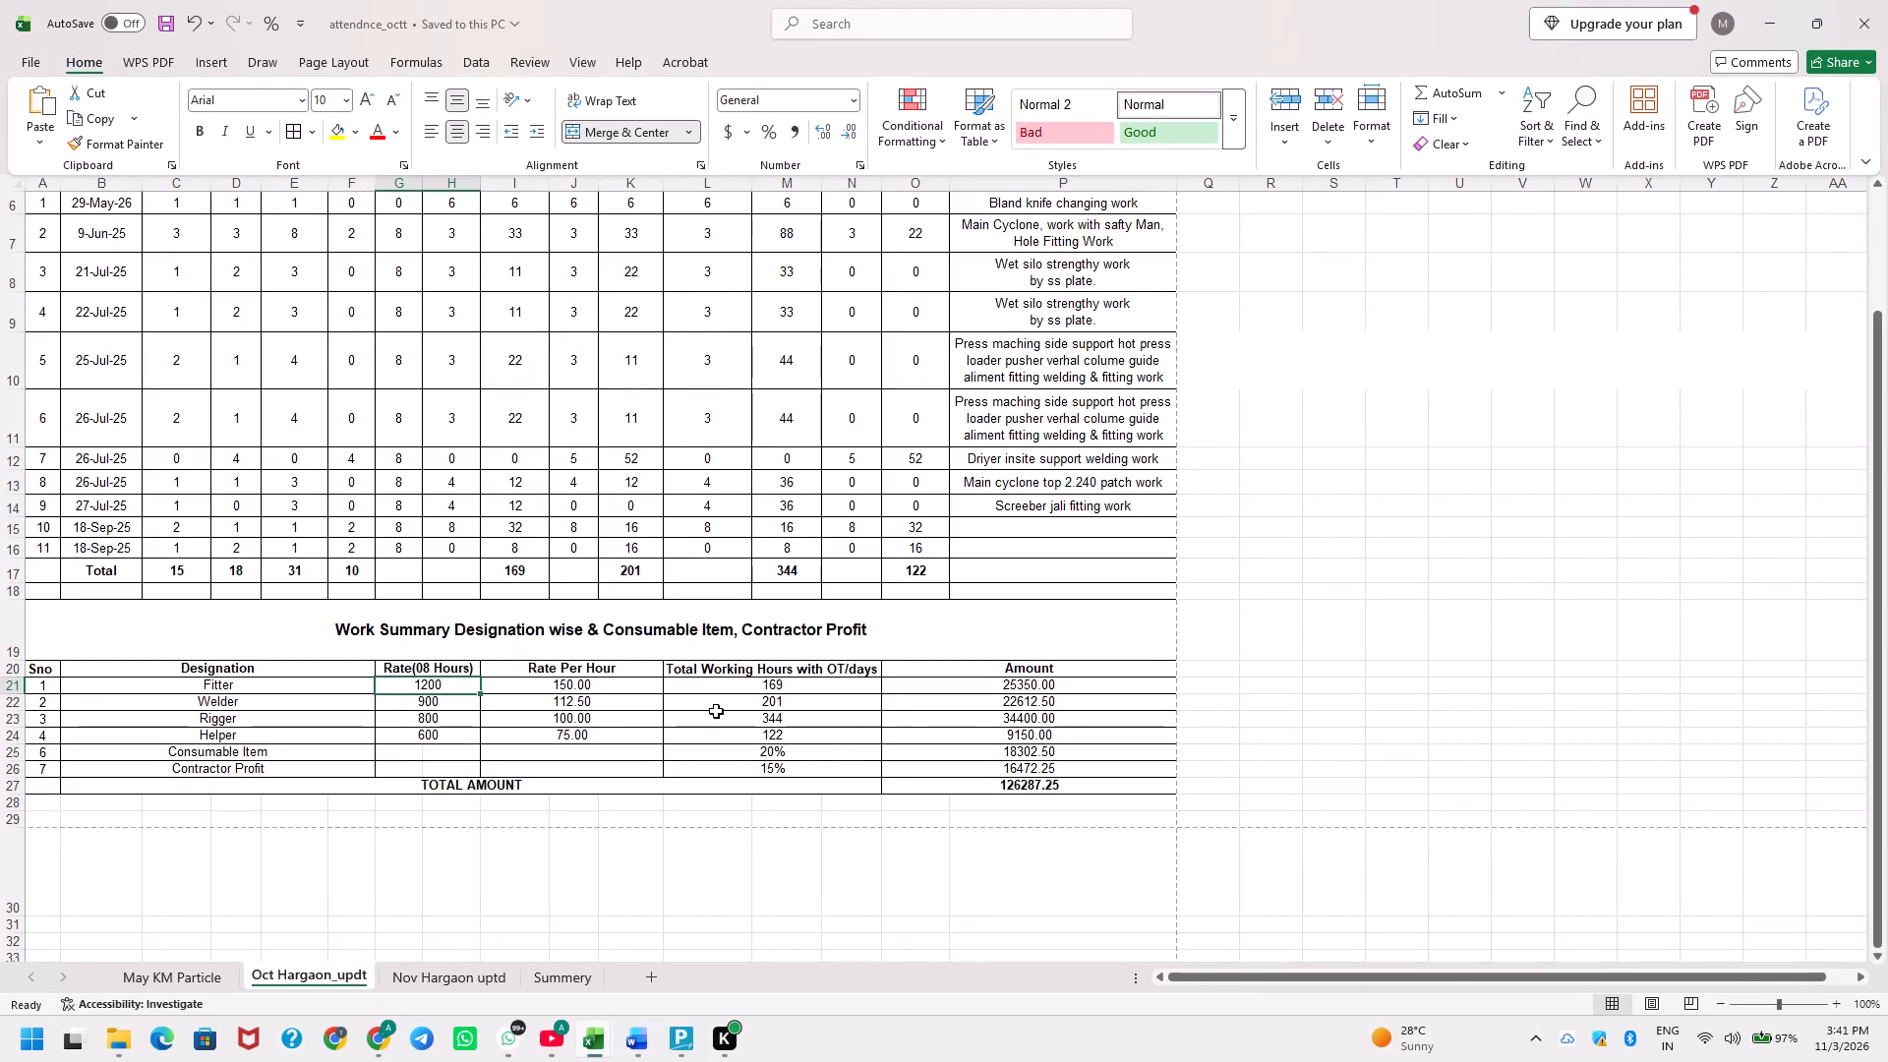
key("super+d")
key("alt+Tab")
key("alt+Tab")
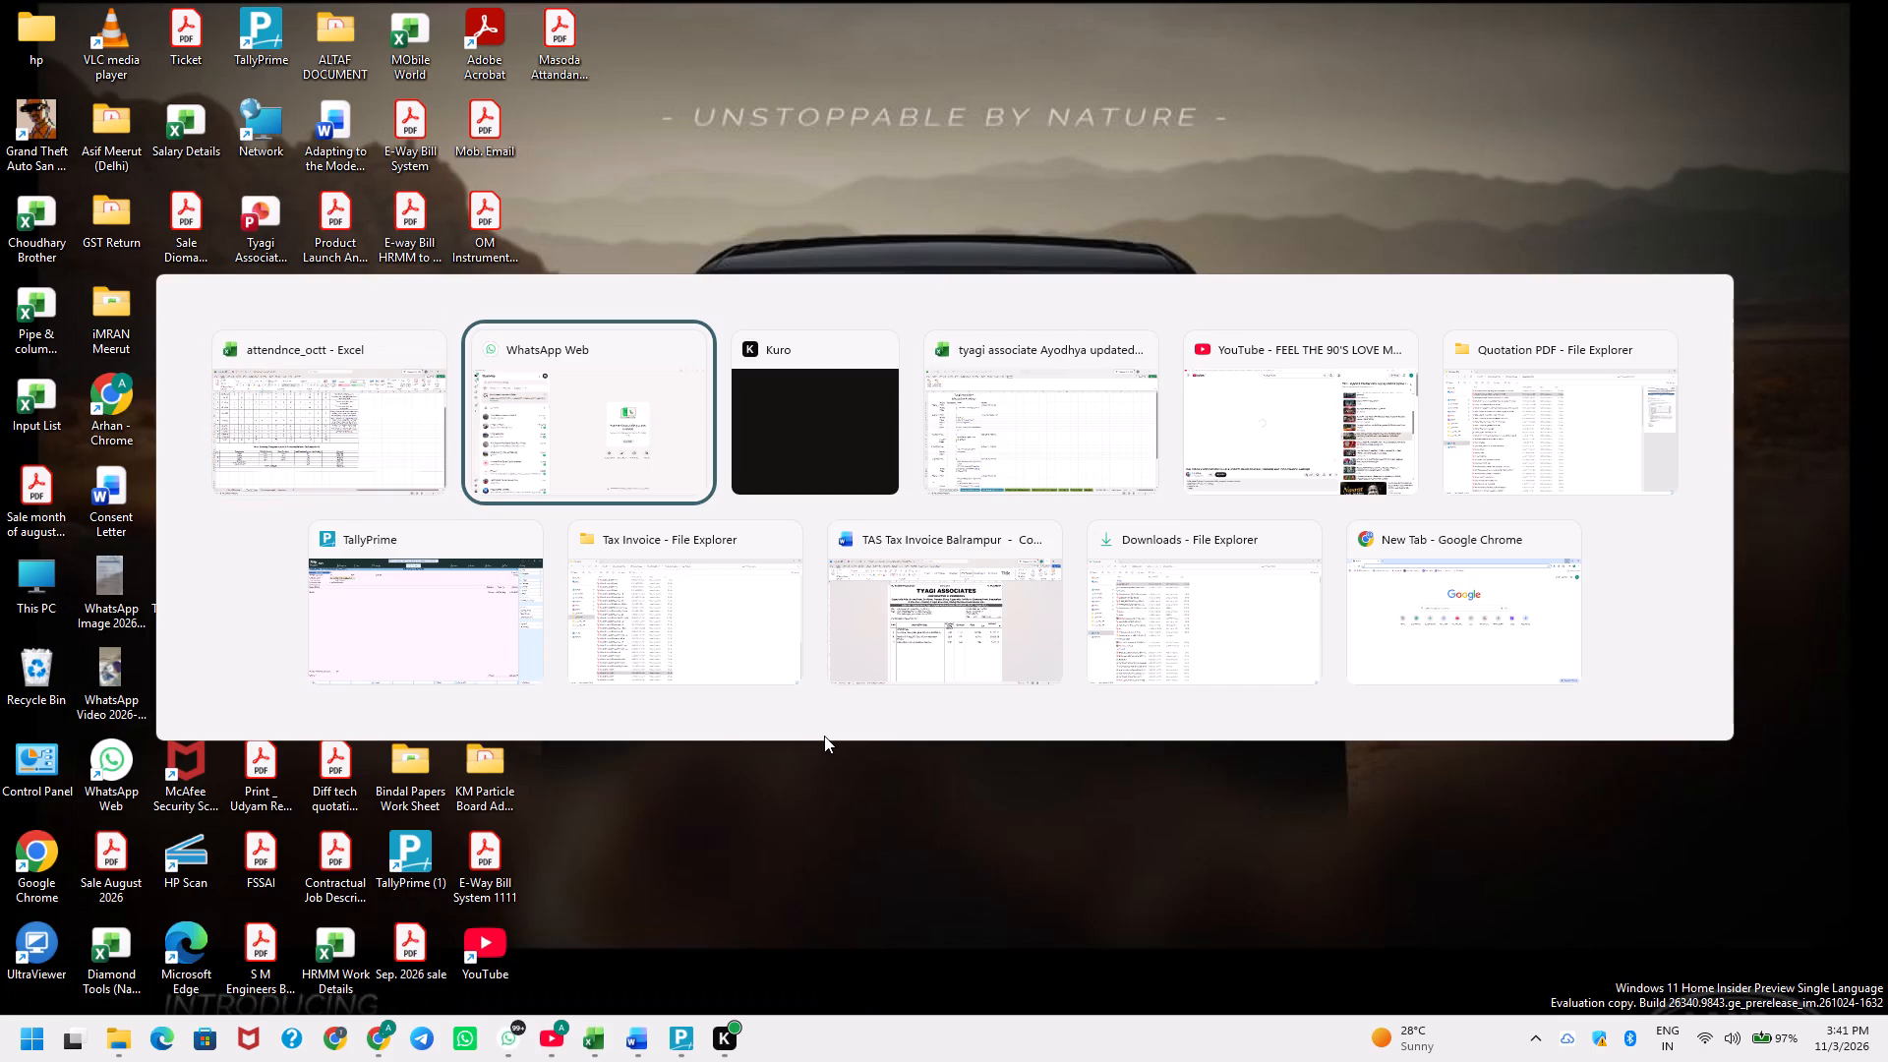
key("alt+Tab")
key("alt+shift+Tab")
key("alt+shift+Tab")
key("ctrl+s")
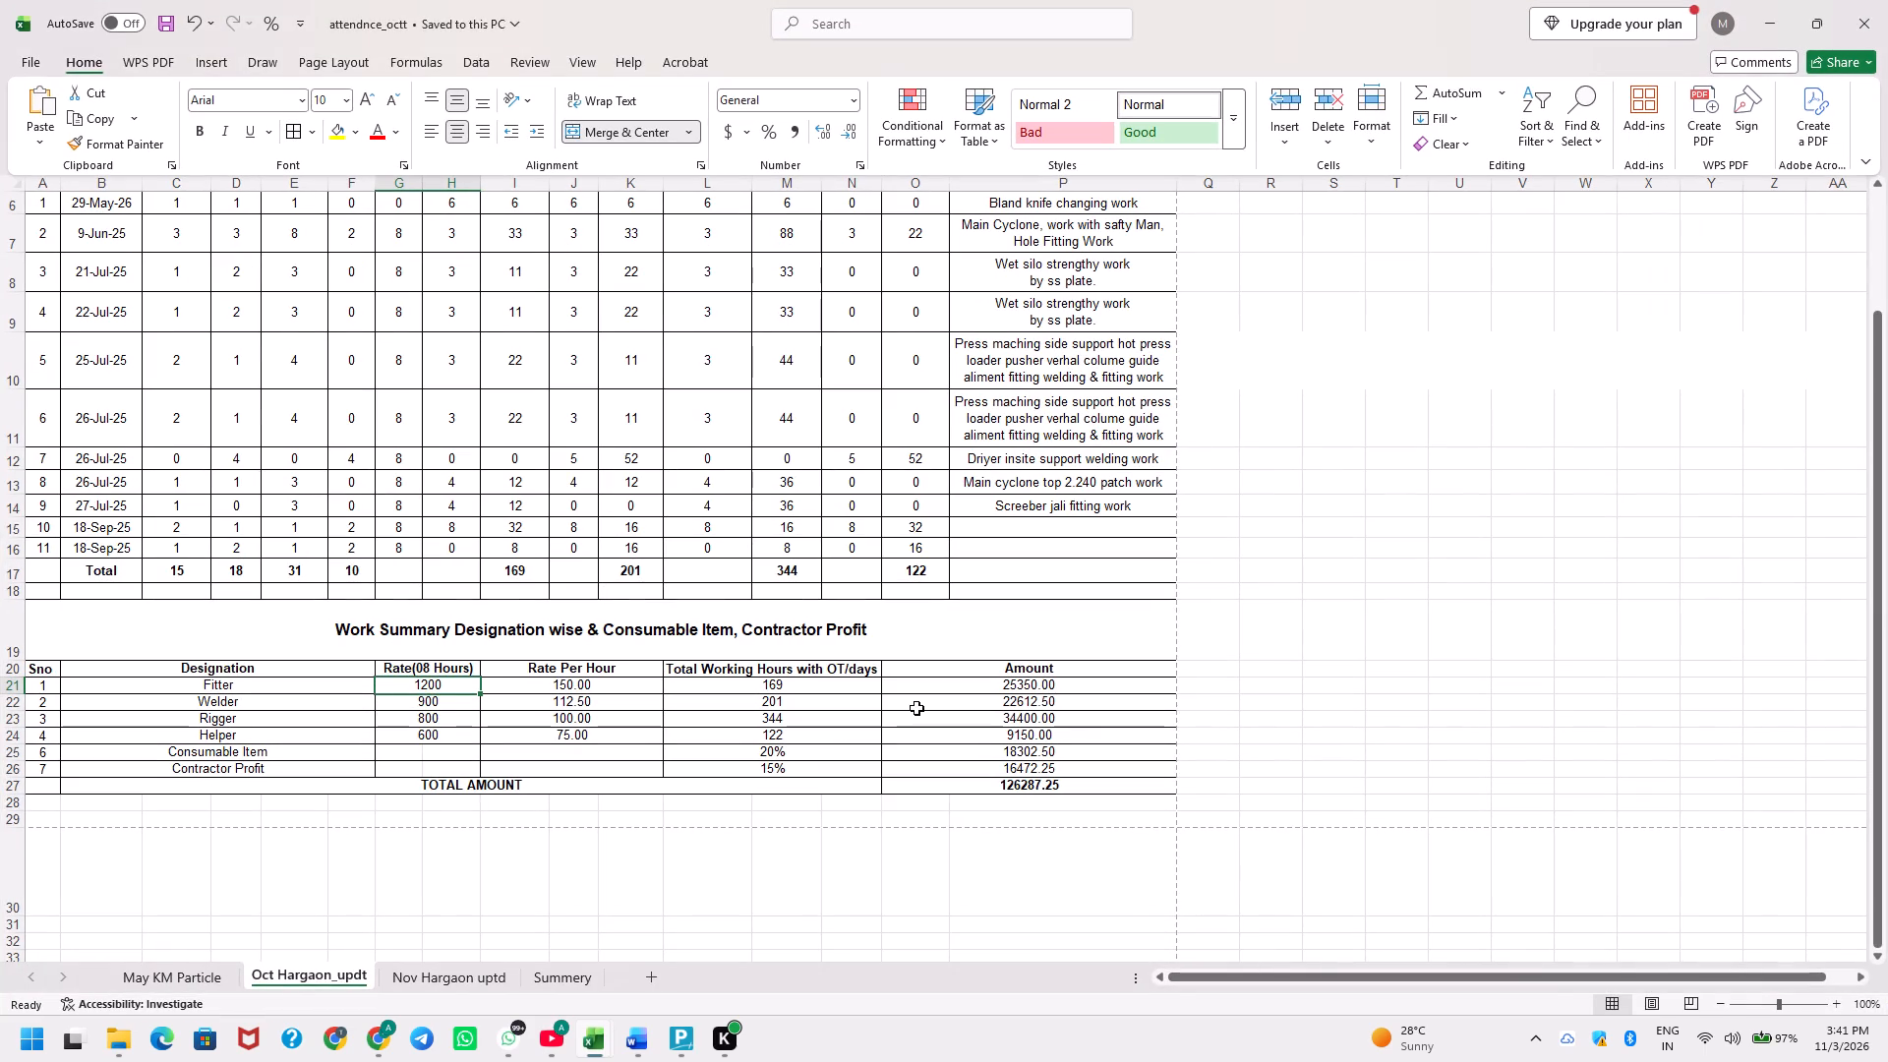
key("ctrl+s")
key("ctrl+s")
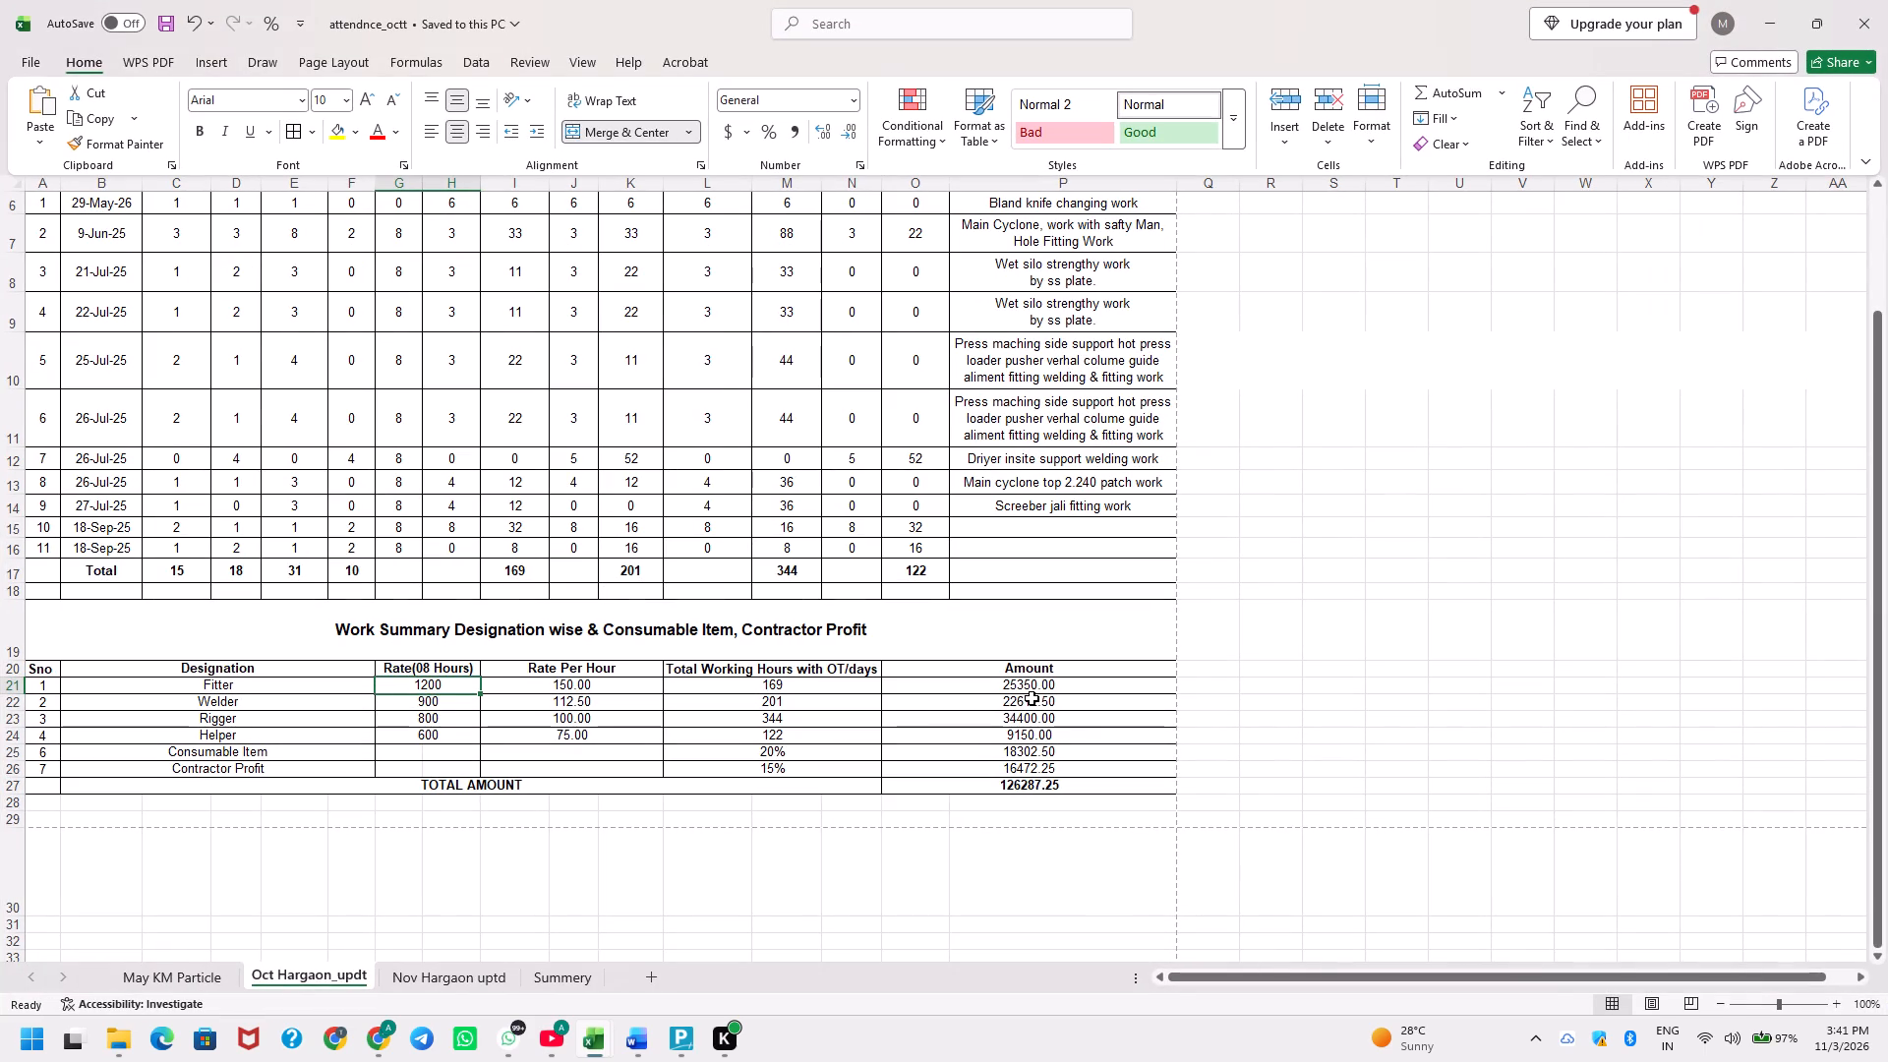
Examine the Amount column of the summary table, from the Fitter row down to the TOTAL AMOUNT row.
left_click(1032, 698)
key("Up")
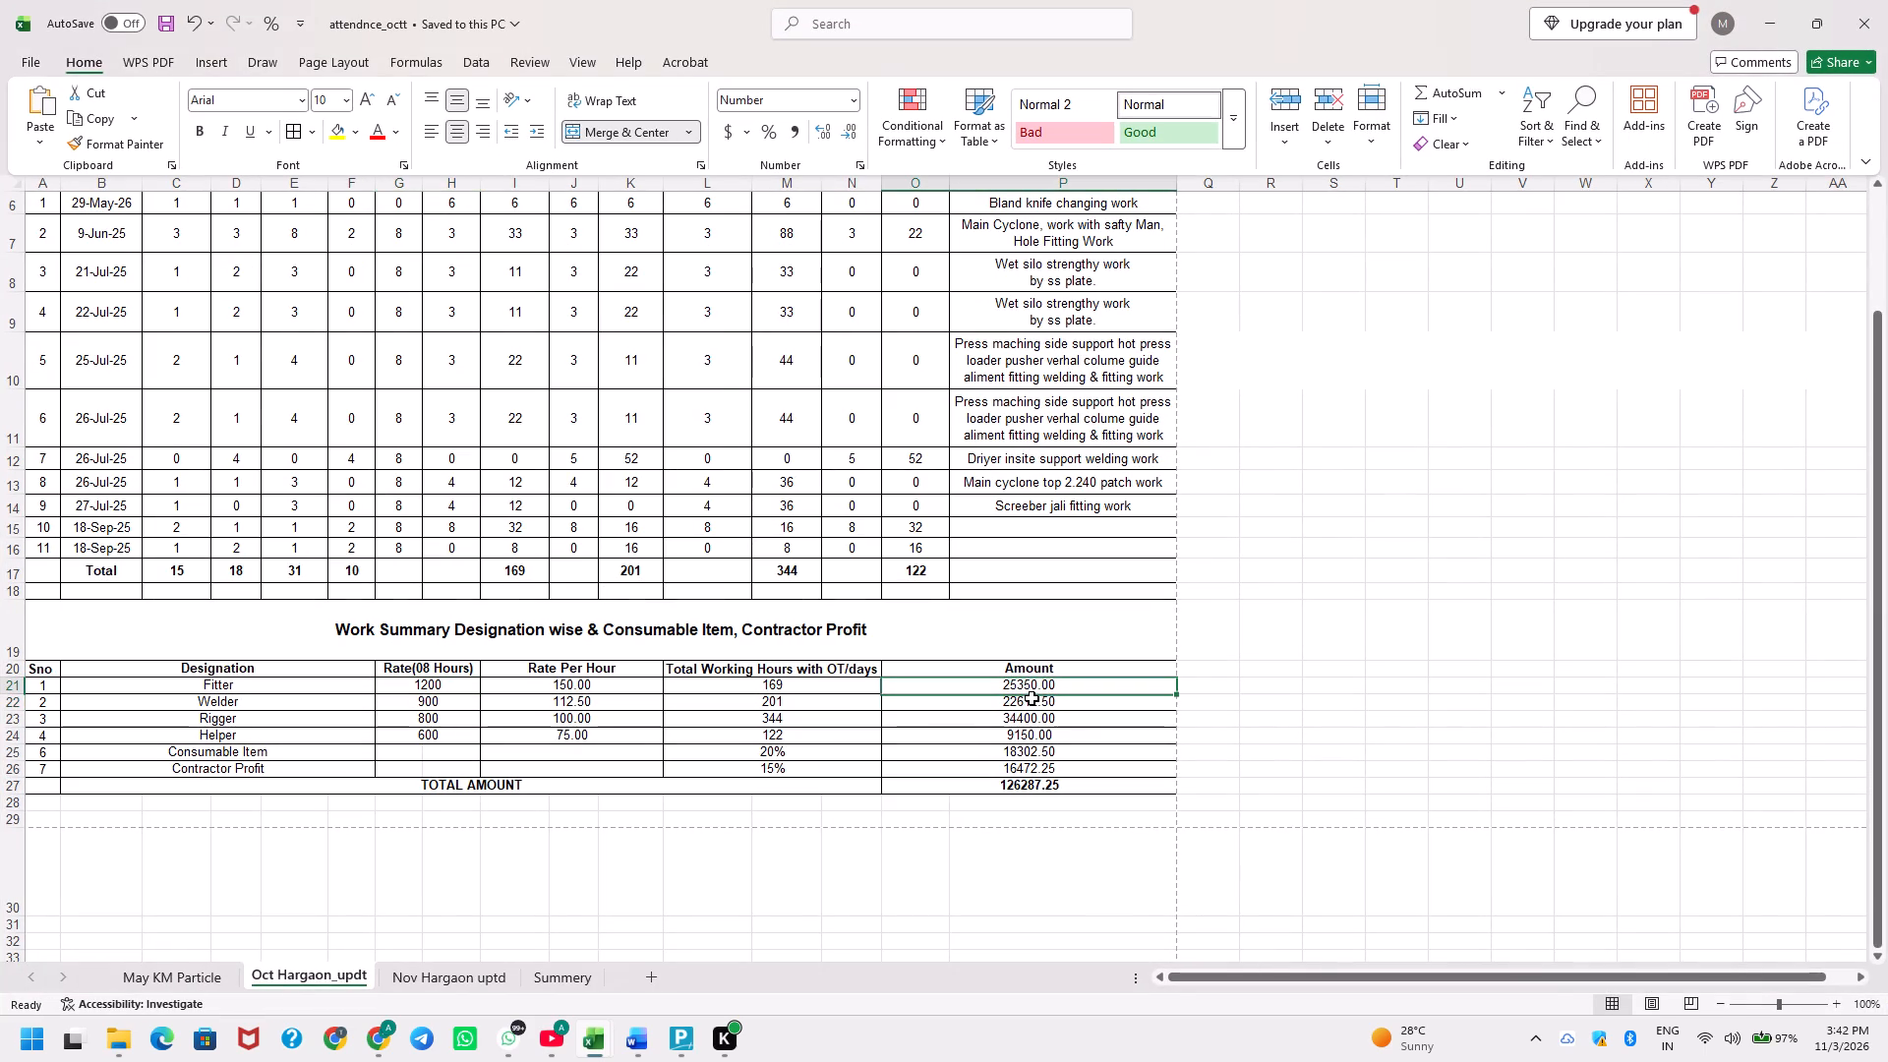
key("shift+Up")
key("shift+Down")
key("shift+Down")
key("shift+Down")
key("shift+Down")
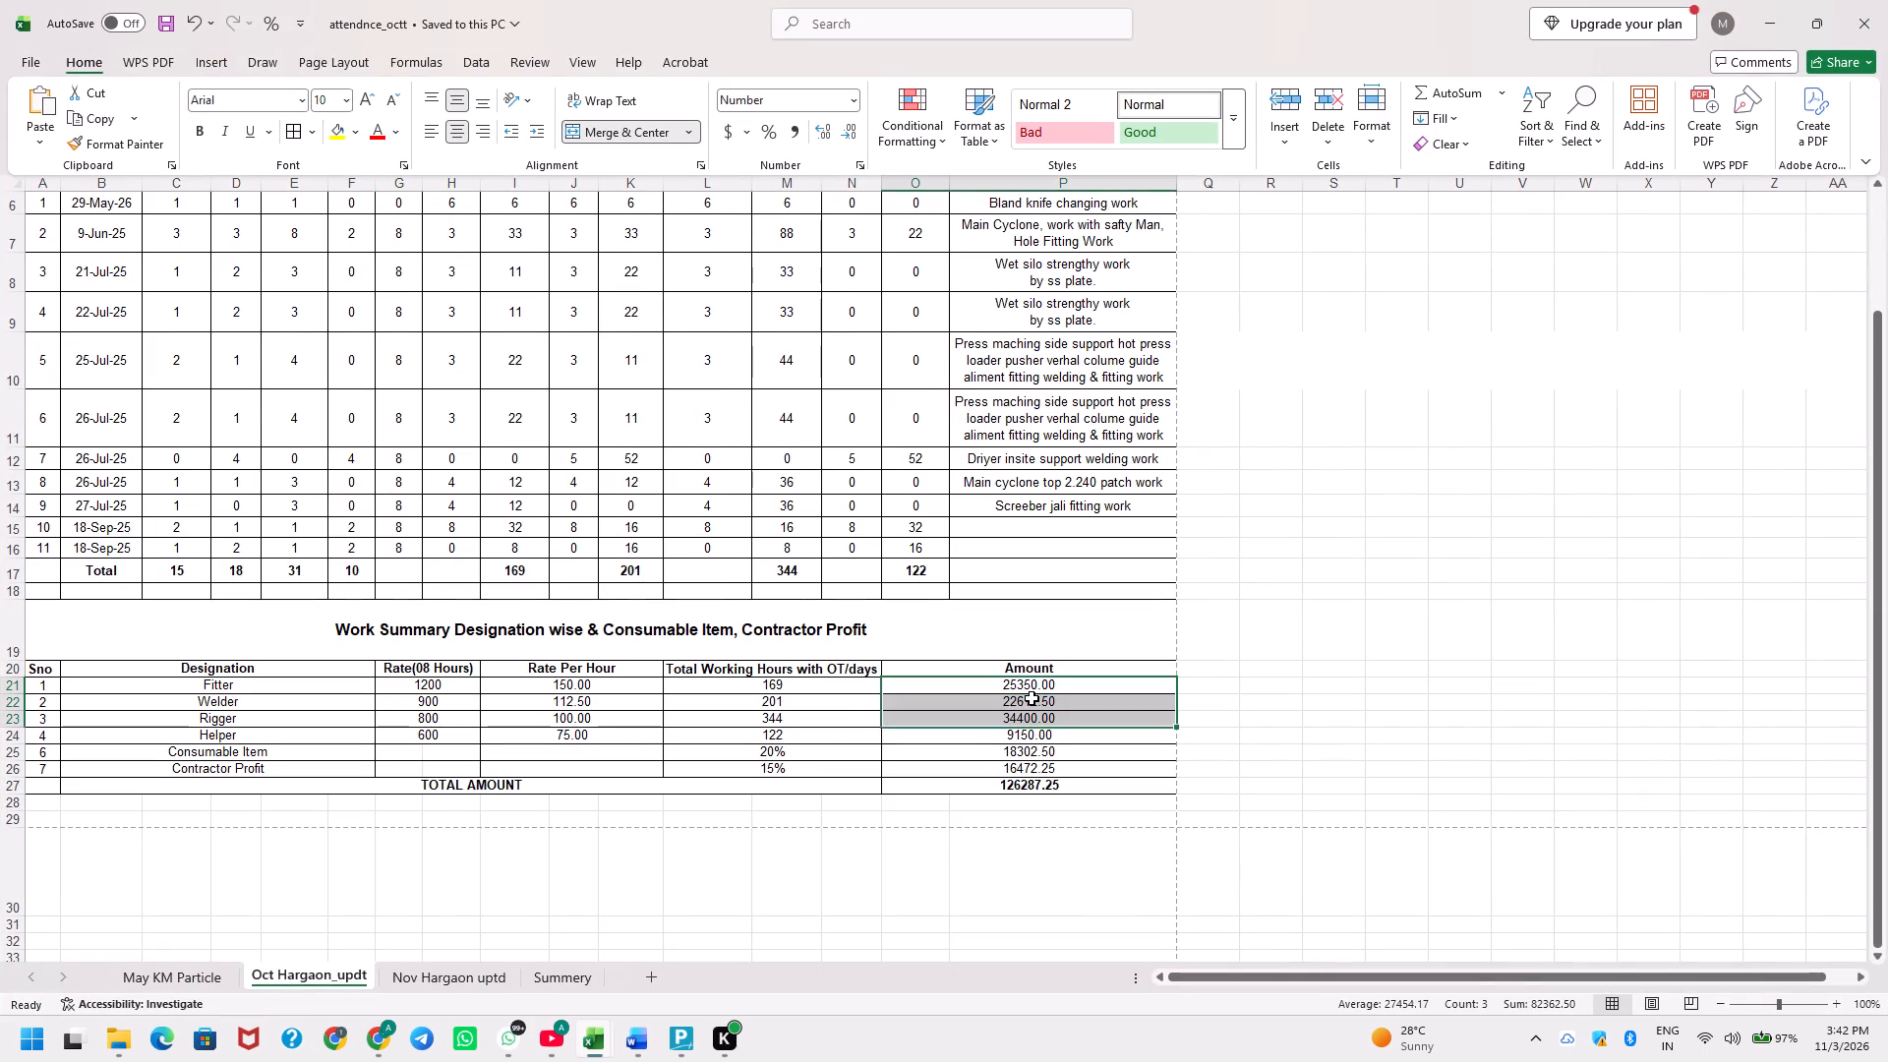
key("shift+Down")
key("shift+Down")
key("shift+Down")
key("Up")
key("Down")
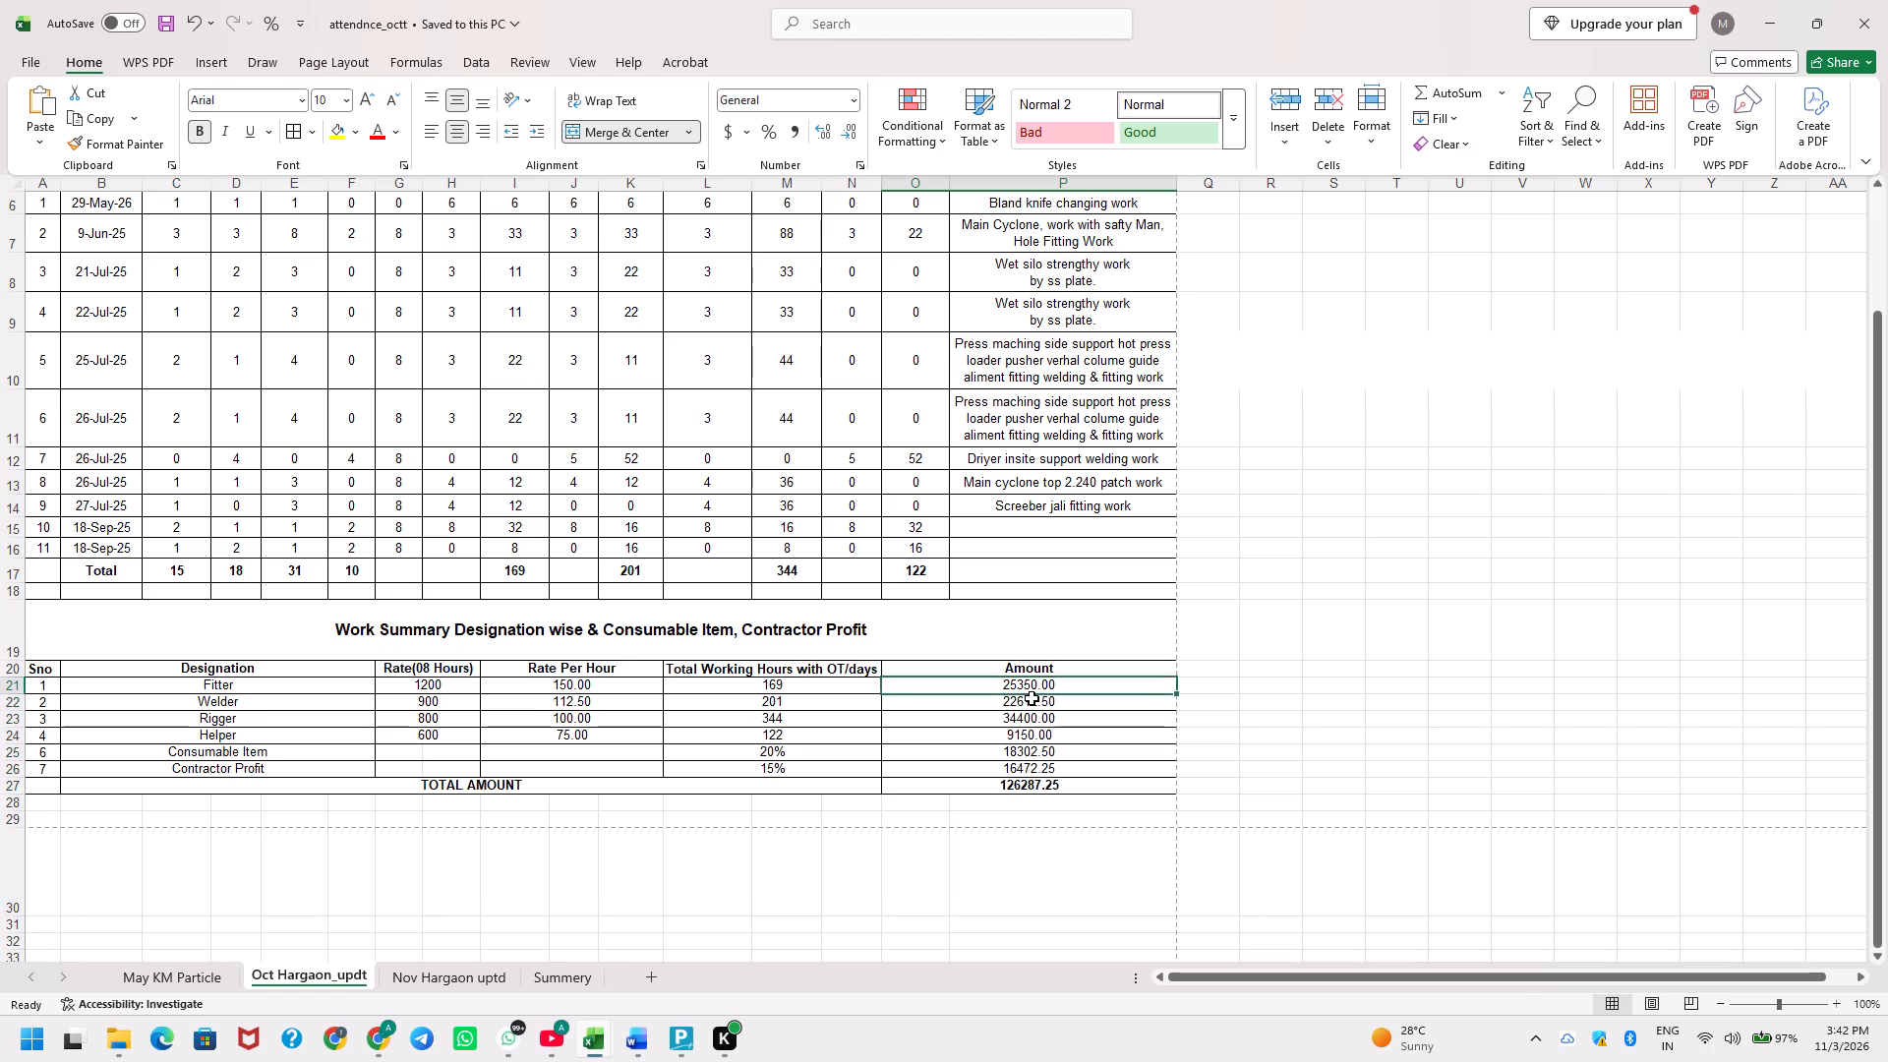
key("Down")
key("Down")
key("Down")
key("Down")
key("Down")
key("Down")
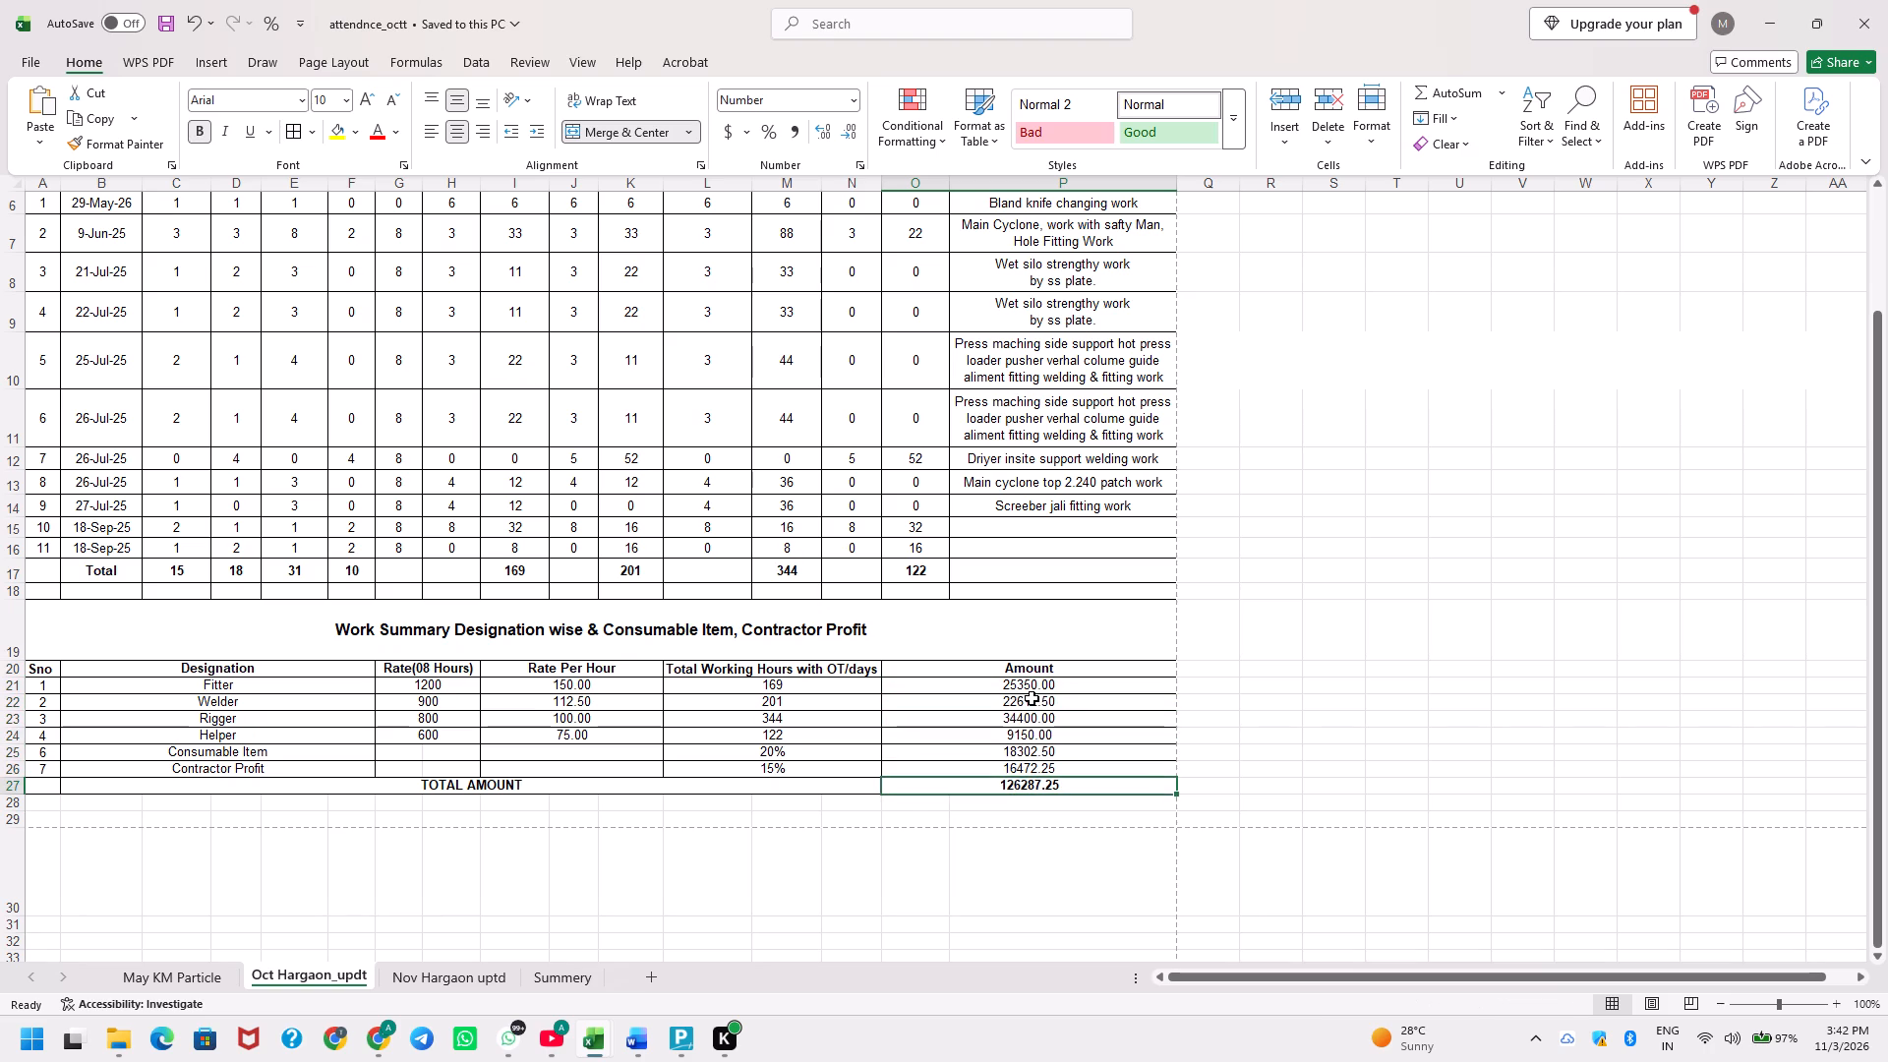
key("shift+Up")
key("shift+Up")
key("shift+Up")
key("shift+Up")
key("shift+Up")
key("shift+Up")
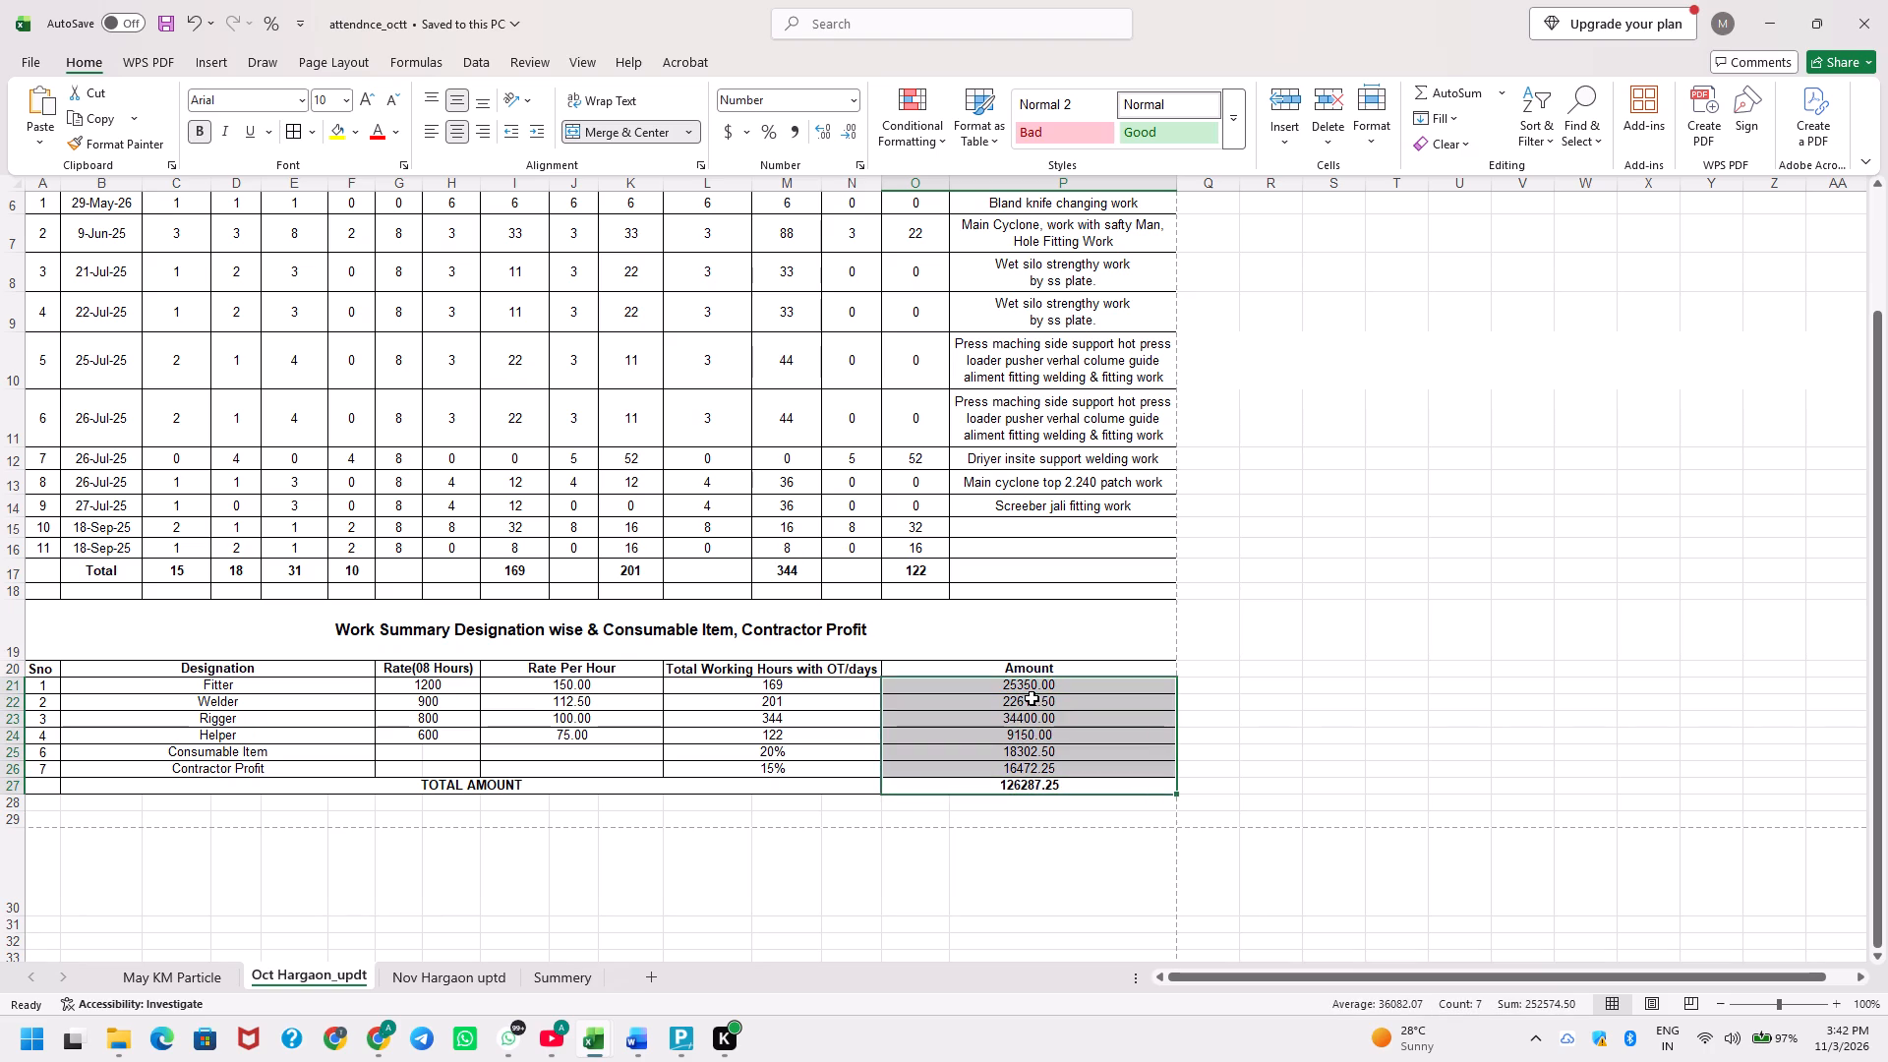
key("shift+Up")
key("Down")
key("Up")
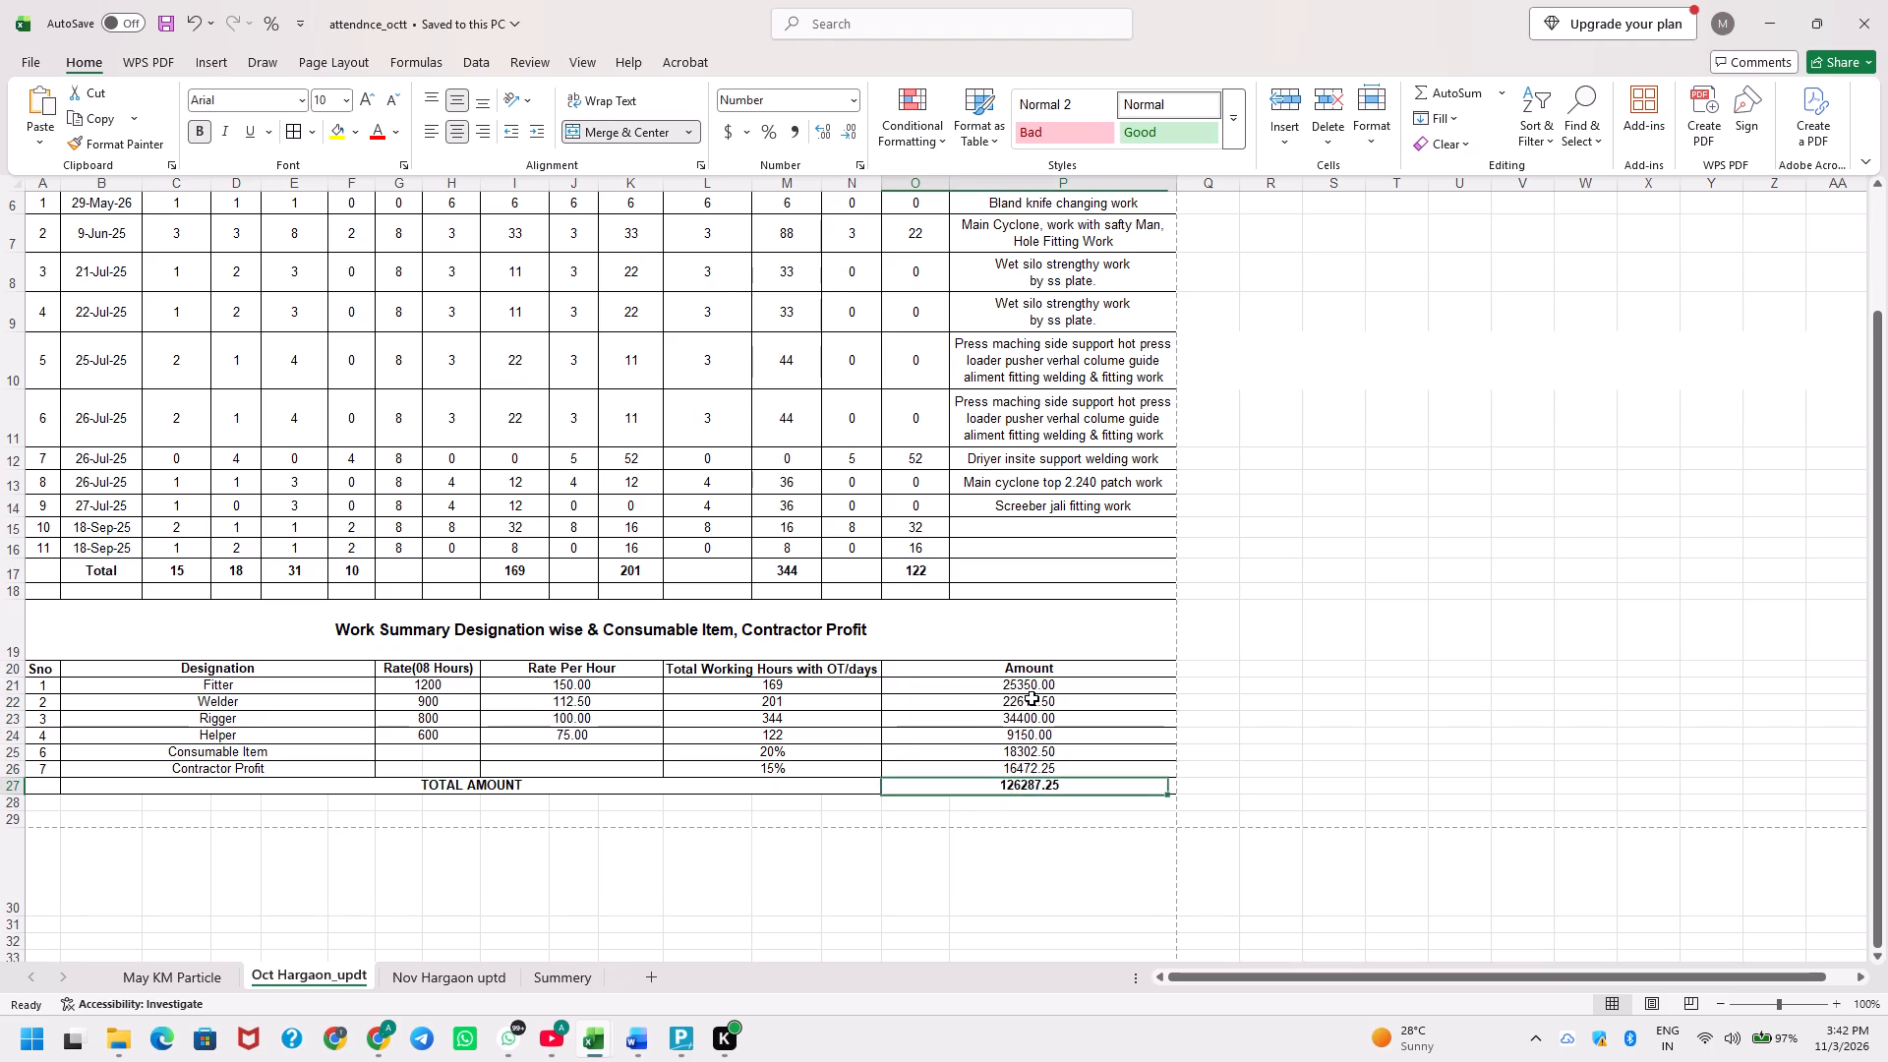
Merge and centre the Total Working Hours with OT/days header across columns L to N in the summary table, and save the workbook.
key("Up")
key("Left")
key("Up")
key("Up")
key("Up")
key("Up")
key("Up")
key("Up")
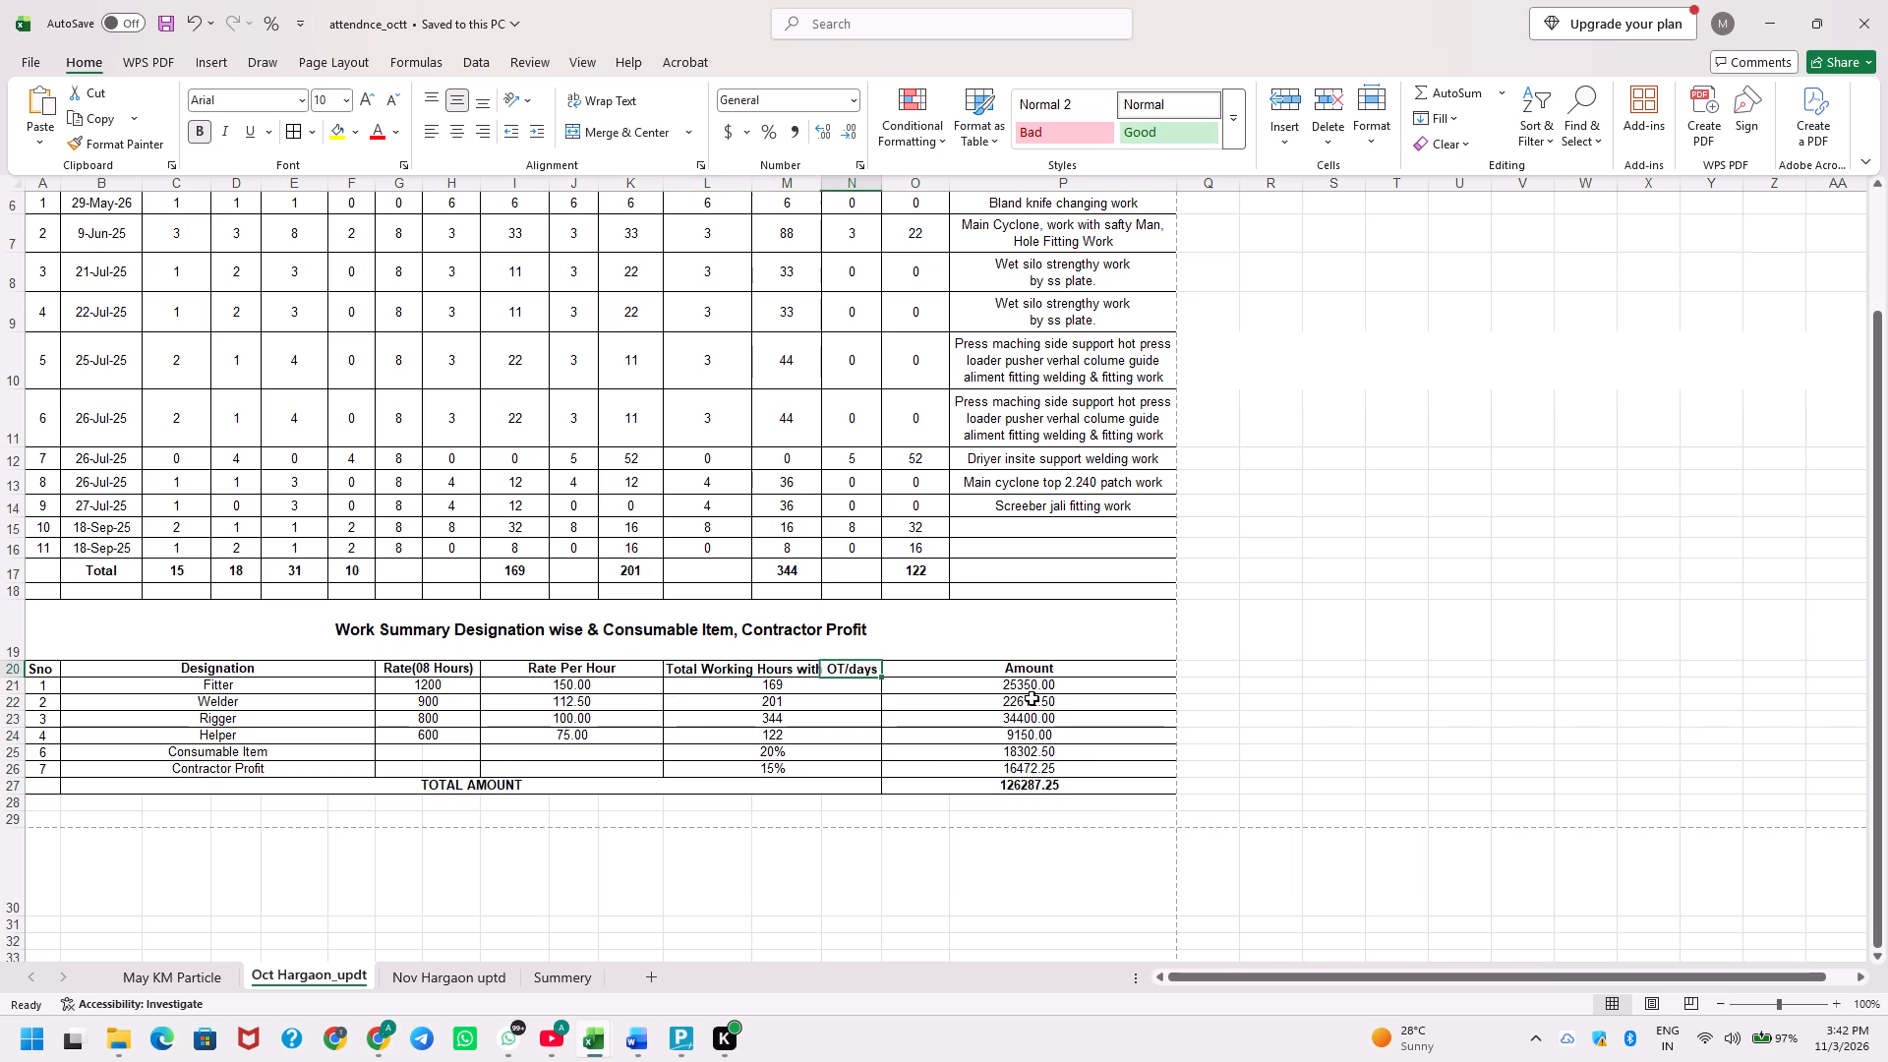
key("Left")
key("Left")
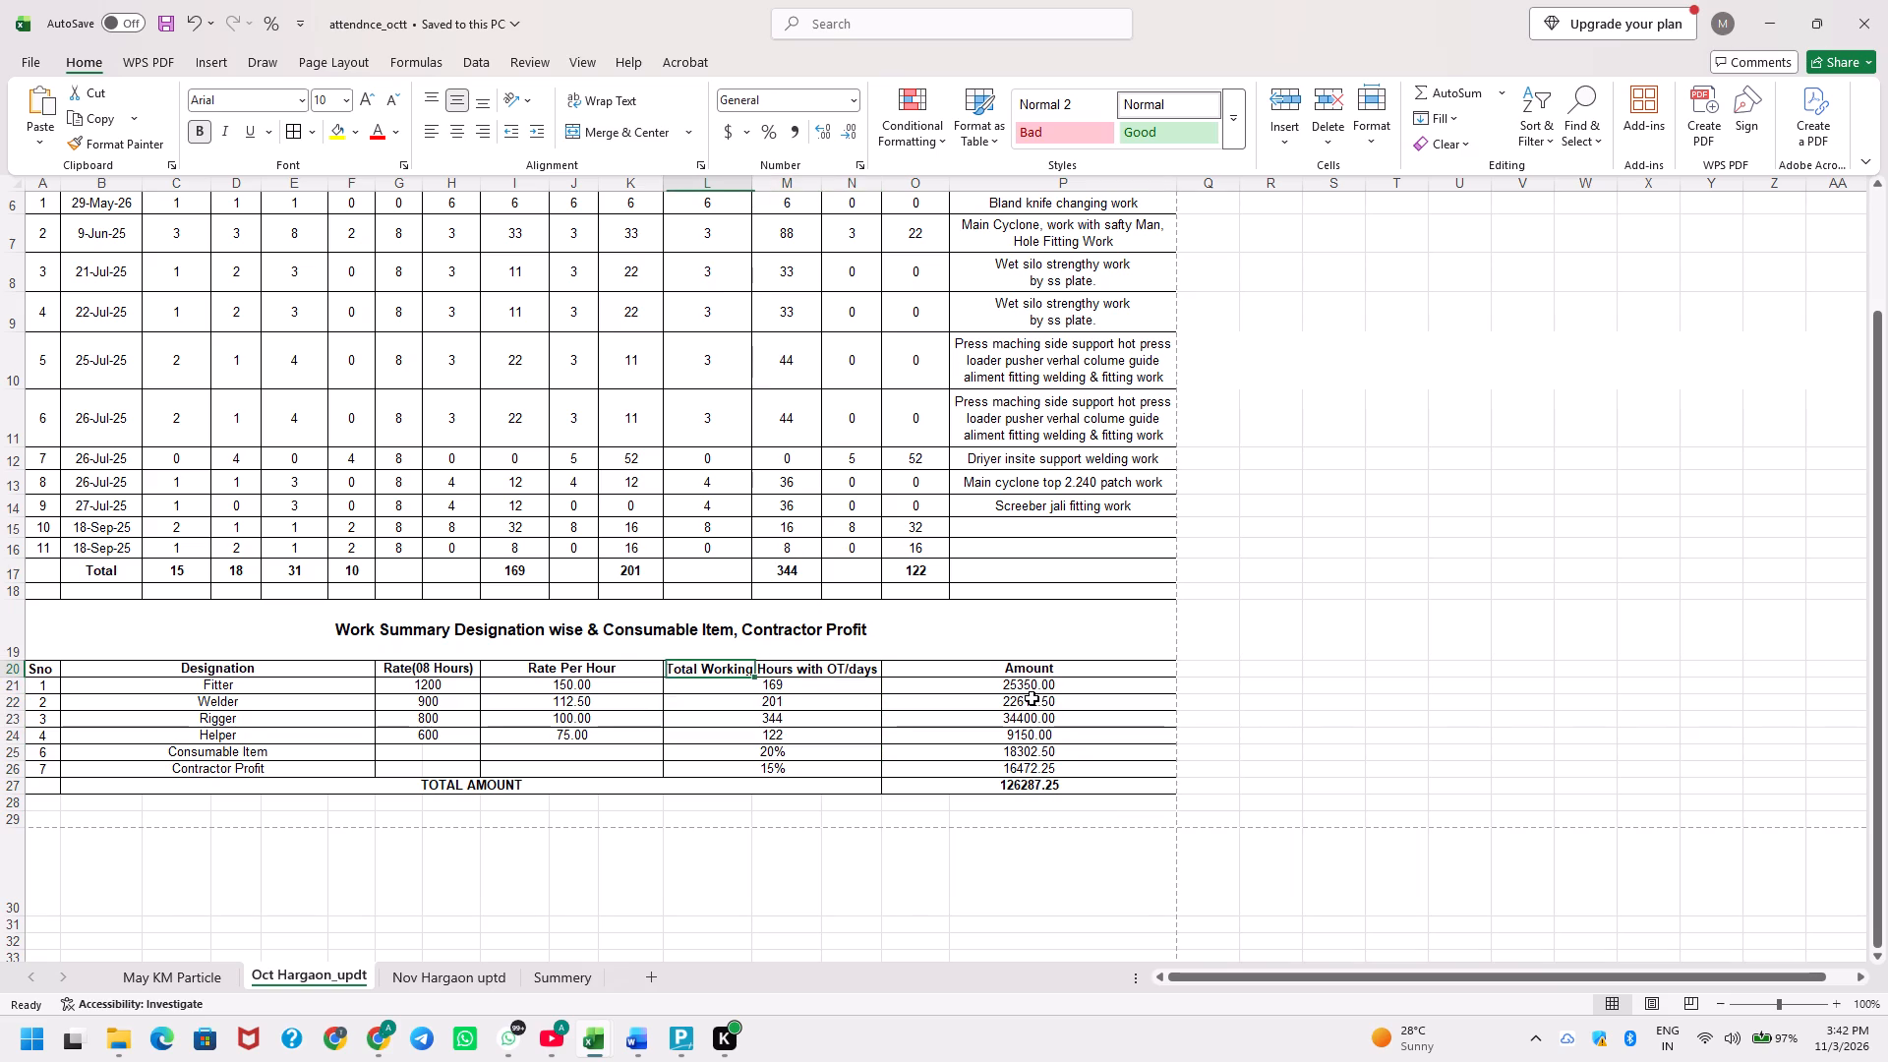
key("shift+Right")
key("shift+Right")
type("hmc")
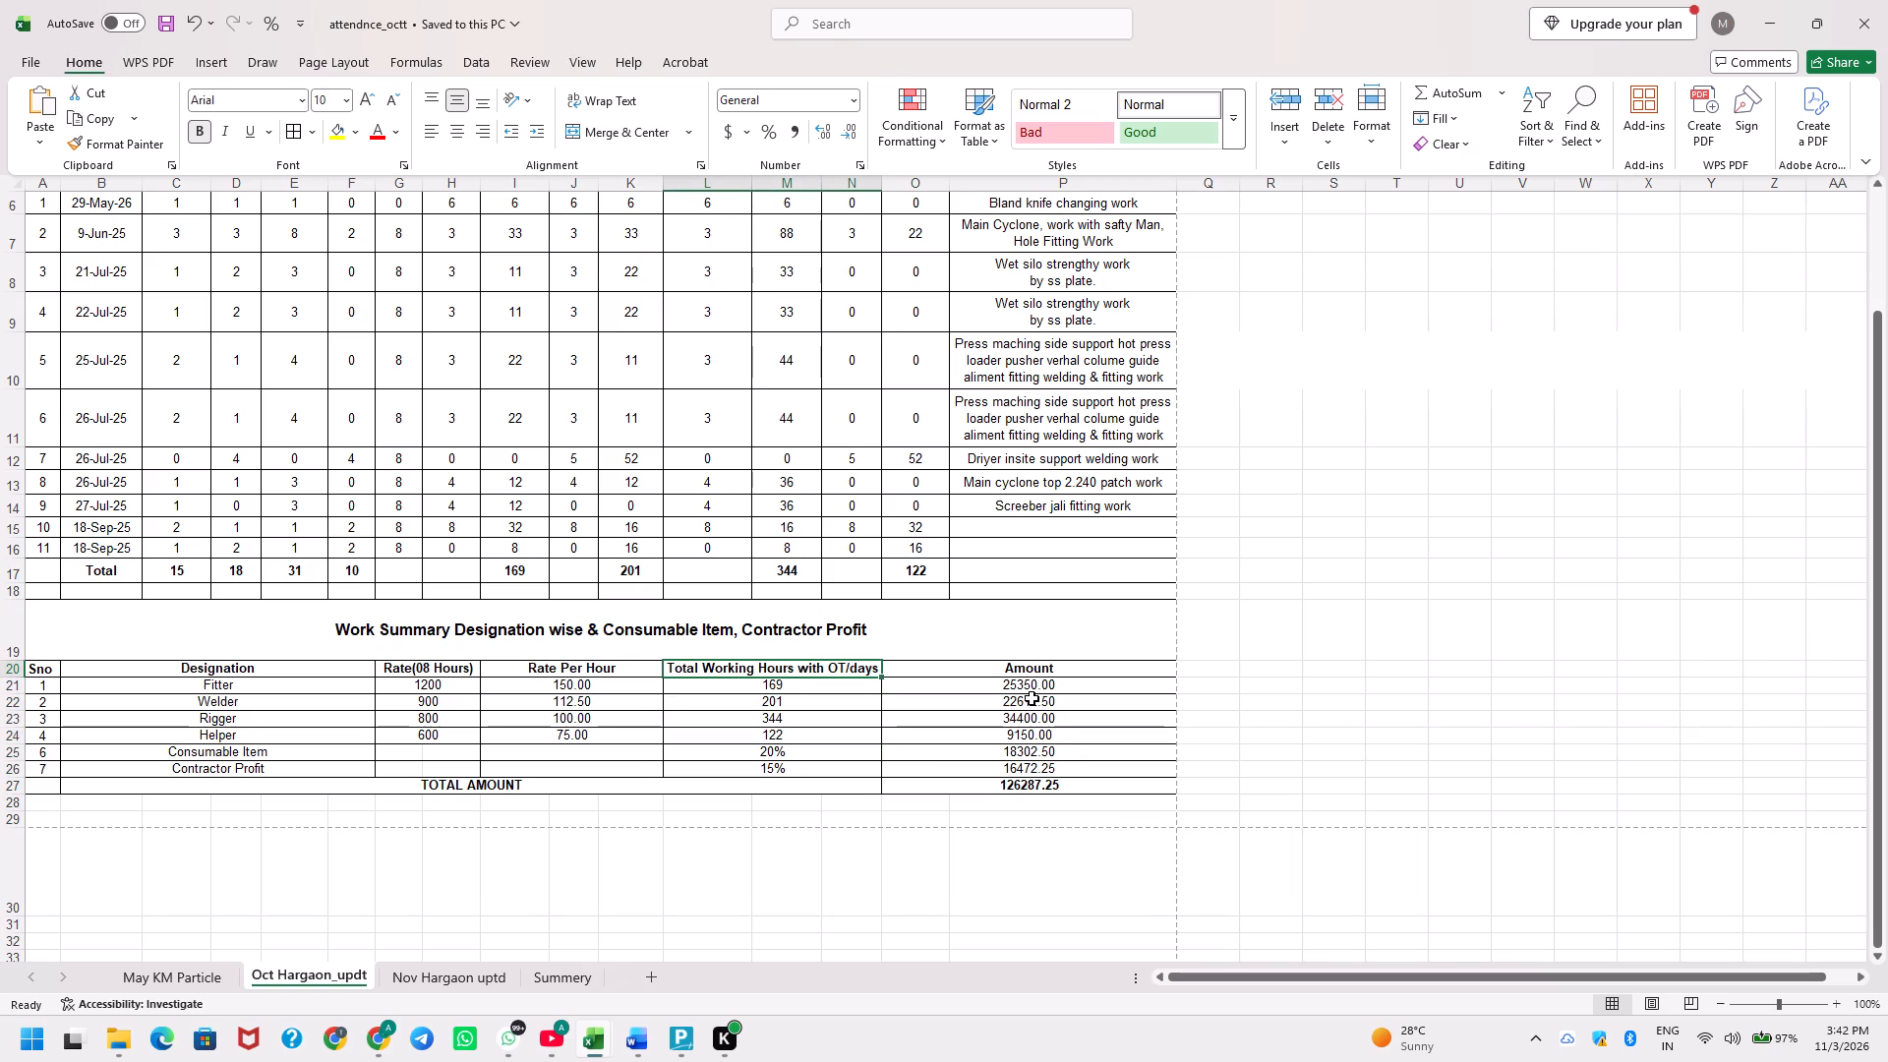
key("Down")
key("Up")
key("ctrl+s")
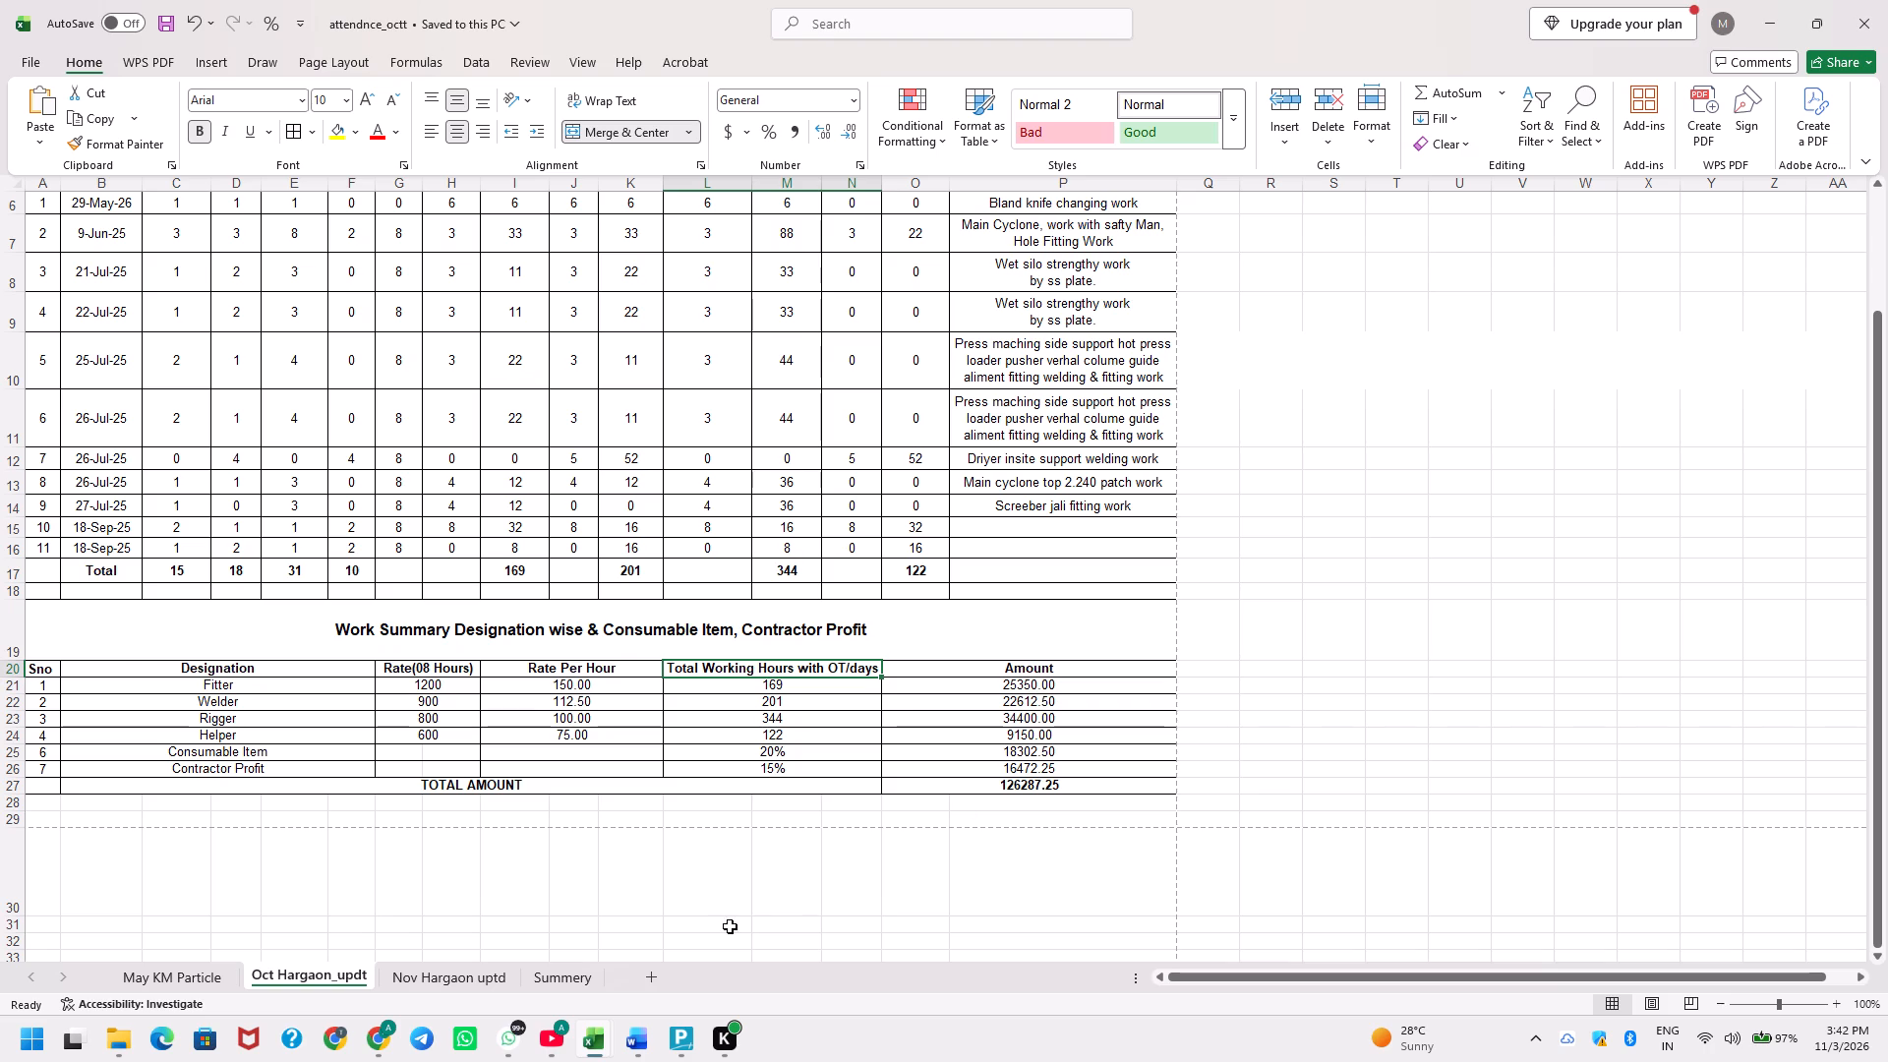
Switch to the New Tab page in Google Chrome.
left_click(364, 1039)
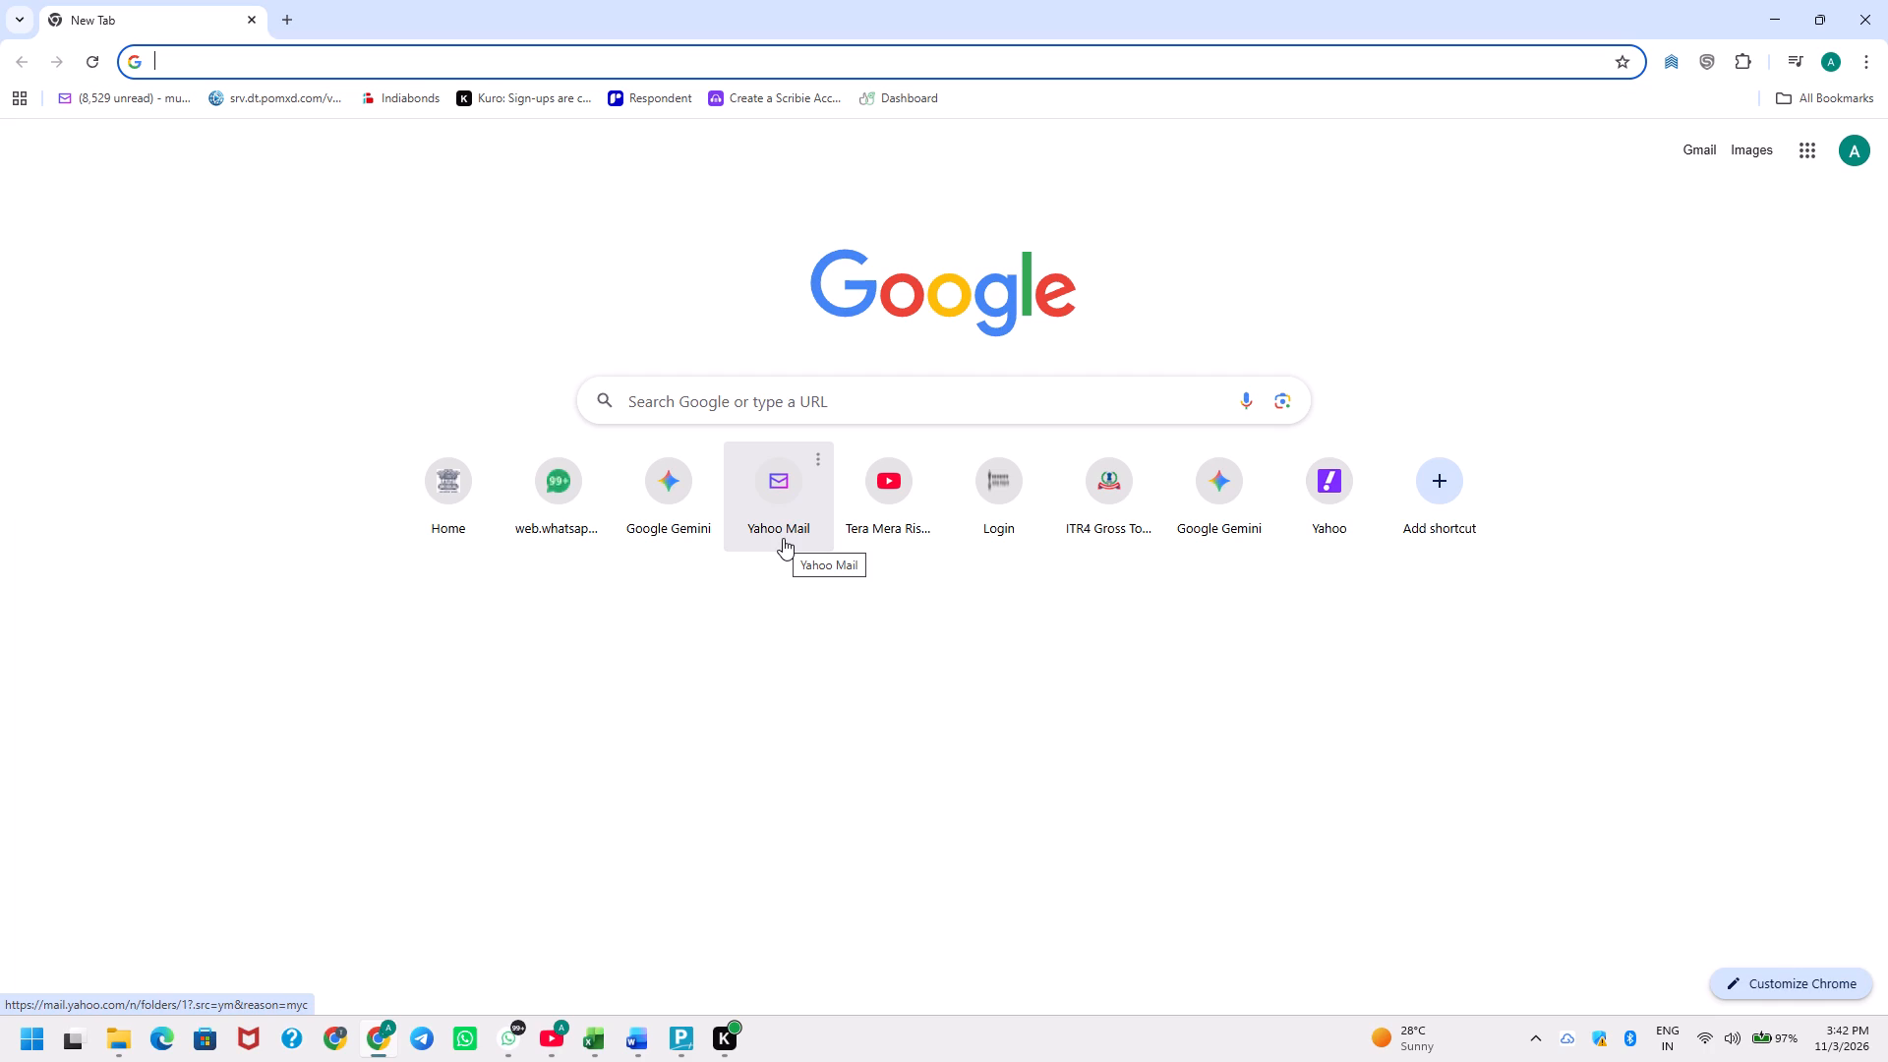
left_click(962, 679)
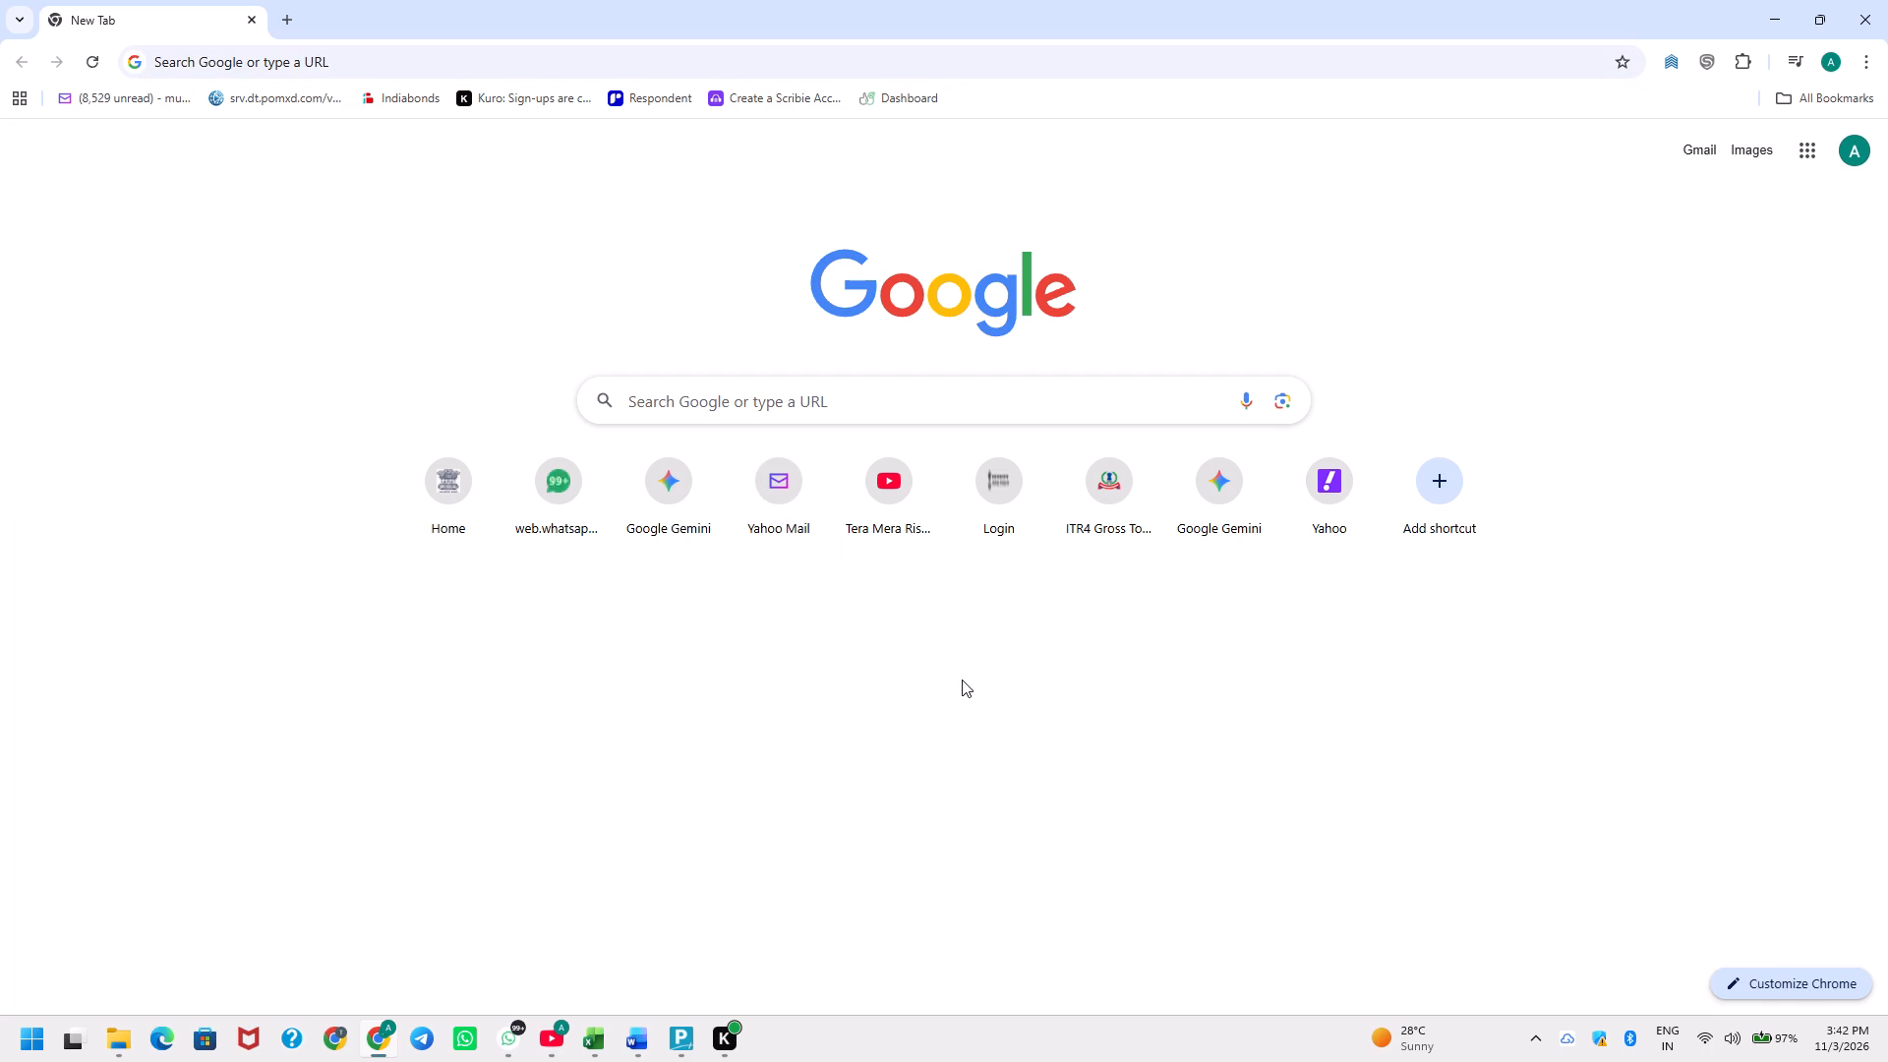